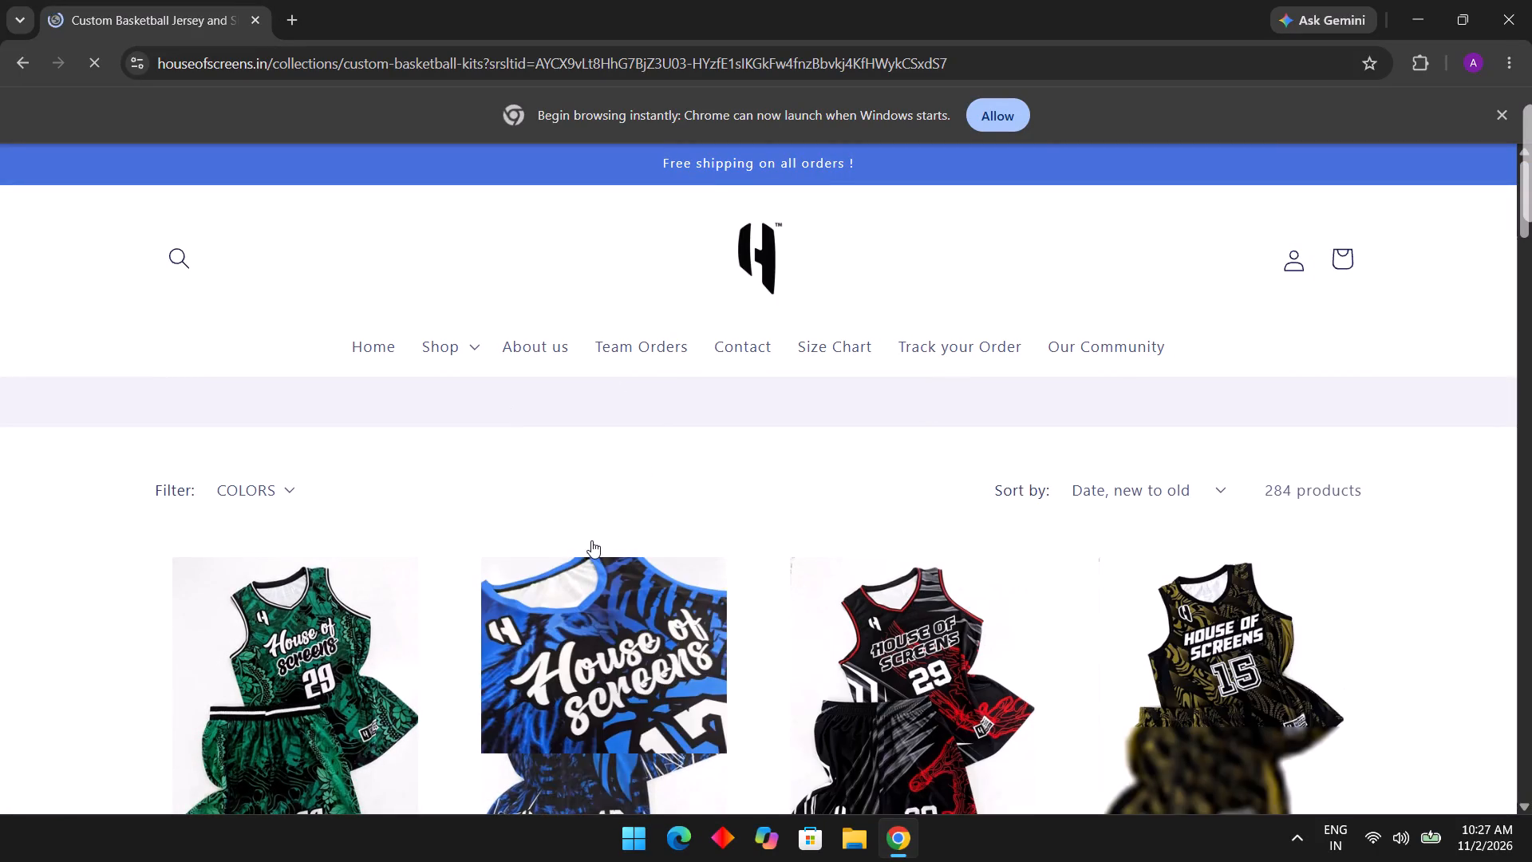
Dismiss the pre-purchase delivery notice on the custom basketball kits page.
scroll(591, 540, "down", 2)
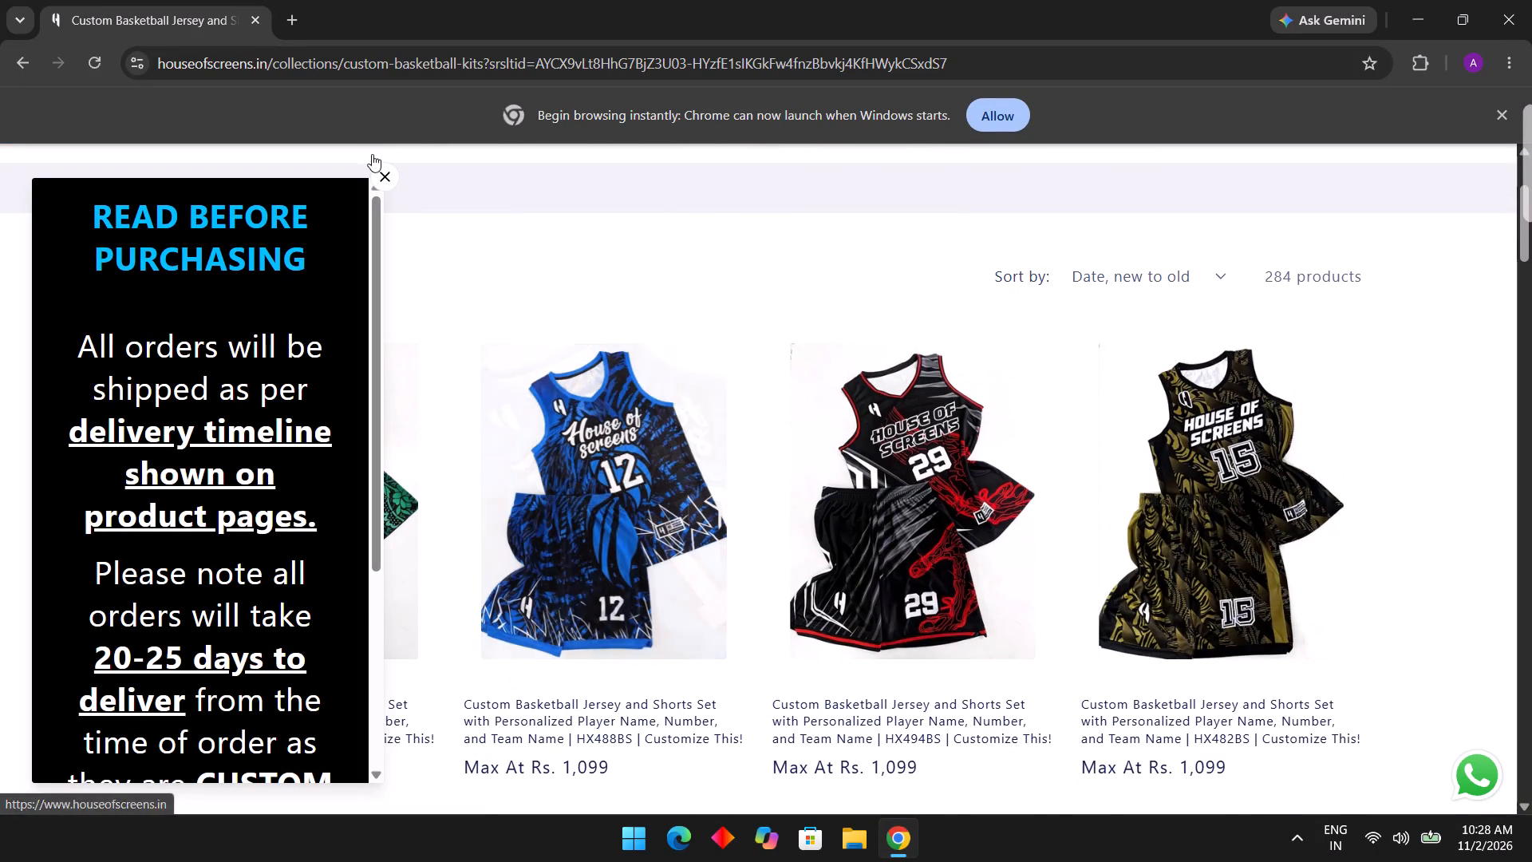
left_click(389, 177)
Open the Custom Basketball Team T-shirts collection and skim its first designs.
scroll(661, 336, "up", 1)
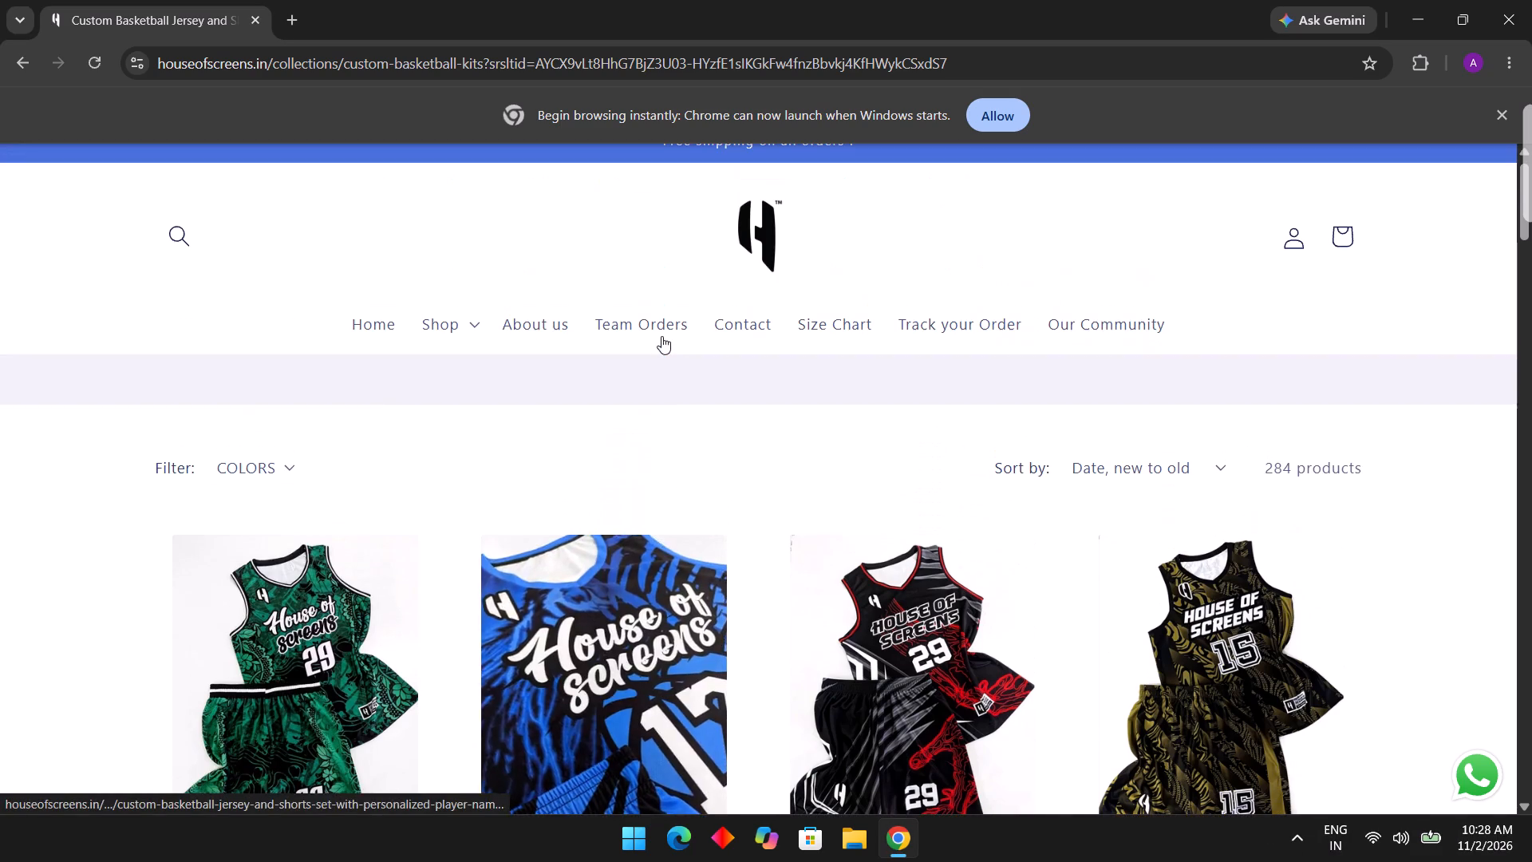
scroll(661, 336, "up", 1)
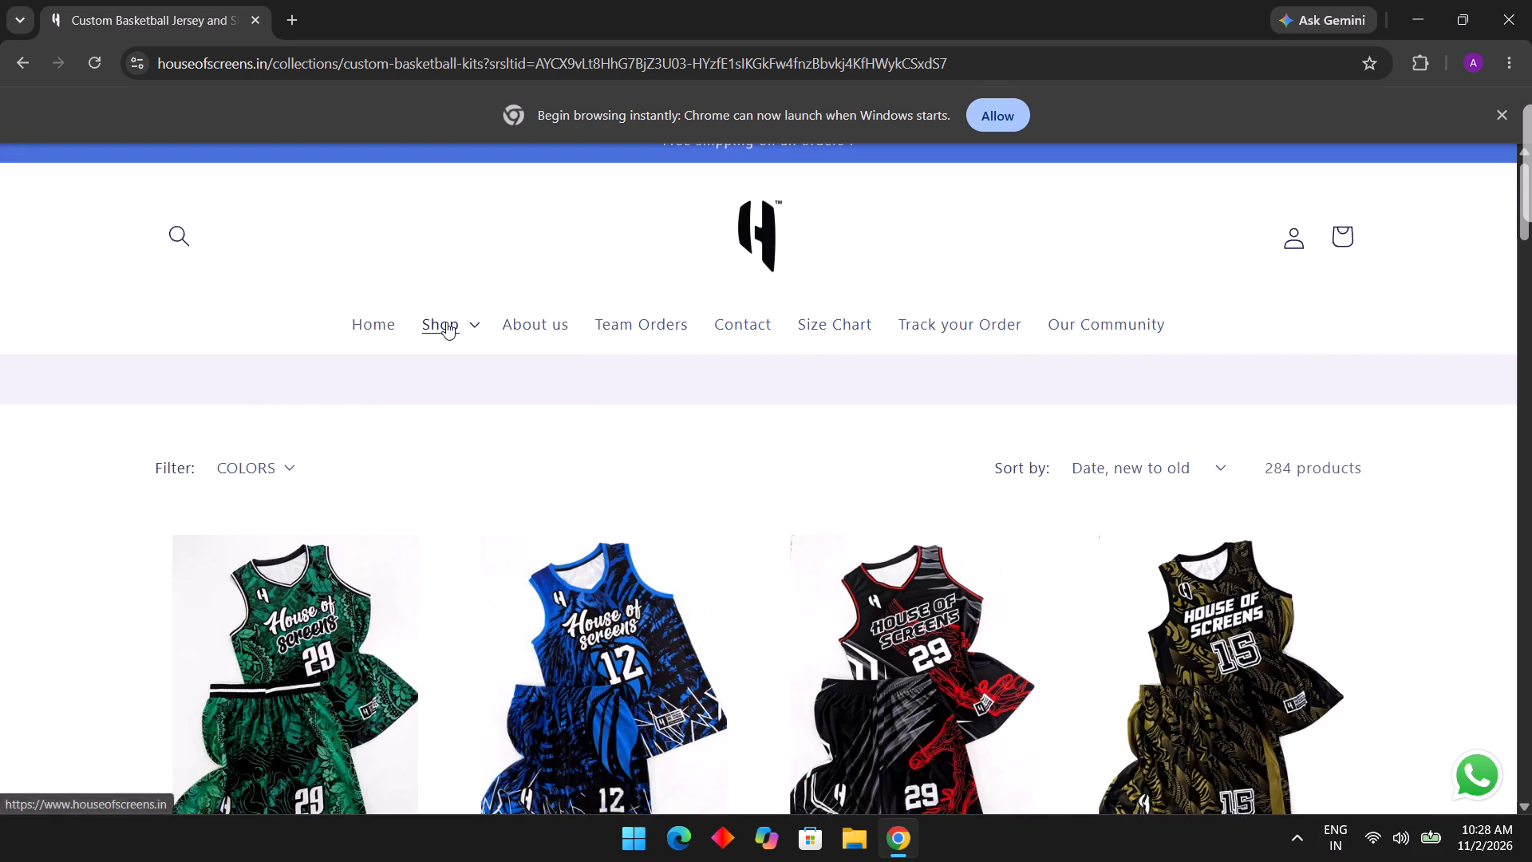
left_click(446, 322)
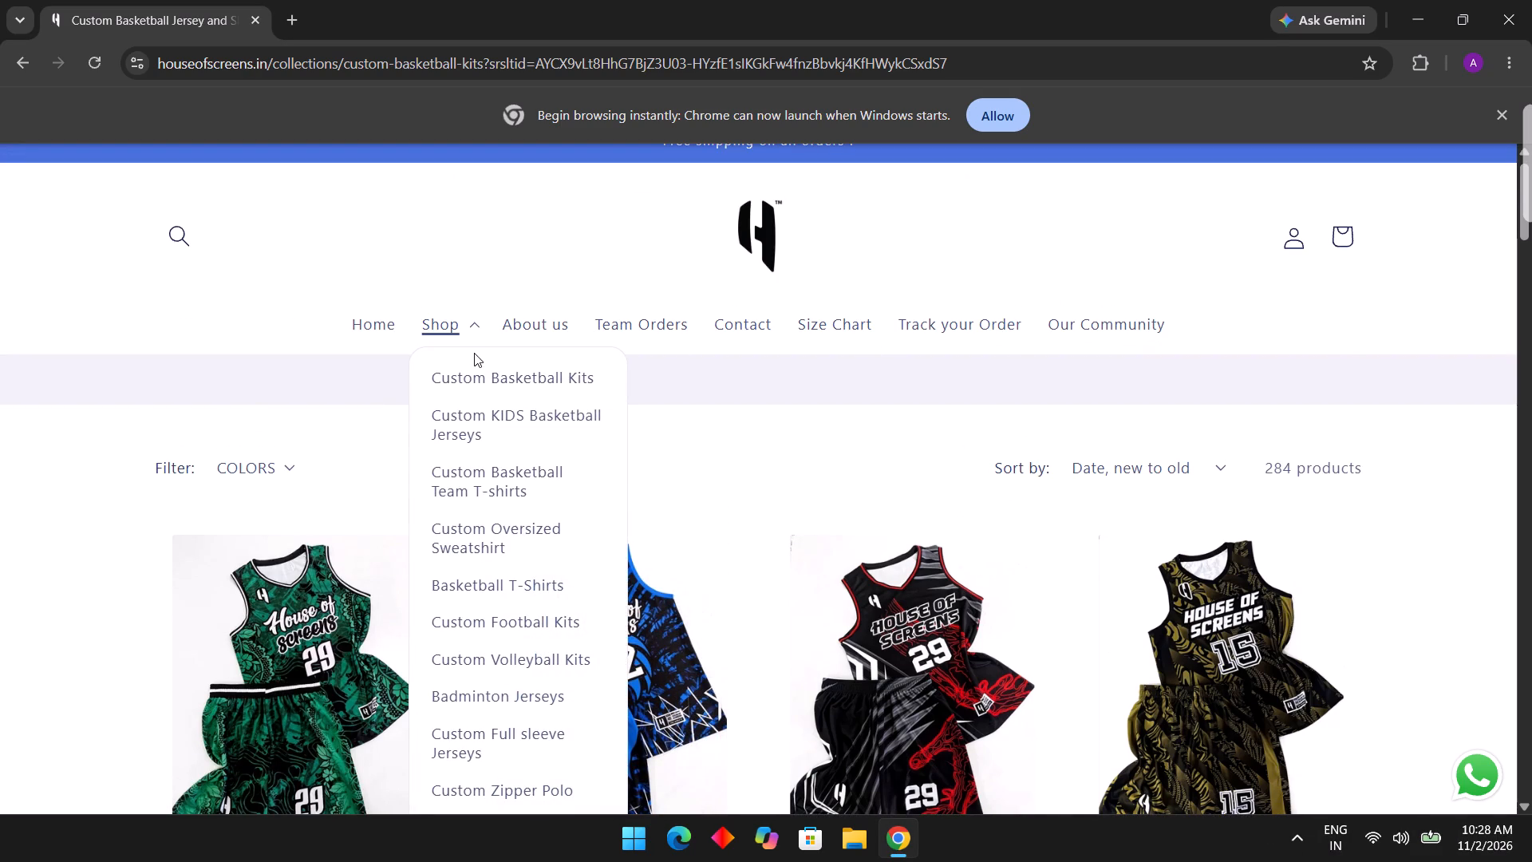
scroll(502, 415, "down", 1)
left_click(502, 415)
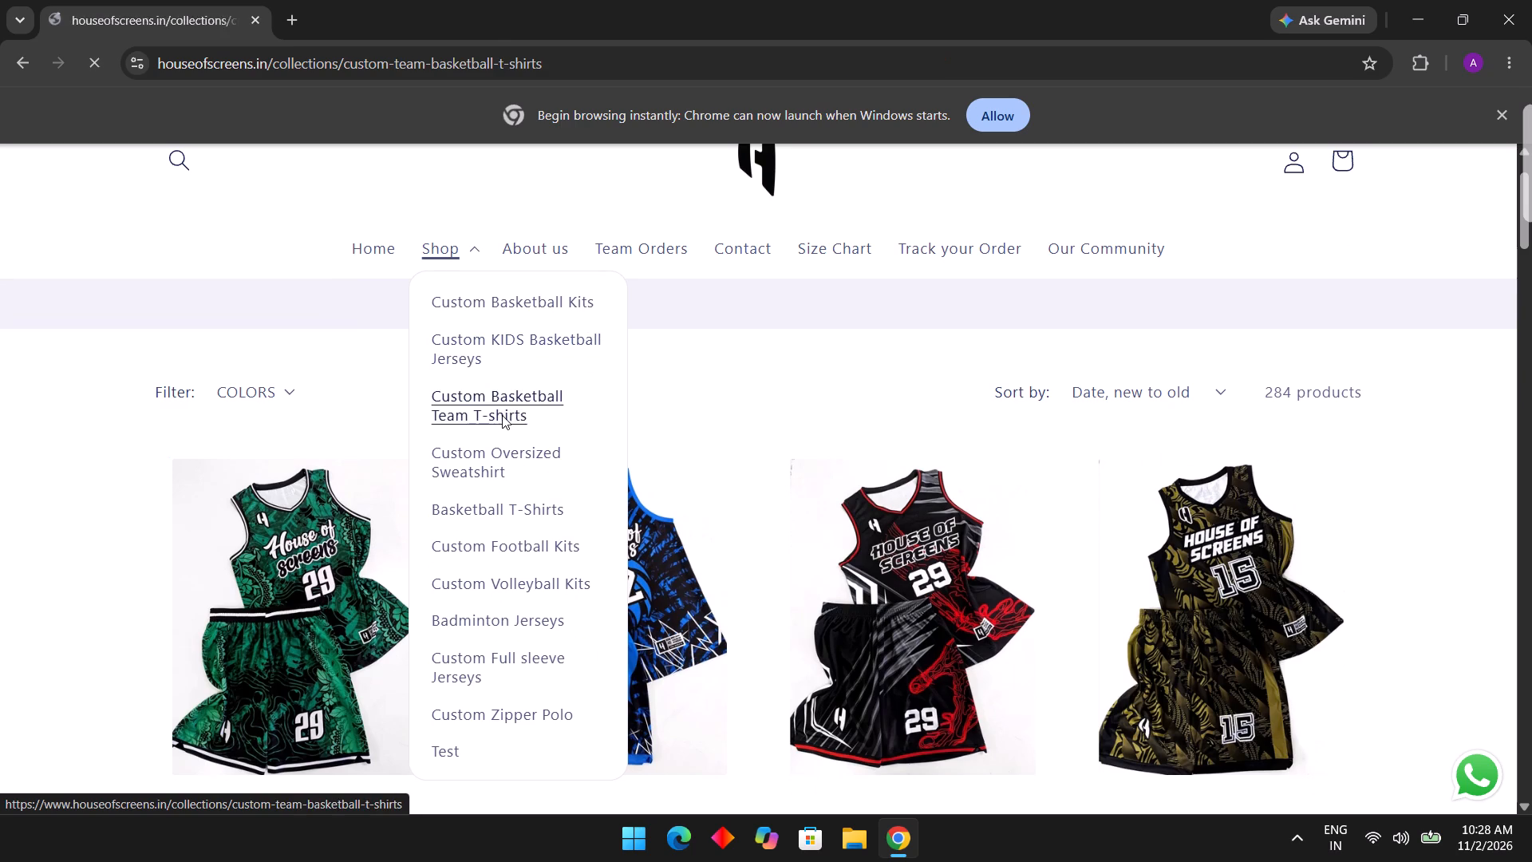
scroll(626, 404, "down", 2)
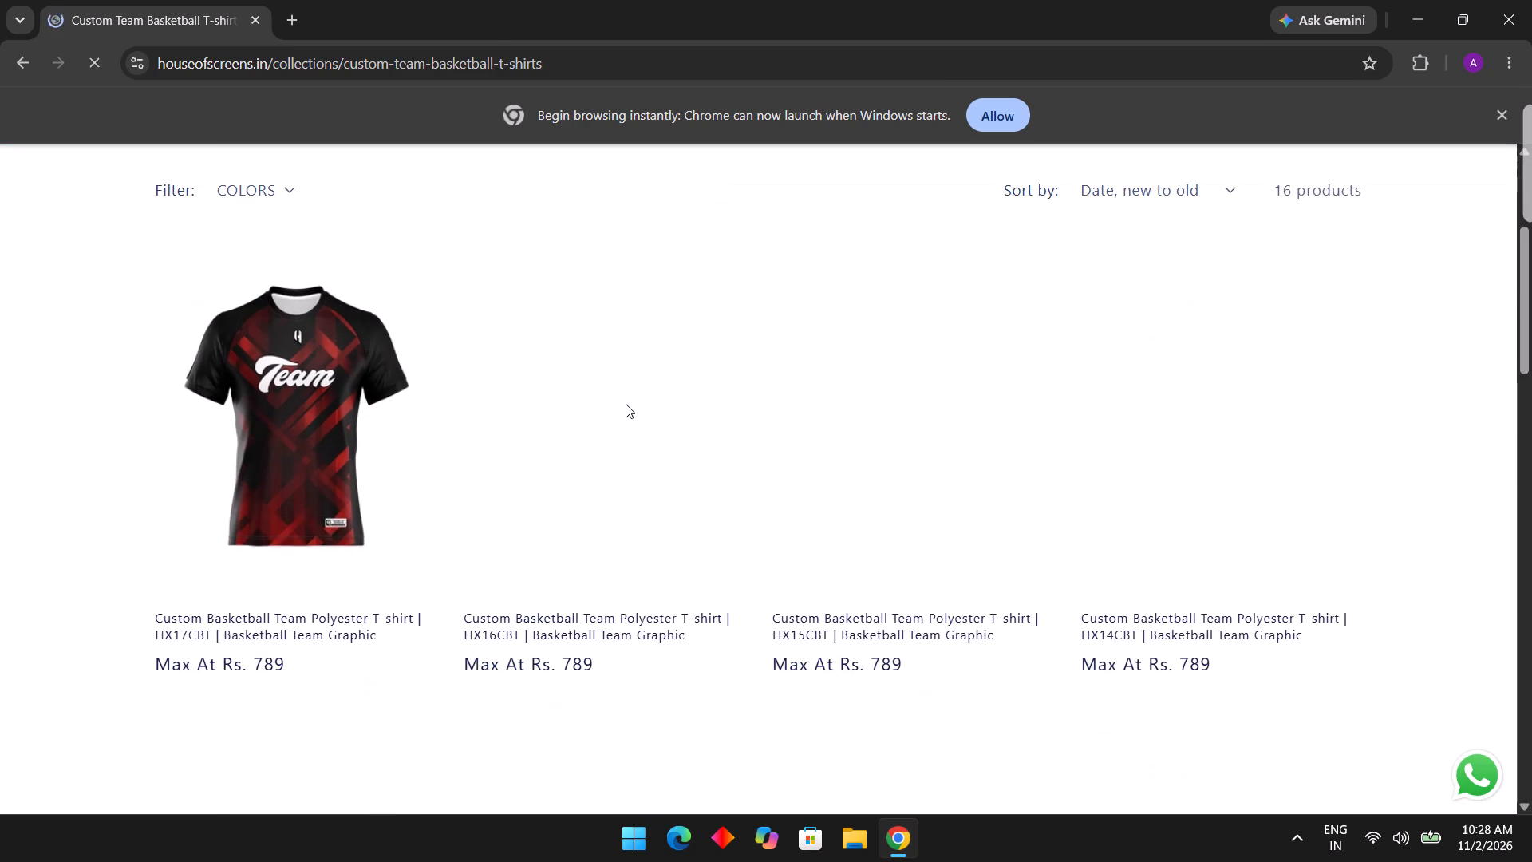
scroll(626, 404, "down", 1)
scroll(626, 404, "up", 1)
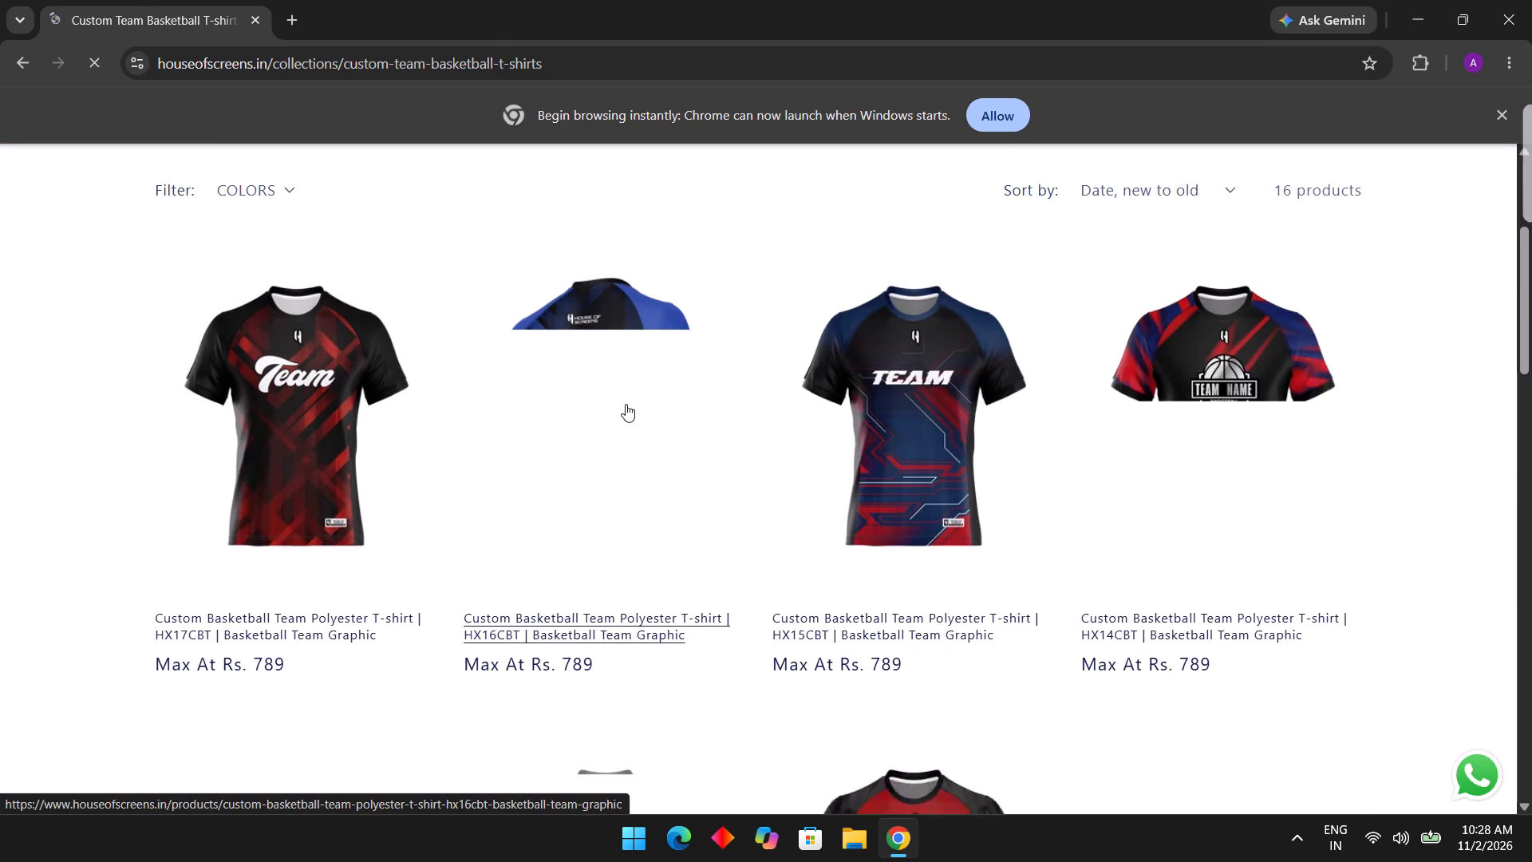
scroll(626, 404, "up", 1)
left_click(436, 290)
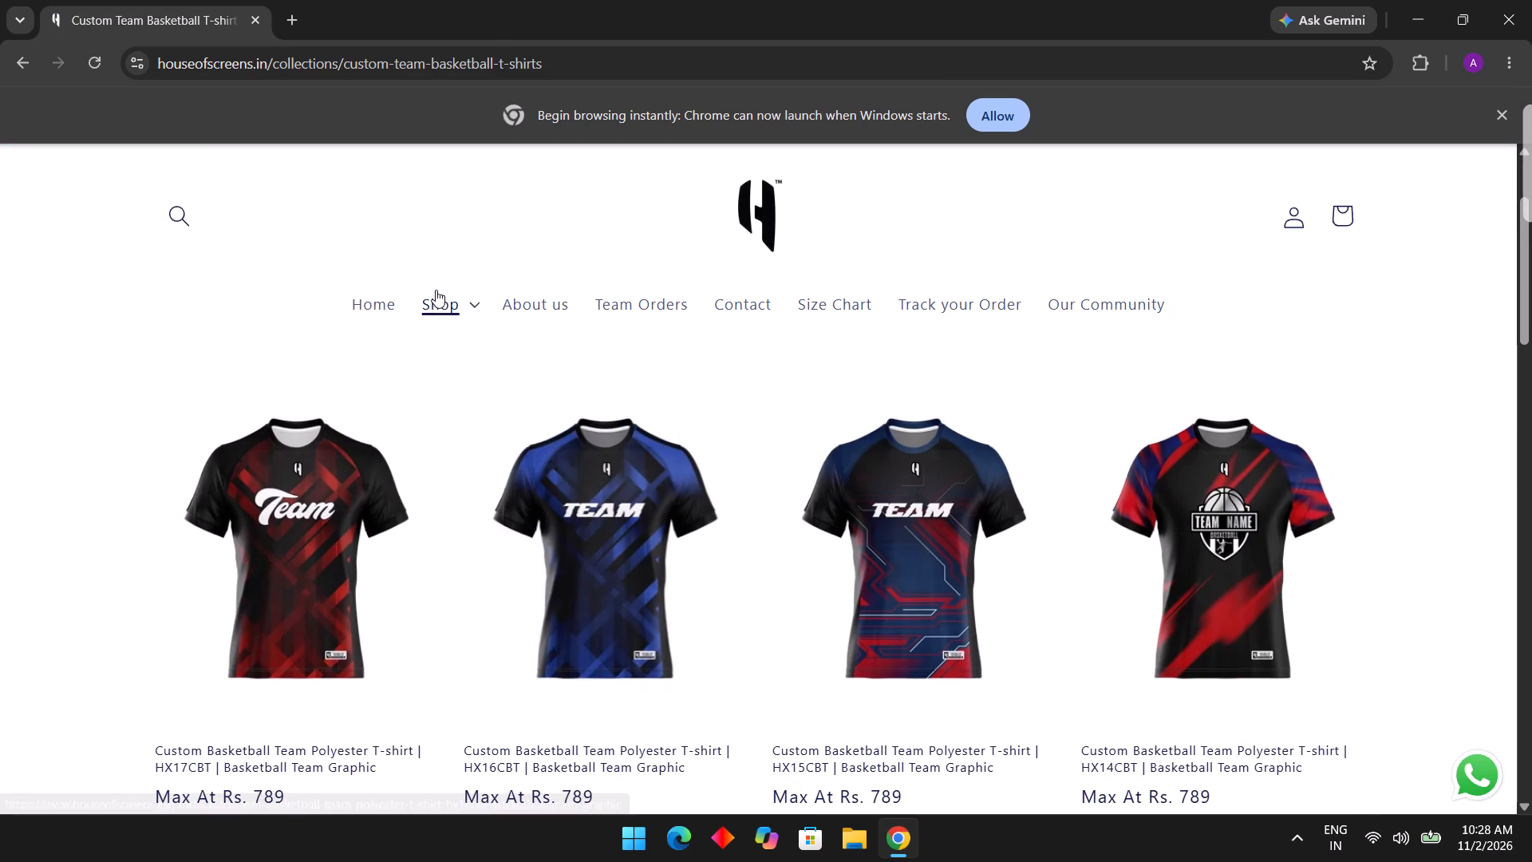
left_click(440, 301)
left_click(440, 301)
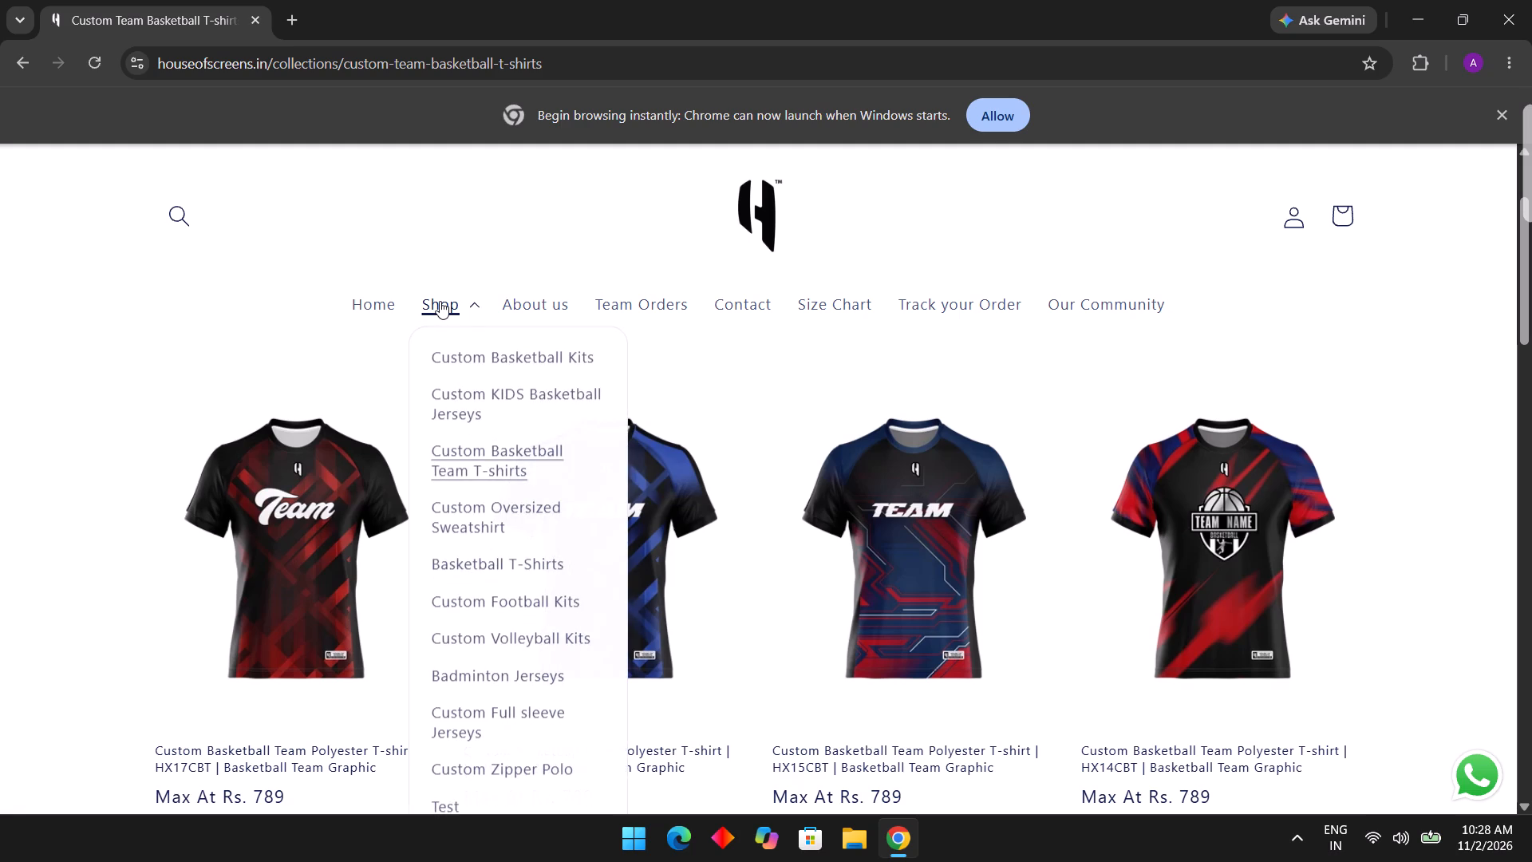
scroll(494, 568, "down", 1)
left_click(494, 568)
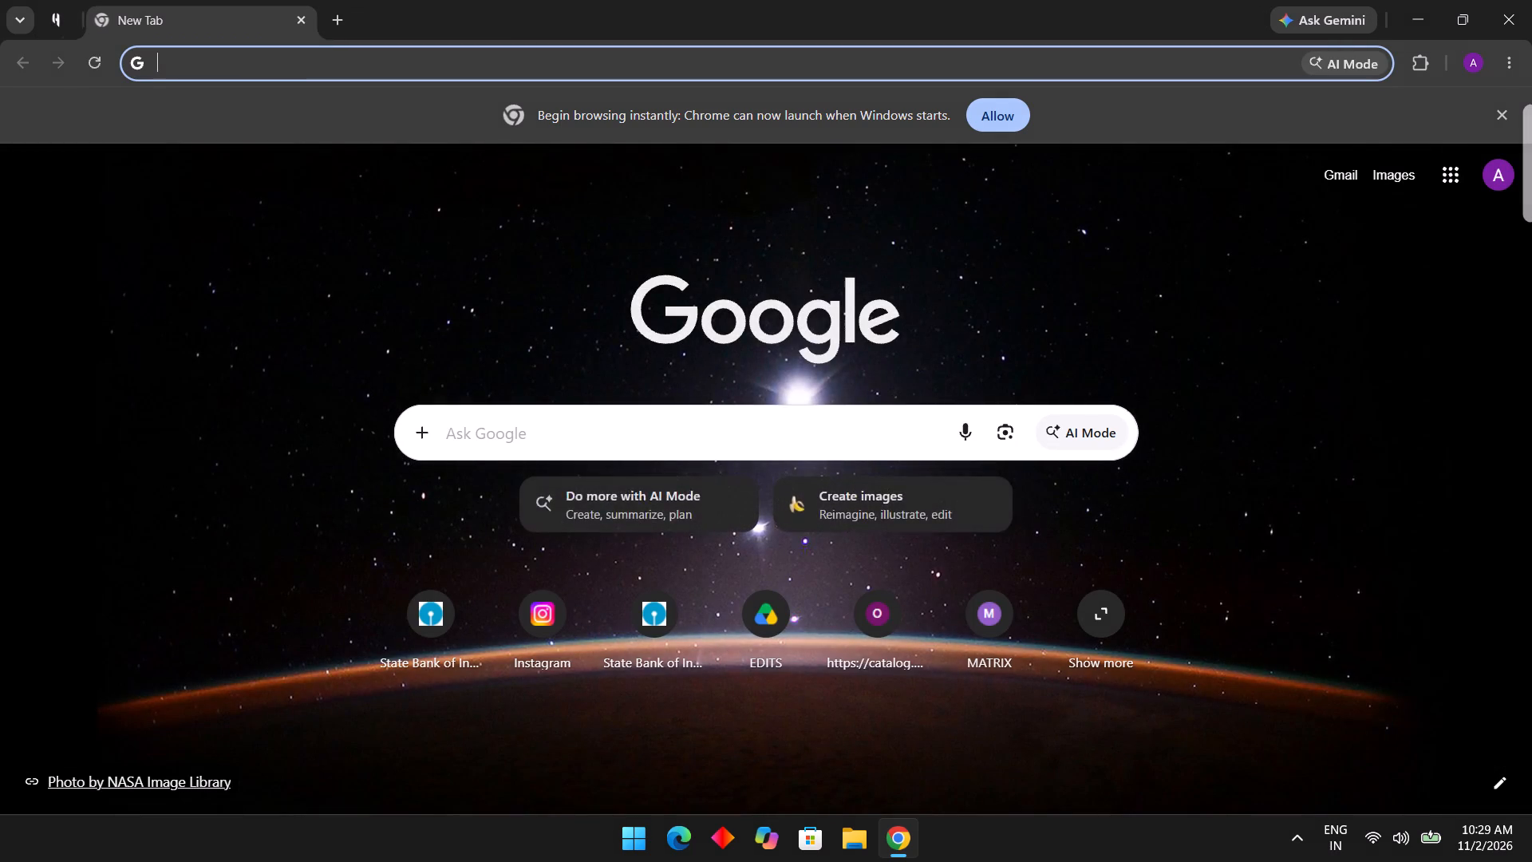
Search Google for "jersey customization".
left_click(556, 442)
type("jersey cutom")
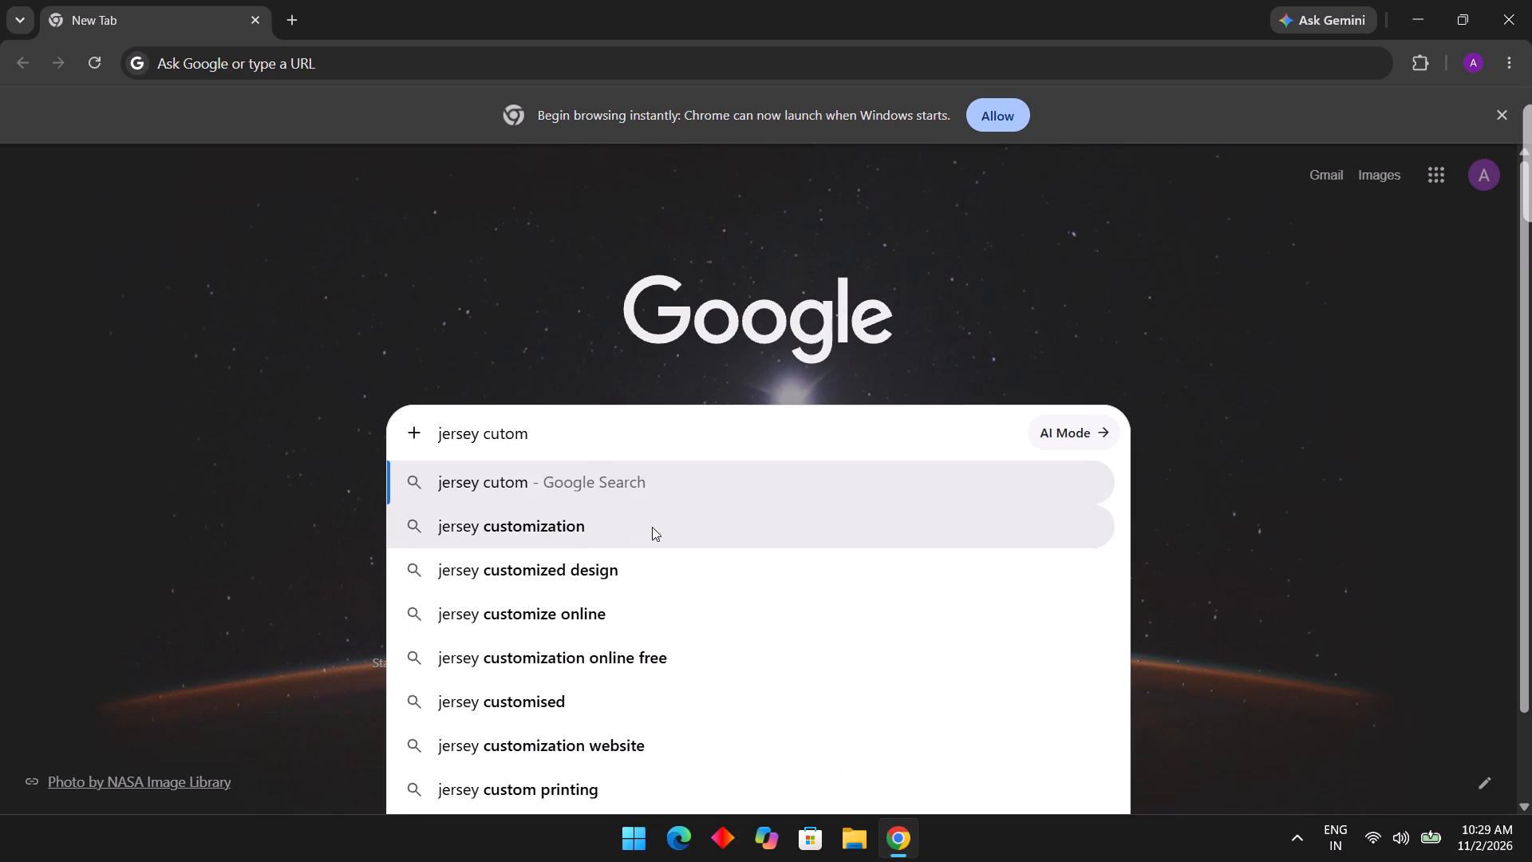
left_click(653, 529)
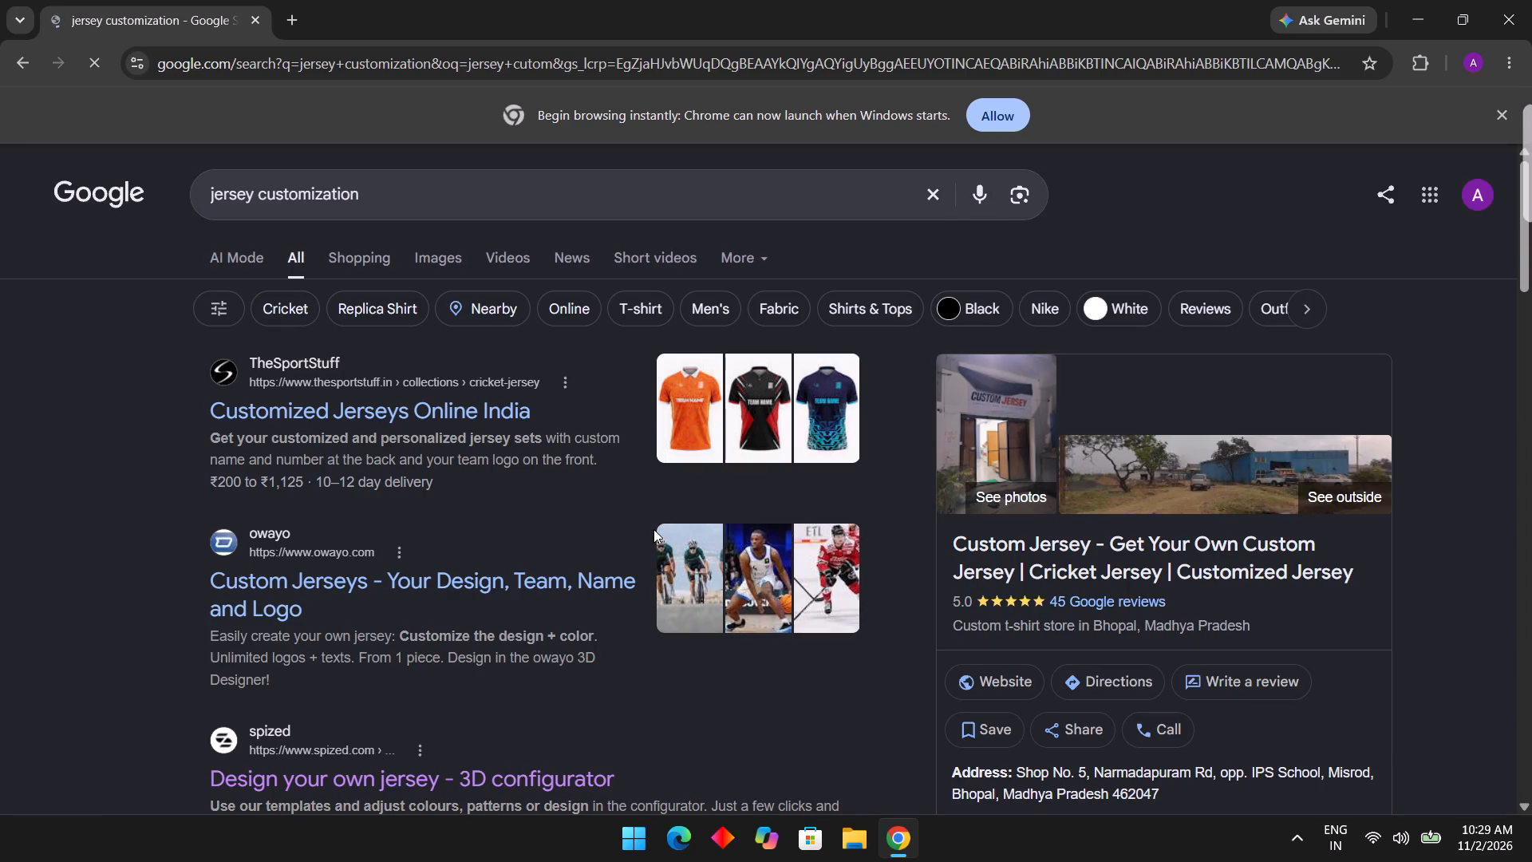
Look through the jersey customization results and open the KIBI Sports custom jerseys and team kits page.
scroll(509, 476, "down", 3)
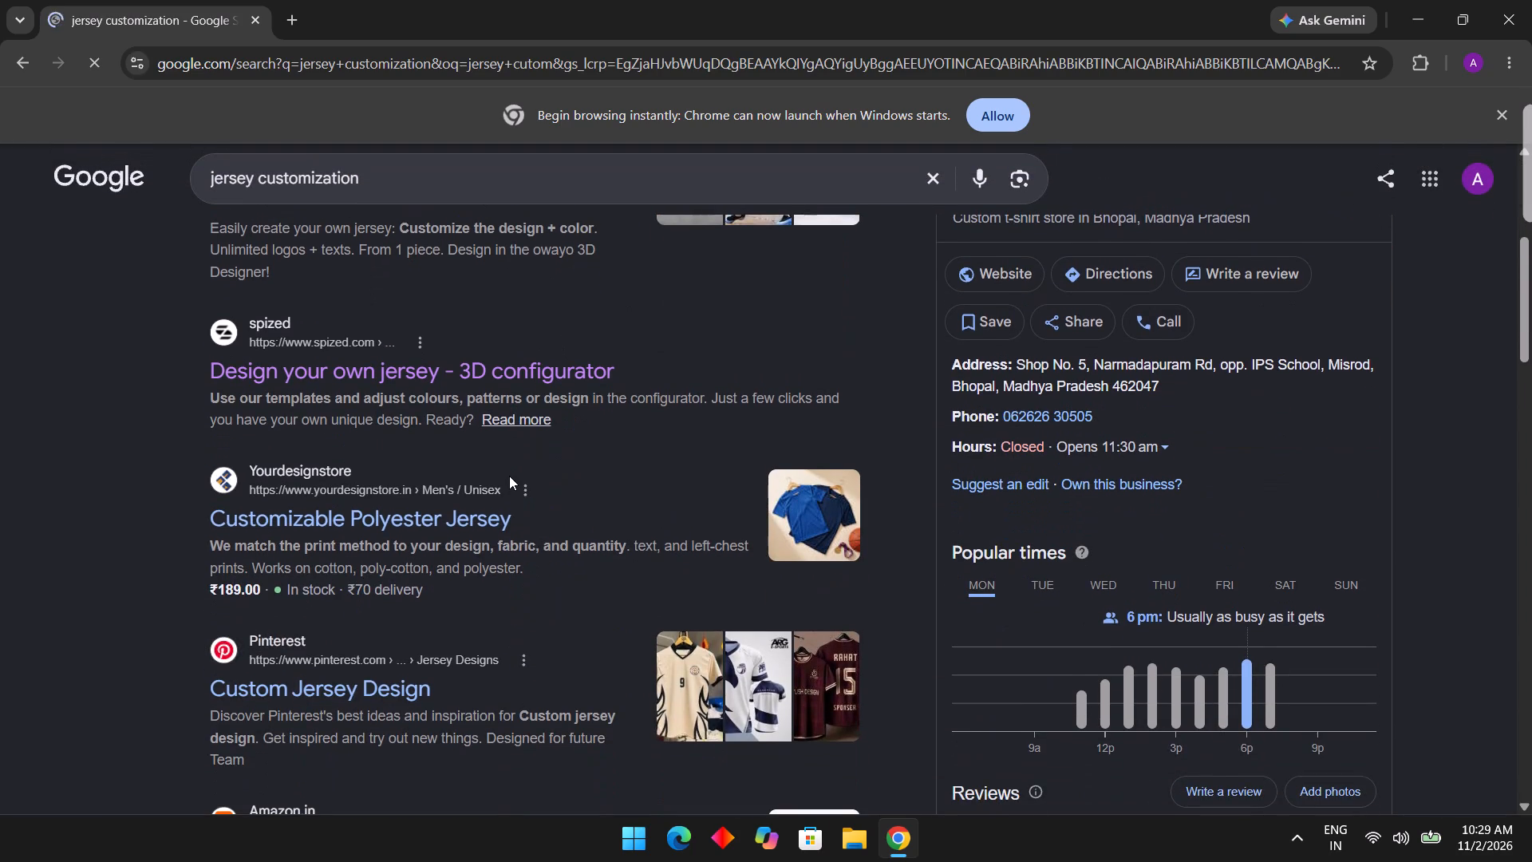
scroll(509, 476, "down", 1)
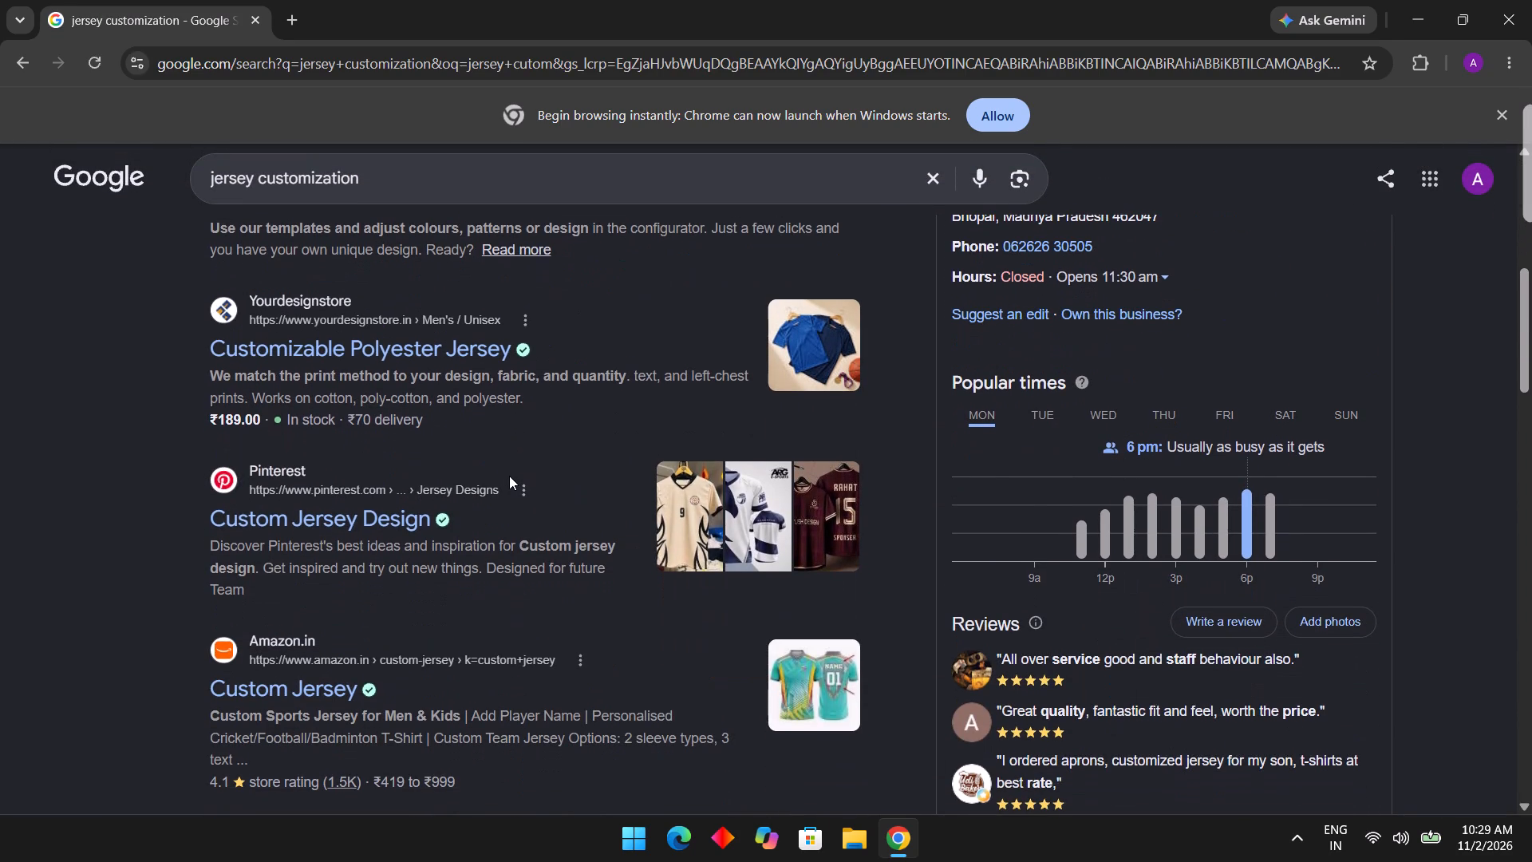
scroll(509, 476, "down", 4)
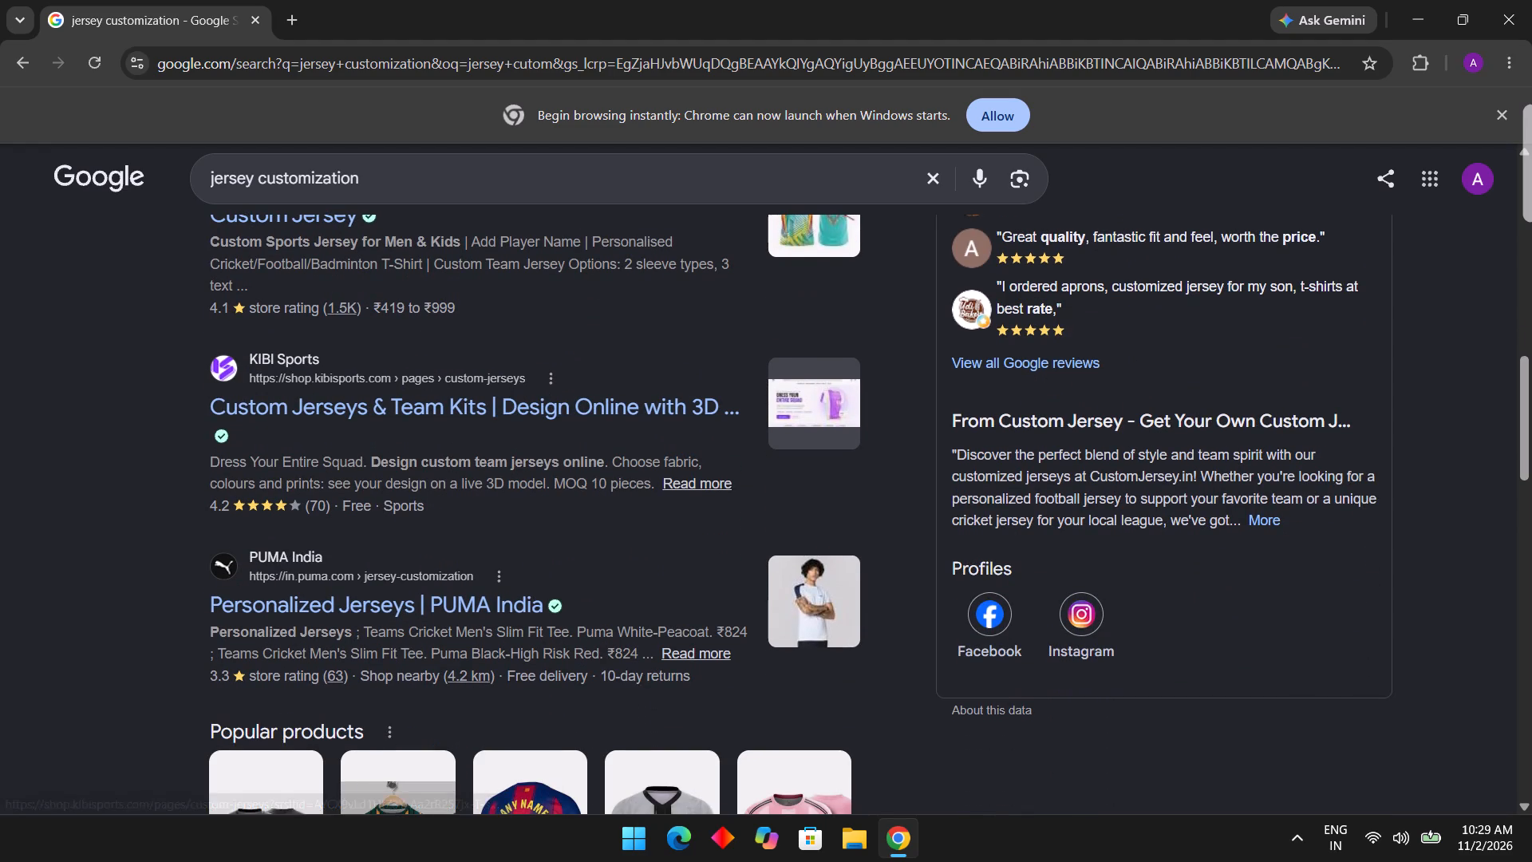
left_click(495, 417)
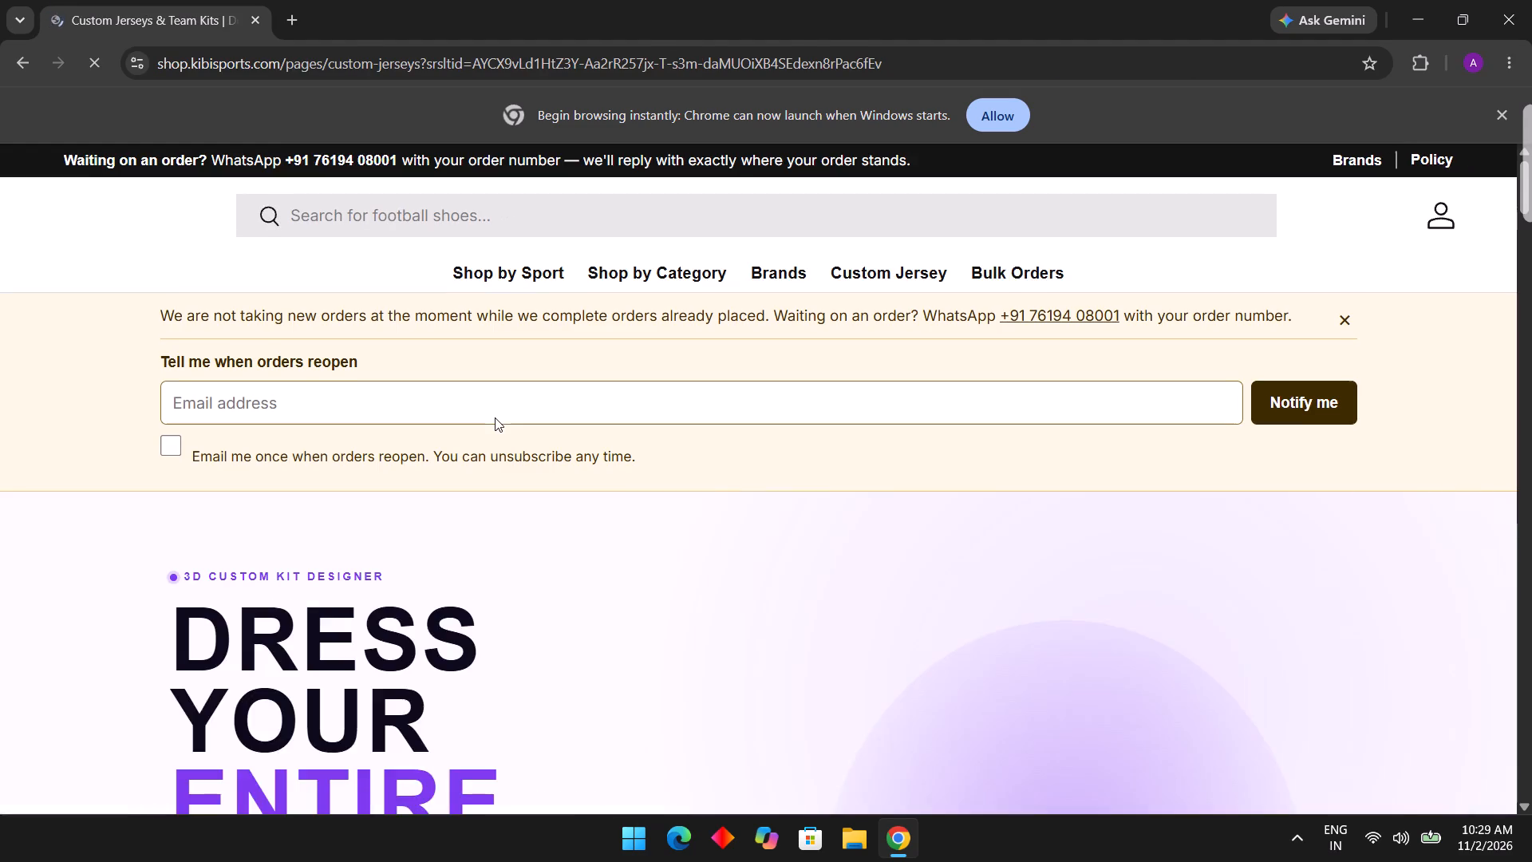
Review the KIBI Sports 3D kit designer introduction and open the site's Custom Jersey page.
scroll(495, 417, "right", 1)
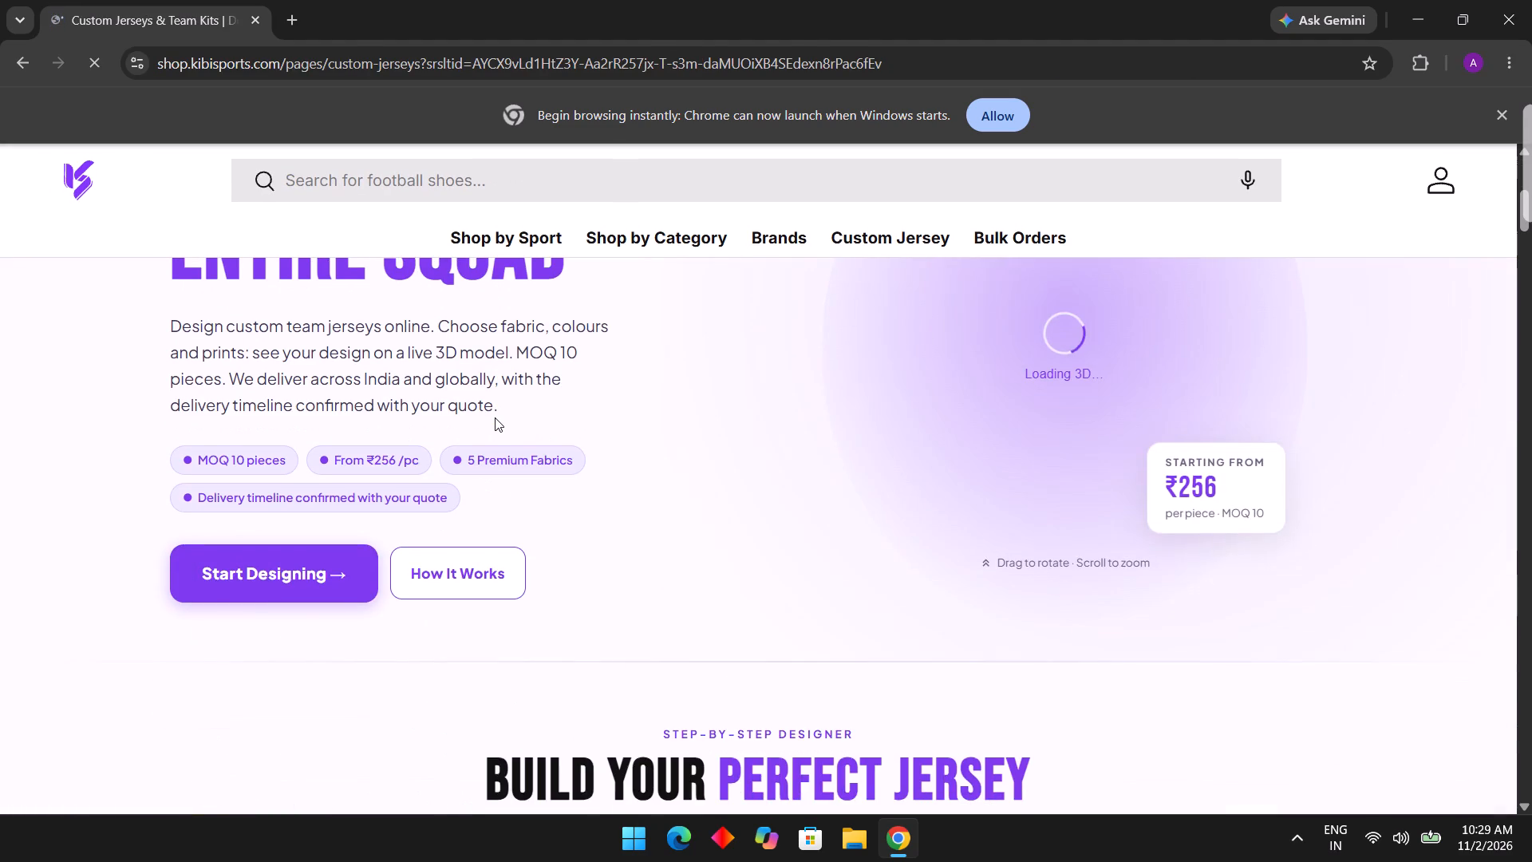
scroll(495, 417, "right", 1)
scroll(562, 425, "up", 3)
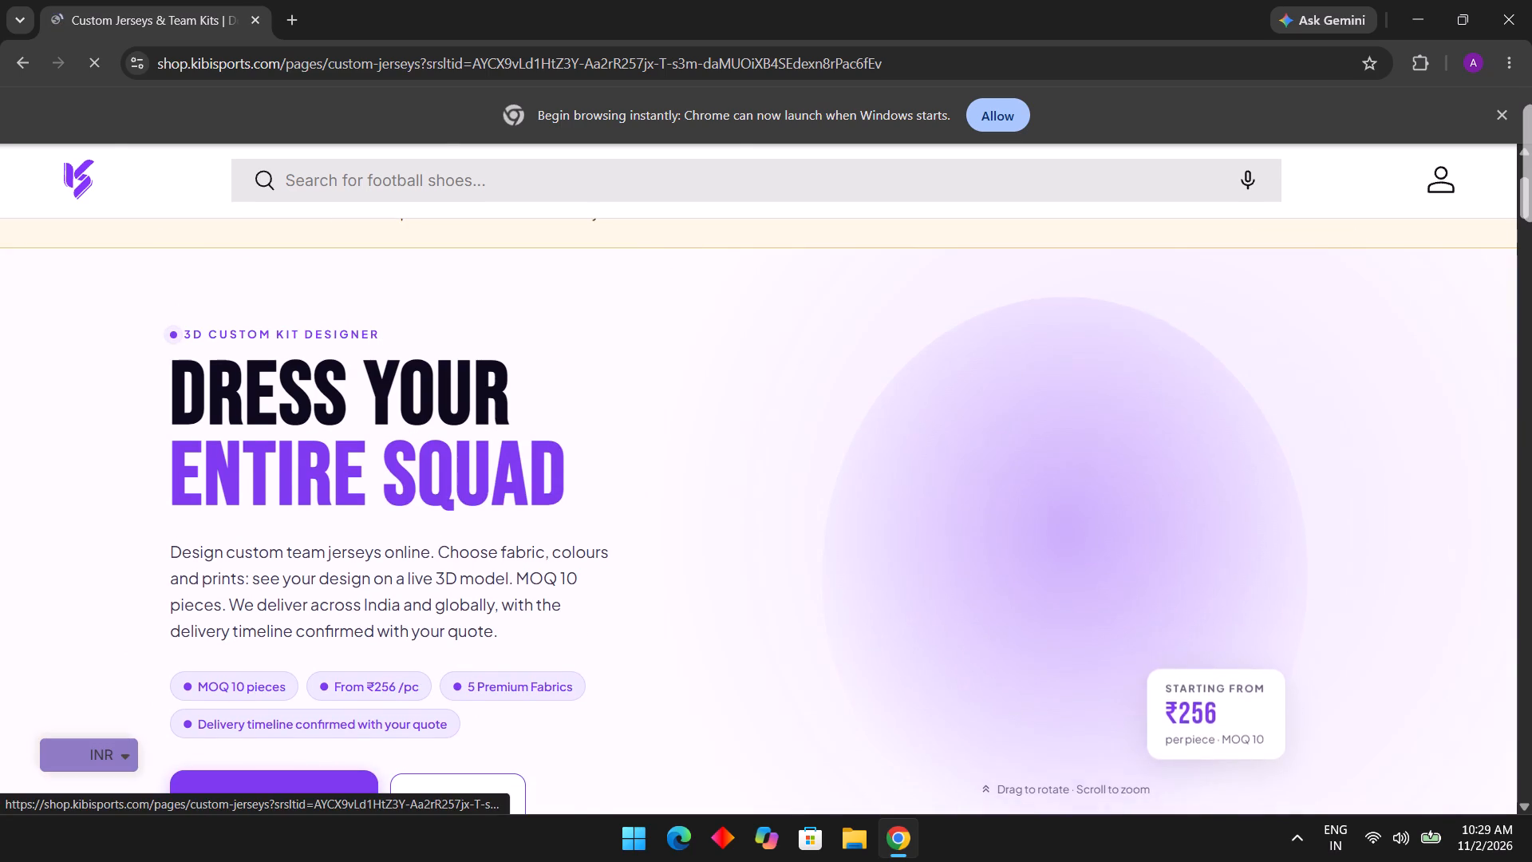
scroll(562, 425, "up", 3)
scroll(586, 365, "up", 1)
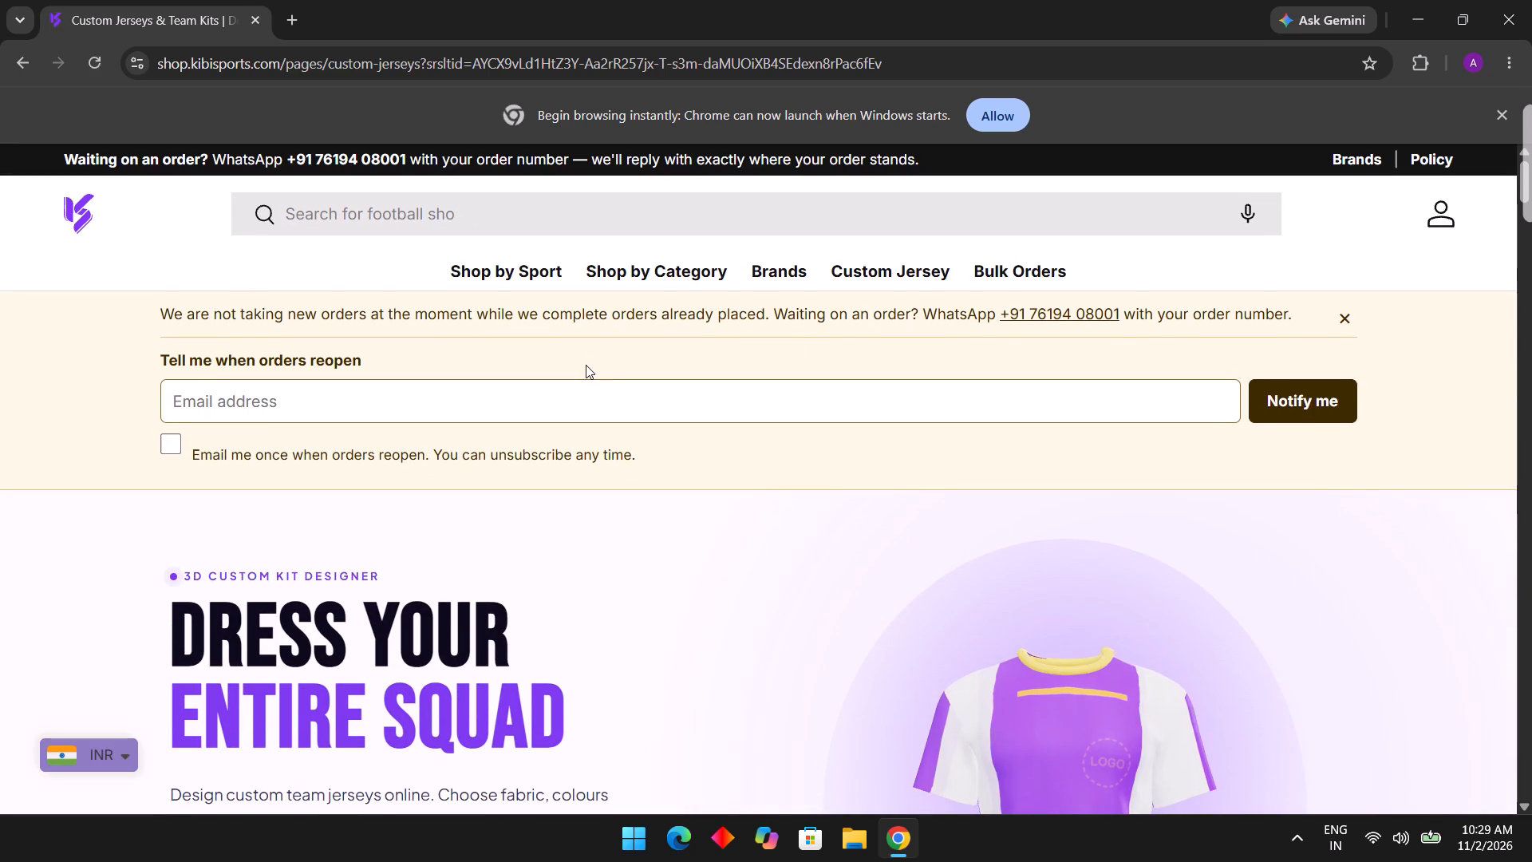
scroll(586, 365, "up", 1)
left_click(921, 275)
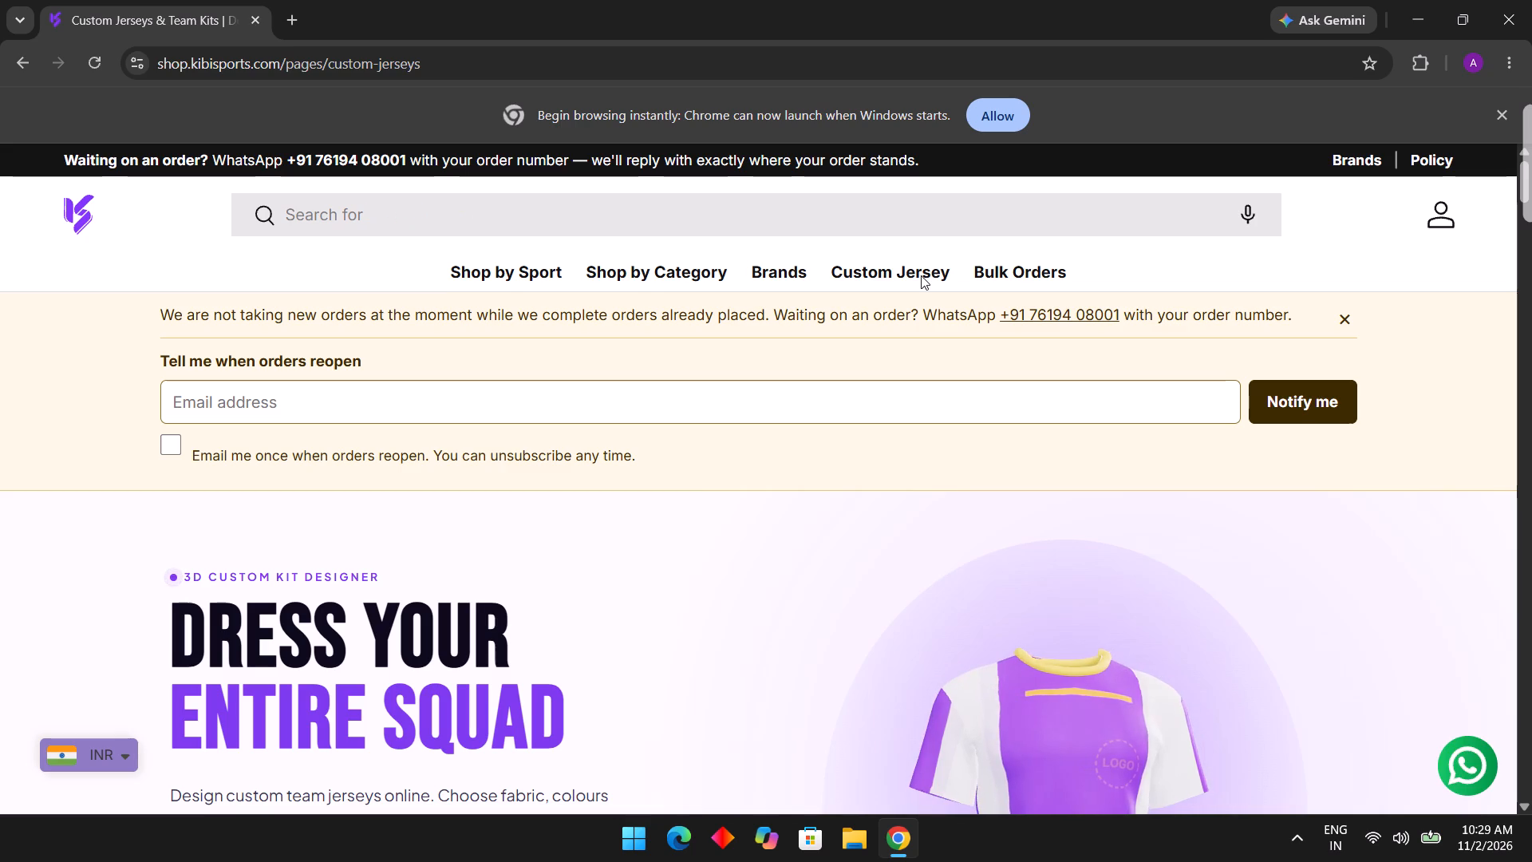
Search the computer for the Kuro app and launch it.
left_click(629, 859)
left_click(650, 116)
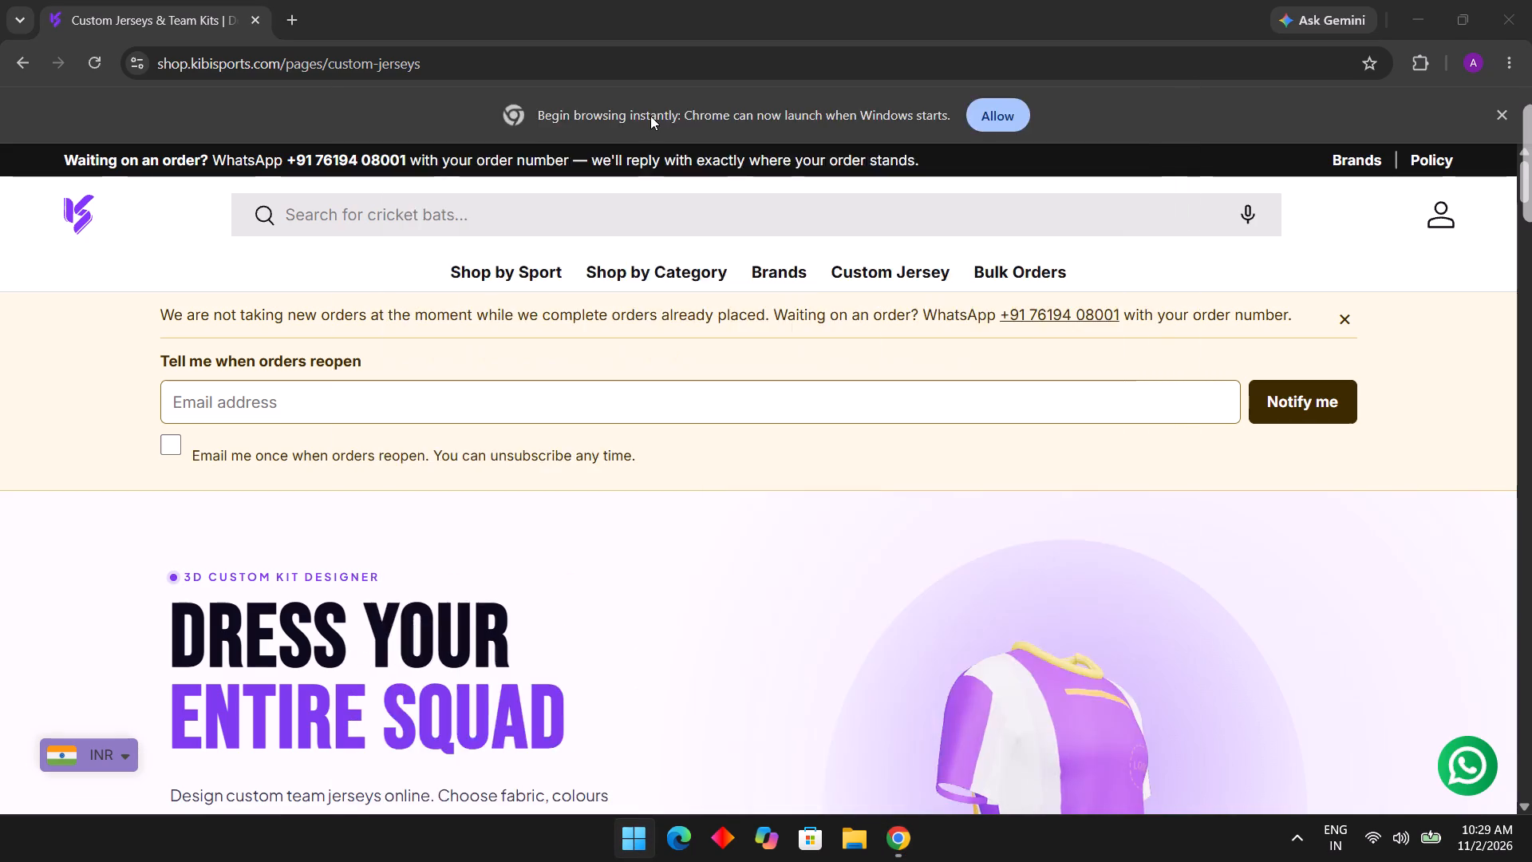
type("kir")
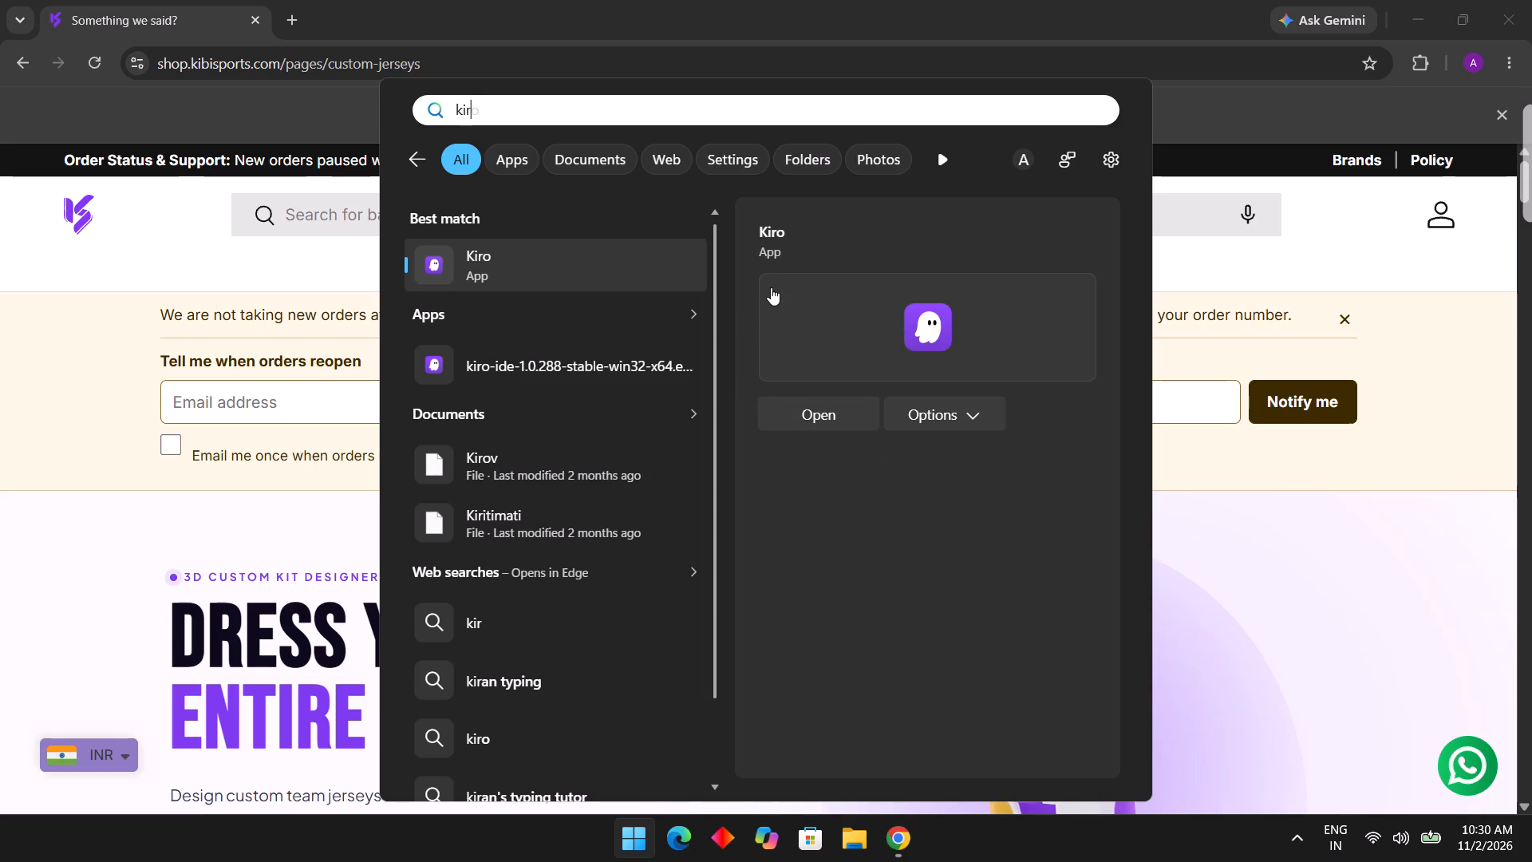
key("BackSpace")
key("BackSpace")
key("u")
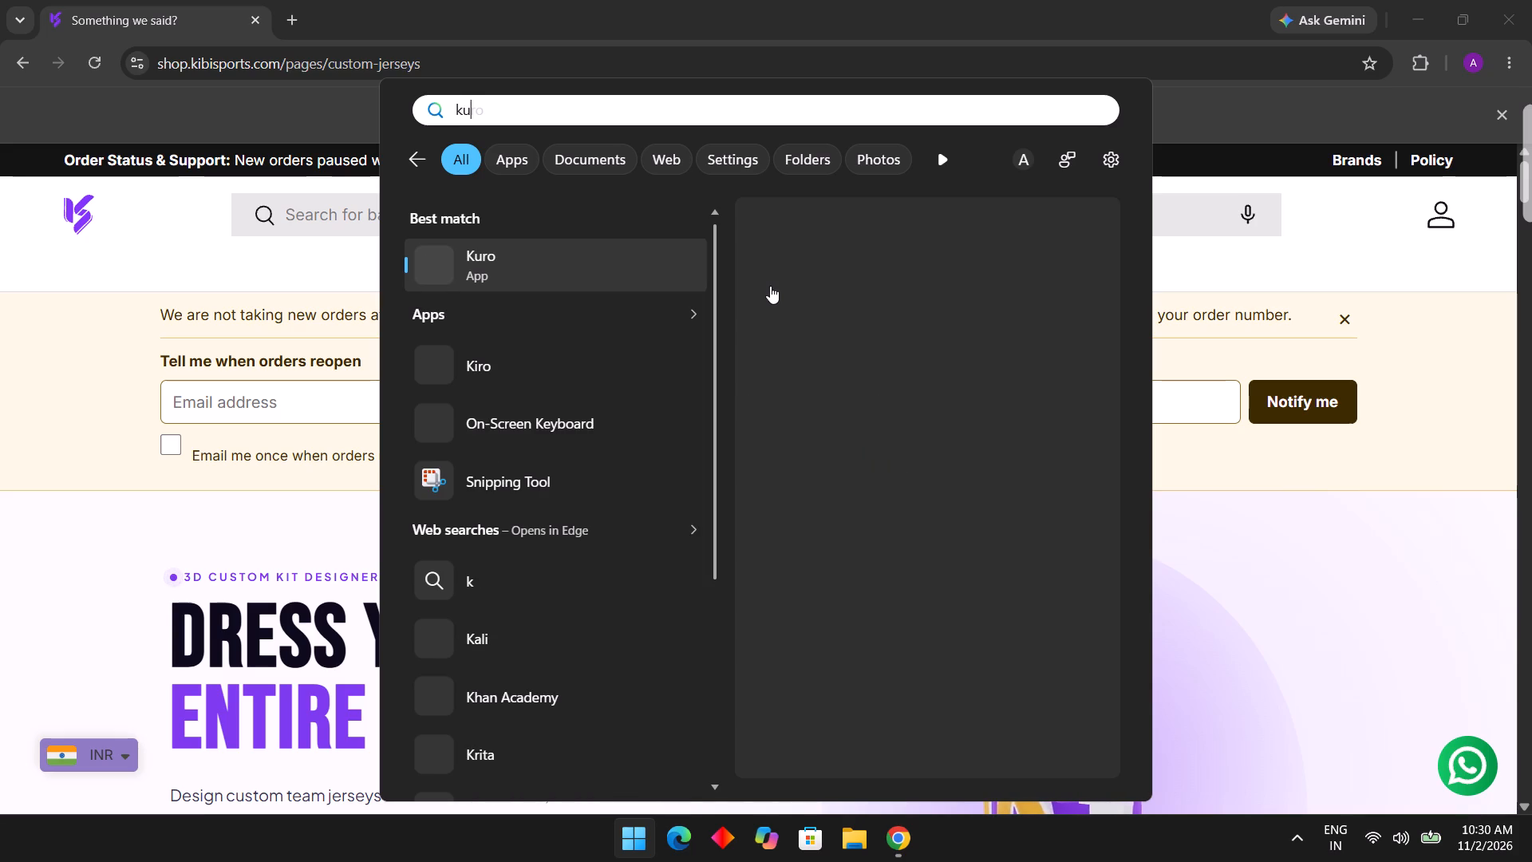
left_click_drag(813, 432, 811, 417)
left_click(811, 417)
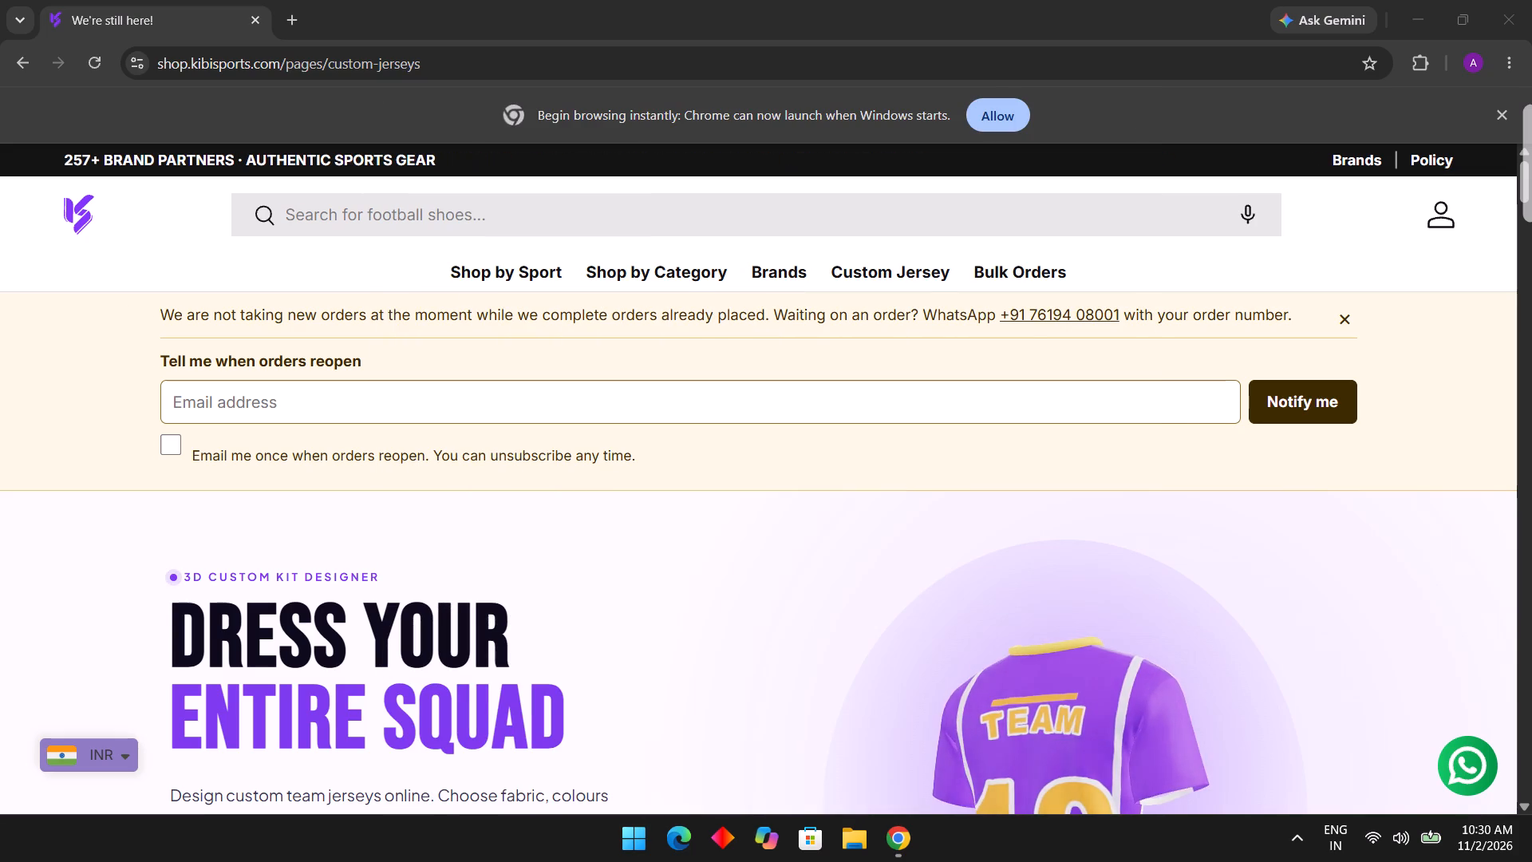
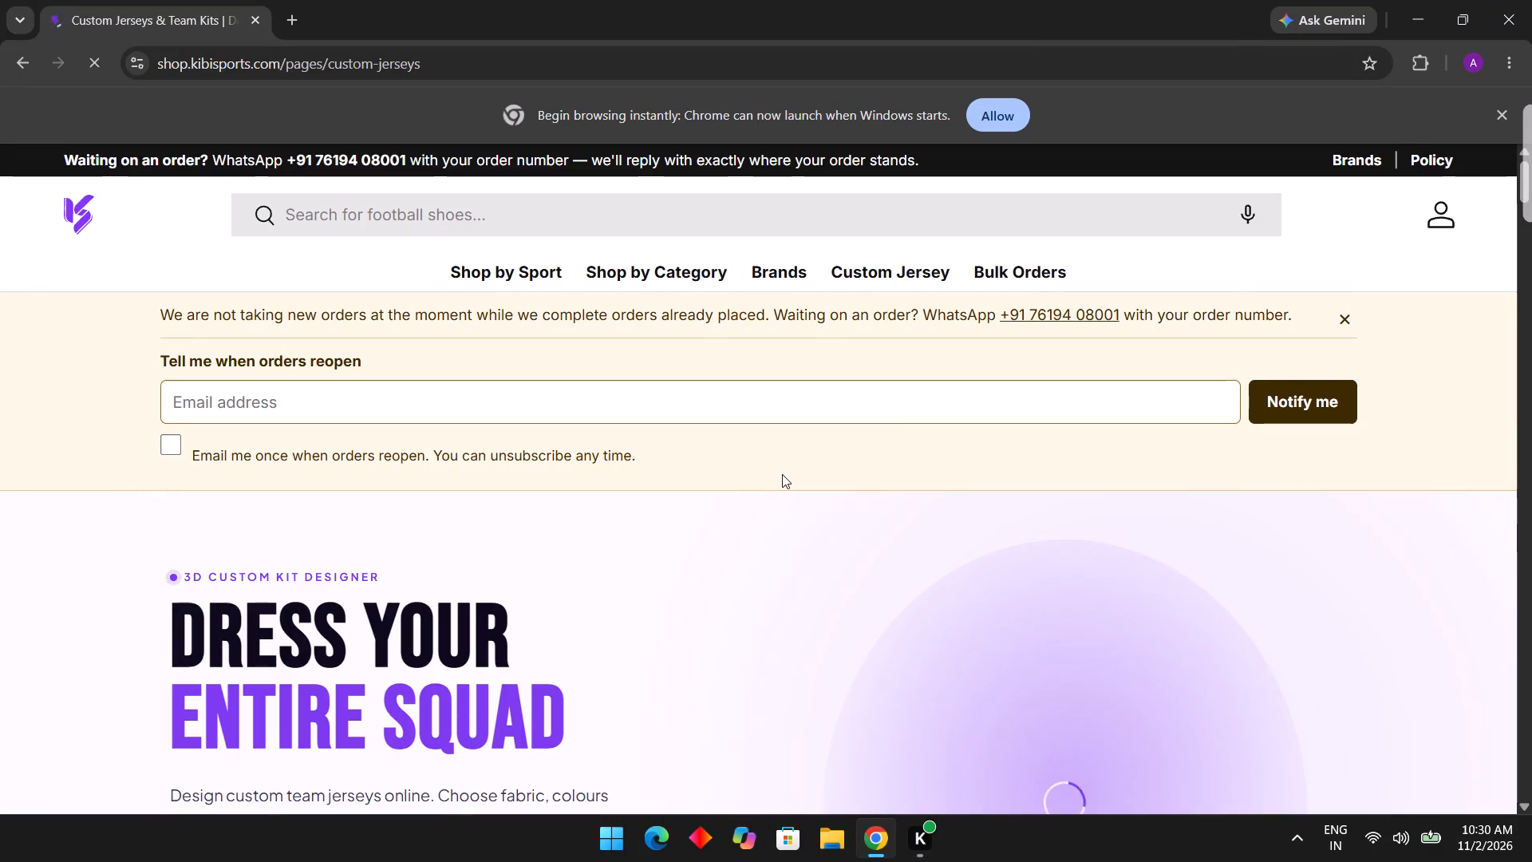
Open the step-by-step jersey designer from the Custom Jersey page's 3D kit designer section.
scroll(782, 474, "down", 3)
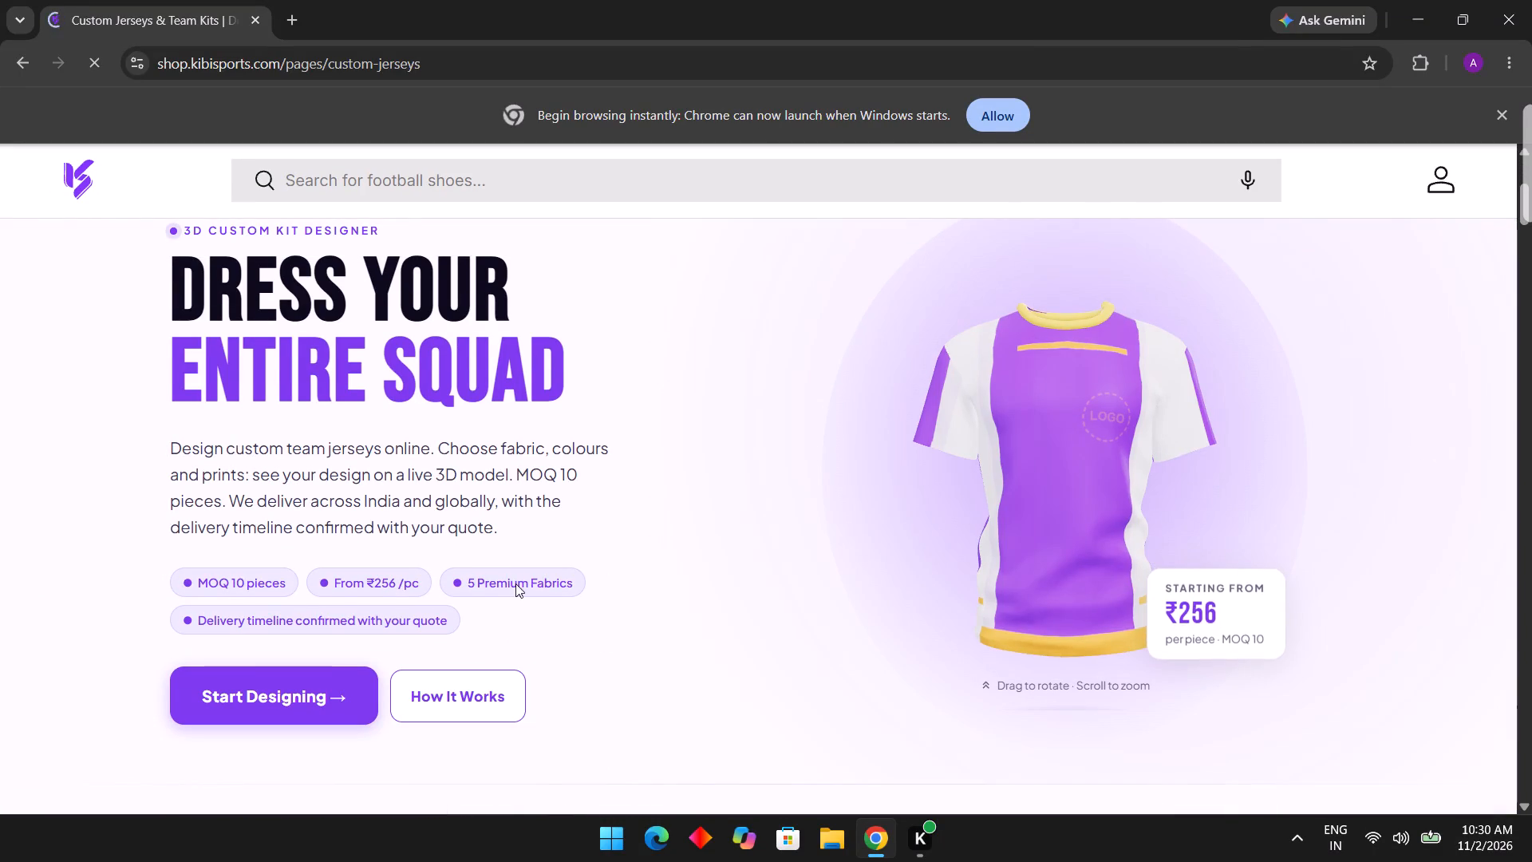
left_click(263, 684)
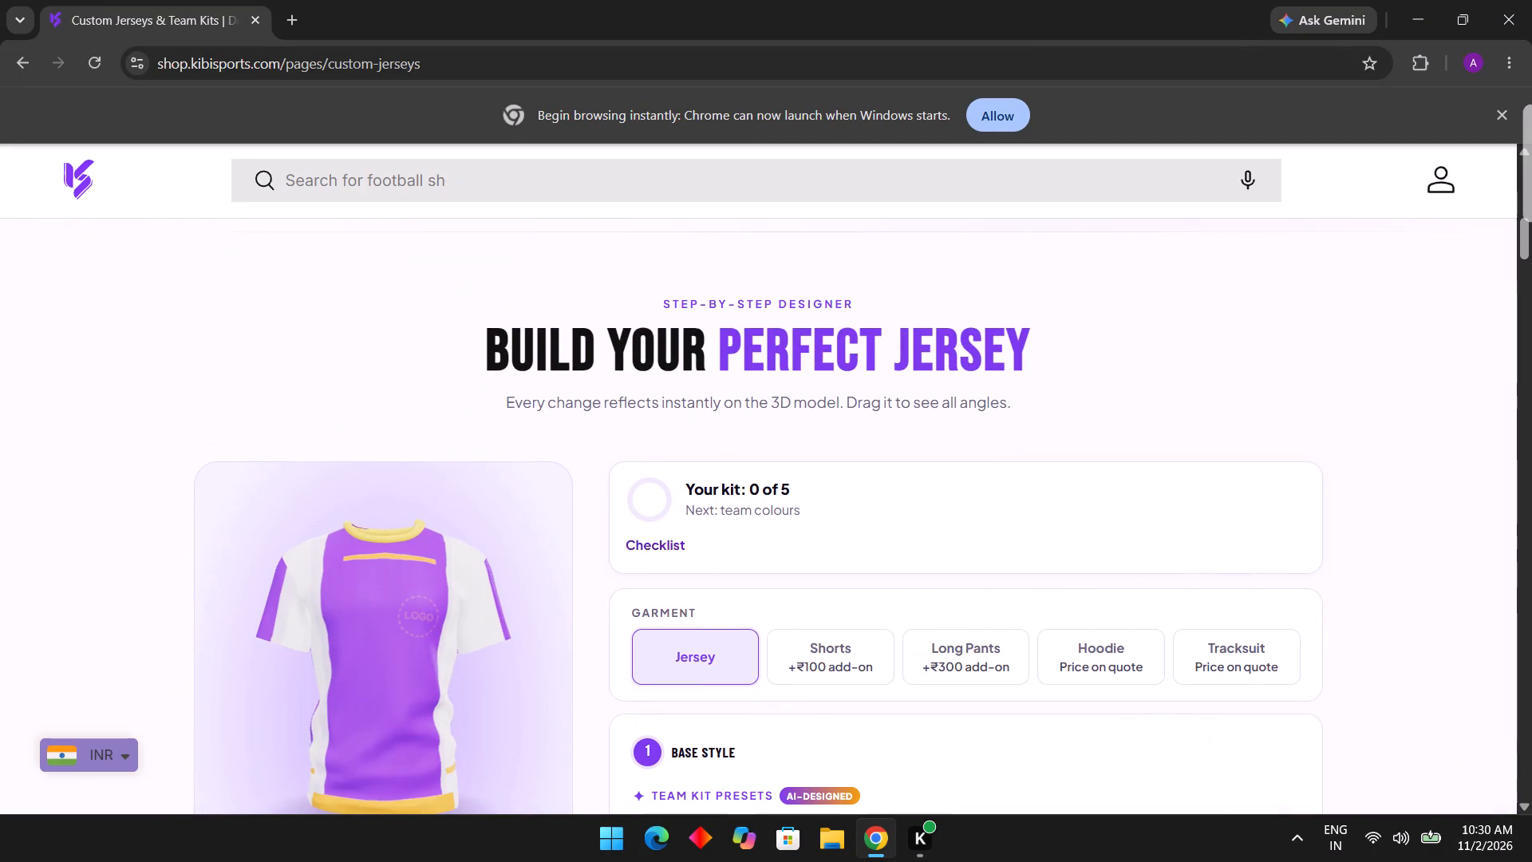
Examine the designer's 3D jersey preview, garment types, team kit presets and base style options.
scroll(478, 613, "down", 5)
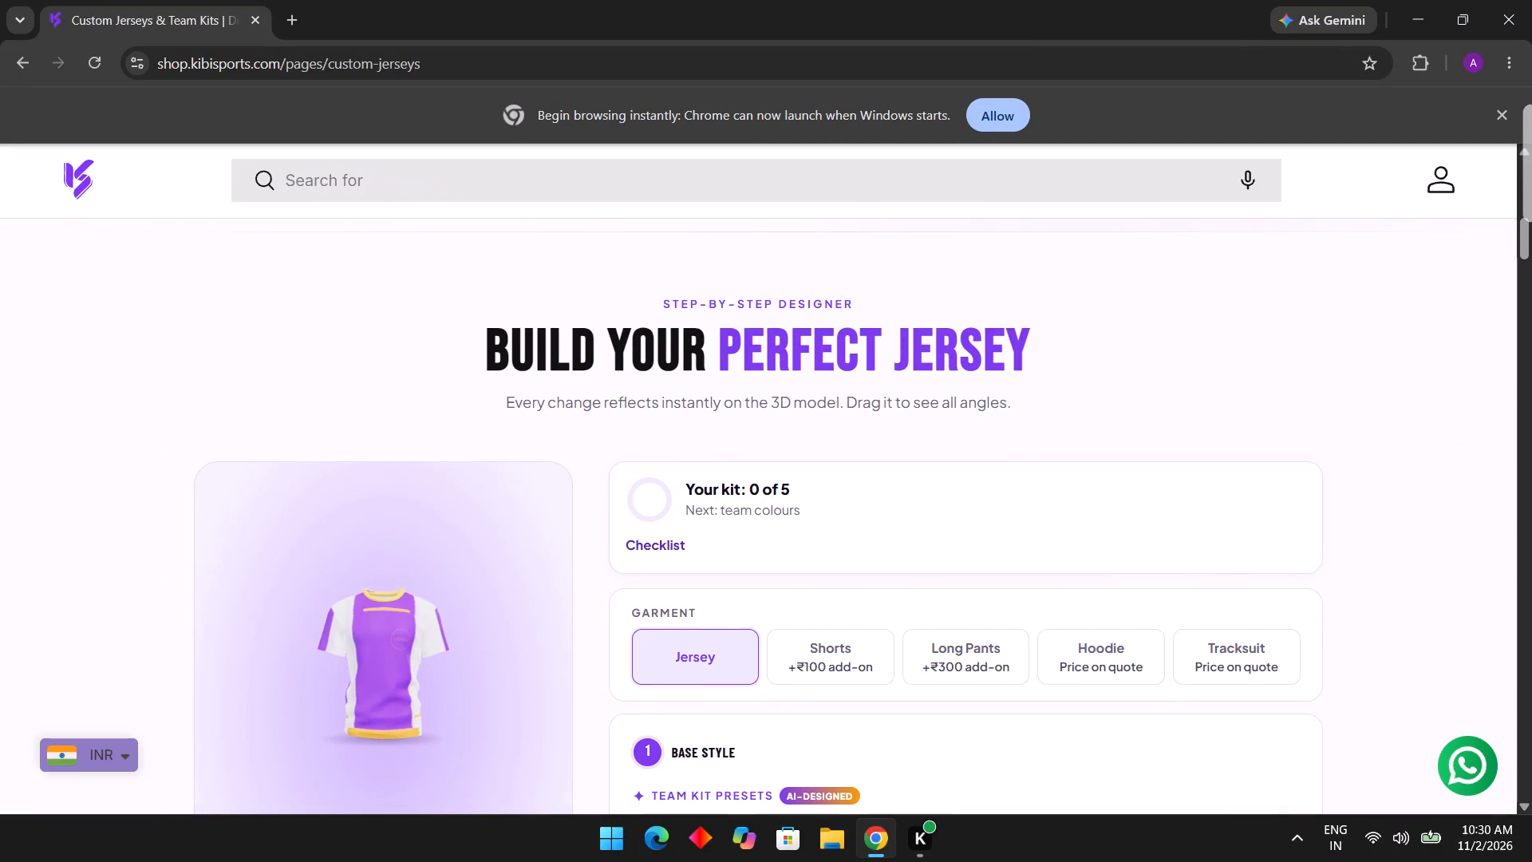
scroll(478, 613, "down", 1)
right_click(478, 613)
scroll(478, 613, "right", 1)
left_click_drag(457, 409, 591, 201)
left_click(1056, 401)
scroll(1056, 401, "down", 1)
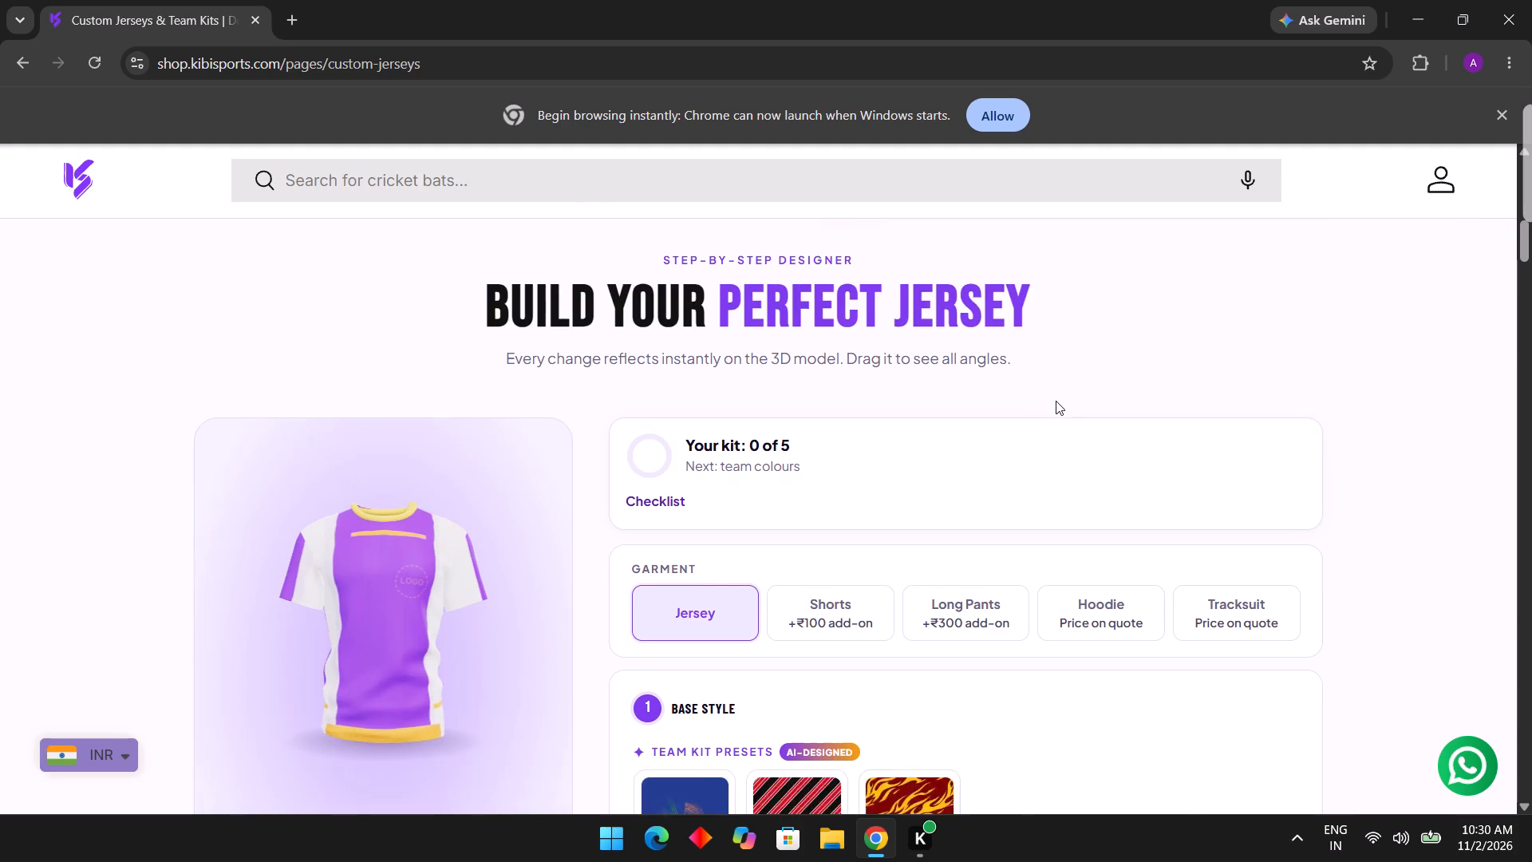
scroll(1056, 401, "down", 3)
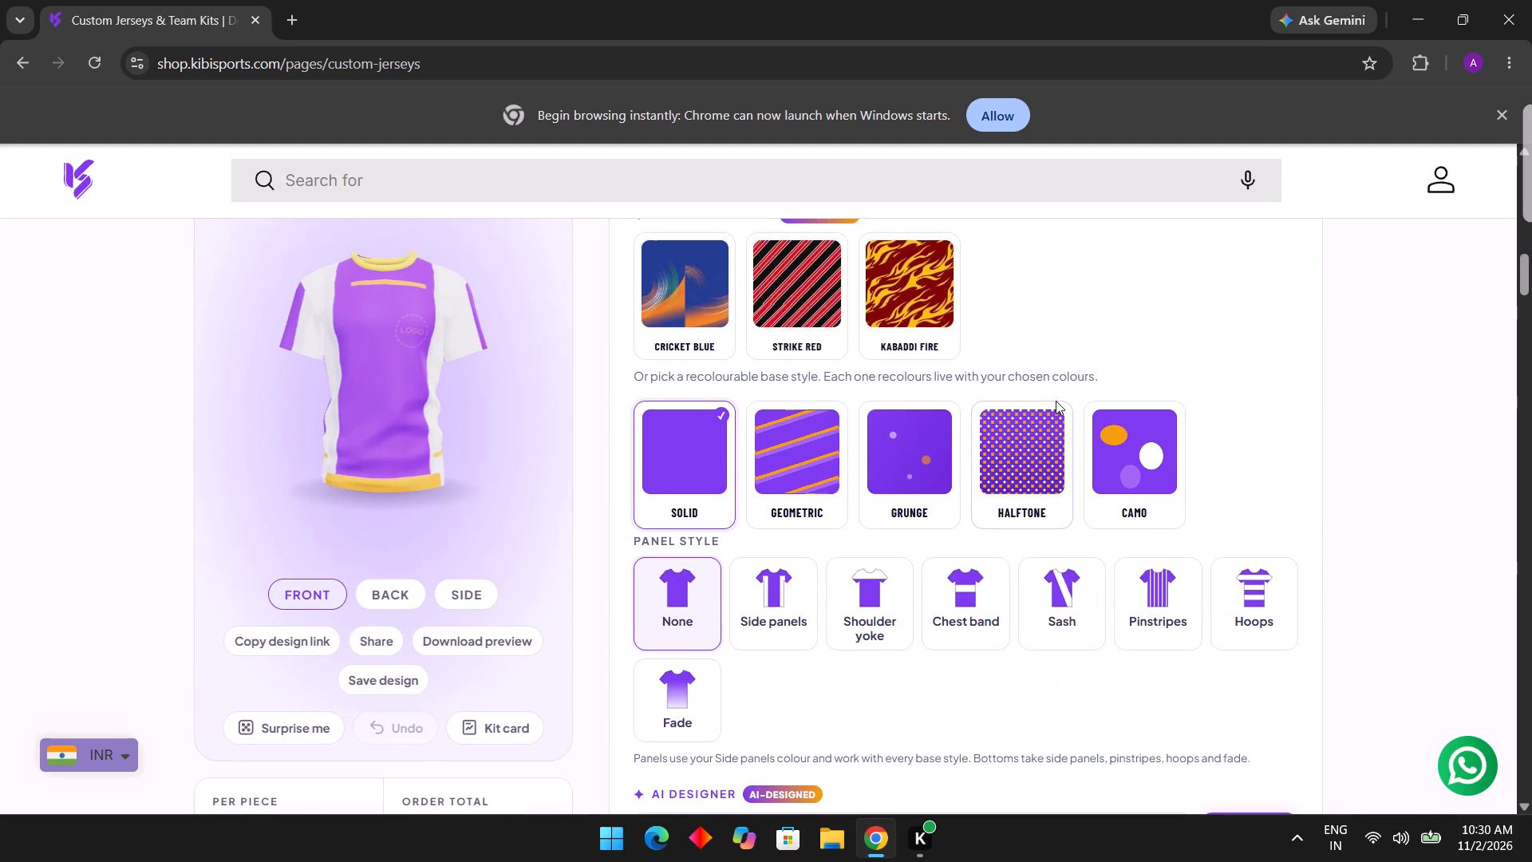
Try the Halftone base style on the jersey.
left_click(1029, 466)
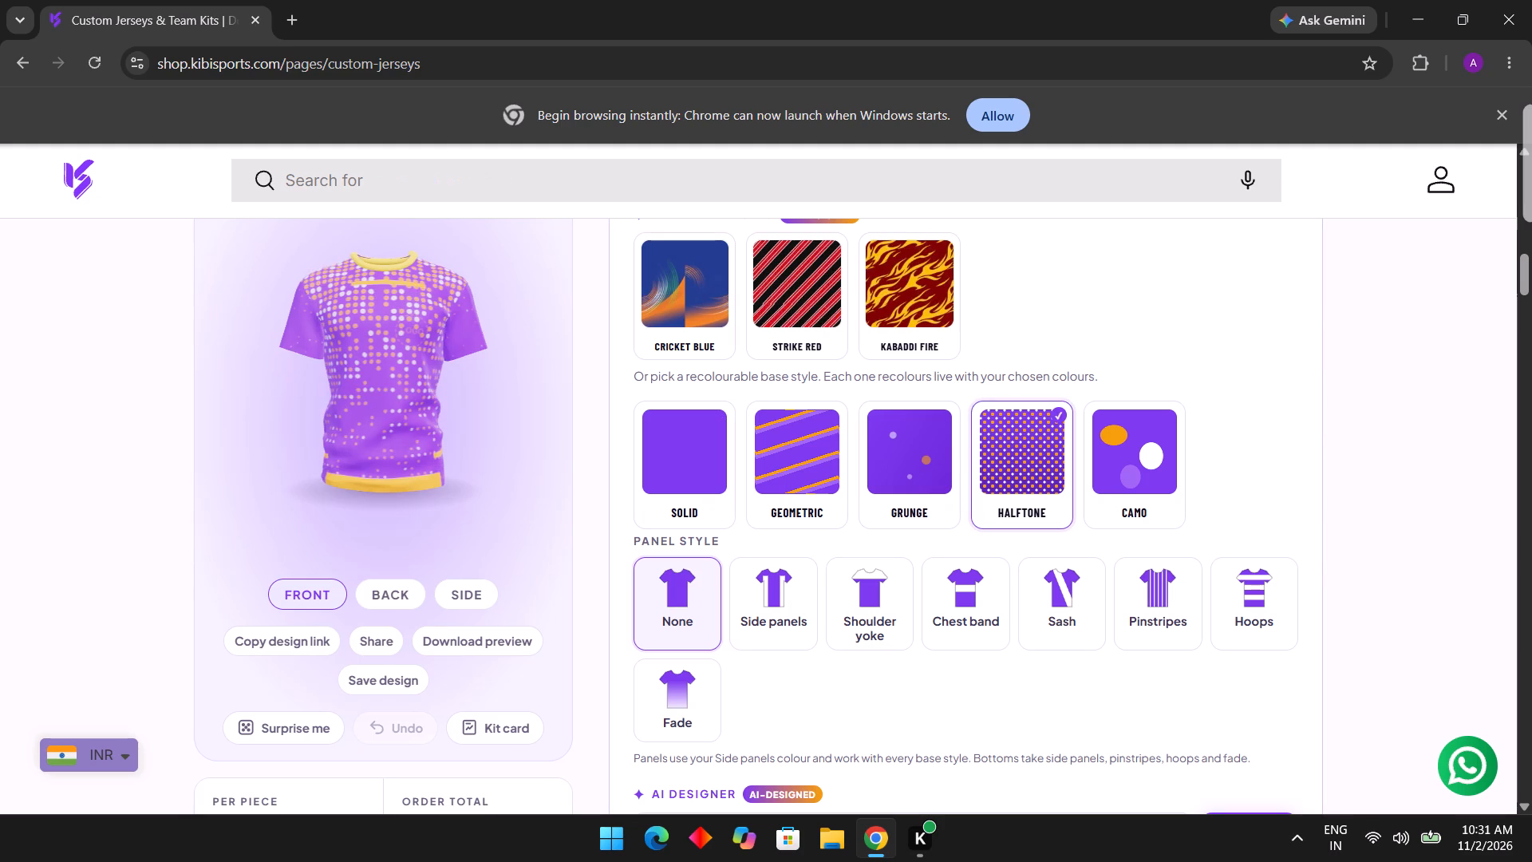
Apply the Kabaddi Fire team kit preset to the jersey with the Side panels panel style.
left_click(935, 338)
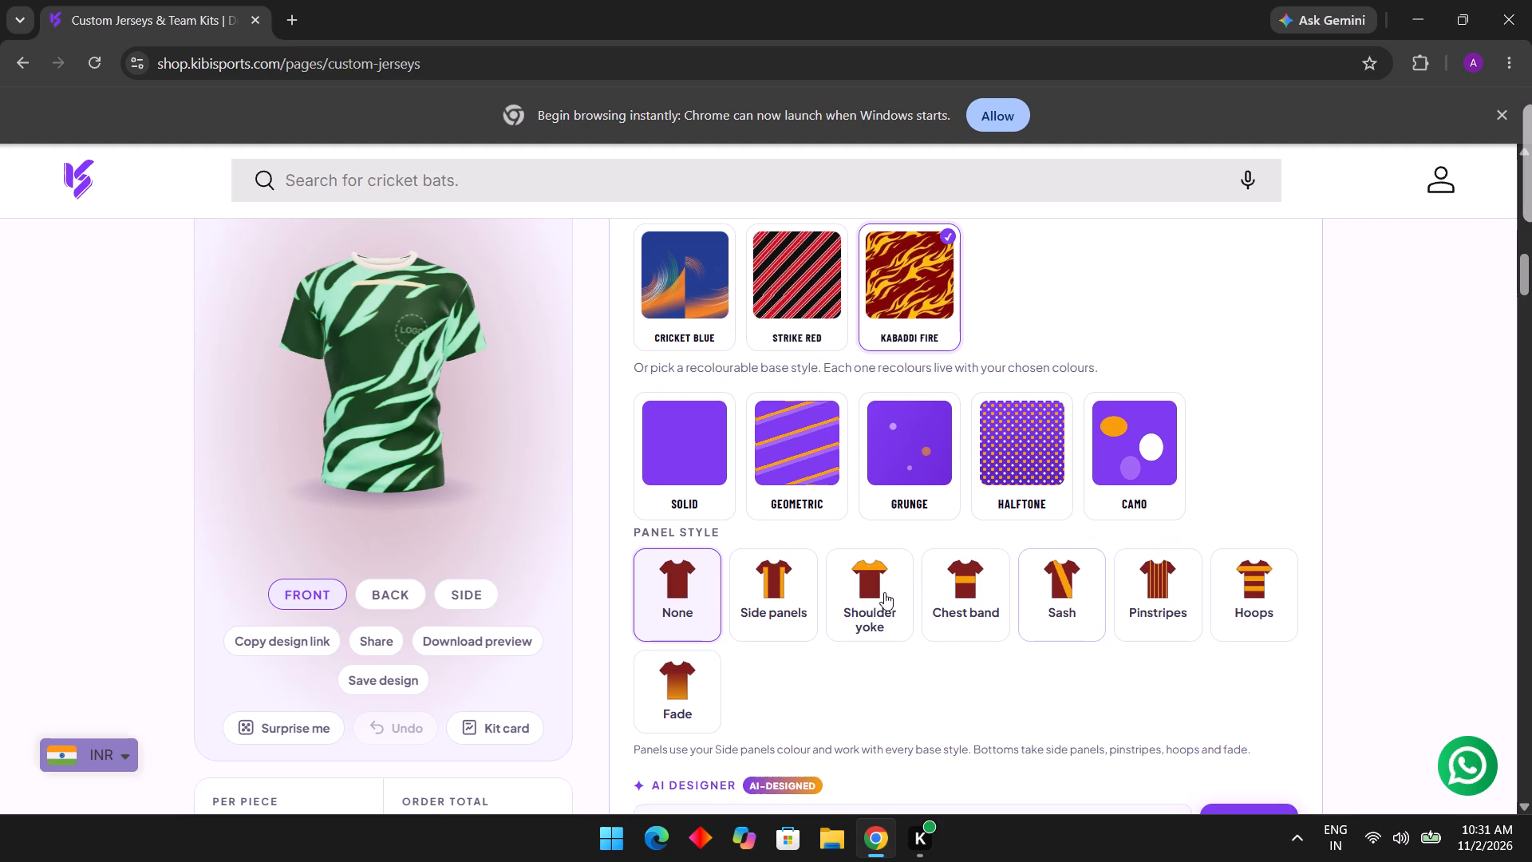
left_click(786, 596)
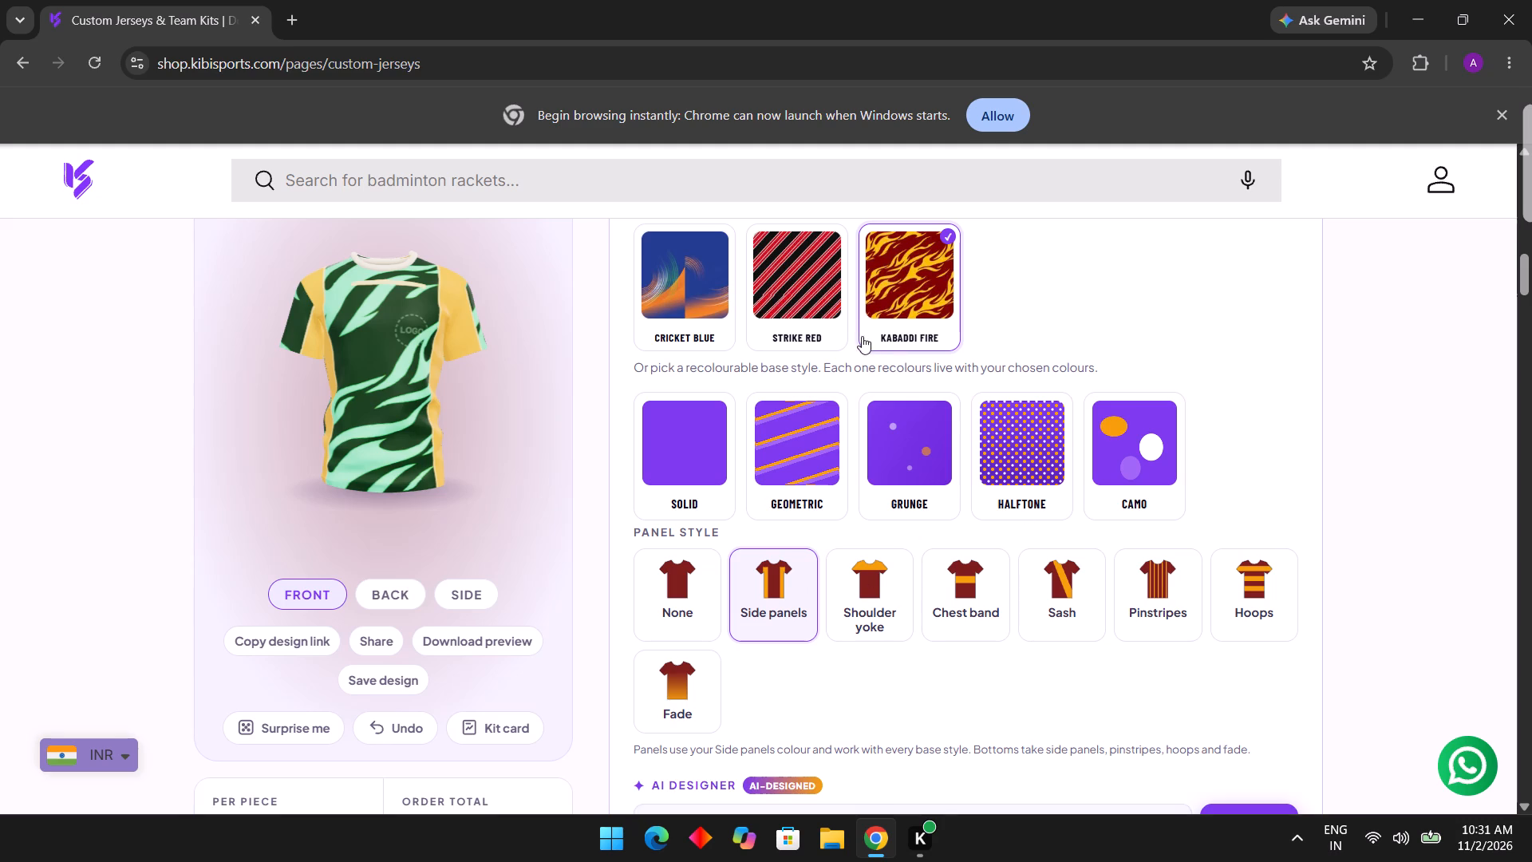
Look over the AI designer and the range of premium AI-designed patterns offered for the jersey.
scroll(1127, 331, "down", 1)
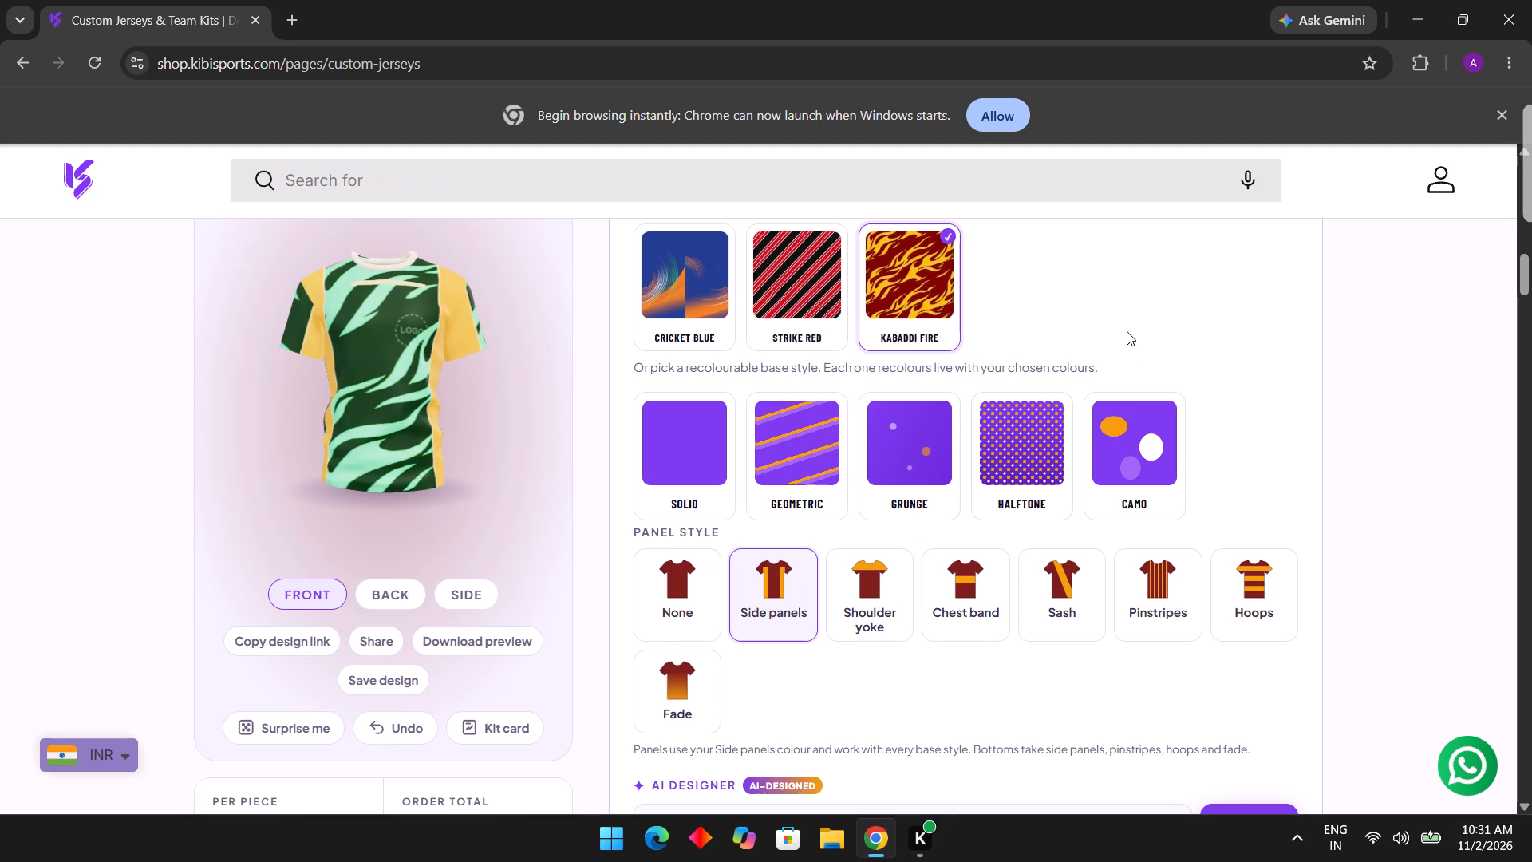
scroll(1127, 331, "down", 1)
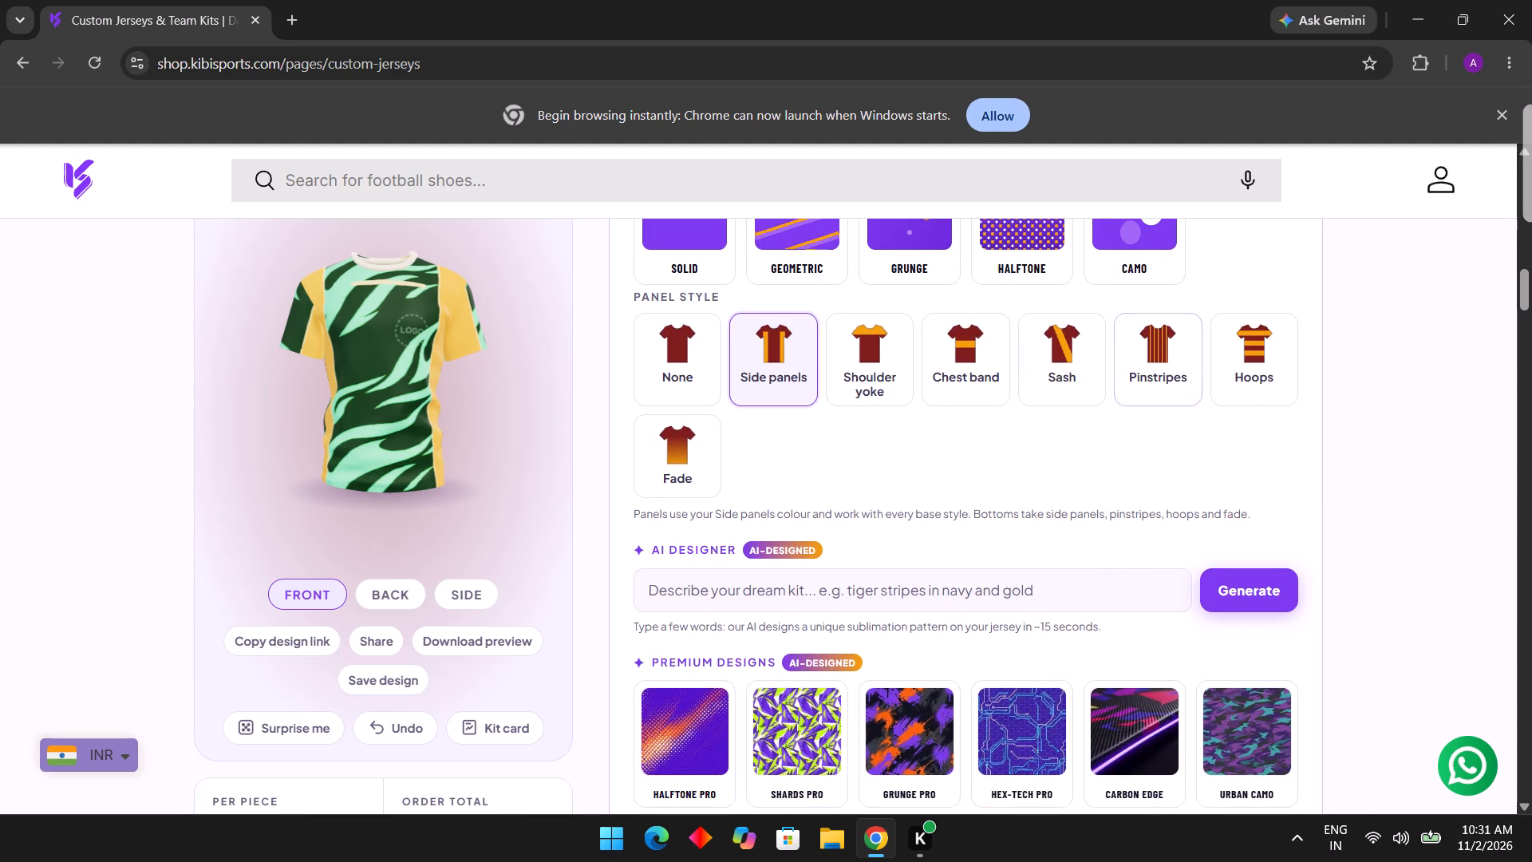
left_click(713, 601)
scroll(977, 489, "down", 1)
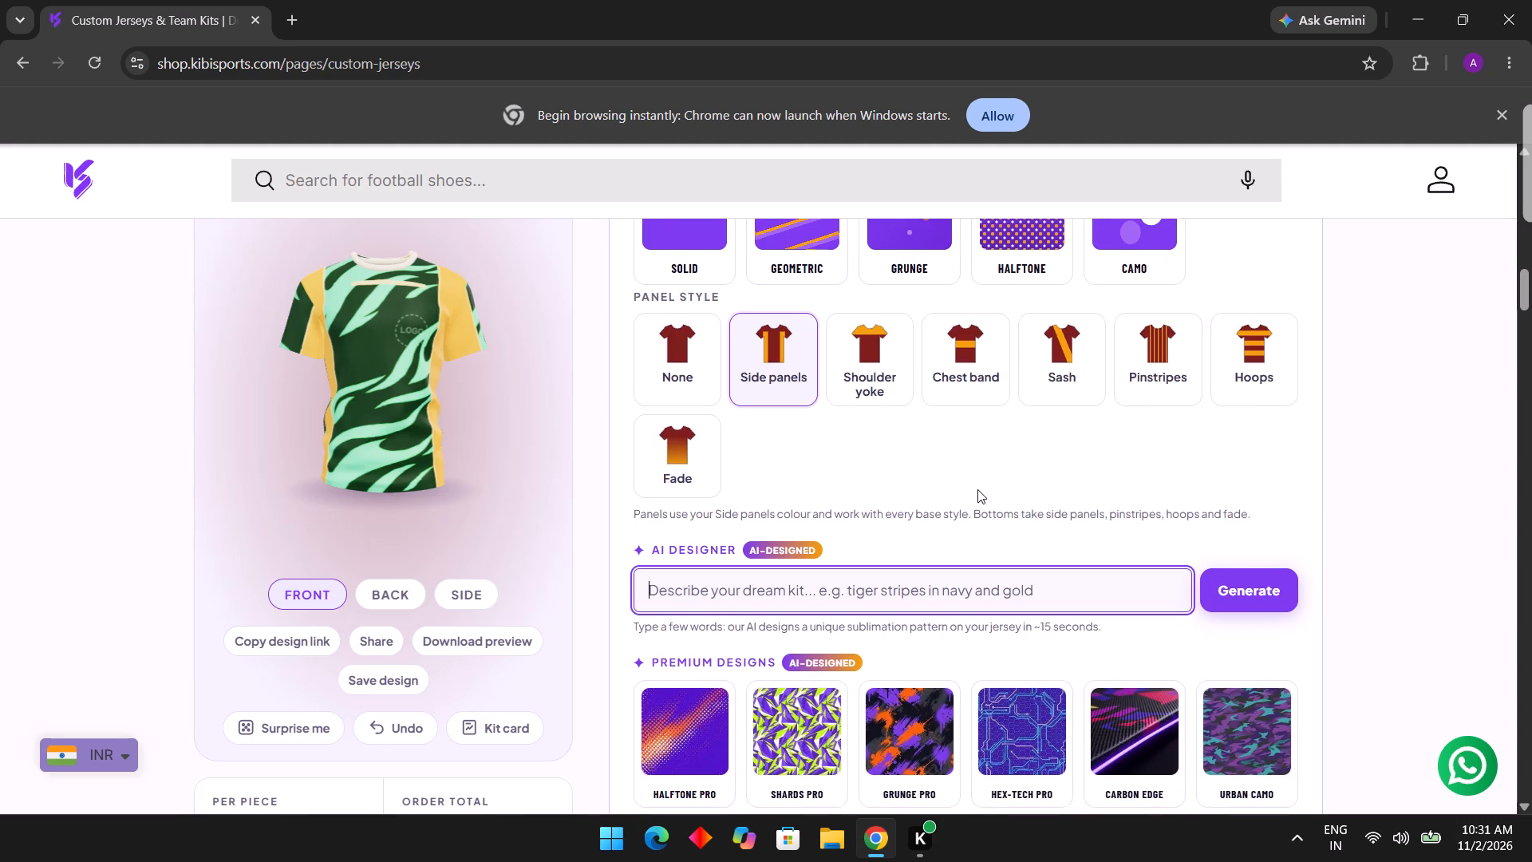
scroll(977, 489, "down", 3)
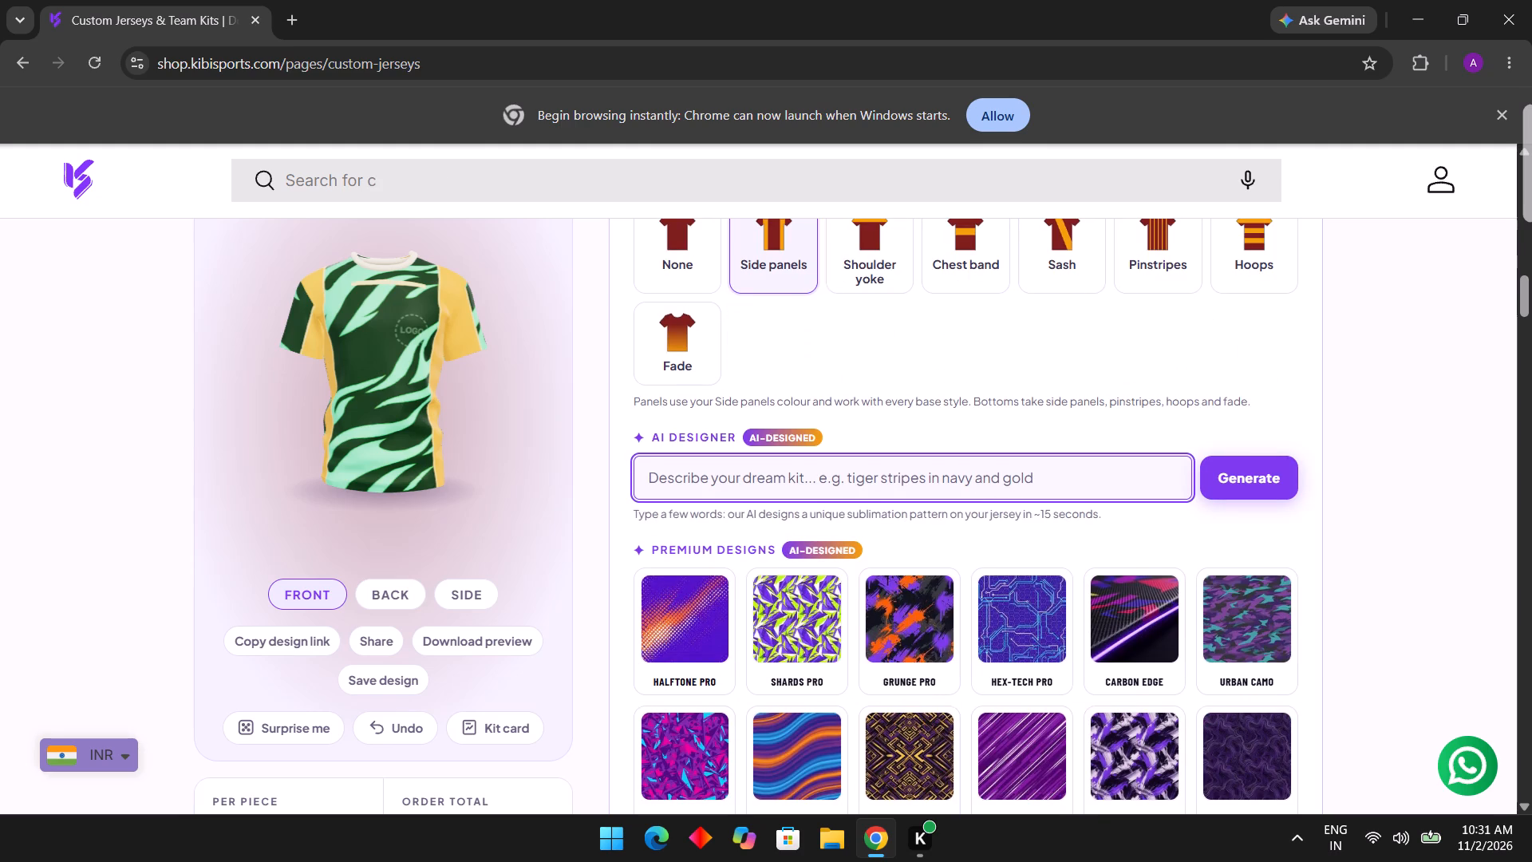
scroll(977, 489, "down", 2)
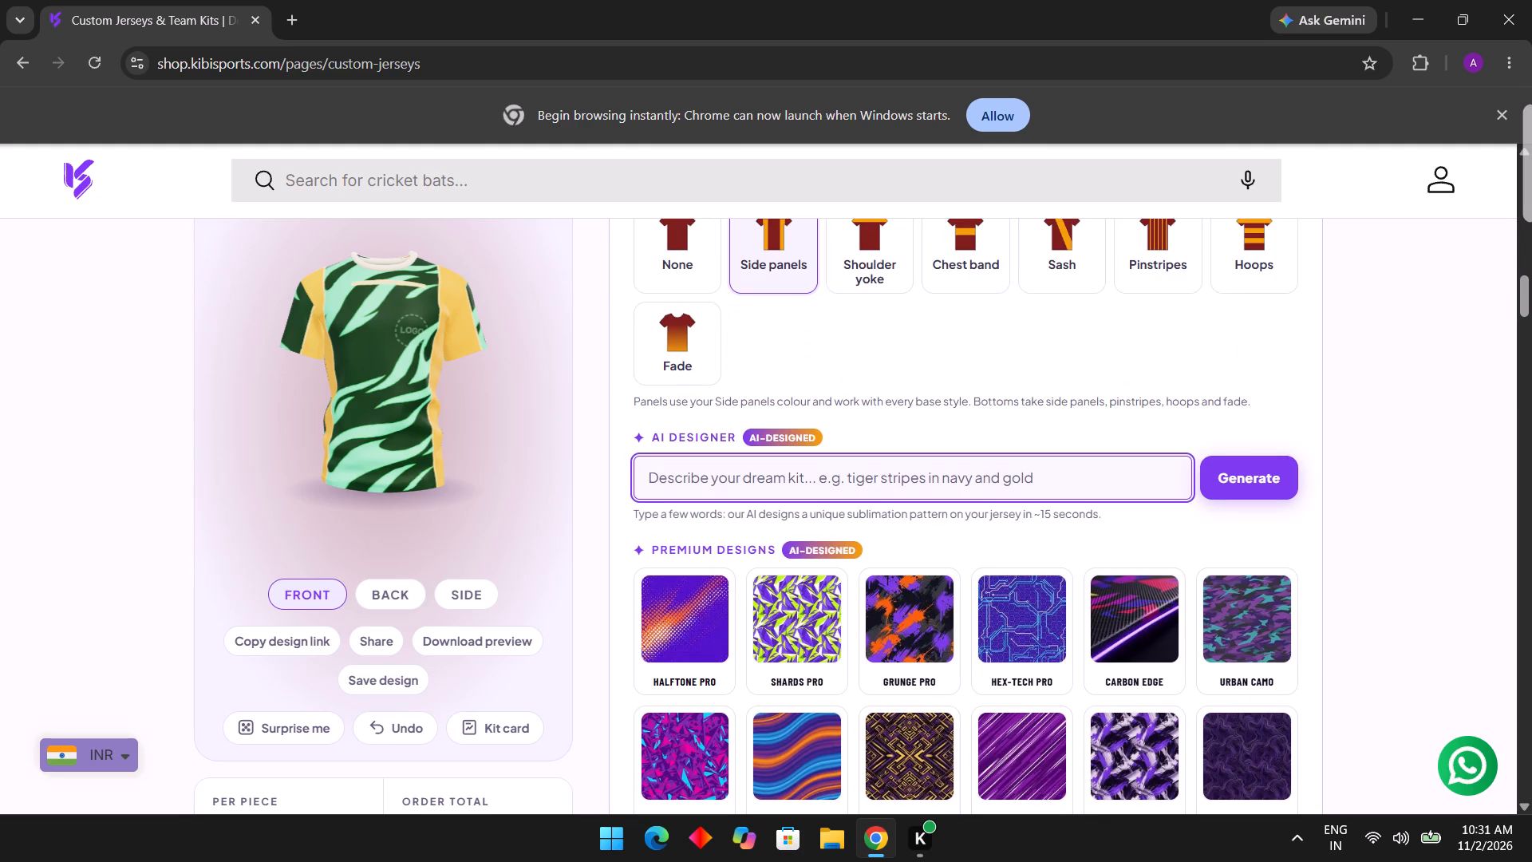
scroll(977, 489, "down", 2)
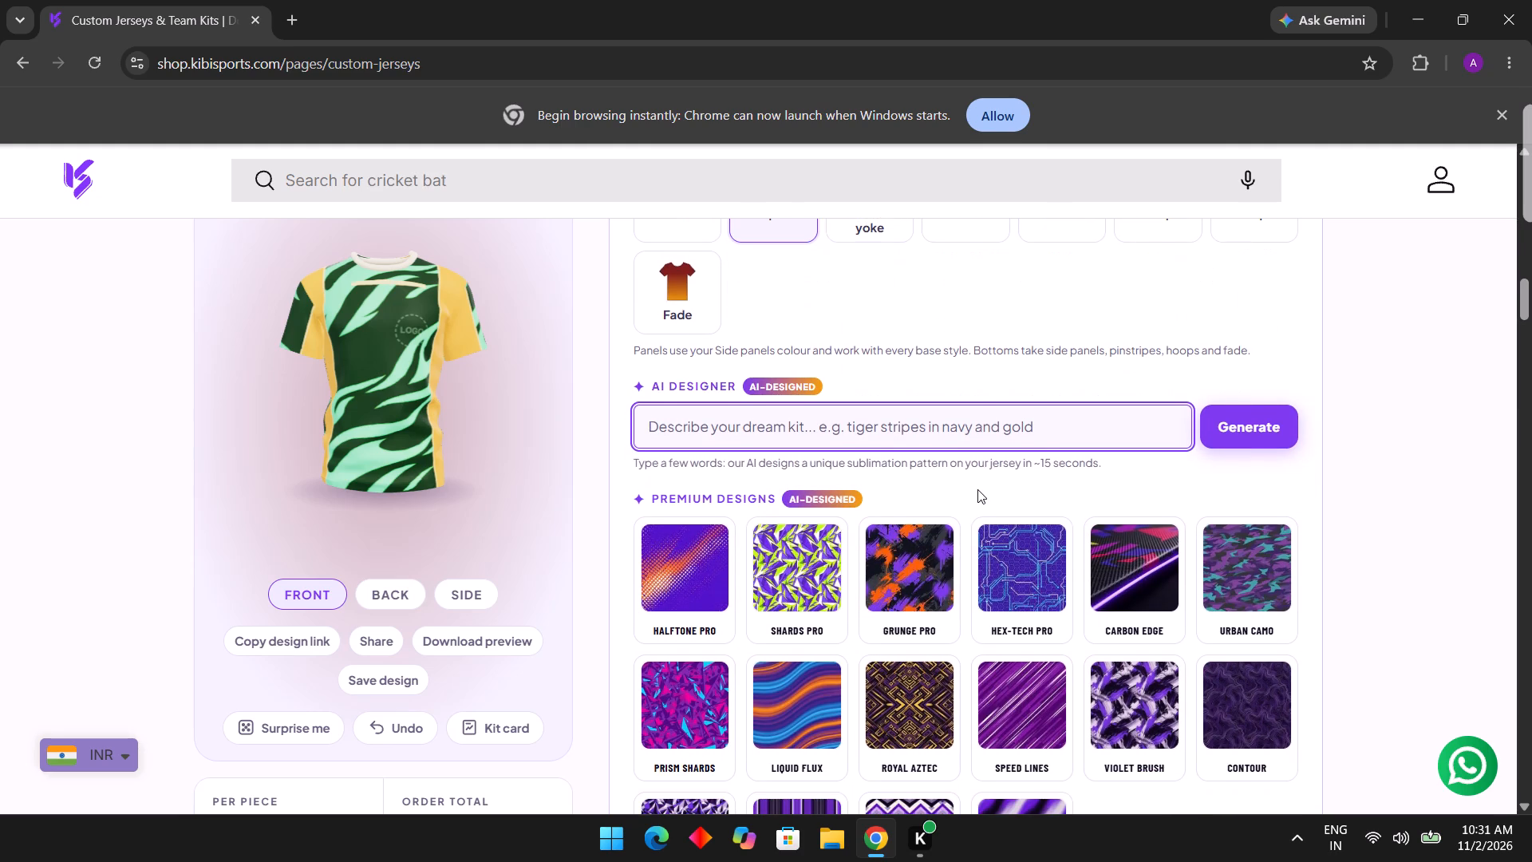
scroll(977, 489, "down", 2)
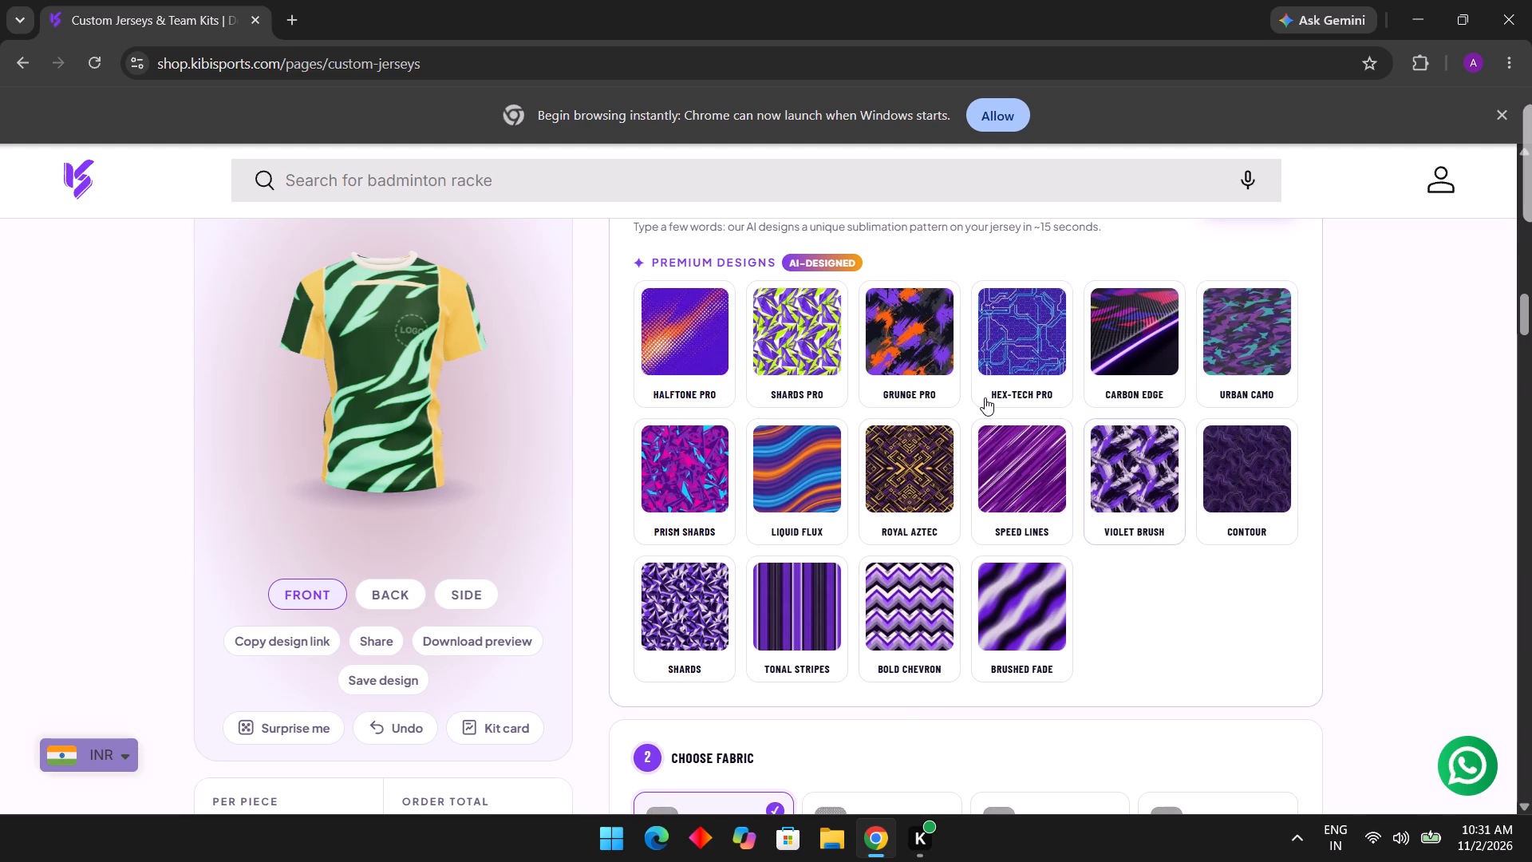
Enter "floral patterns on the front and back" as the AI designer prompt and try to generate the jersey pattern.
scroll(985, 397, "up", 1)
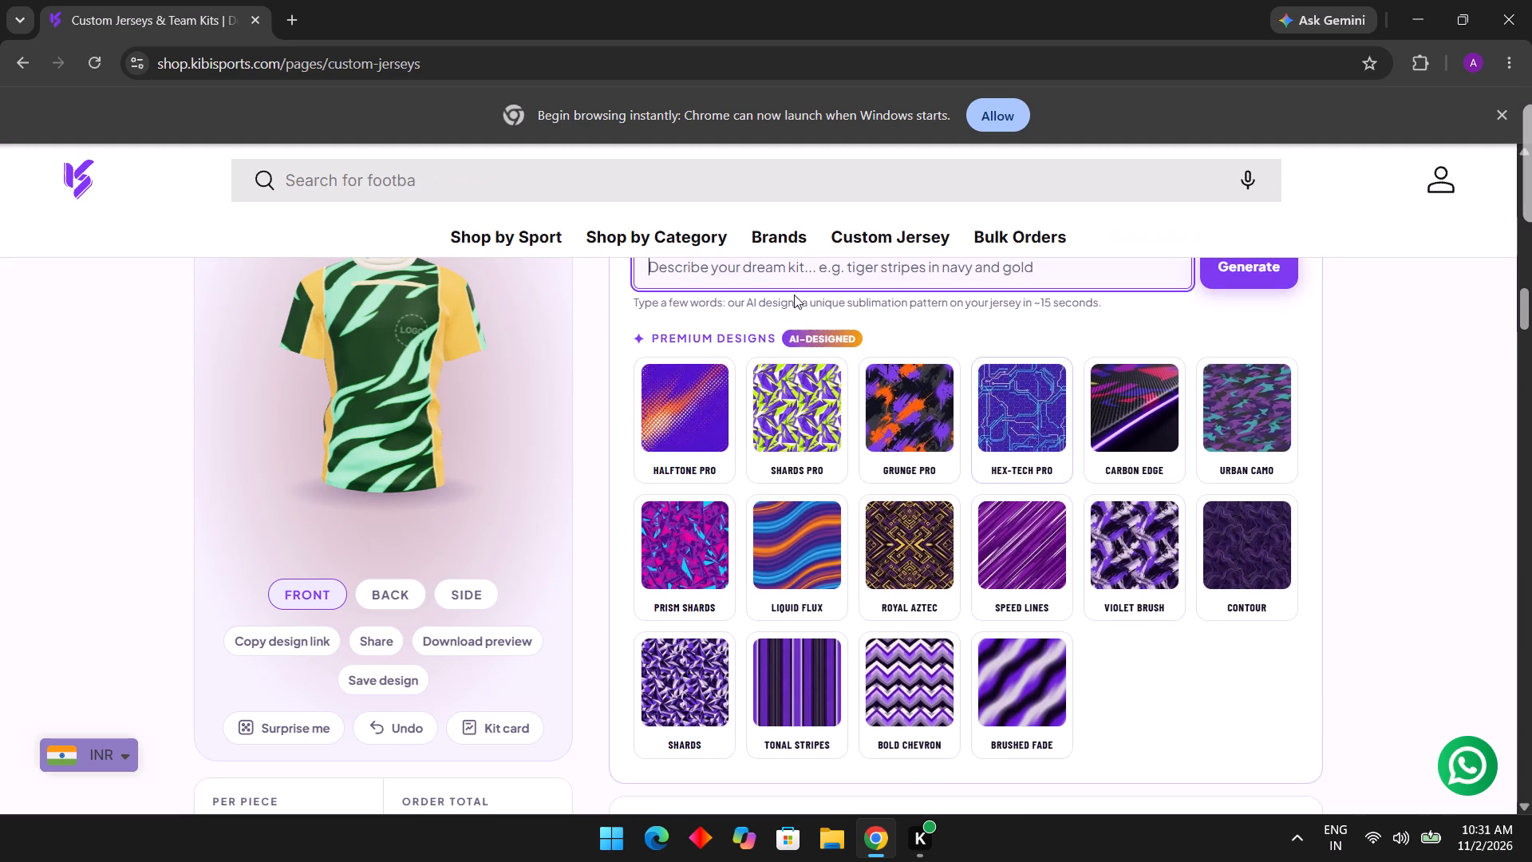
type("flo")
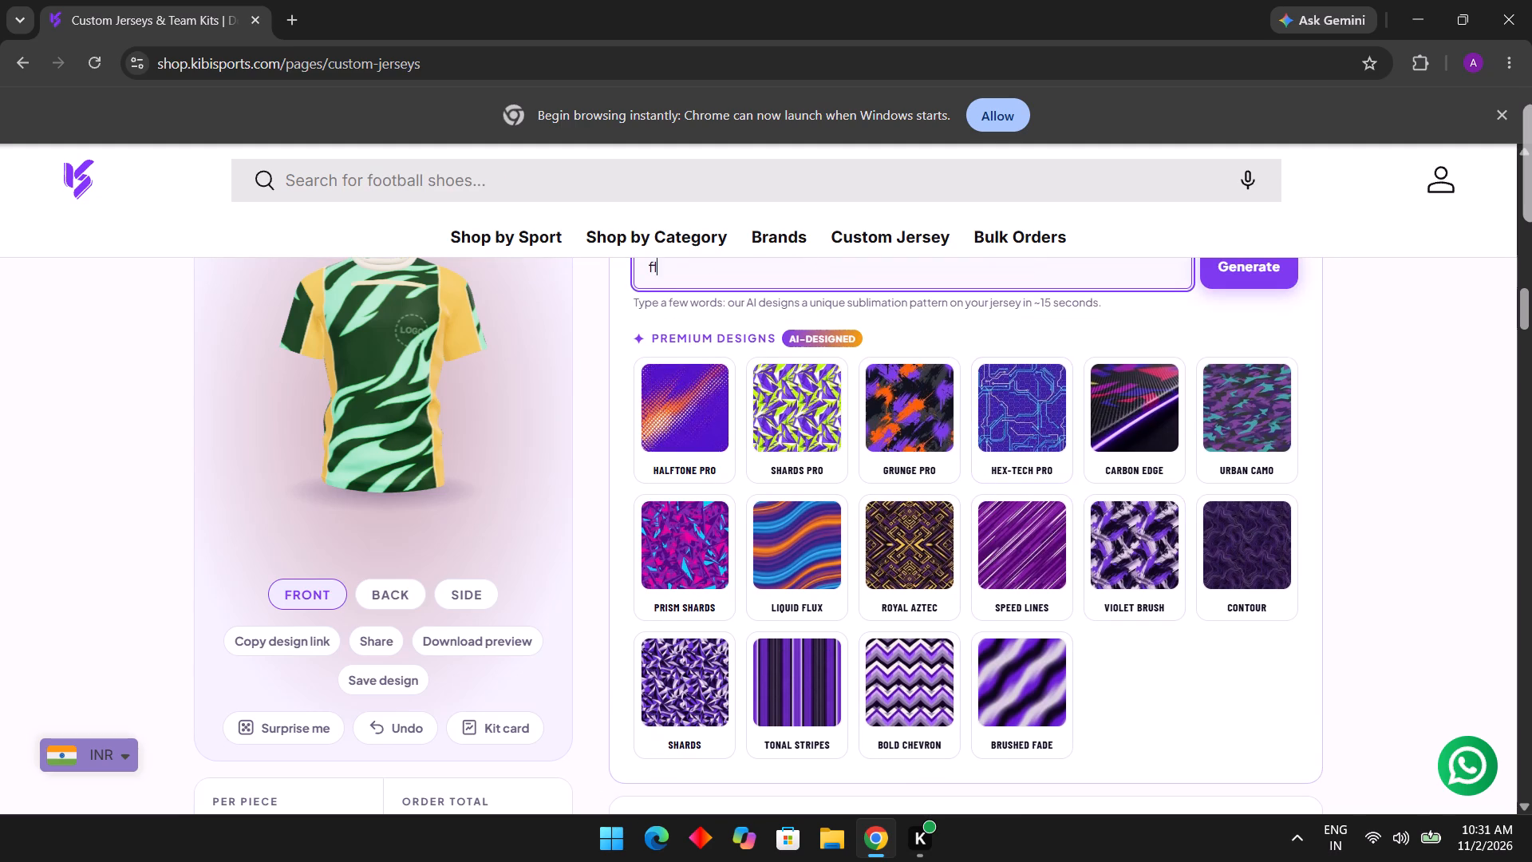
type("ral")
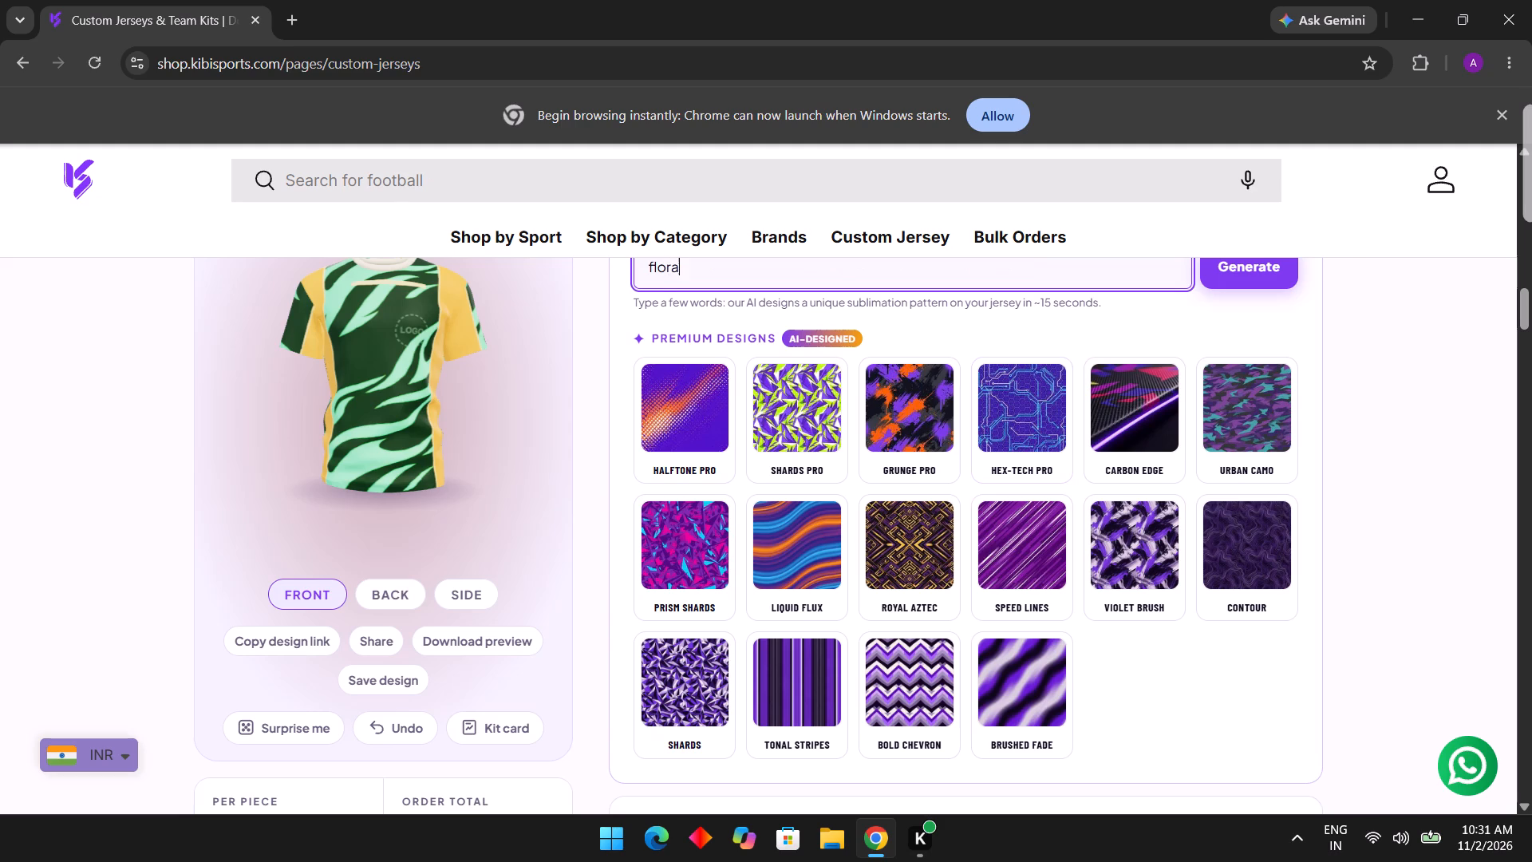
scroll(899, 330, "up", 1)
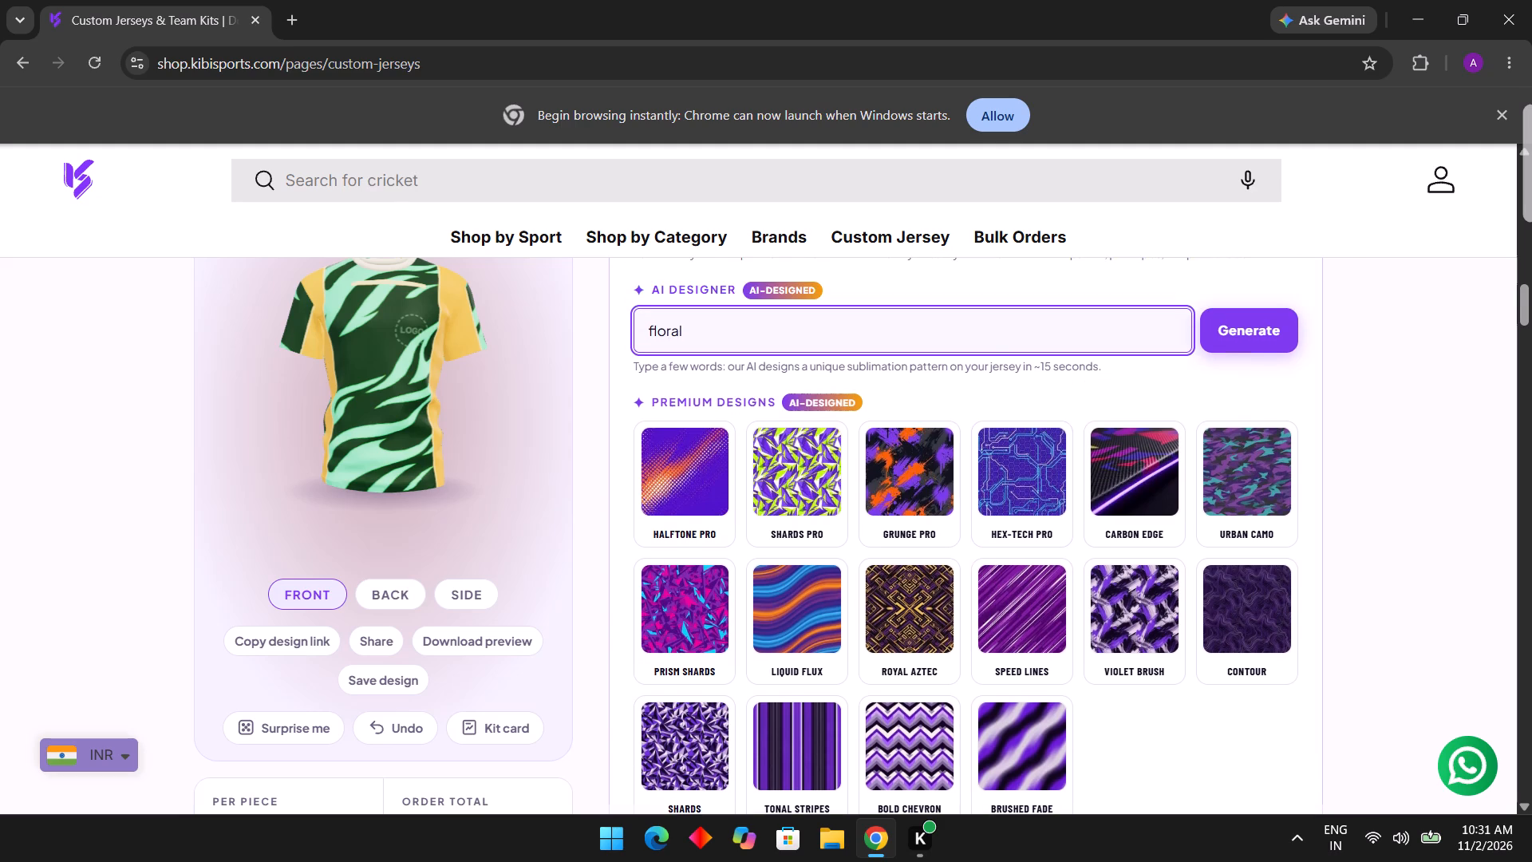
scroll(899, 330, "up", 2)
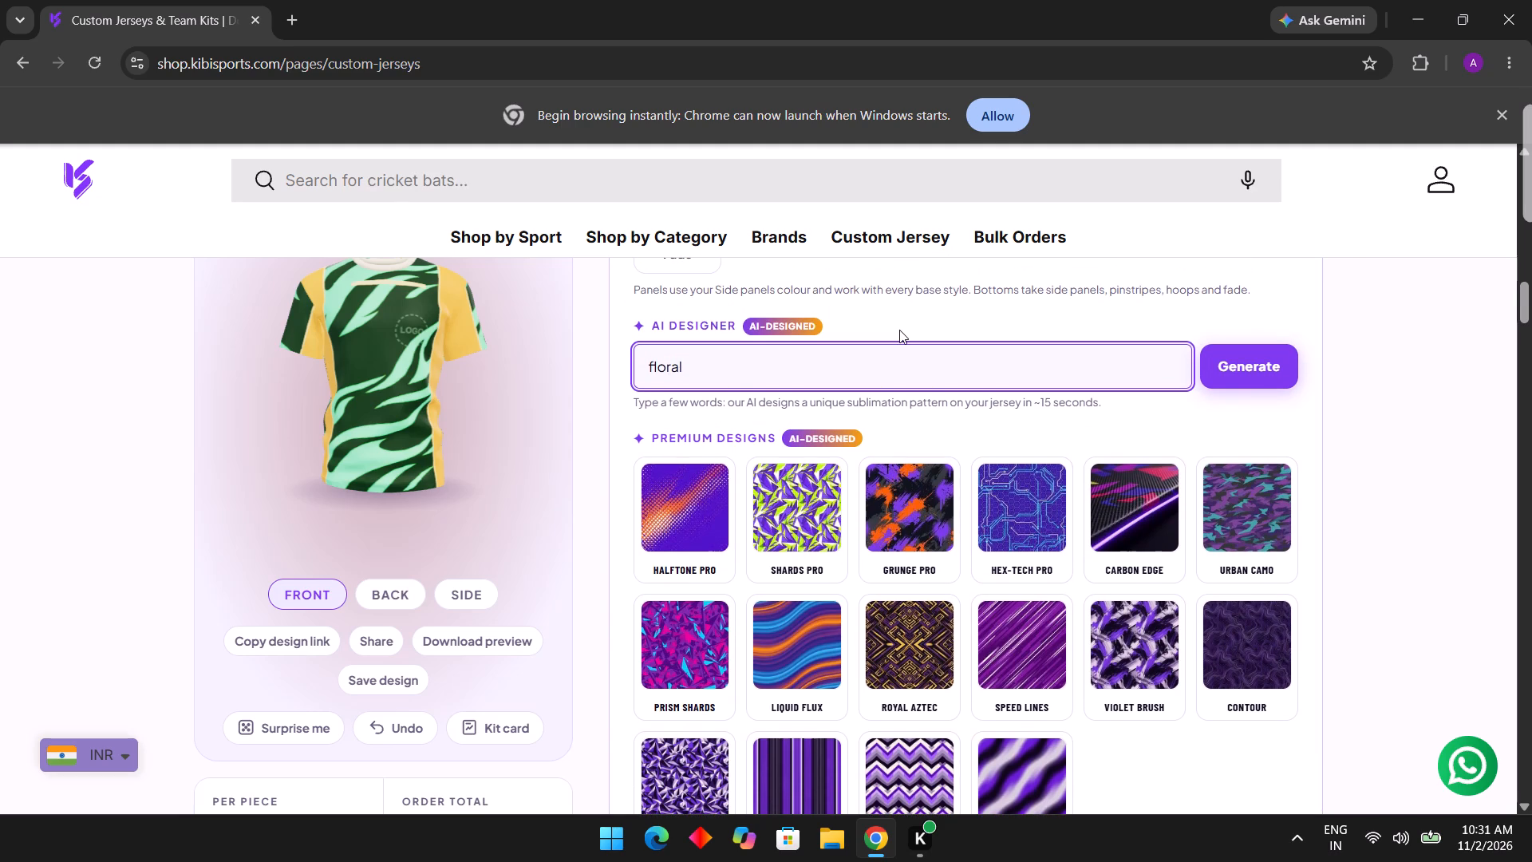
key("space")
type("patterns")
key("space")
type("on")
key("space")
type("the front and bac")
key("k")
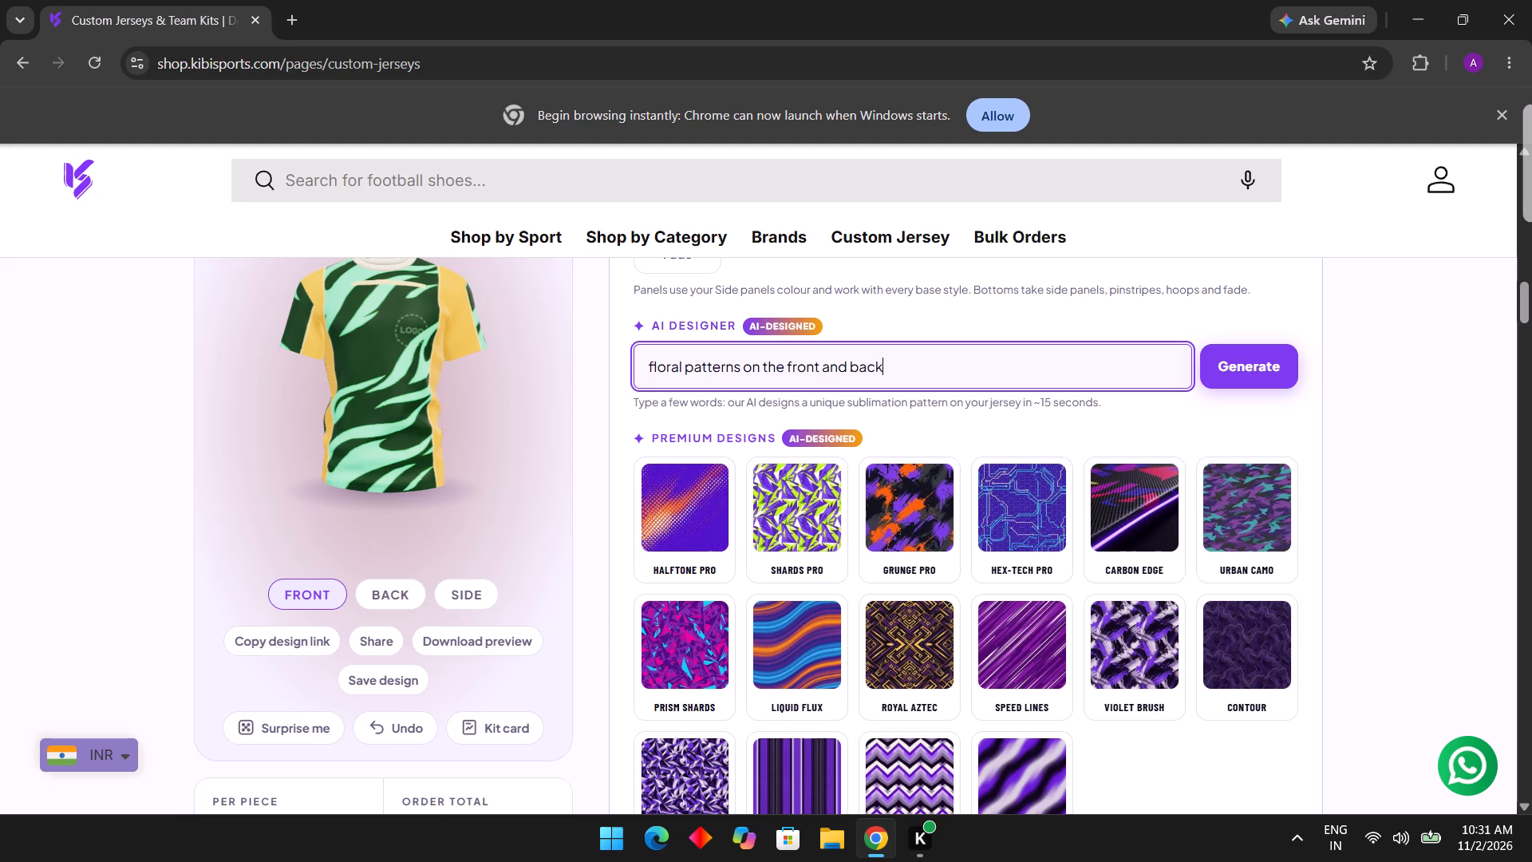
left_click(1247, 377)
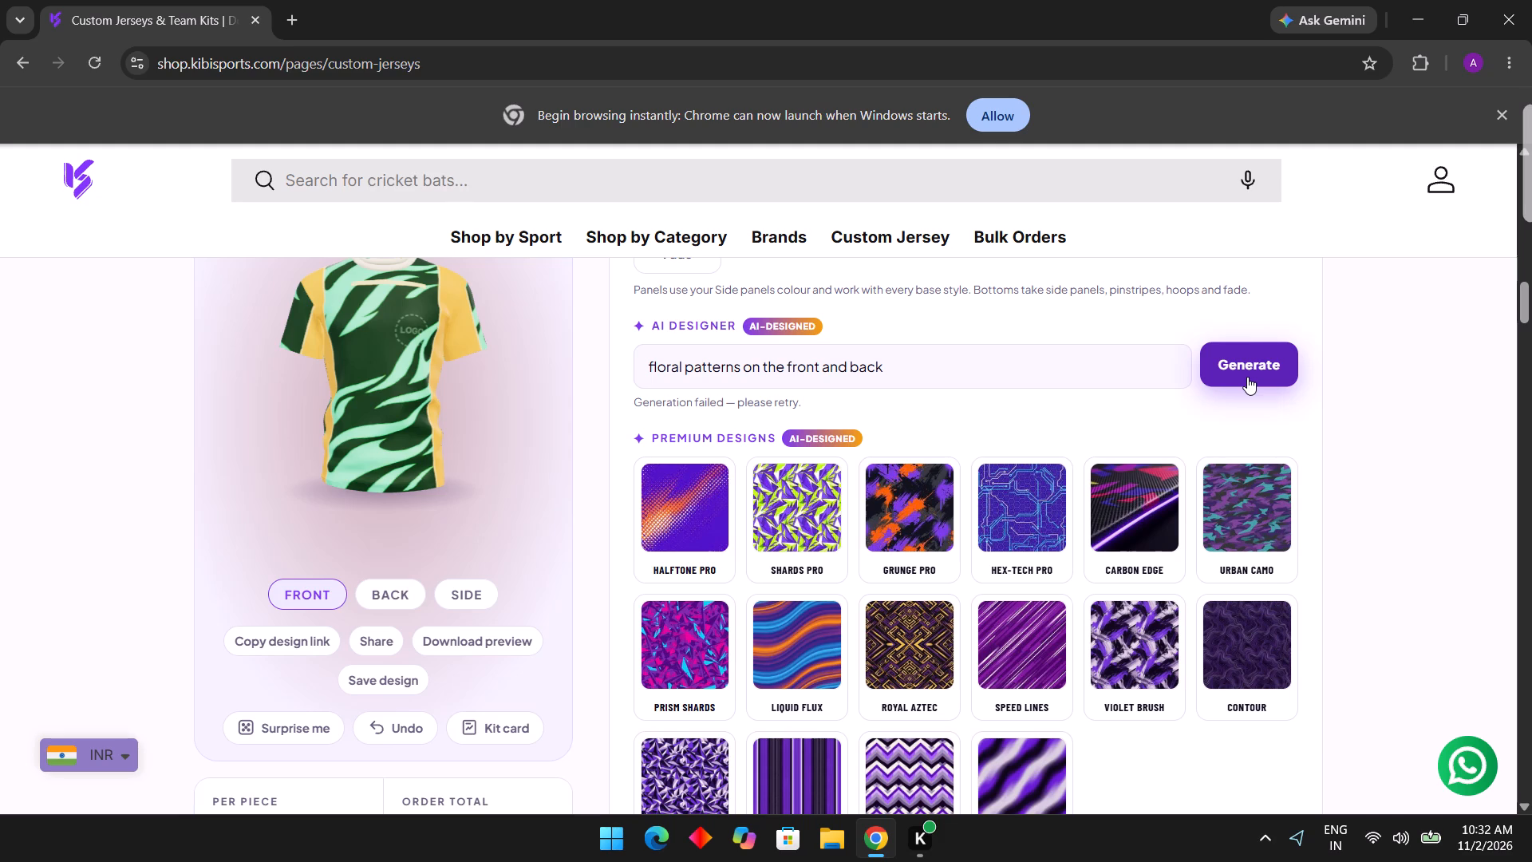
left_click(1247, 377)
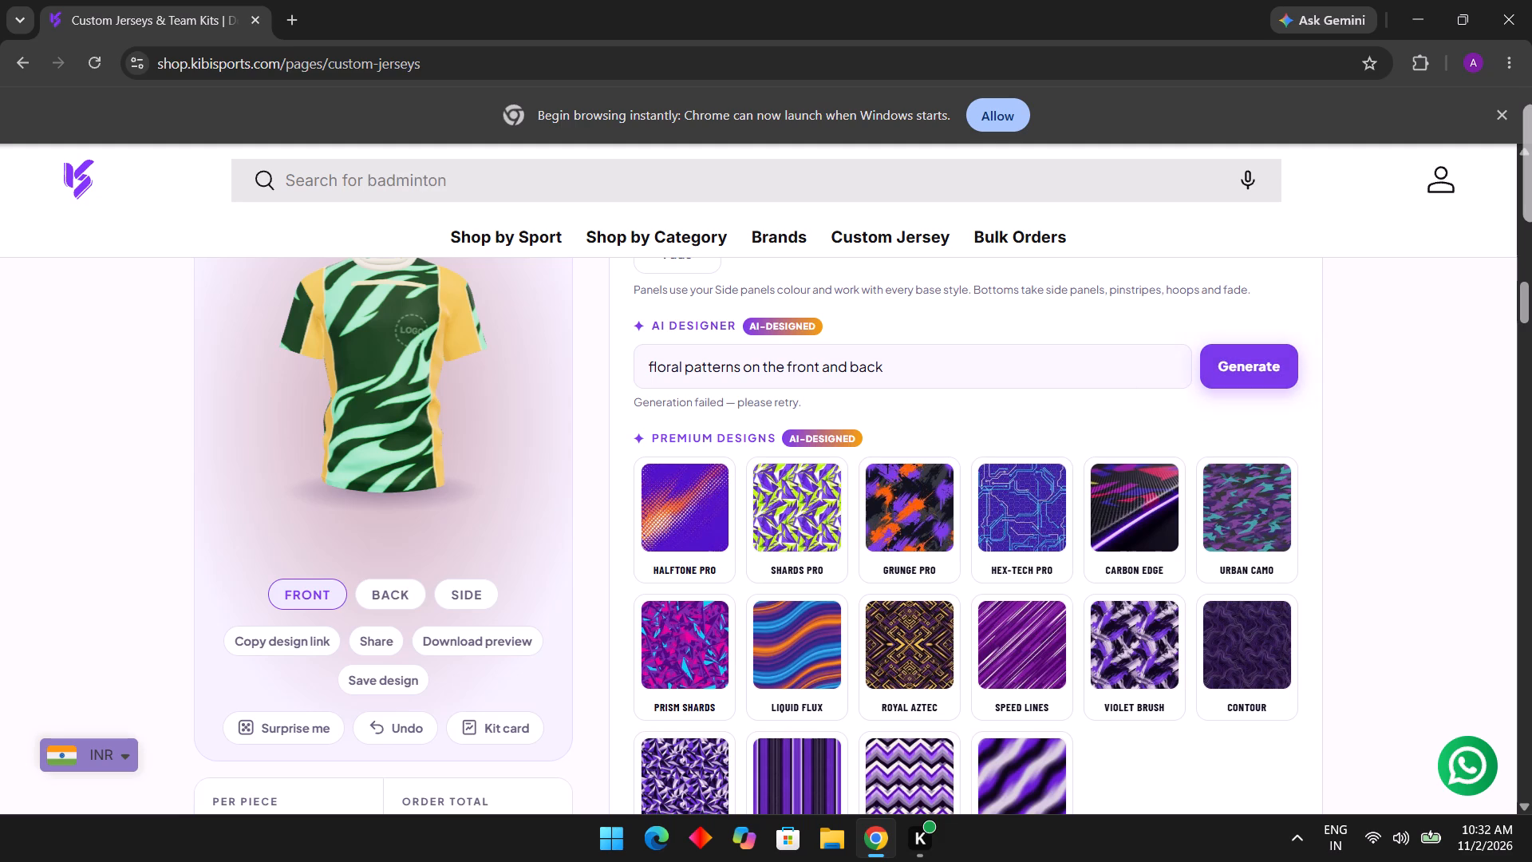
Rotate the 3D jersey preview to inspect its side and back.
scroll(535, 341, "up", 1)
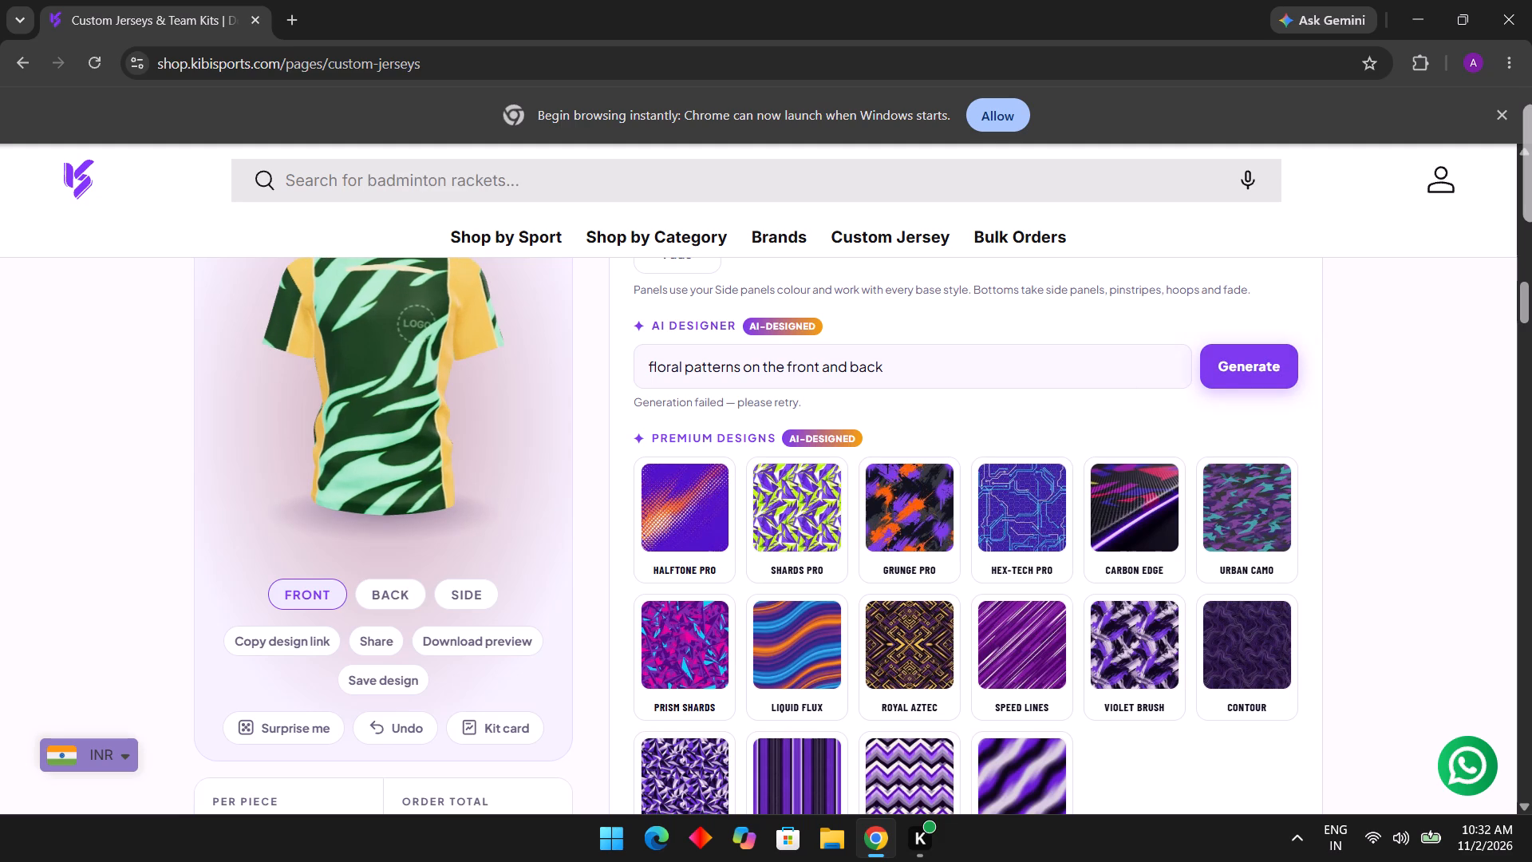
scroll(535, 341, "up", 1)
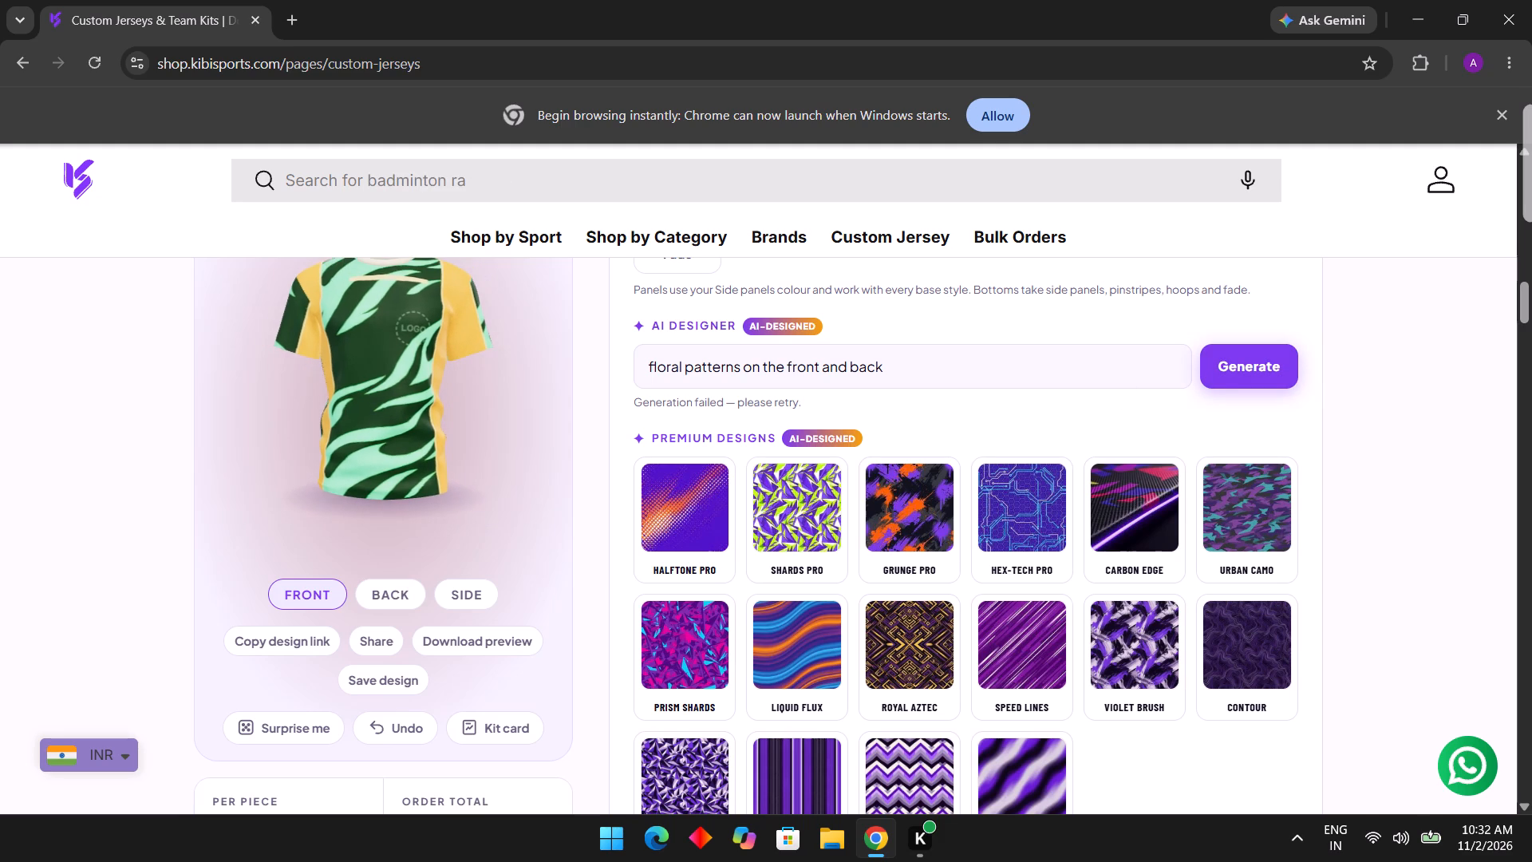
left_click_drag(438, 374, 120, 398)
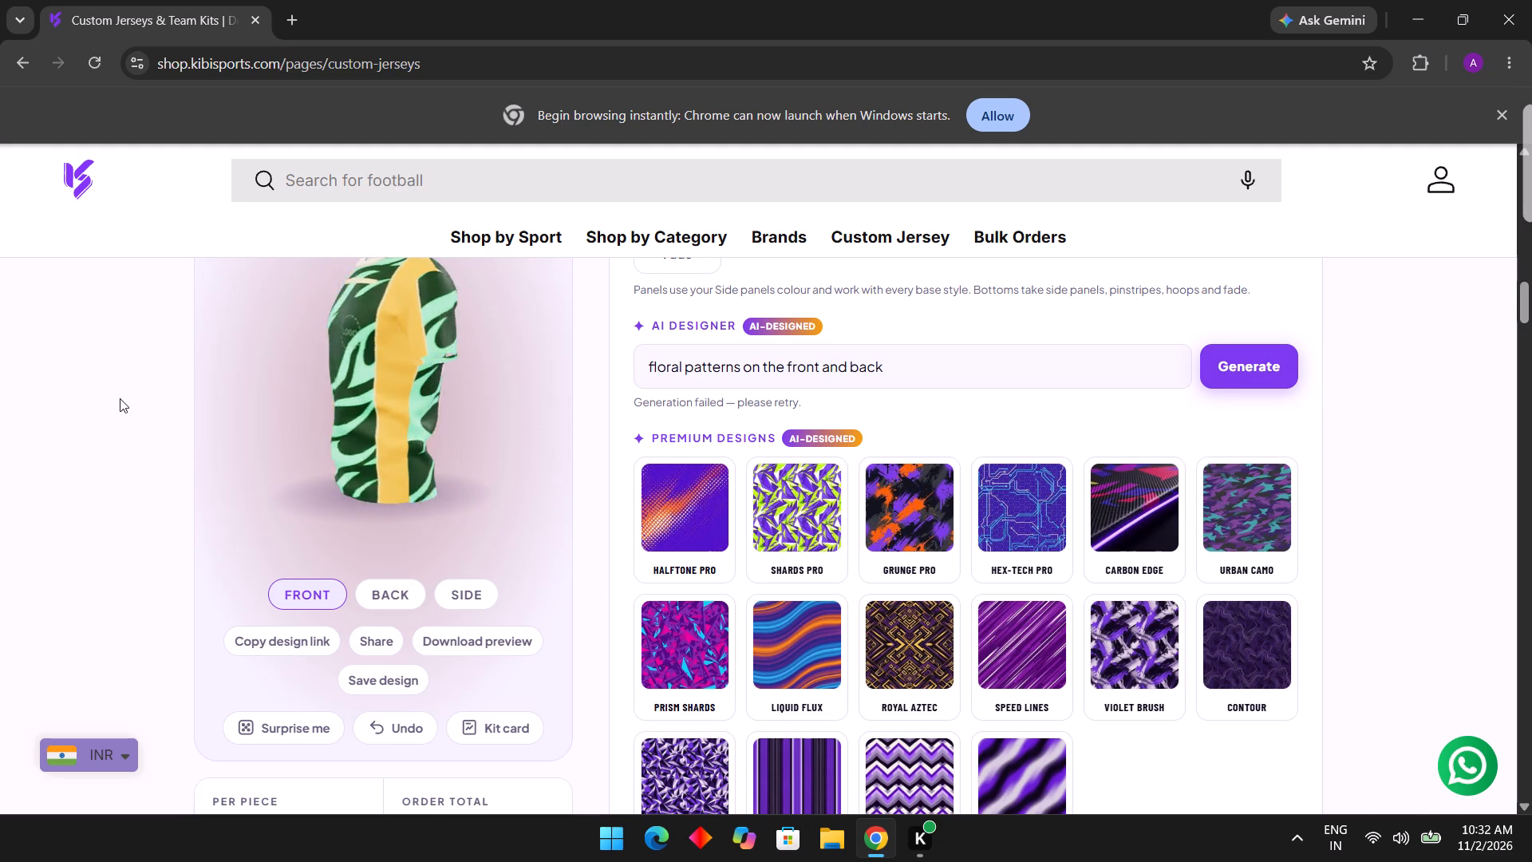
left_click_drag(471, 433, 425, 434)
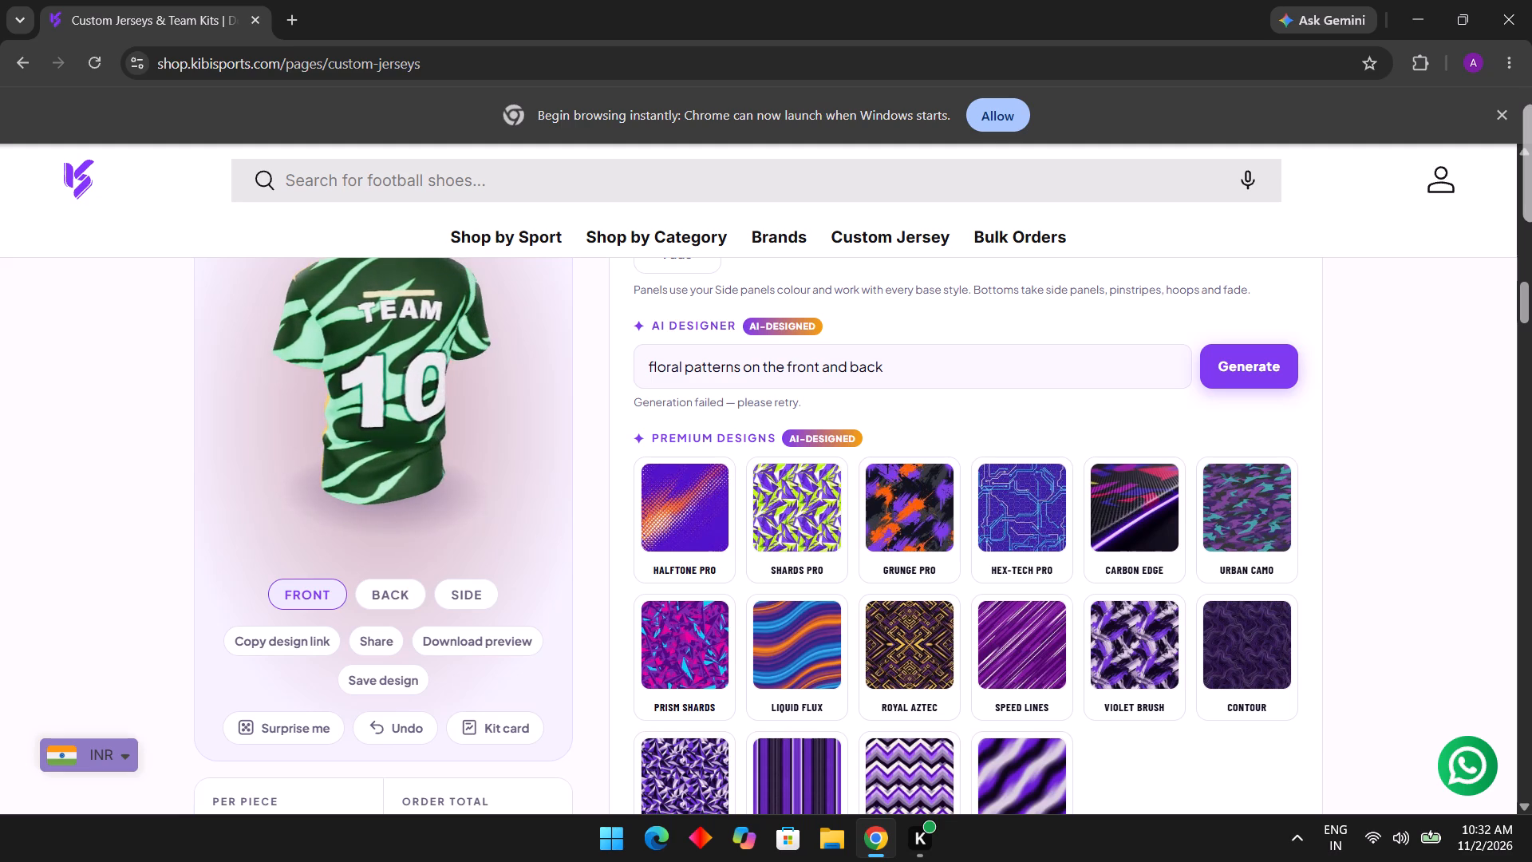
left_click_drag(425, 434, 136, 446)
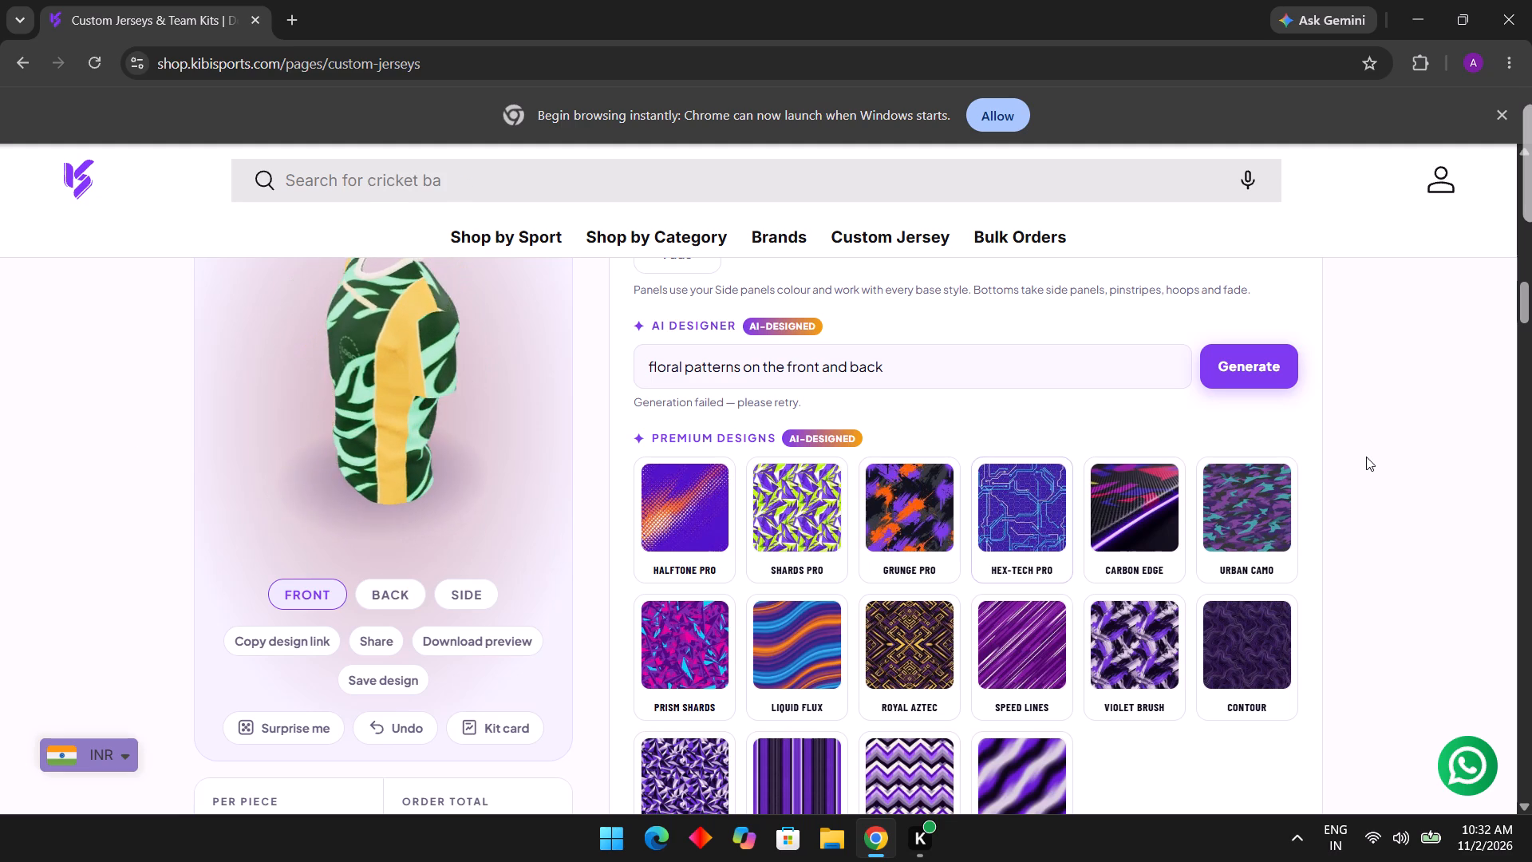
left_click_drag(1366, 457, 1358, 502)
left_click_drag(1358, 502, 1351, 567)
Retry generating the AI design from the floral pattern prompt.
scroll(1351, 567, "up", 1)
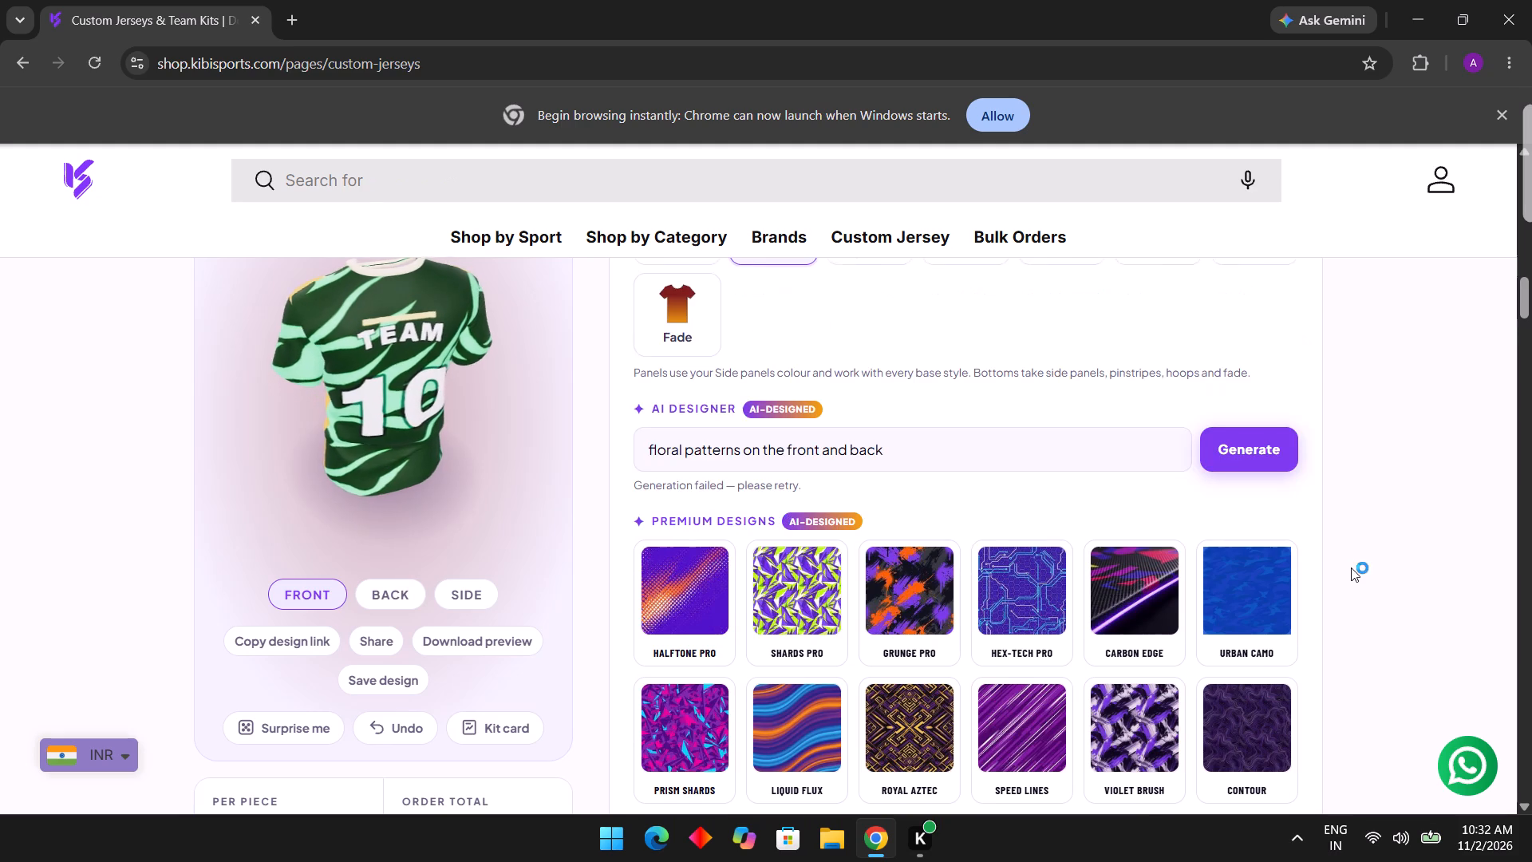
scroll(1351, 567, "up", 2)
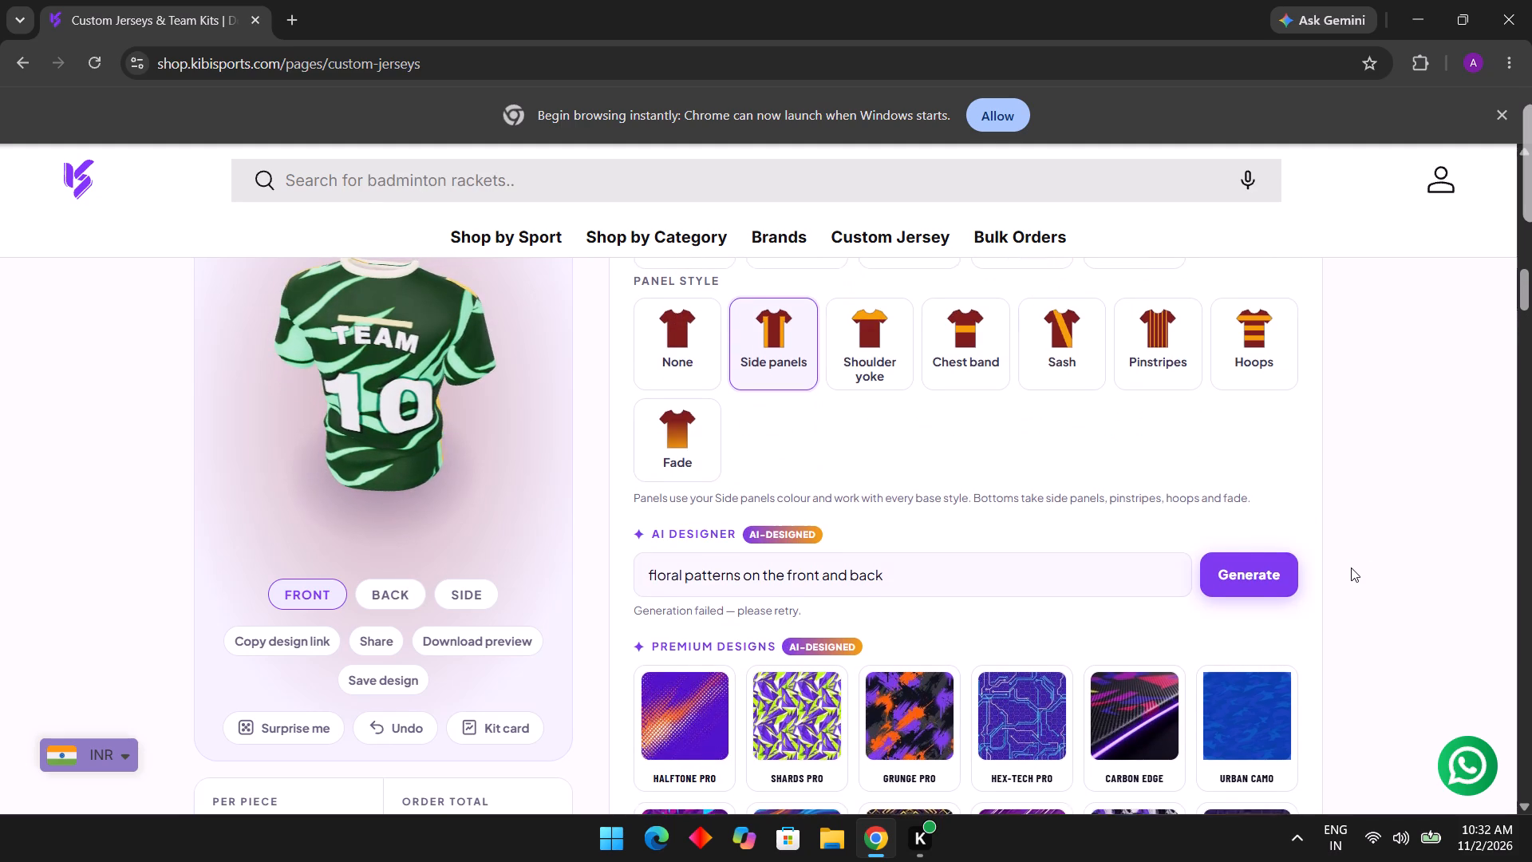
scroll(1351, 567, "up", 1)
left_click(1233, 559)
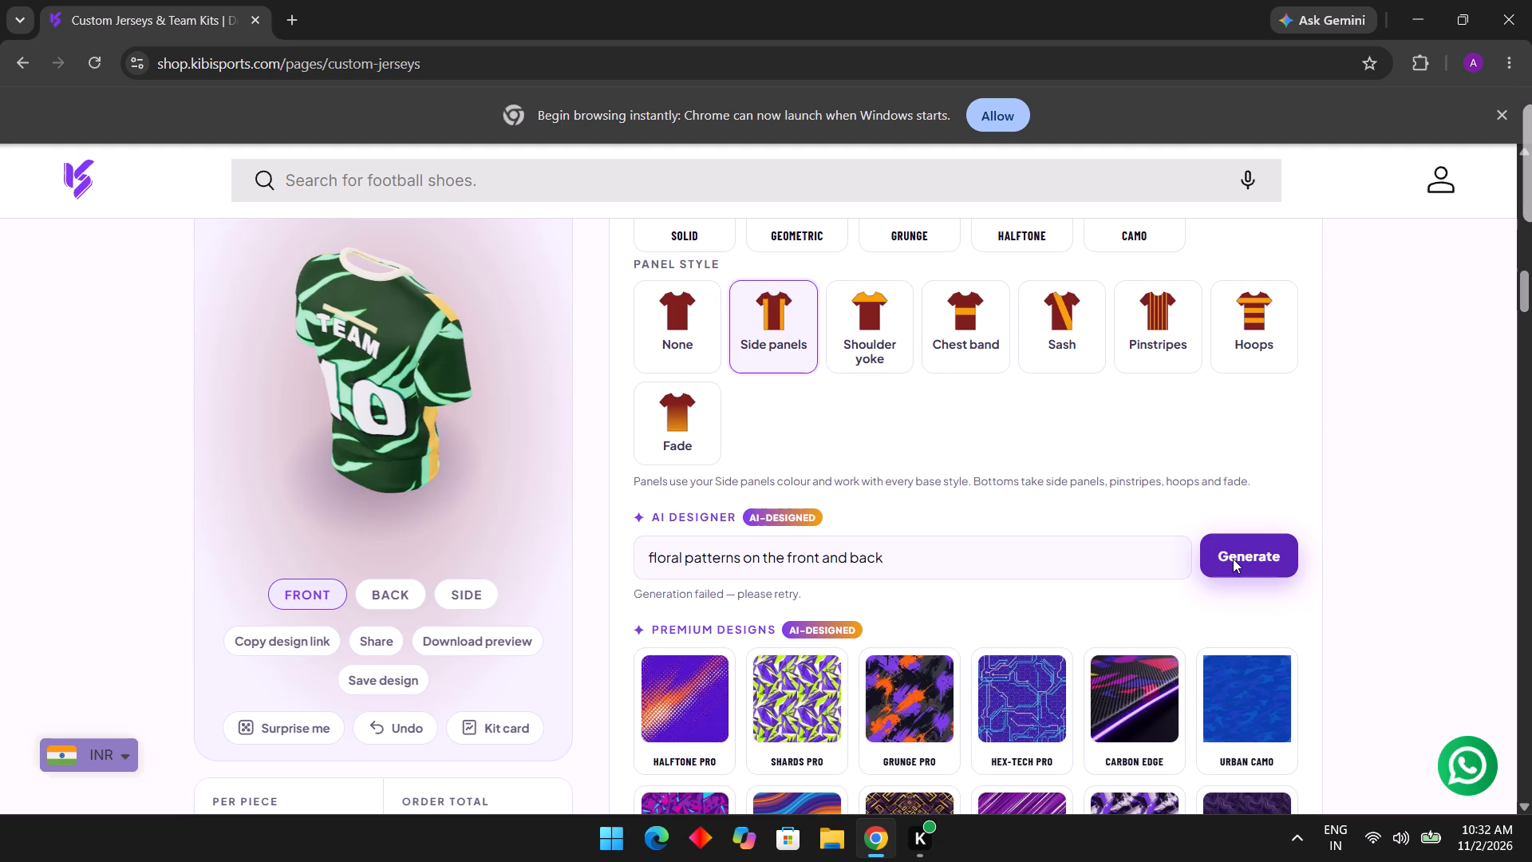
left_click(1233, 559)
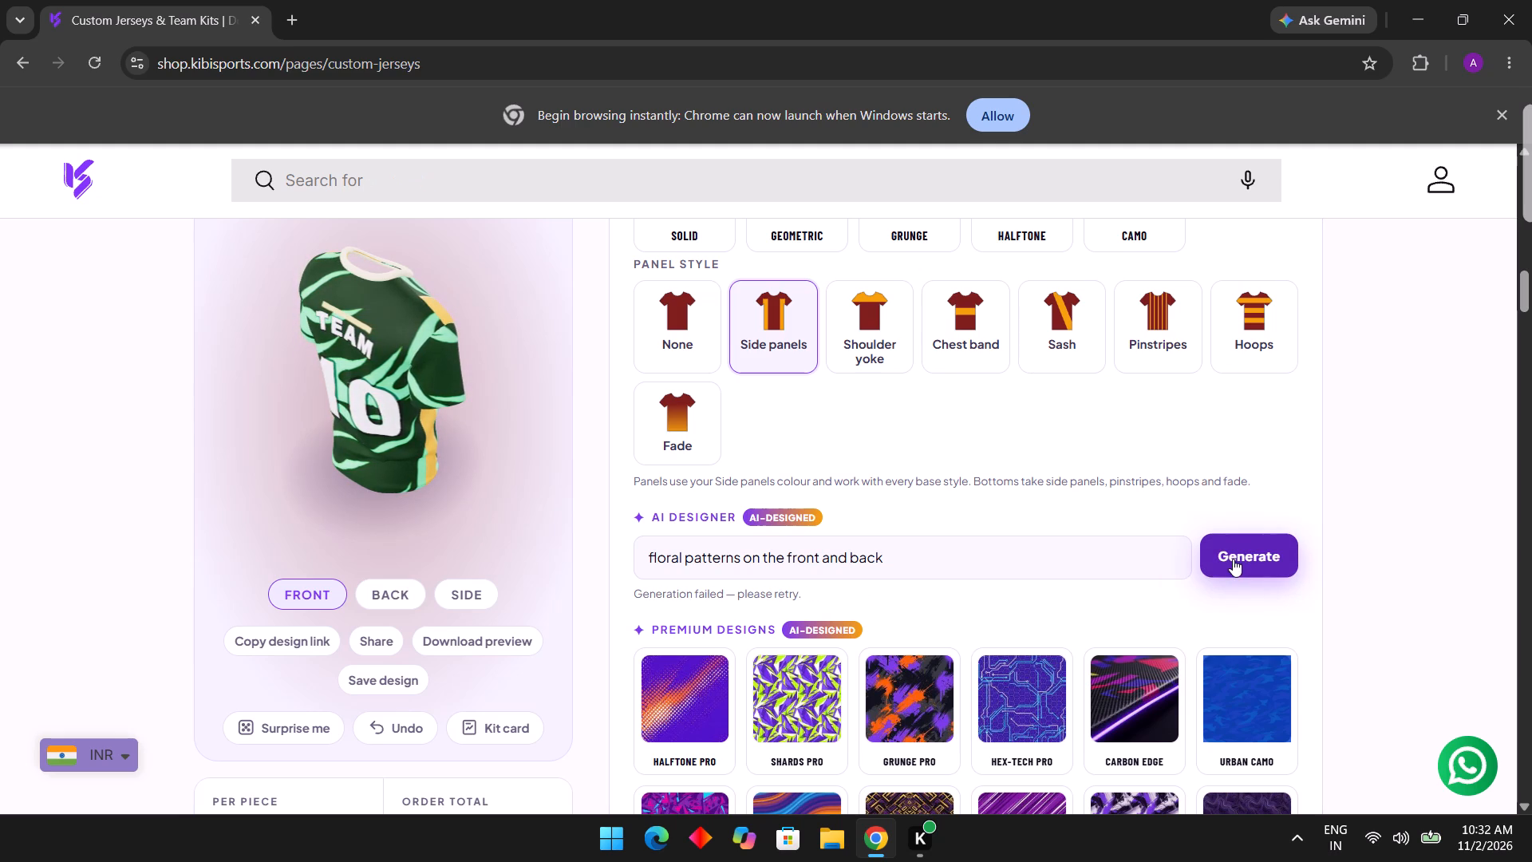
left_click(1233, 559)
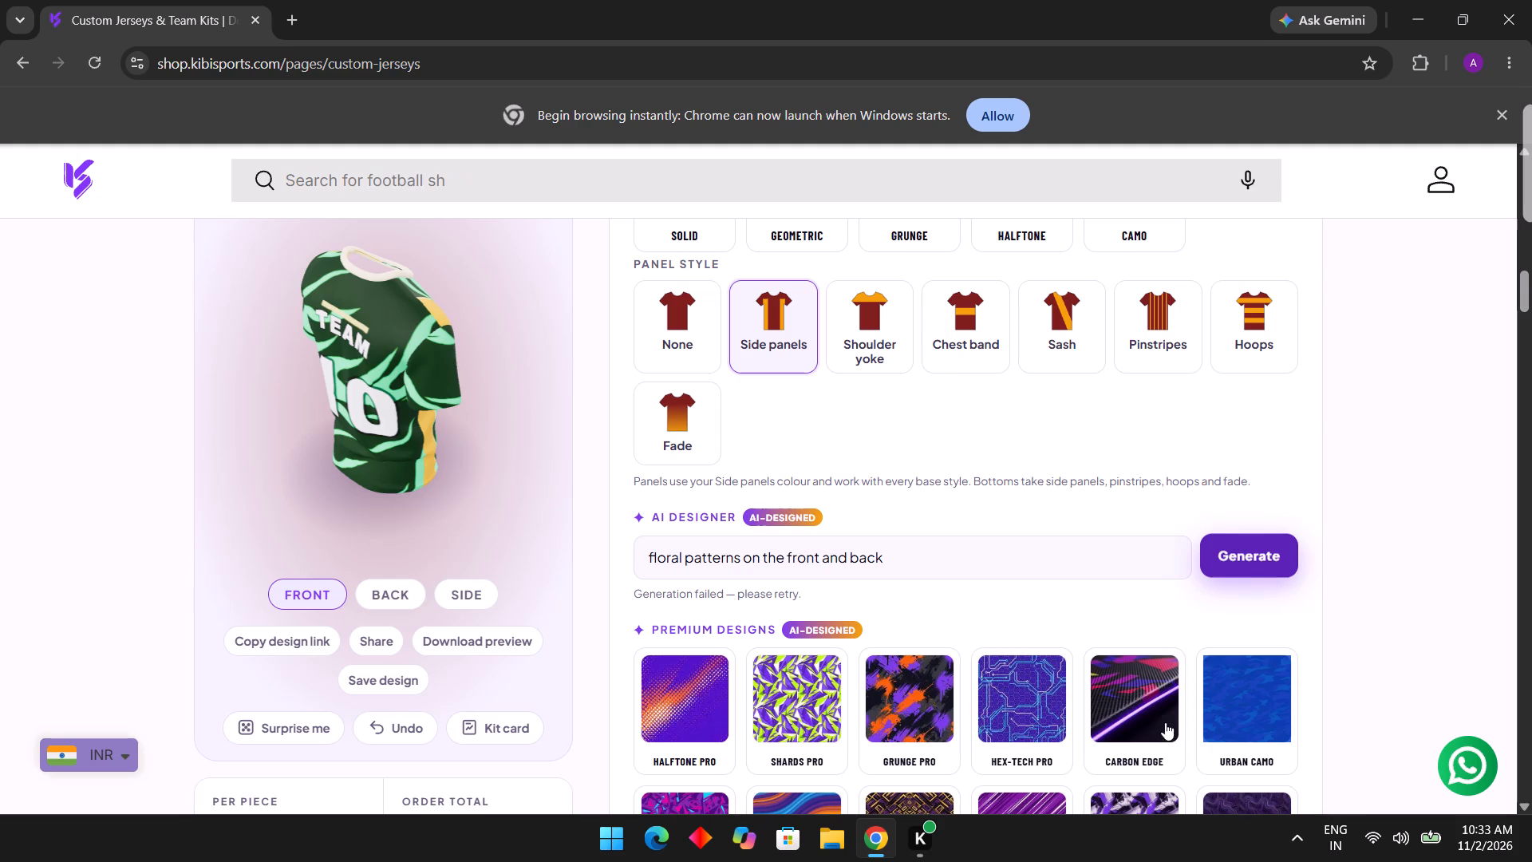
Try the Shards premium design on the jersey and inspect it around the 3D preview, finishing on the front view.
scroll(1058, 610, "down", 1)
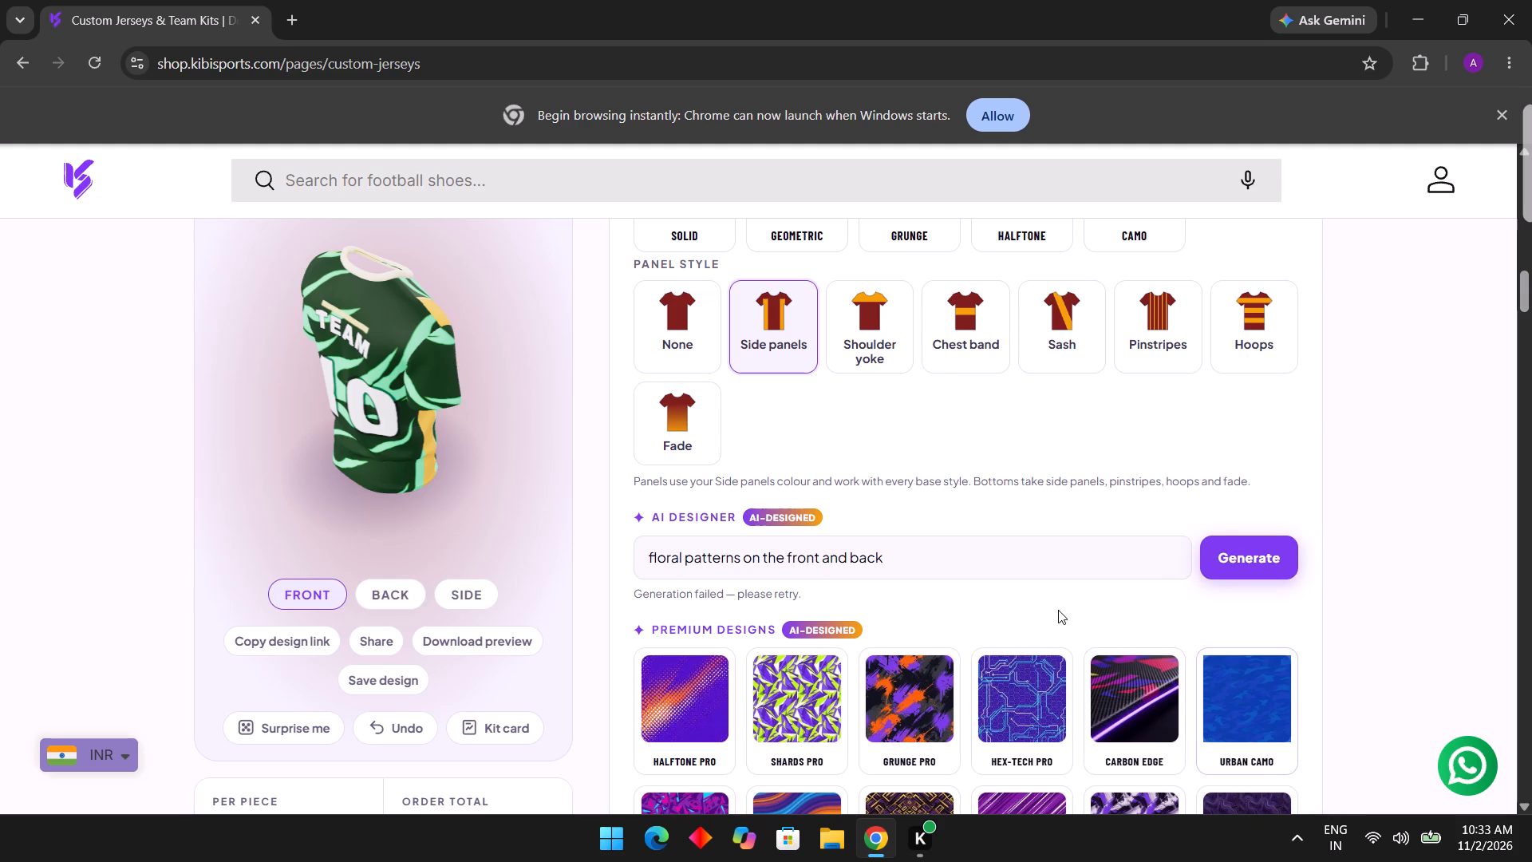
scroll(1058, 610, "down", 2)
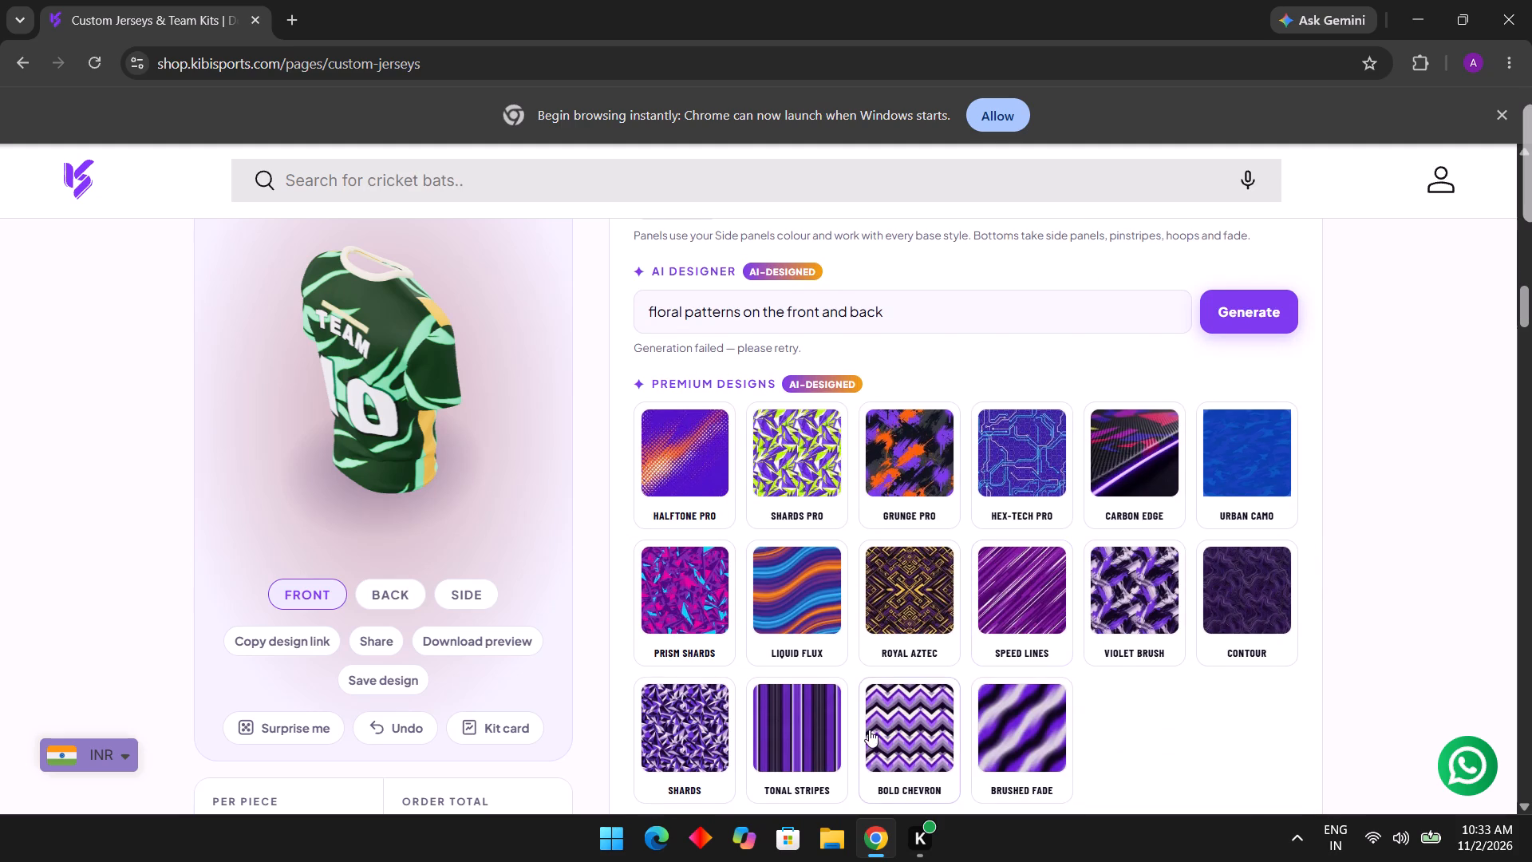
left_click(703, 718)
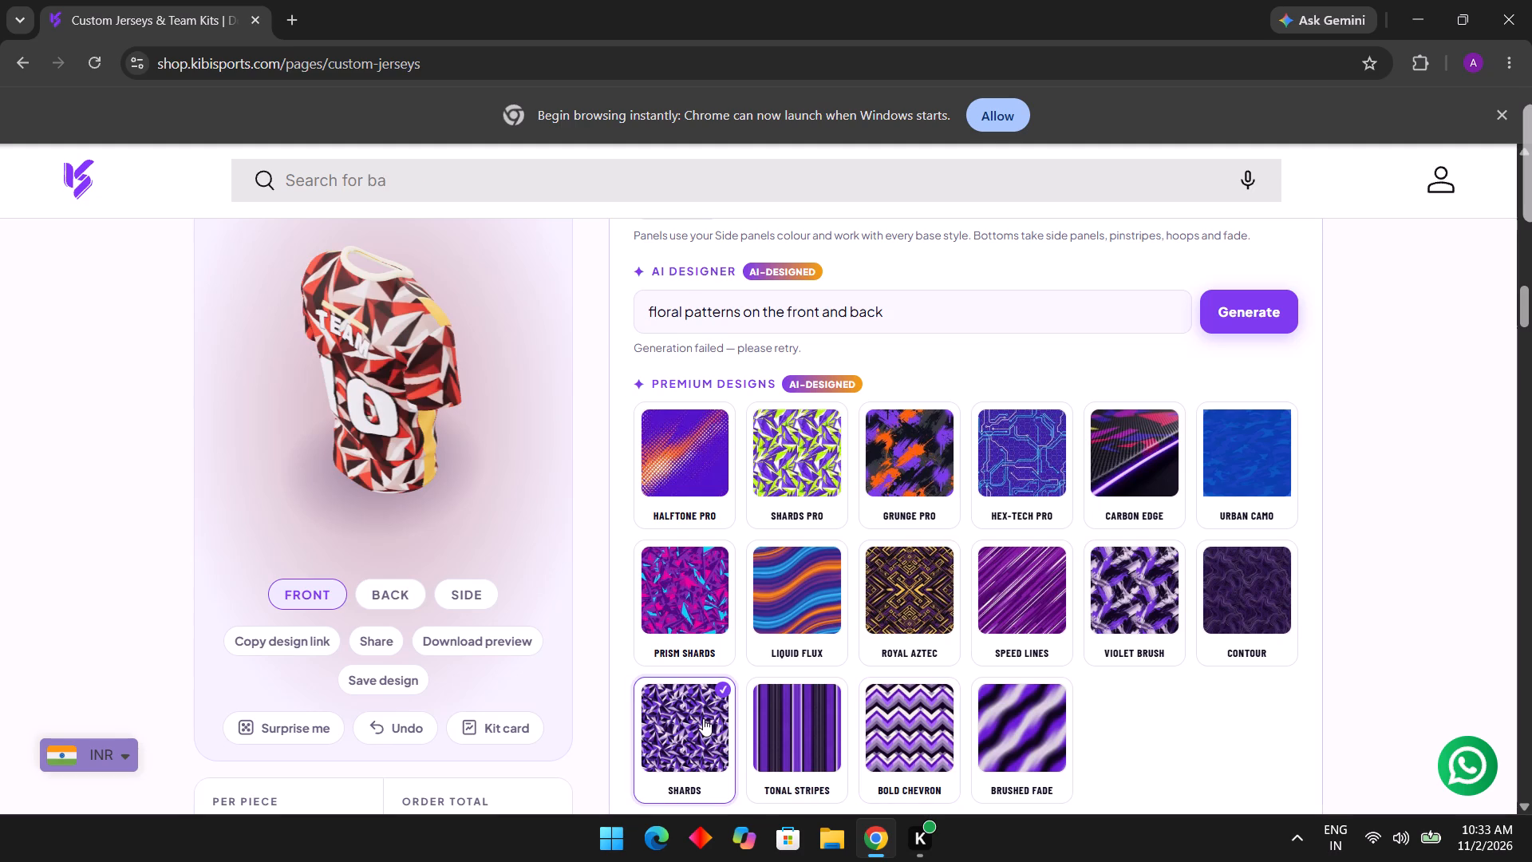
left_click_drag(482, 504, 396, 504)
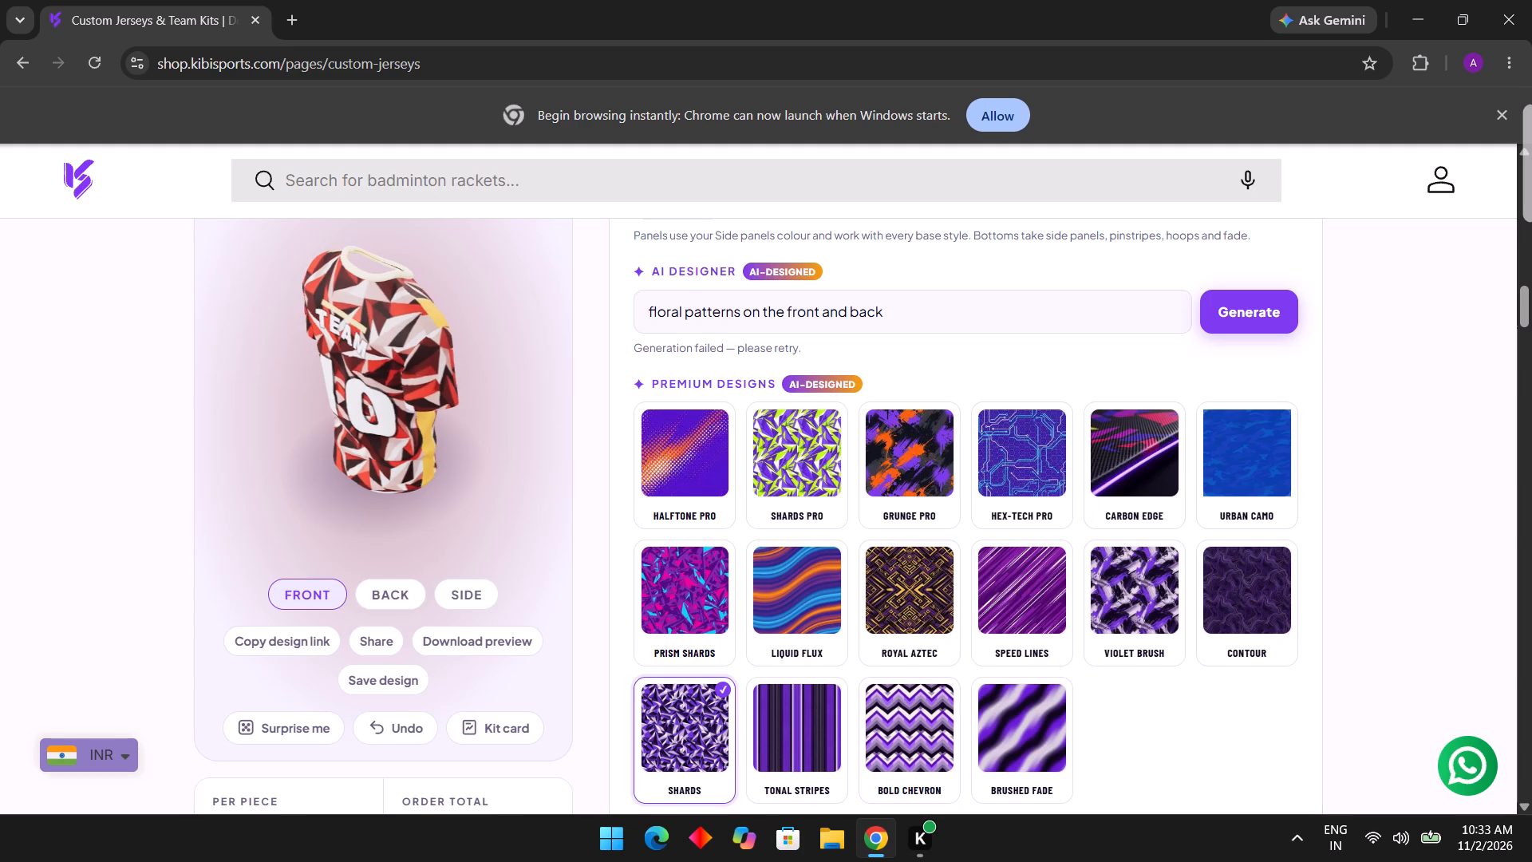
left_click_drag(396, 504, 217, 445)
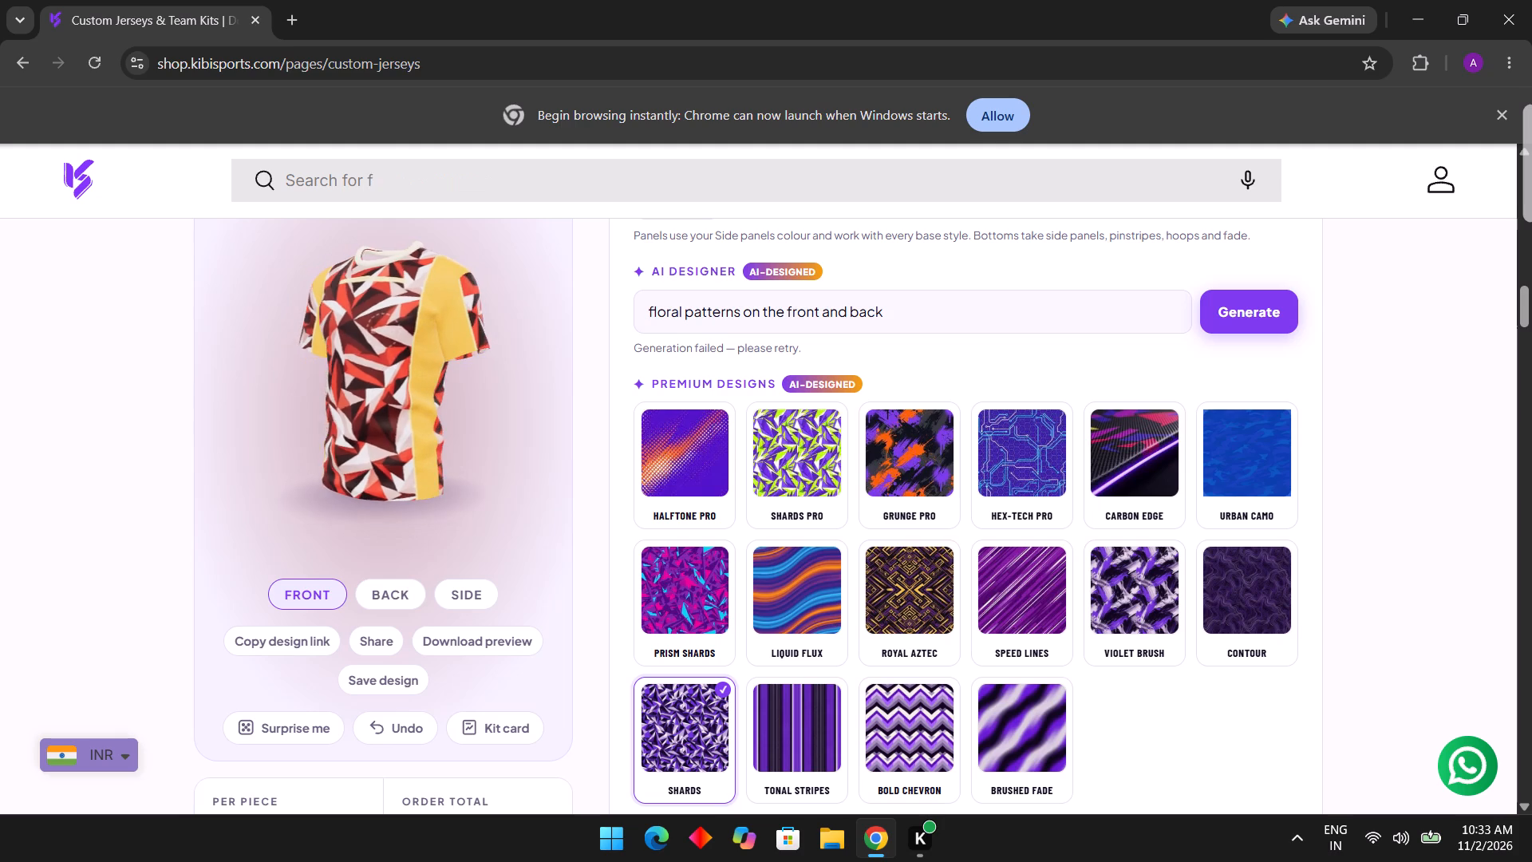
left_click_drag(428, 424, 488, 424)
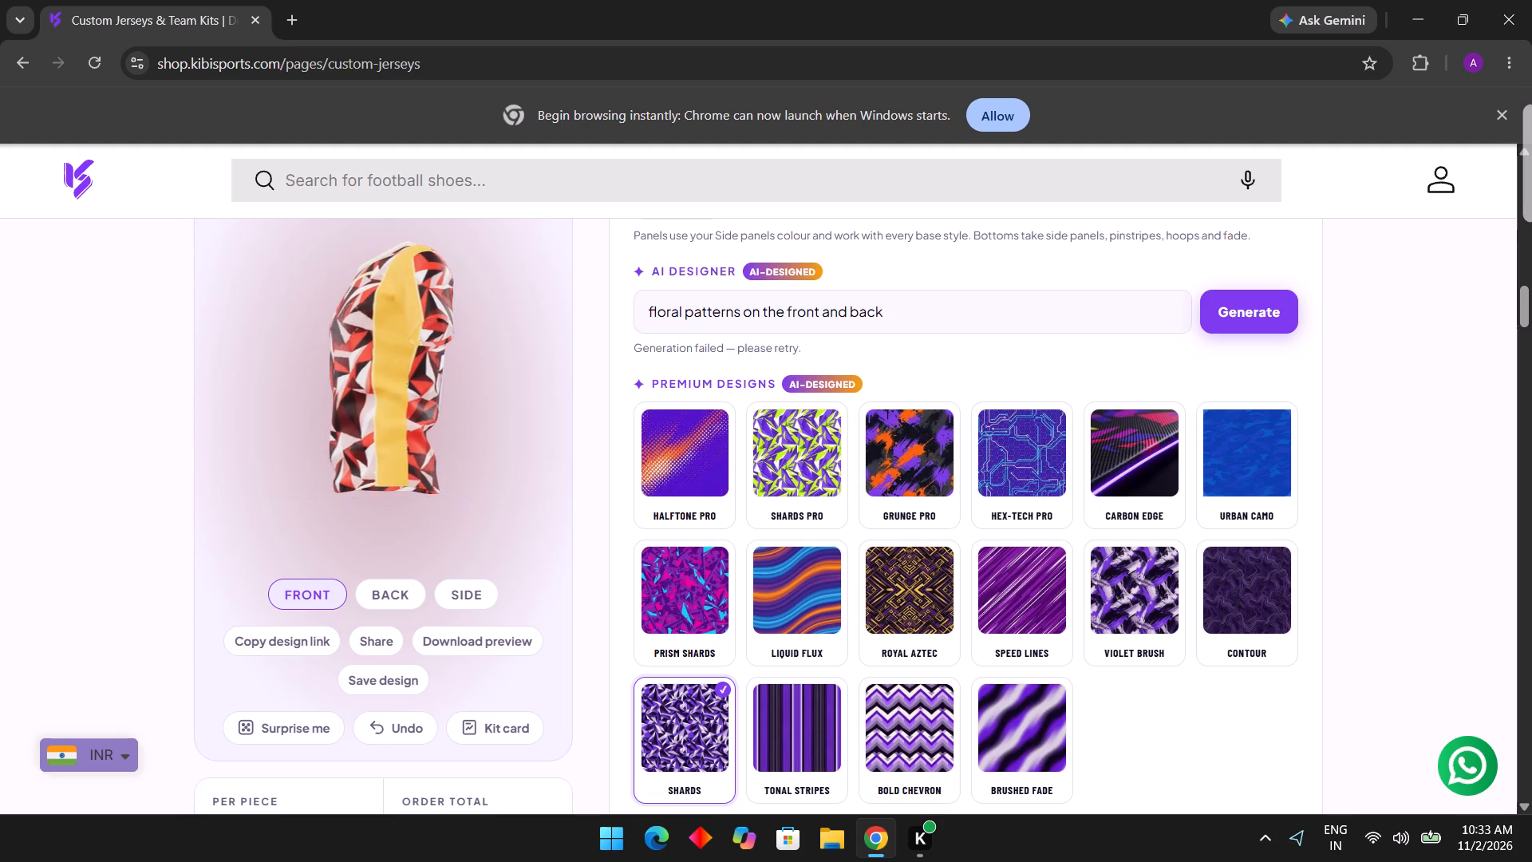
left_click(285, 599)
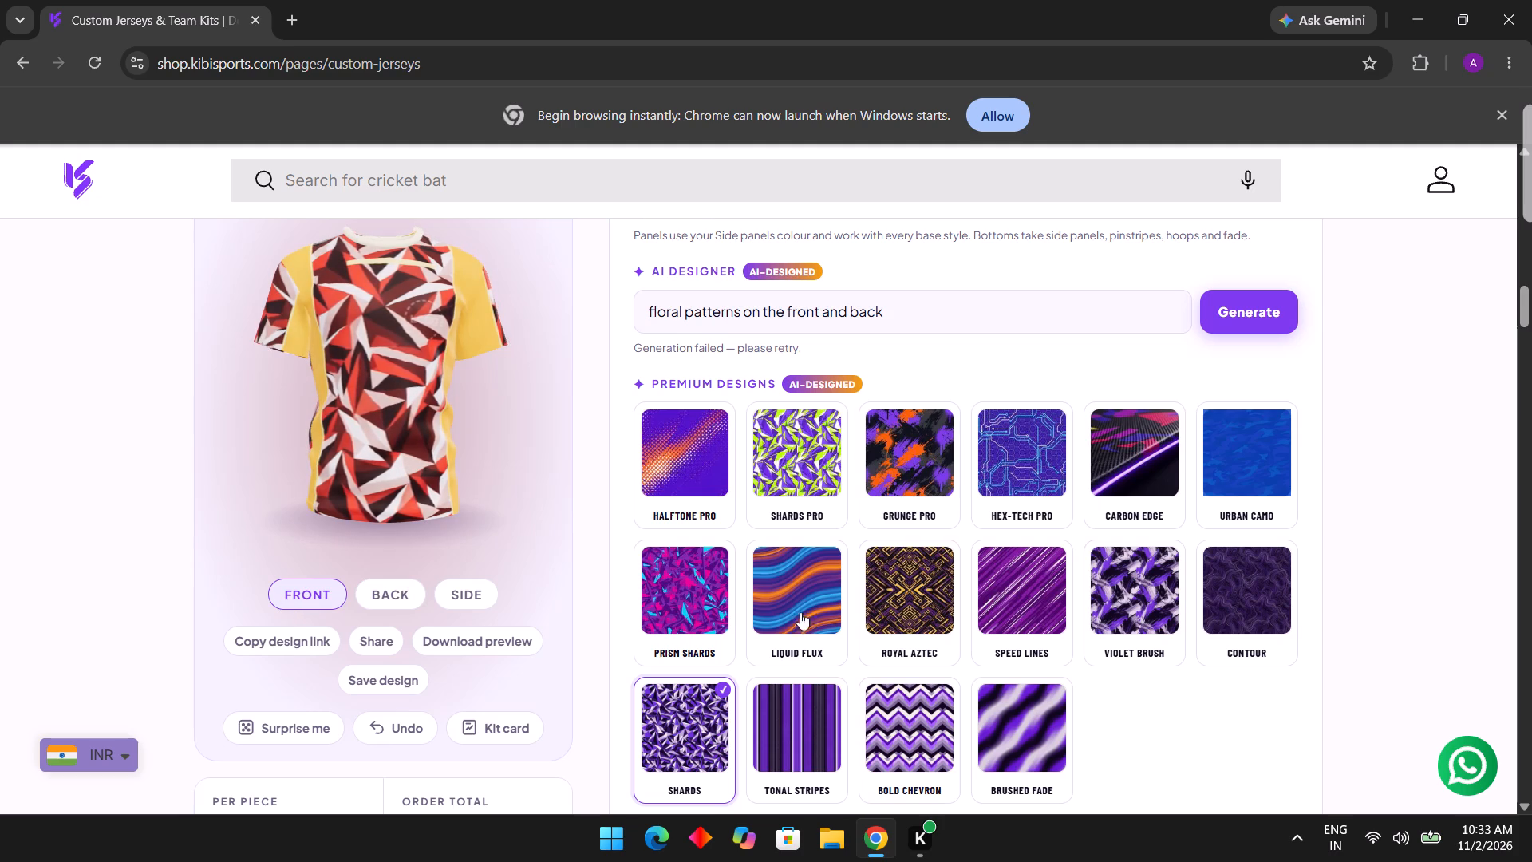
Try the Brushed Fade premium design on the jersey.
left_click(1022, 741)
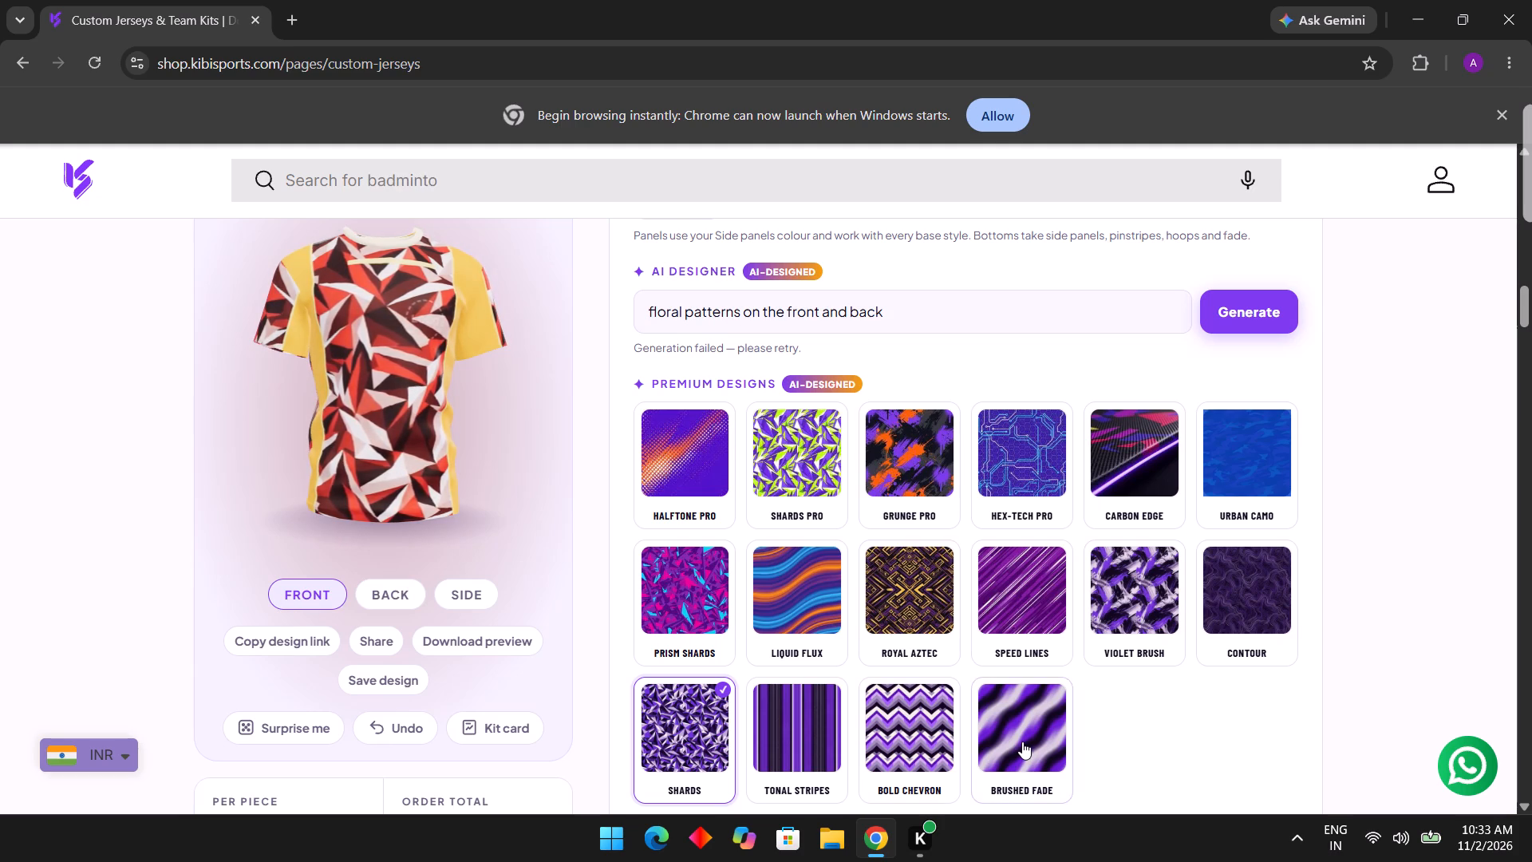
Apply the Contour premium design to the jersey.
left_click(1277, 609)
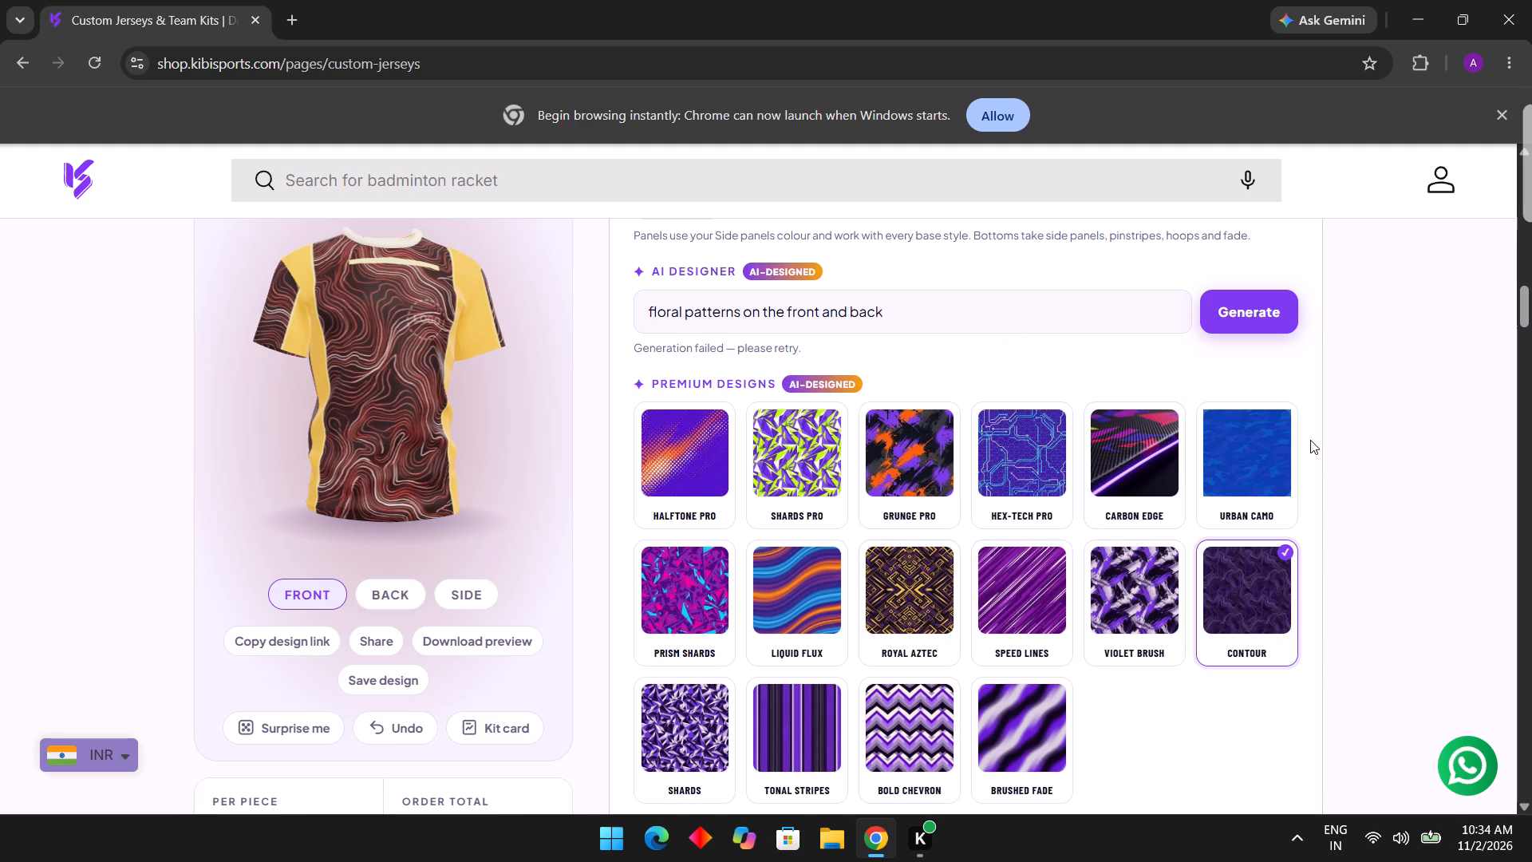
Look over the garment, base style, panel, fabric, and sleeve and collar options available for the kit.
scroll(1310, 440, "up", 11)
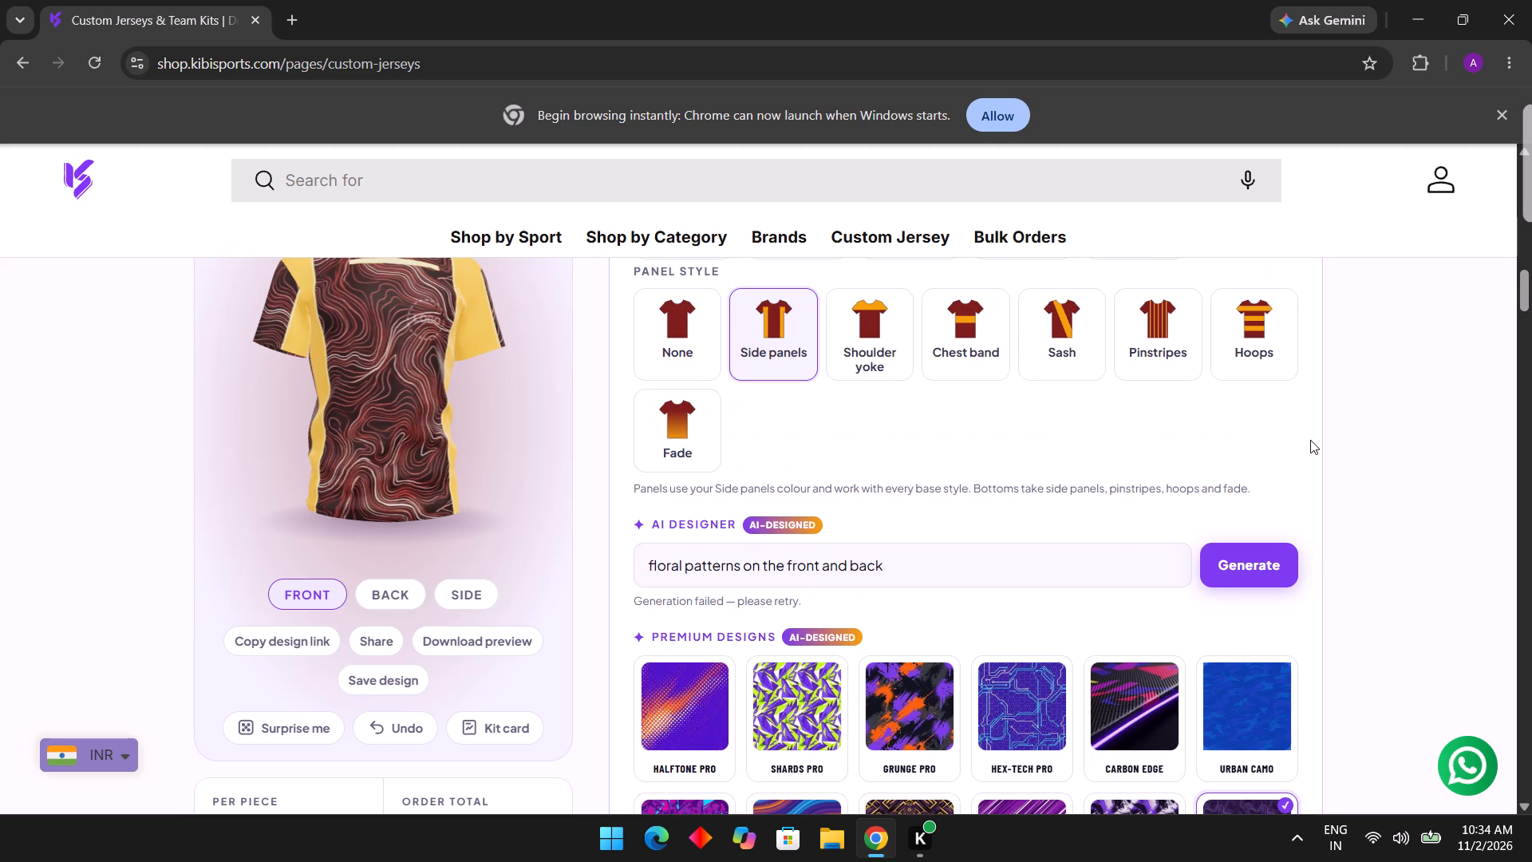
scroll(1310, 440, "up", 2)
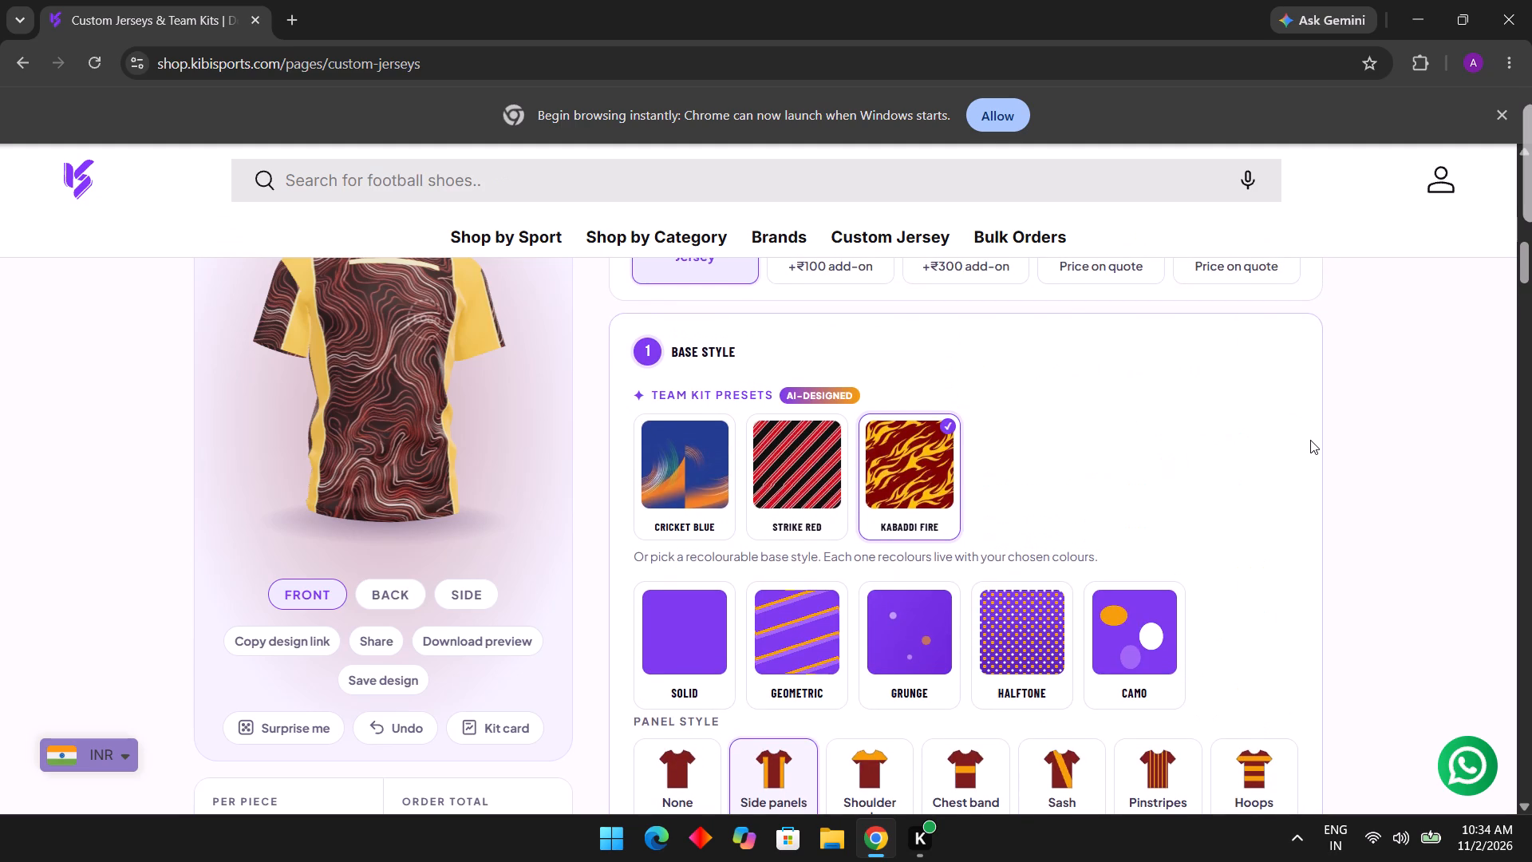
scroll(1310, 440, "up", 2)
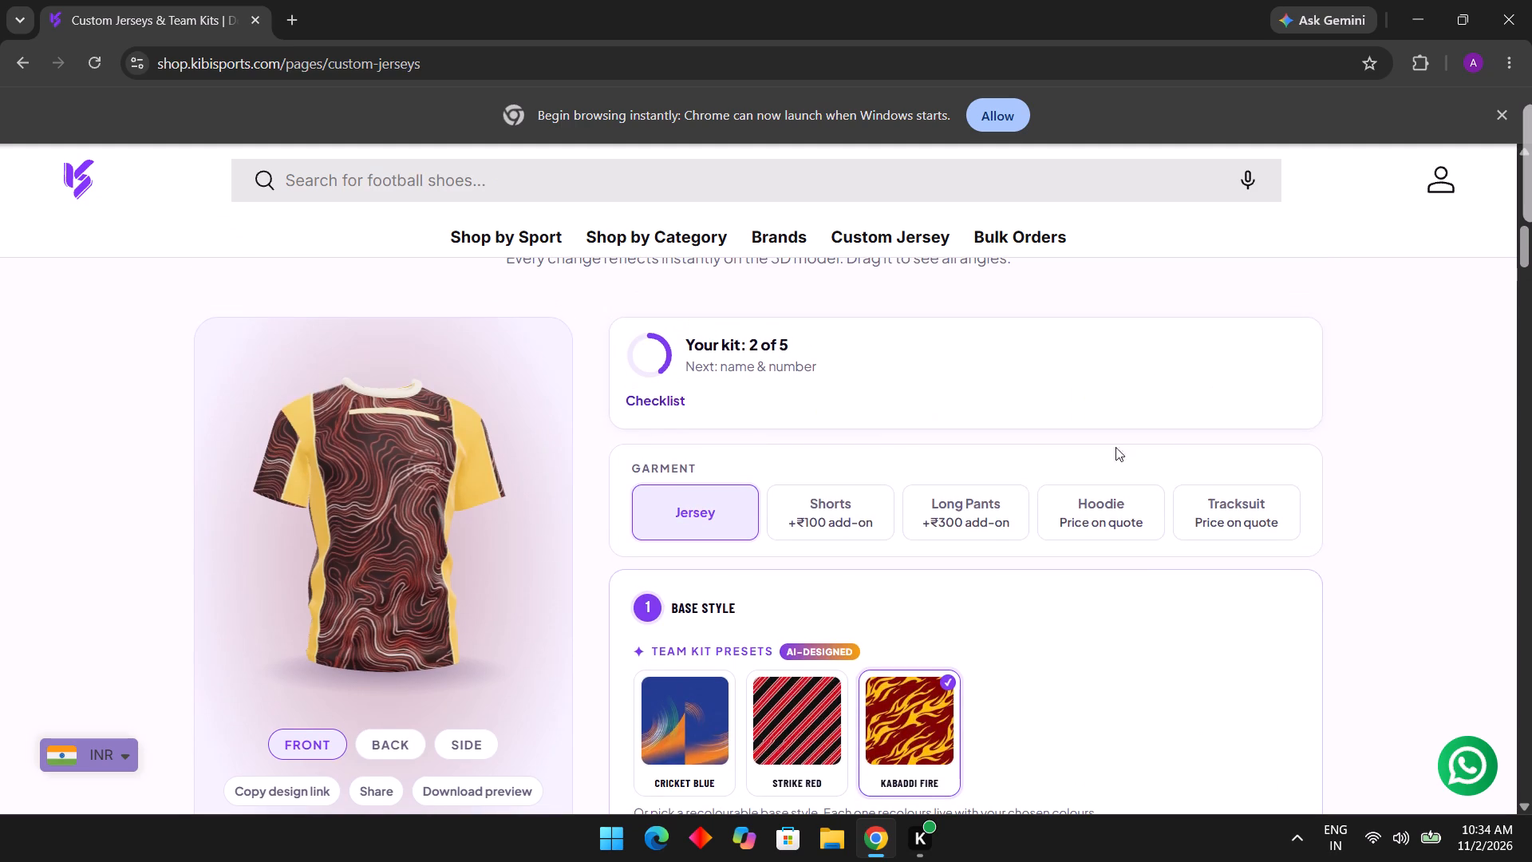
scroll(806, 438, "down", 3)
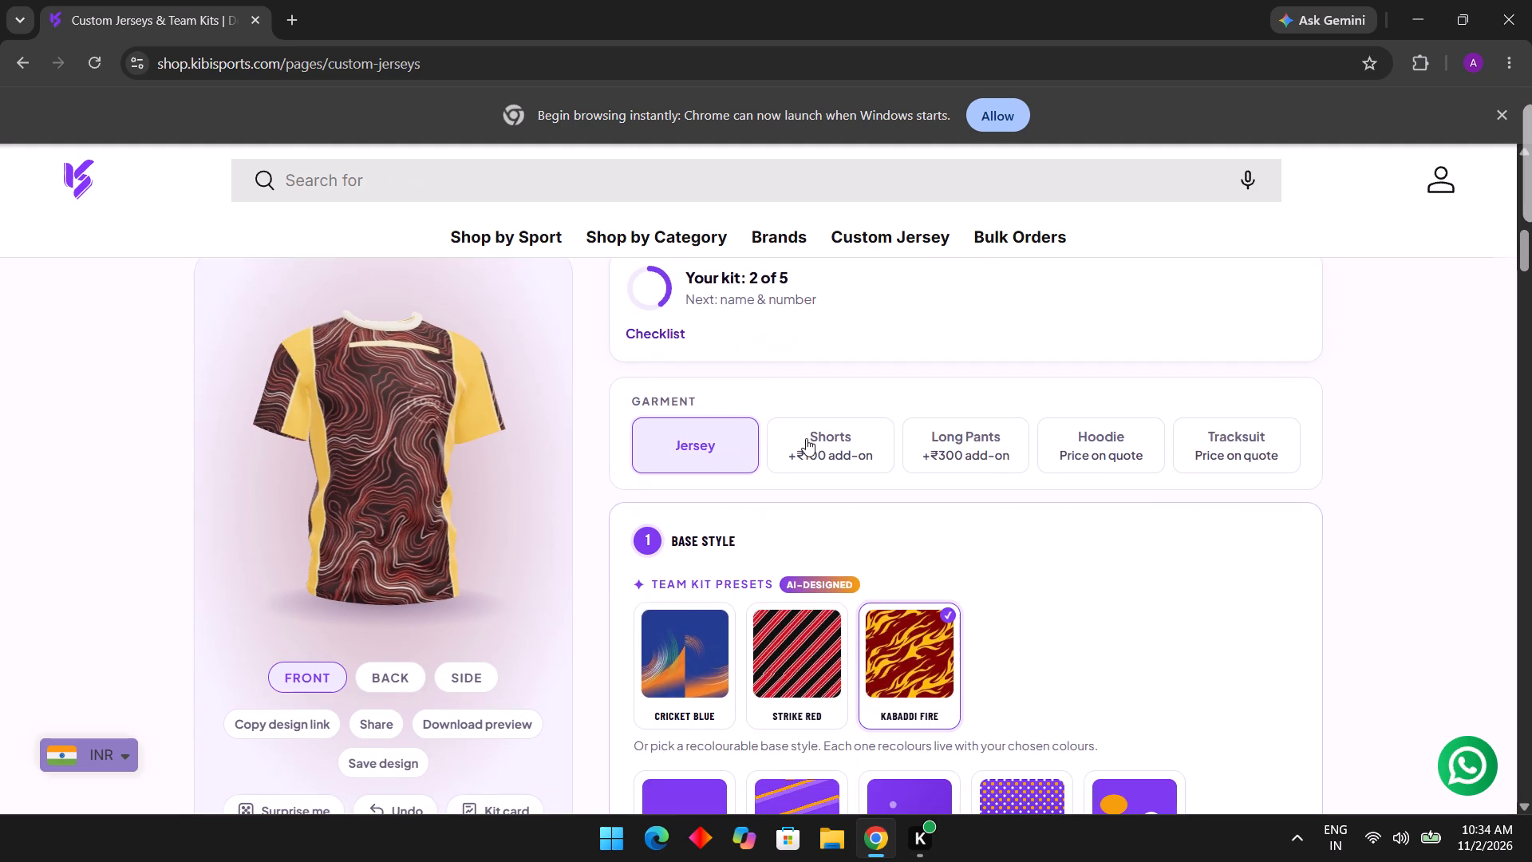
scroll(1025, 672, "down", 1)
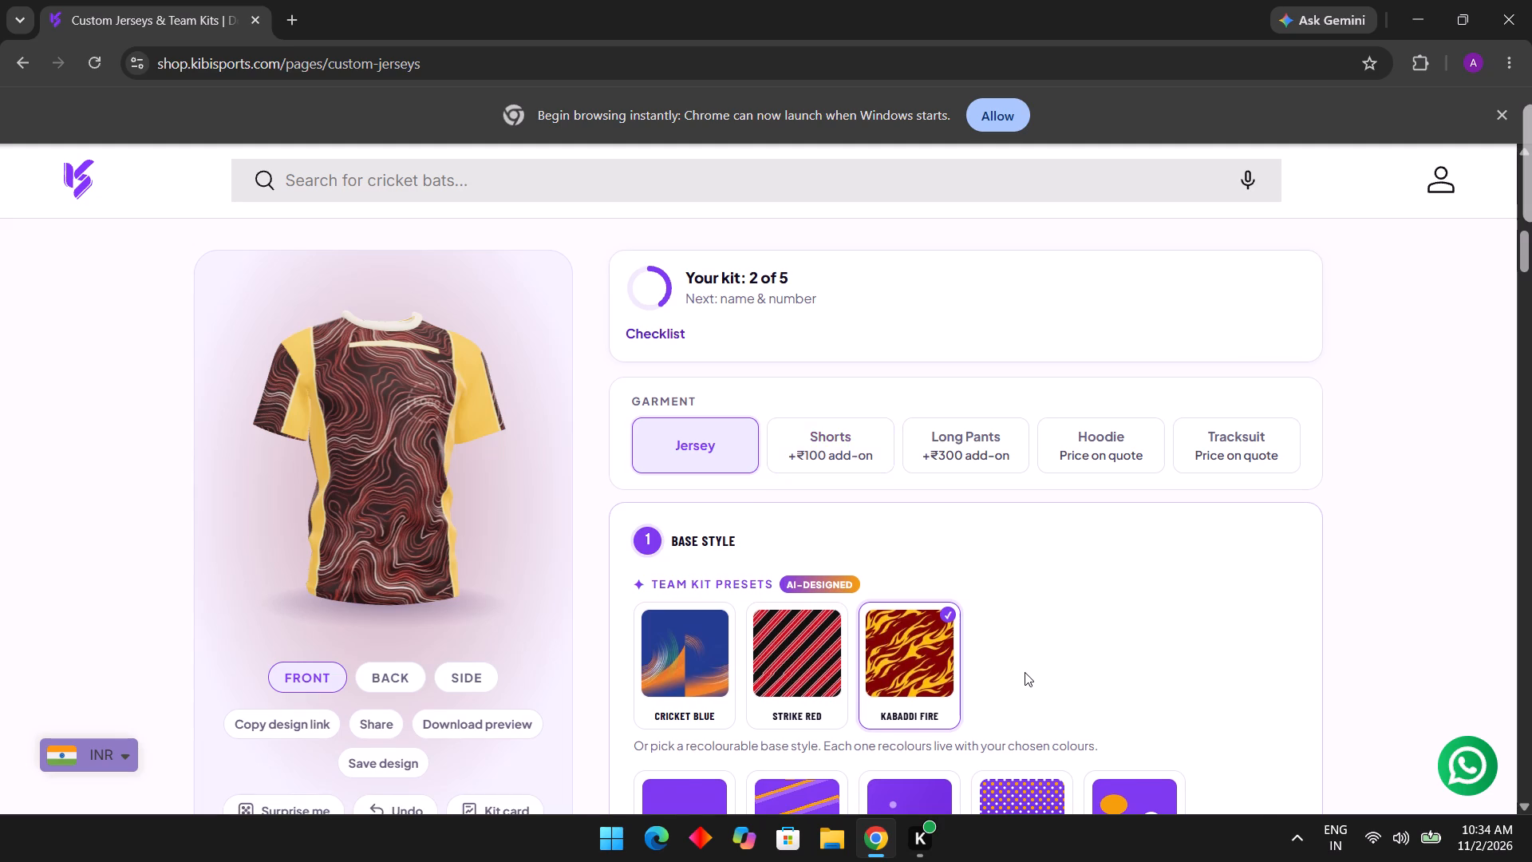
scroll(1025, 672, "down", 3)
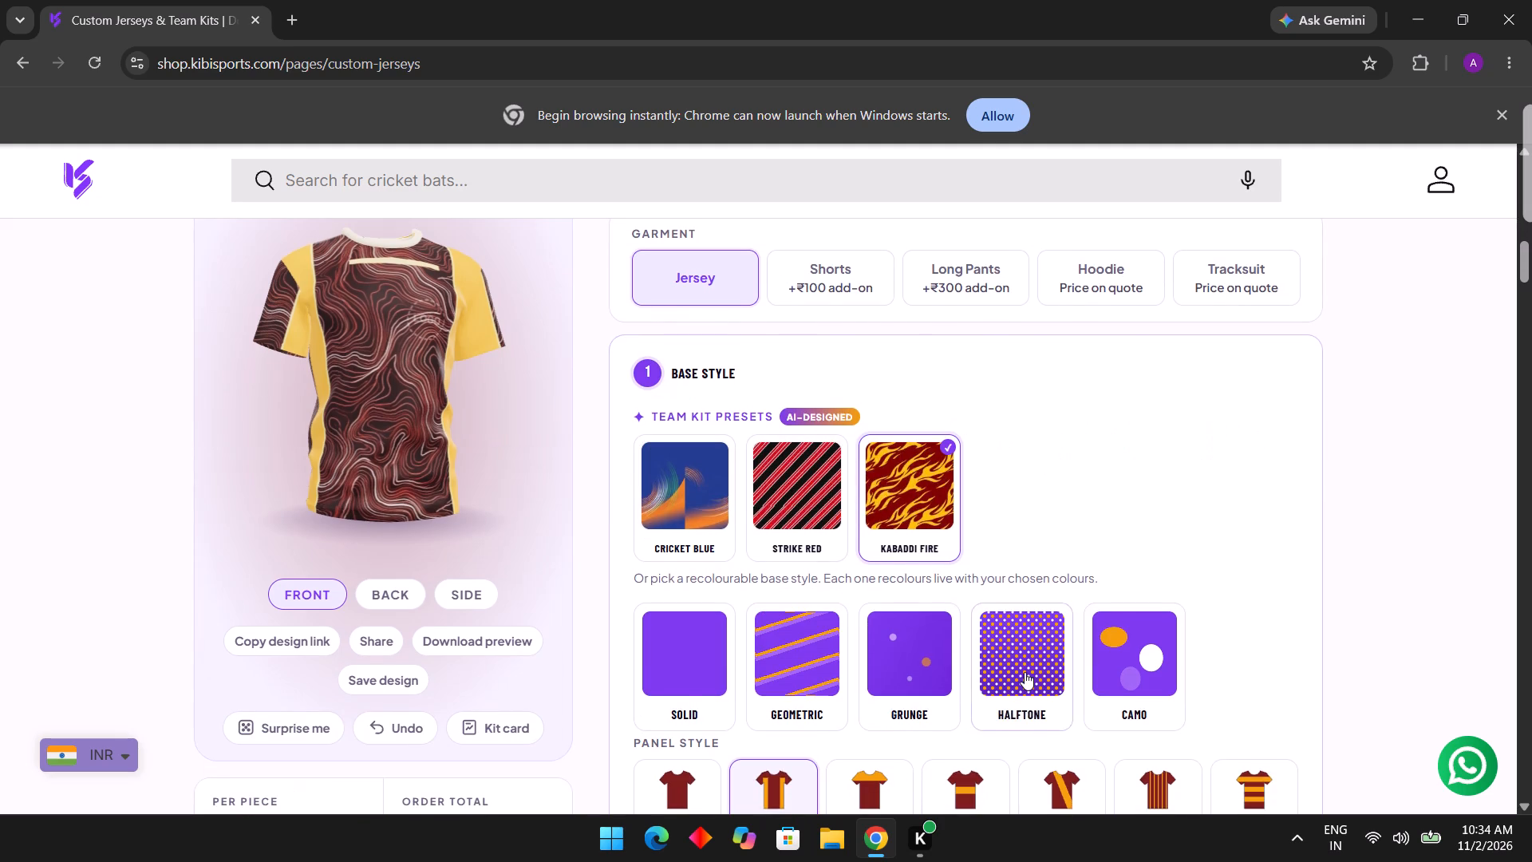
scroll(1025, 672, "down", 6)
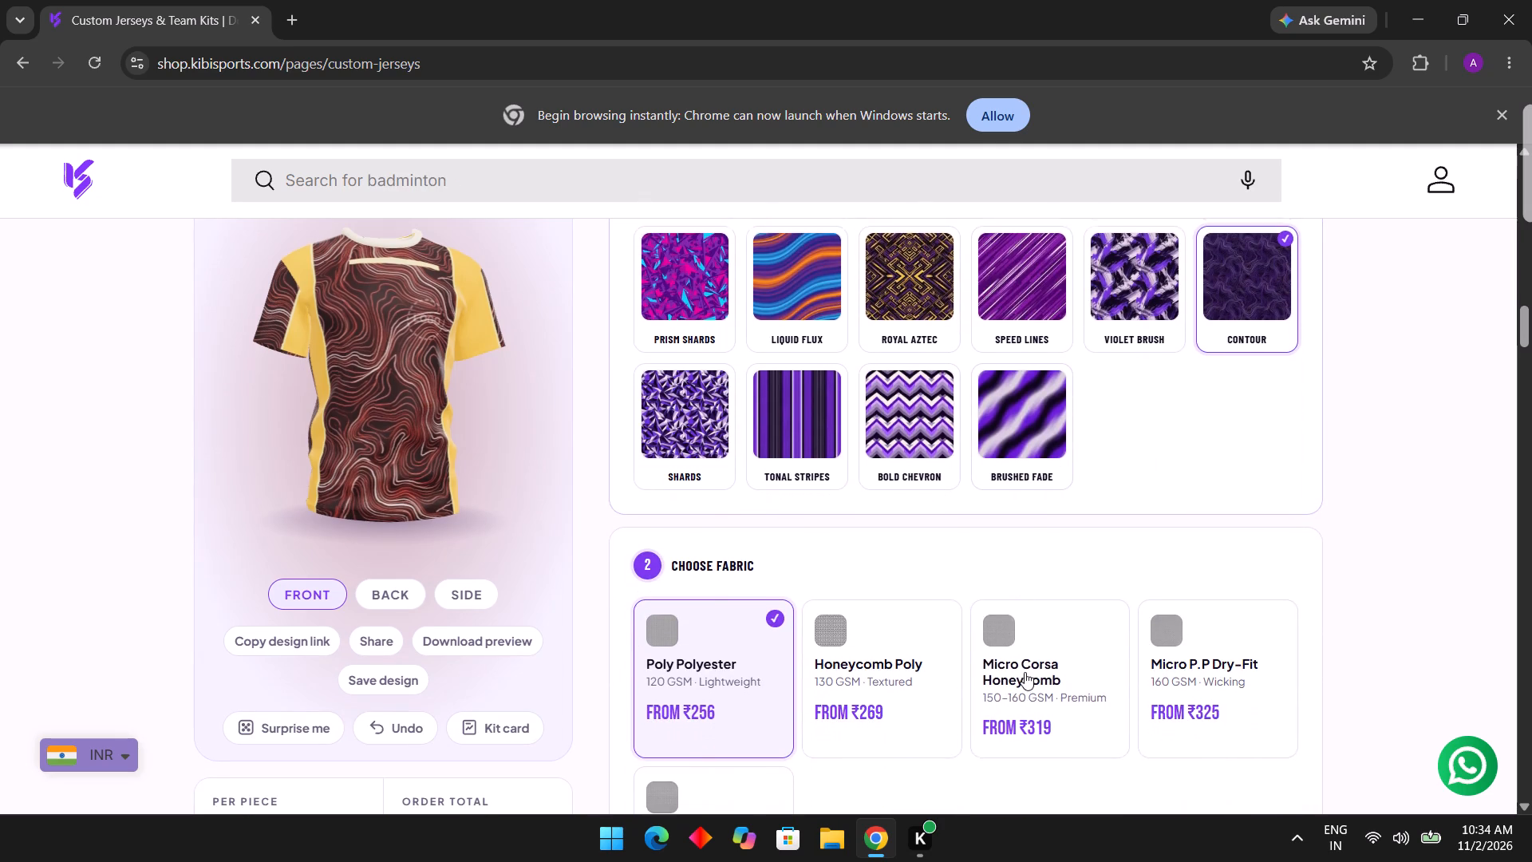
scroll(1025, 672, "down", 4)
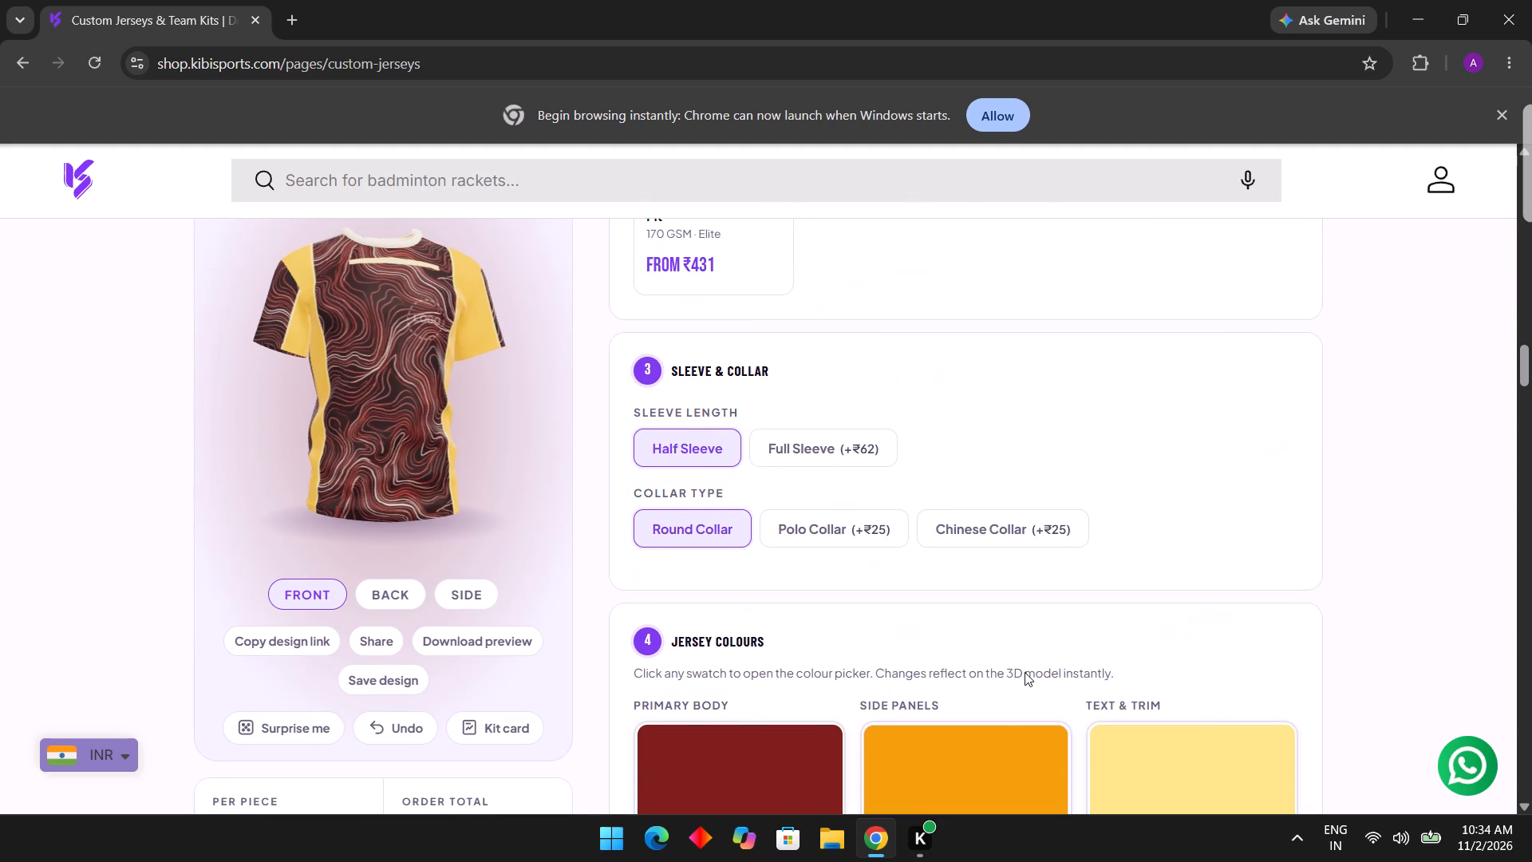
Try different hues for the jersey's primary body colour and settle on purple #811D7E.
scroll(1025, 672, "down", 3)
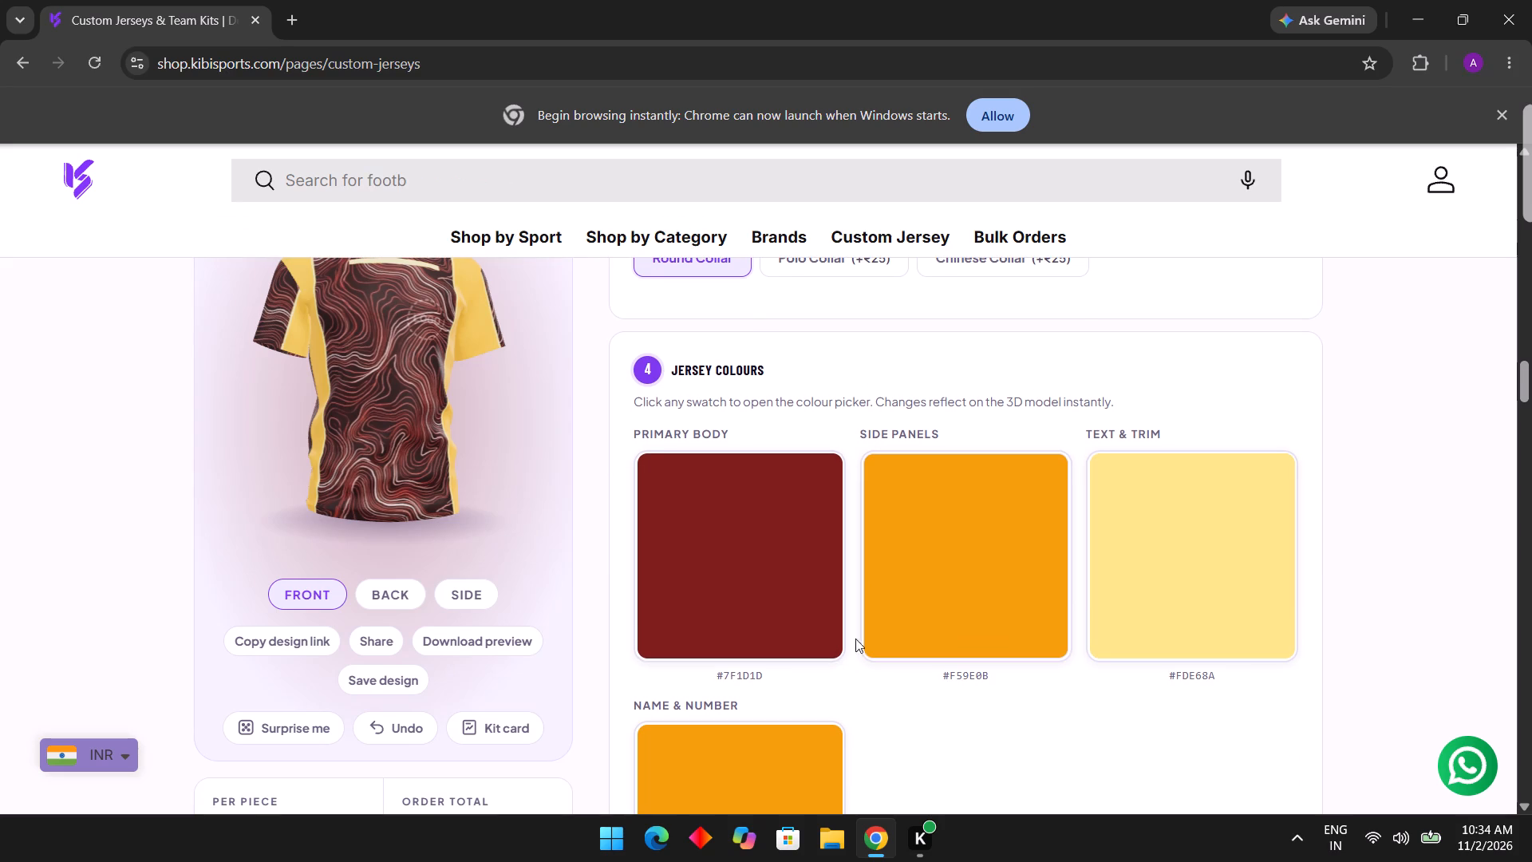
left_click(746, 566)
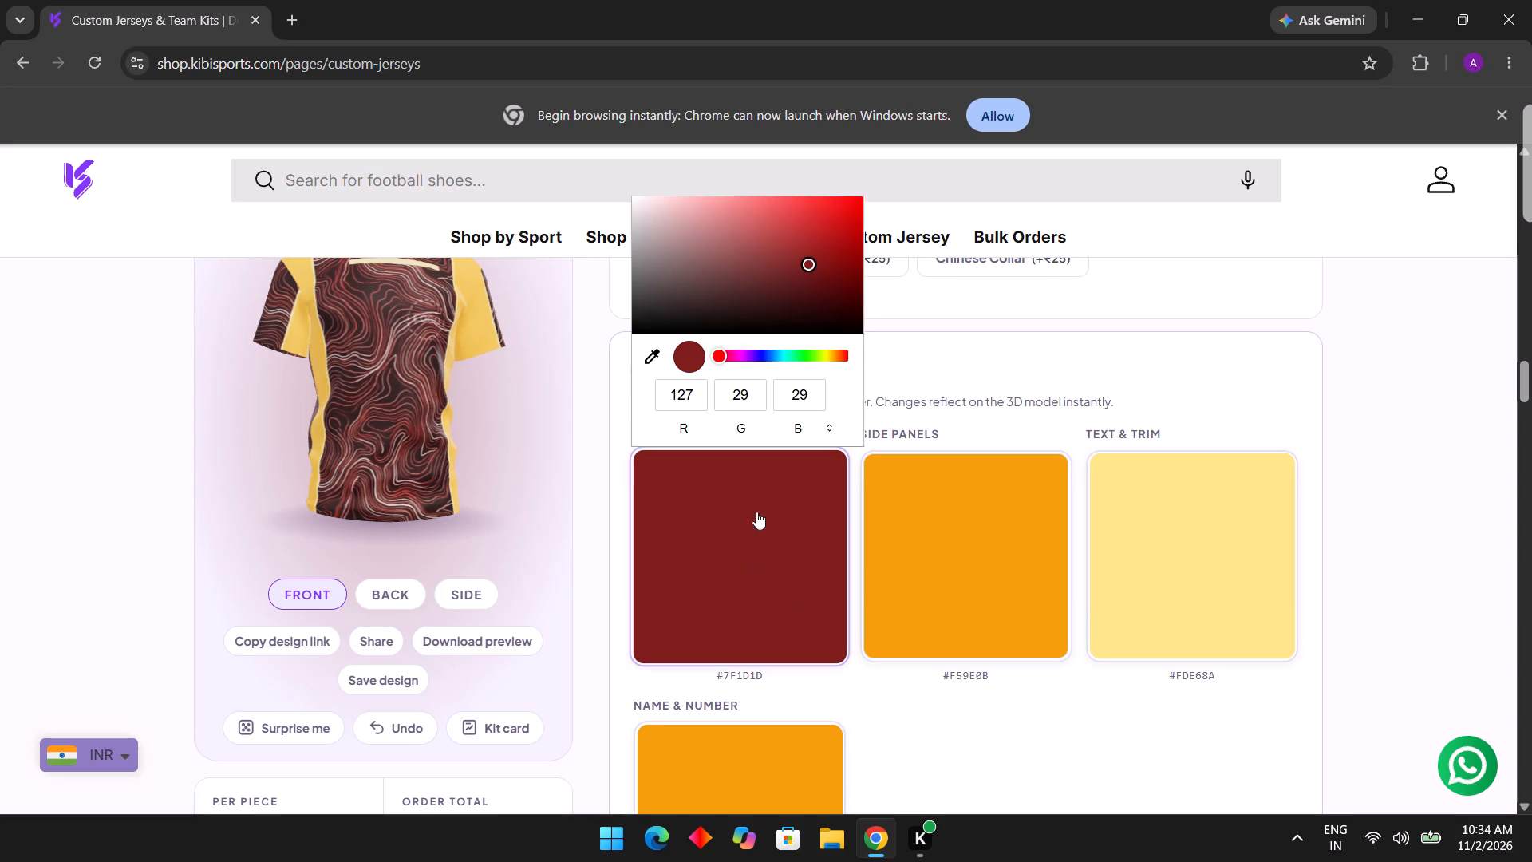
left_click_drag(713, 359, 737, 362)
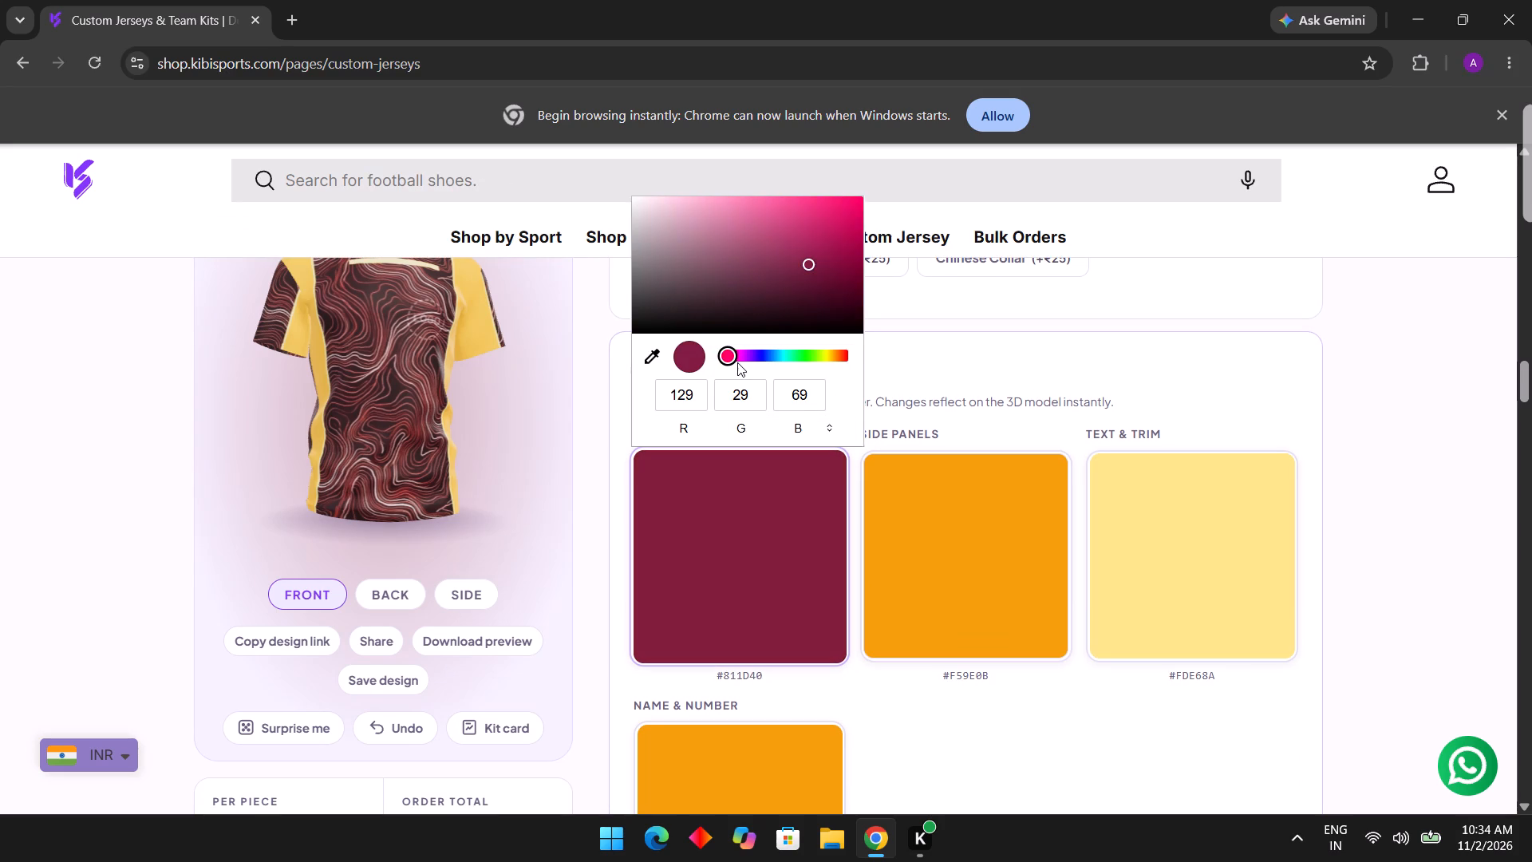
left_click_drag(737, 362, 781, 359)
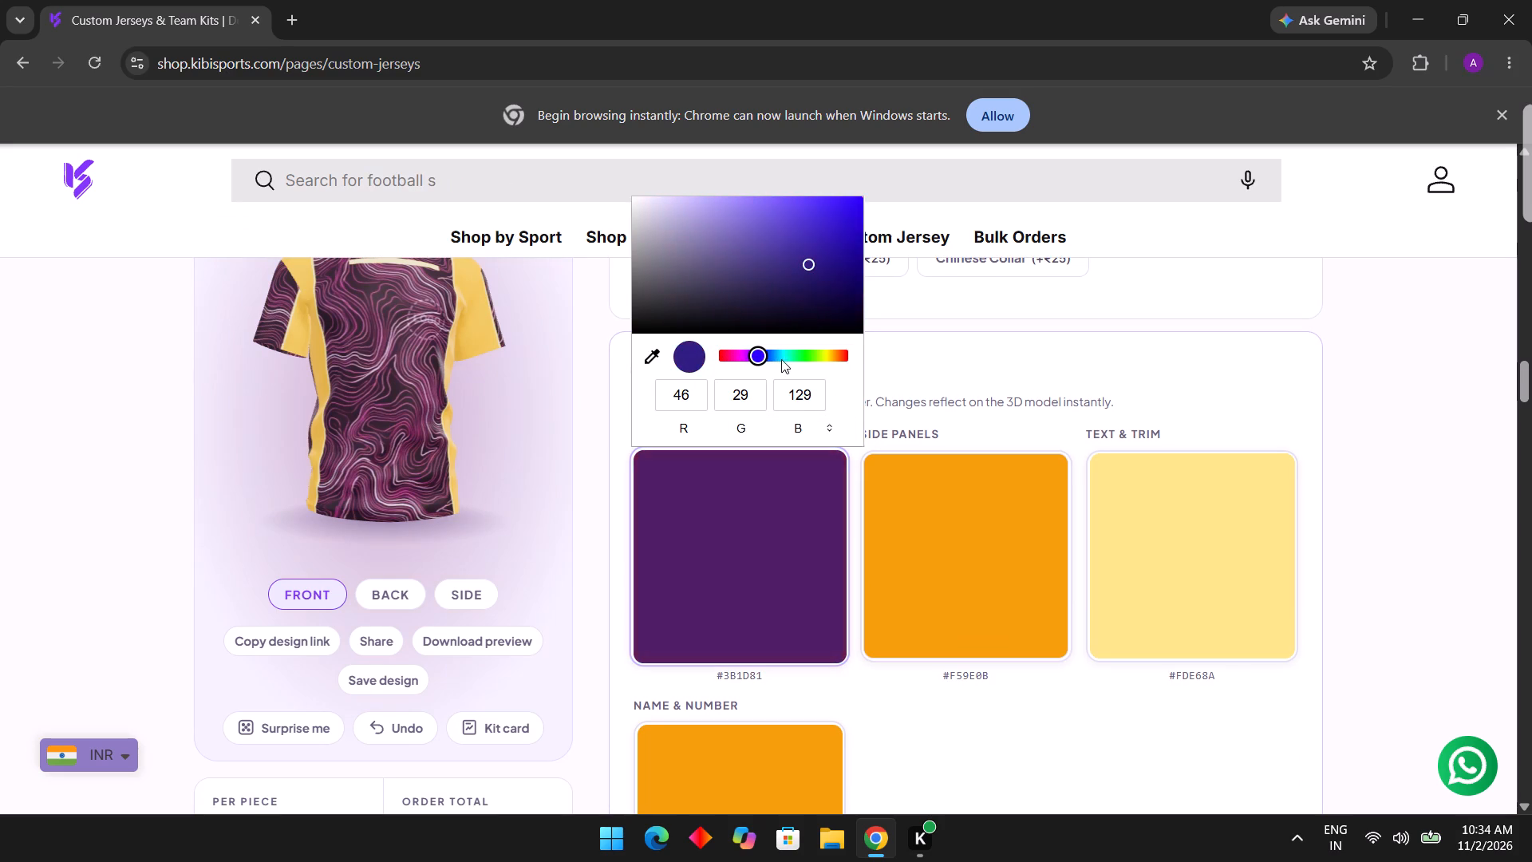
left_click_drag(781, 359, 822, 356)
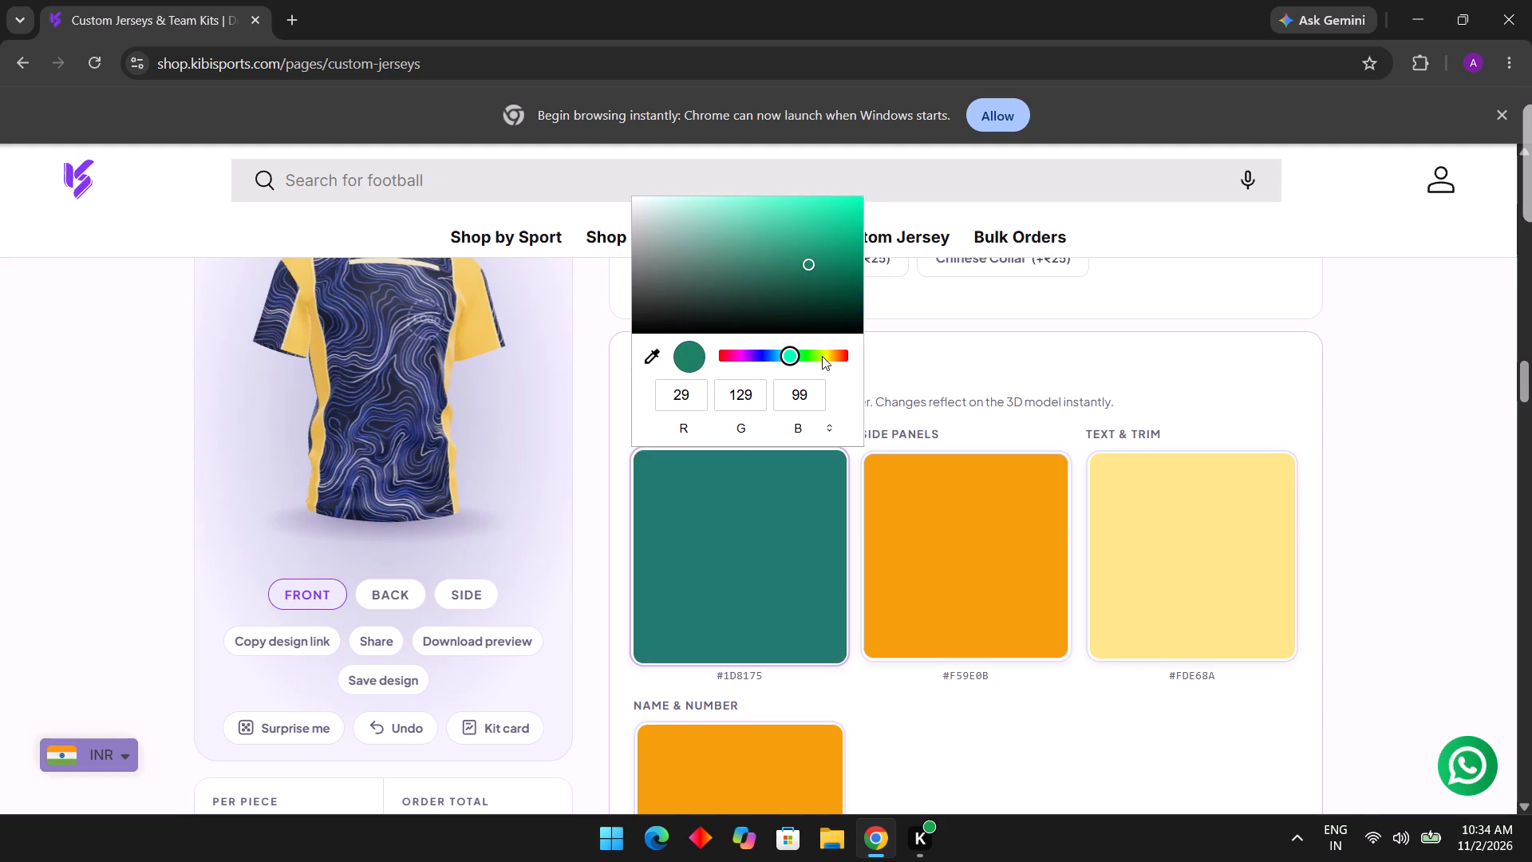
left_click_drag(822, 356, 837, 356)
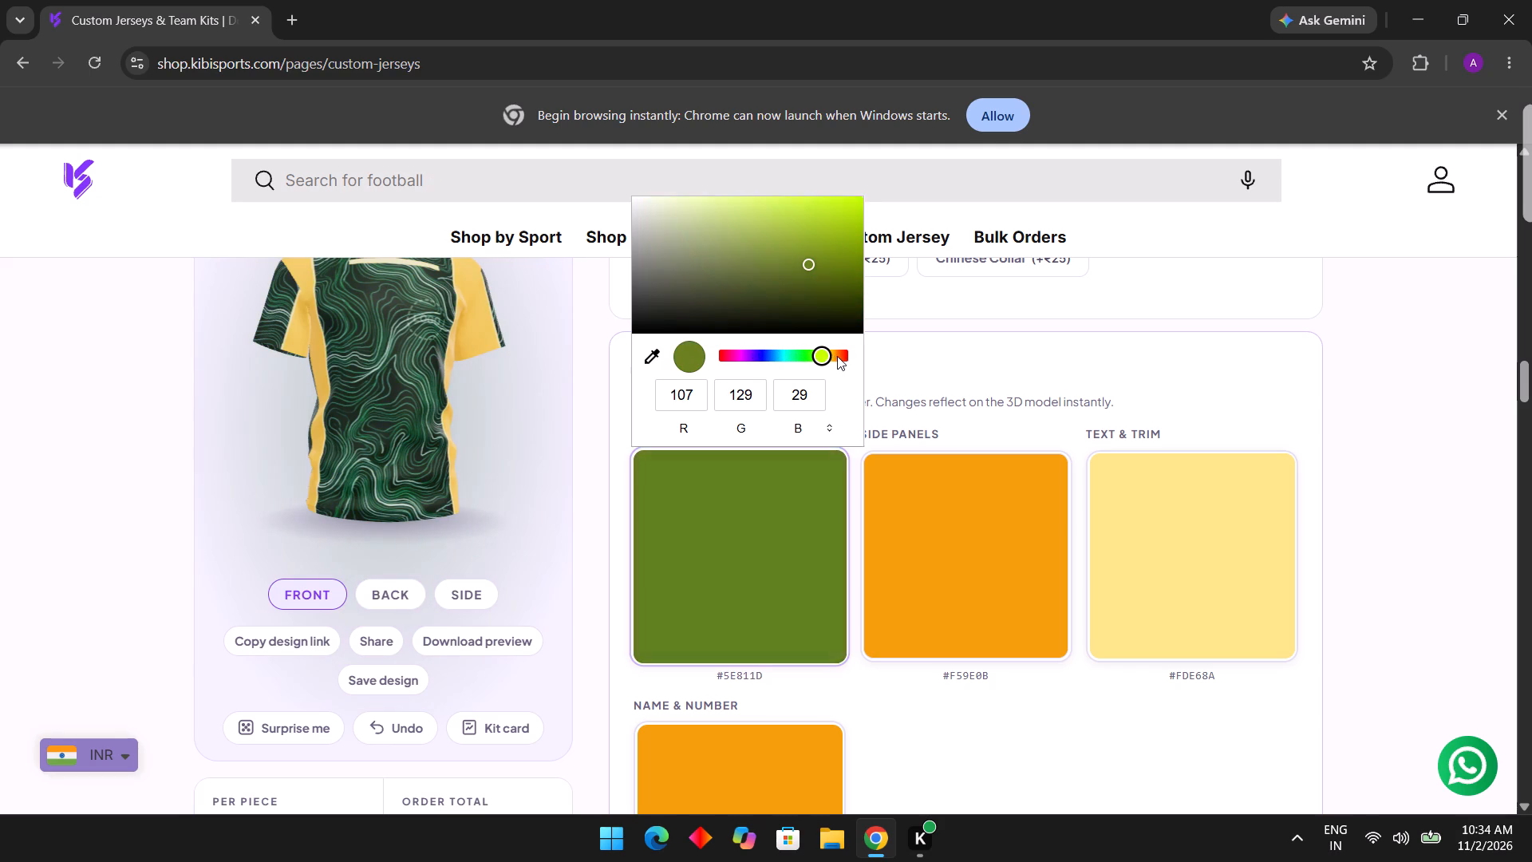
left_click_drag(837, 356, 831, 356)
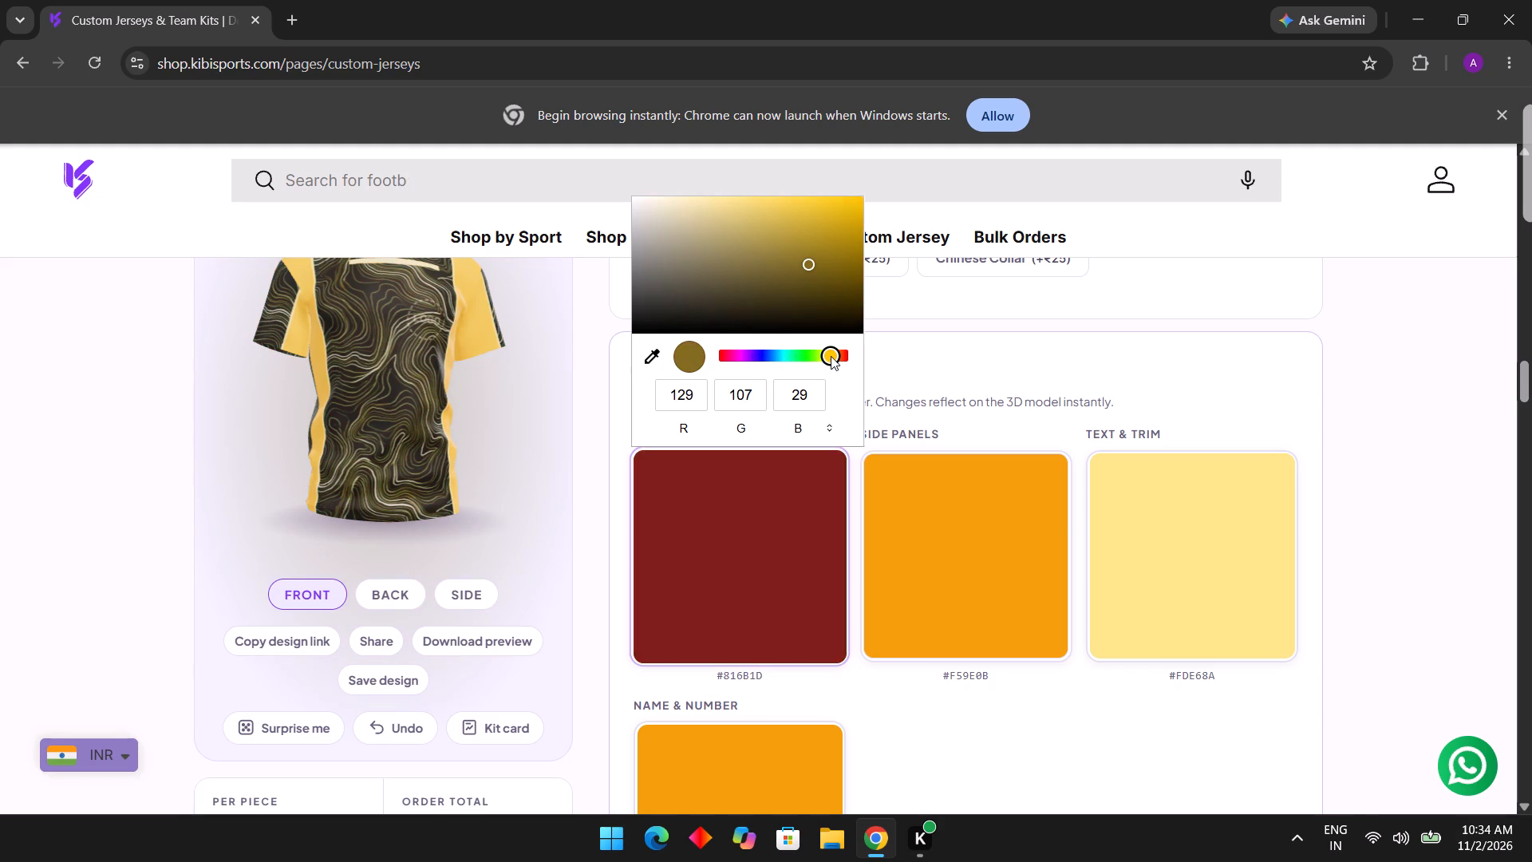
left_click_drag(831, 356, 734, 355)
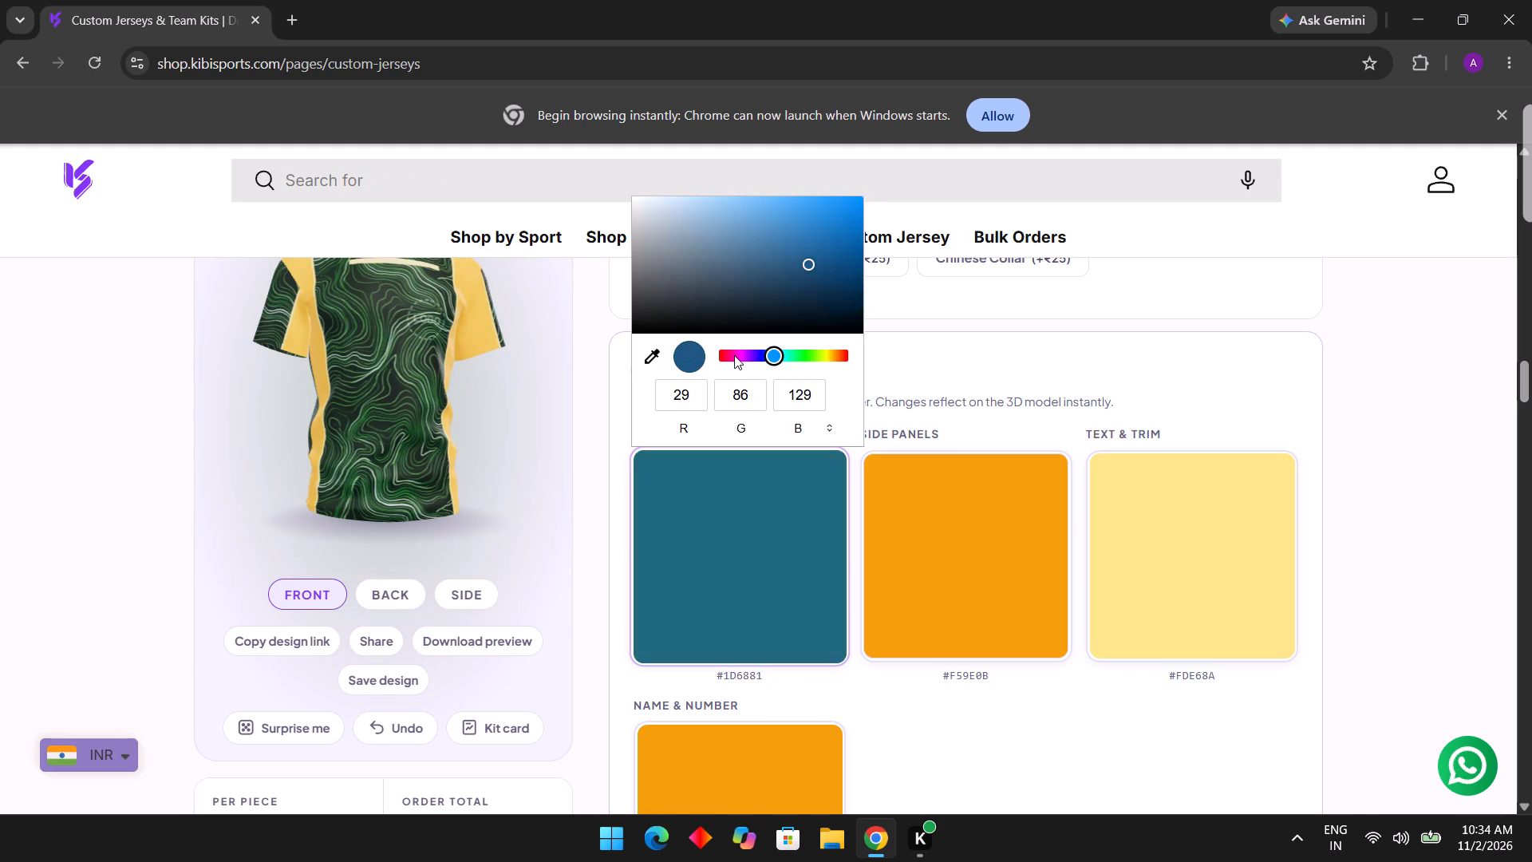
left_click_drag(734, 355, 735, 358)
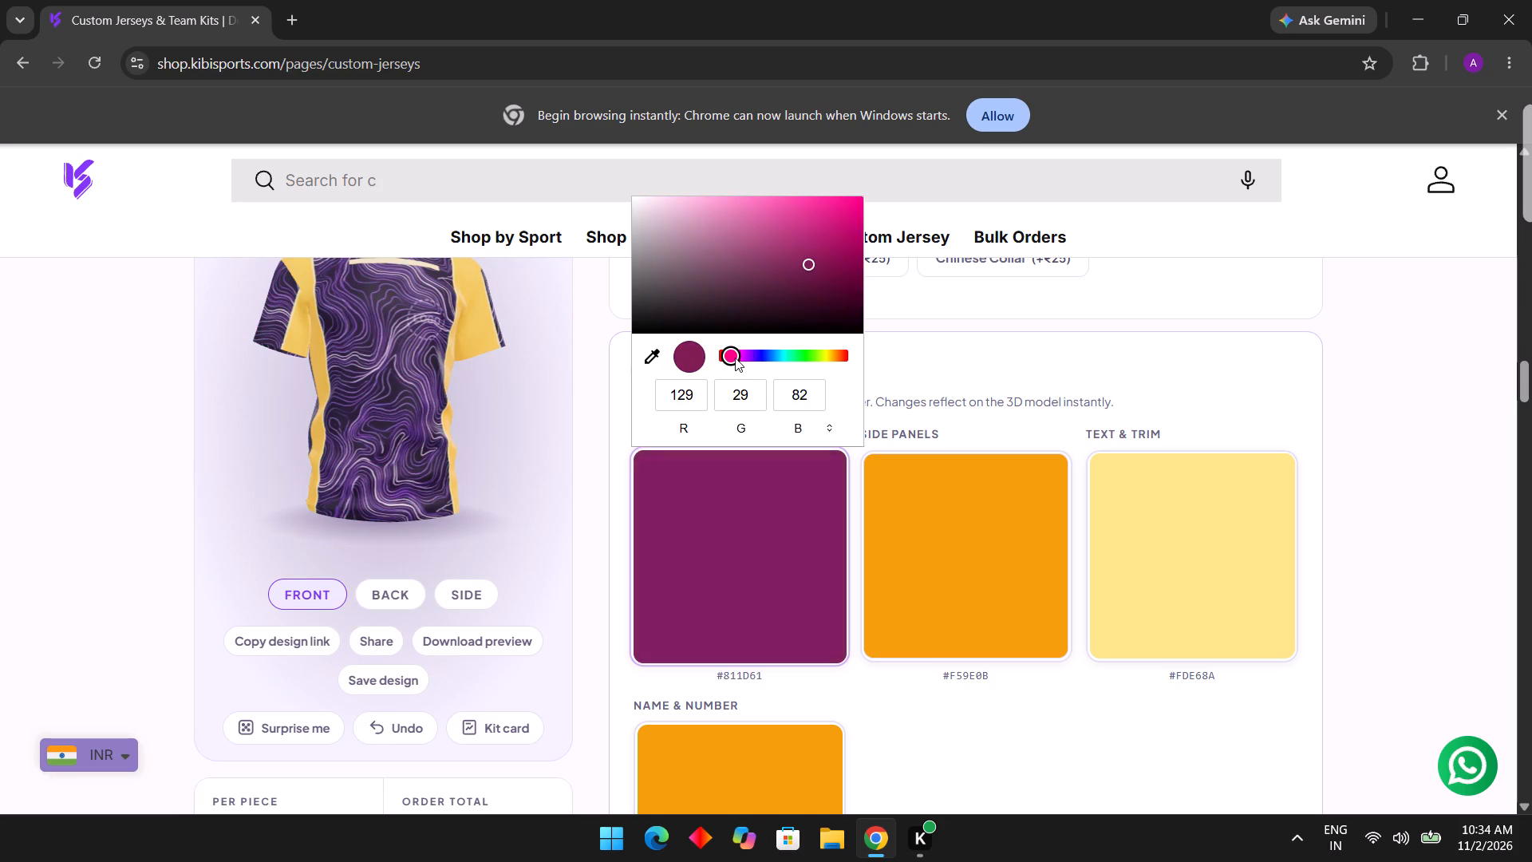
left_click_drag(735, 358, 740, 357)
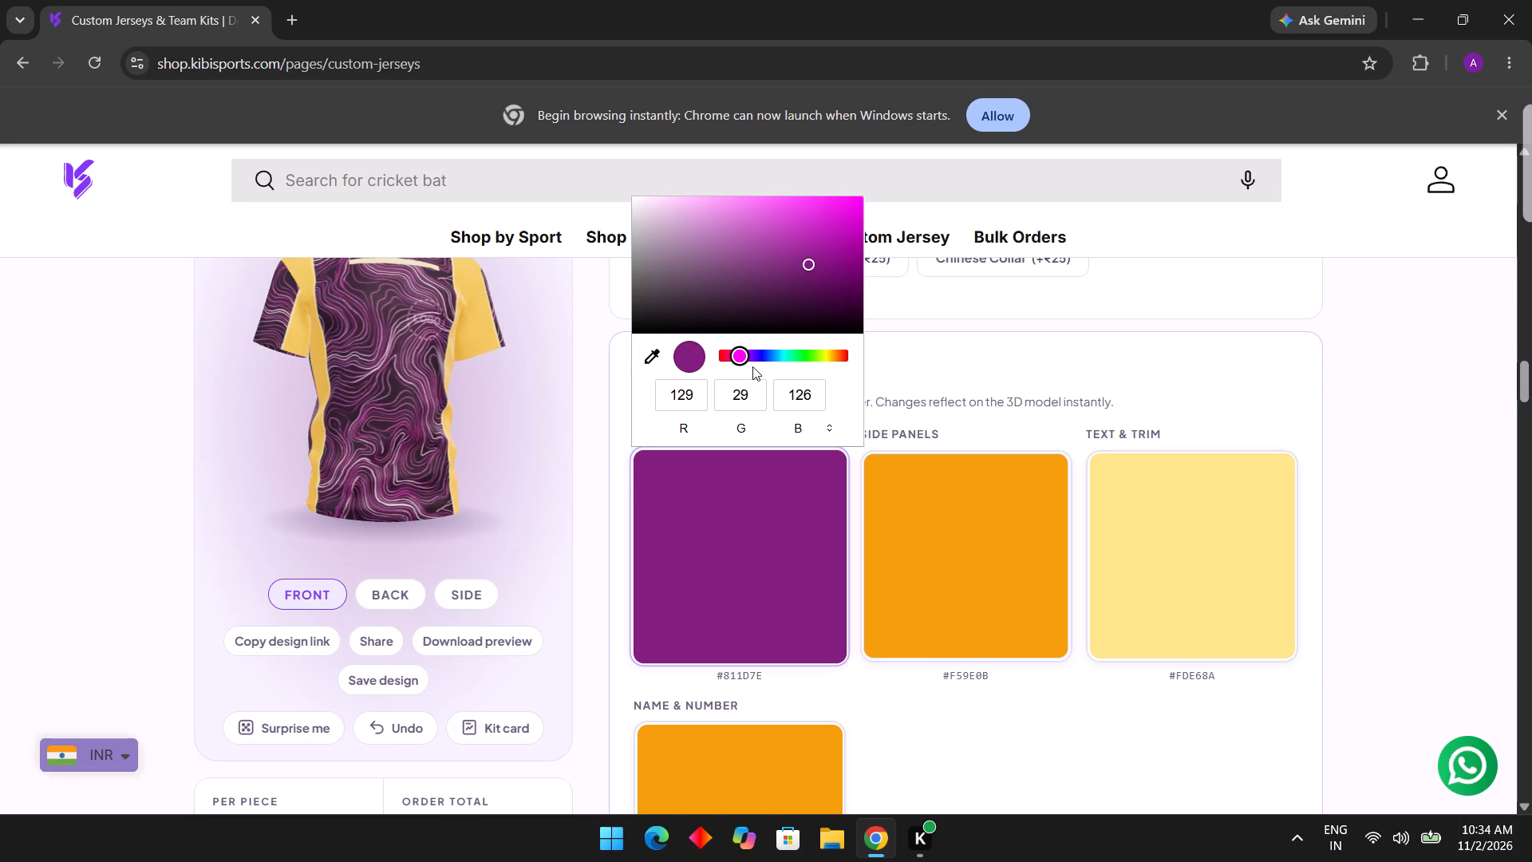
left_click(906, 411)
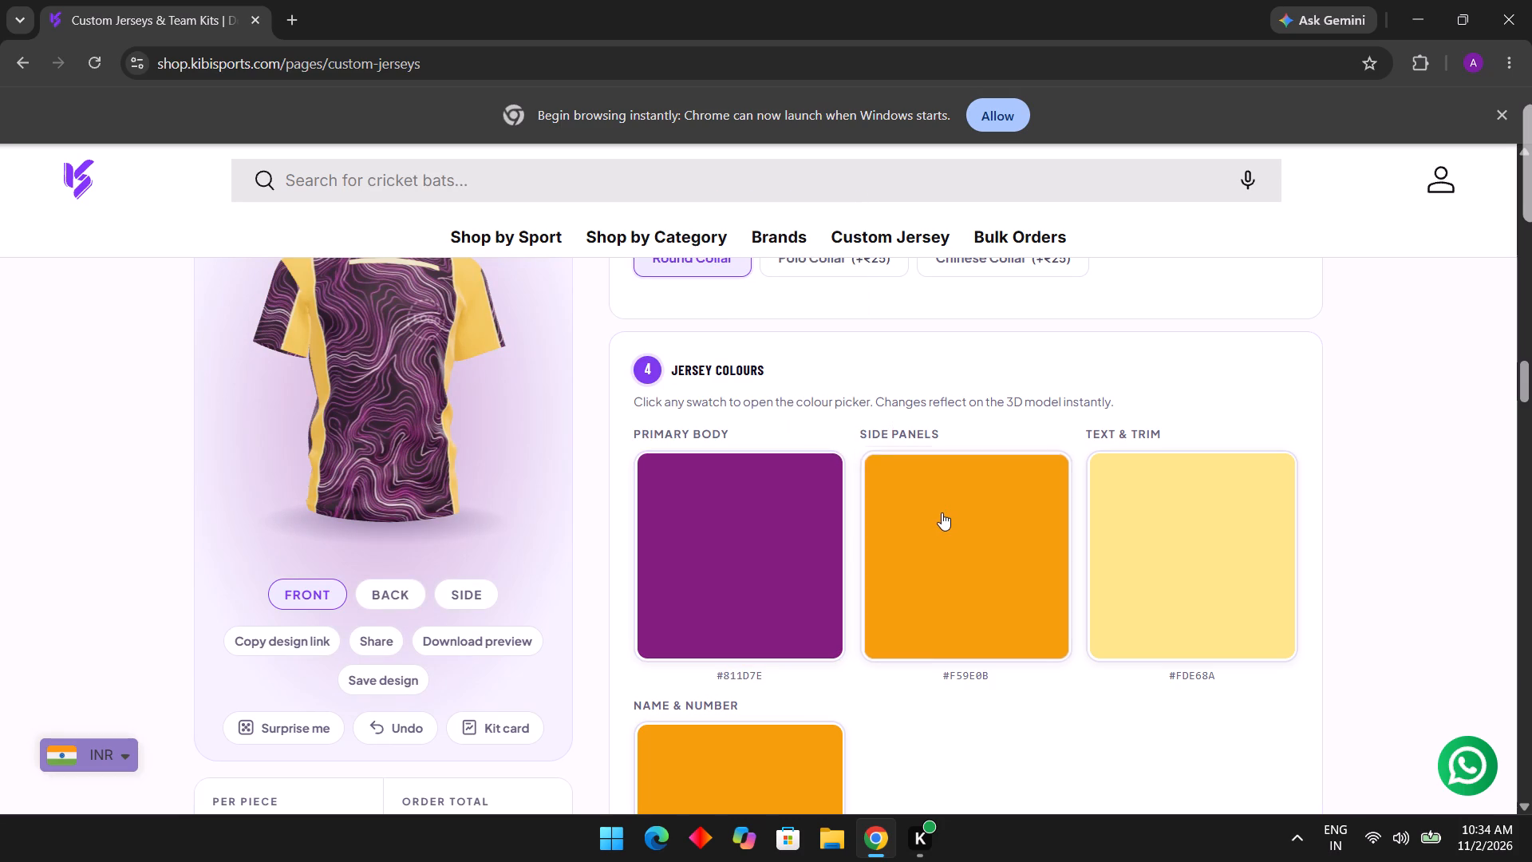
Set the jersey's side panels colour to bright violet #AB0AF5.
left_click(942, 512)
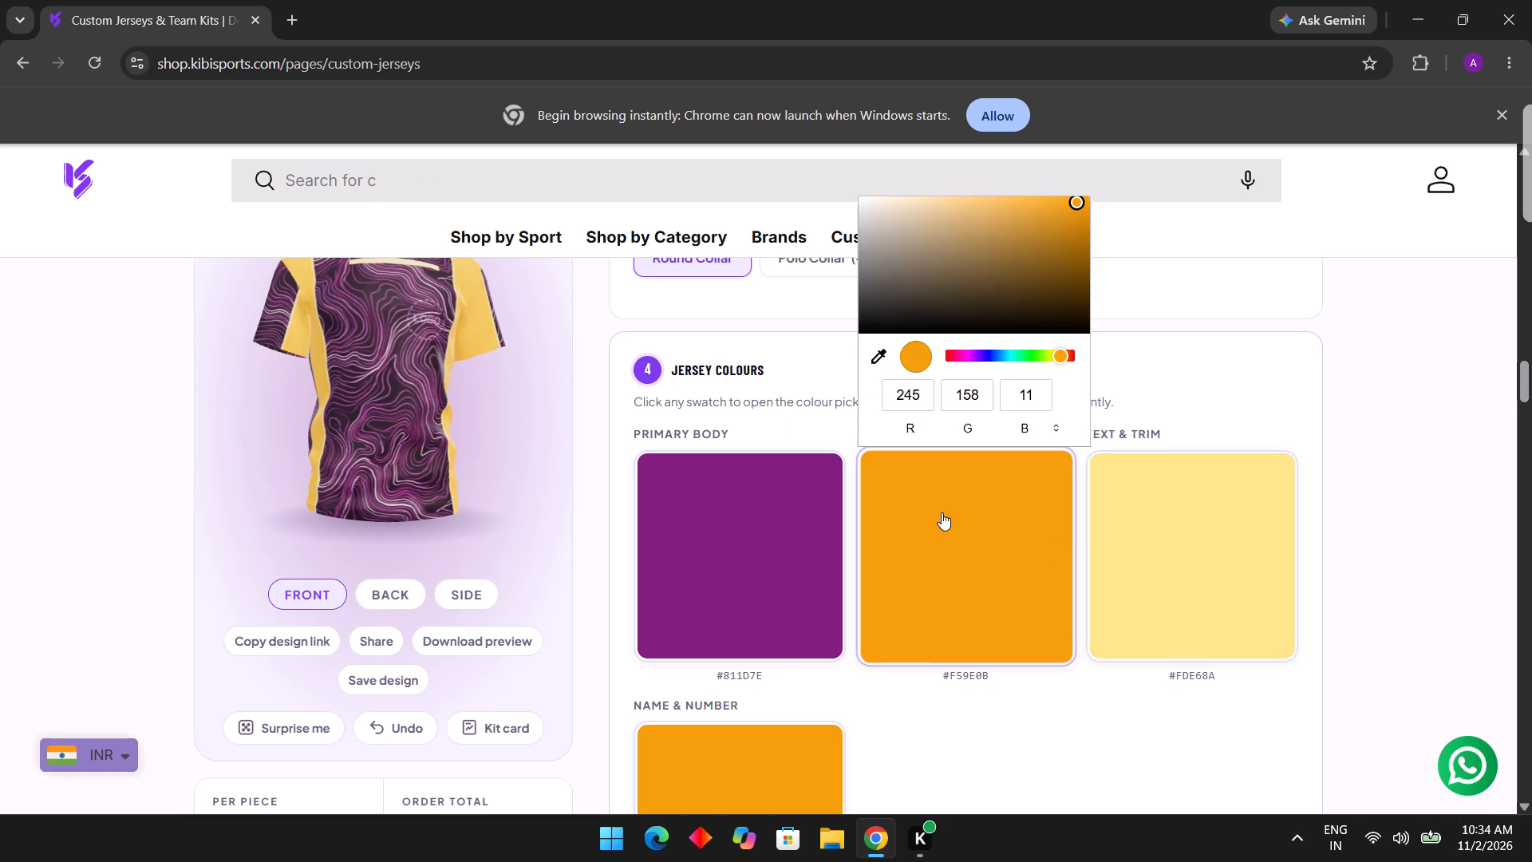
left_click(965, 360)
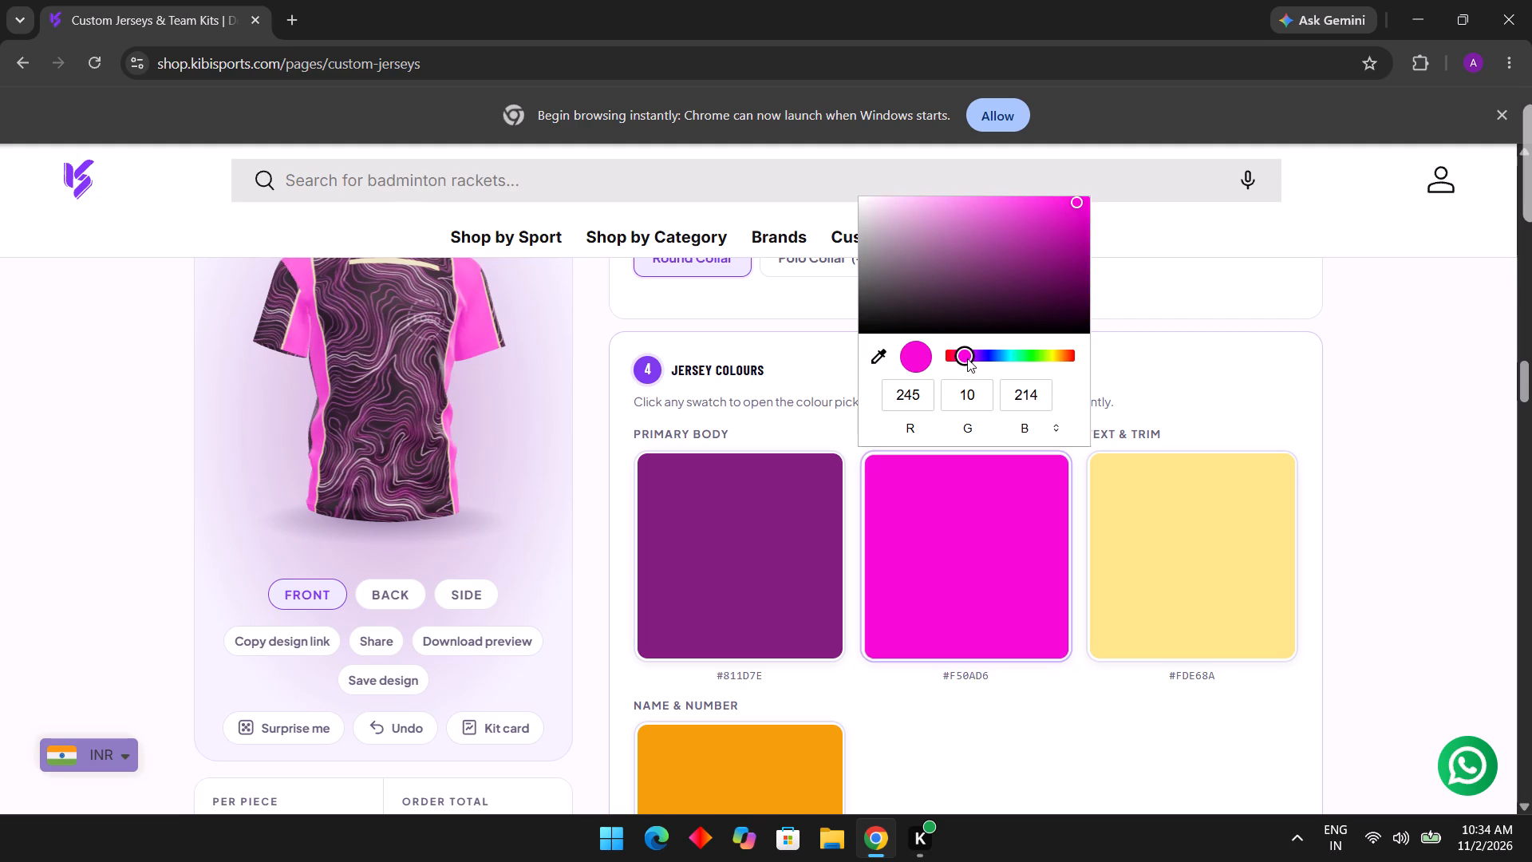
left_click(968, 357)
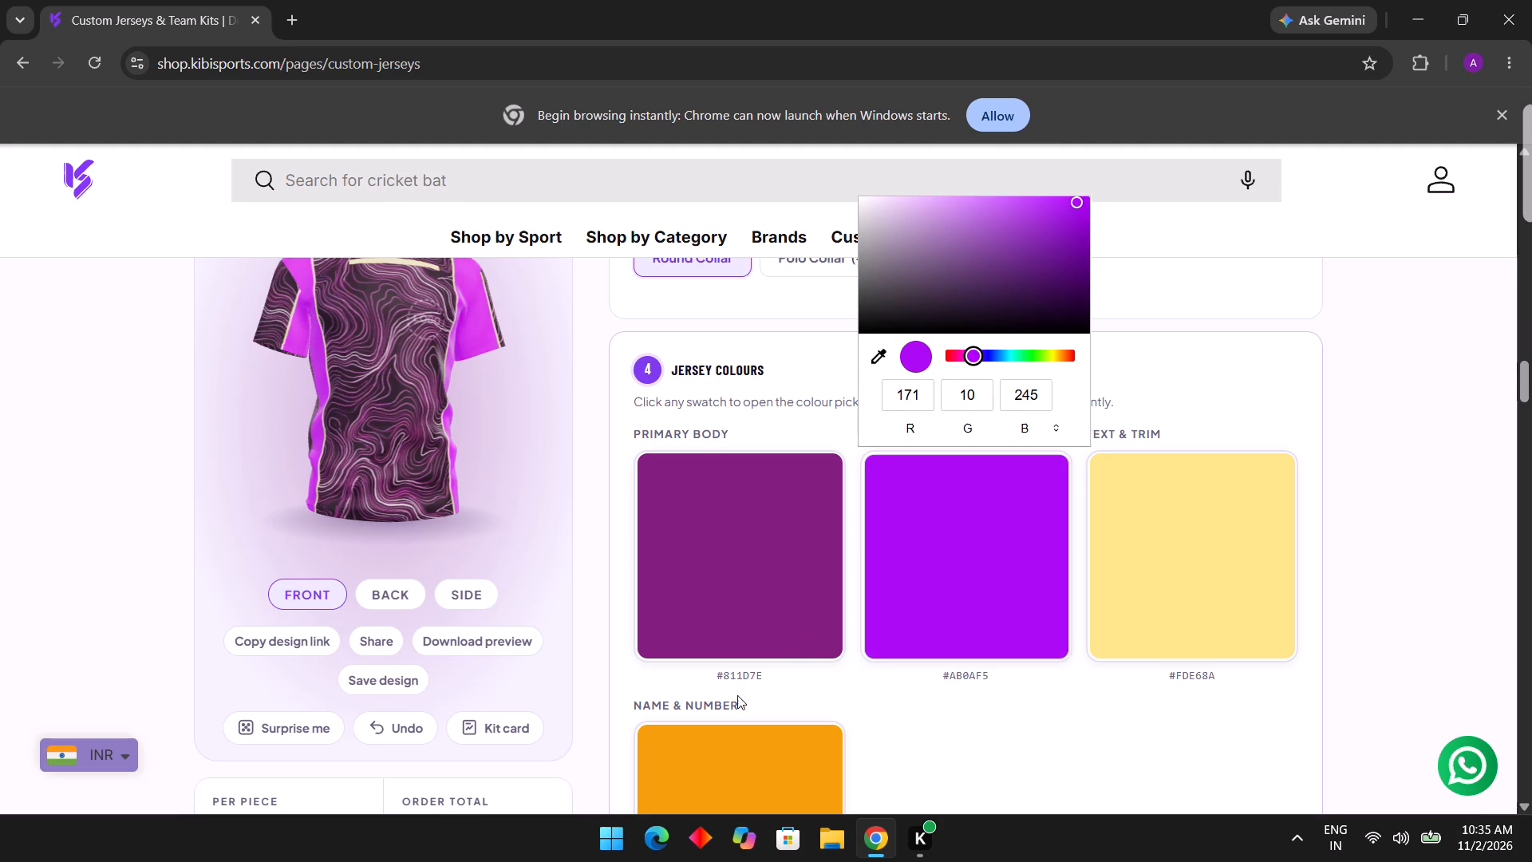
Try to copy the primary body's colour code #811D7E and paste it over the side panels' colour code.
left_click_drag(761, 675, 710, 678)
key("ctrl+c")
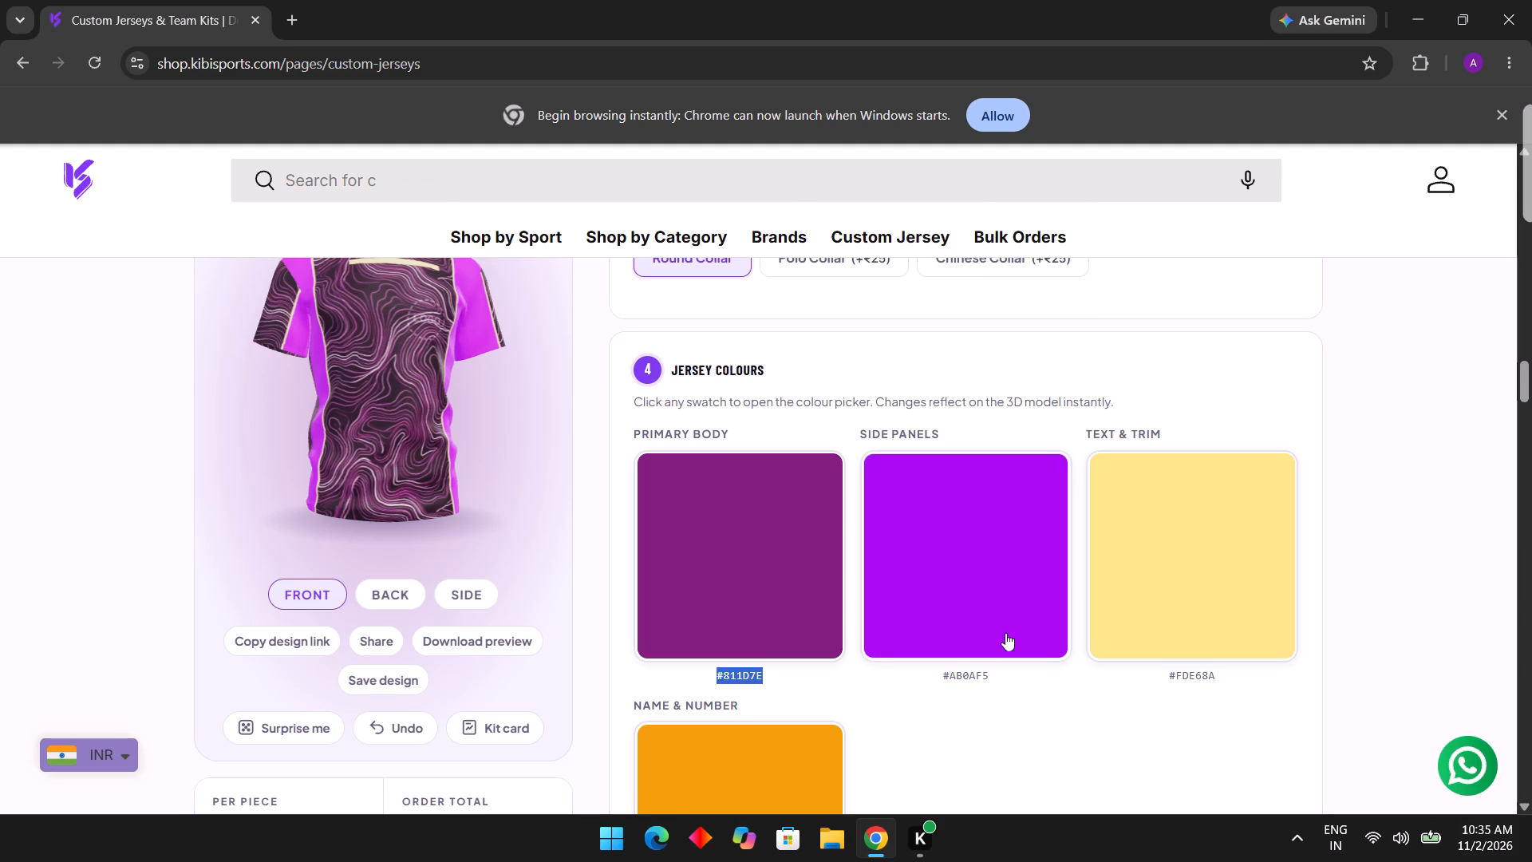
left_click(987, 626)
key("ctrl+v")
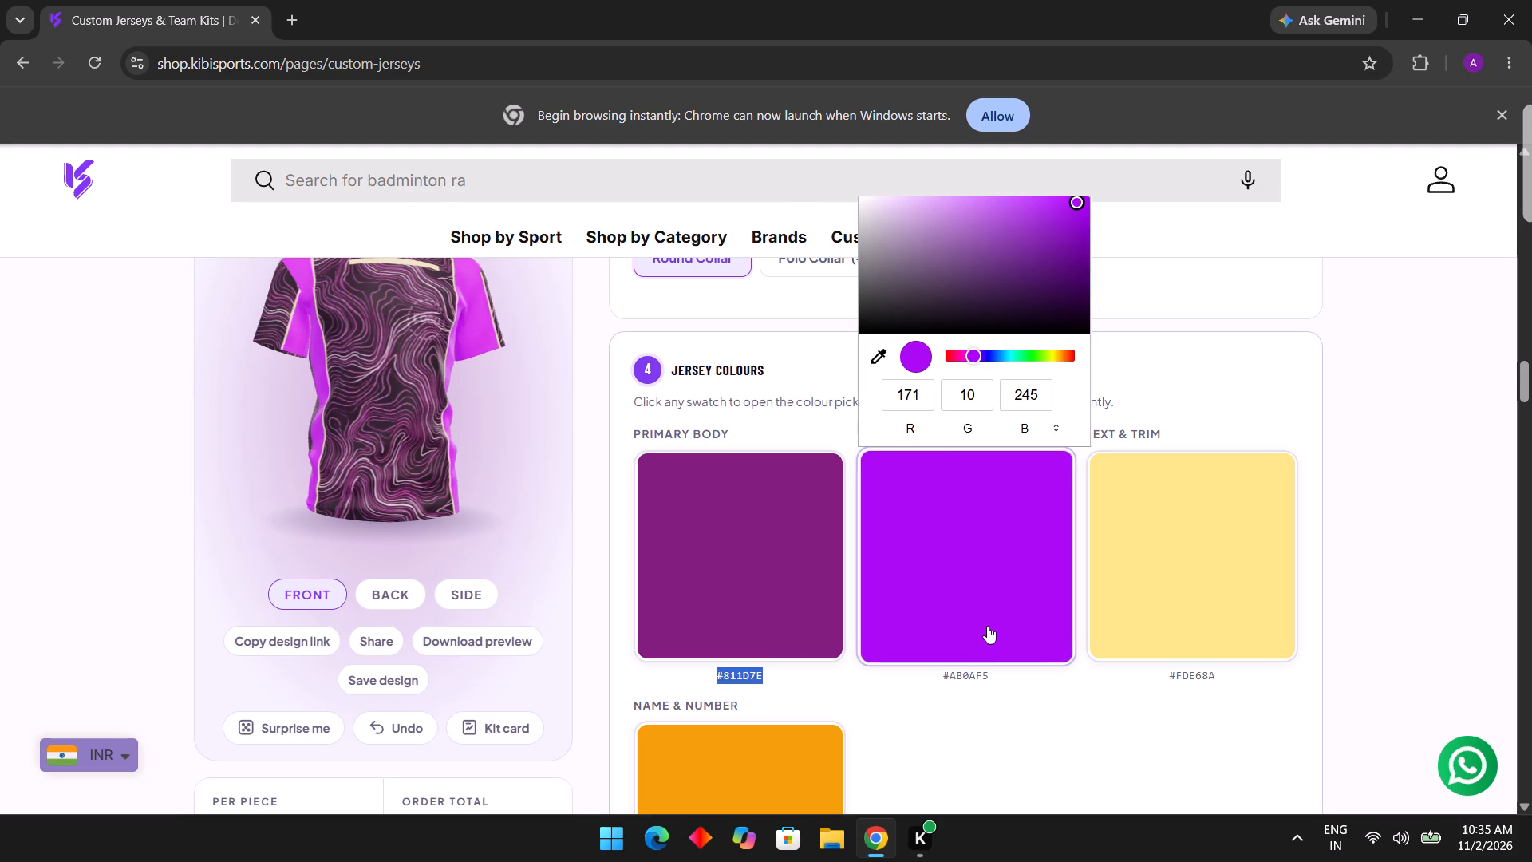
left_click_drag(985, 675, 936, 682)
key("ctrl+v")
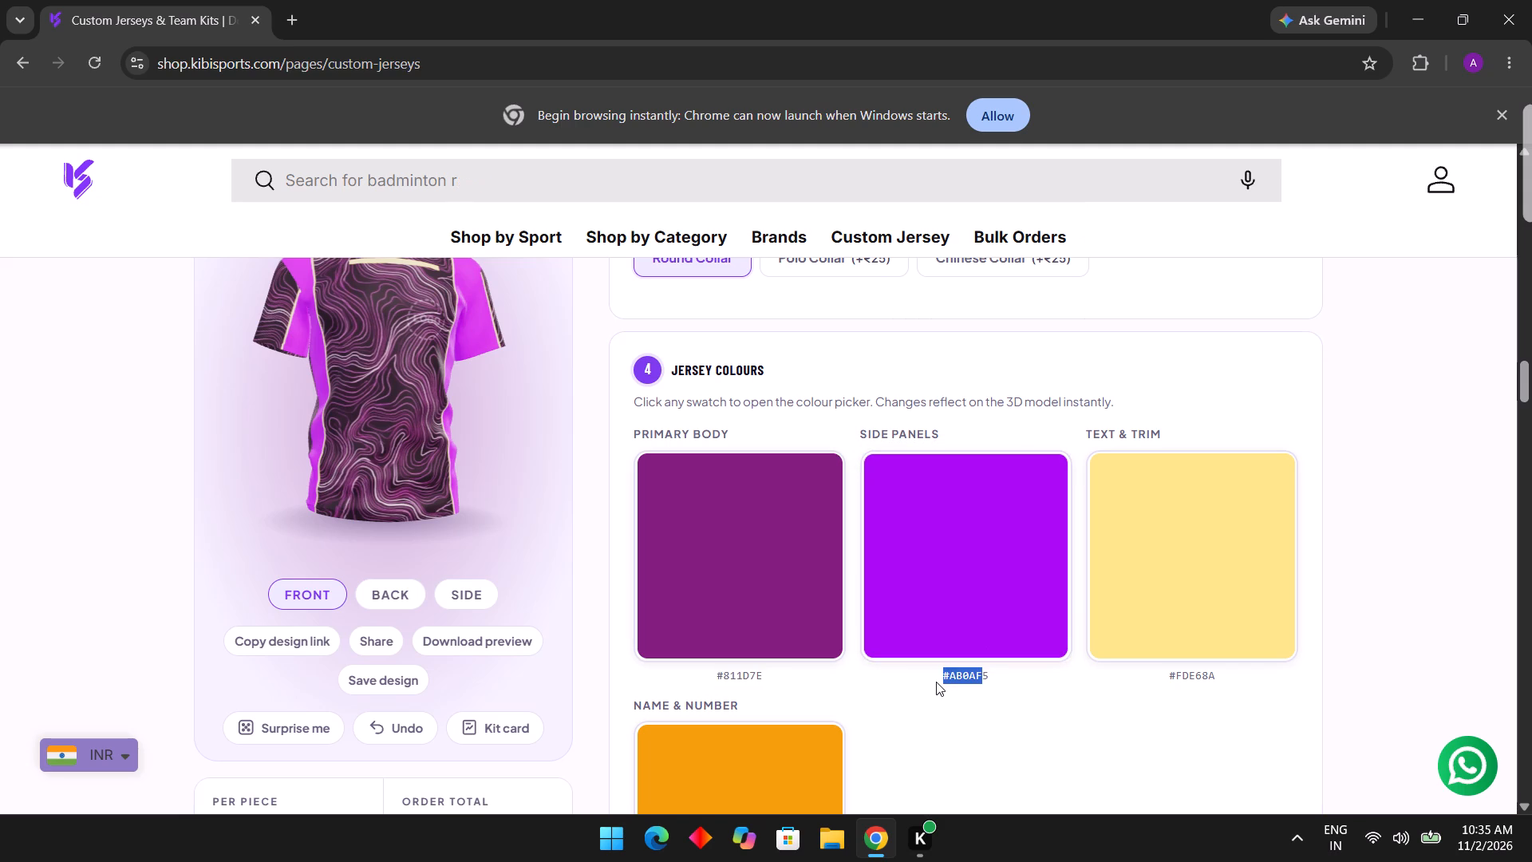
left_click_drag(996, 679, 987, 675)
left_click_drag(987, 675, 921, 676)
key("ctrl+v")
Shift the hue of the jersey's side panels to violet #970AF5.
left_click(964, 628)
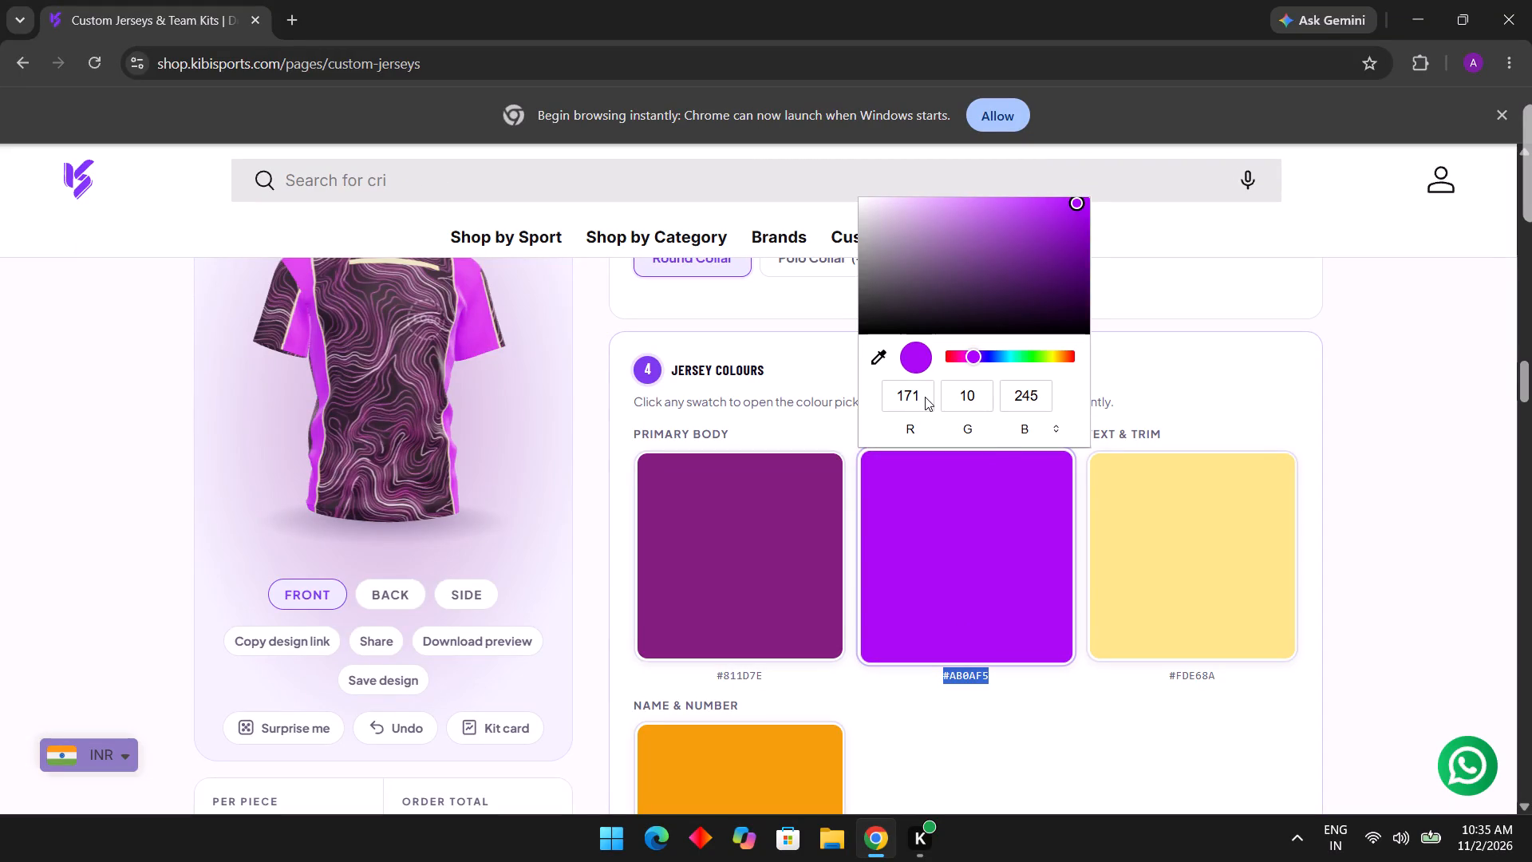
left_click(976, 360)
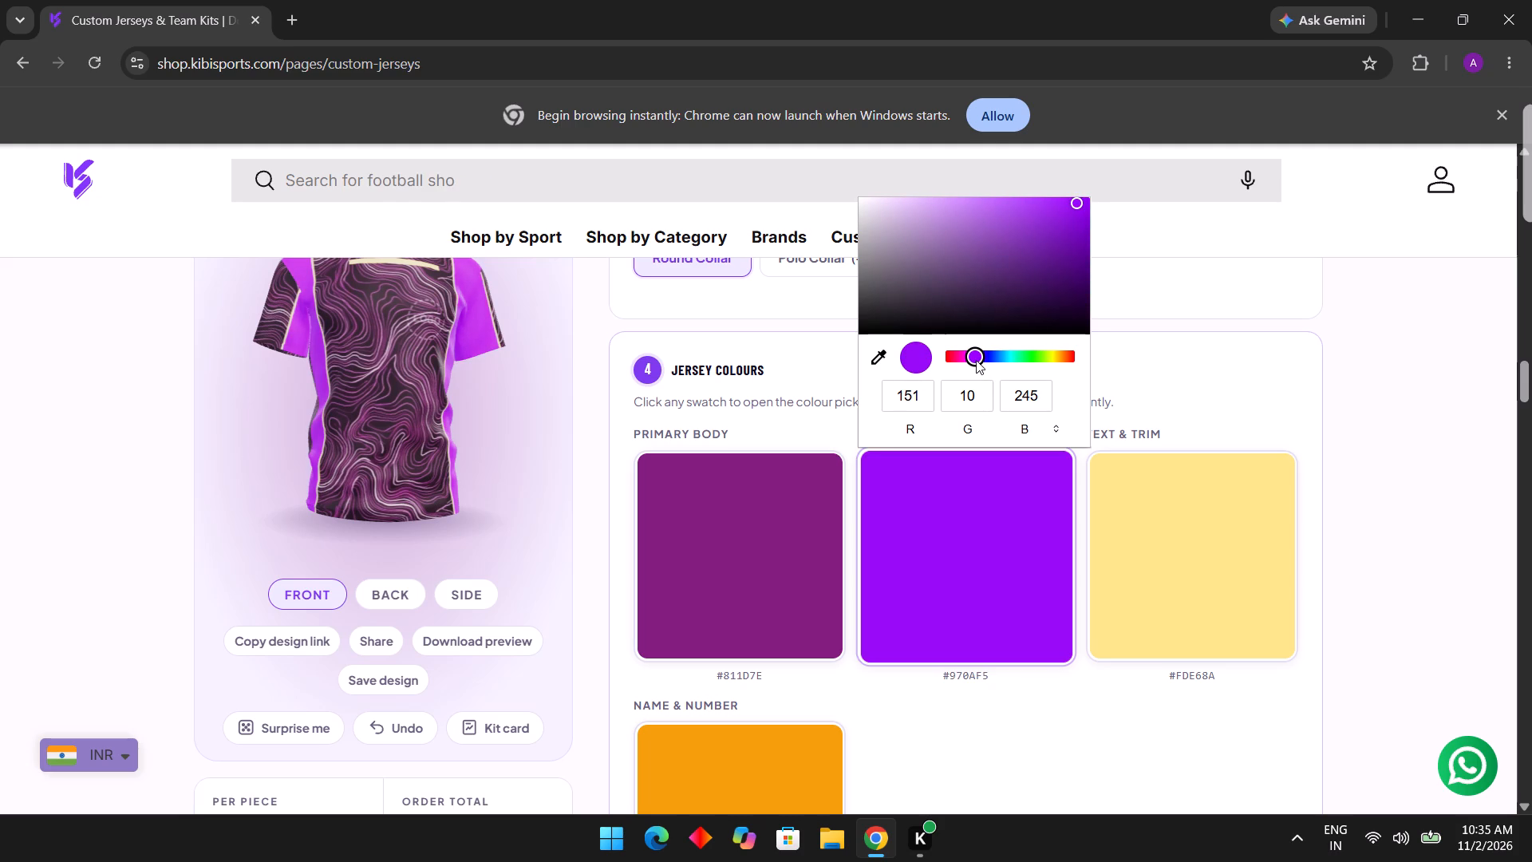
left_click(1222, 362)
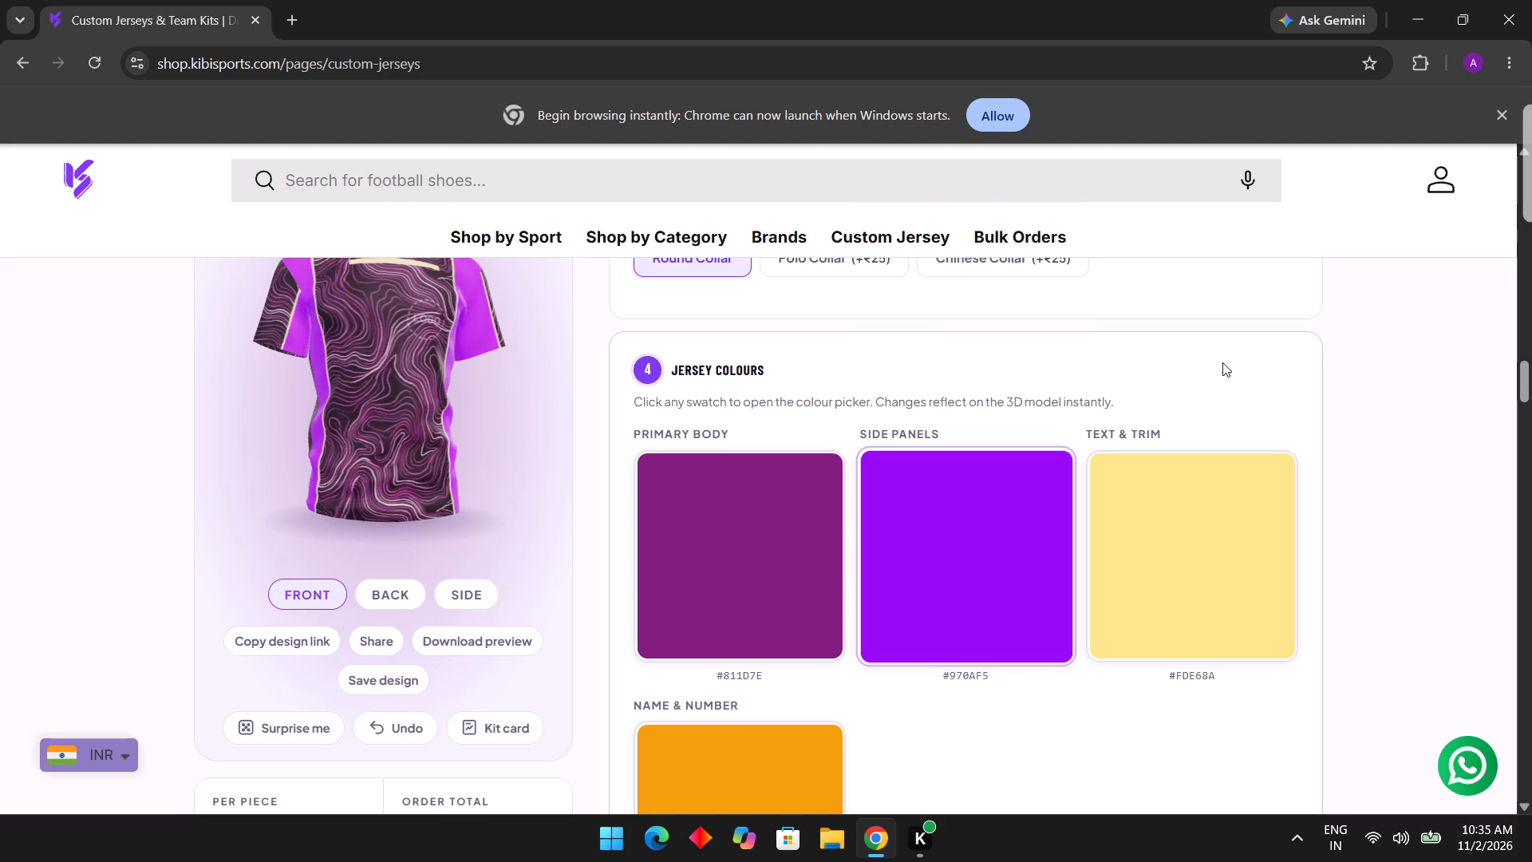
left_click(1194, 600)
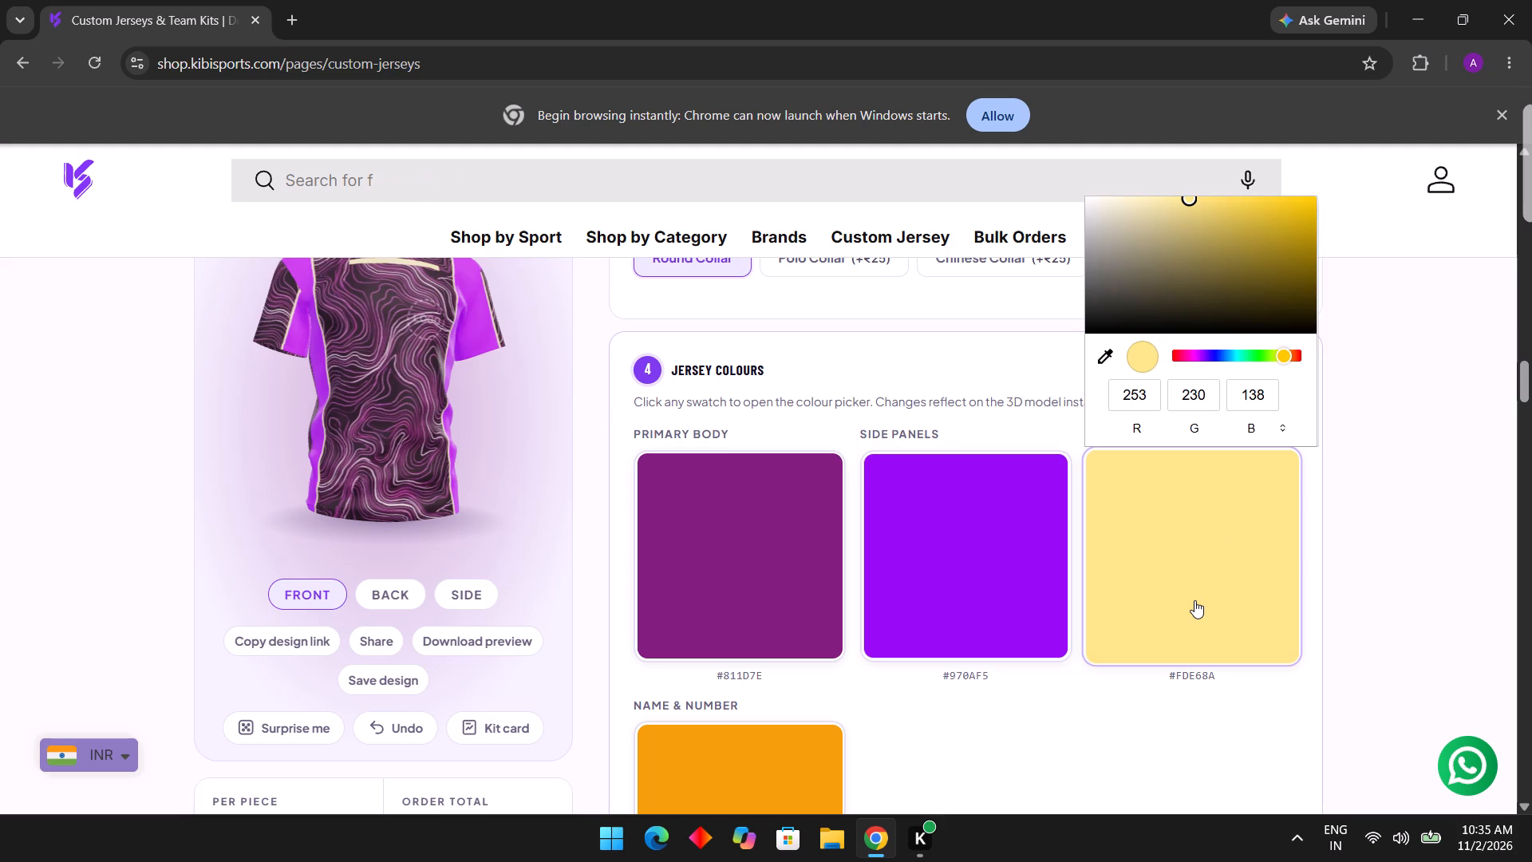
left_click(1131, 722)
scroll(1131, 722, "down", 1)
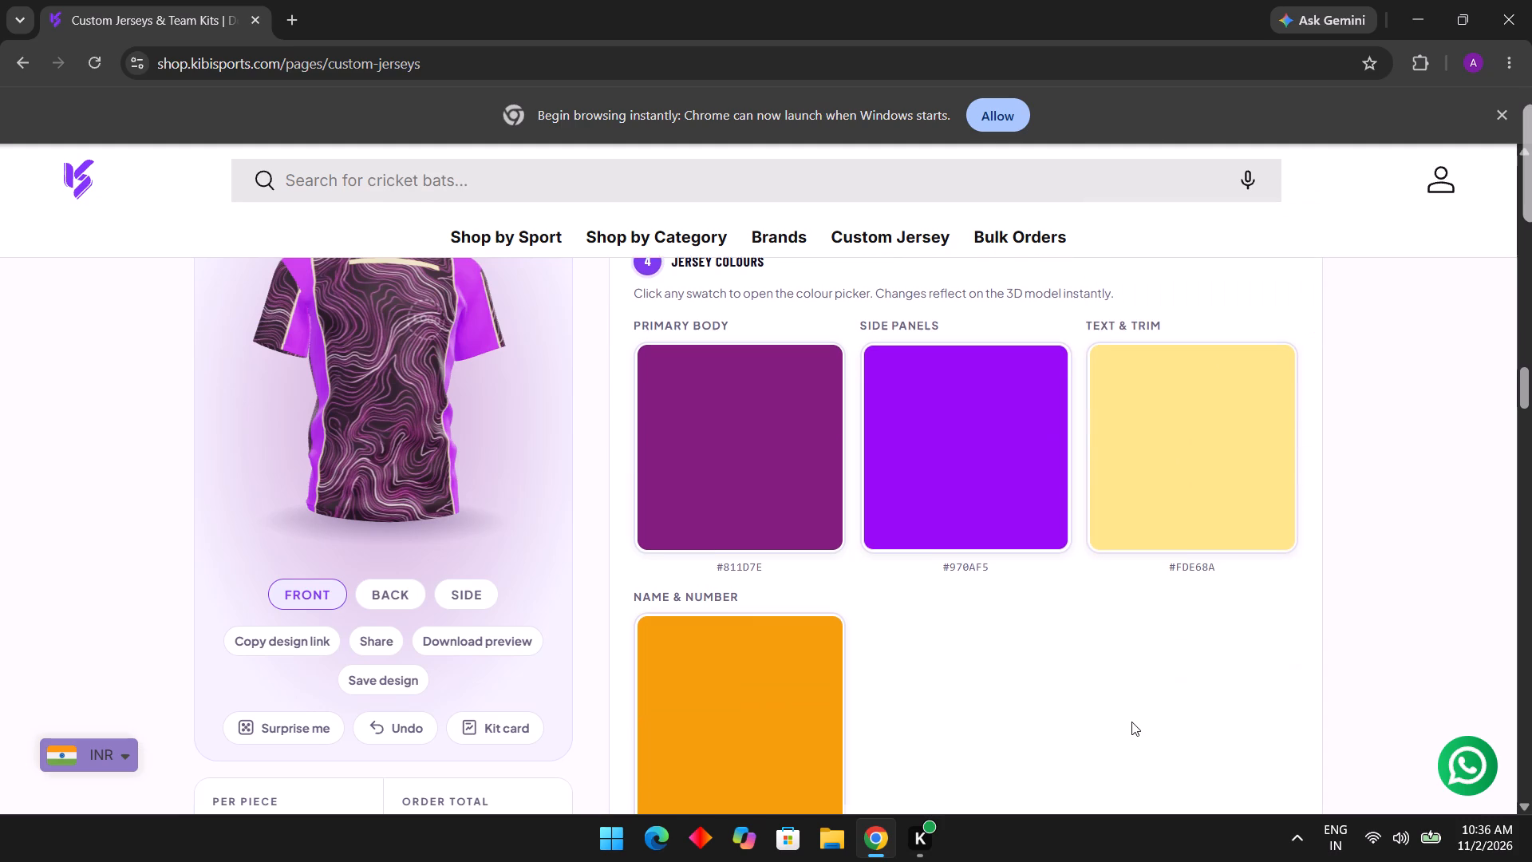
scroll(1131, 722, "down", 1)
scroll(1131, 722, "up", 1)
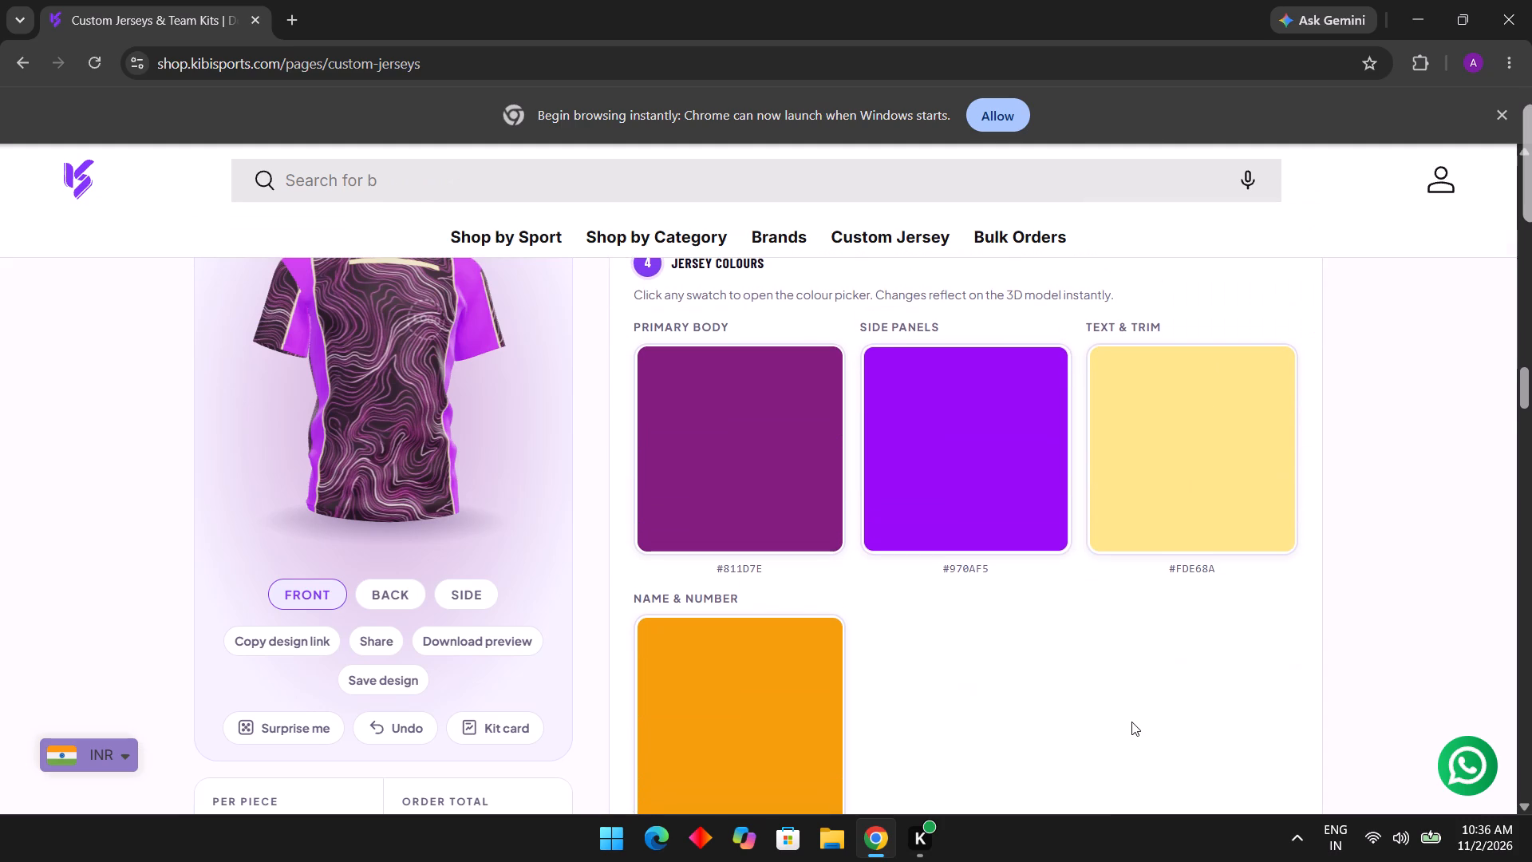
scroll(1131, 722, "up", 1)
Try other hues for the jersey's primary body colour and settle on olive green #5E811D.
left_click(722, 571)
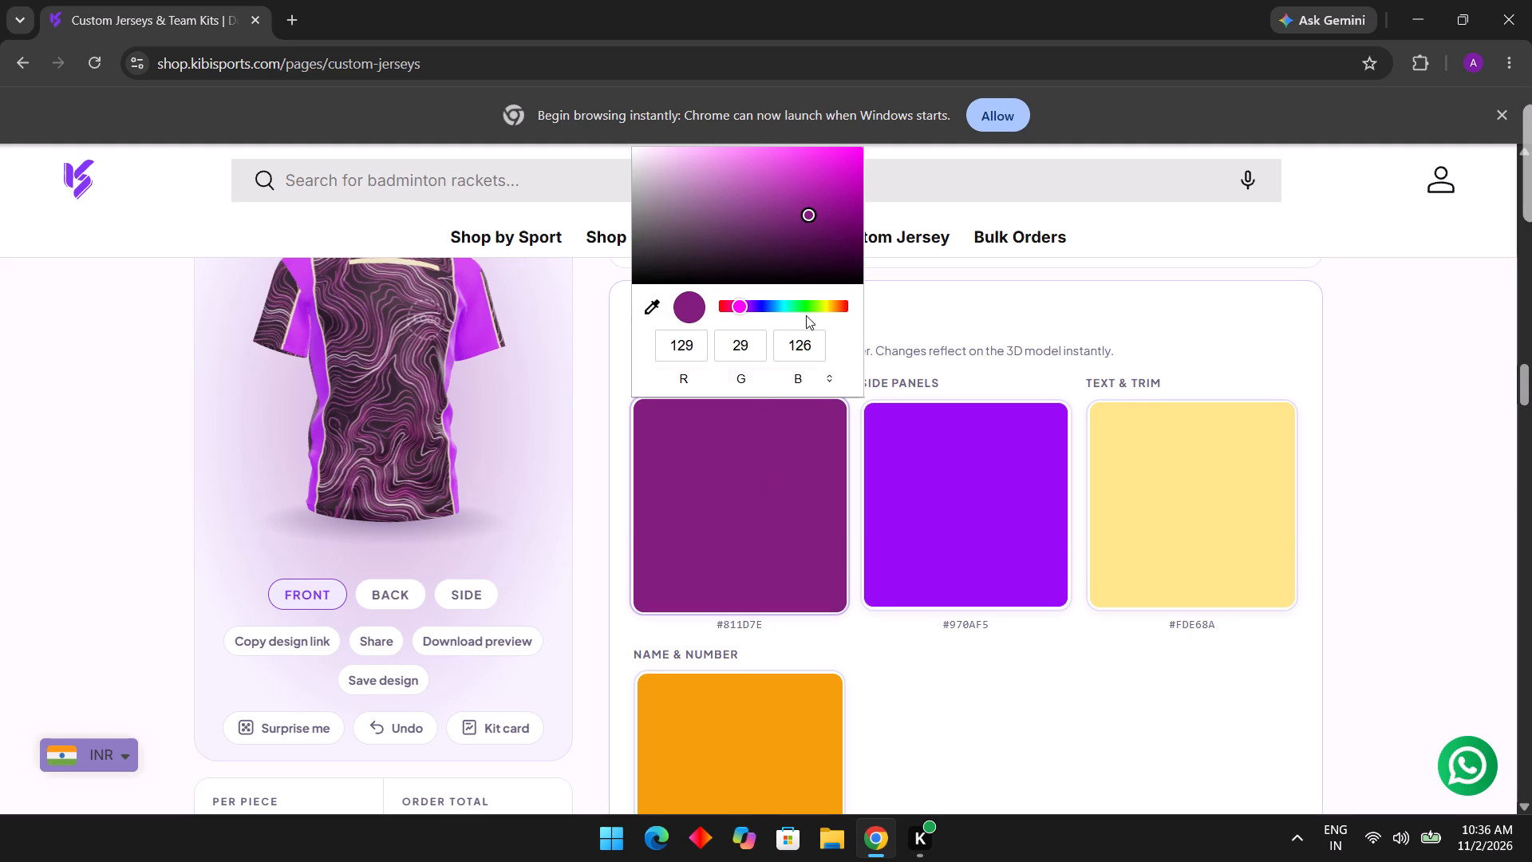
left_click(831, 307)
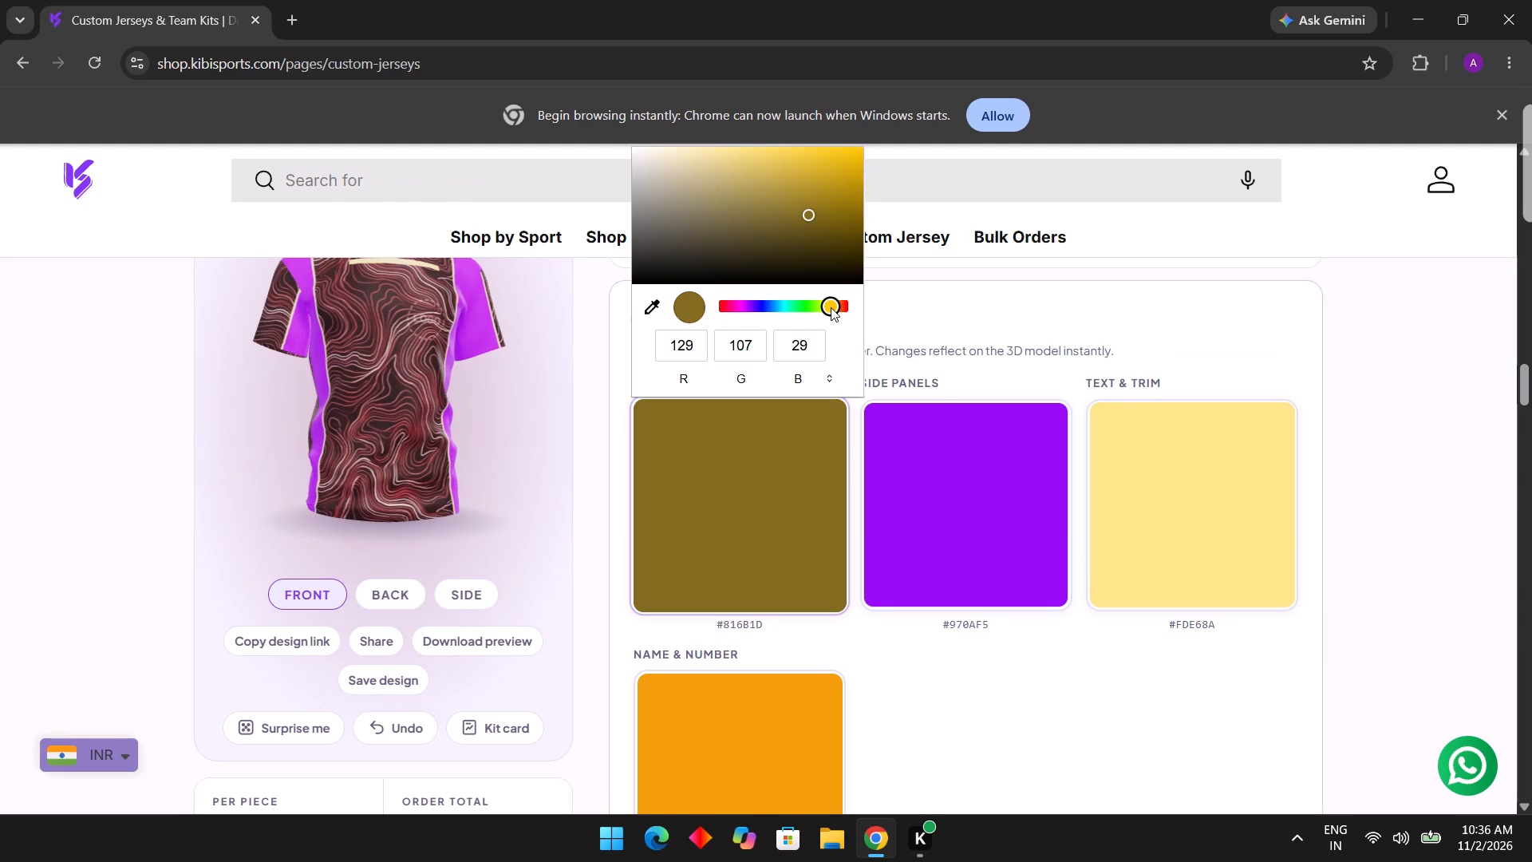
left_click(819, 305)
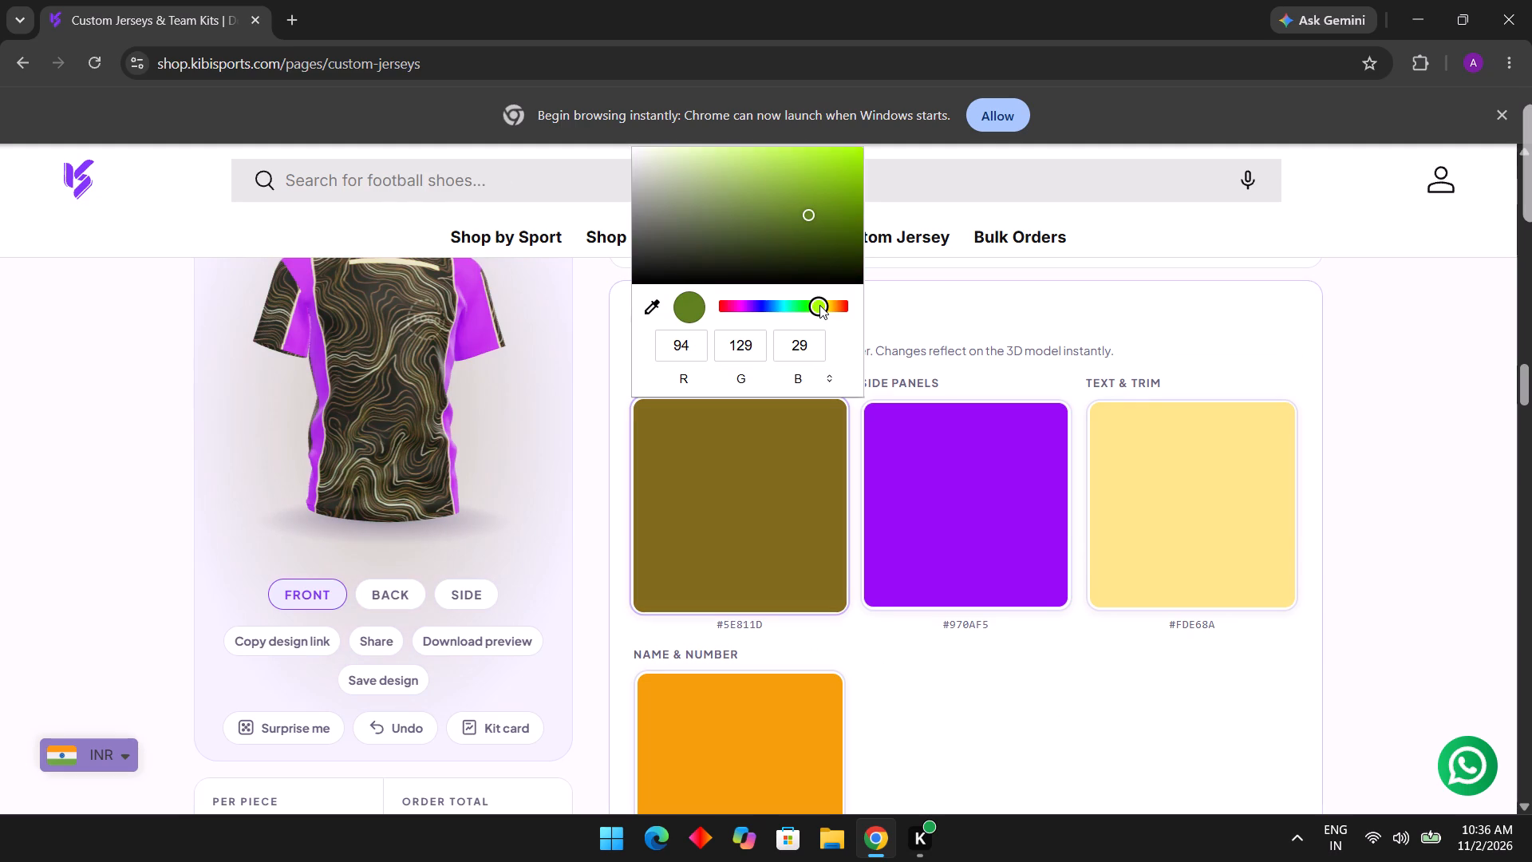
left_click(899, 721)
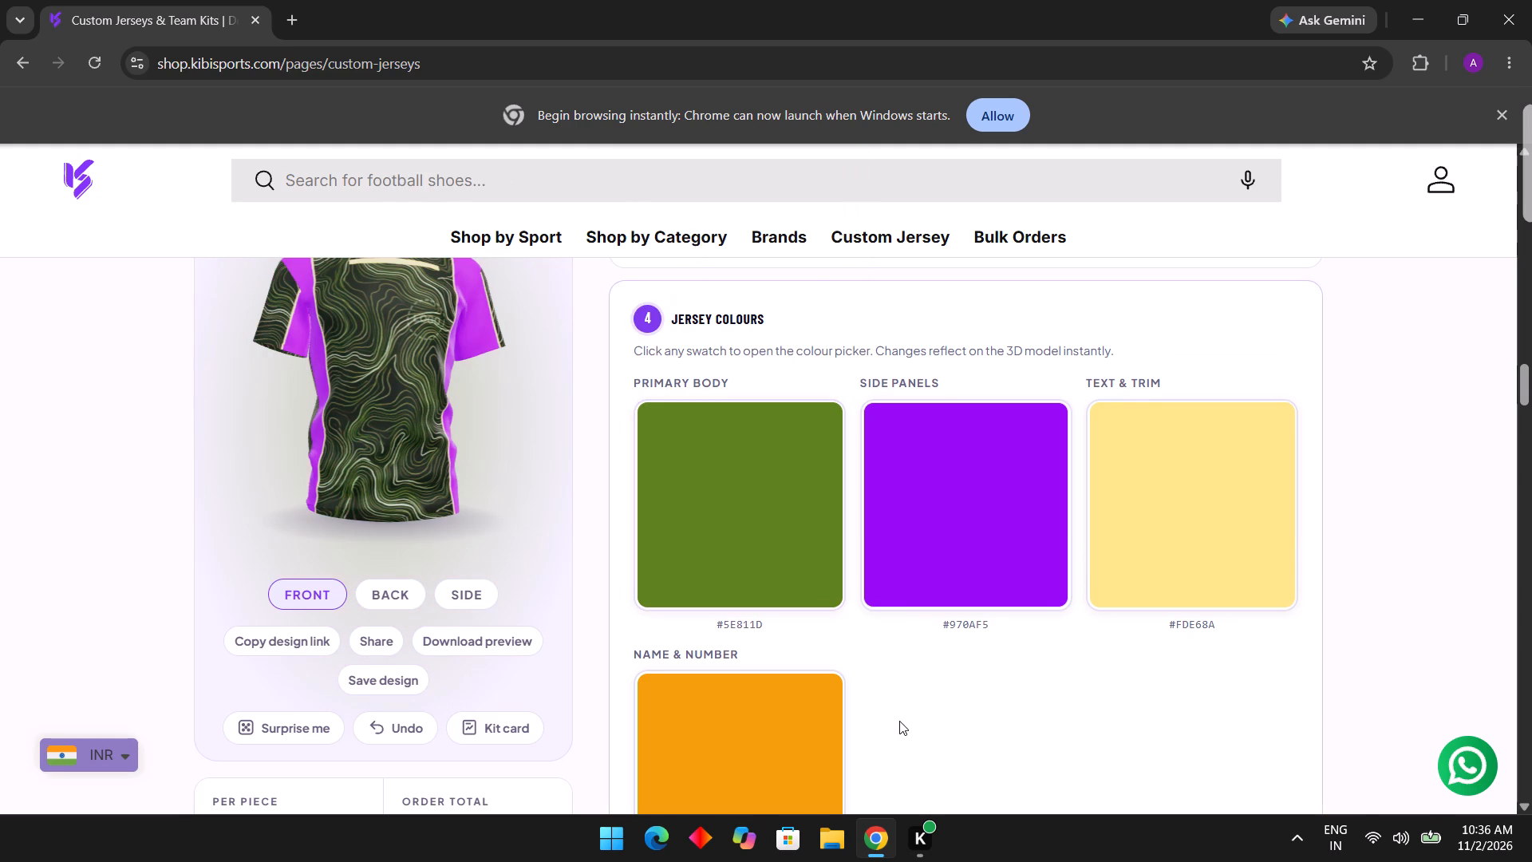
Rotate the 3D jersey preview and switch it to the back view to check the recoloured design.
left_click_drag(417, 476, 458, 476)
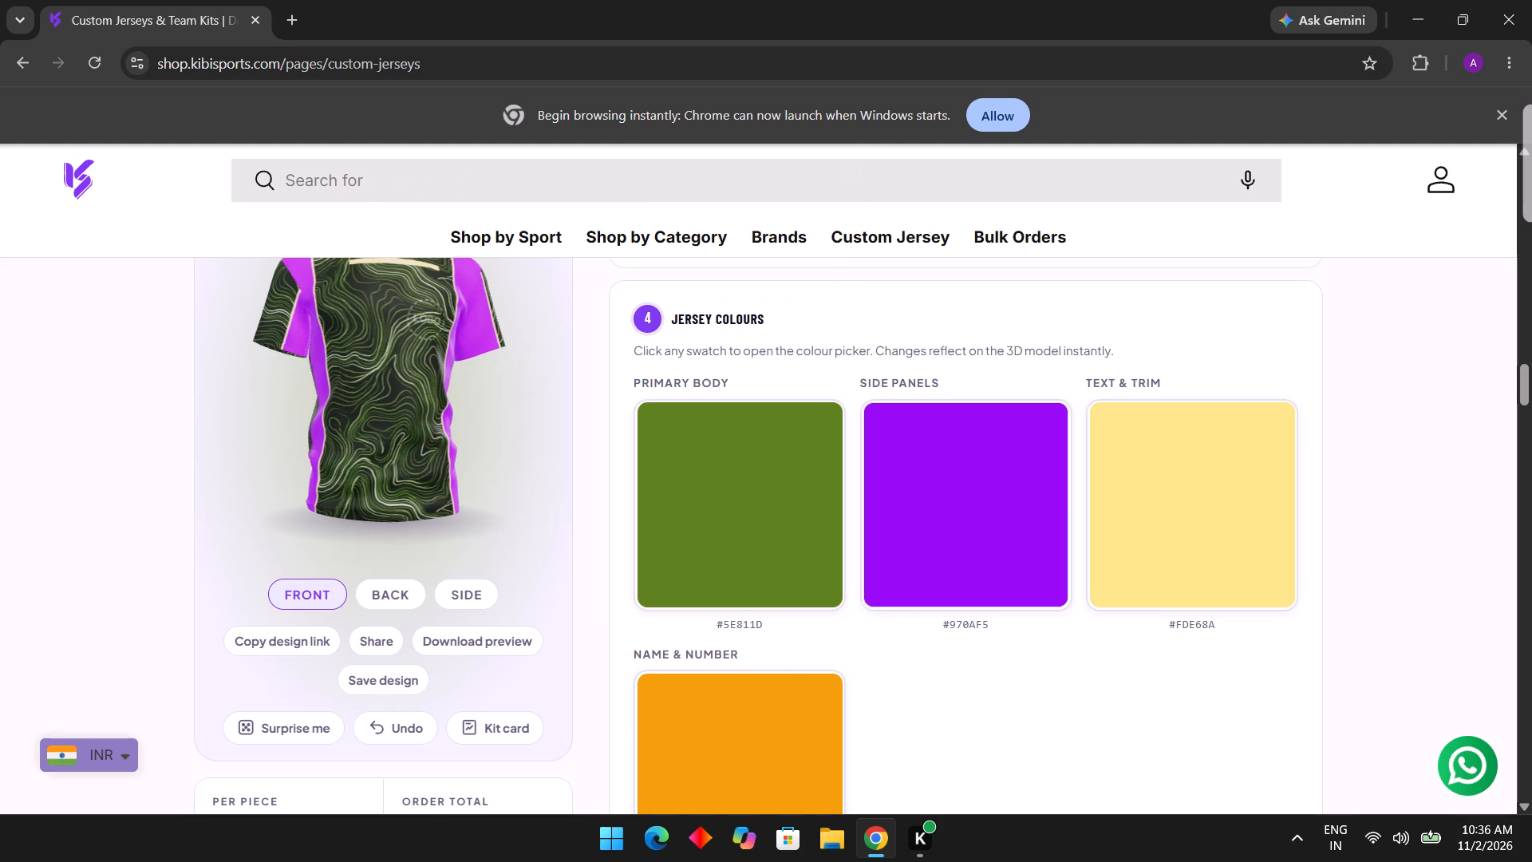
left_click_drag(458, 476, 548, 476)
left_click(402, 601)
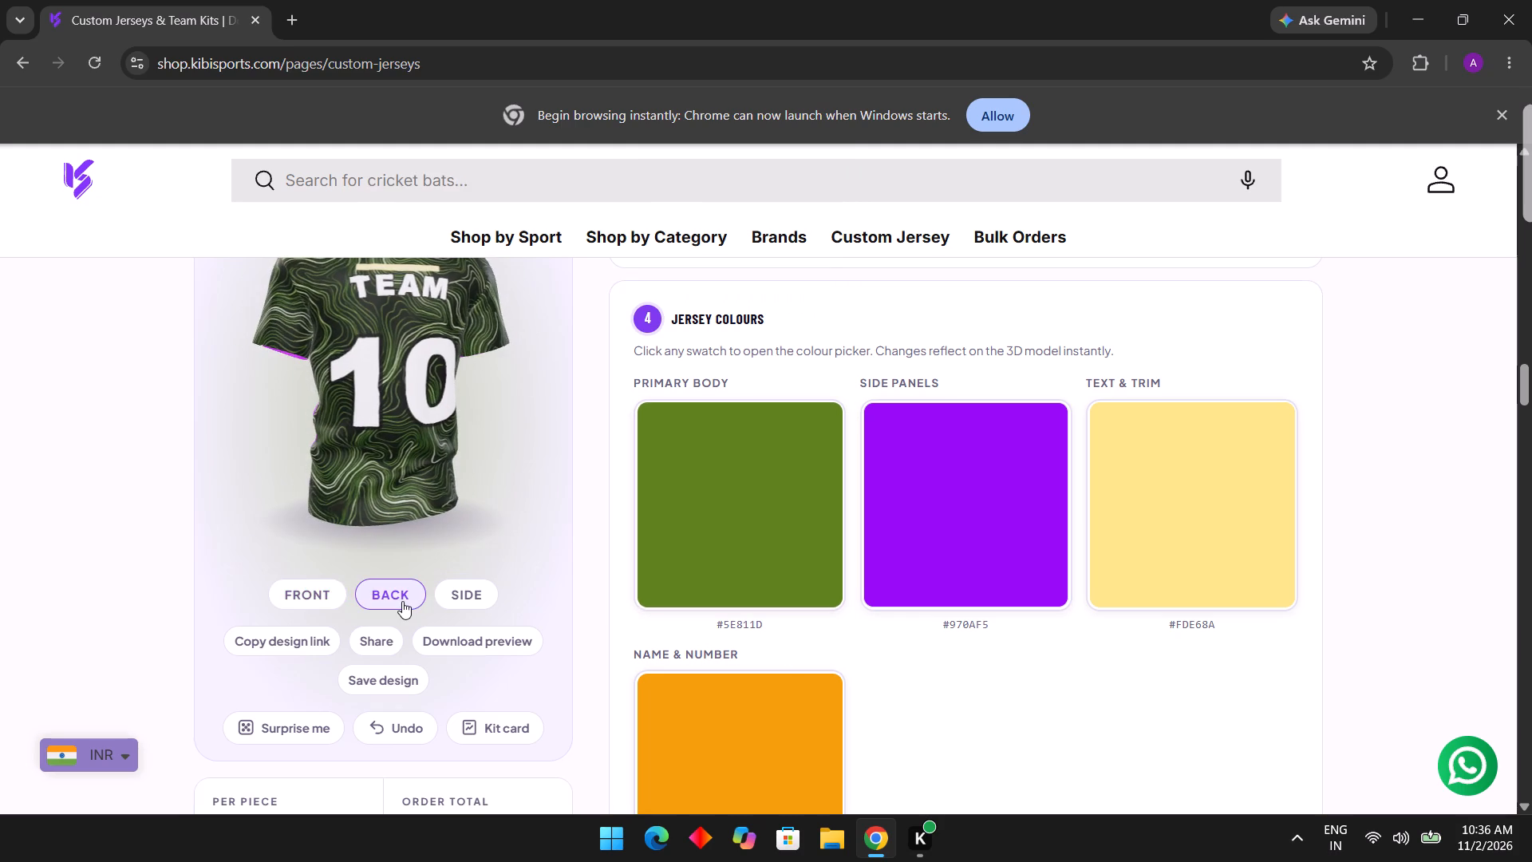
left_click(402, 601)
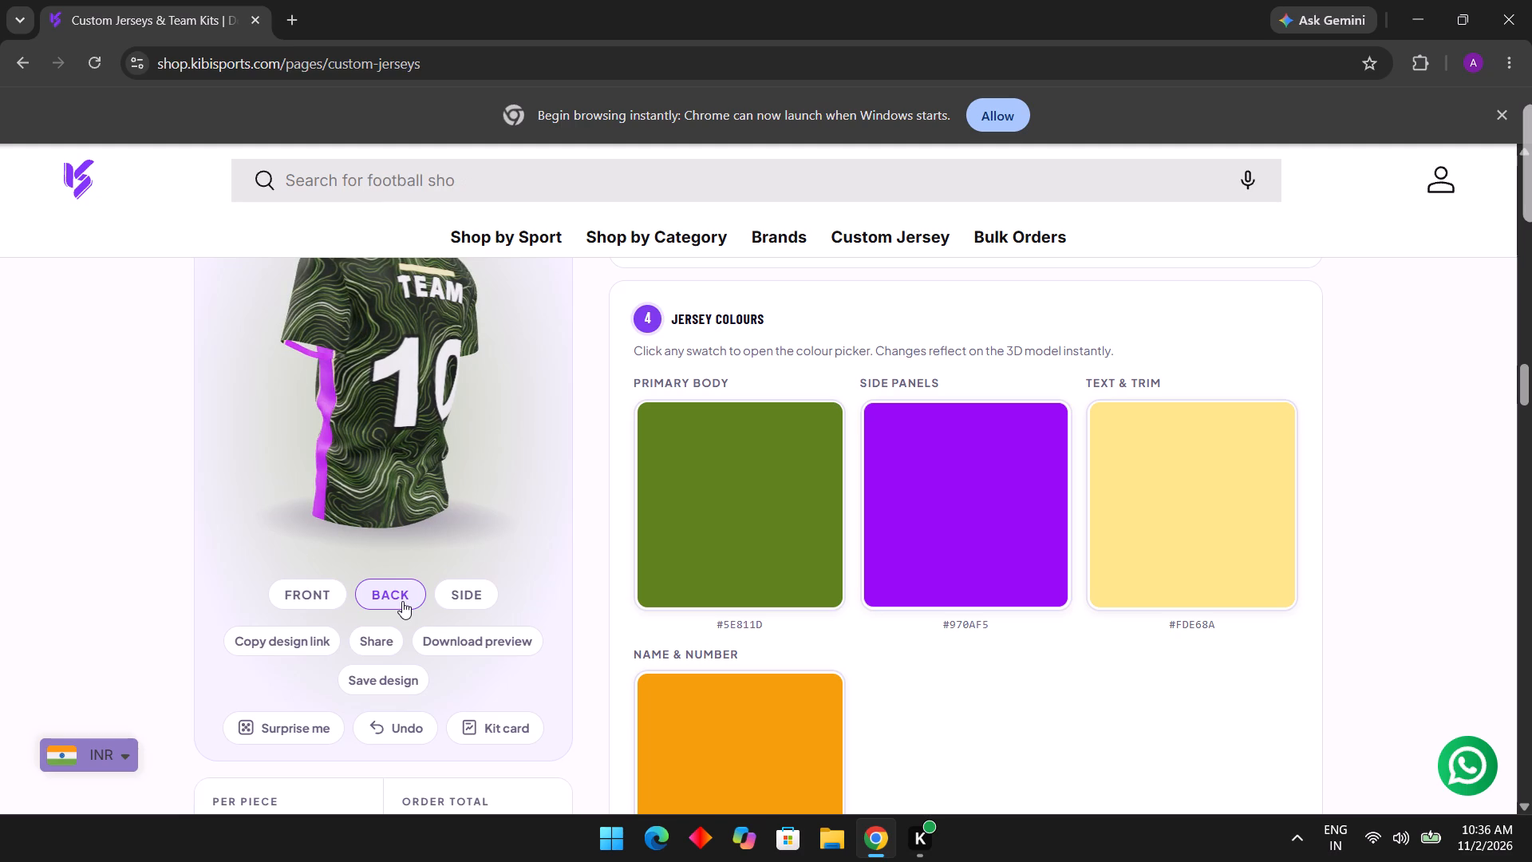
Try different hues for the jersey's text and trim colour and settle on light purple #CA8BFD.
left_click(1168, 506)
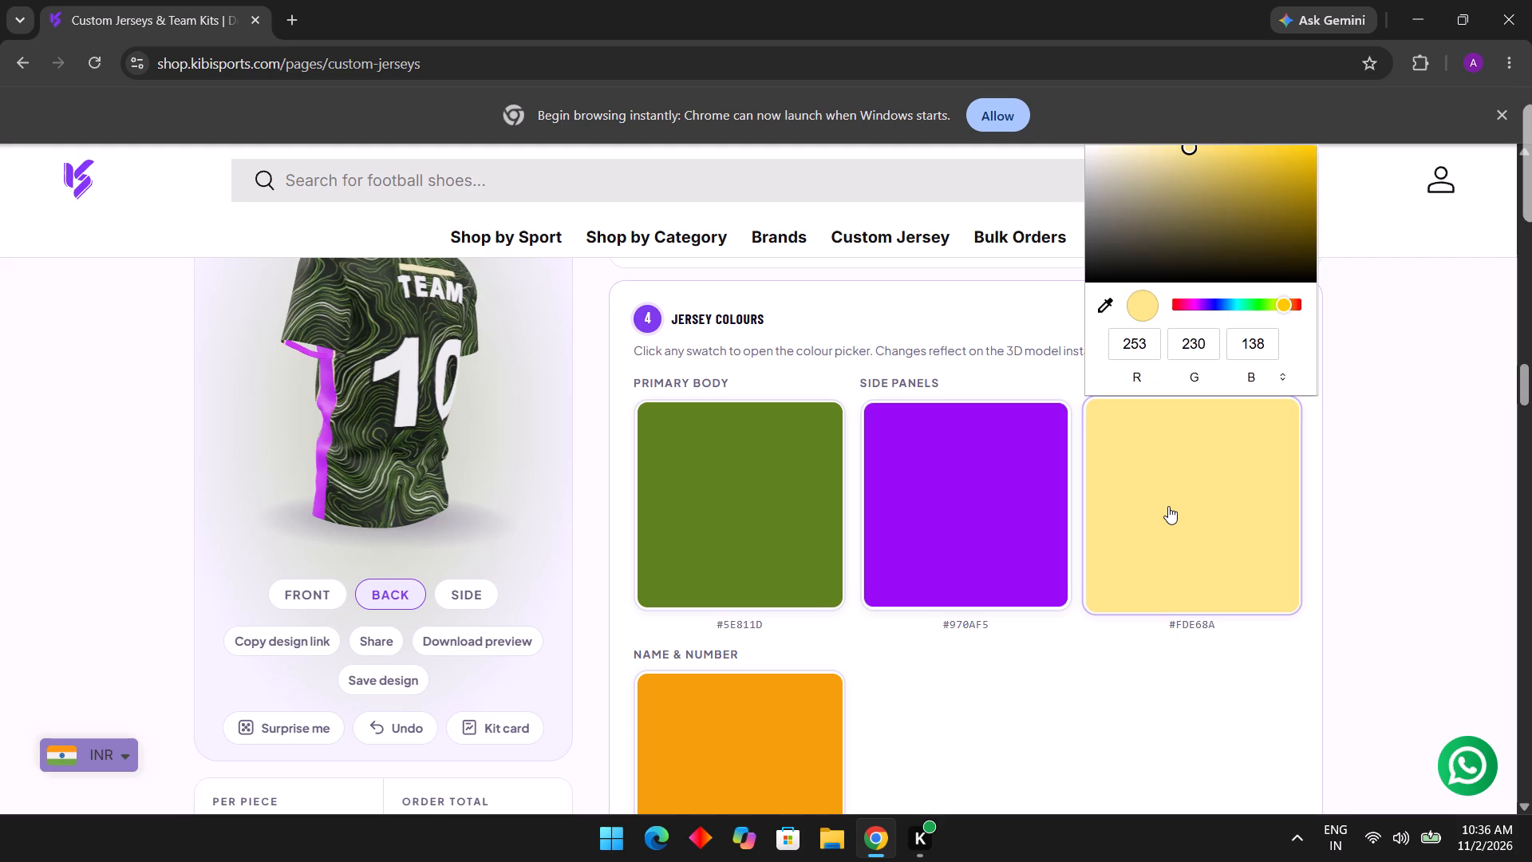
left_click(1213, 302)
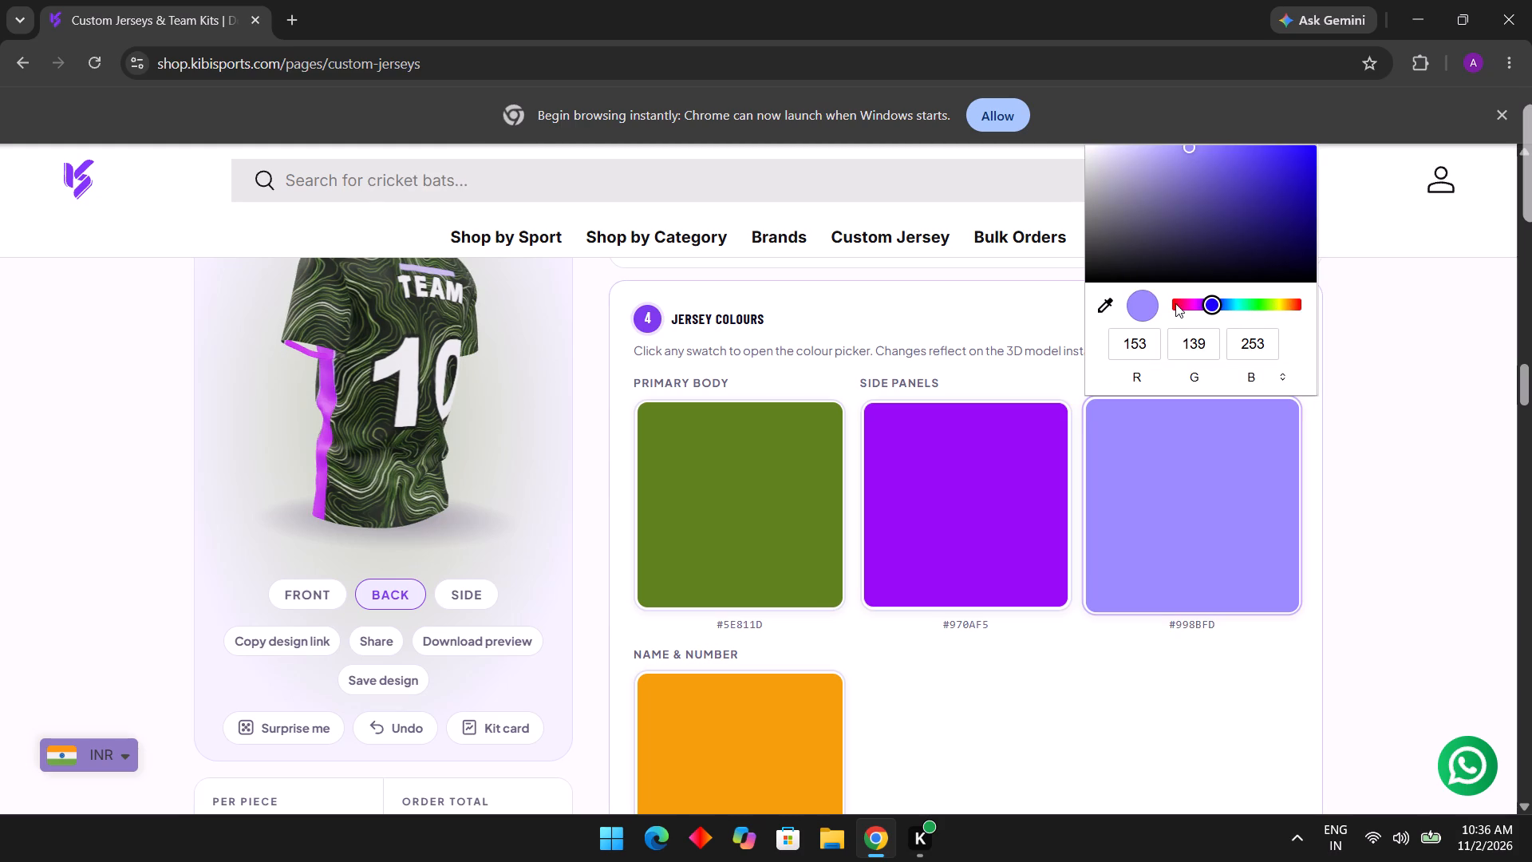
left_click(1194, 304)
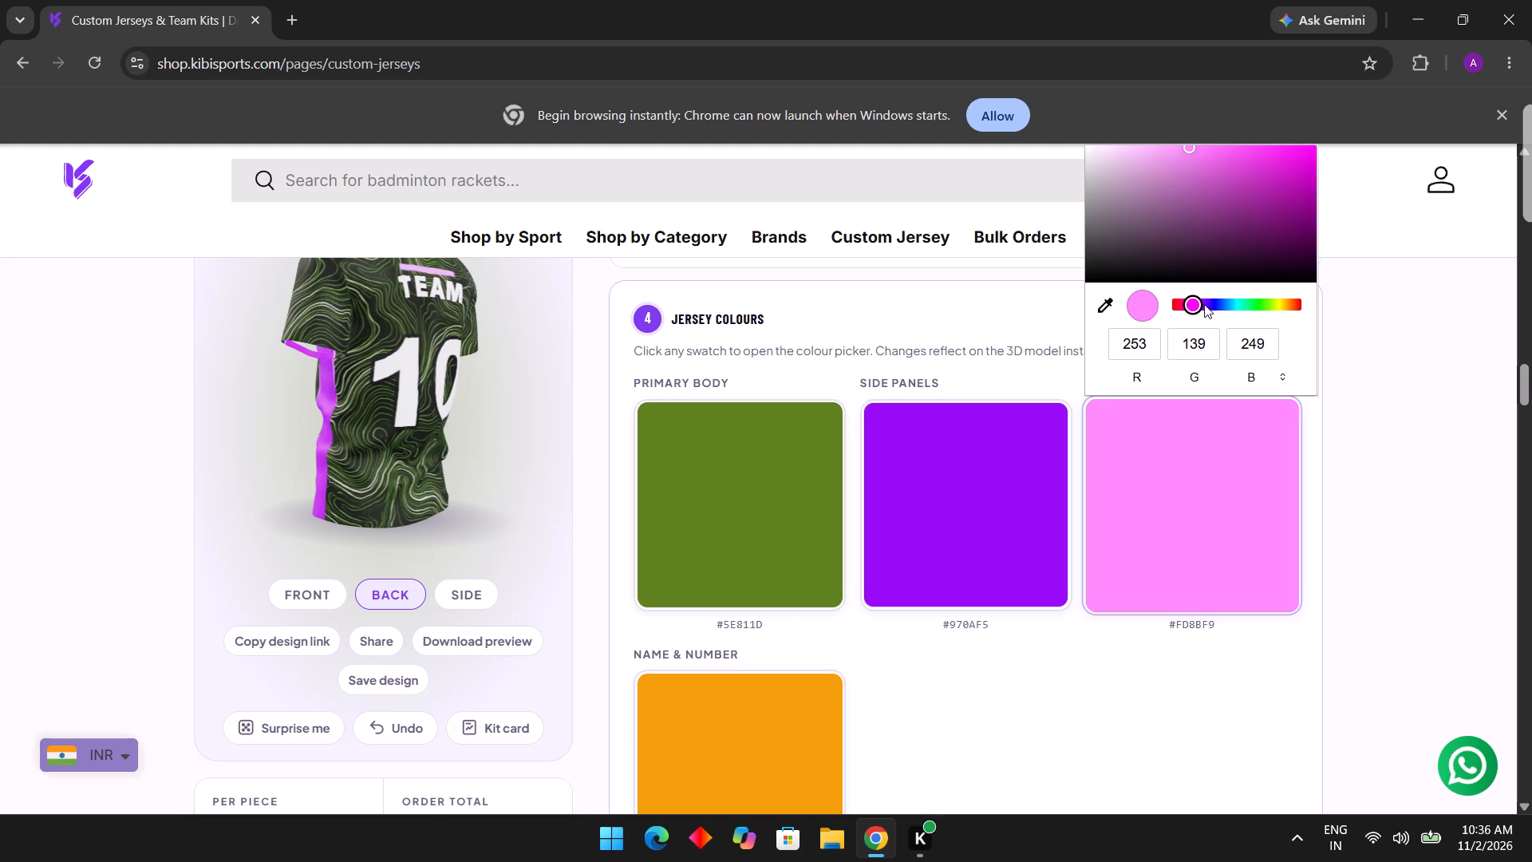
left_click(1203, 304)
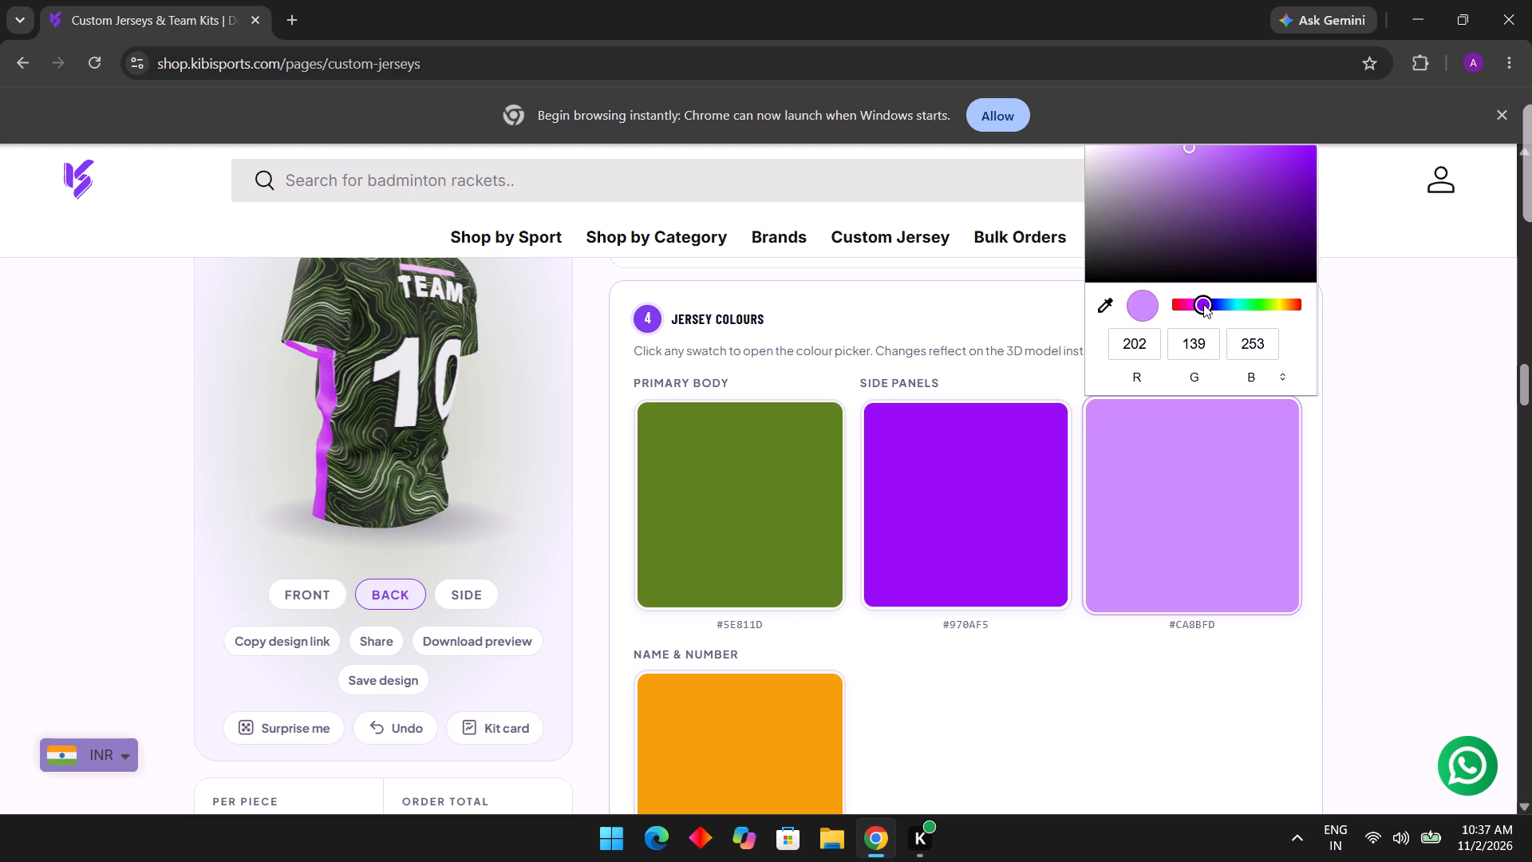
Set the jersey's name and number colour to blue #1A0AF5.
left_click(724, 756)
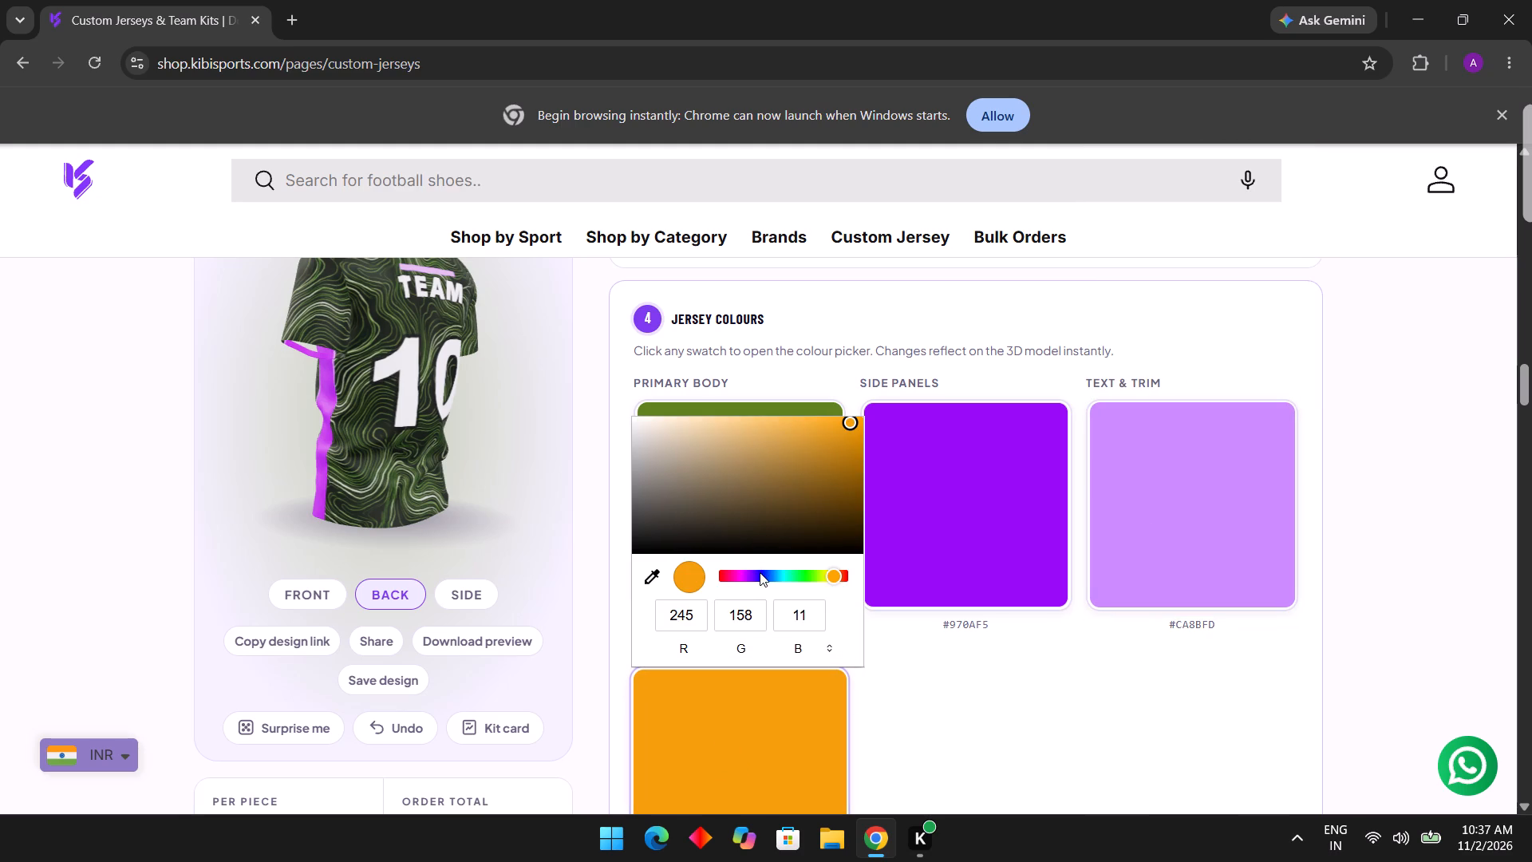
left_click(760, 572)
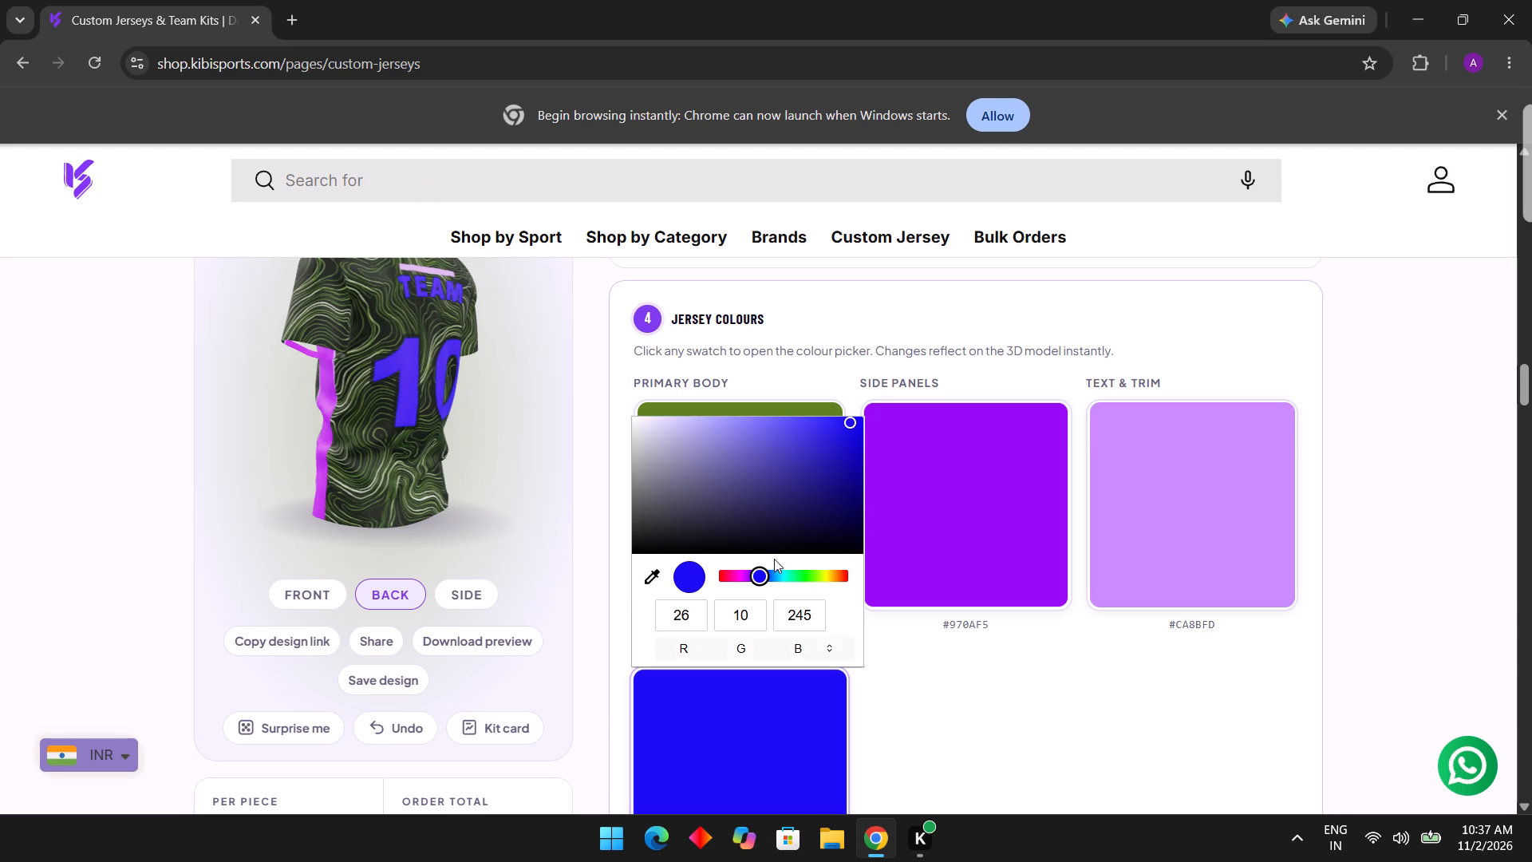
left_click(911, 792)
Expand the additional colour options, turn the jersey preview around to its front, and open the collar colour for editing.
scroll(911, 792, "down", 3)
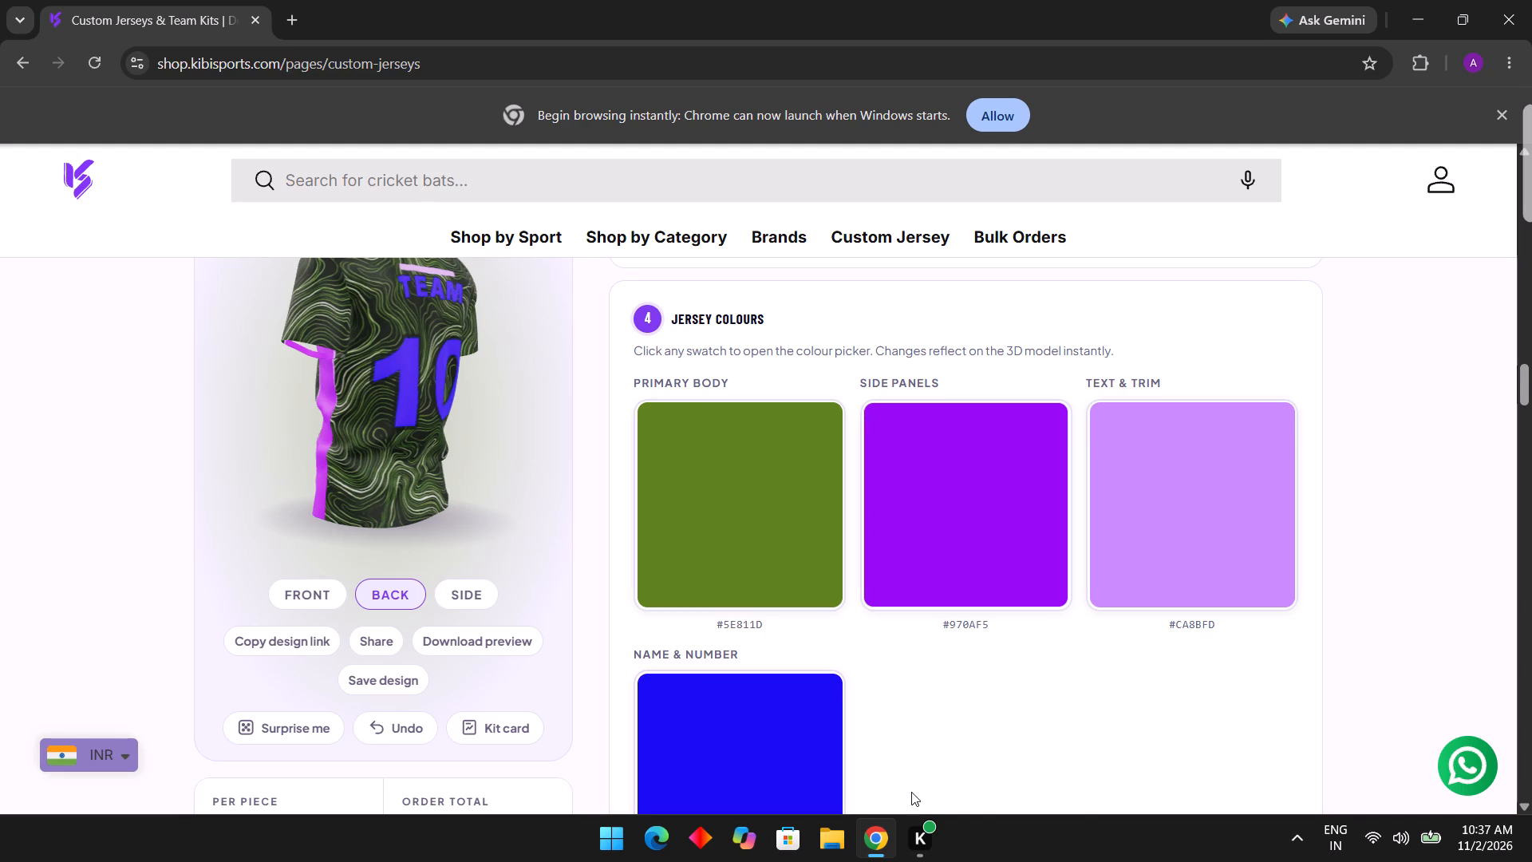
scroll(911, 792, "down", 1)
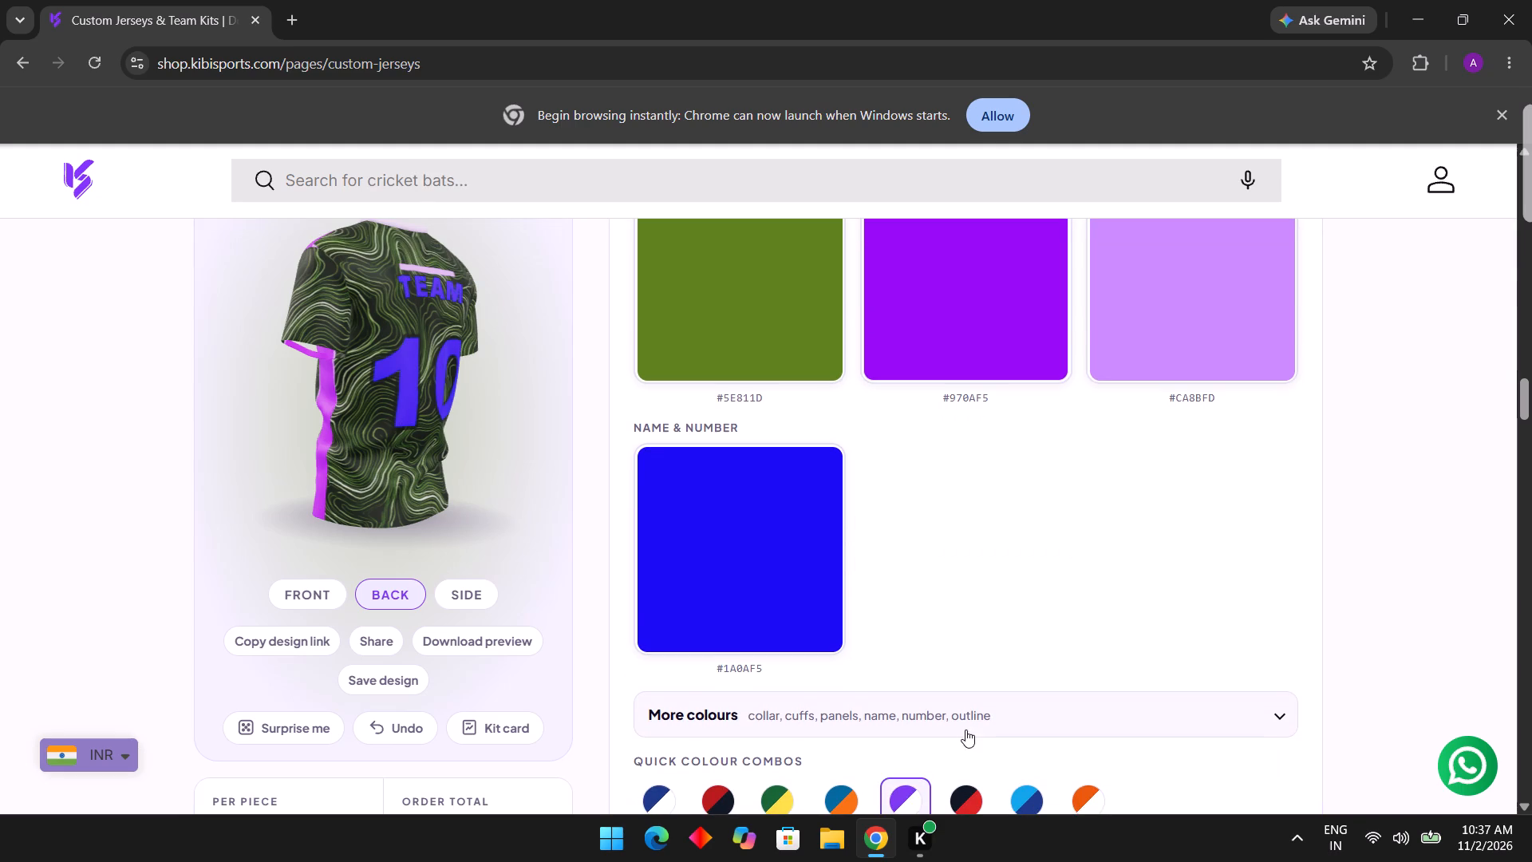
scroll(964, 616, "down", 1)
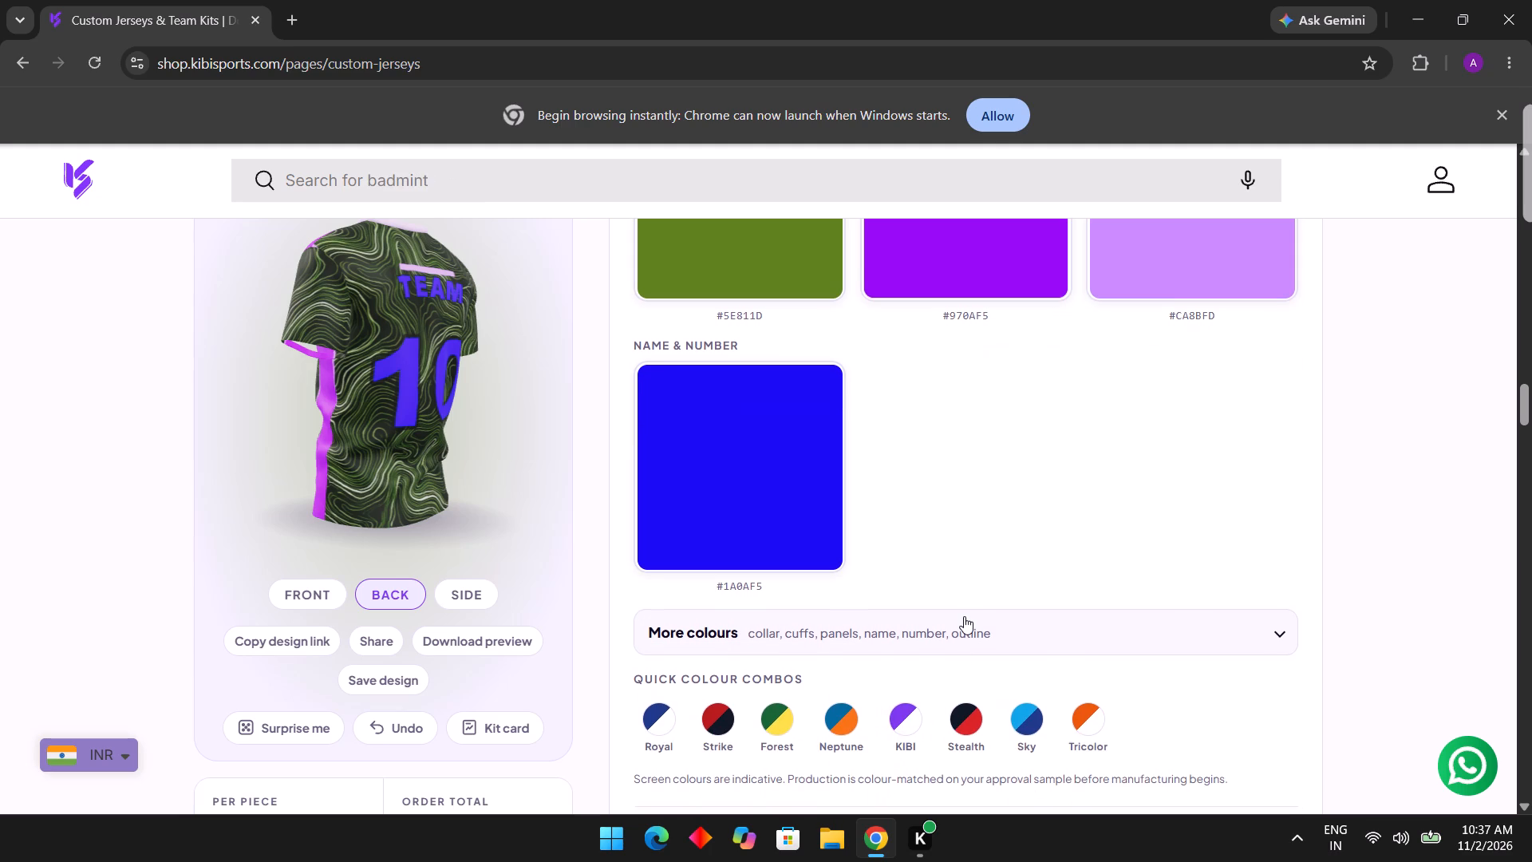
left_click(990, 648)
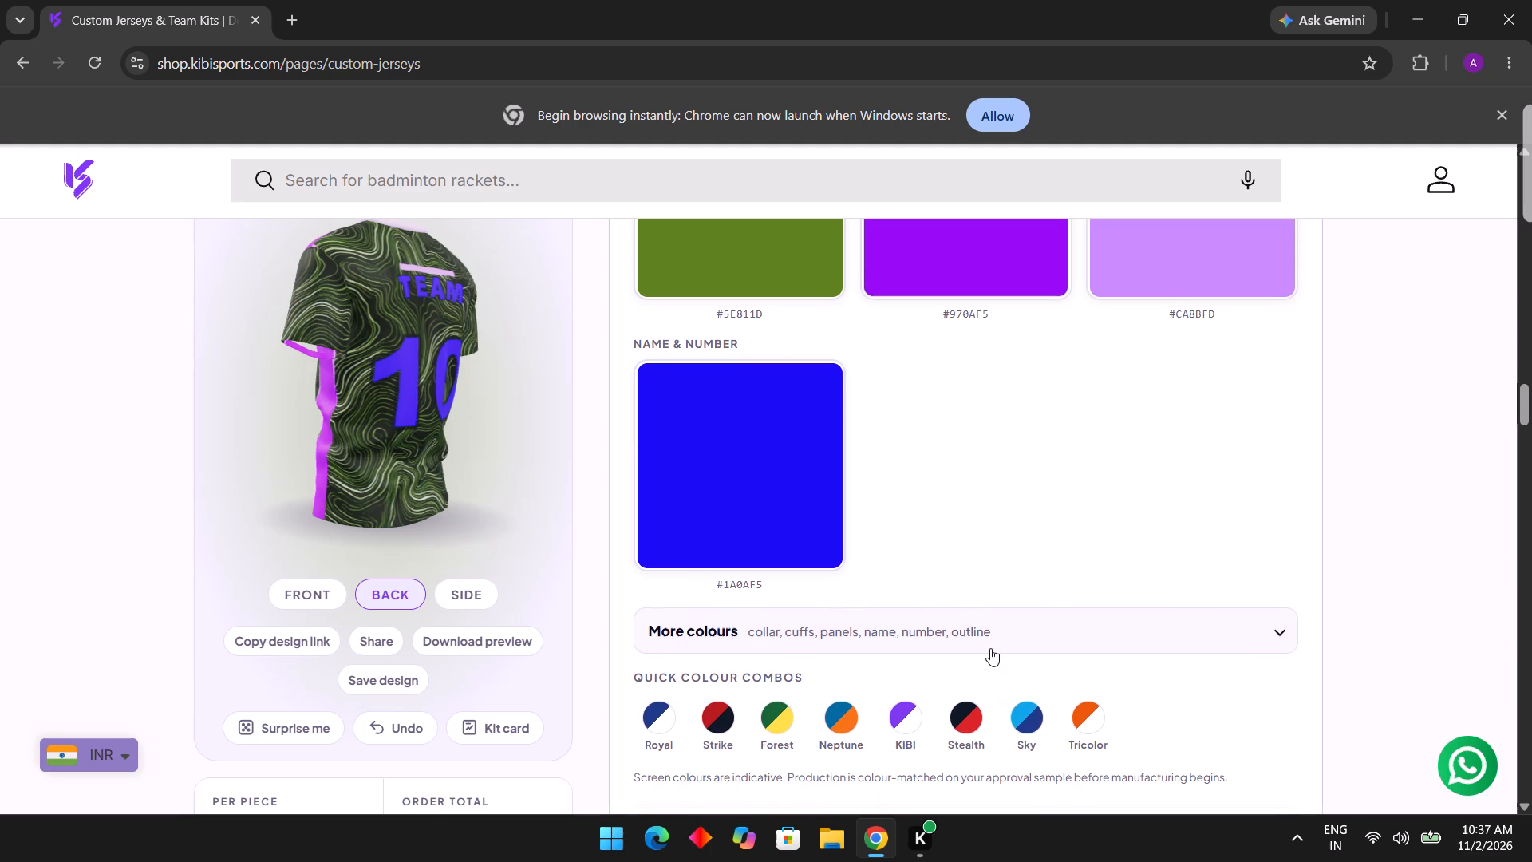
scroll(990, 648, "down", 1)
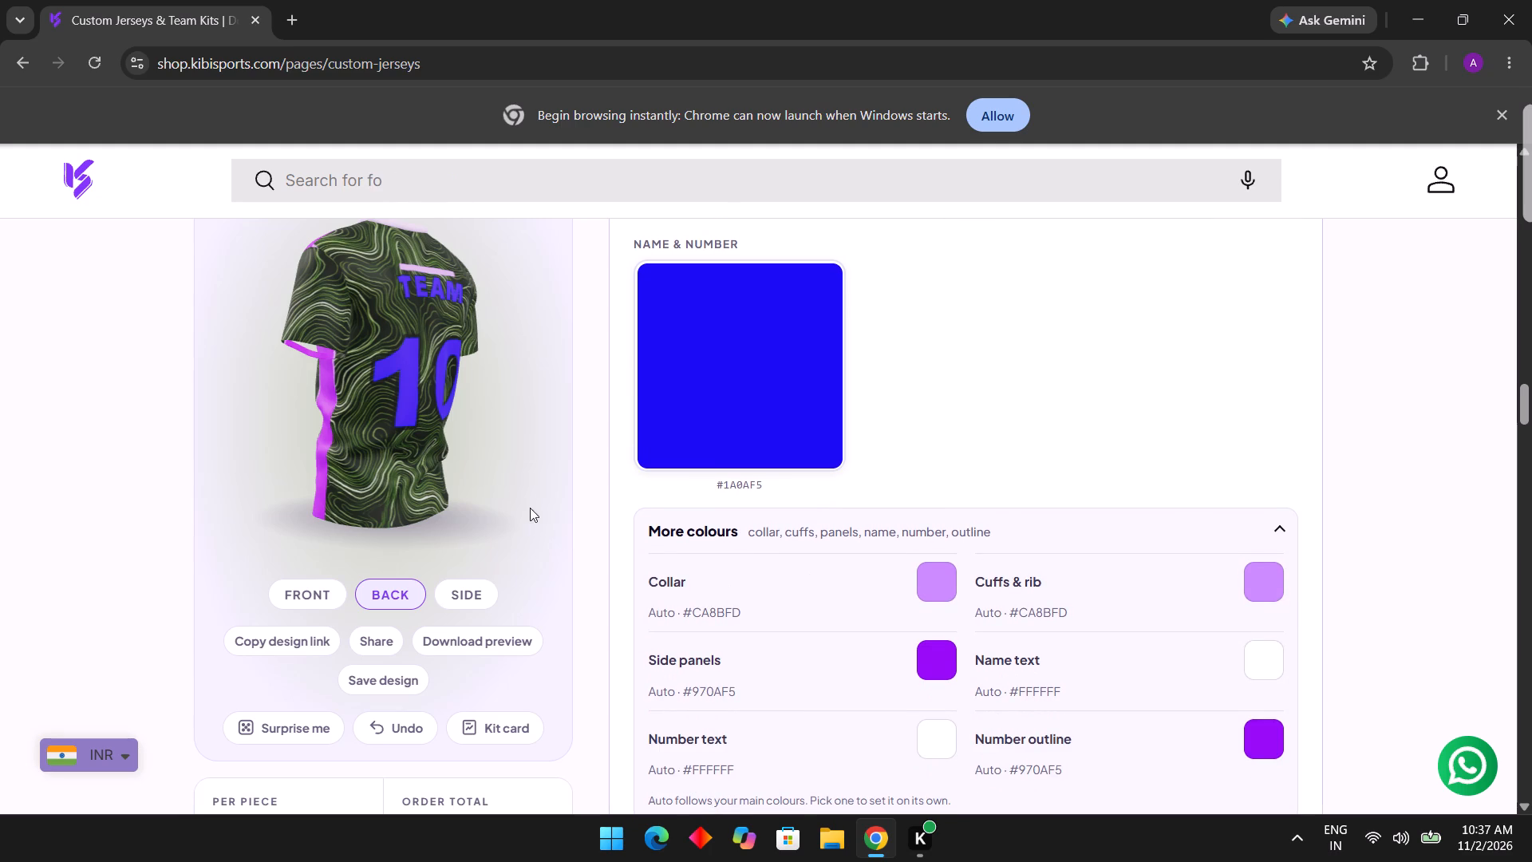
left_click_drag(519, 497, 679, 478)
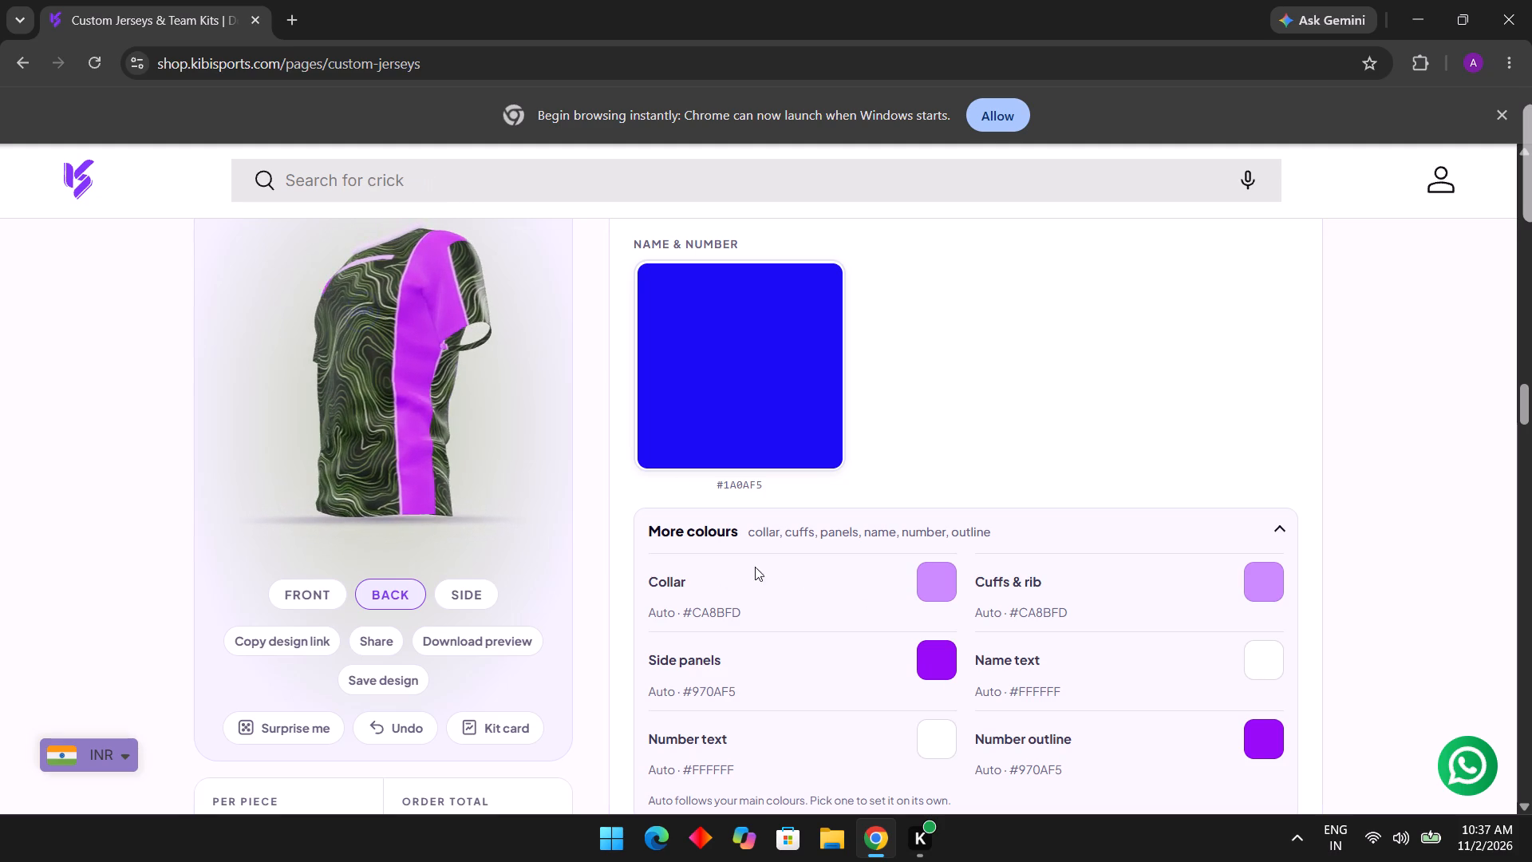
left_click(933, 591)
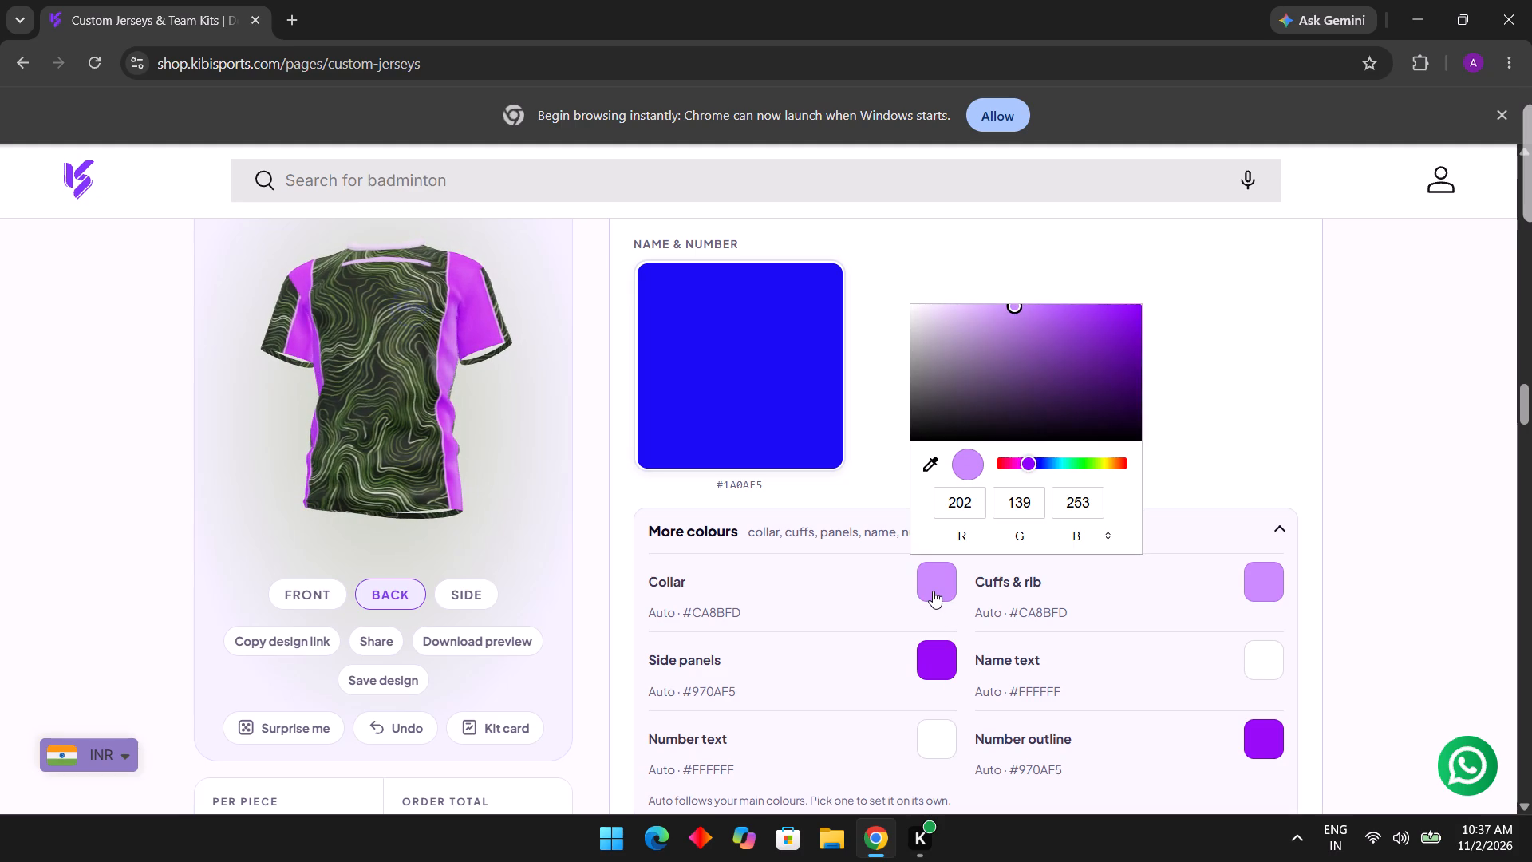
left_click(1175, 402)
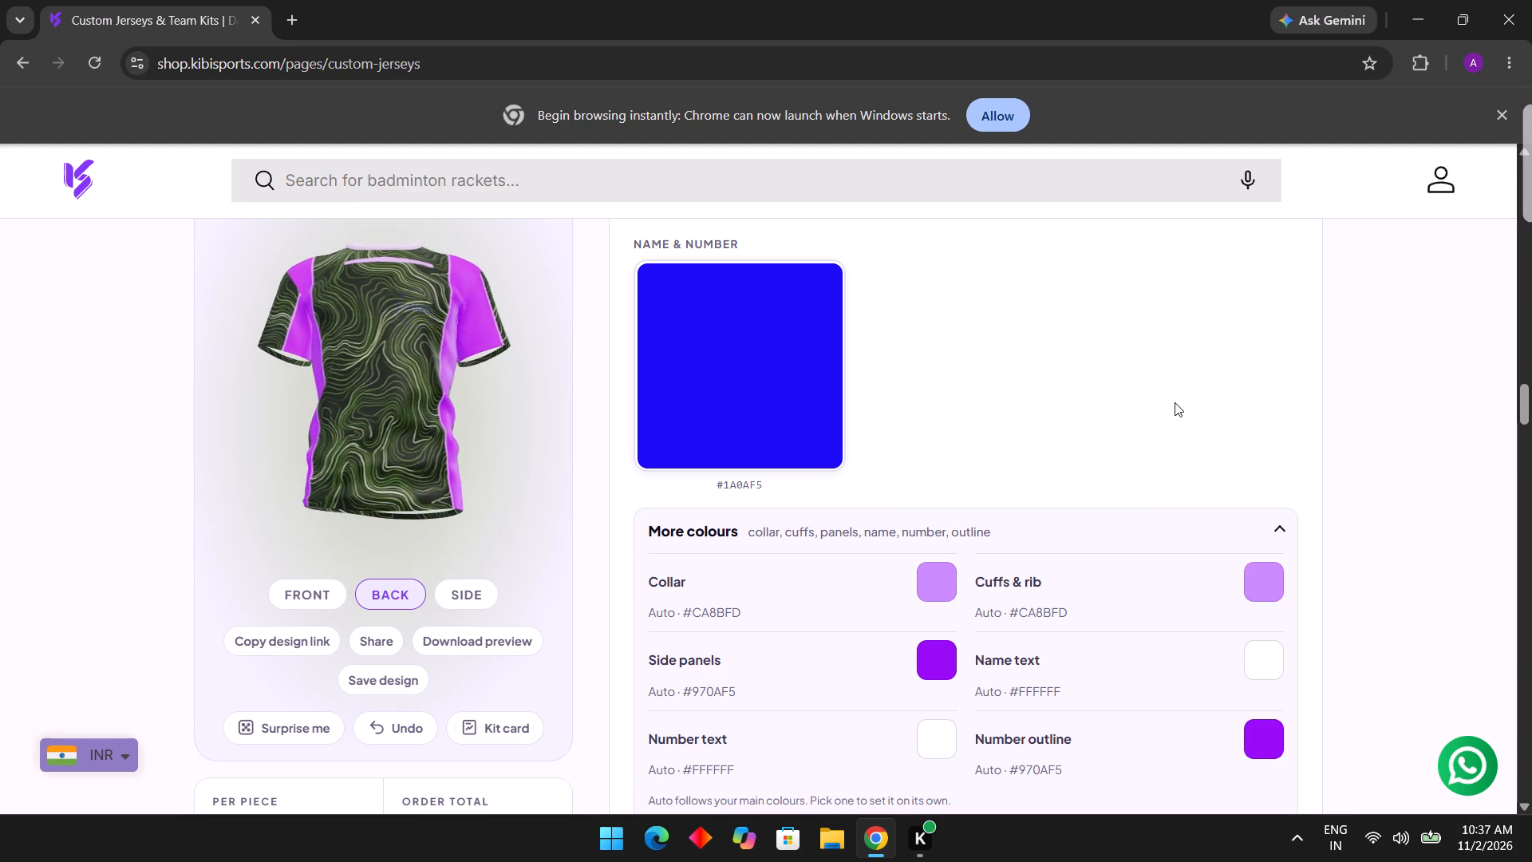
Examine the remaining colour combo, printing, personalisation and logo options, and tilt the 3D jersey preview.
scroll(1182, 396, "down", 3)
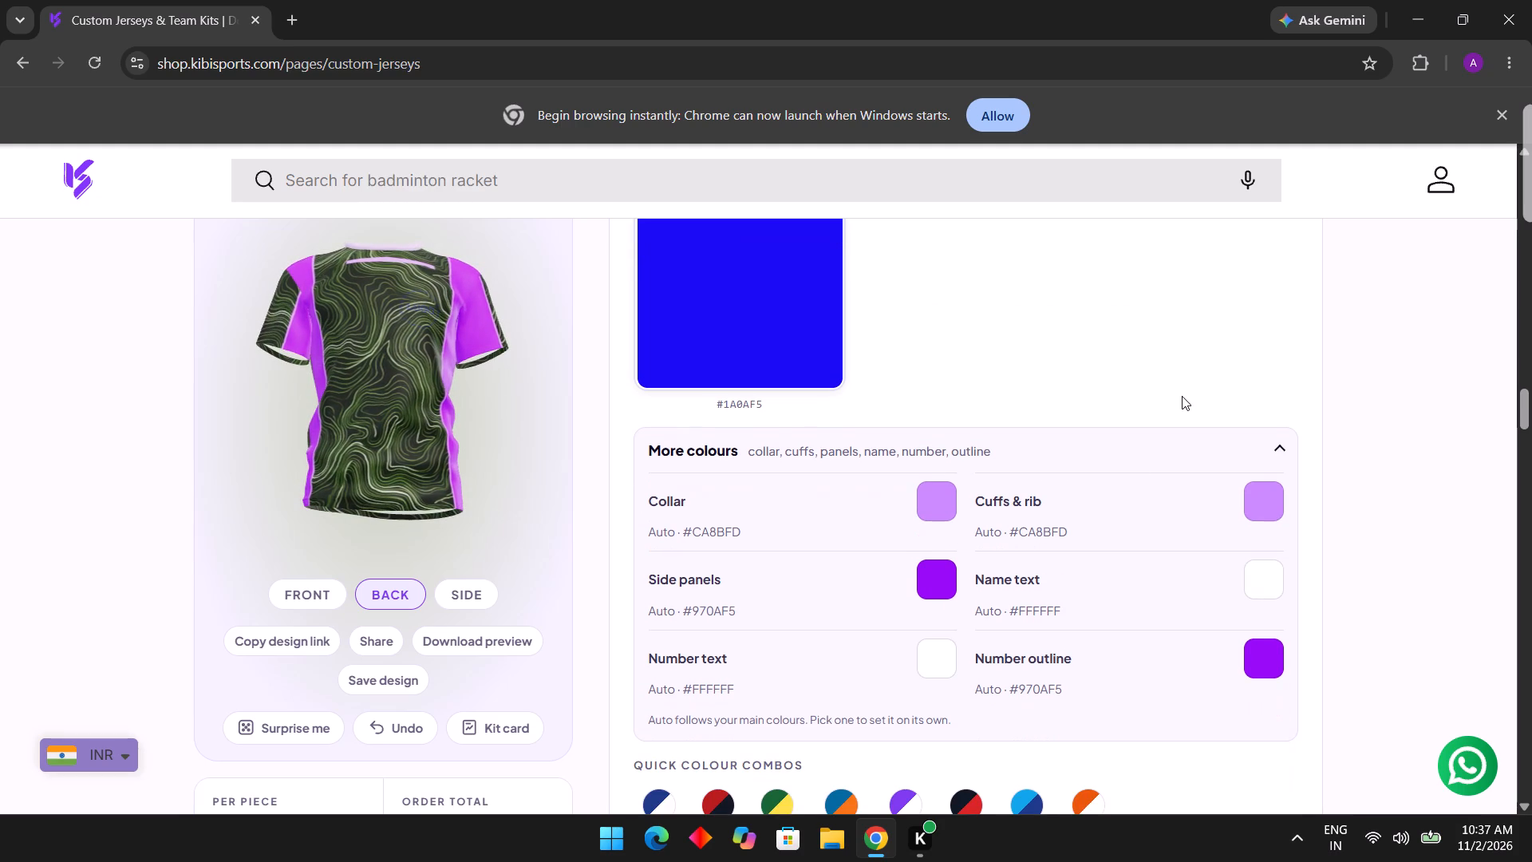
scroll(1182, 396, "down", 4)
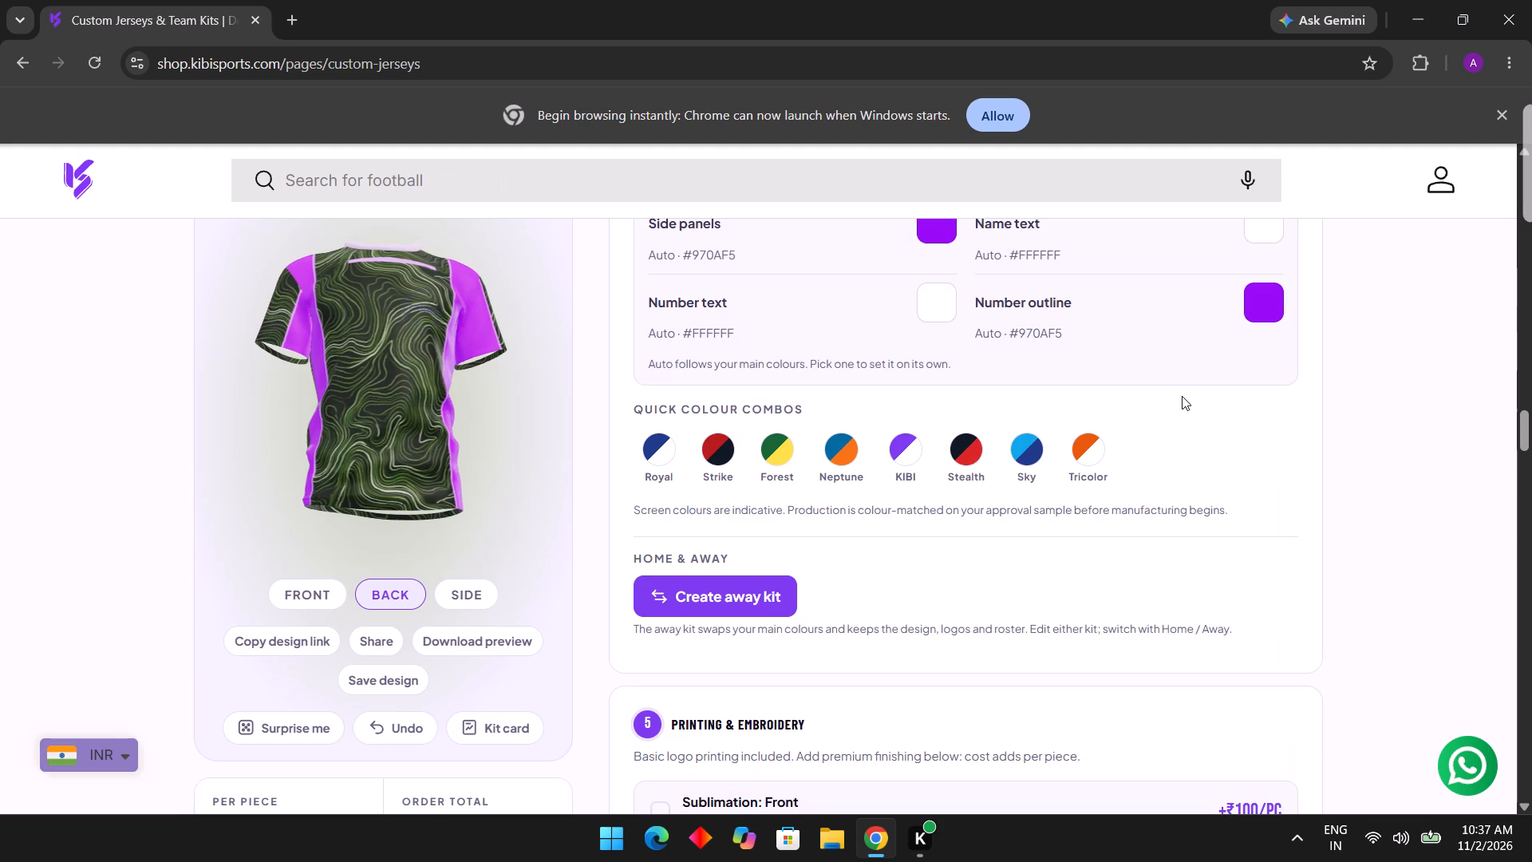
scroll(1182, 396, "down", 6)
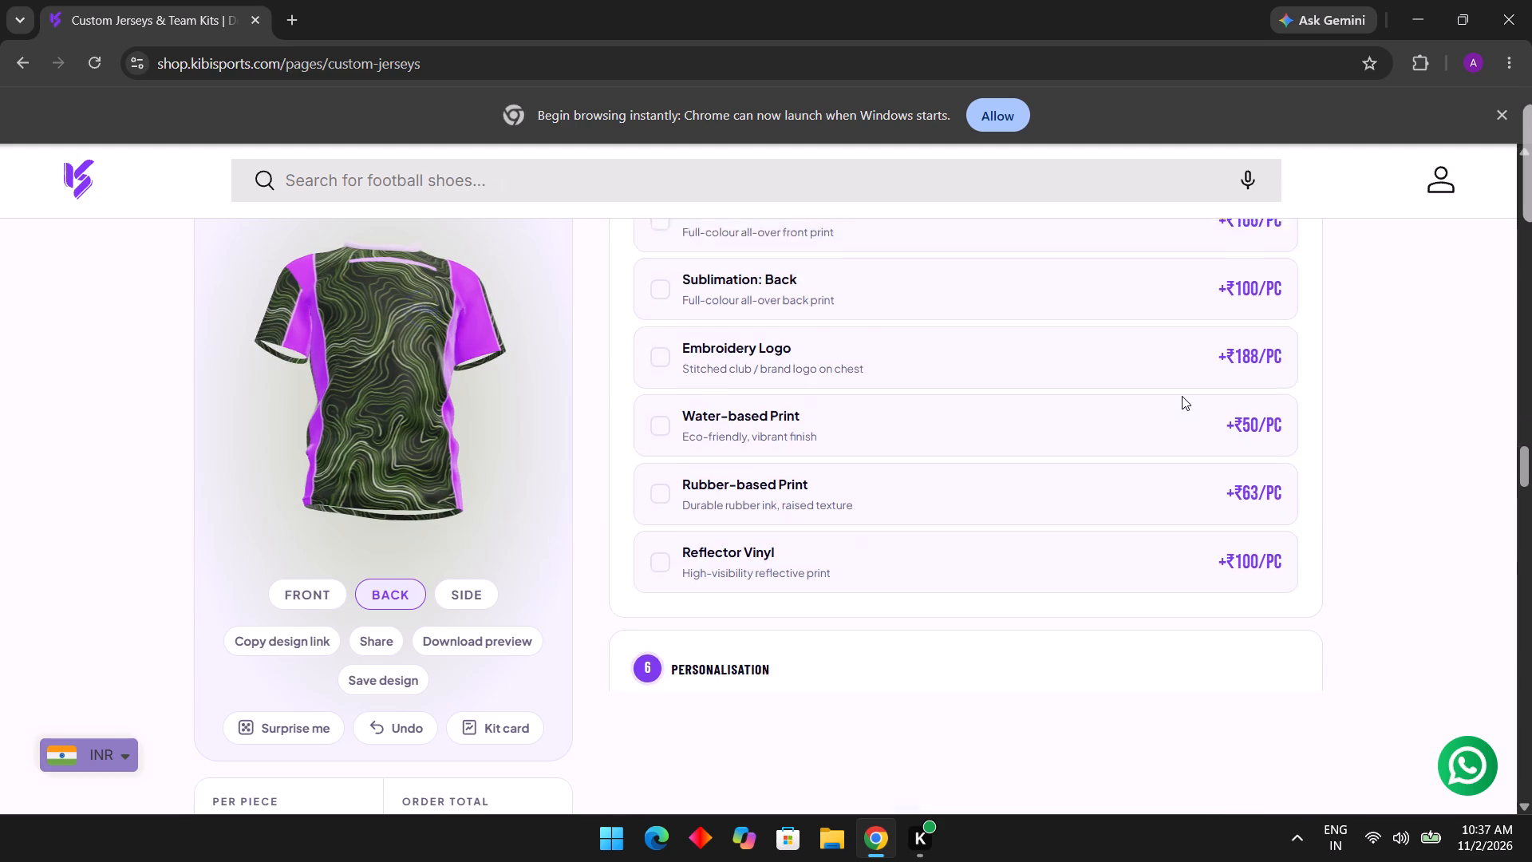
scroll(1182, 396, "down", 3)
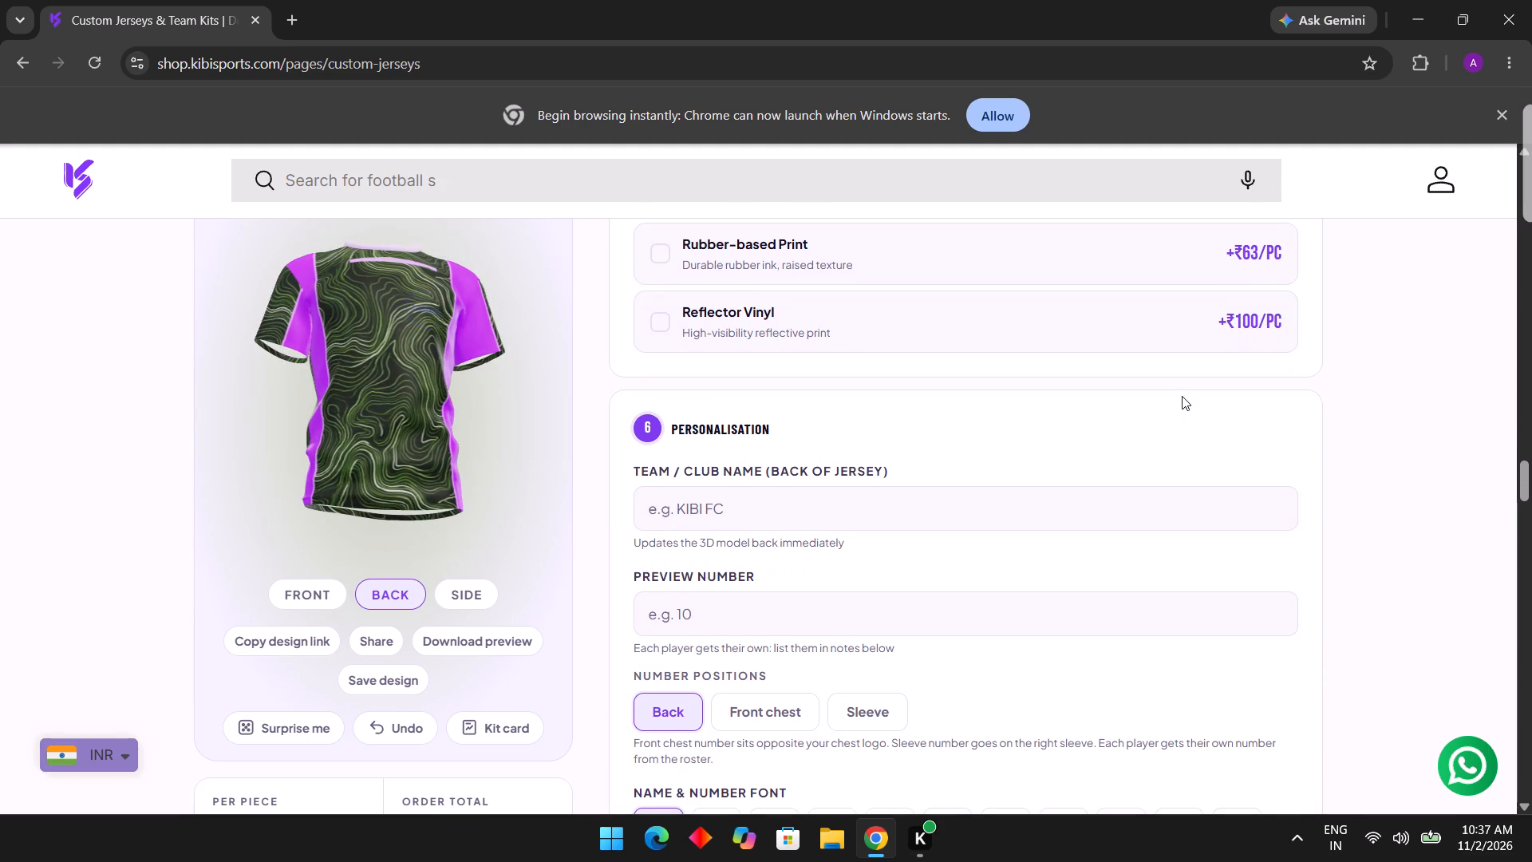
scroll(1182, 396, "down", 3)
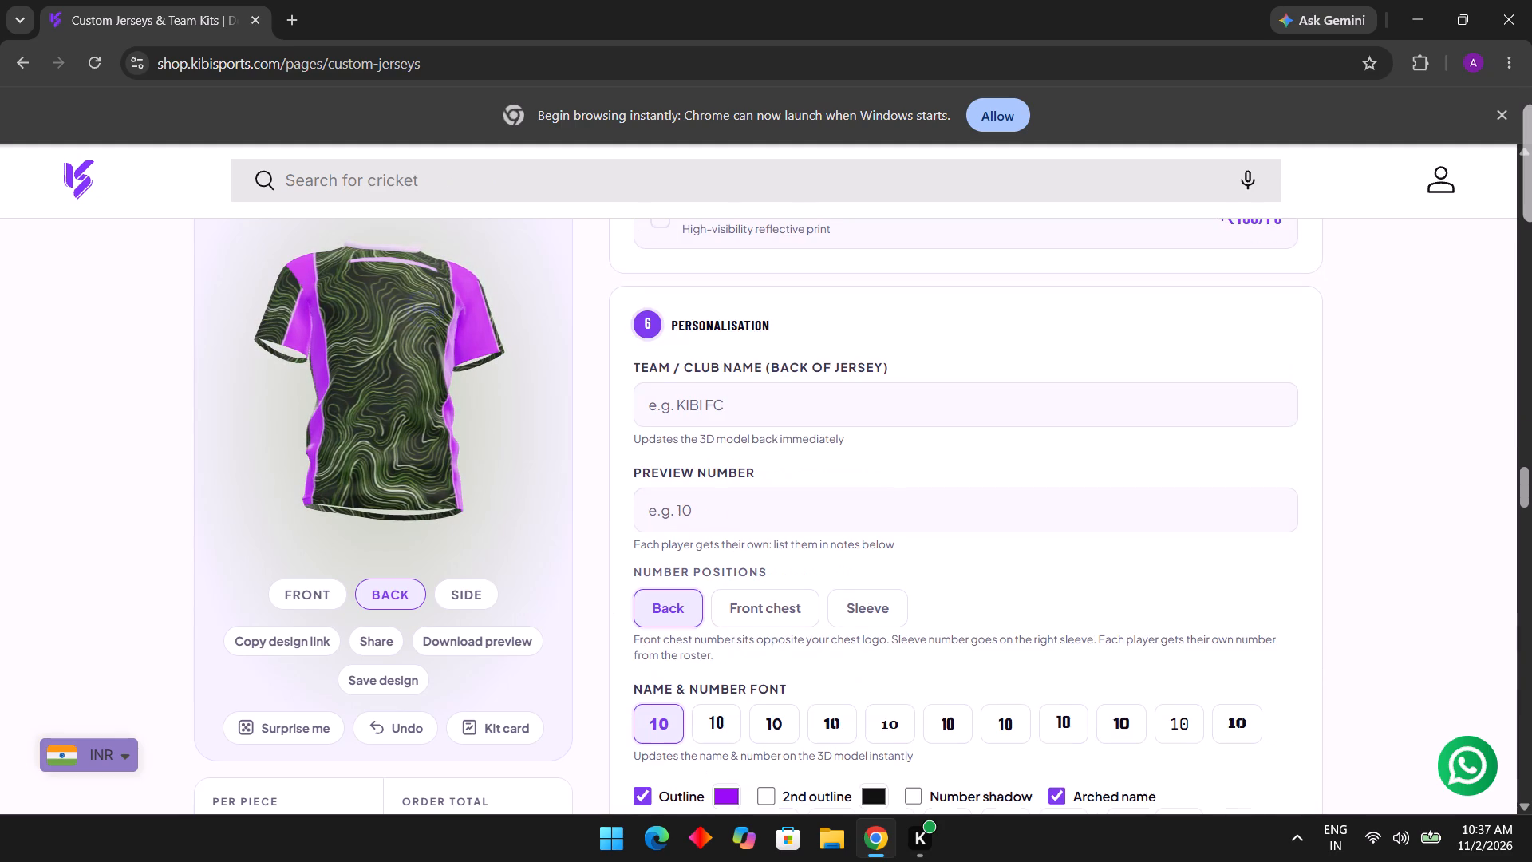
scroll(1182, 396, "down", 4)
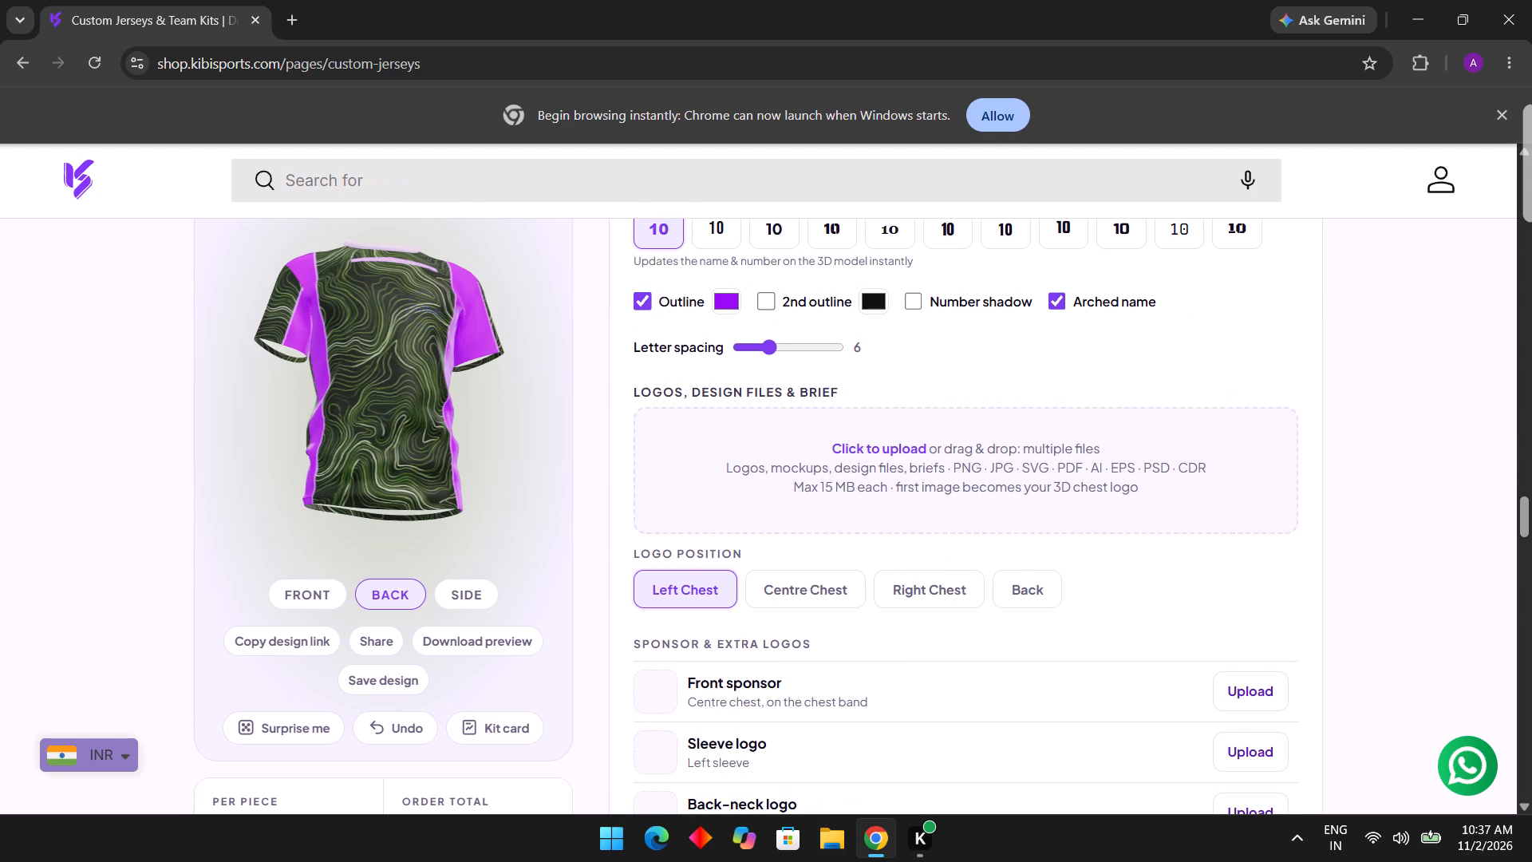
left_click_drag(519, 484, 499, 517)
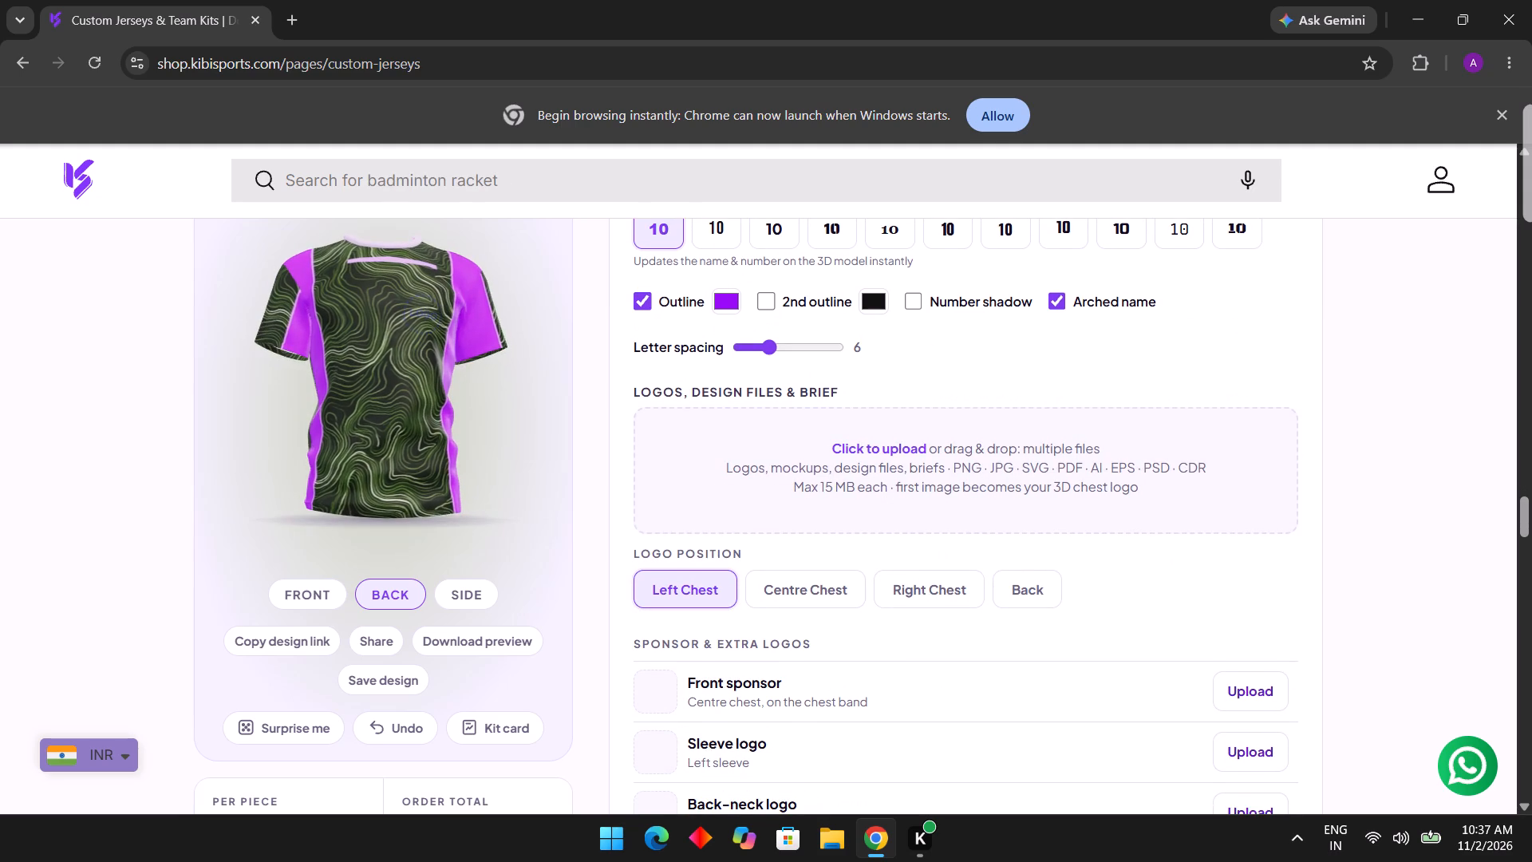
left_click_drag(499, 517, 490, 525)
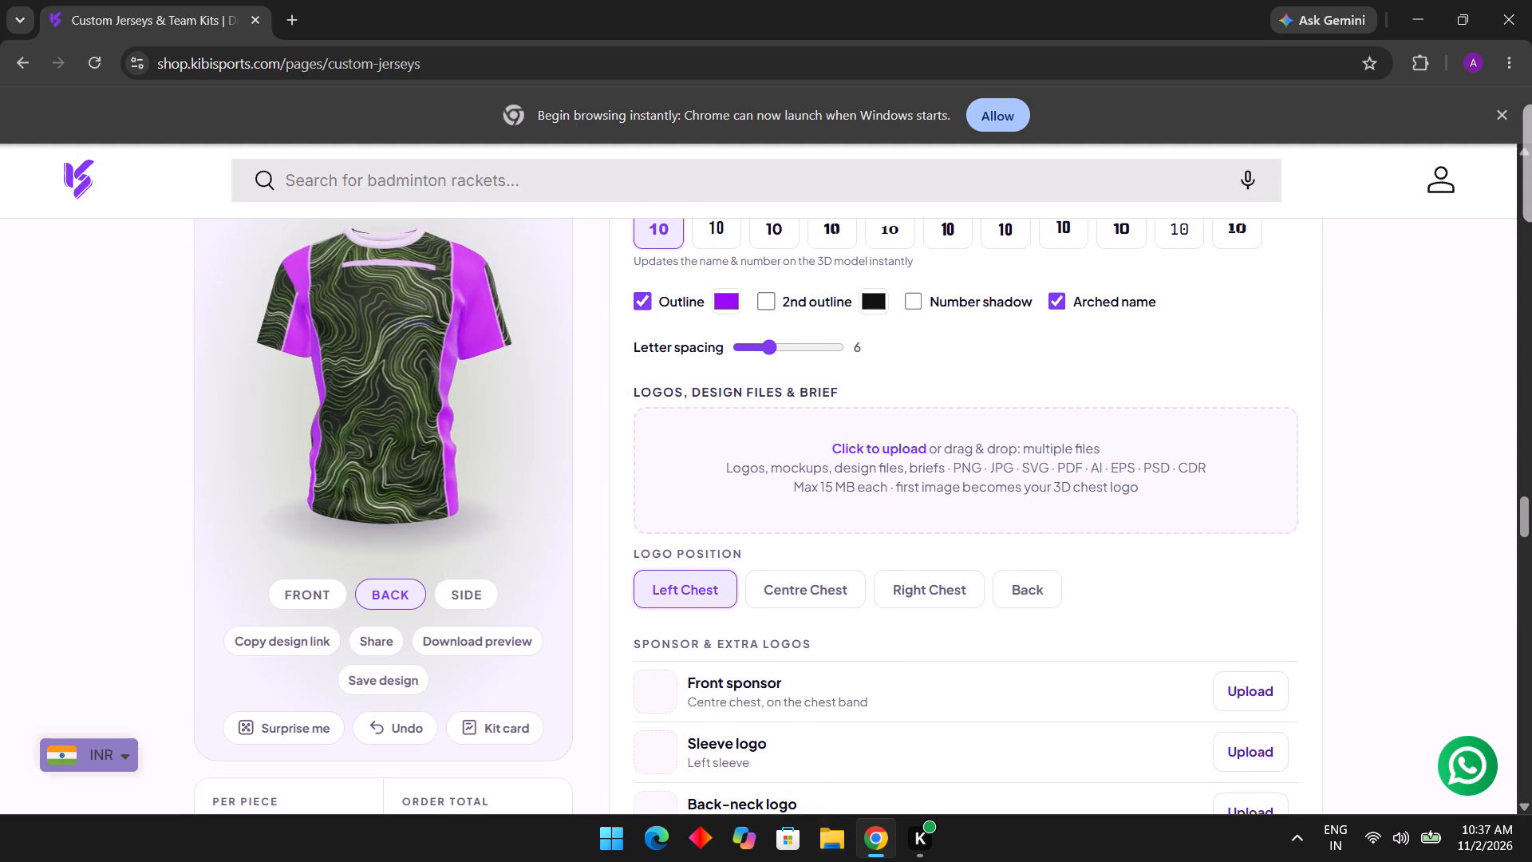
left_click_drag(490, 525, 490, 524)
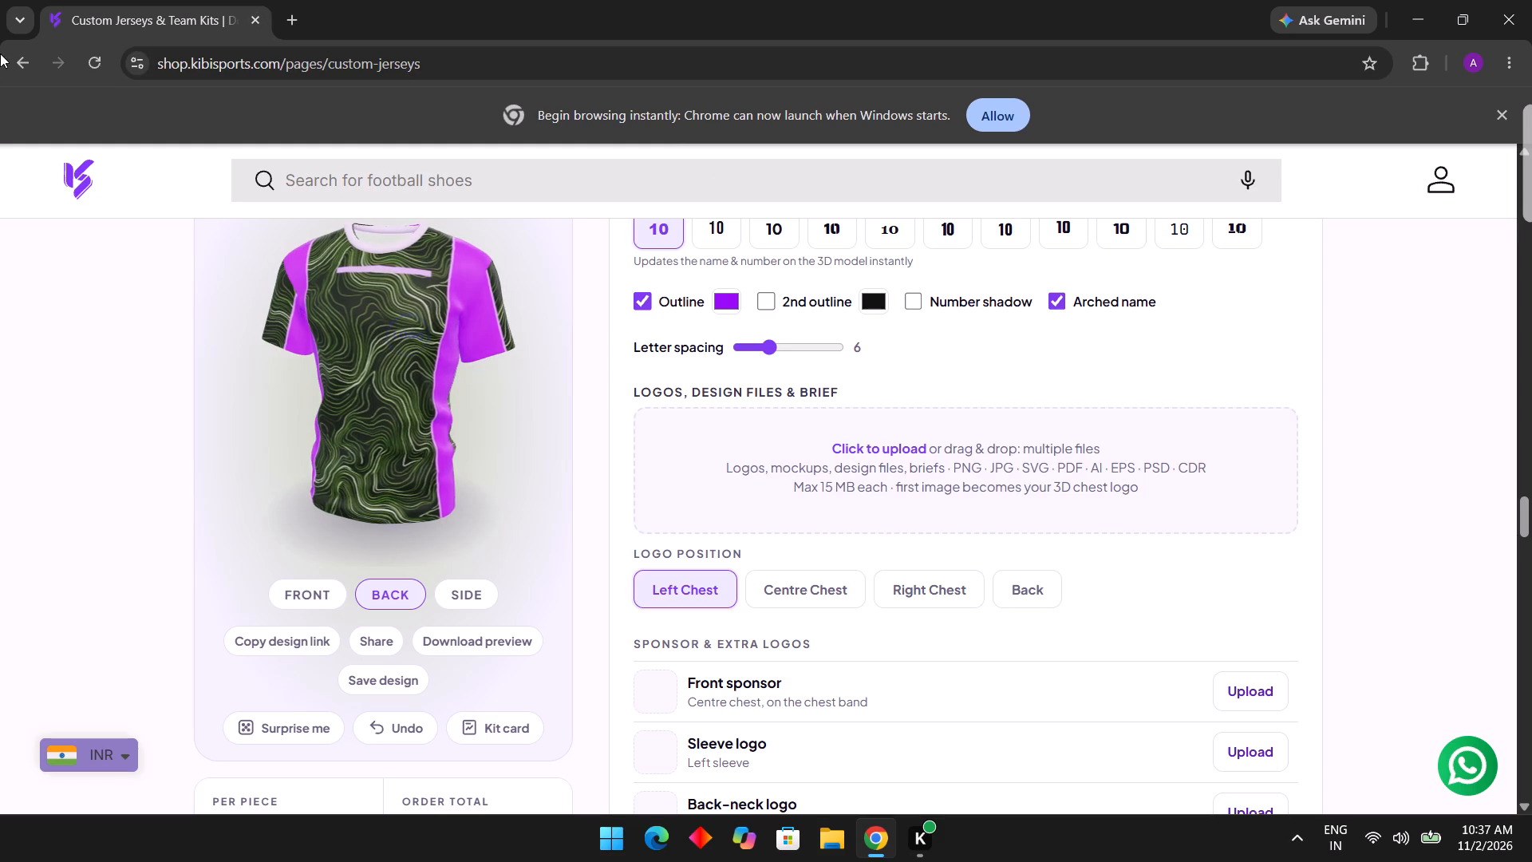
Return to the Google results for "jersey customization" and open the NextPrint site.
left_click(18, 71)
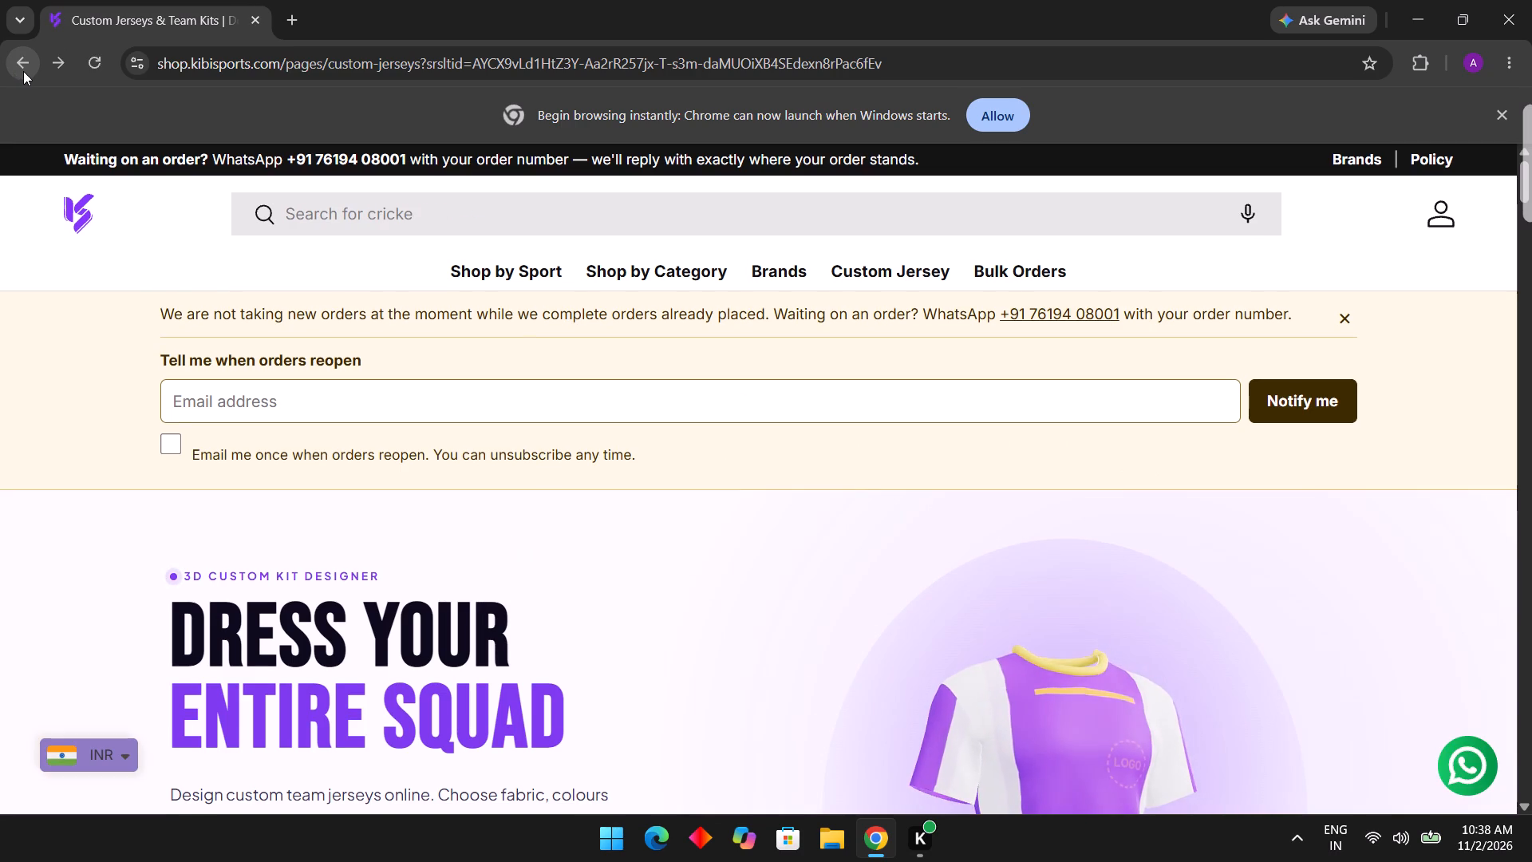
left_click(23, 71)
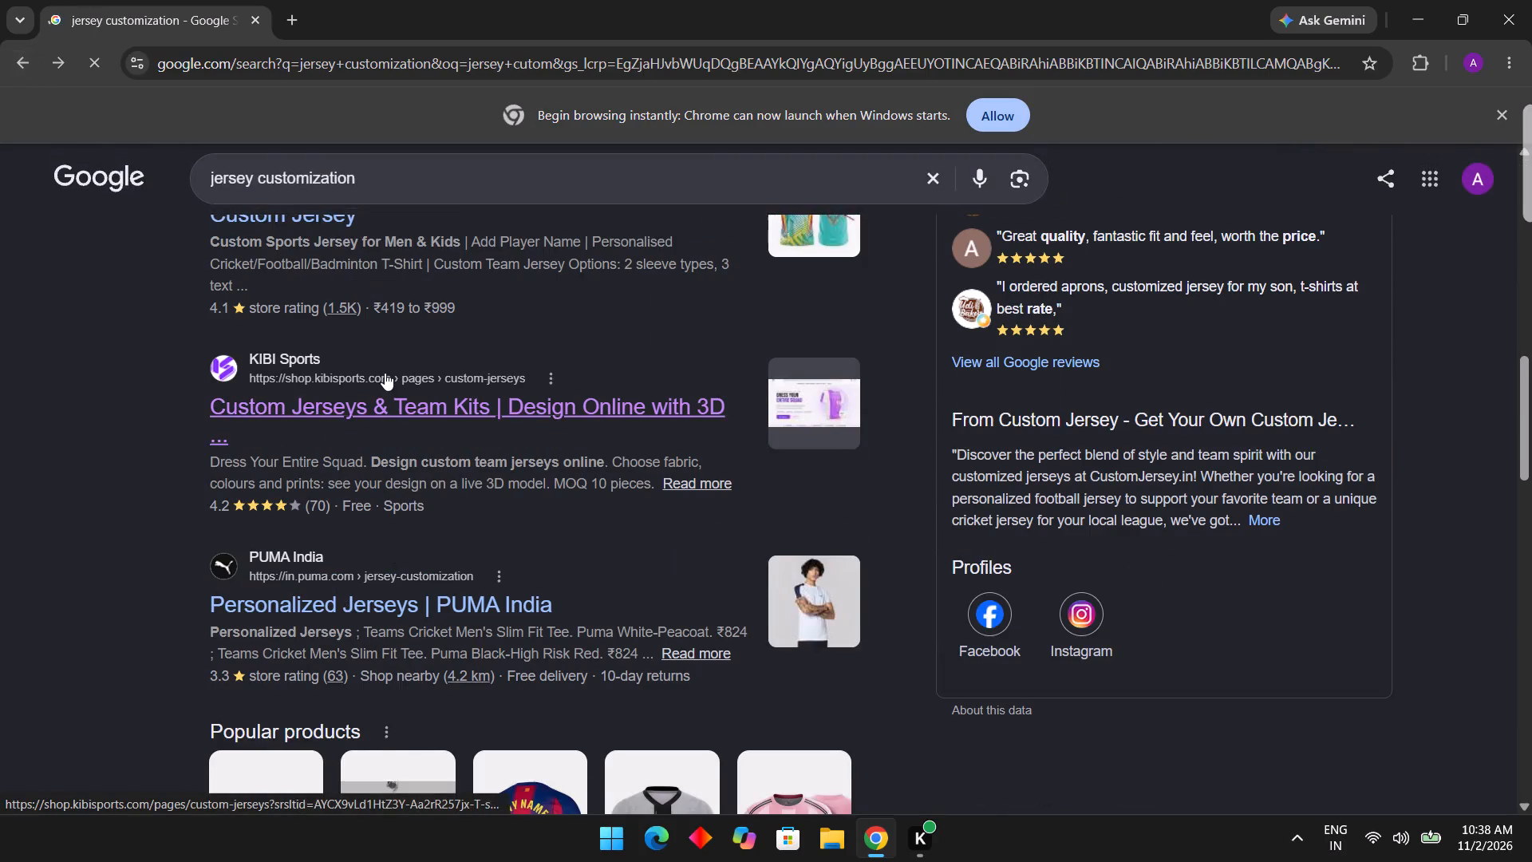
scroll(385, 373, "down", 4)
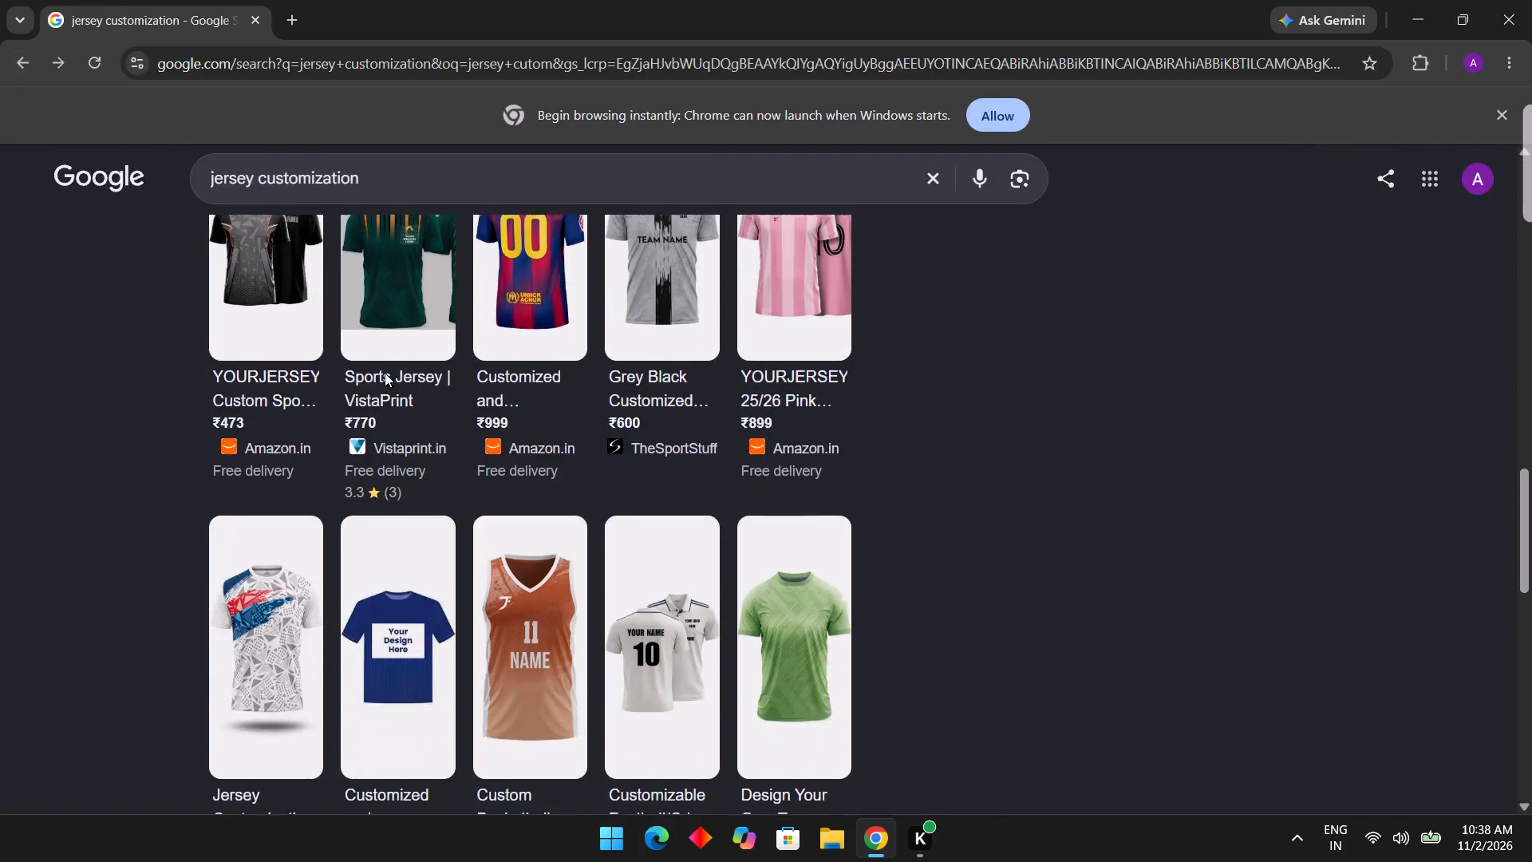
scroll(385, 373, "down", 7)
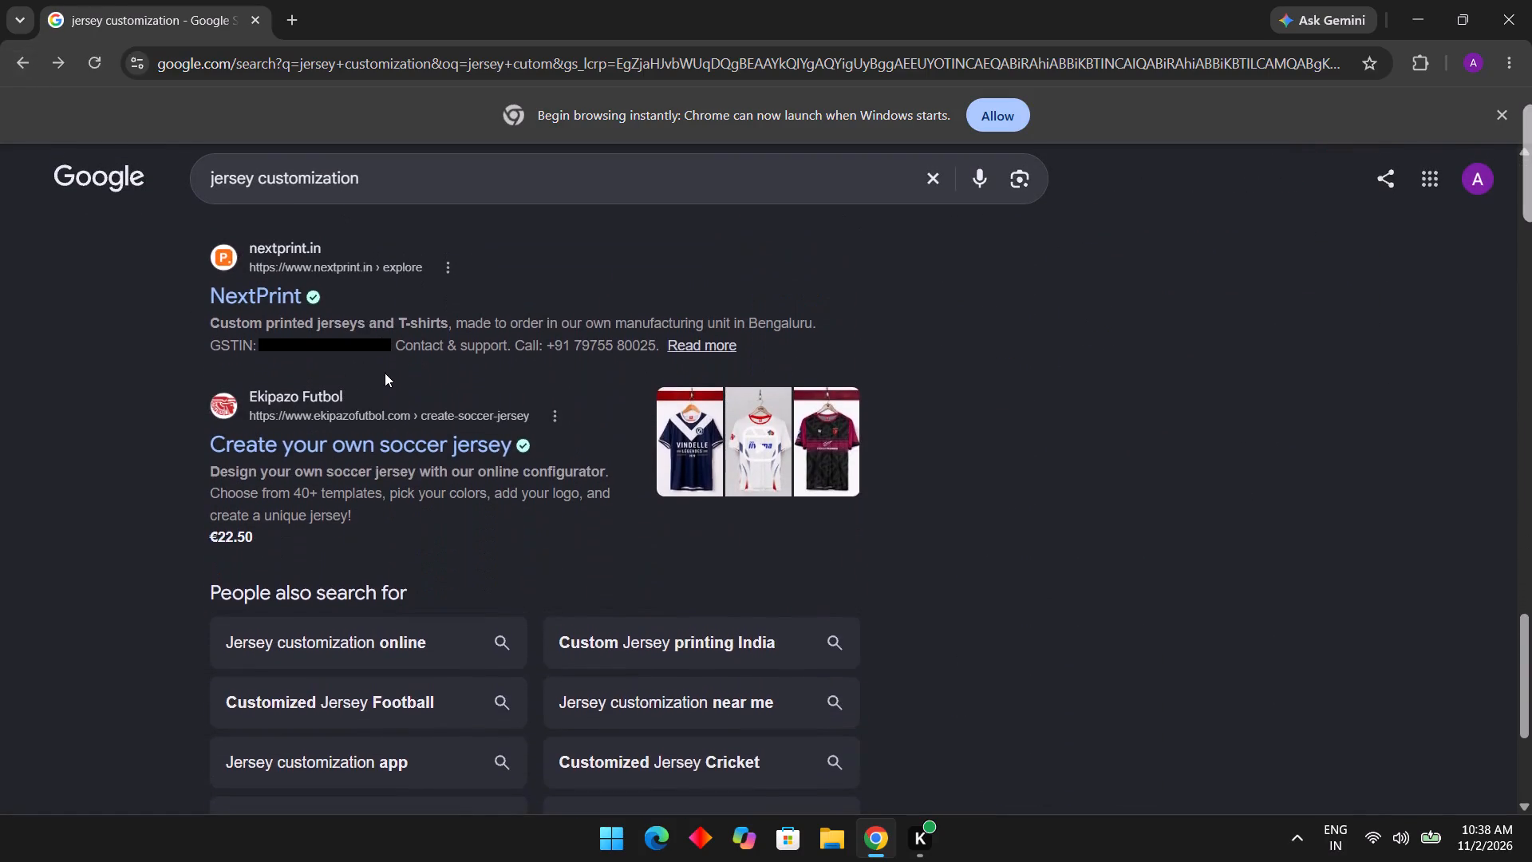
left_click(278, 306)
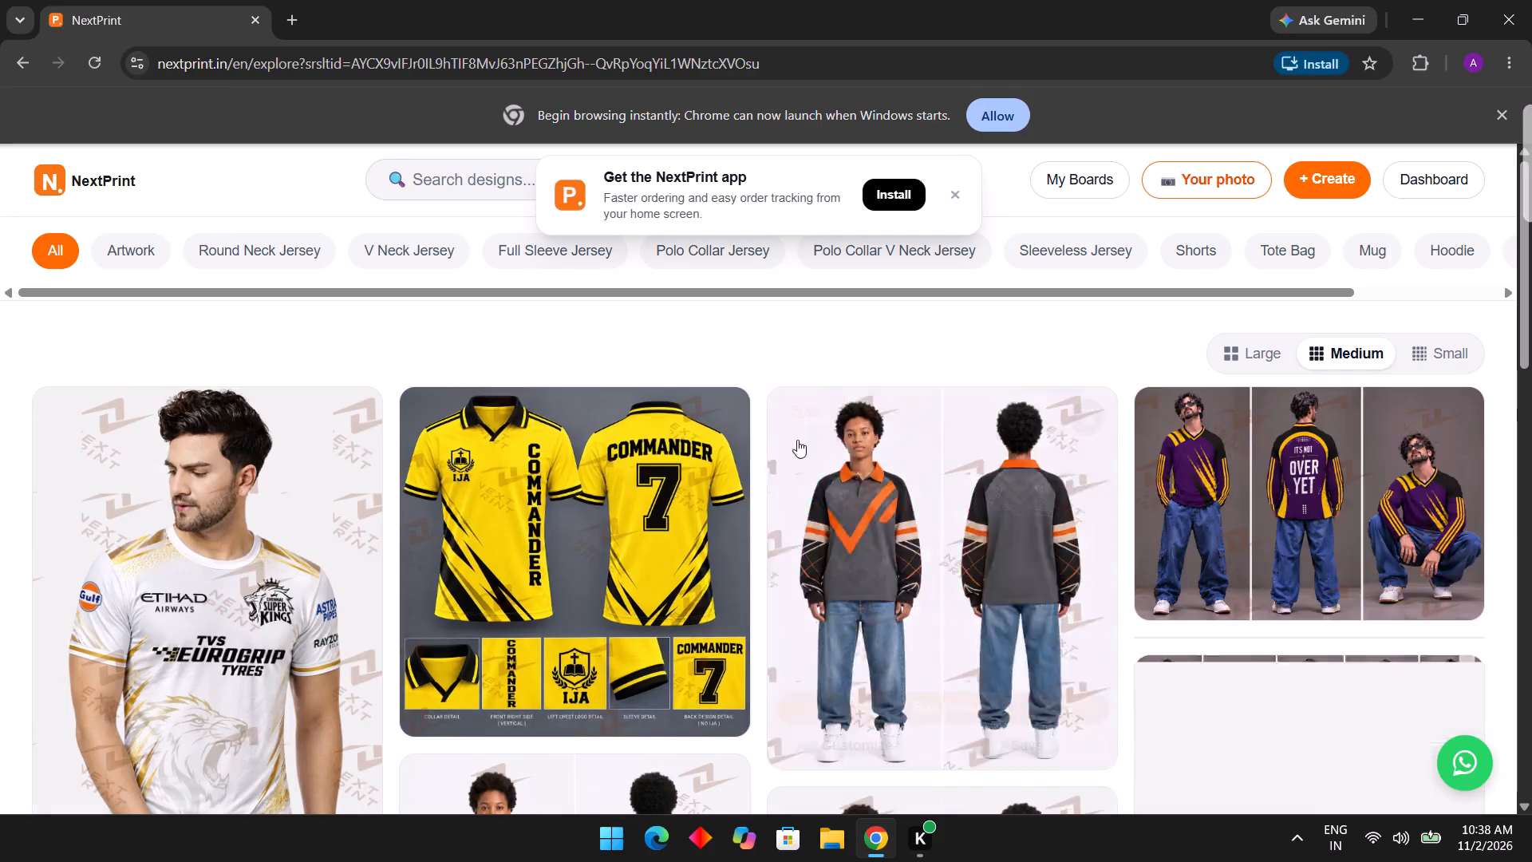
Browse NextPrint's full gallery of jersey designs across all categories.
scroll(514, 347, "down", 2)
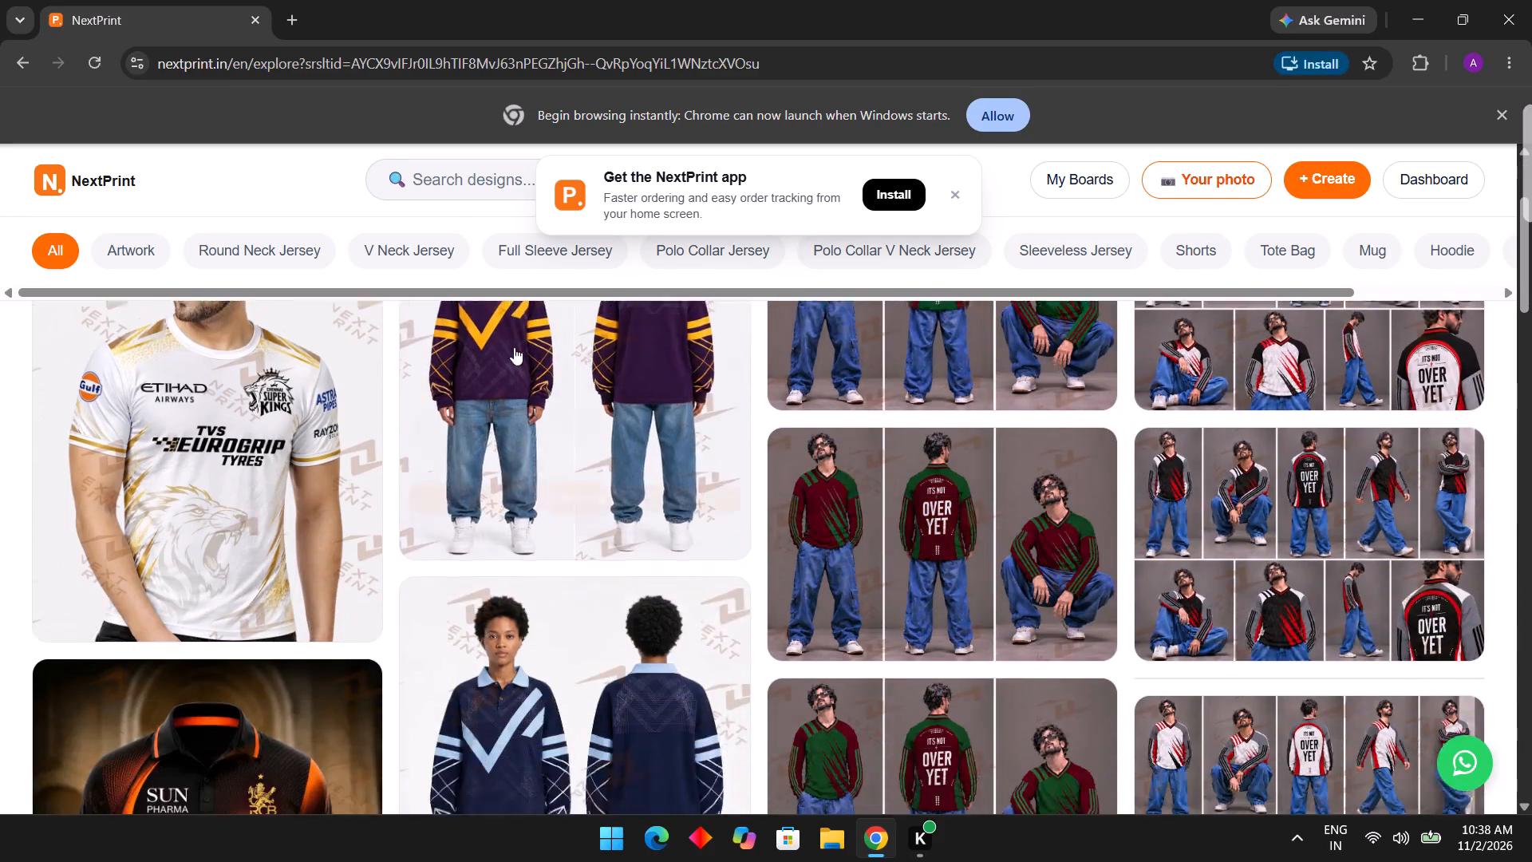
scroll(514, 347, "down", 5)
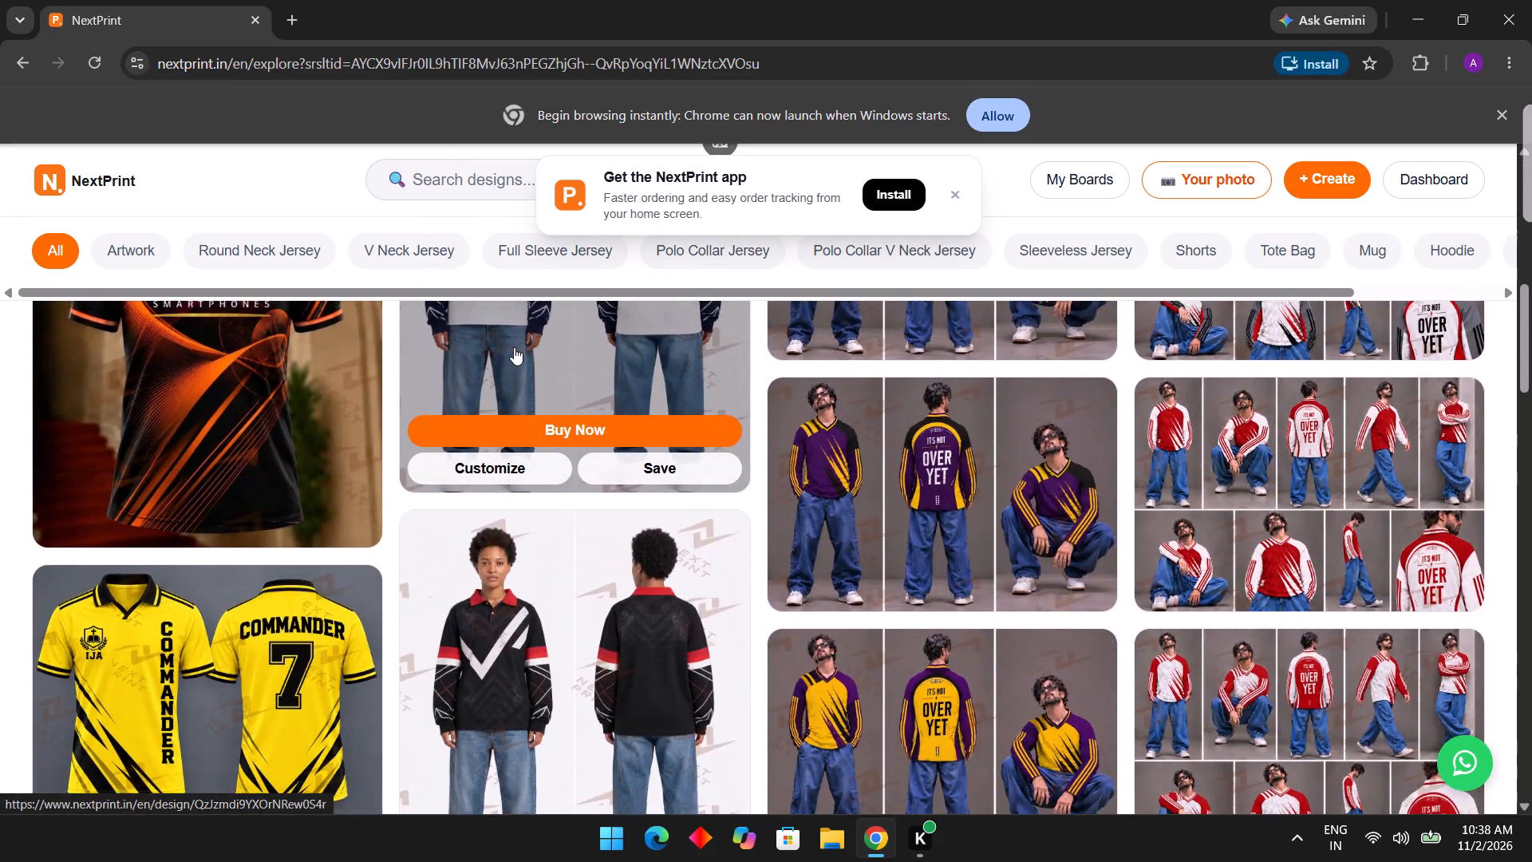
scroll(514, 347, "down", 5)
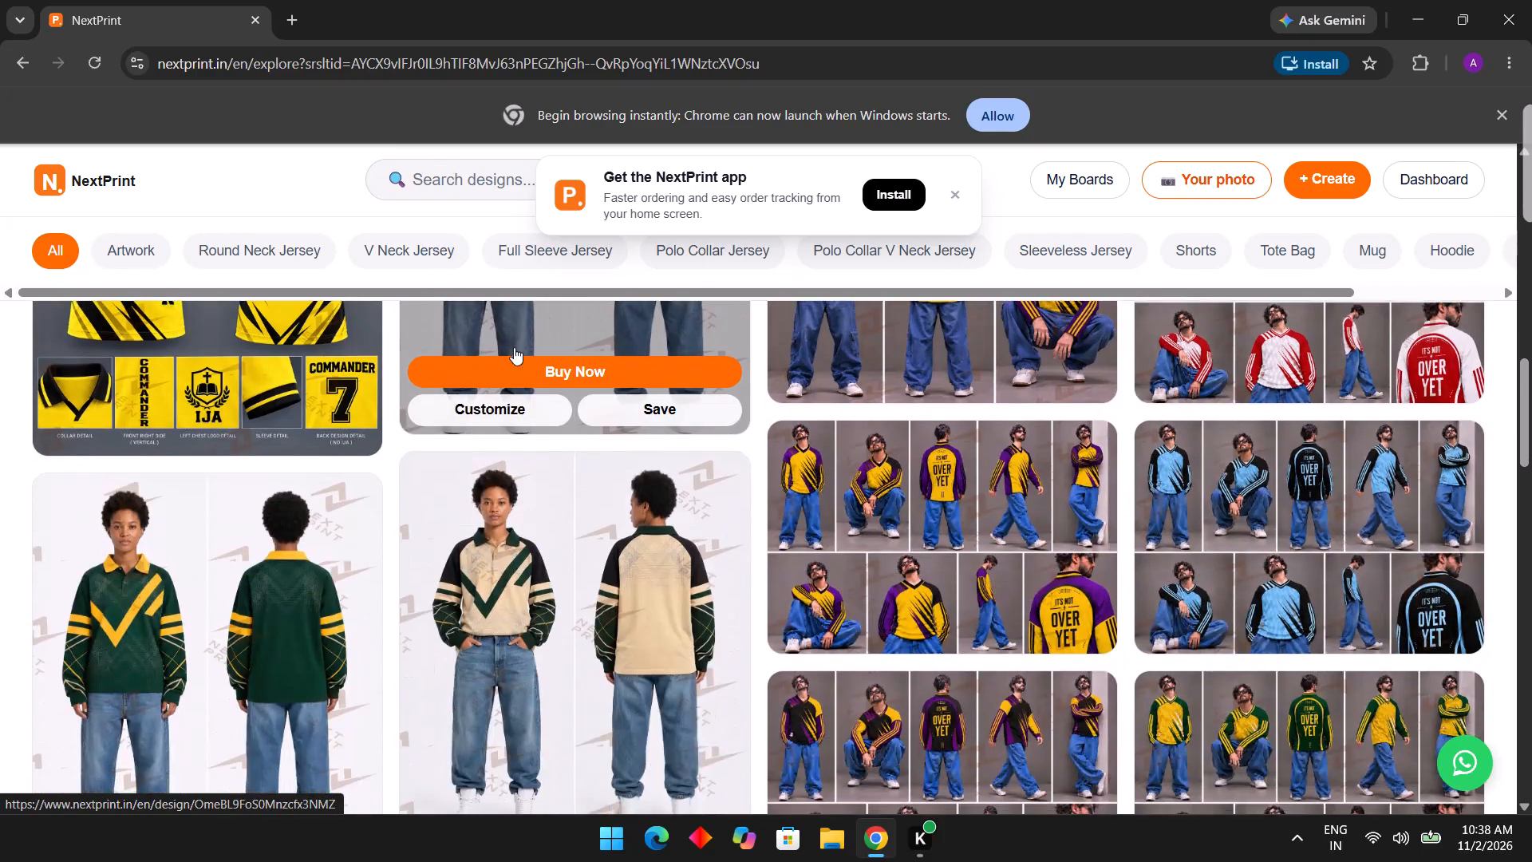
scroll(514, 347, "down", 3)
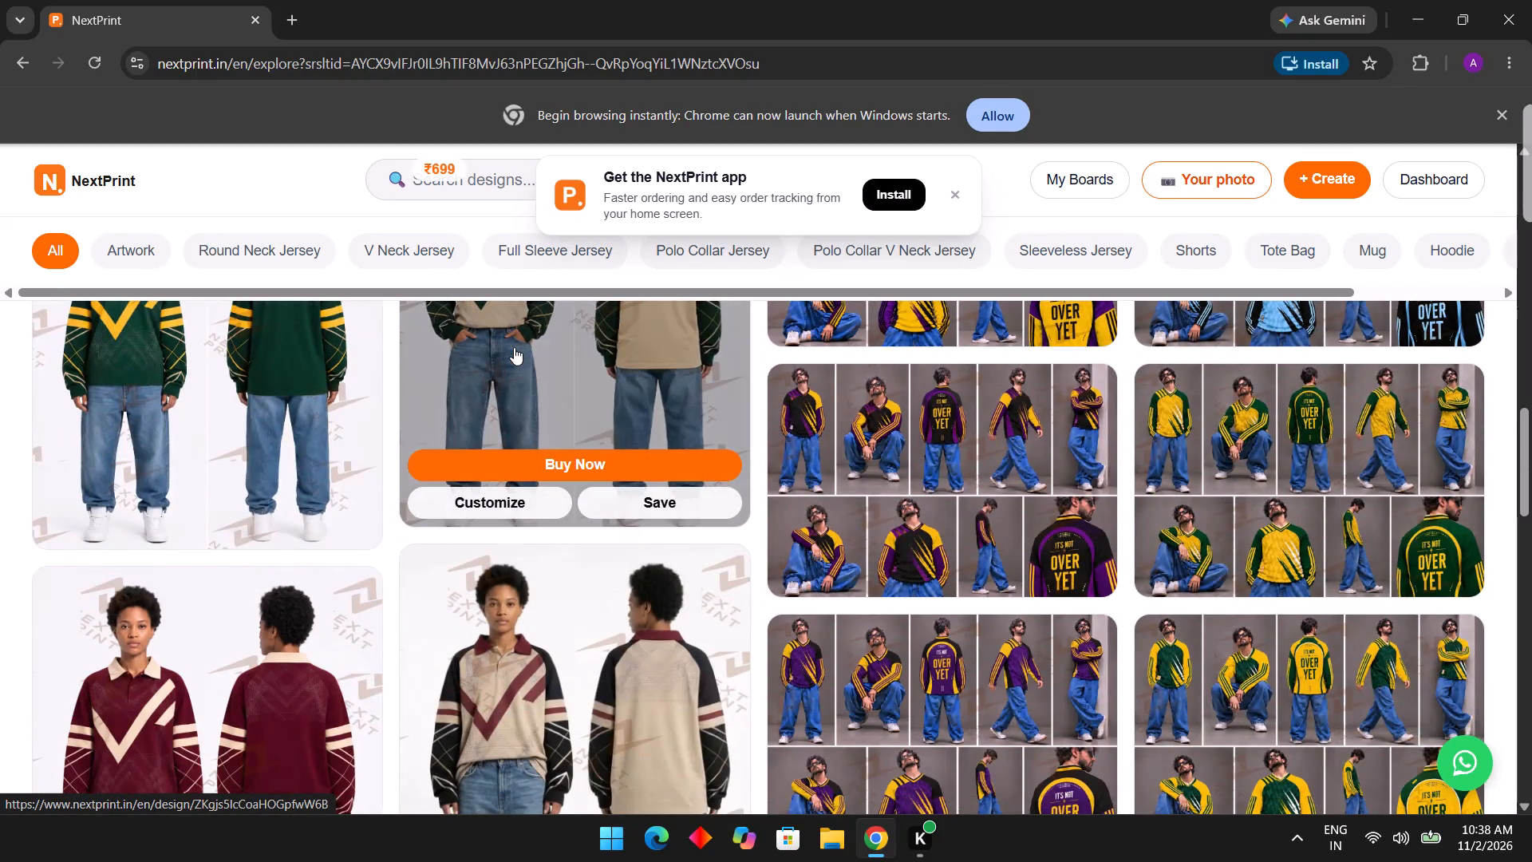
scroll(514, 347, "down", 8)
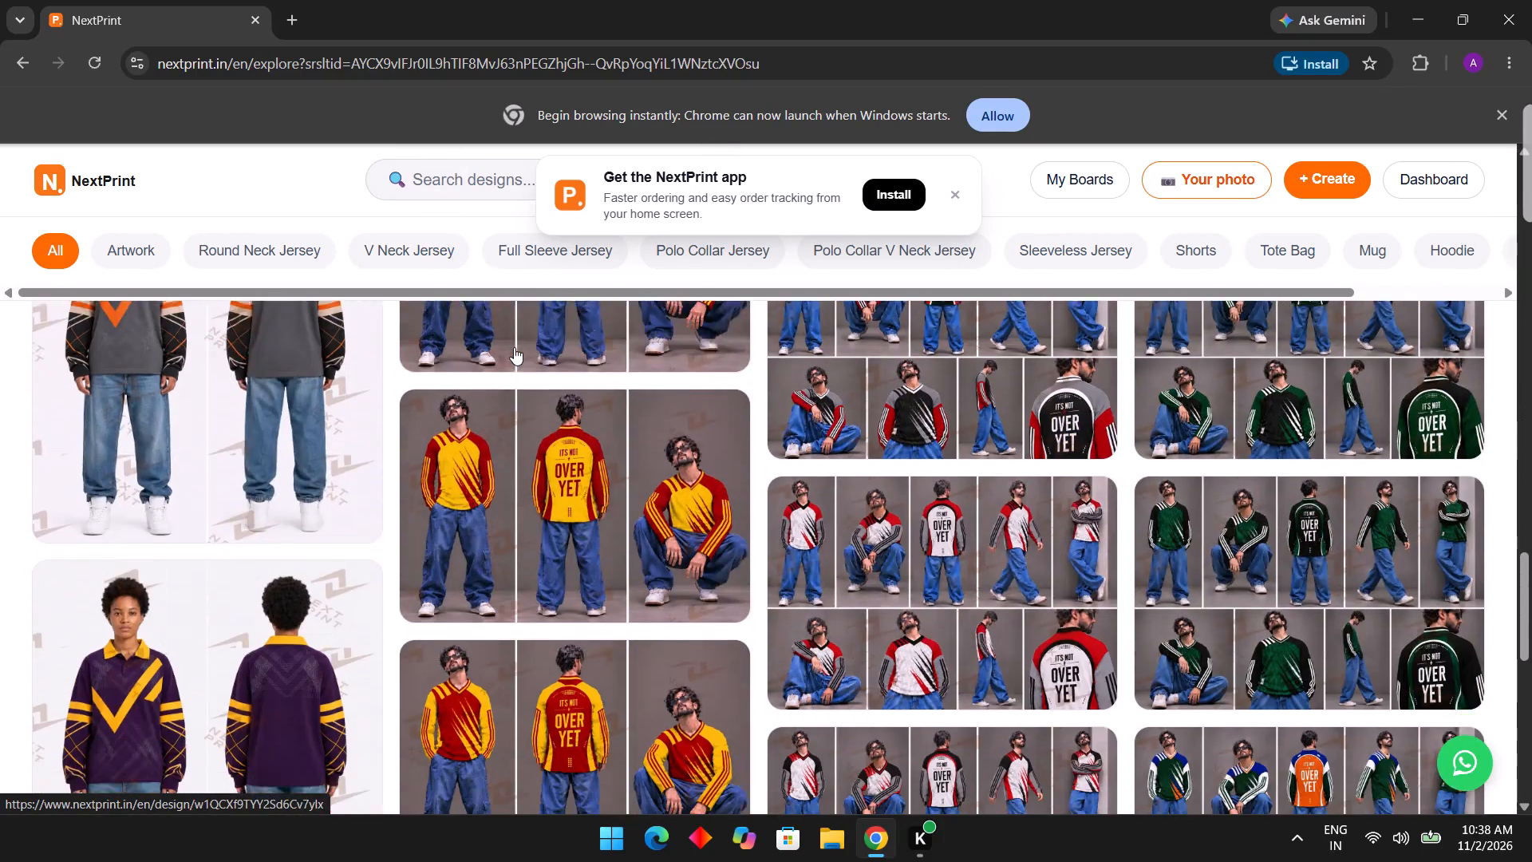
scroll(514, 347, "down", 3)
scroll(514, 347, "up", 1)
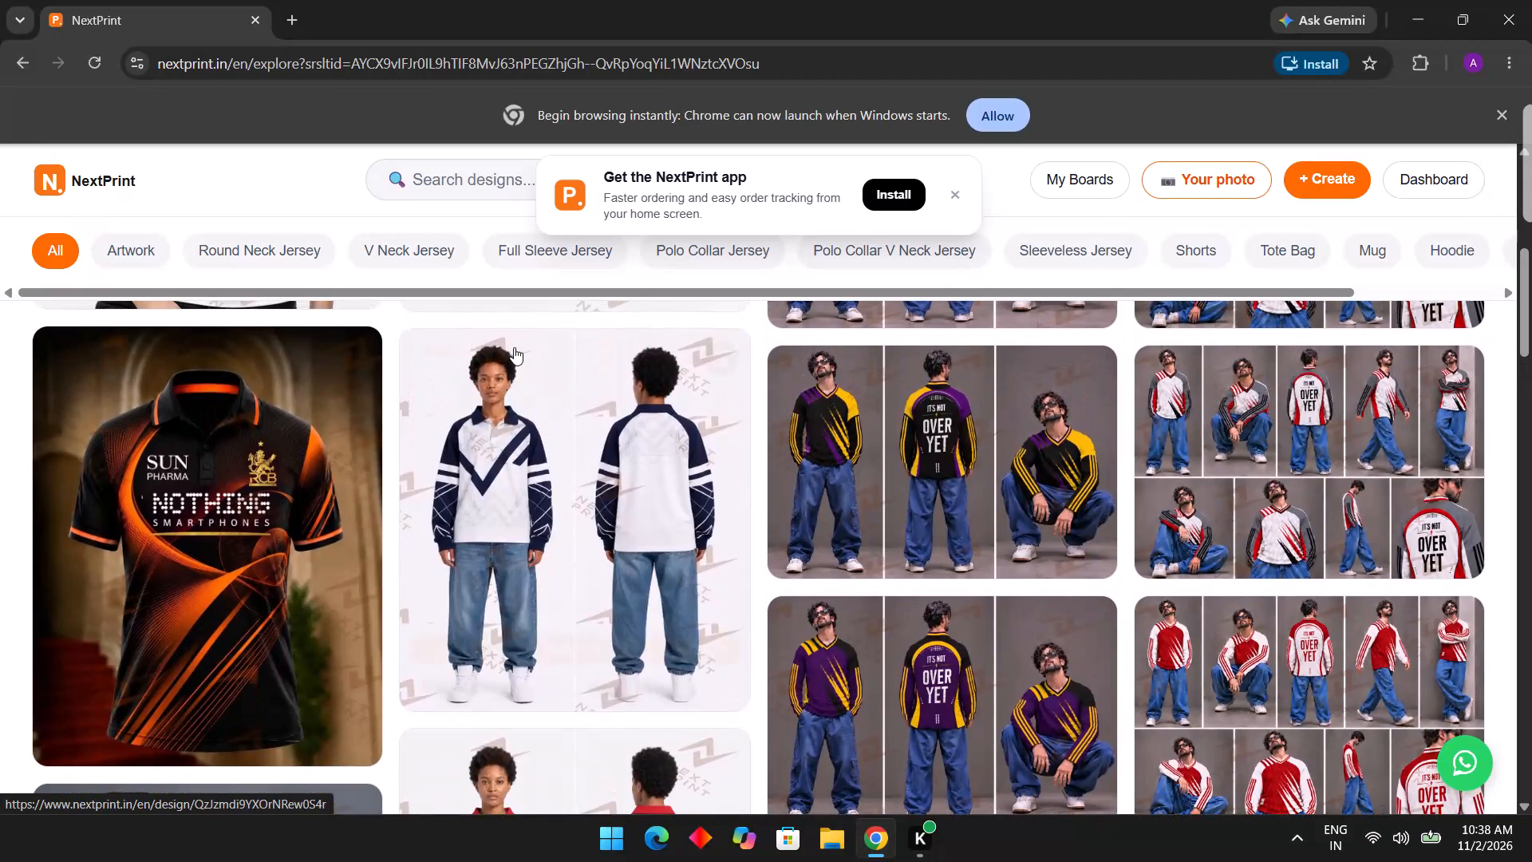
scroll(514, 347, "up", 6)
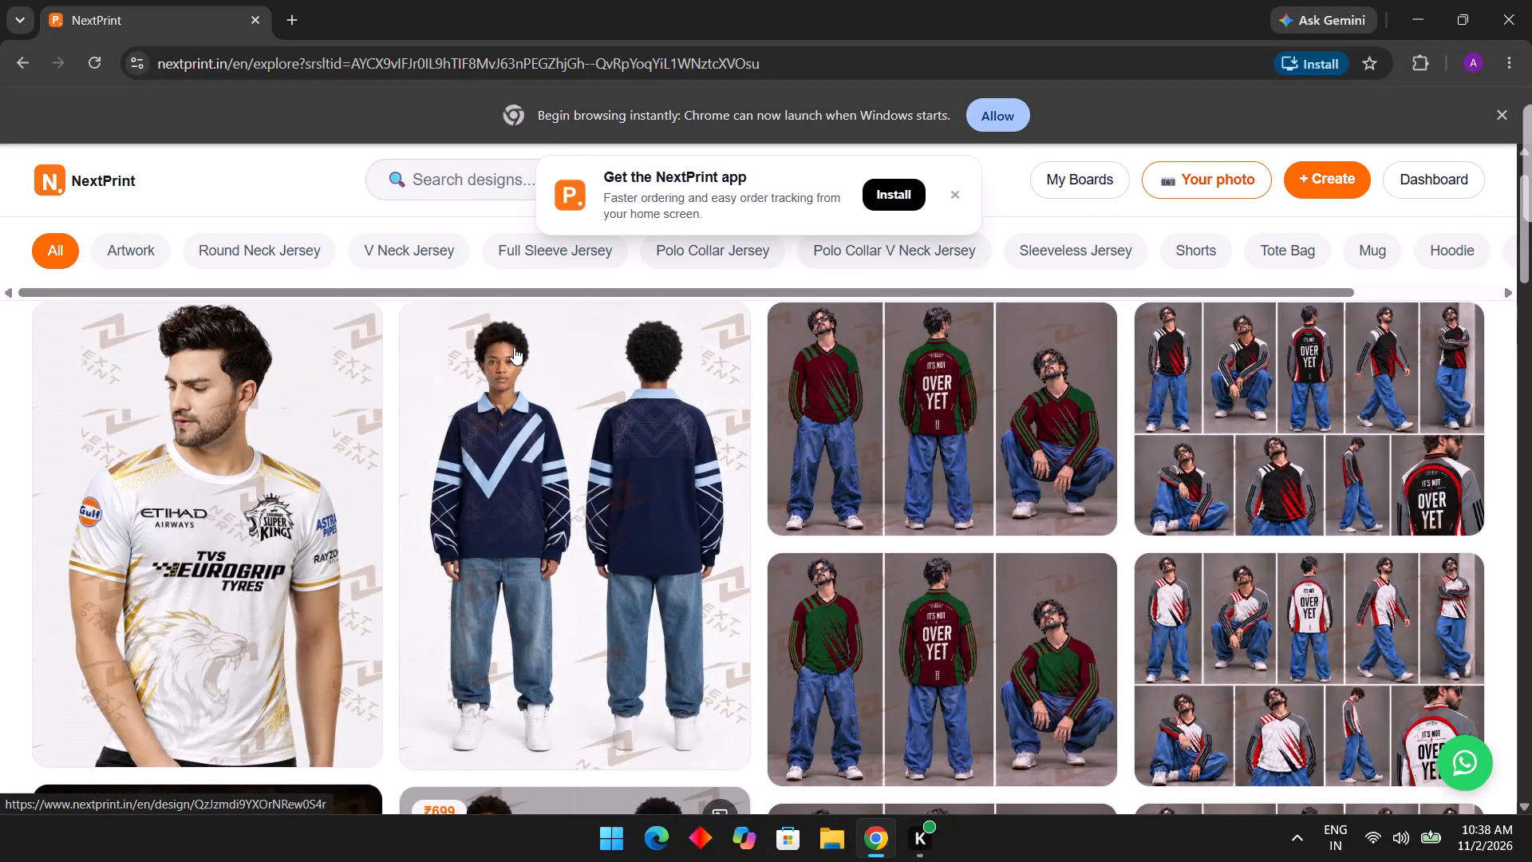
Filter the designs to the Sleeveless Jersey category and open the Luffy lakers jersey.
left_click(1075, 250)
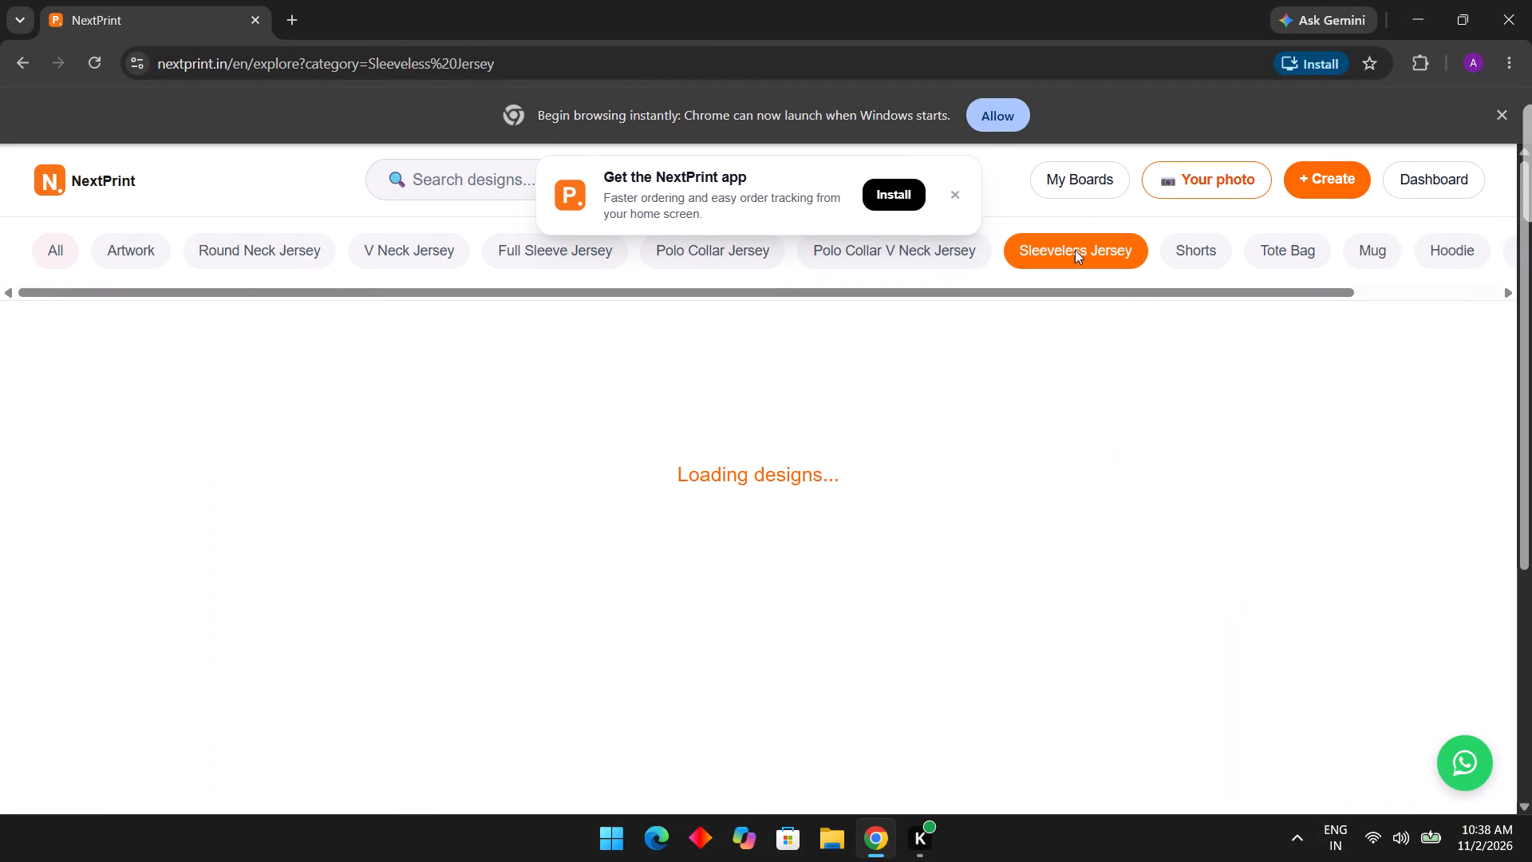
scroll(549, 465, "down", 1)
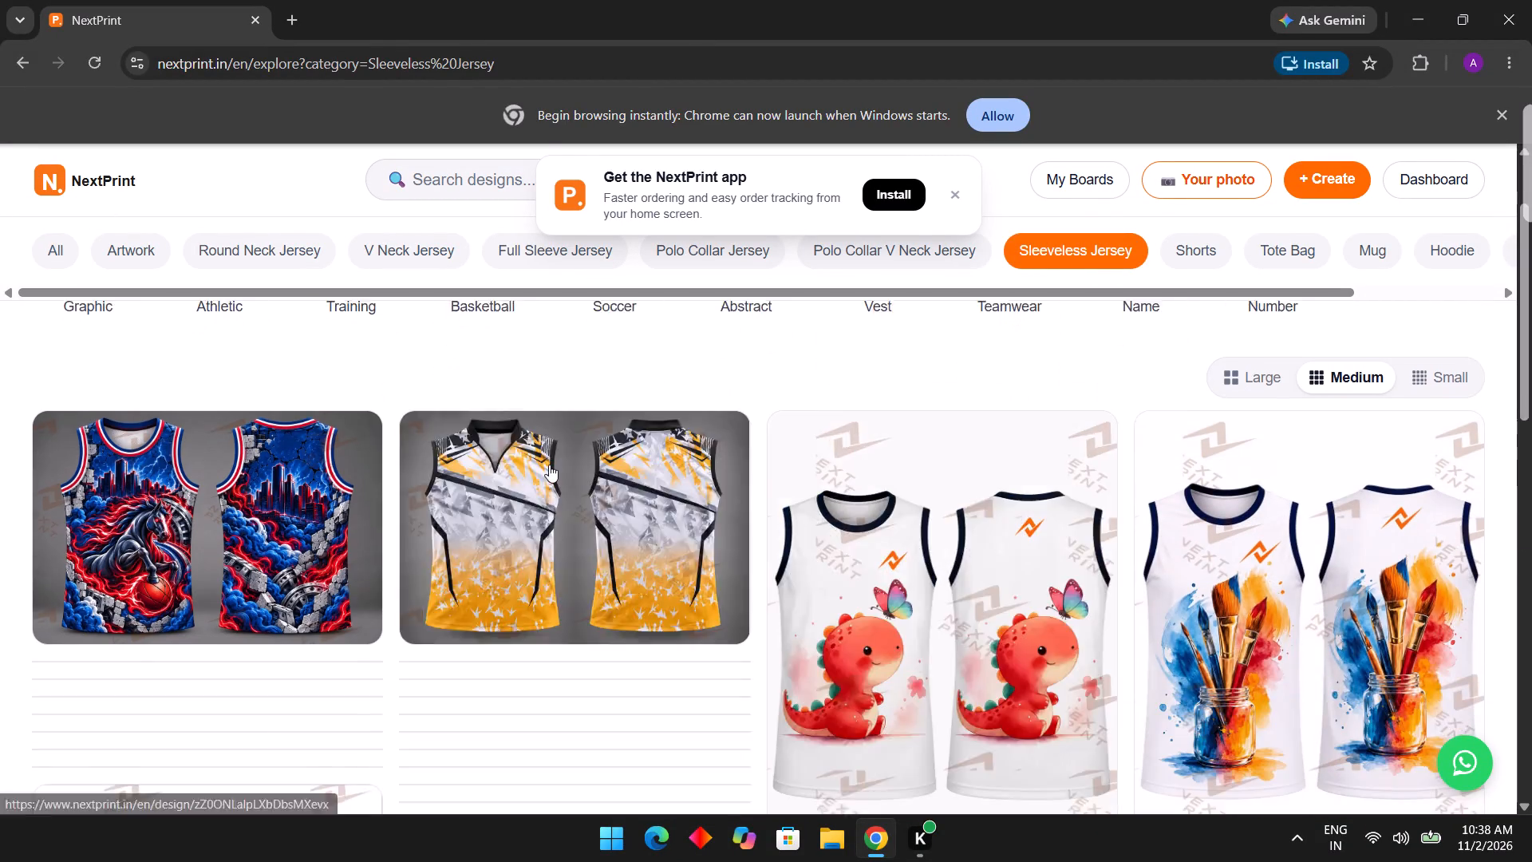
scroll(549, 465, "down", 3)
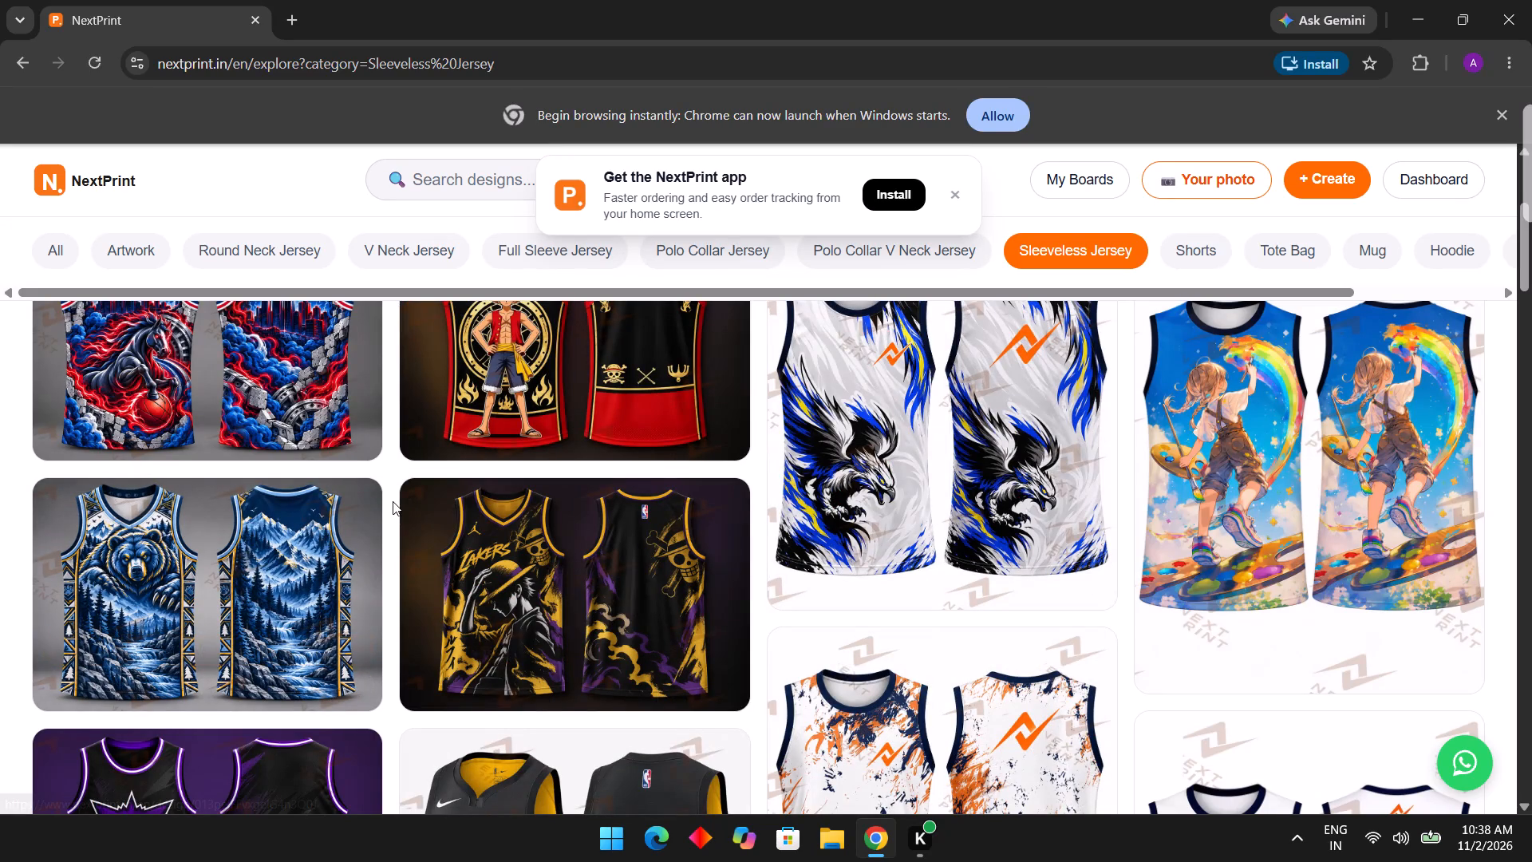
scroll(393, 501, "down", 1)
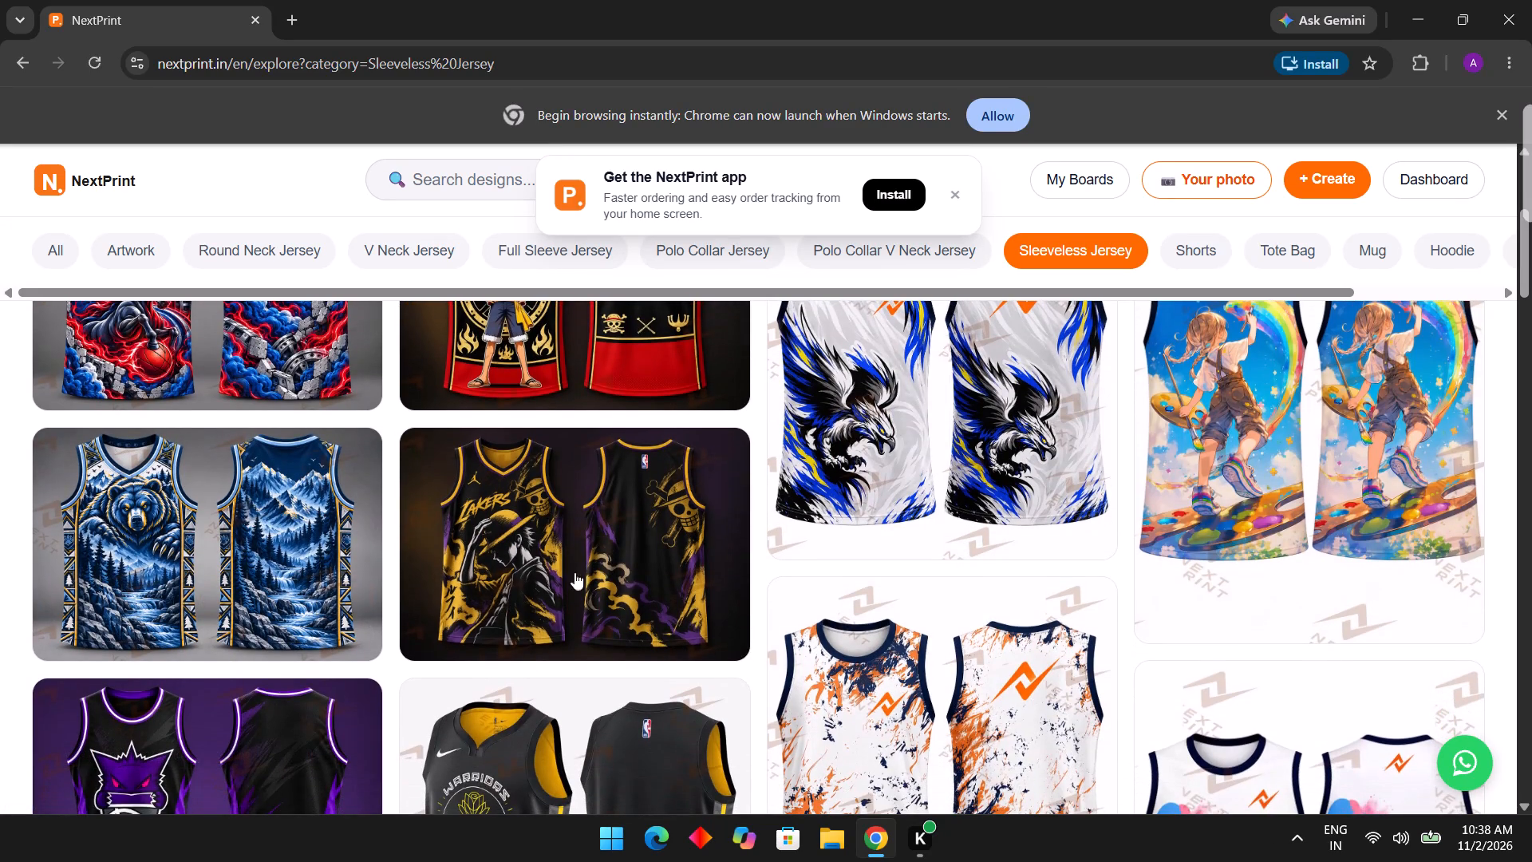
left_click(594, 521)
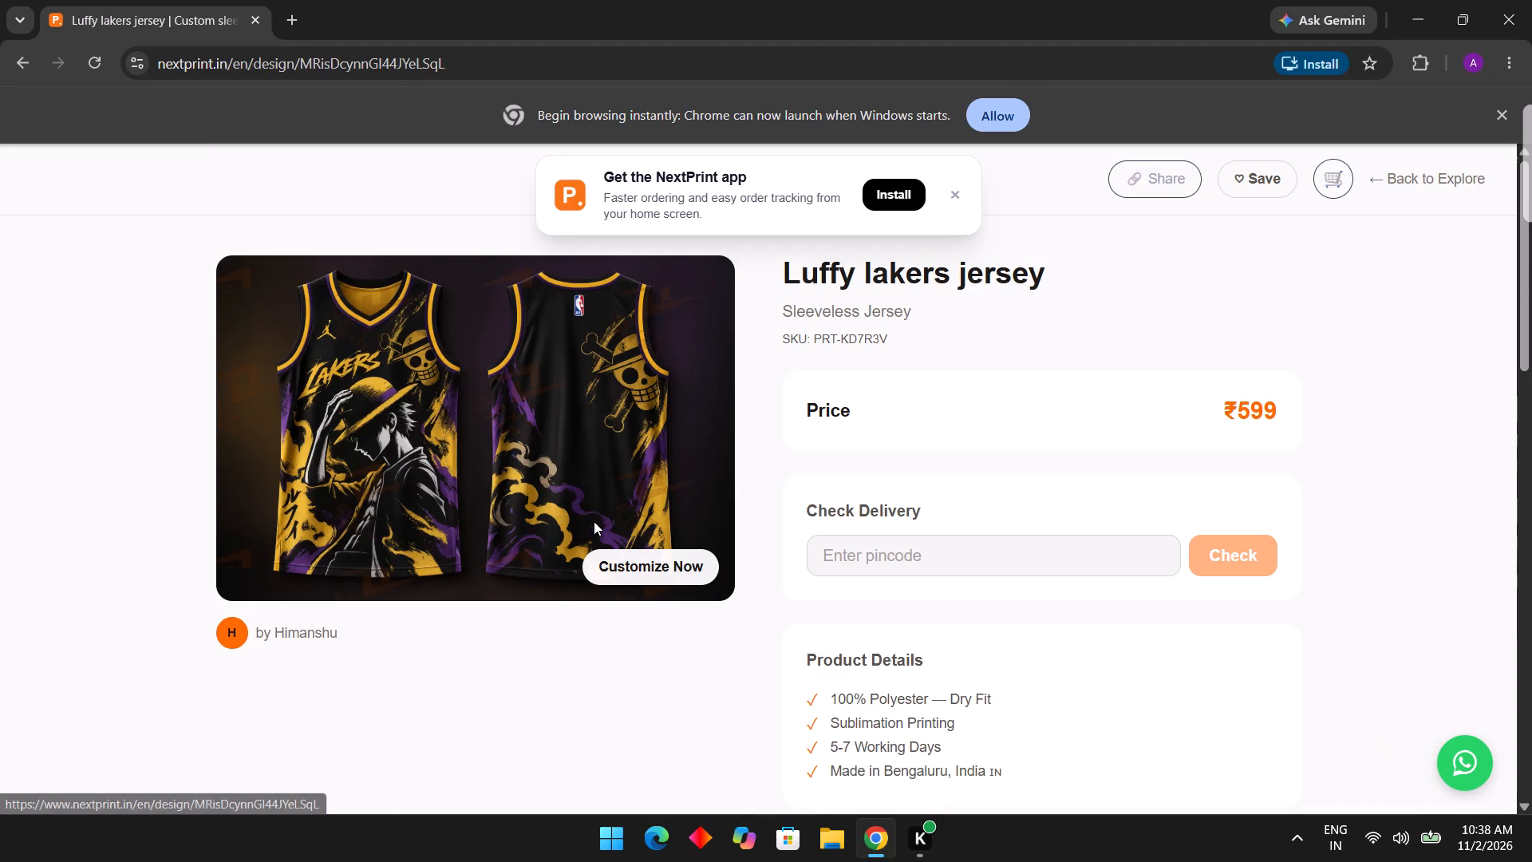
Dismiss the app install prompt and open the Luffy lakers jersey's customisation page.
left_click(623, 563)
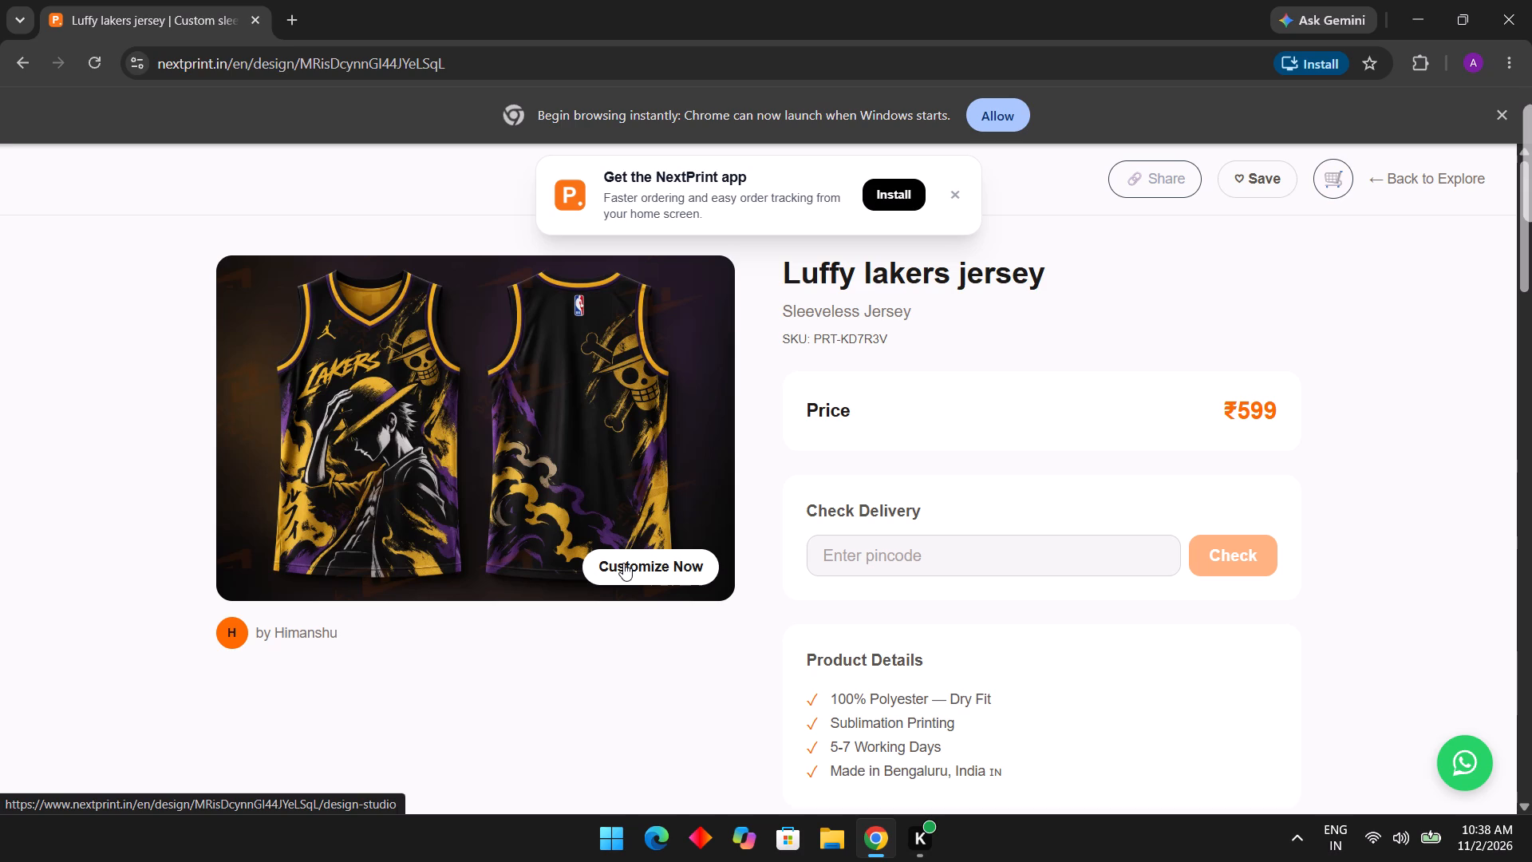
left_click(623, 563)
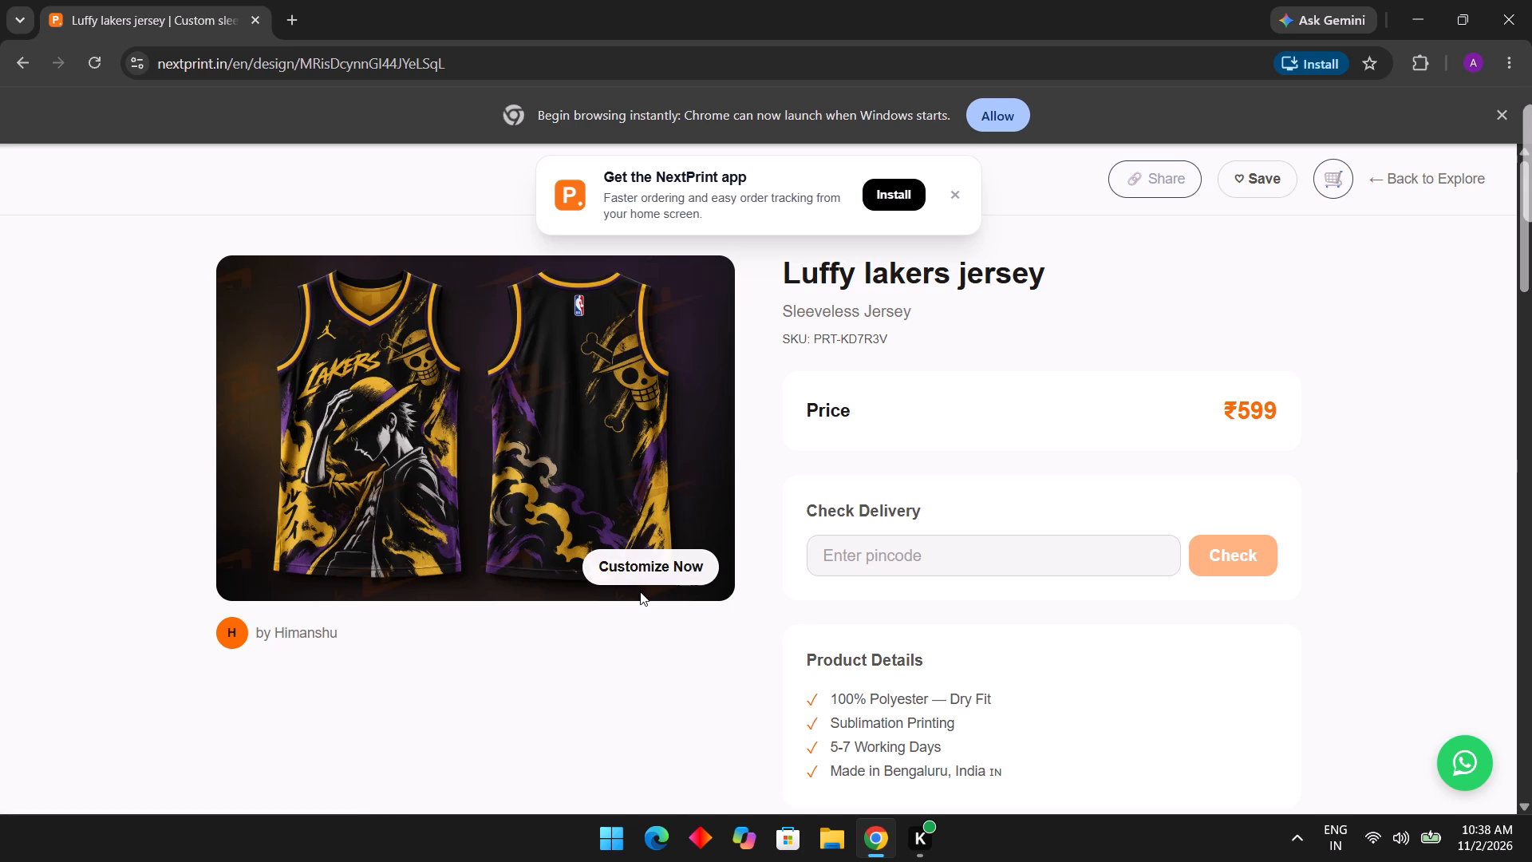
left_click(650, 572)
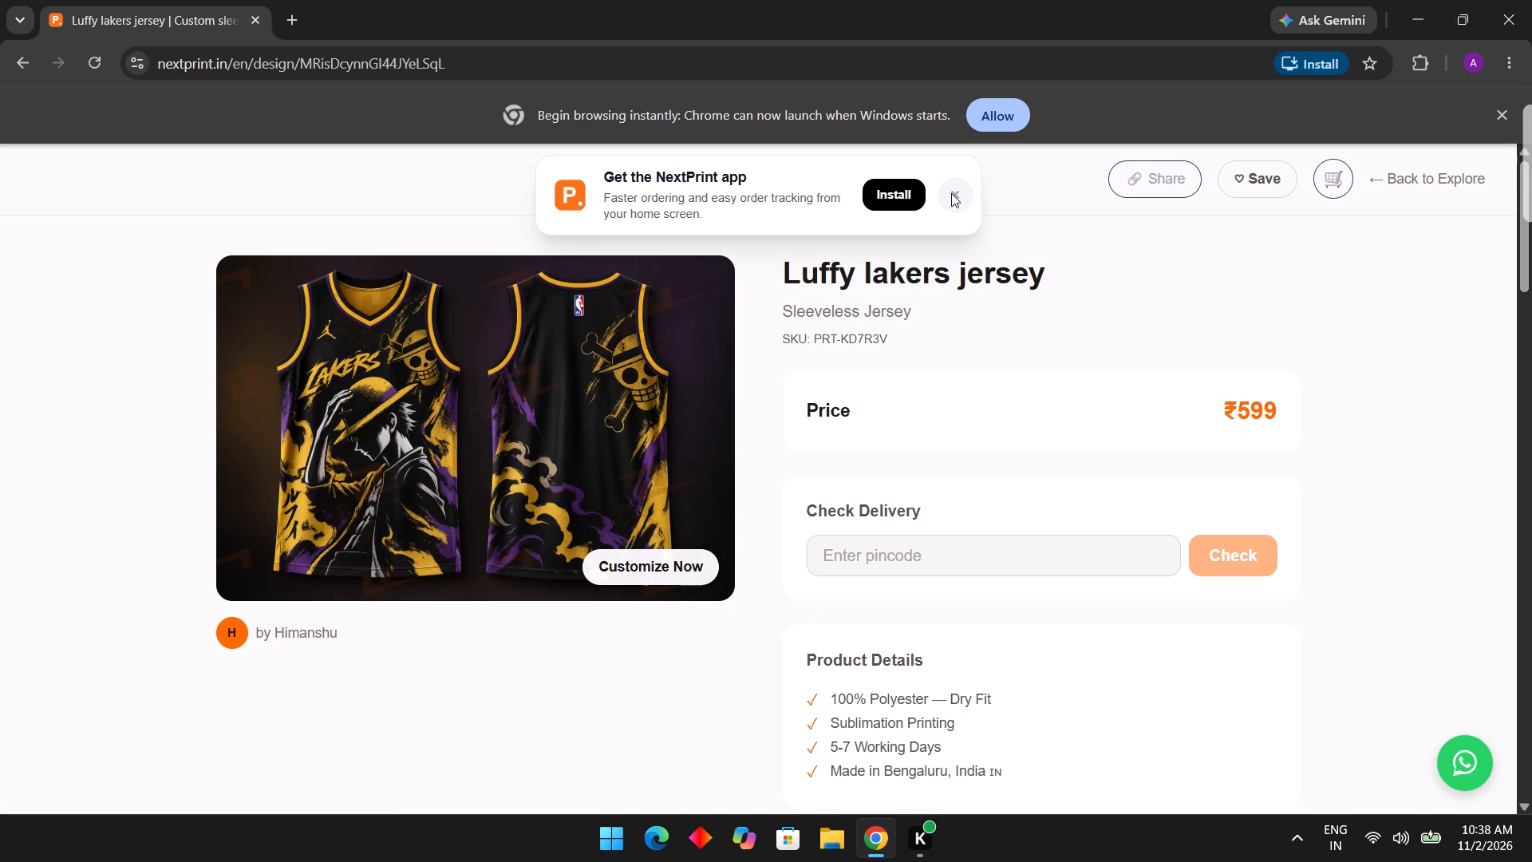
left_click(952, 193)
left_click(621, 565)
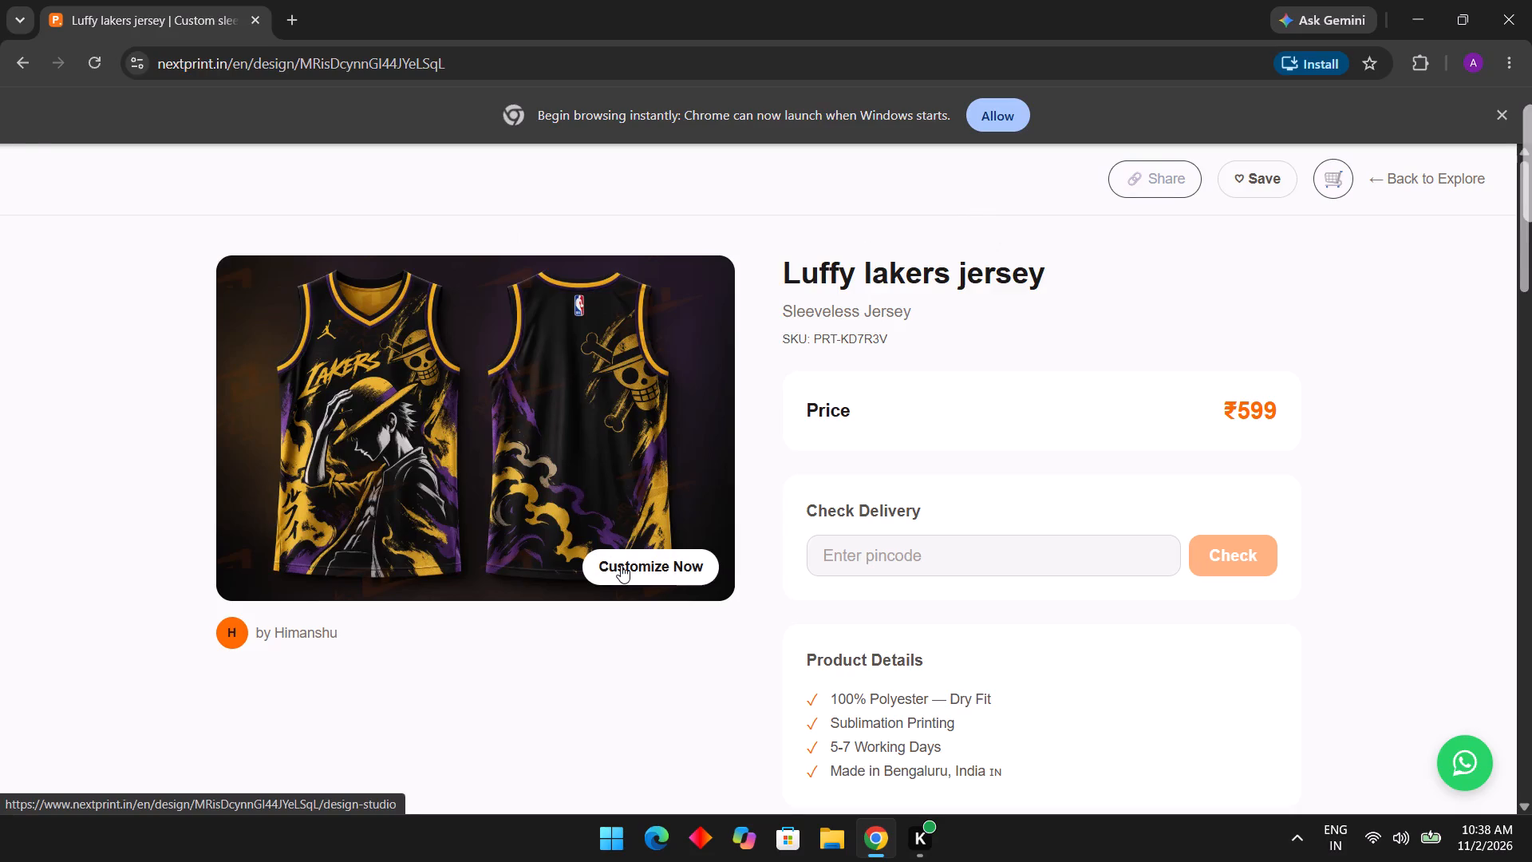
scroll(621, 565, "down", 3)
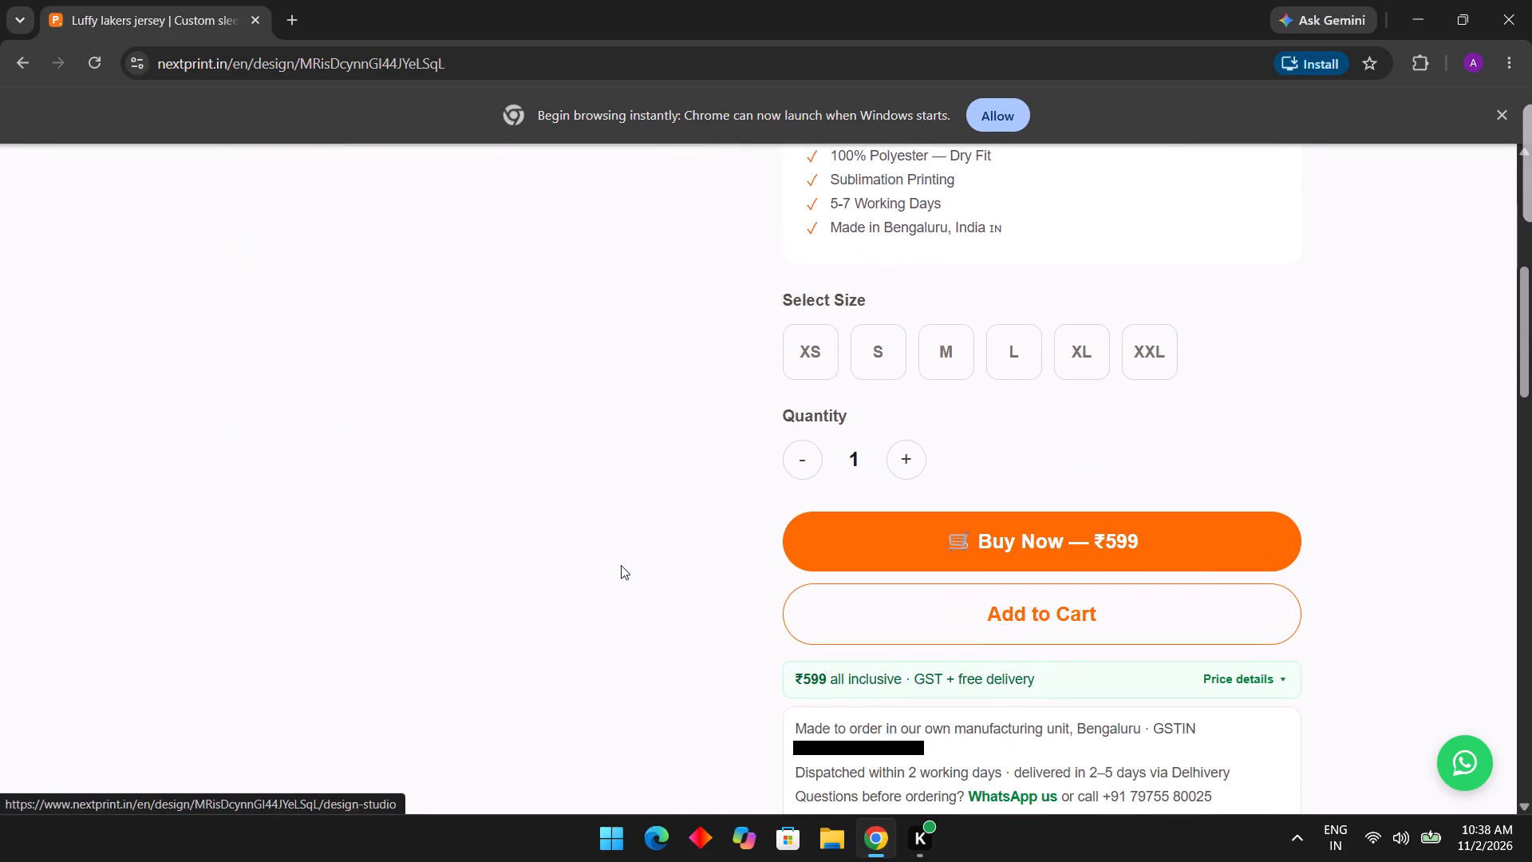
scroll(621, 565, "down", 5)
scroll(621, 565, "up", 10)
scroll(621, 565, "down", 4)
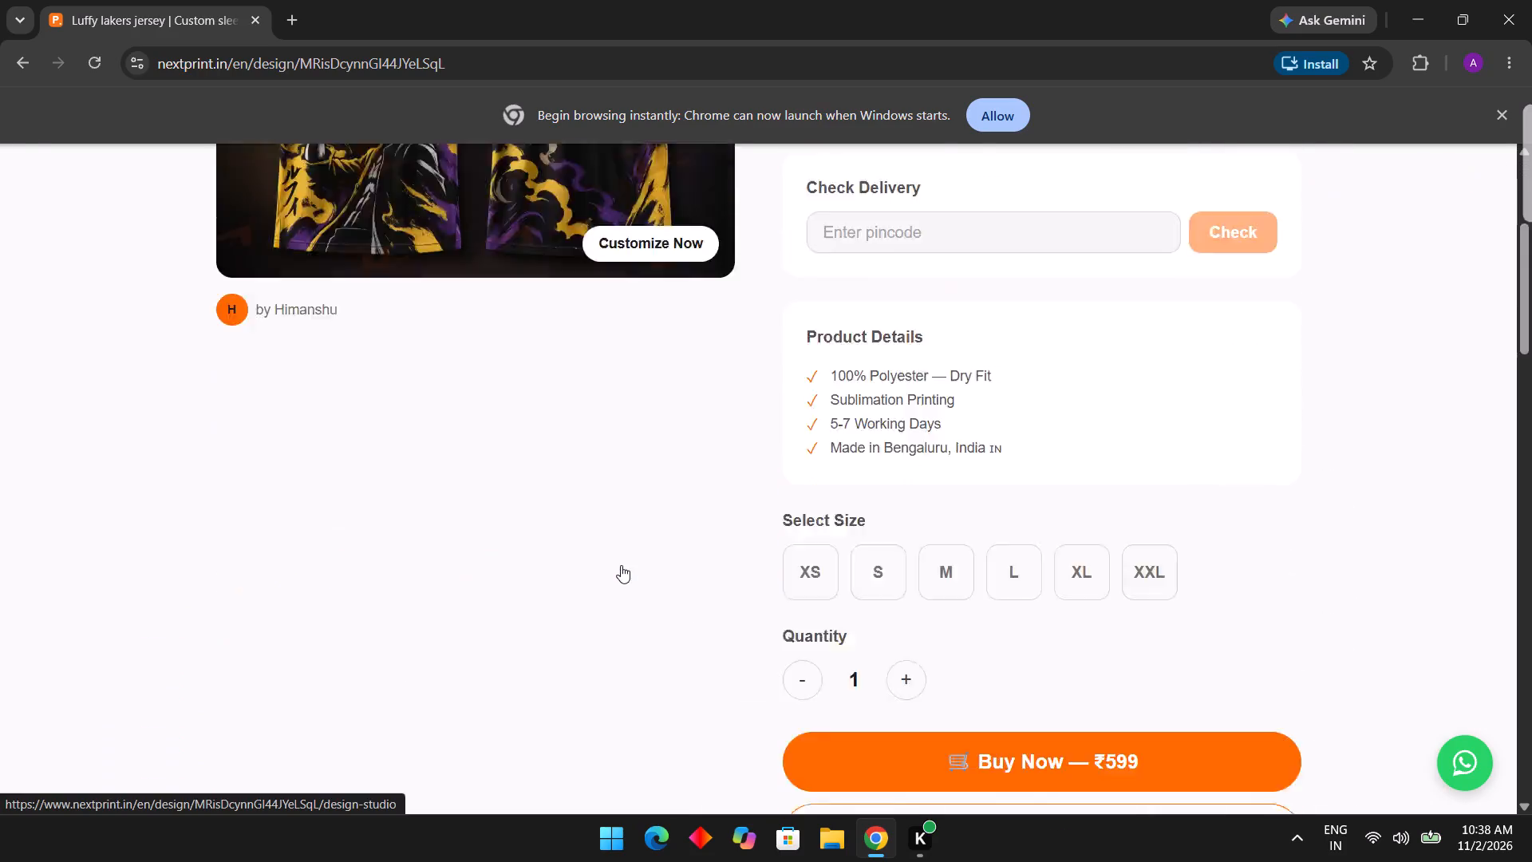
scroll(621, 565, "down", 3)
scroll(621, 565, "up", 1)
left_click(1014, 239)
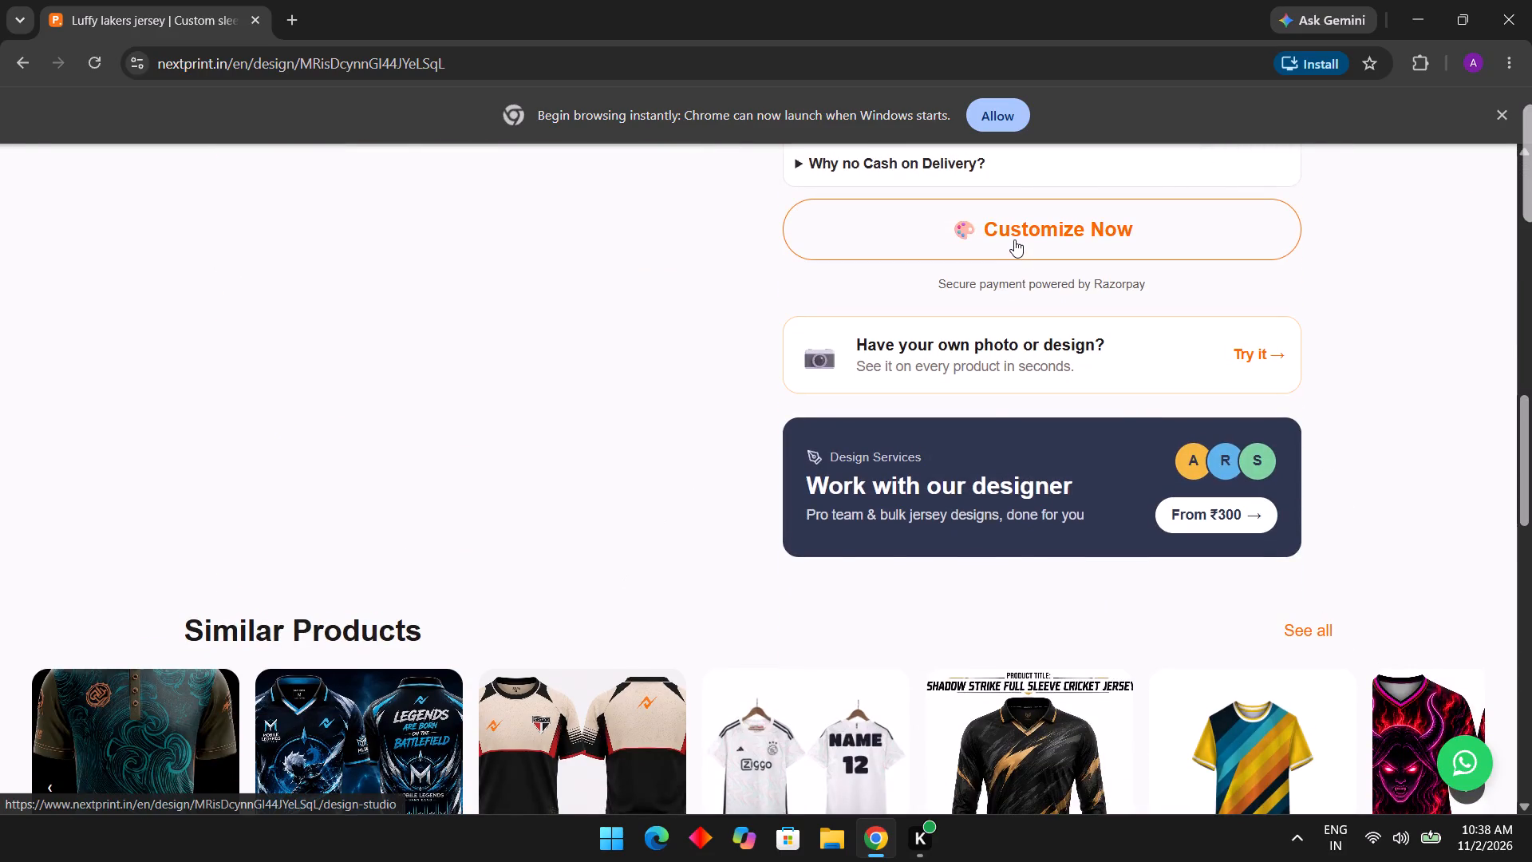
left_click(1014, 239)
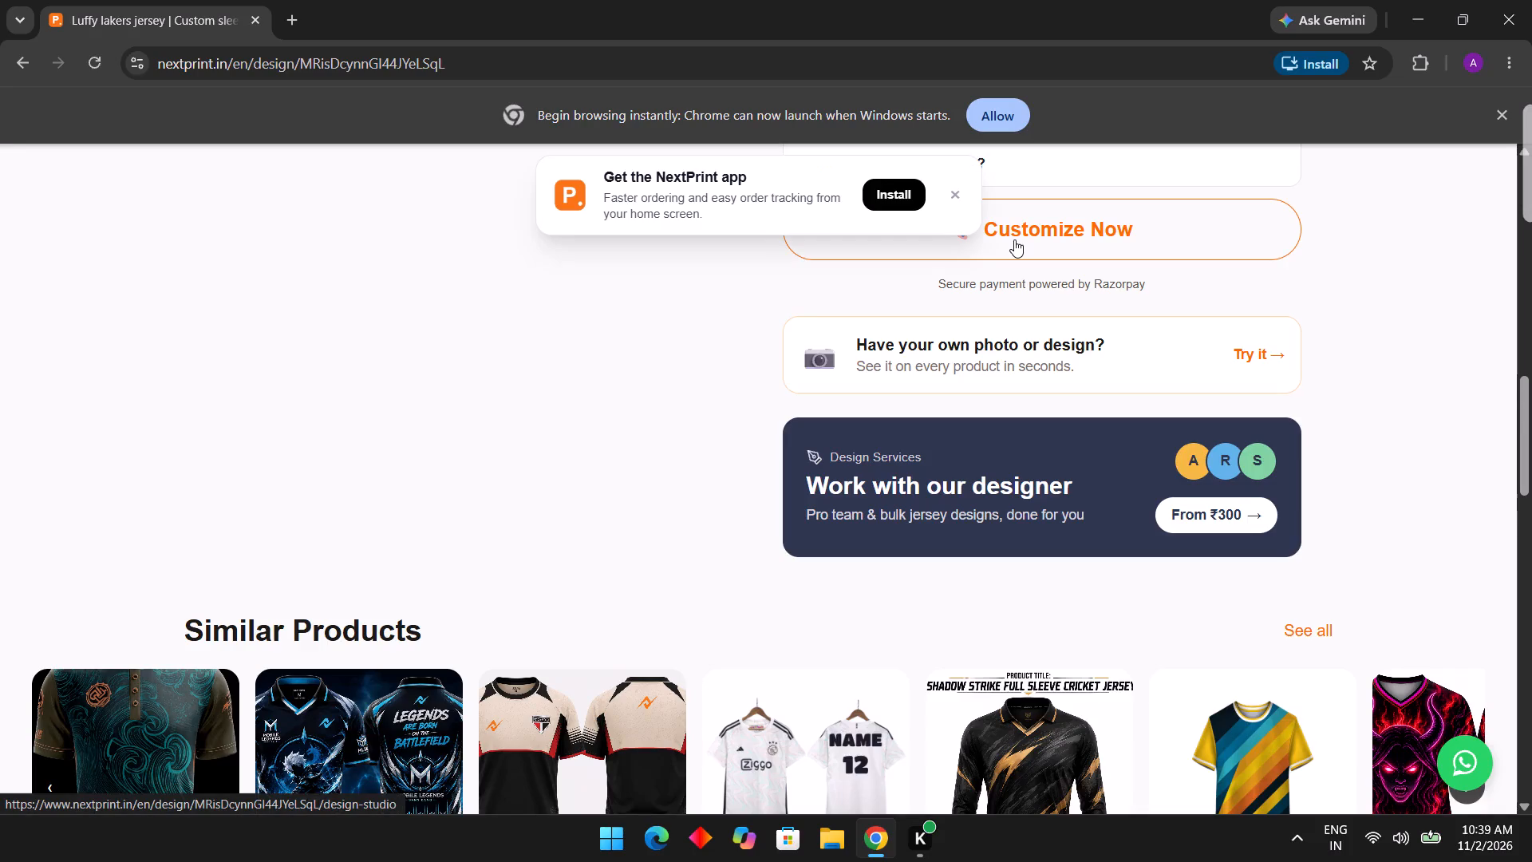
scroll(669, 316, "up", 6)
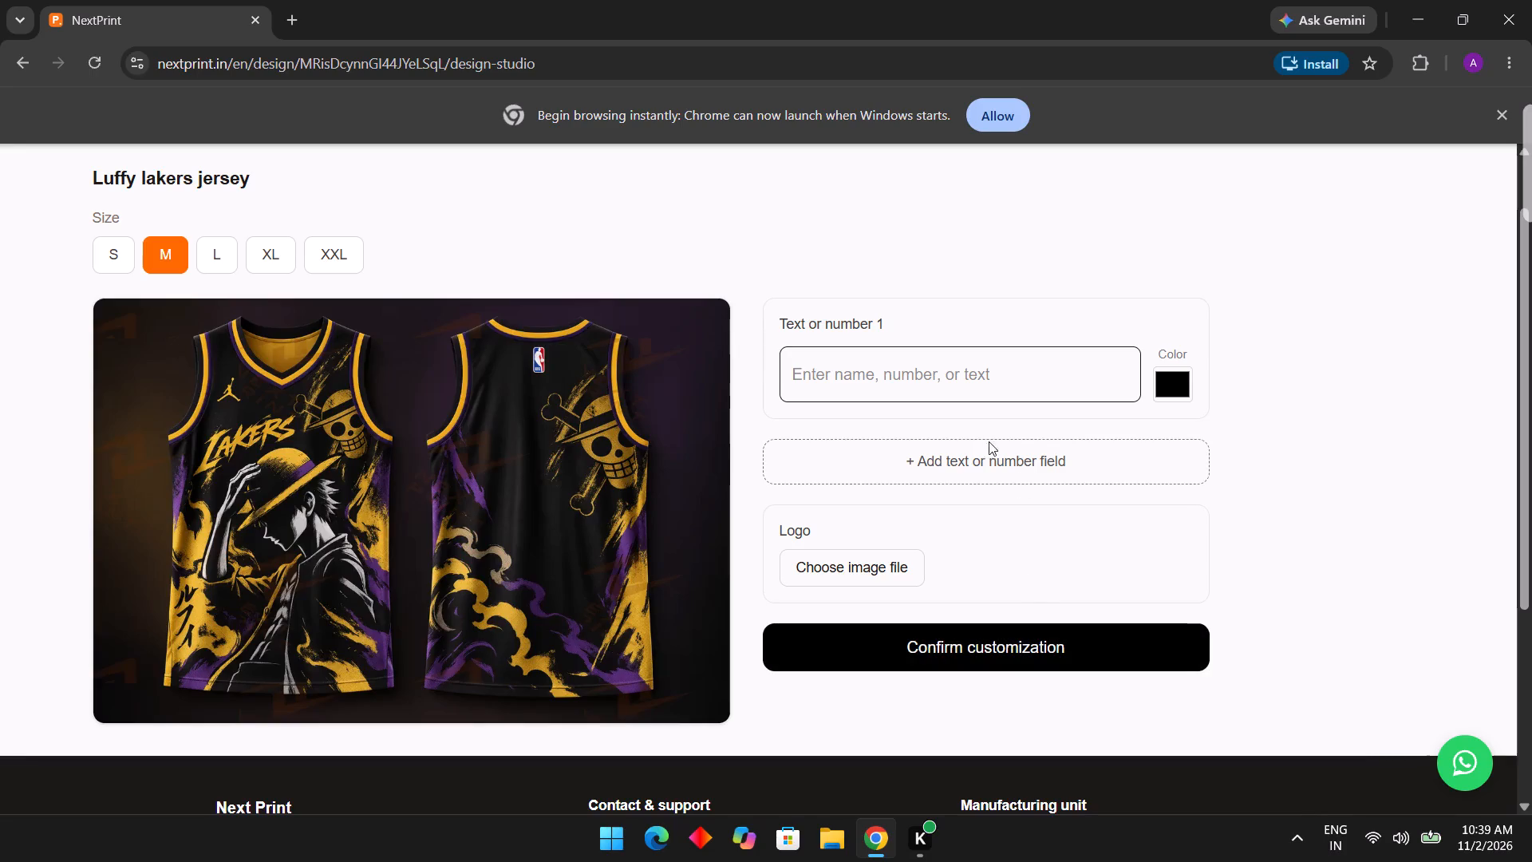
Leave the Luffy lakers jersey's customisation page and return to the Sleeveless Jersey gallery.
left_click(302, 460)
left_click(20, 58)
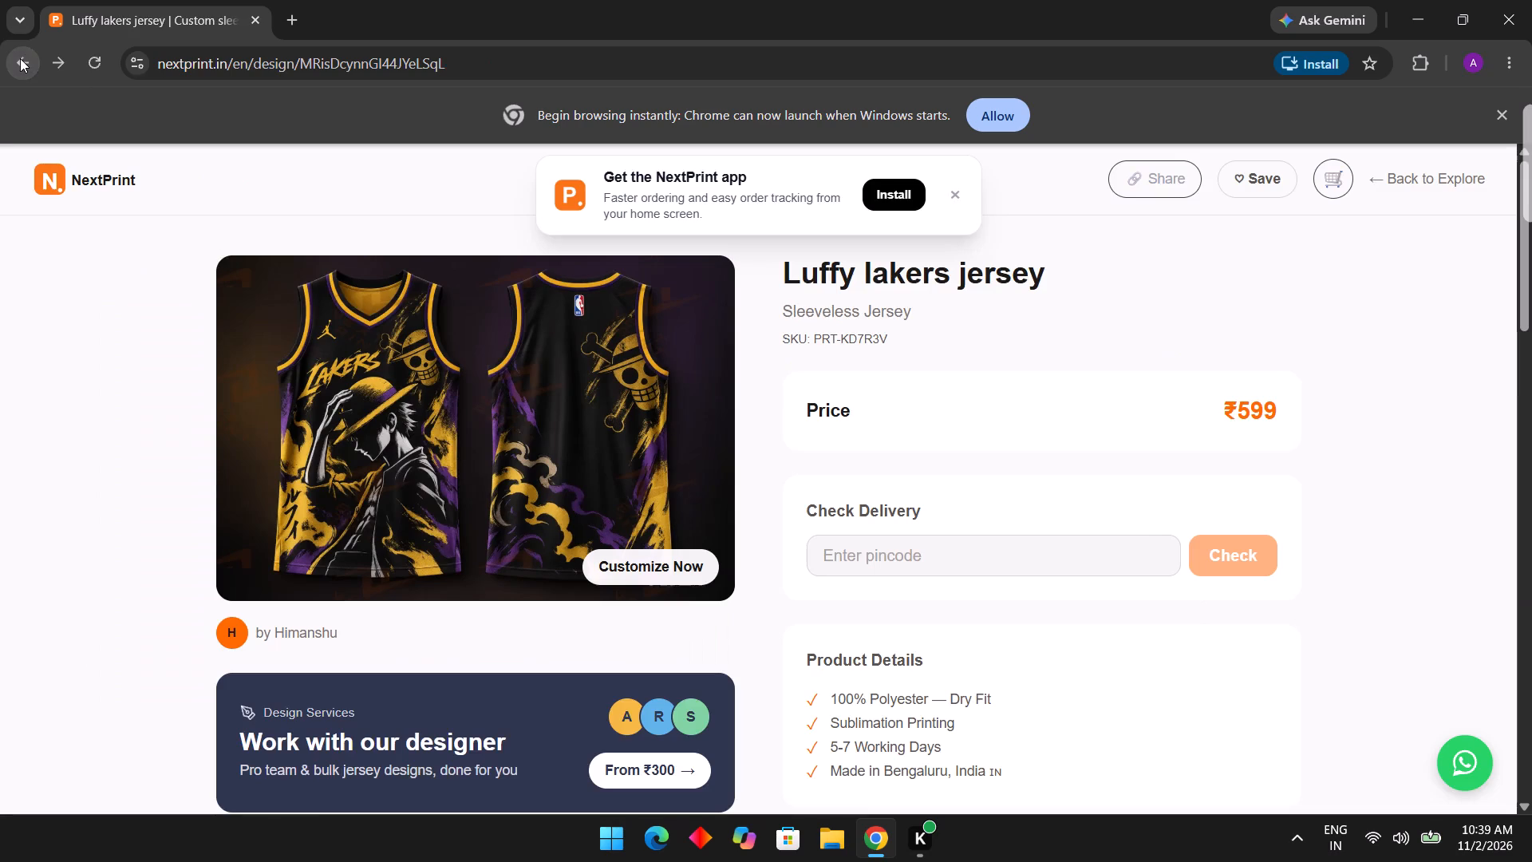
left_click(20, 58)
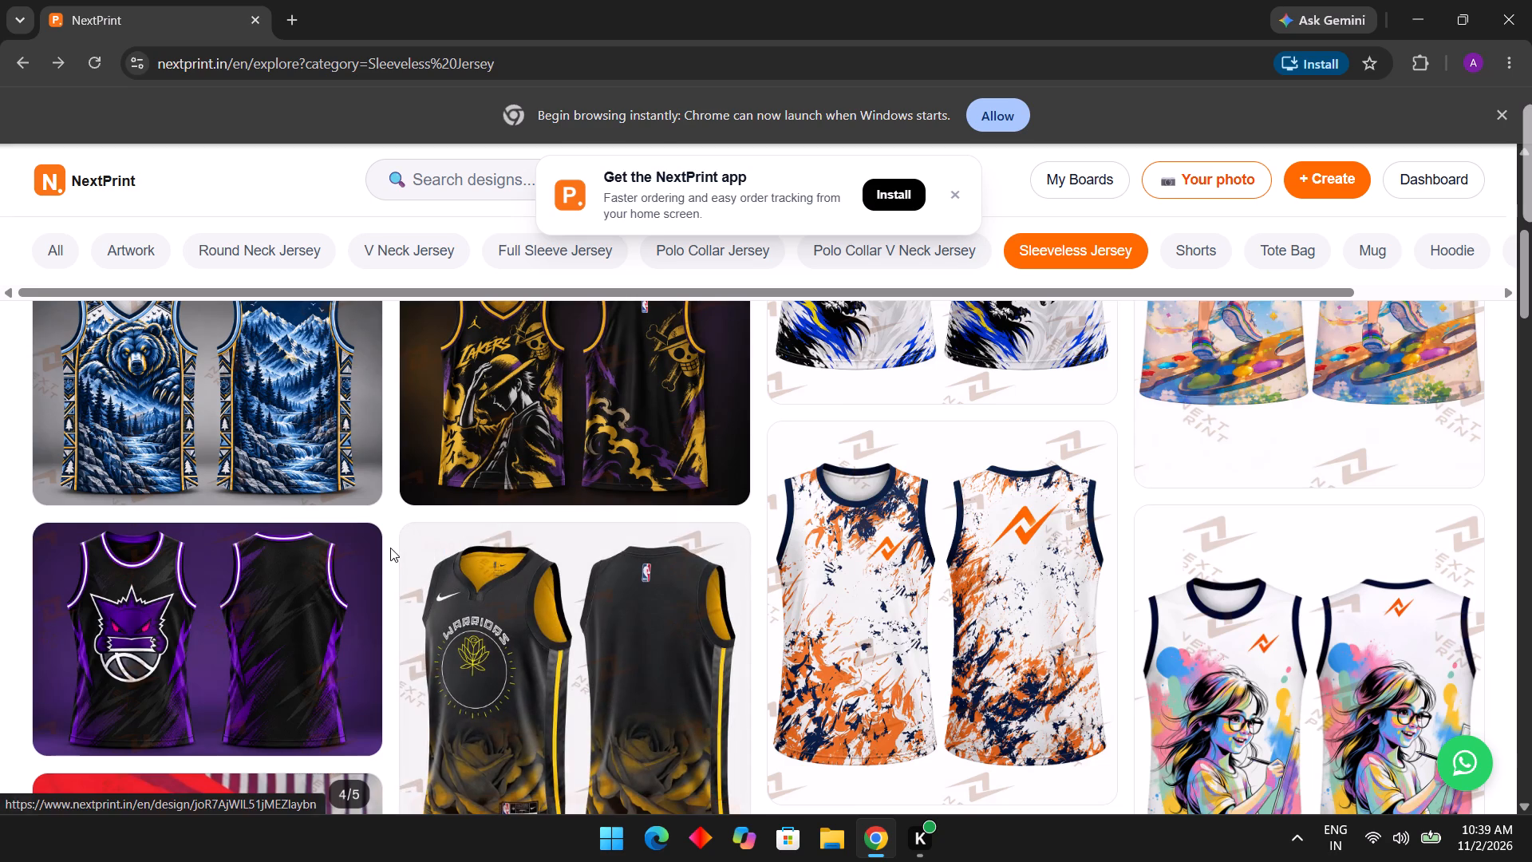
Look through the full range of designs in the Sleeveless Jersey category.
scroll(393, 541, "down", 14)
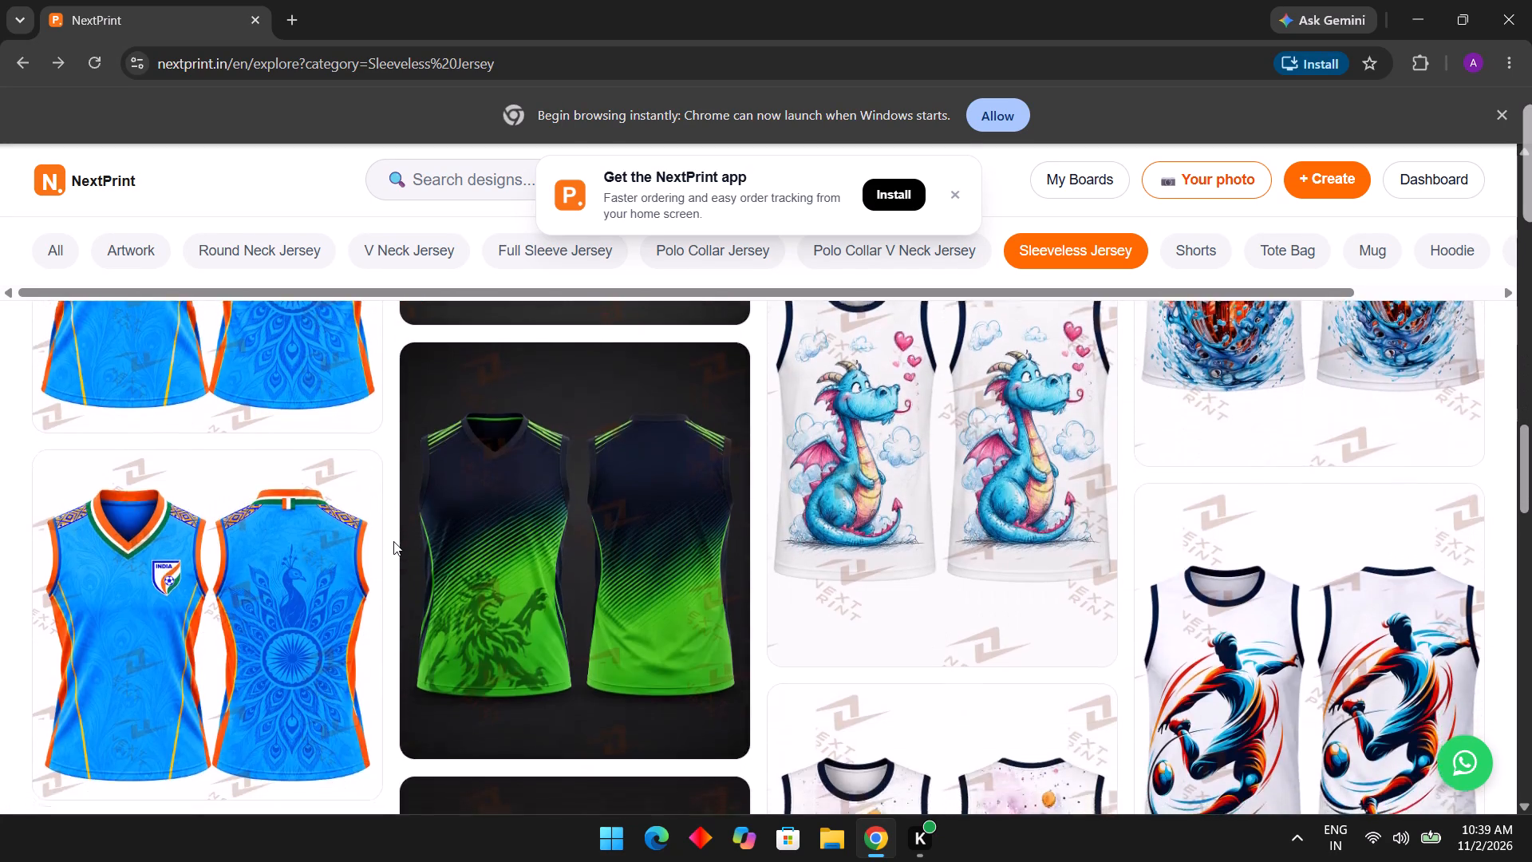
scroll(393, 541, "down", 2)
scroll(393, 541, "right", 1)
scroll(393, 541, "up", 4)
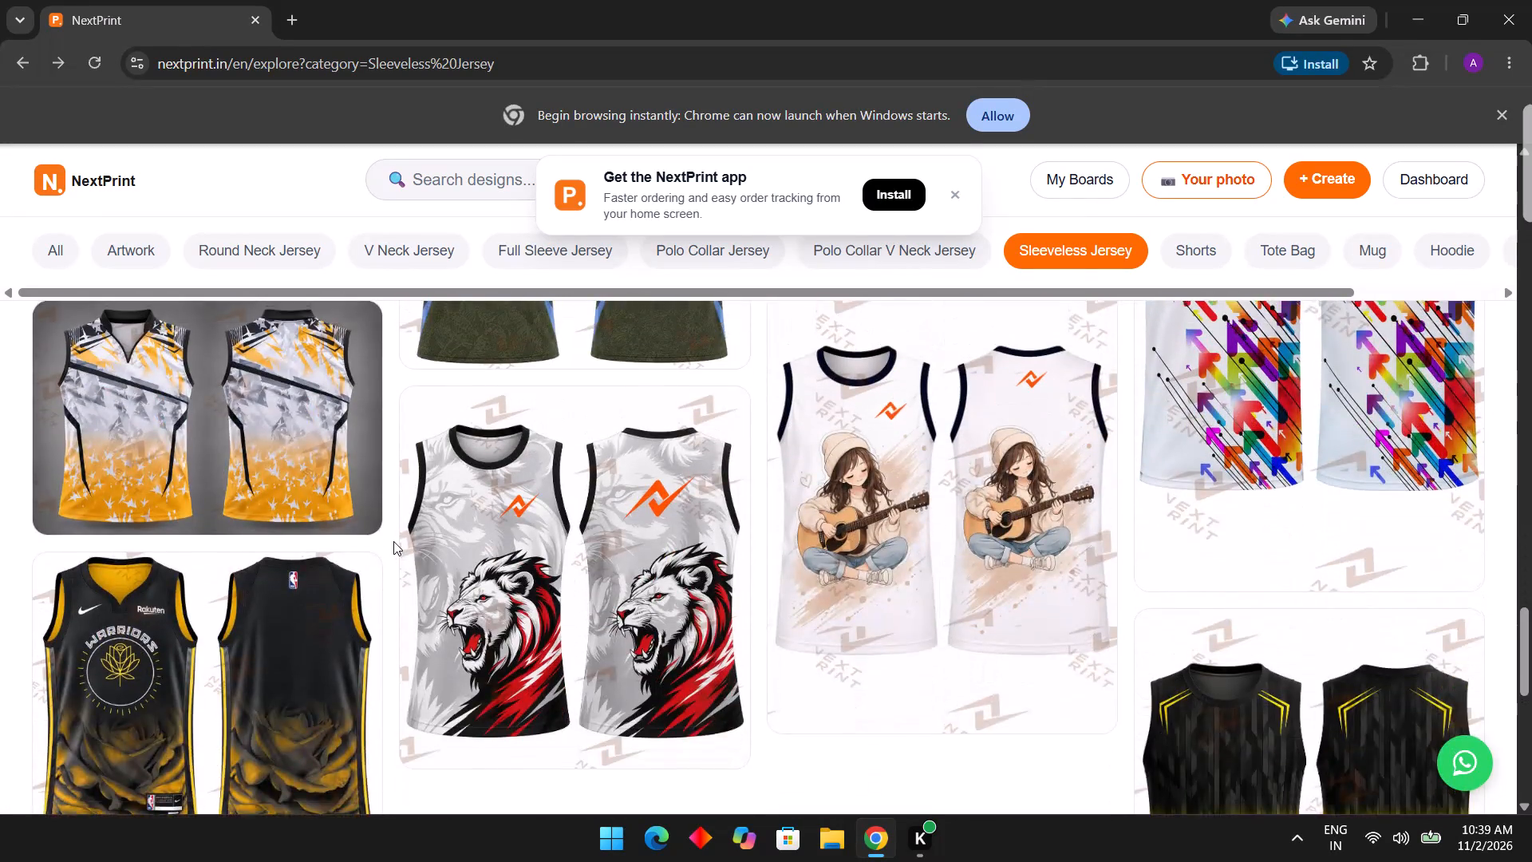
scroll(393, 541, "up", 2)
scroll(393, 541, "down", 1)
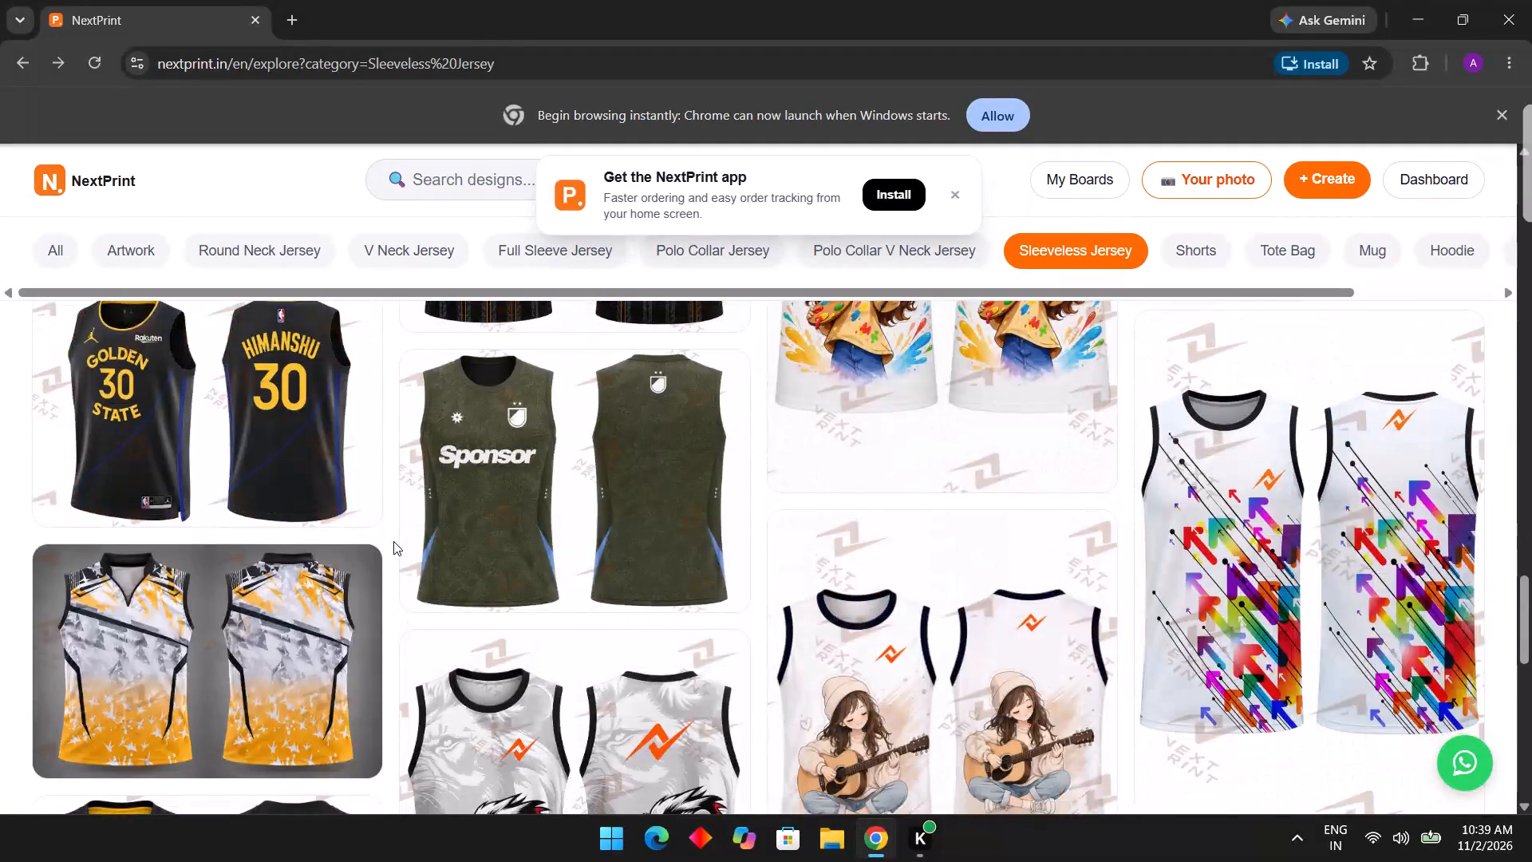
scroll(393, 541, "down", 2)
scroll(393, 541, "up", 5)
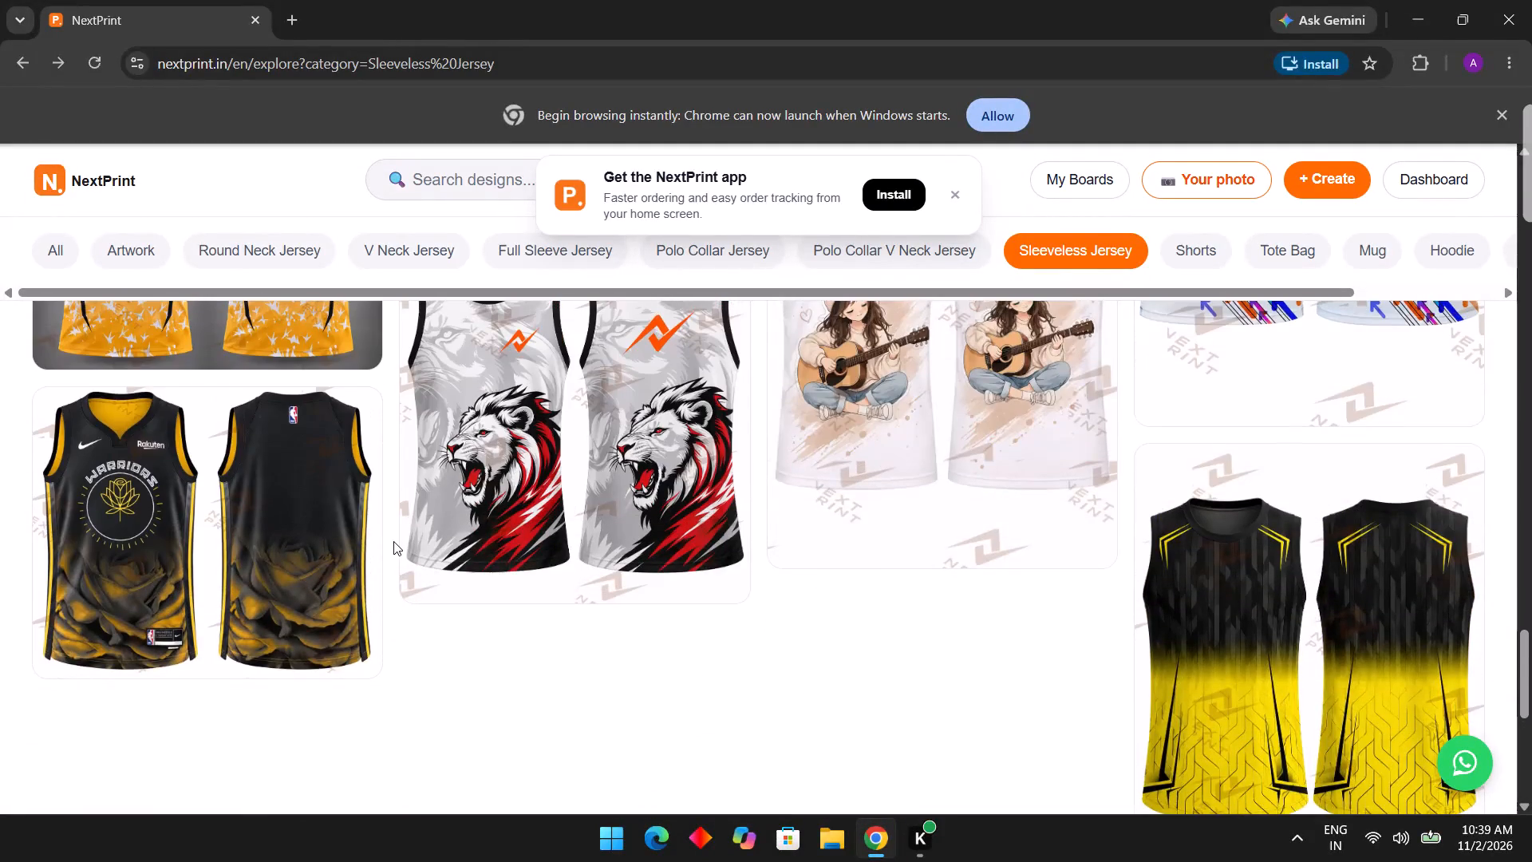
scroll(393, 541, "up", 9)
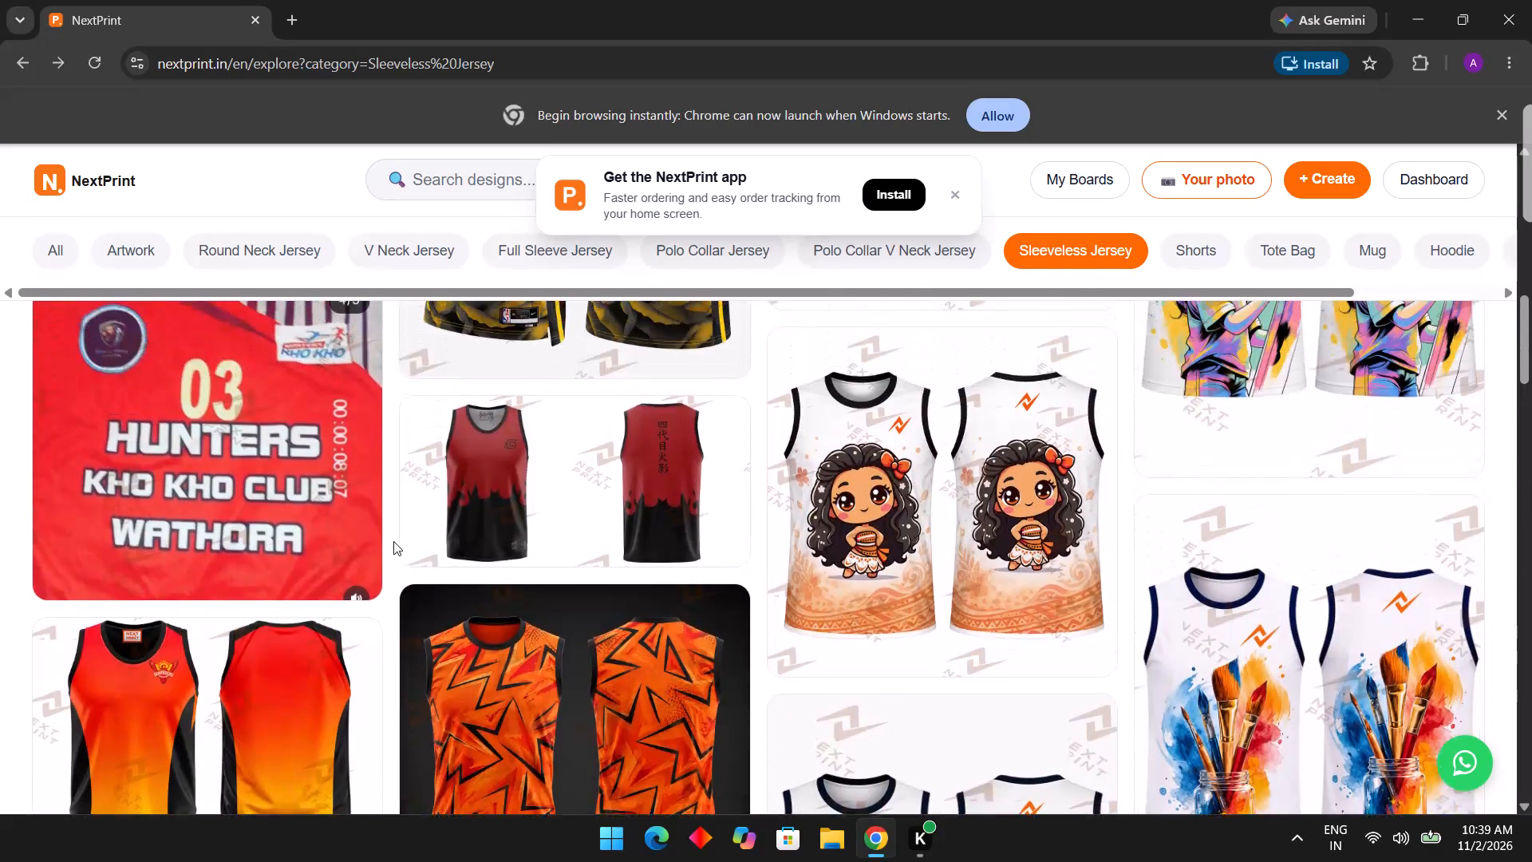
scroll(393, 541, "up", 9)
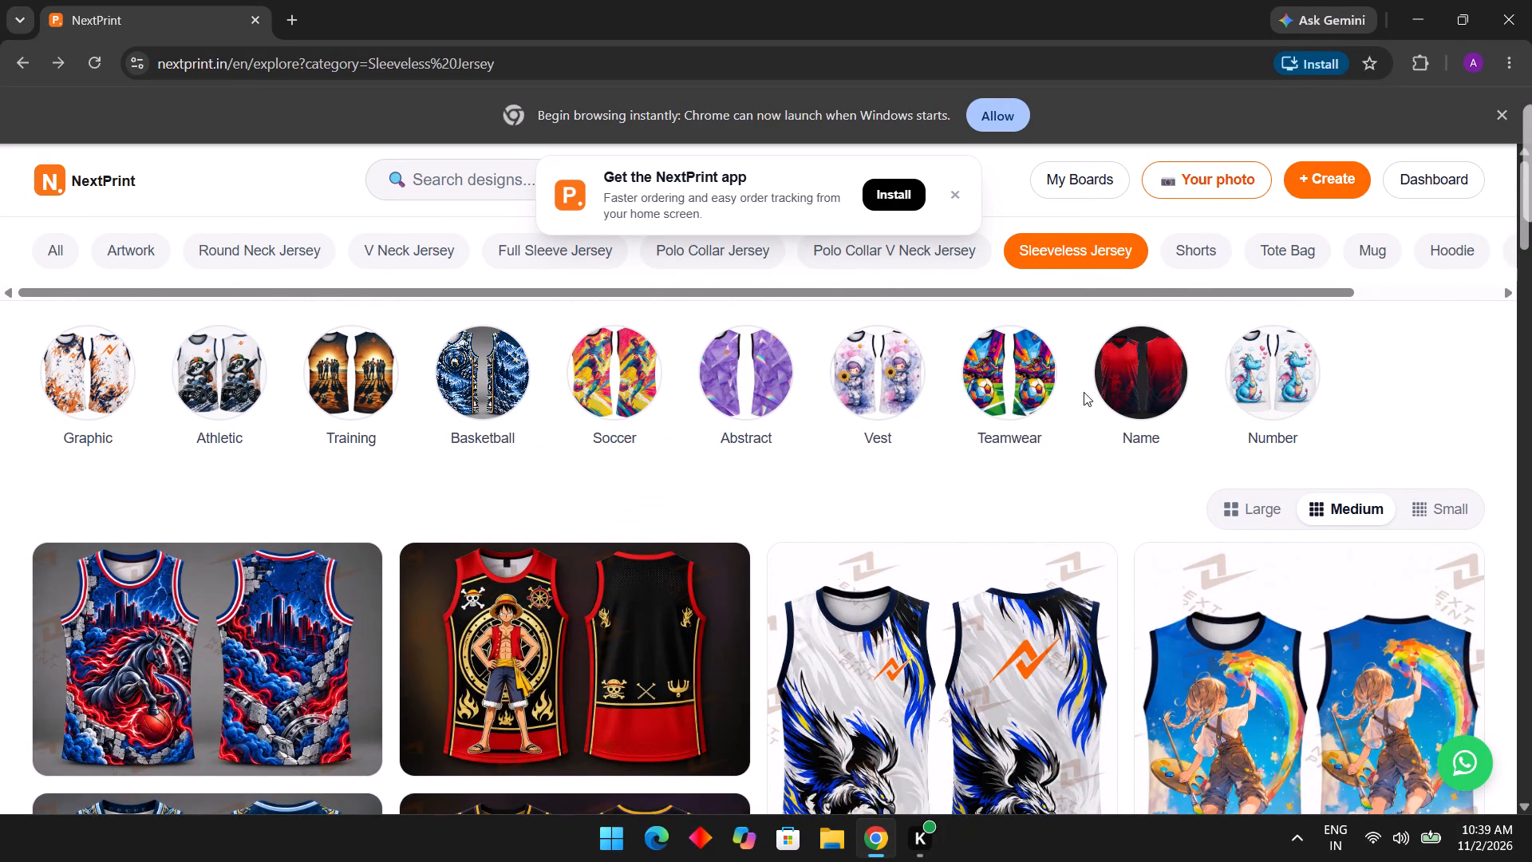
Filter the gallery to the Name theme and look over its jerseys.
left_click(1126, 385)
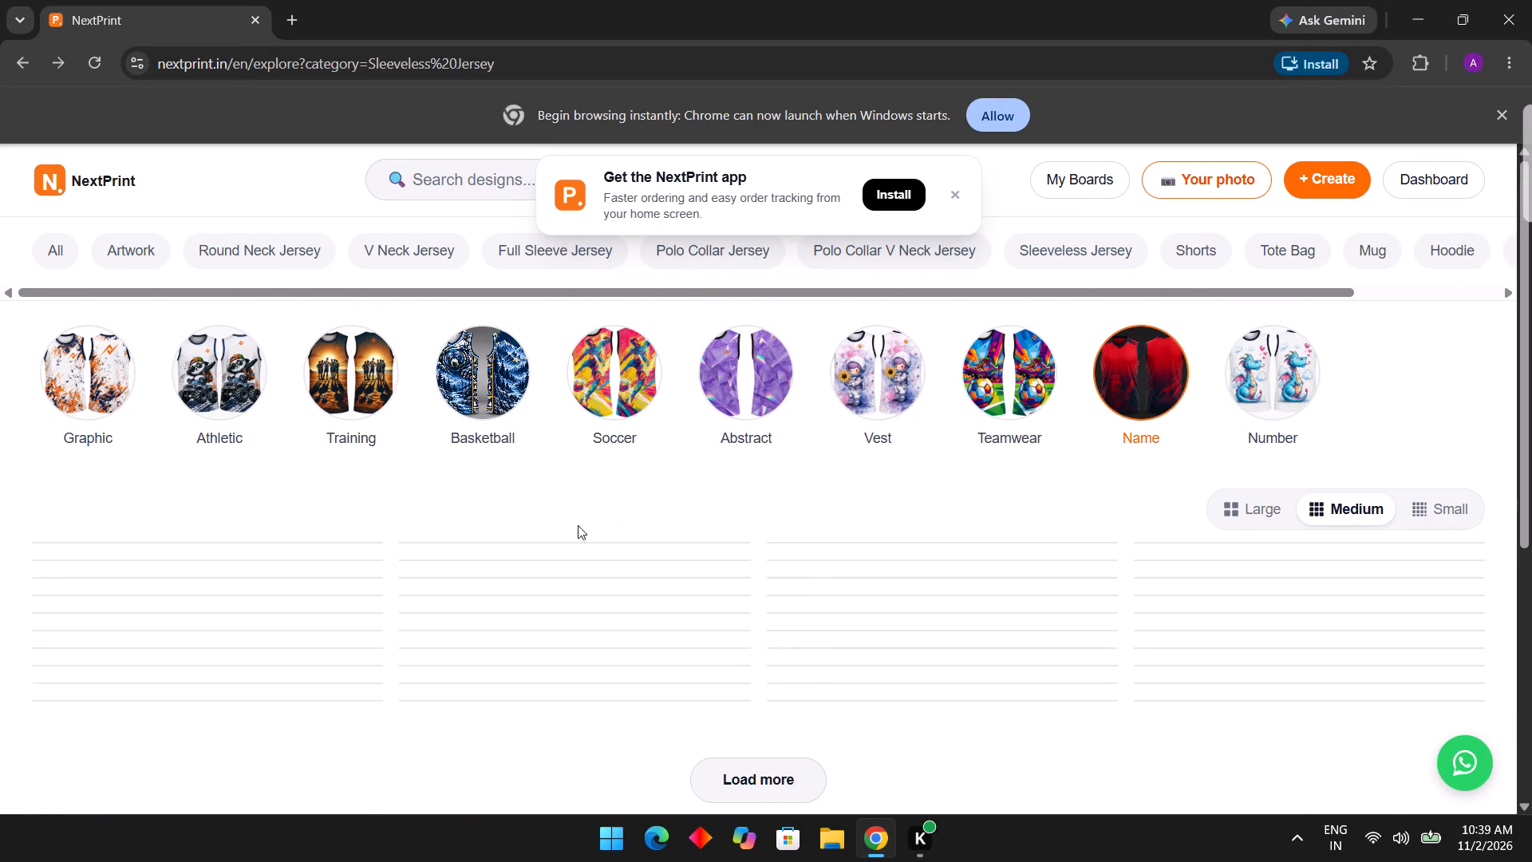
scroll(392, 527, "down", 4)
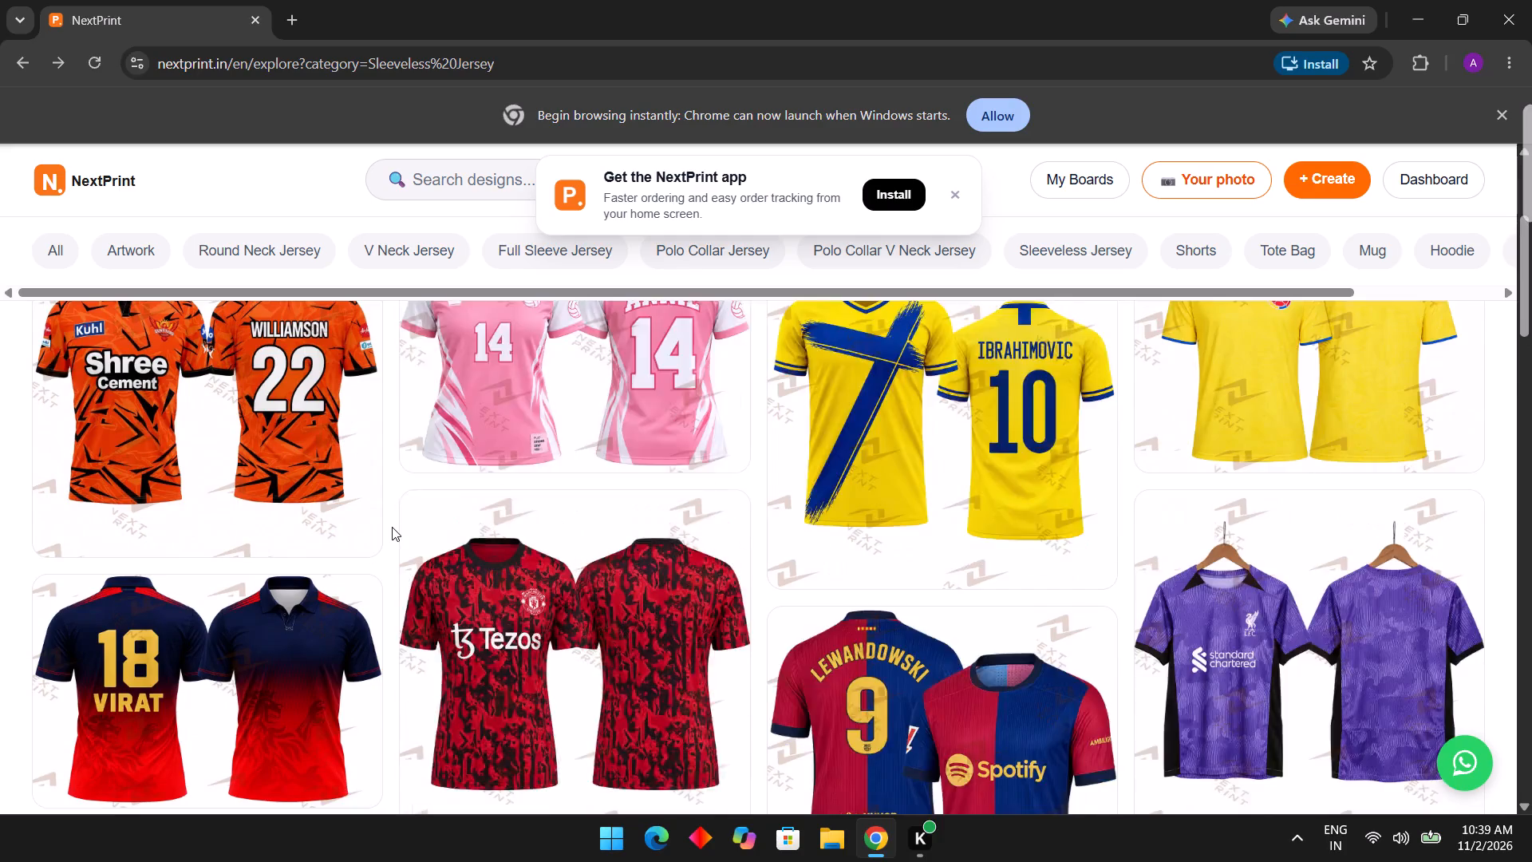
Switch the gallery back to the Sleeveless Jersey category and reopen the Luffy lakers jersey's product page.
left_click(1010, 255)
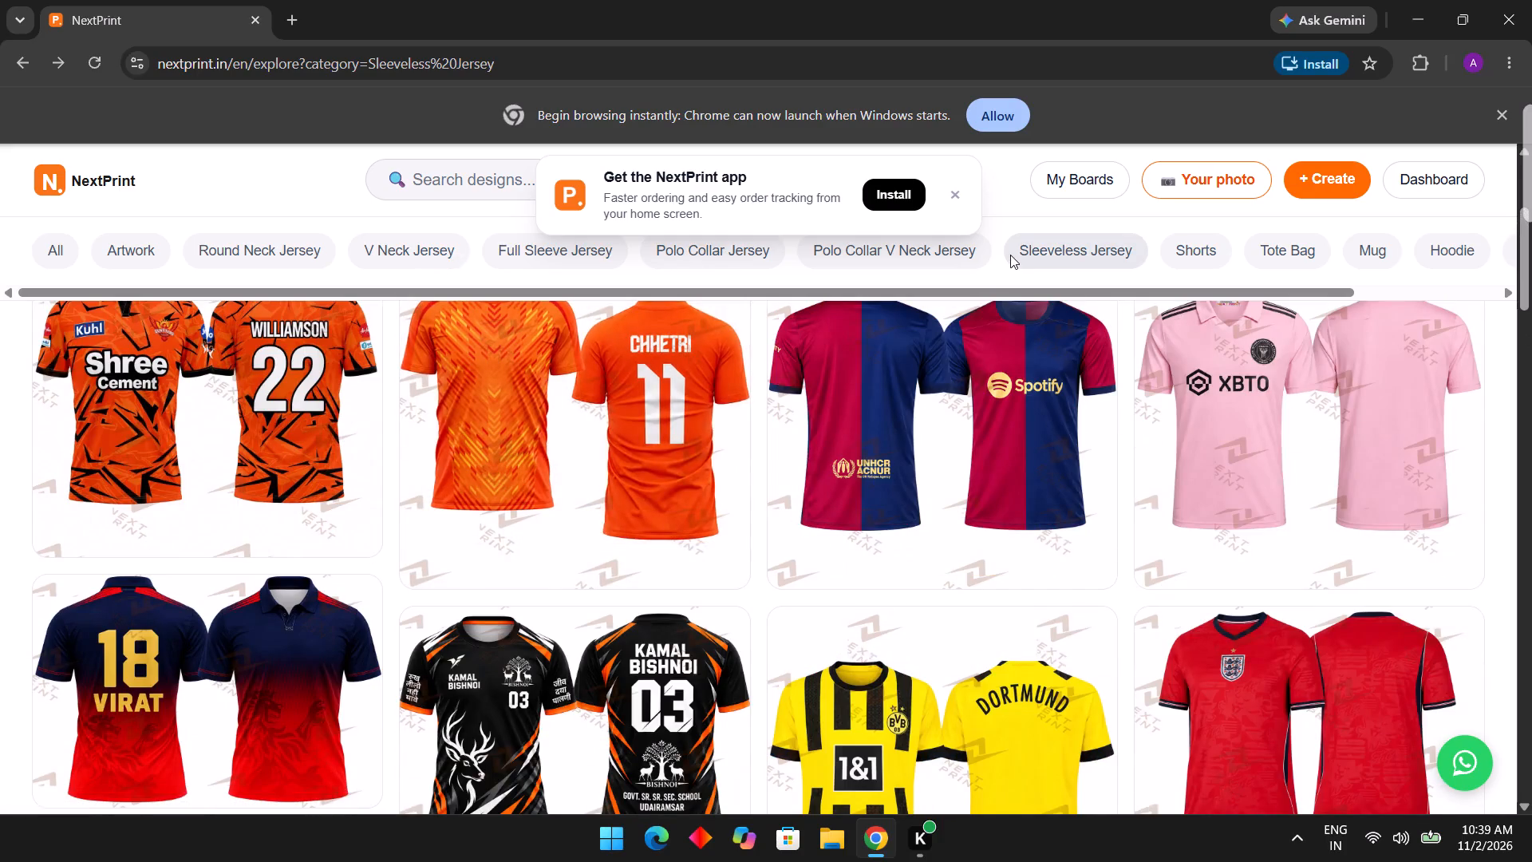
scroll(441, 563, "down", 1)
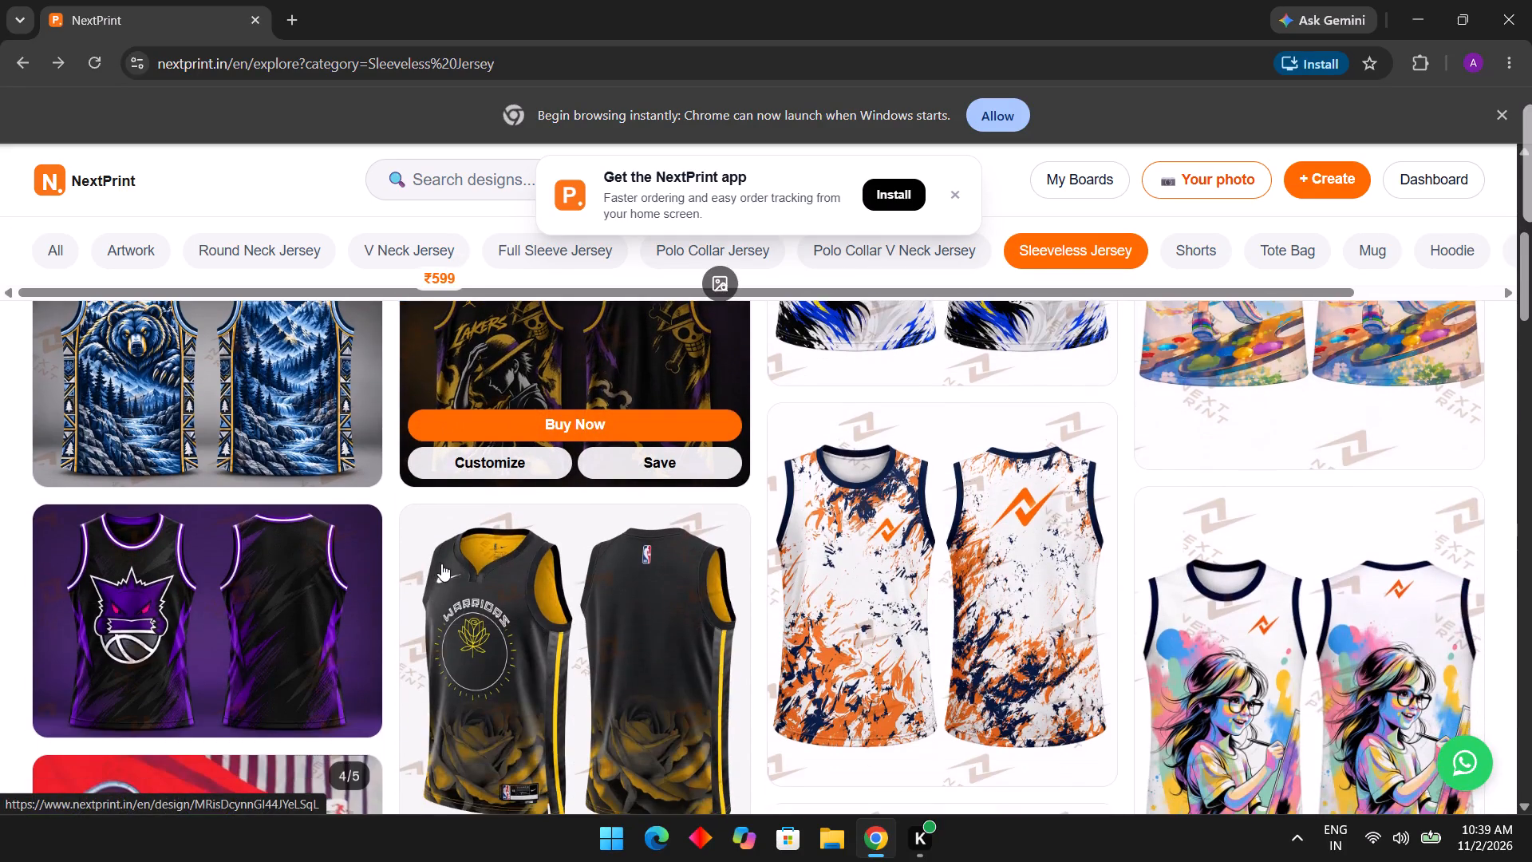
scroll(441, 563, "down", 1)
left_click(539, 358)
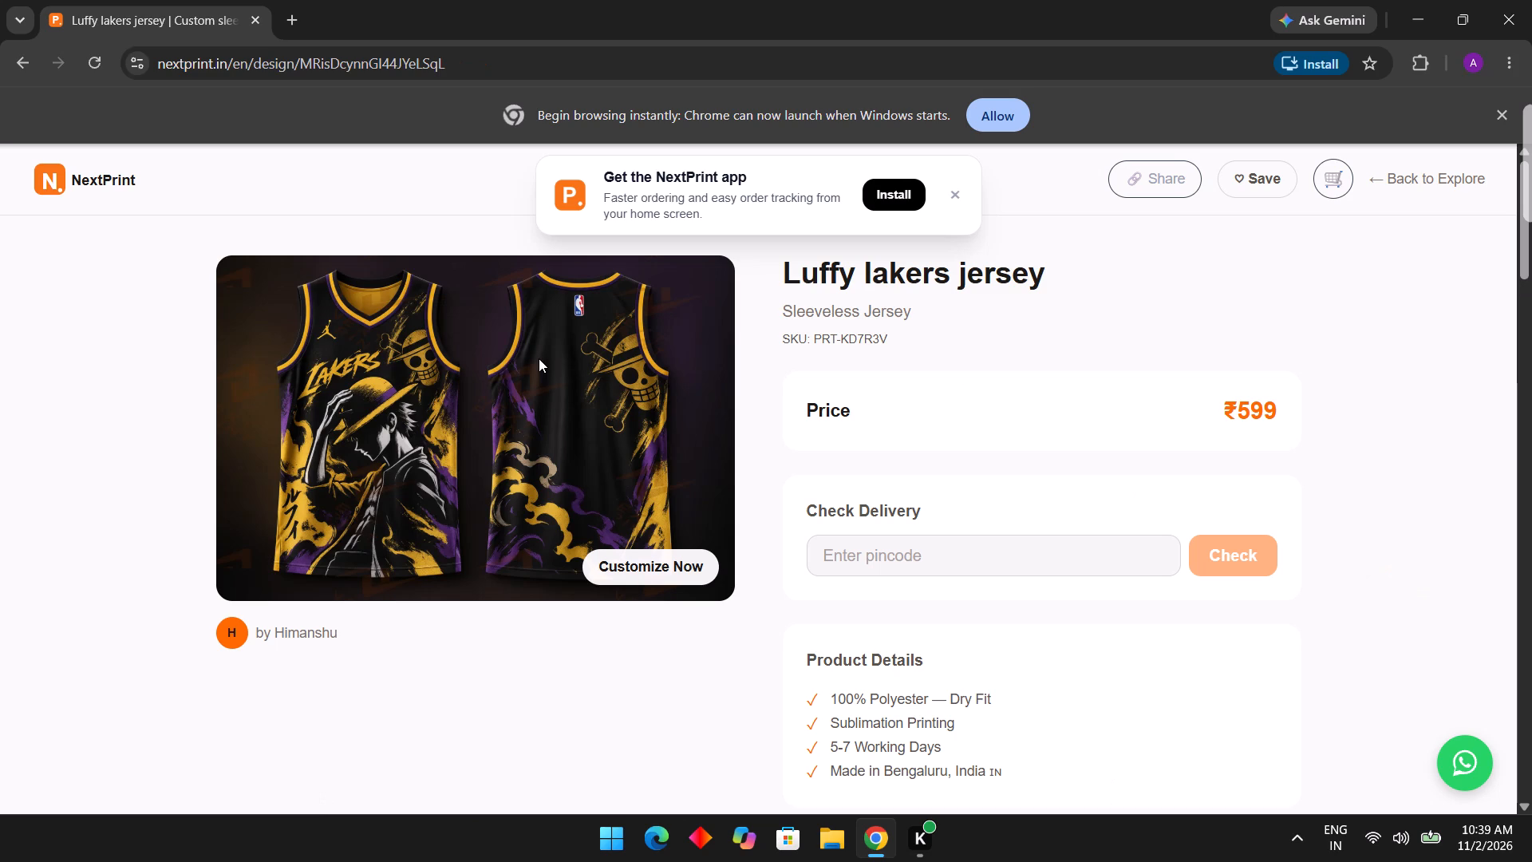
Return to the Google results for "jersey customization" and open Ekipazo Futbol's "Create your own soccer jersey" page.
left_click(14, 58)
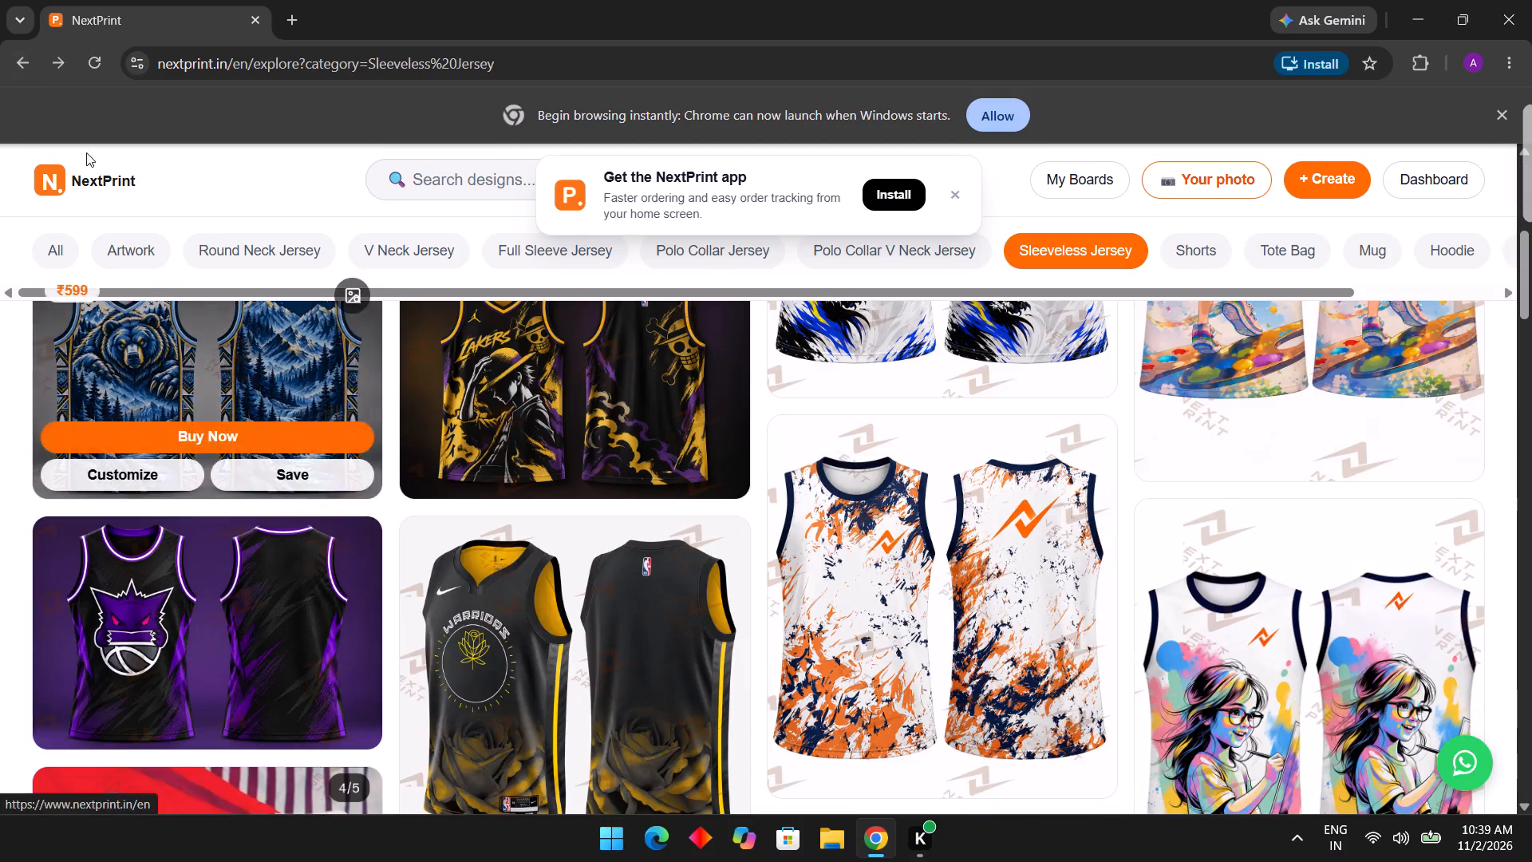
left_click(26, 77)
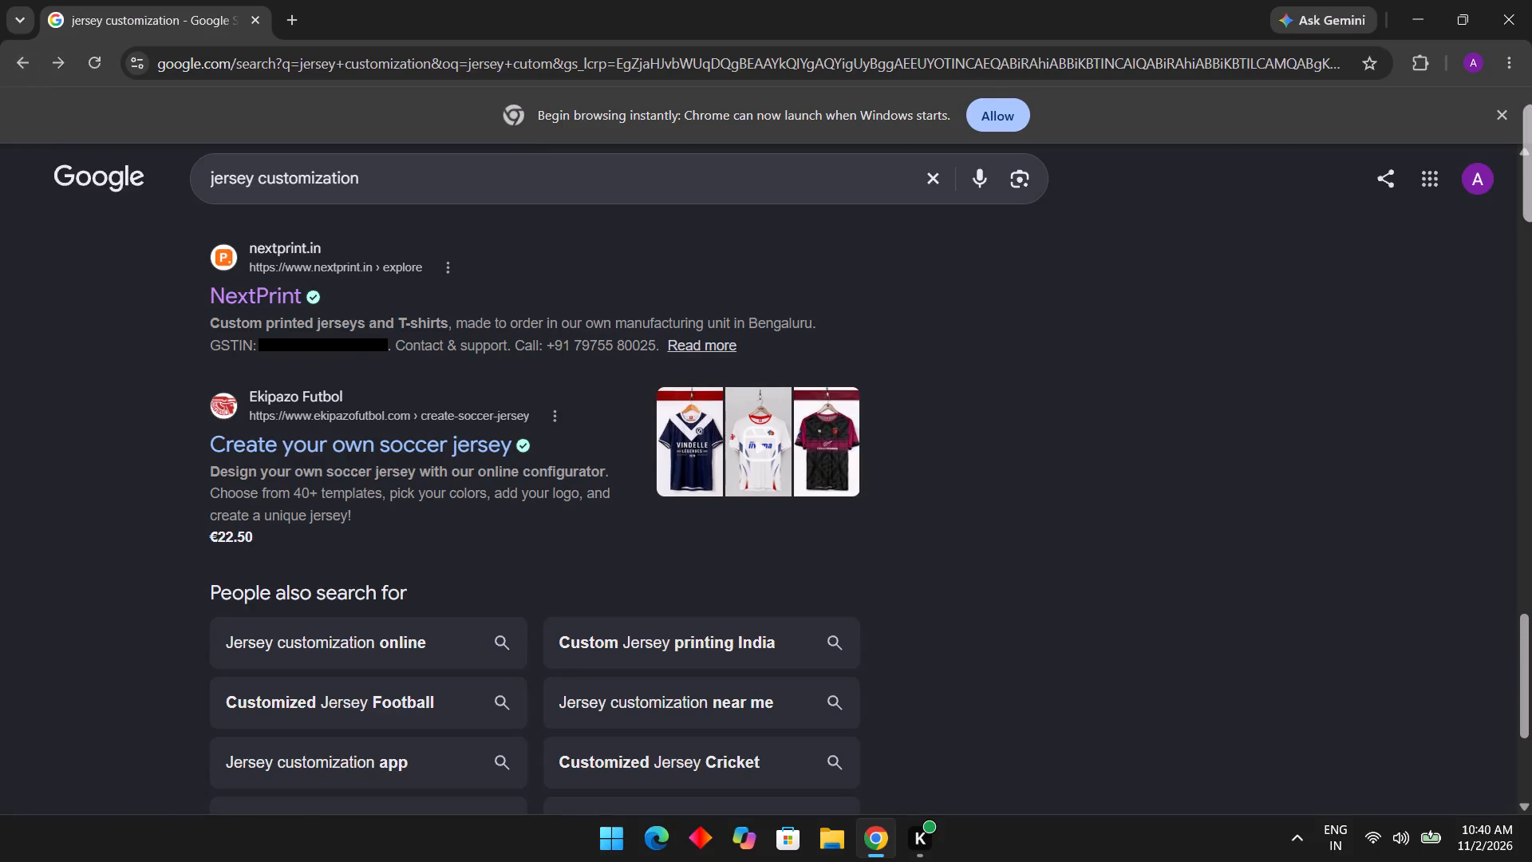
left_click(378, 438)
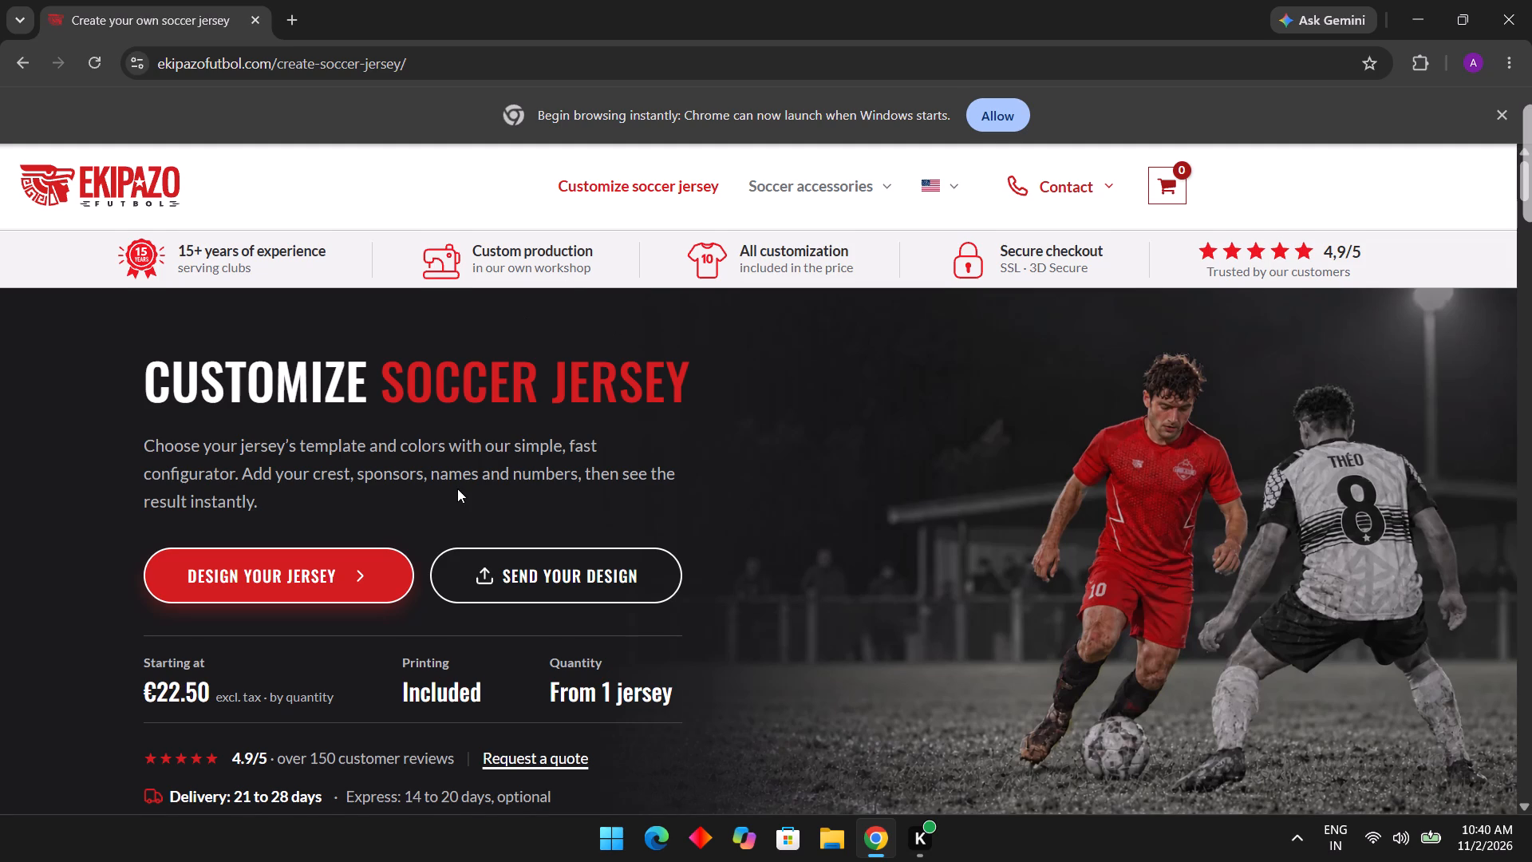
Start designing a jersey and choose the Jersey product without shorts to open the configurator.
scroll(457, 488, "down", 1)
left_click(365, 522)
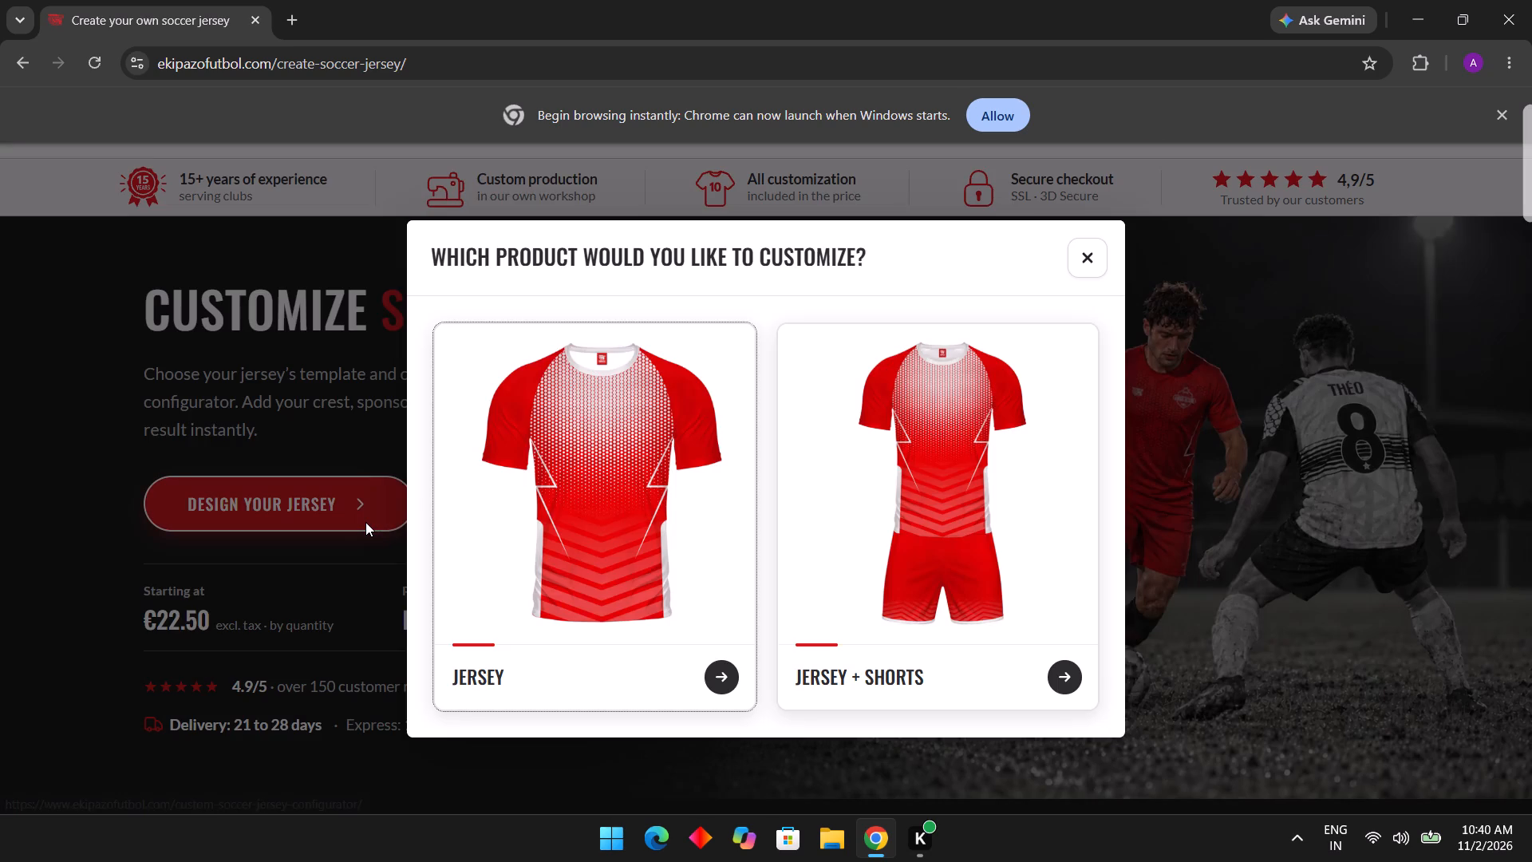
left_click(638, 567)
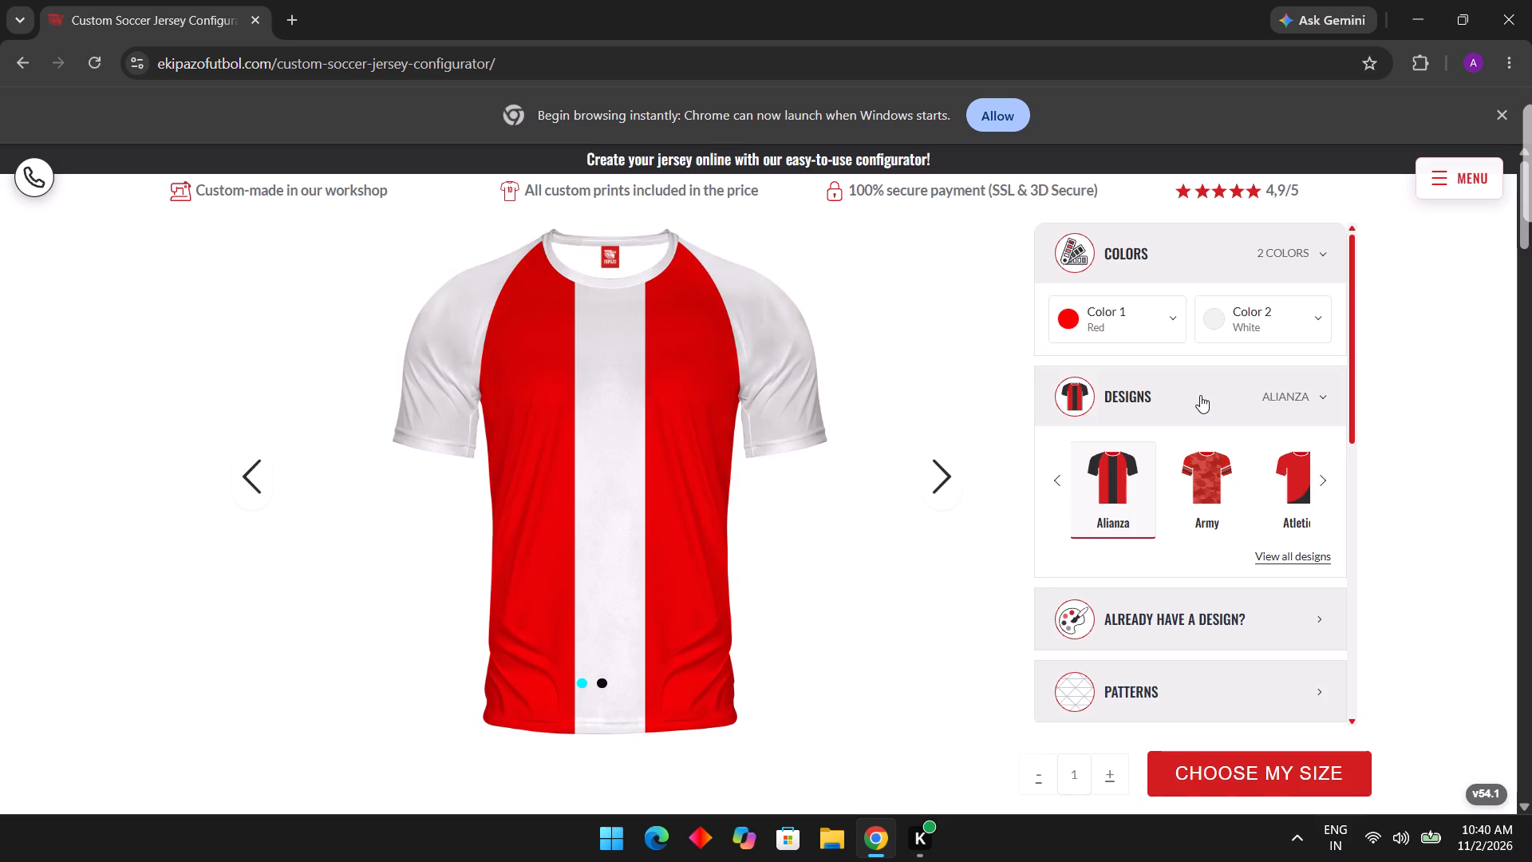
Expand the full list of jersey designs and examine the available templates beyond Alianza.
scroll(1207, 483, "left", 3)
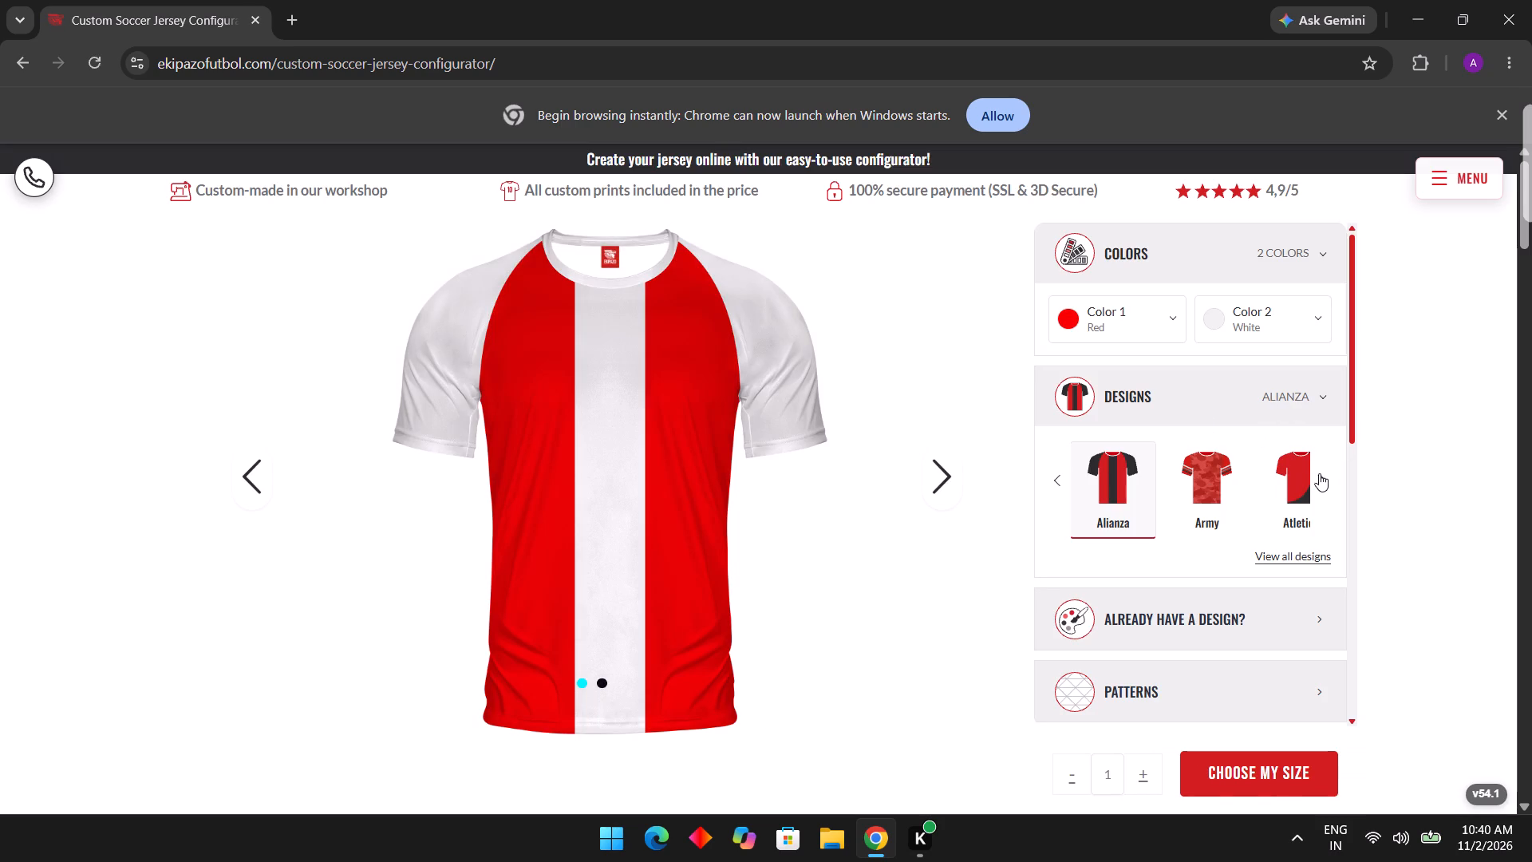
left_click(1325, 473)
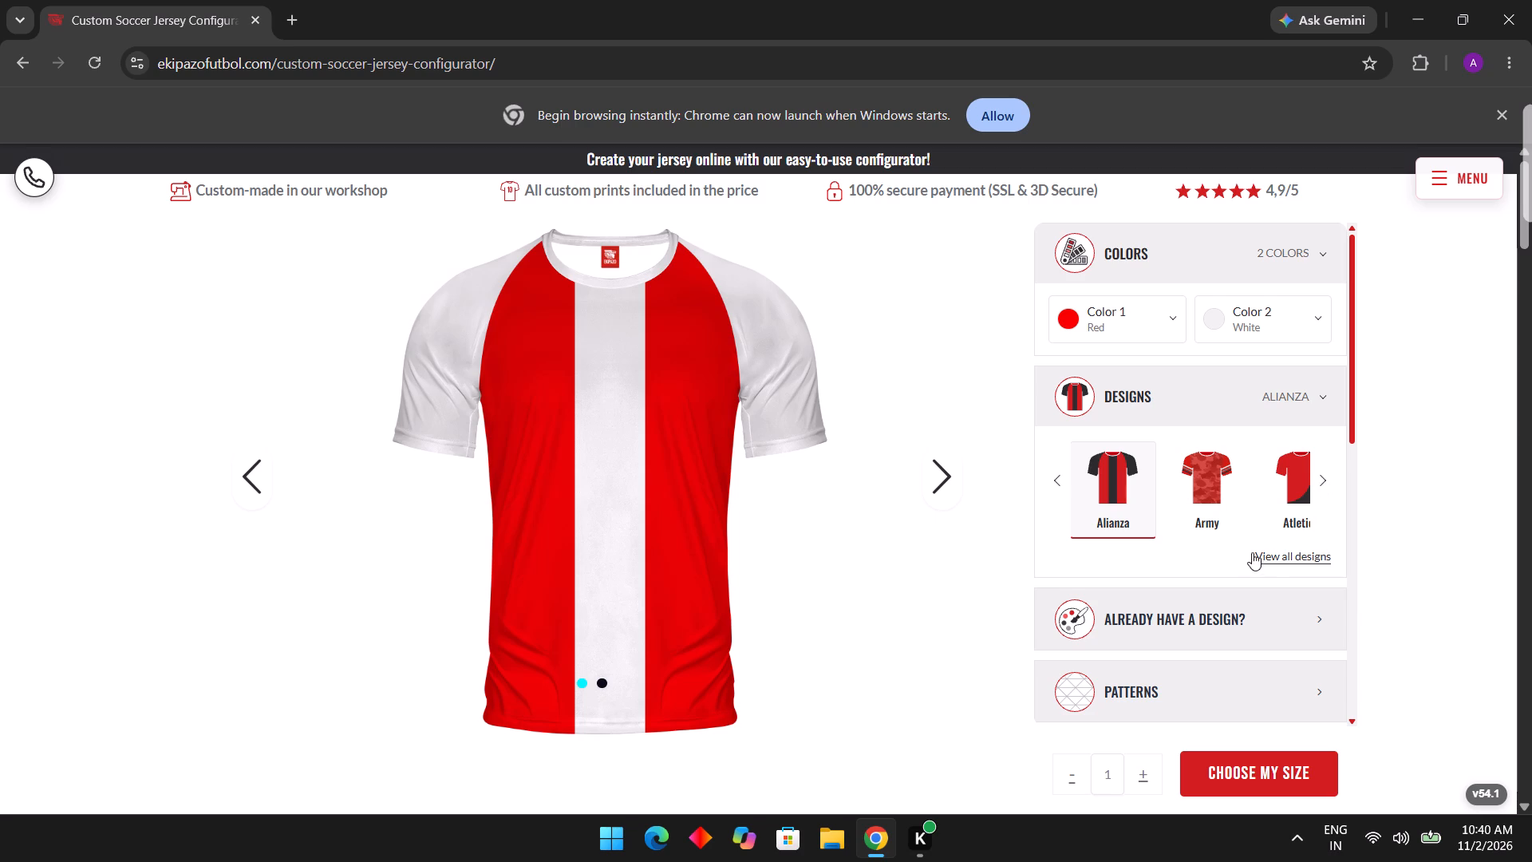
left_click(1269, 559)
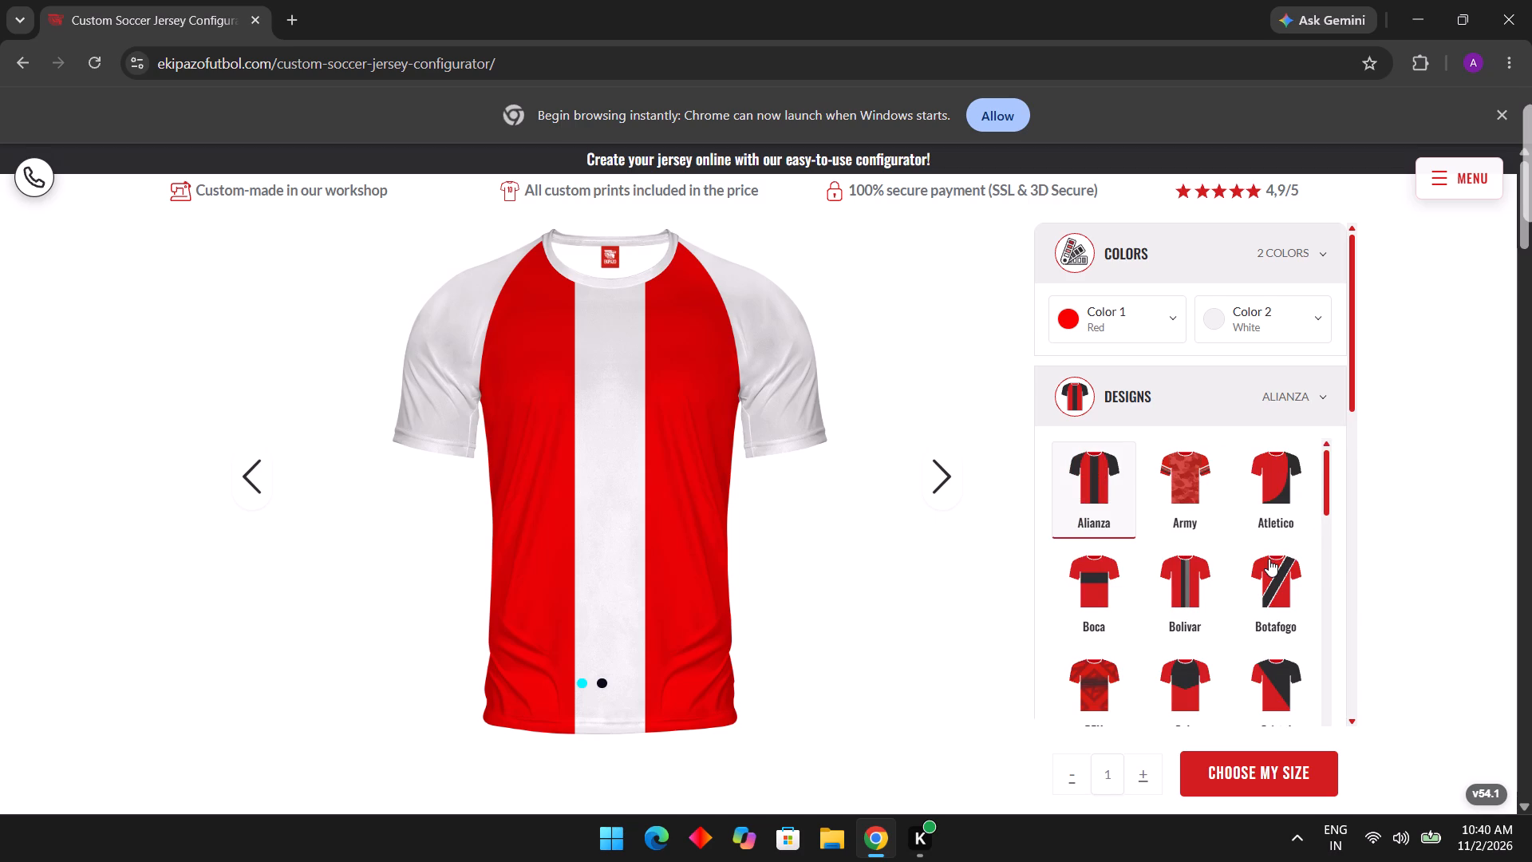
scroll(1269, 559, "down", 2)
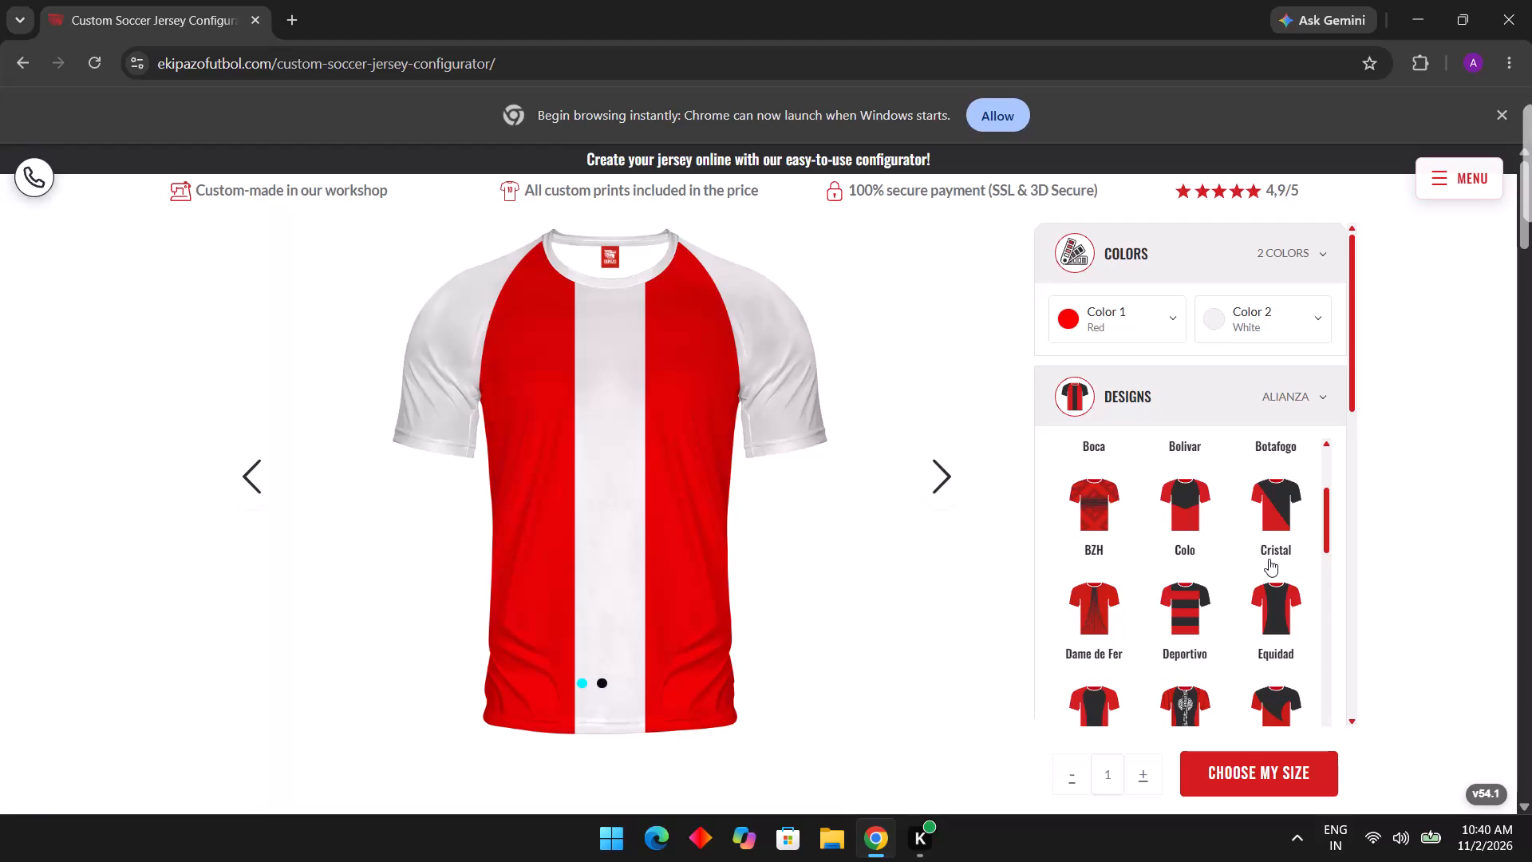
scroll(1269, 559, "down", 2)
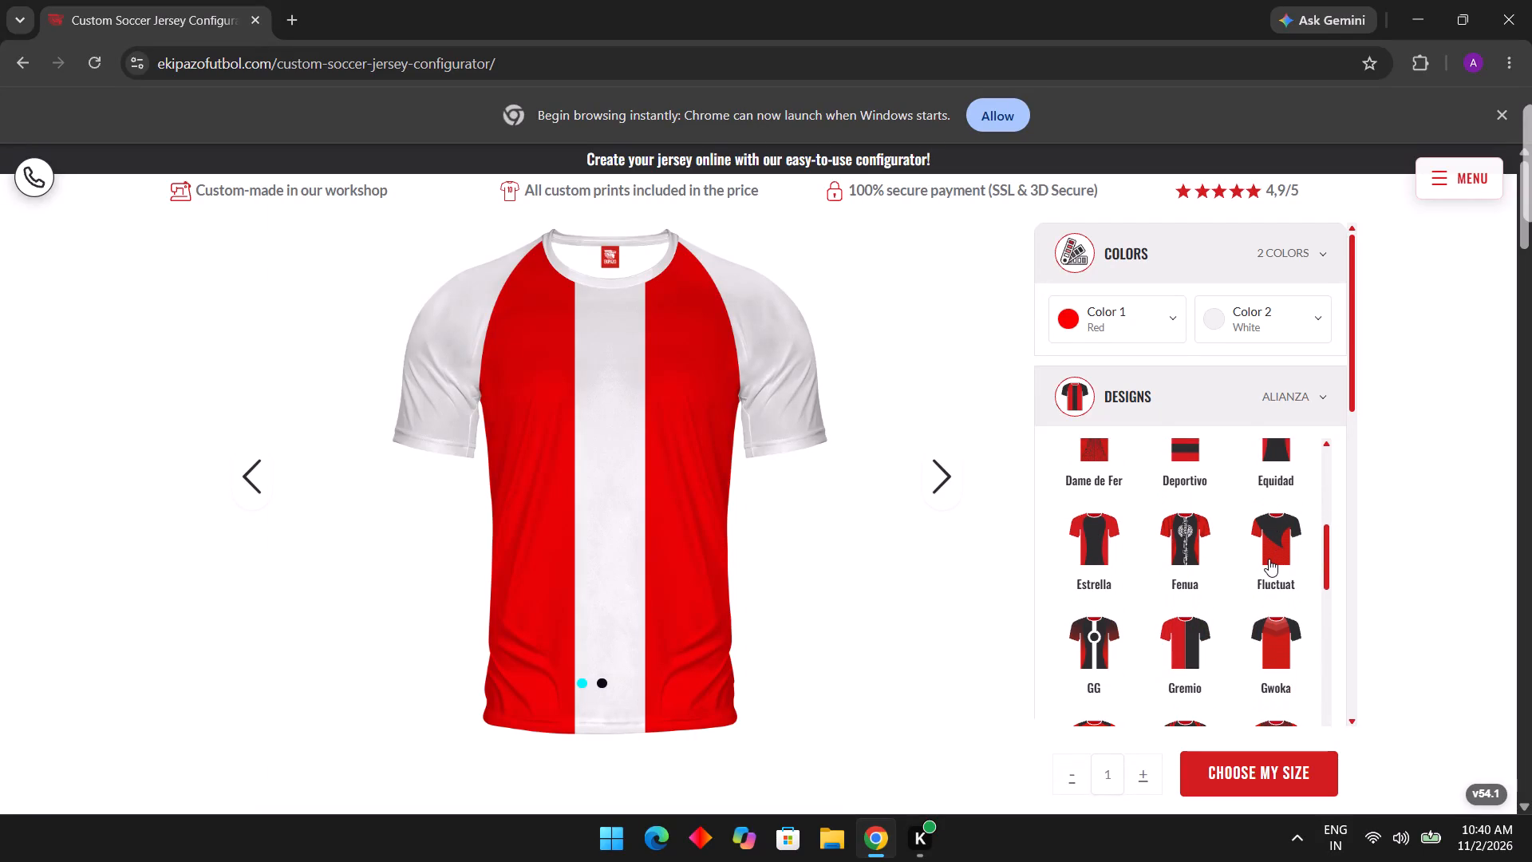
scroll(1269, 559, "down", 2)
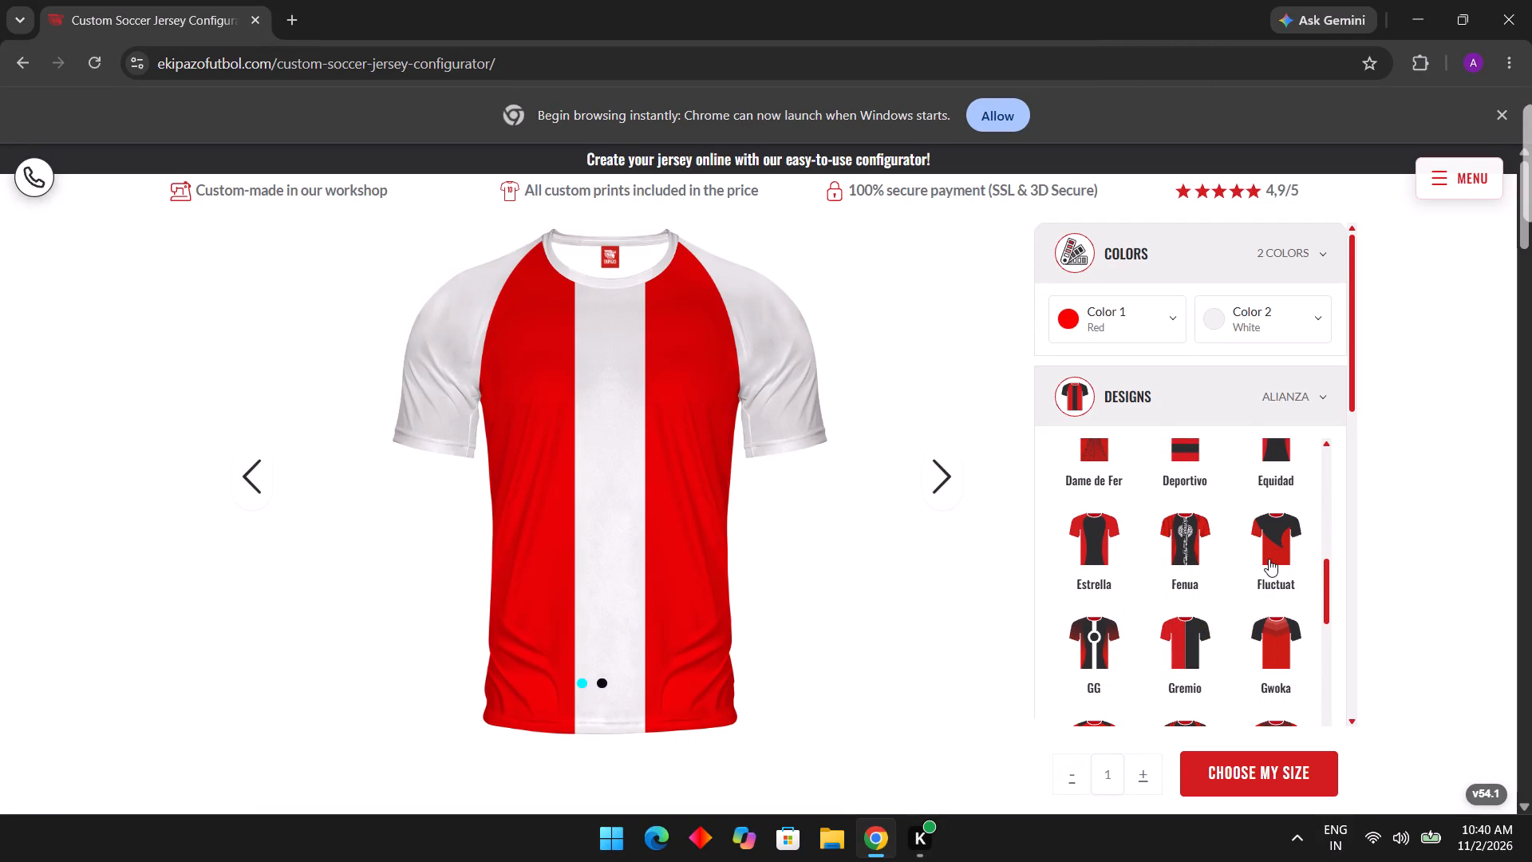
scroll(1218, 593, "down", 1)
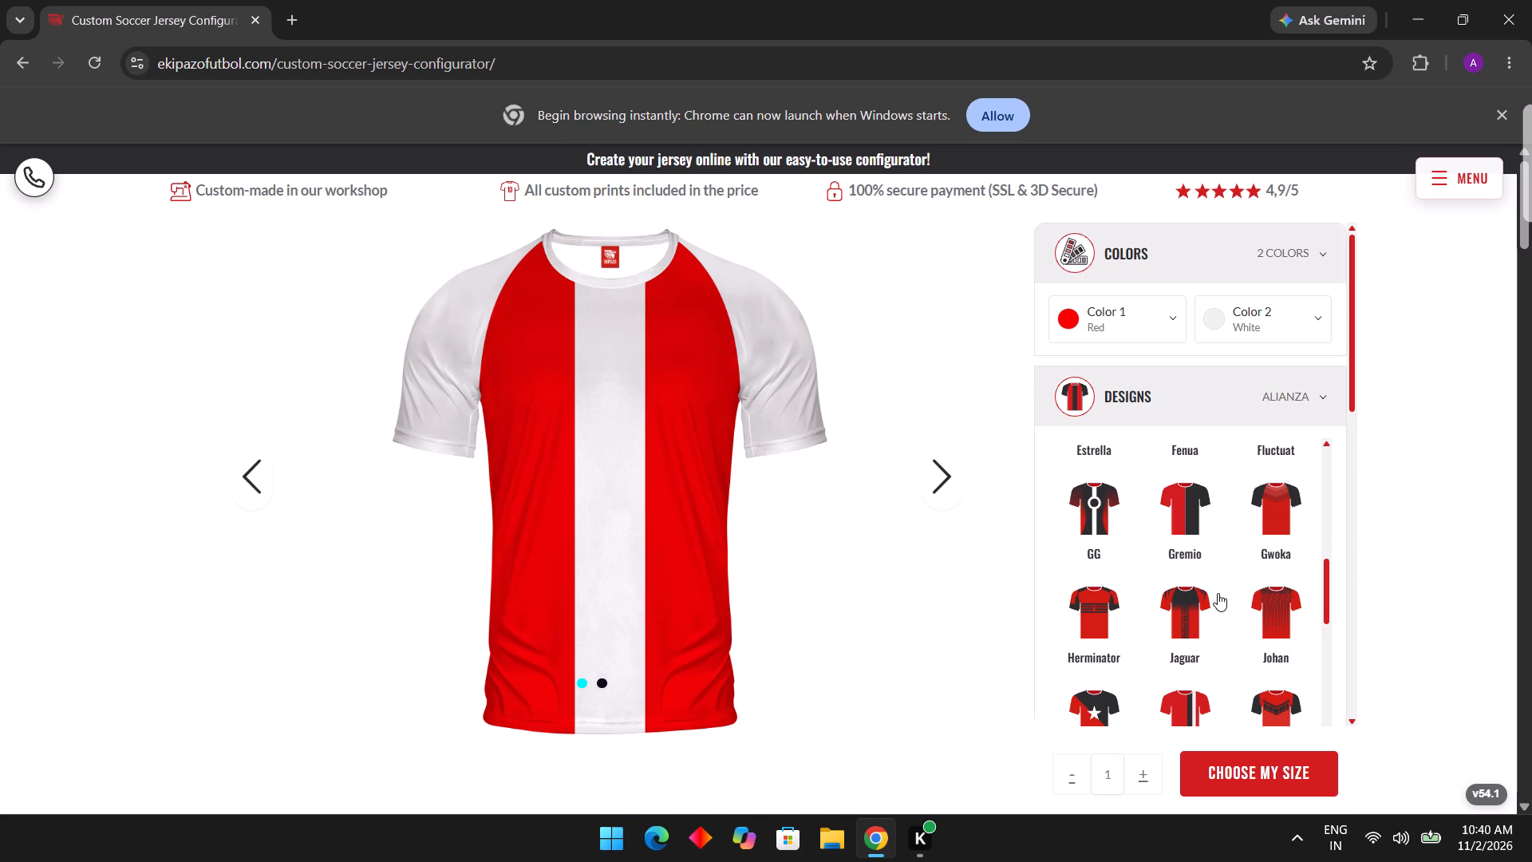
scroll(1218, 593, "down", 3)
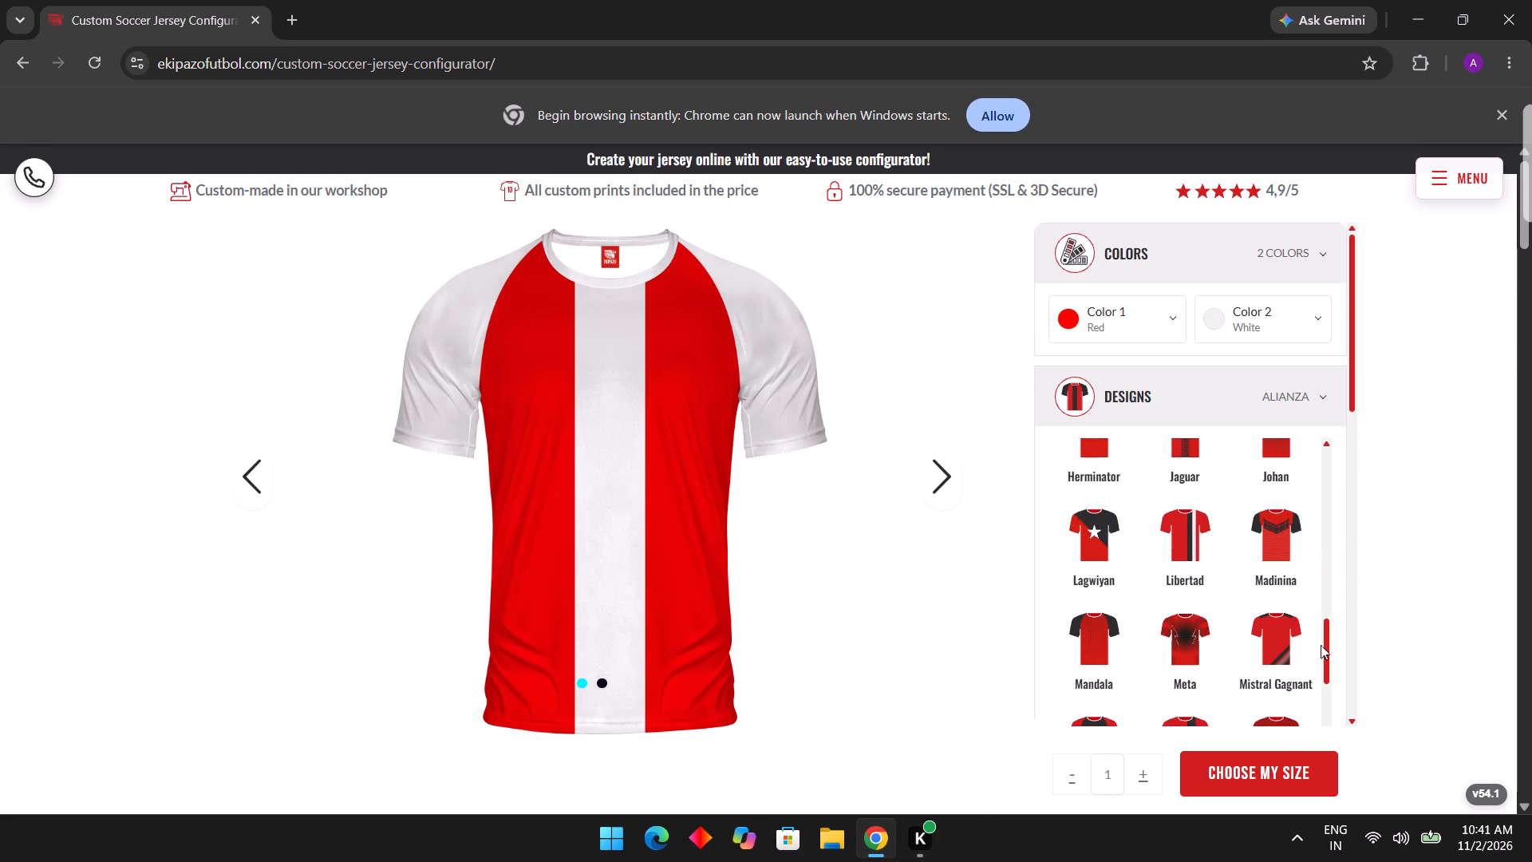
left_click_drag(1325, 651, 1326, 638)
left_click_drag(1326, 638, 1325, 666)
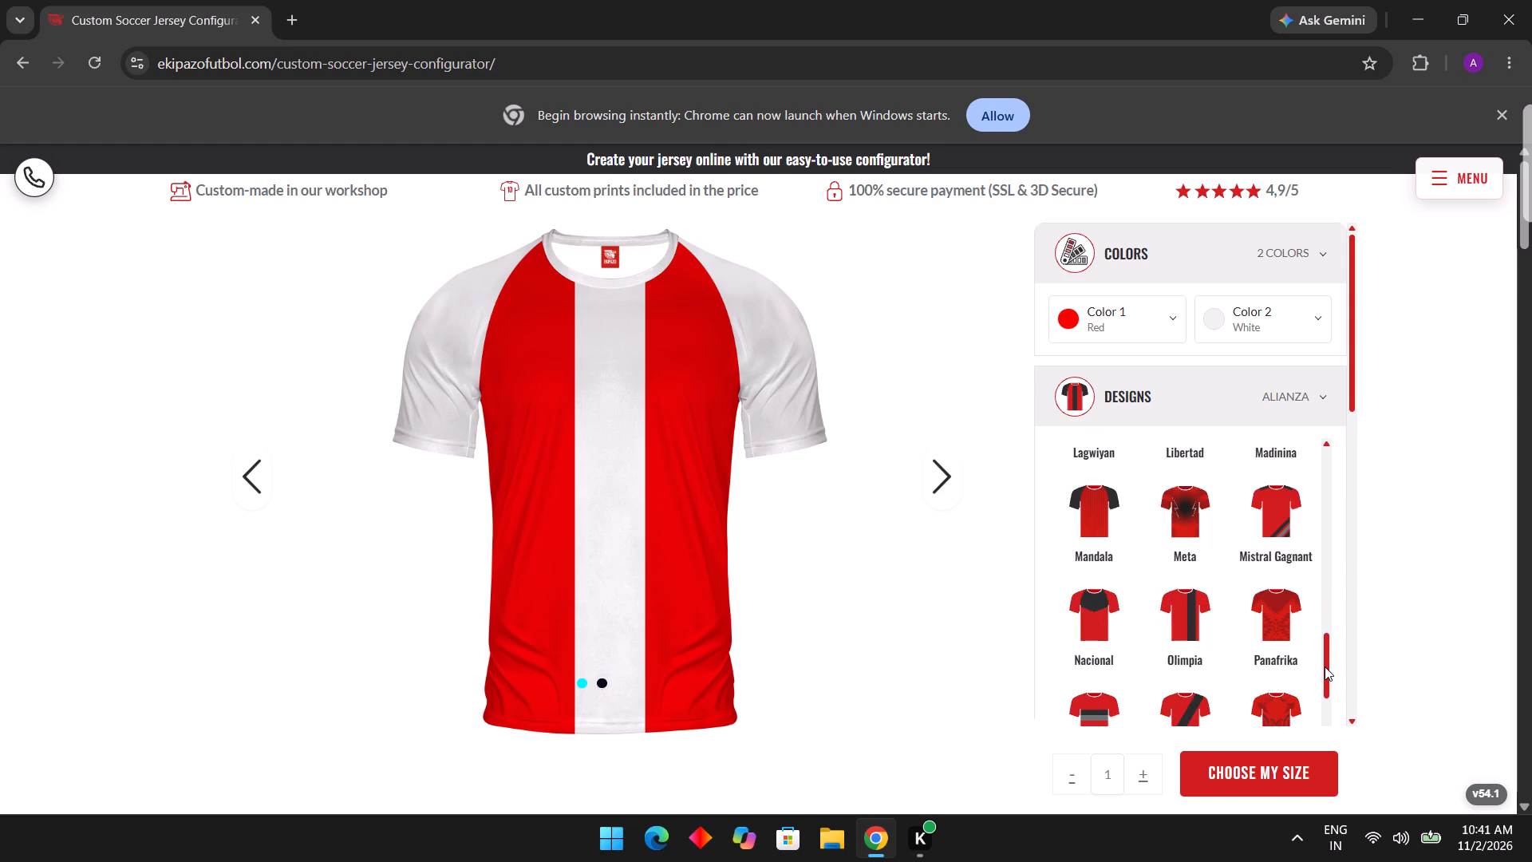
left_click_drag(1325, 666, 1325, 674)
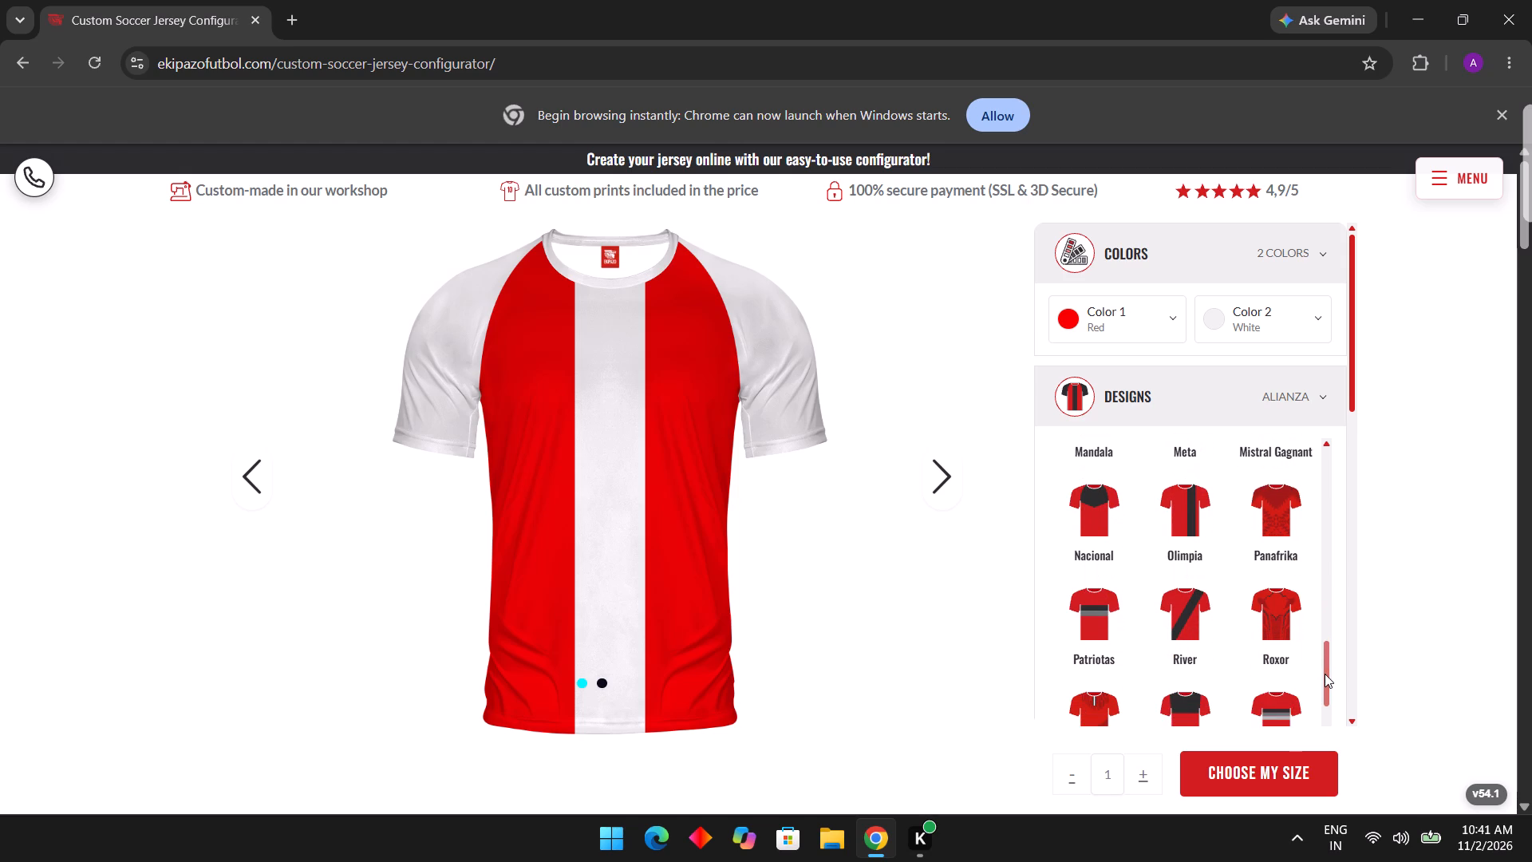
left_click_drag(1325, 674, 1324, 686)
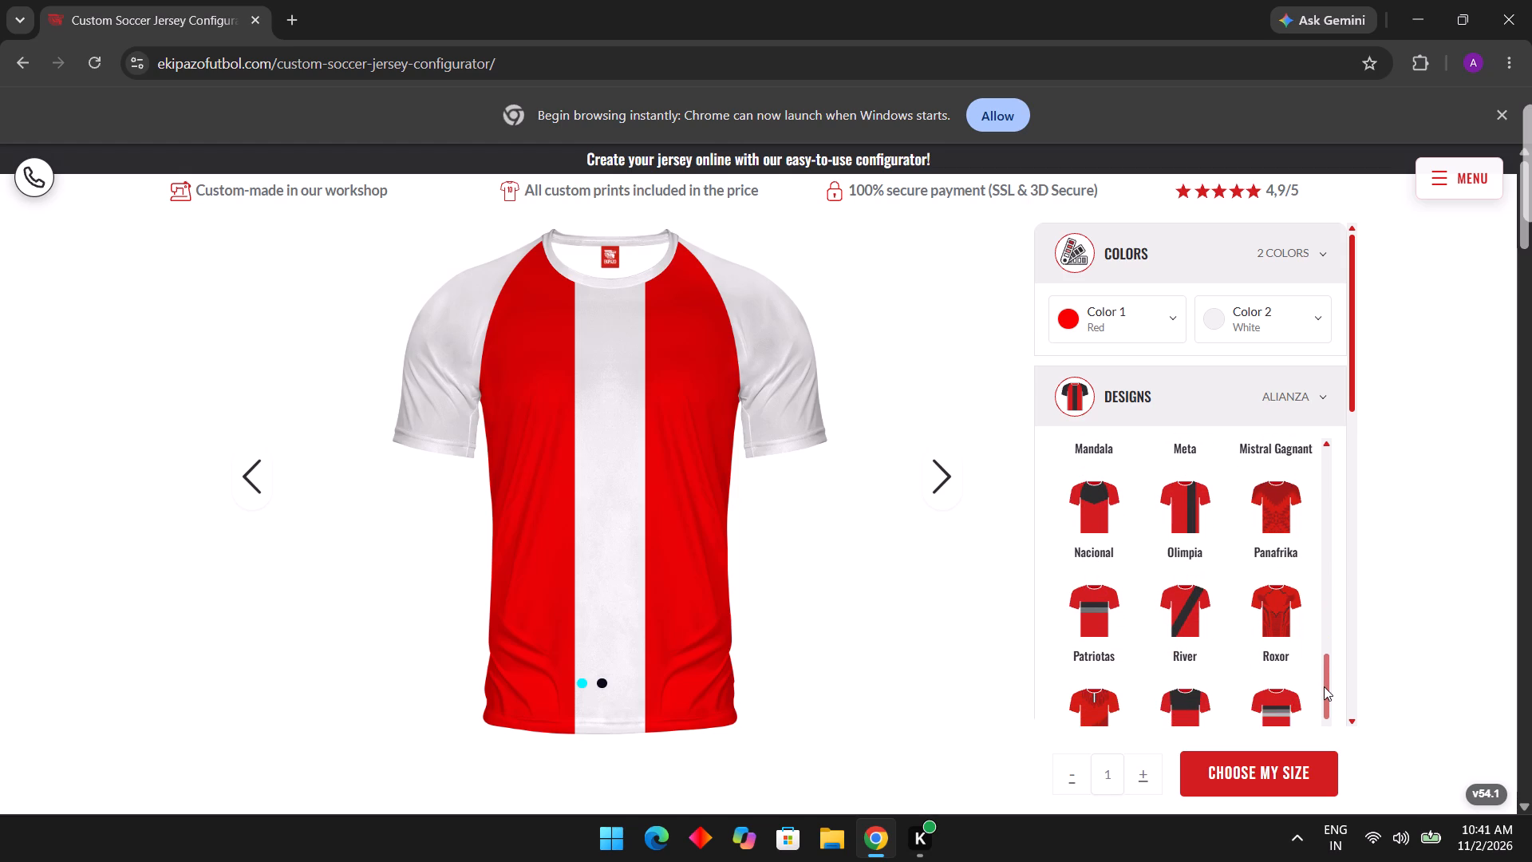
left_click_drag(1324, 686, 1323, 693)
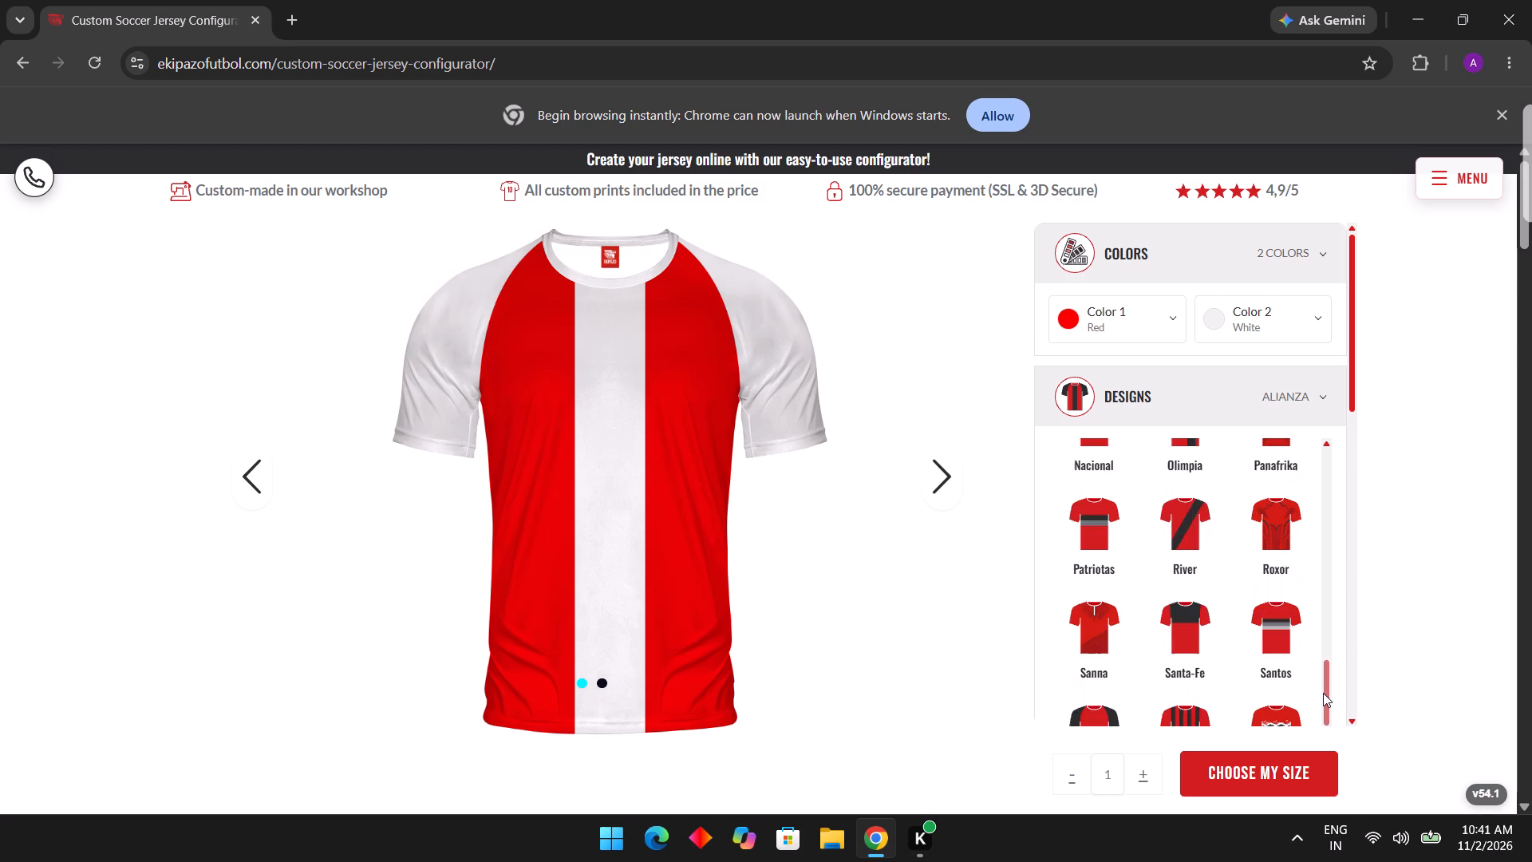
left_click_drag(1323, 693, 1321, 718)
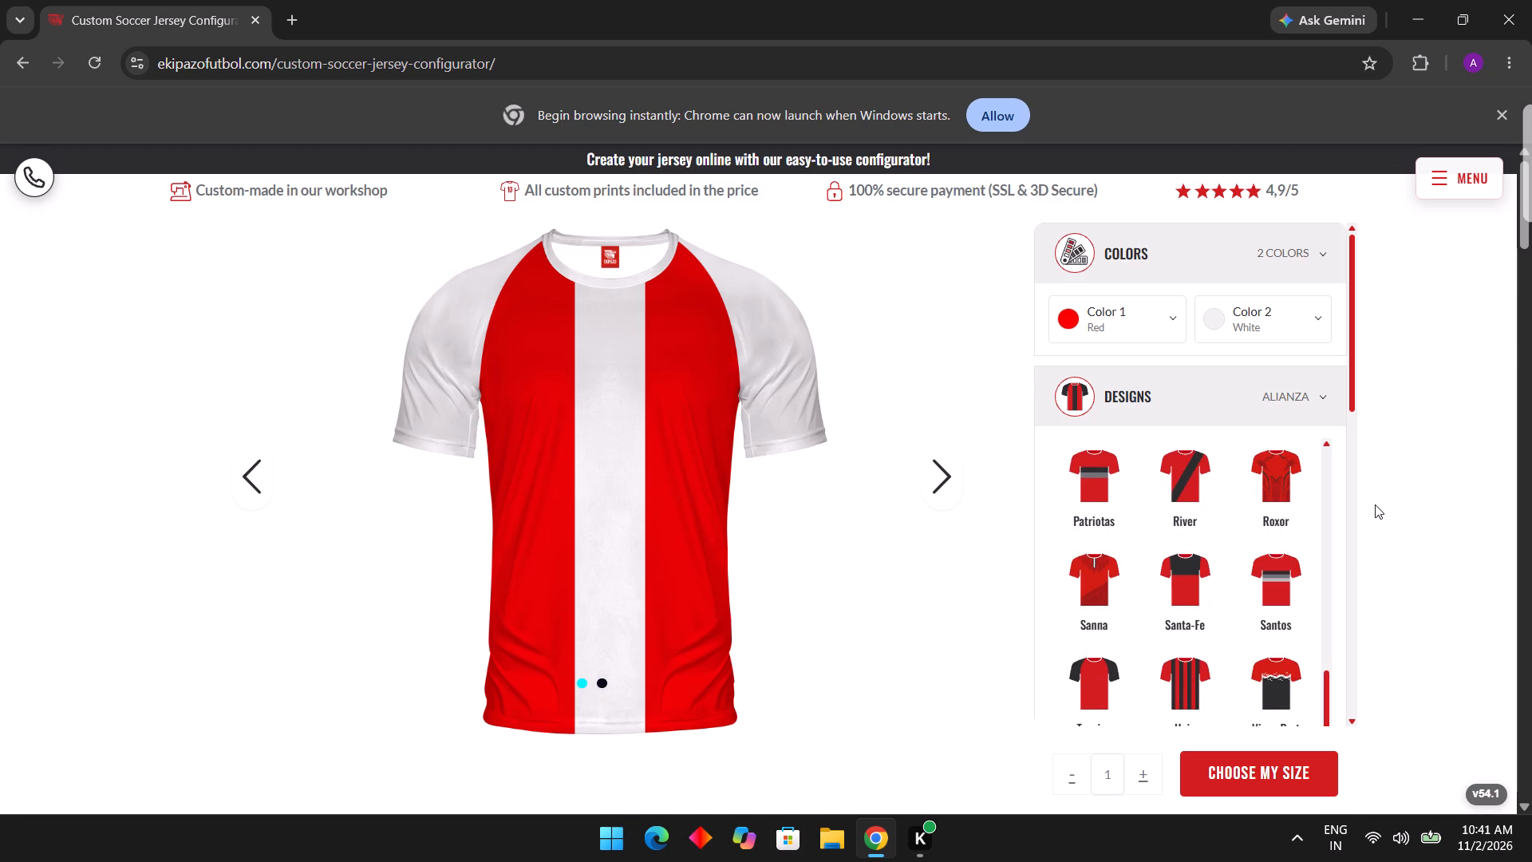
scroll(1315, 552, "down", 2)
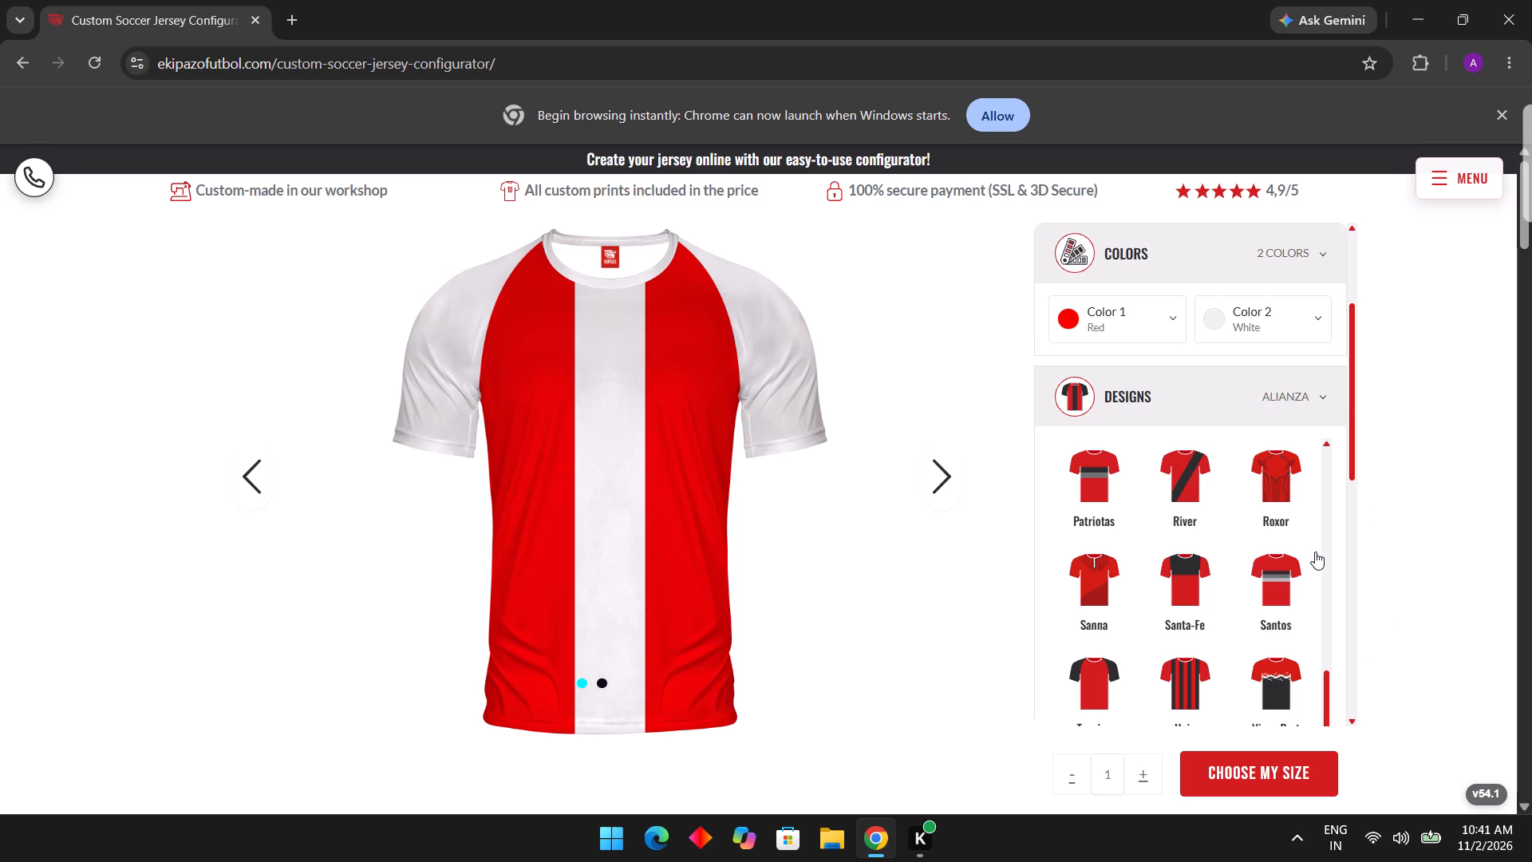
Examine the remaining jersey designs in the expanded list, from Vieux Port back up to the Herminator row.
scroll(1315, 552, "down", 4)
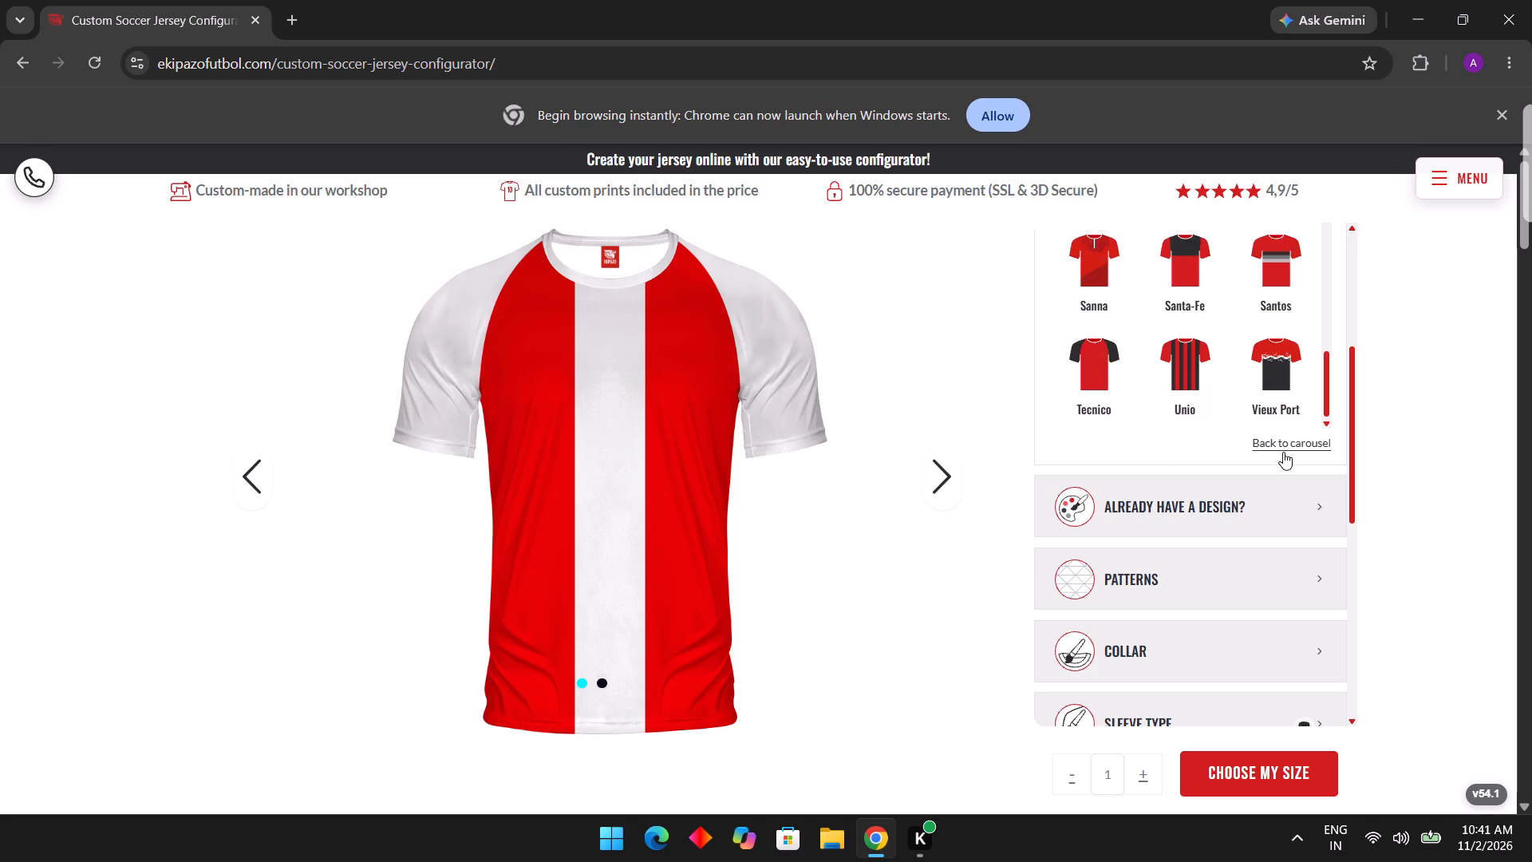
scroll(1283, 452, "up", 1)
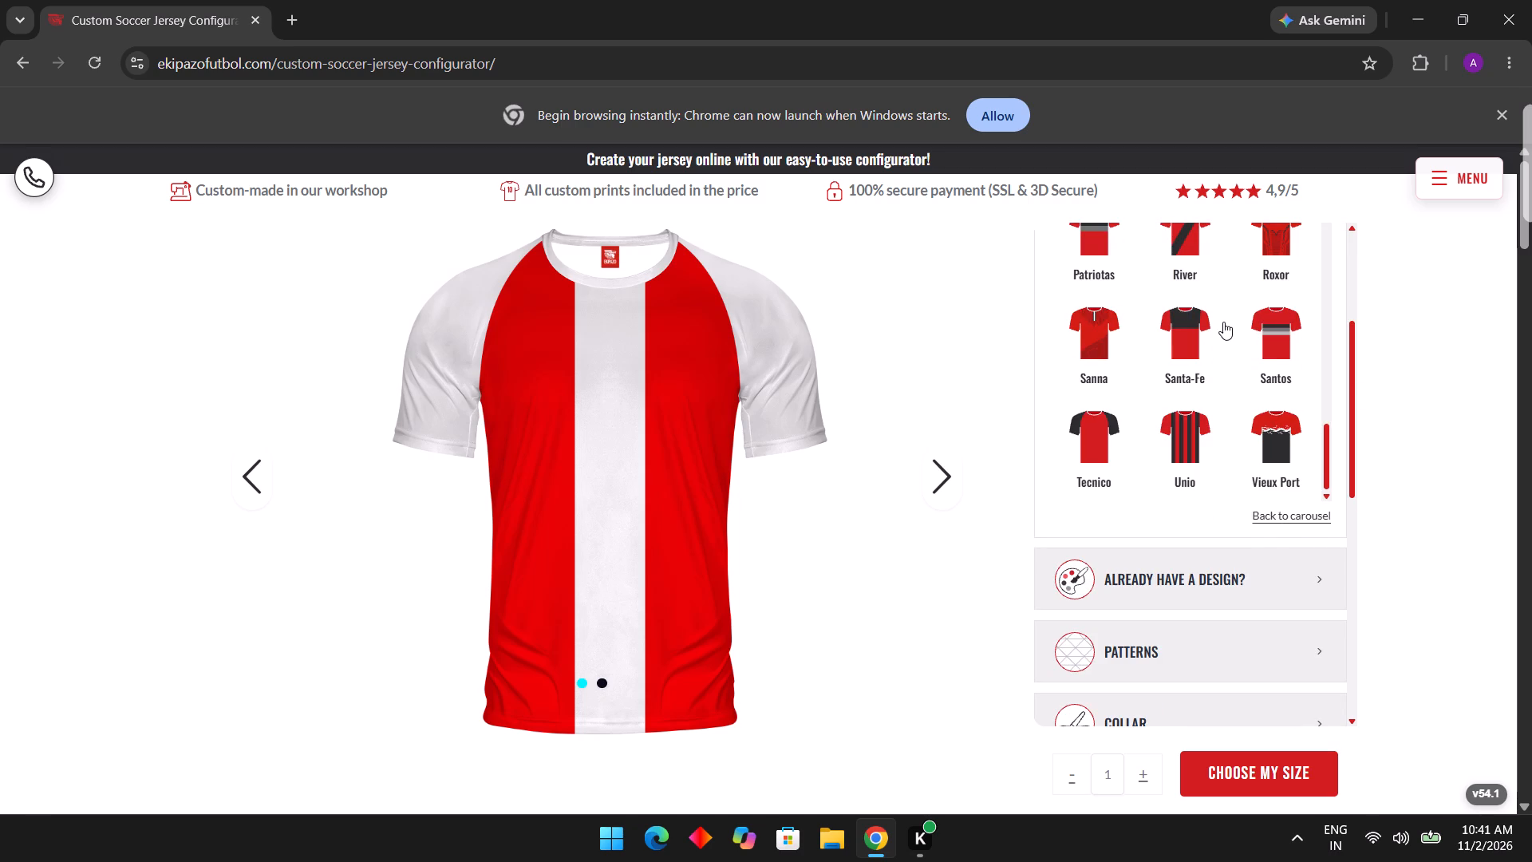
scroll(1223, 322, "up", 3)
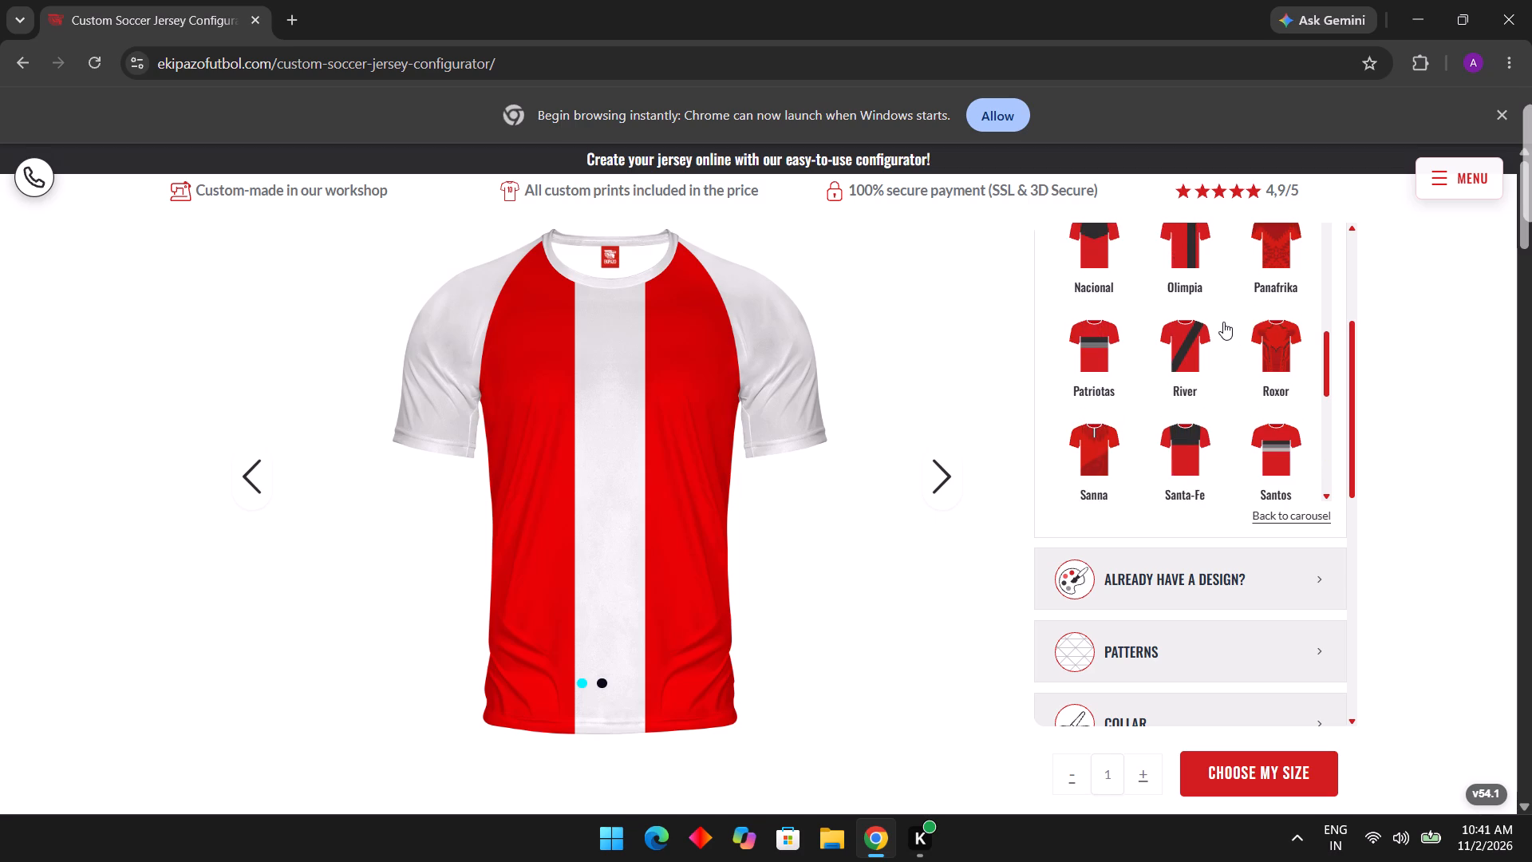
scroll(1223, 322, "up", 2)
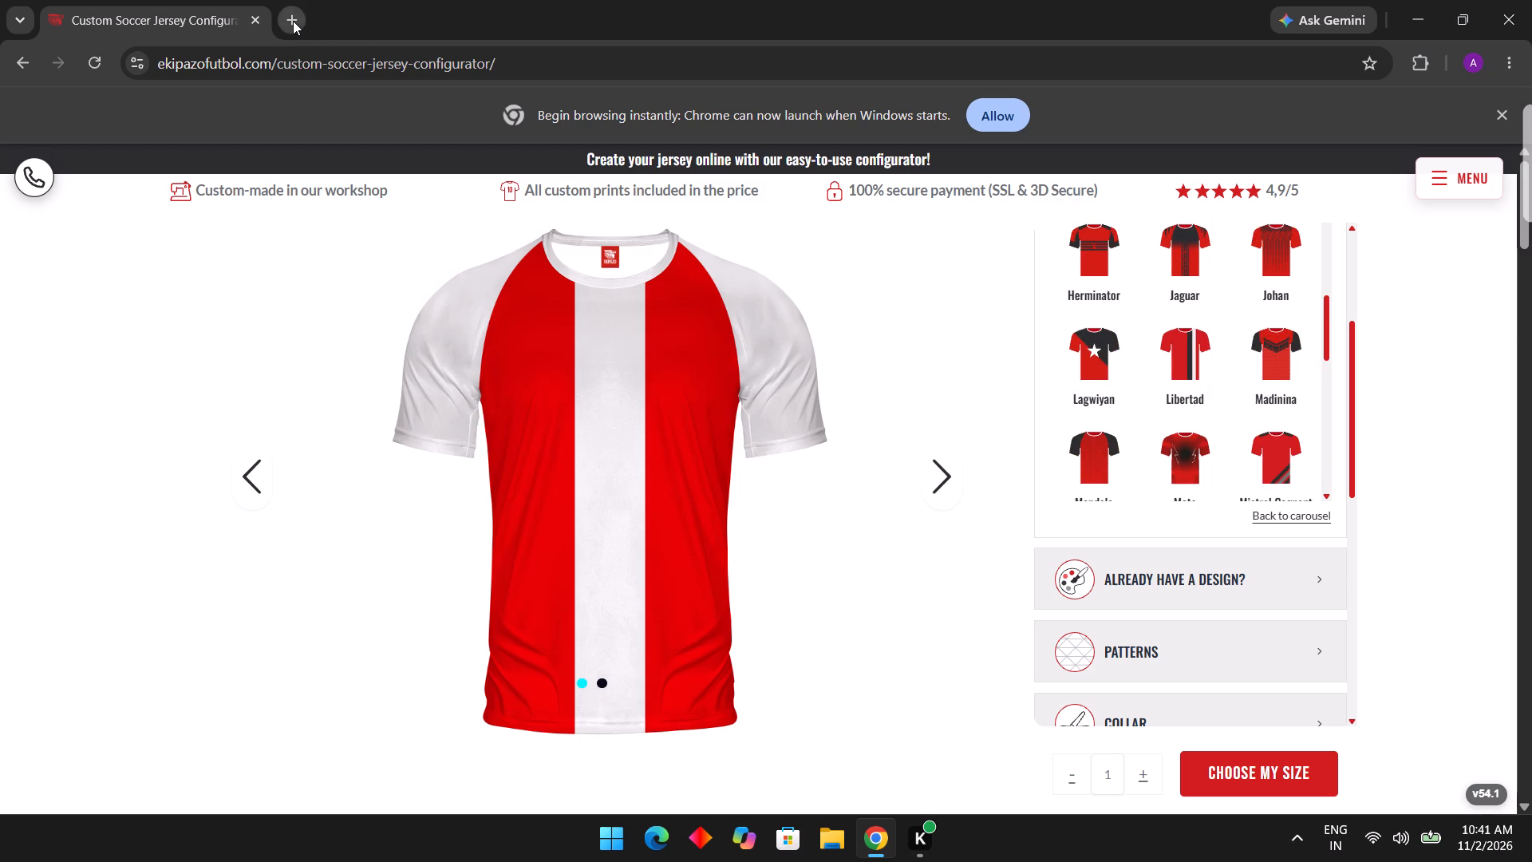
Replace the jersey configurator page with a new tab, search Google for "canva" and open the Canva account login result.
left_click(293, 21)
left_click(255, 21)
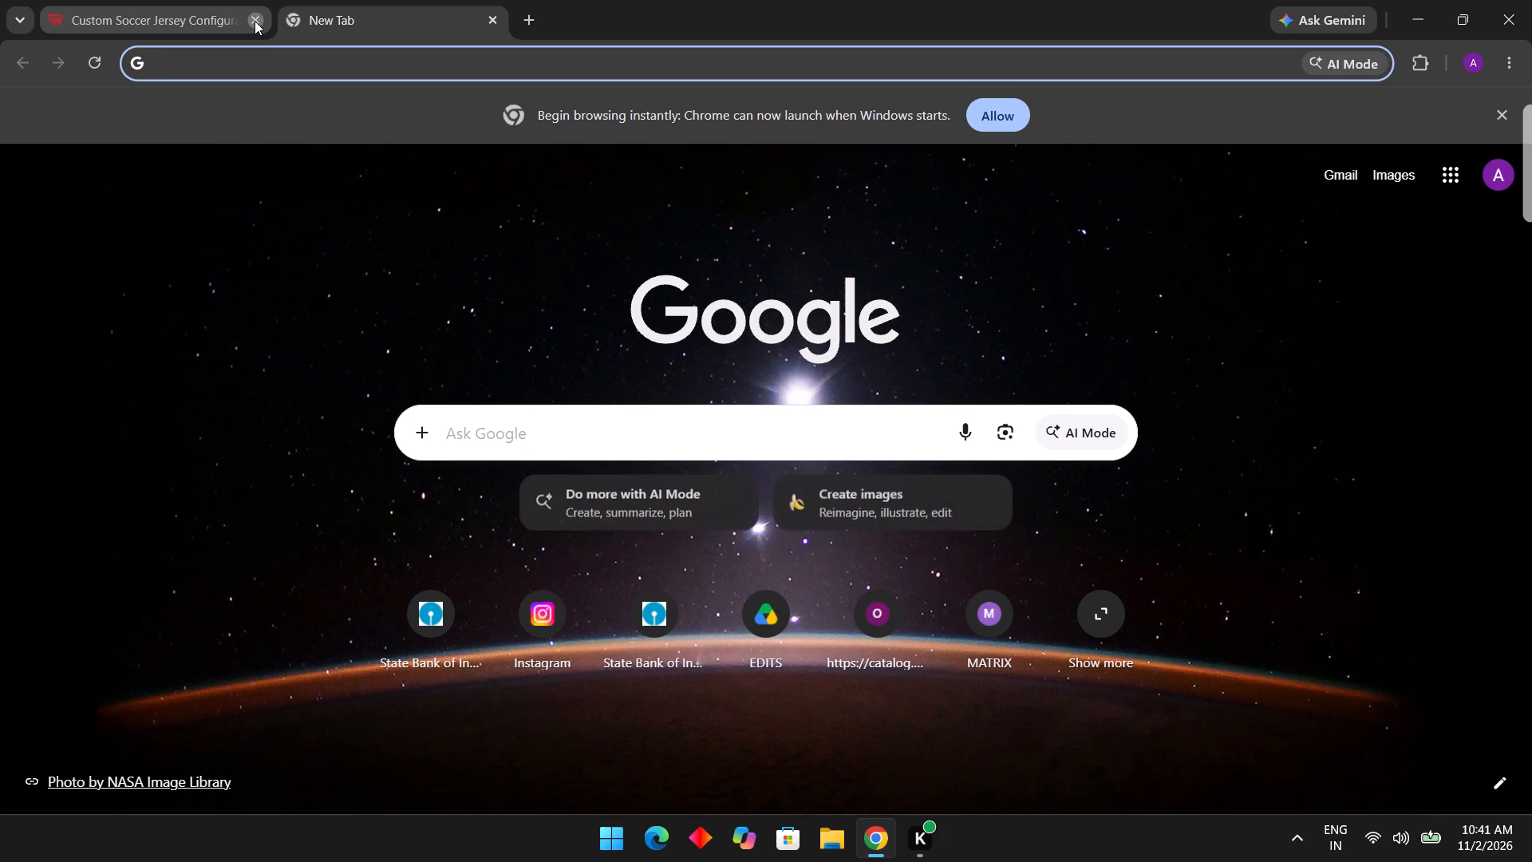
left_click(525, 421)
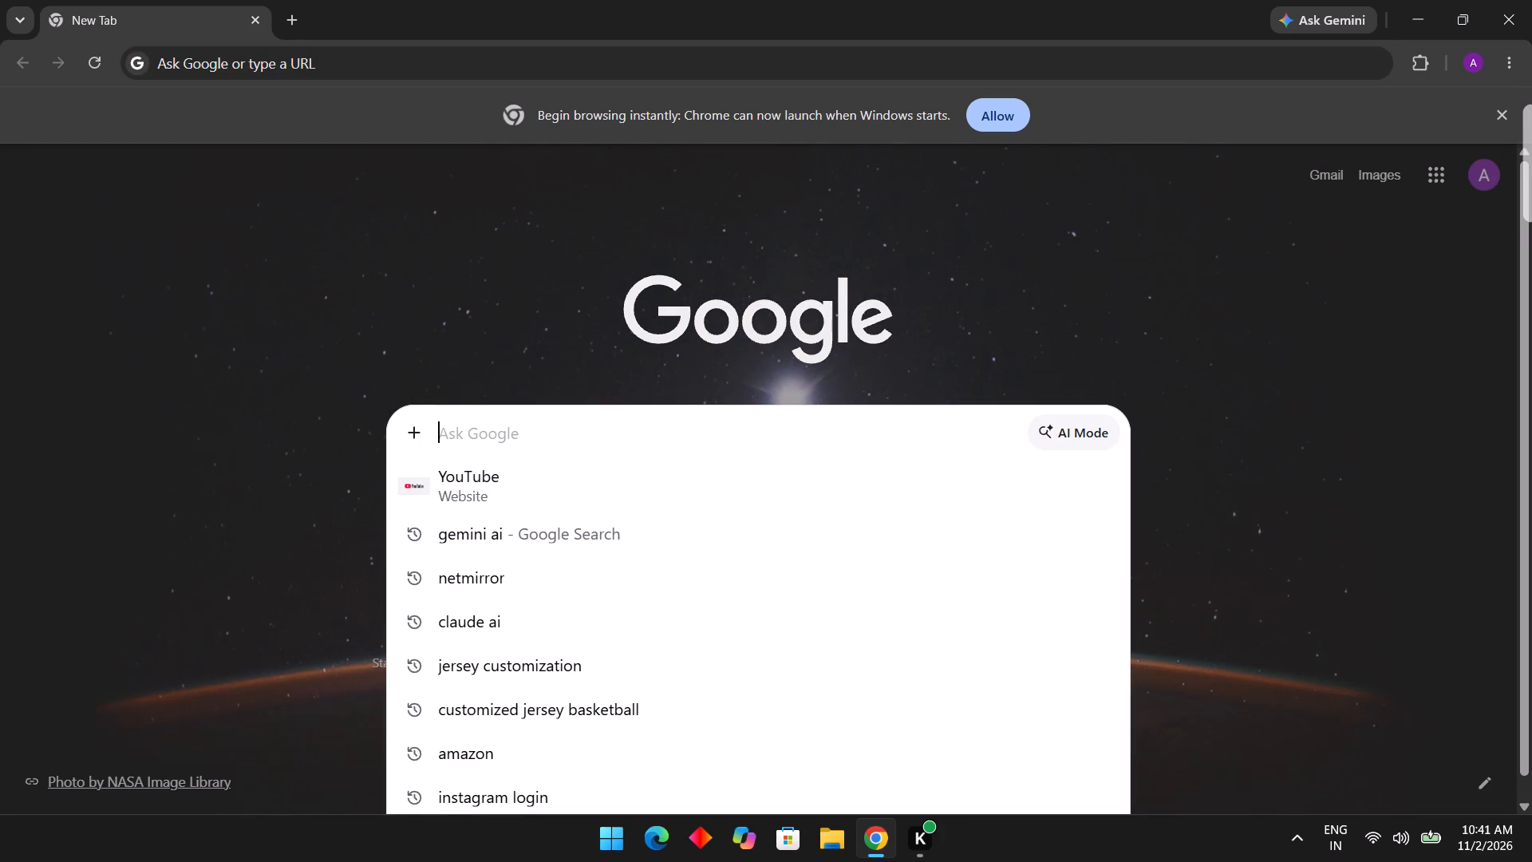
type("canva")
key("Return")
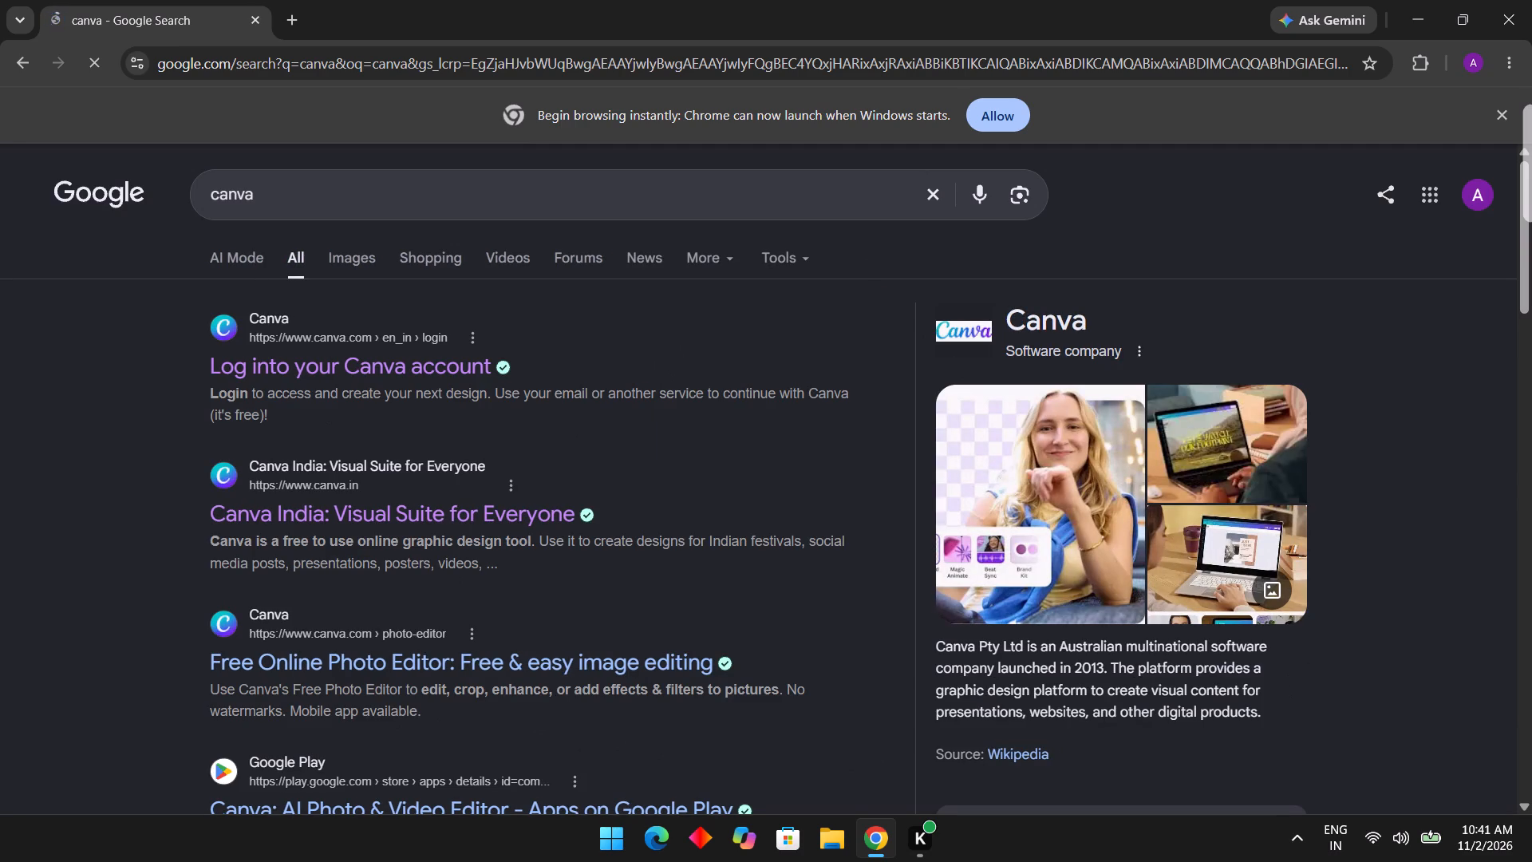
left_click(373, 369)
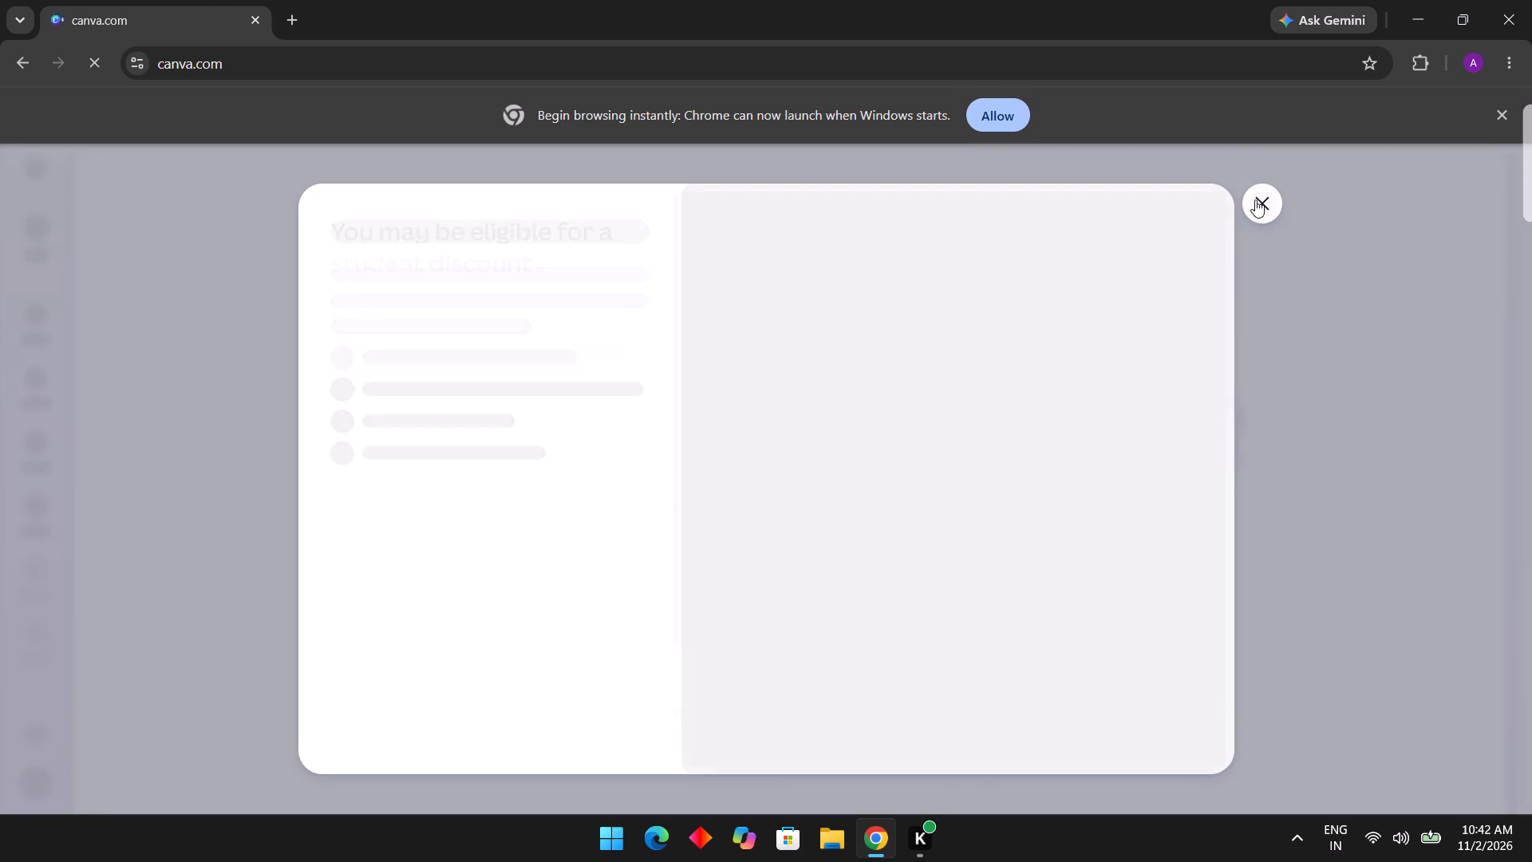
Dismiss the student discount offer and bring up the Create a design options for starting a new design.
left_click(1257, 200)
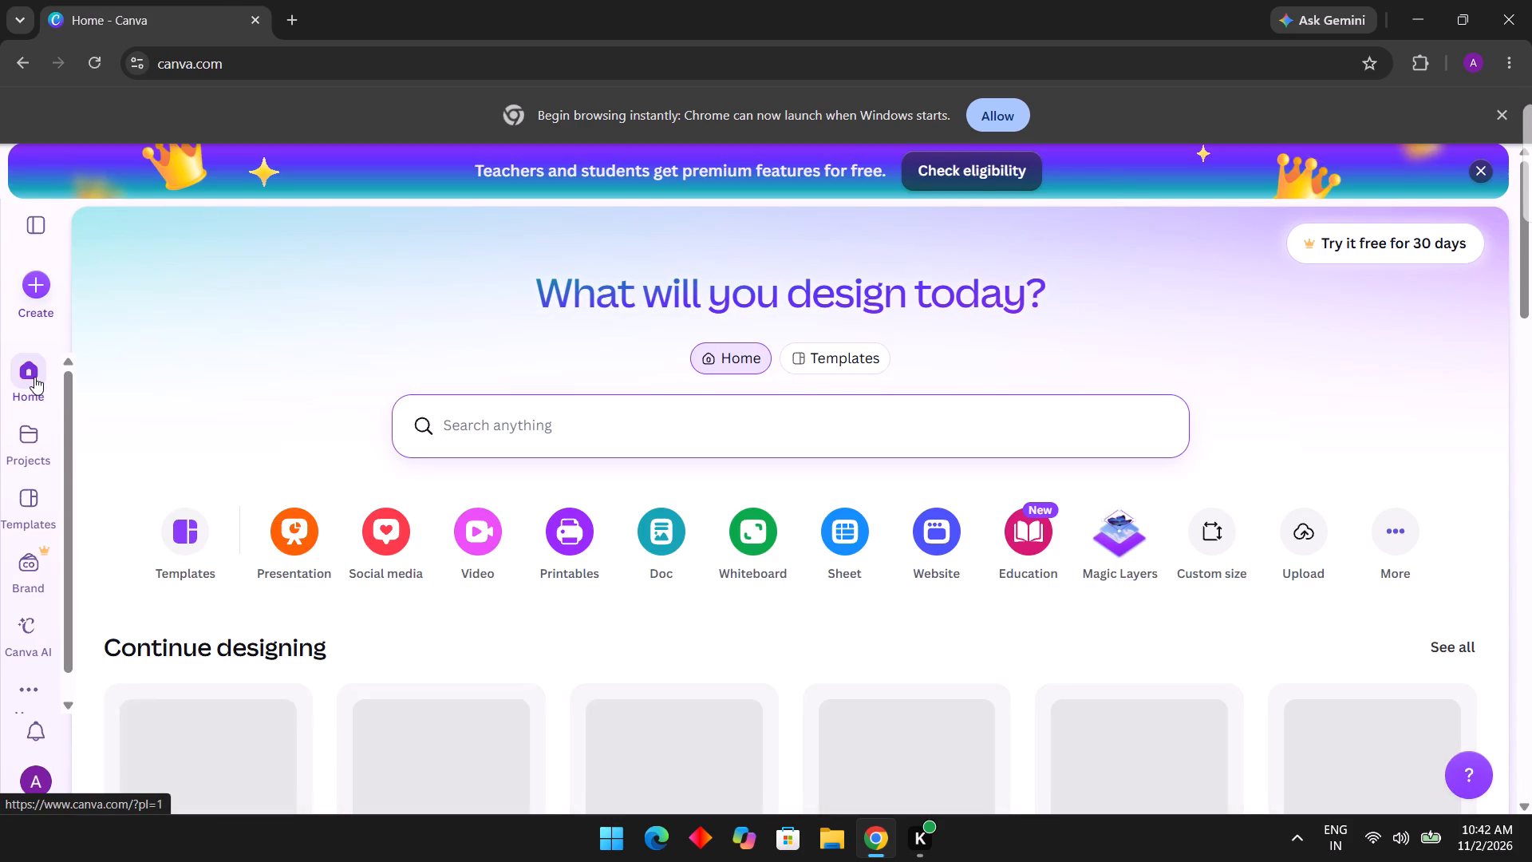
left_click(32, 280)
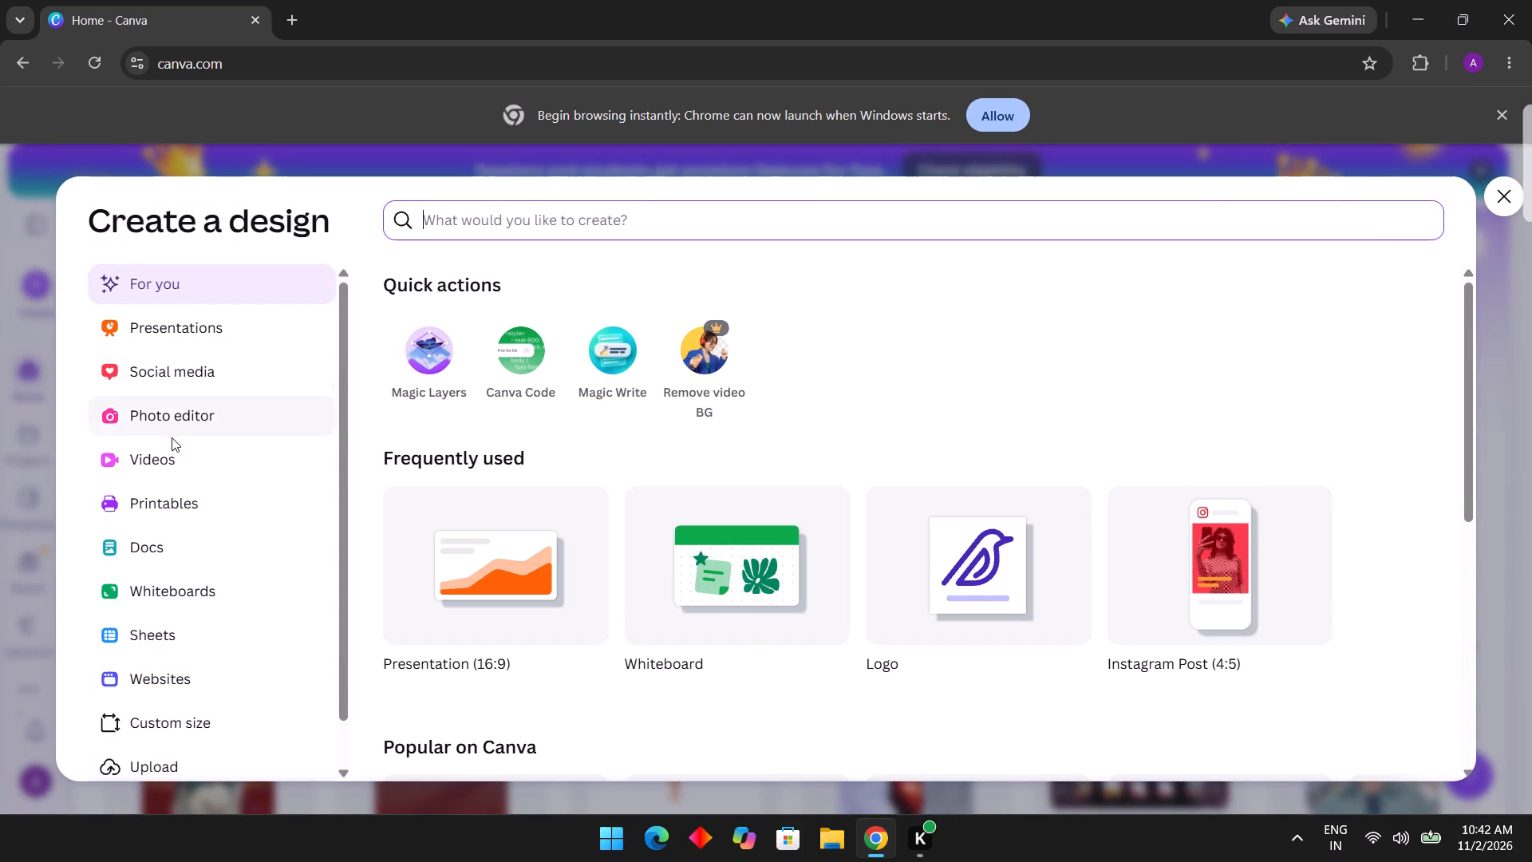
left_click(22, 388)
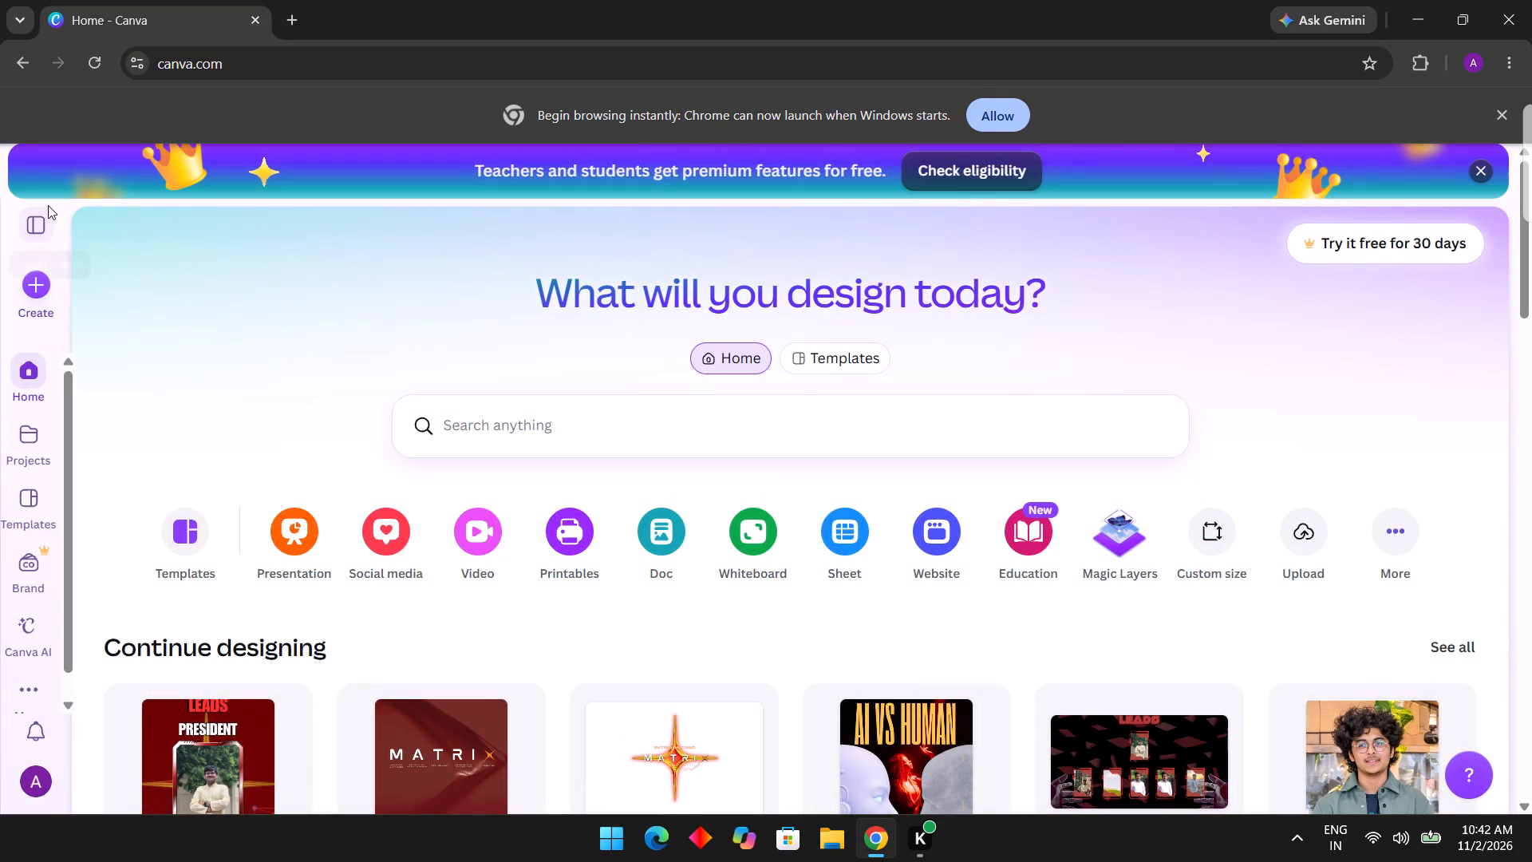
left_click(46, 226)
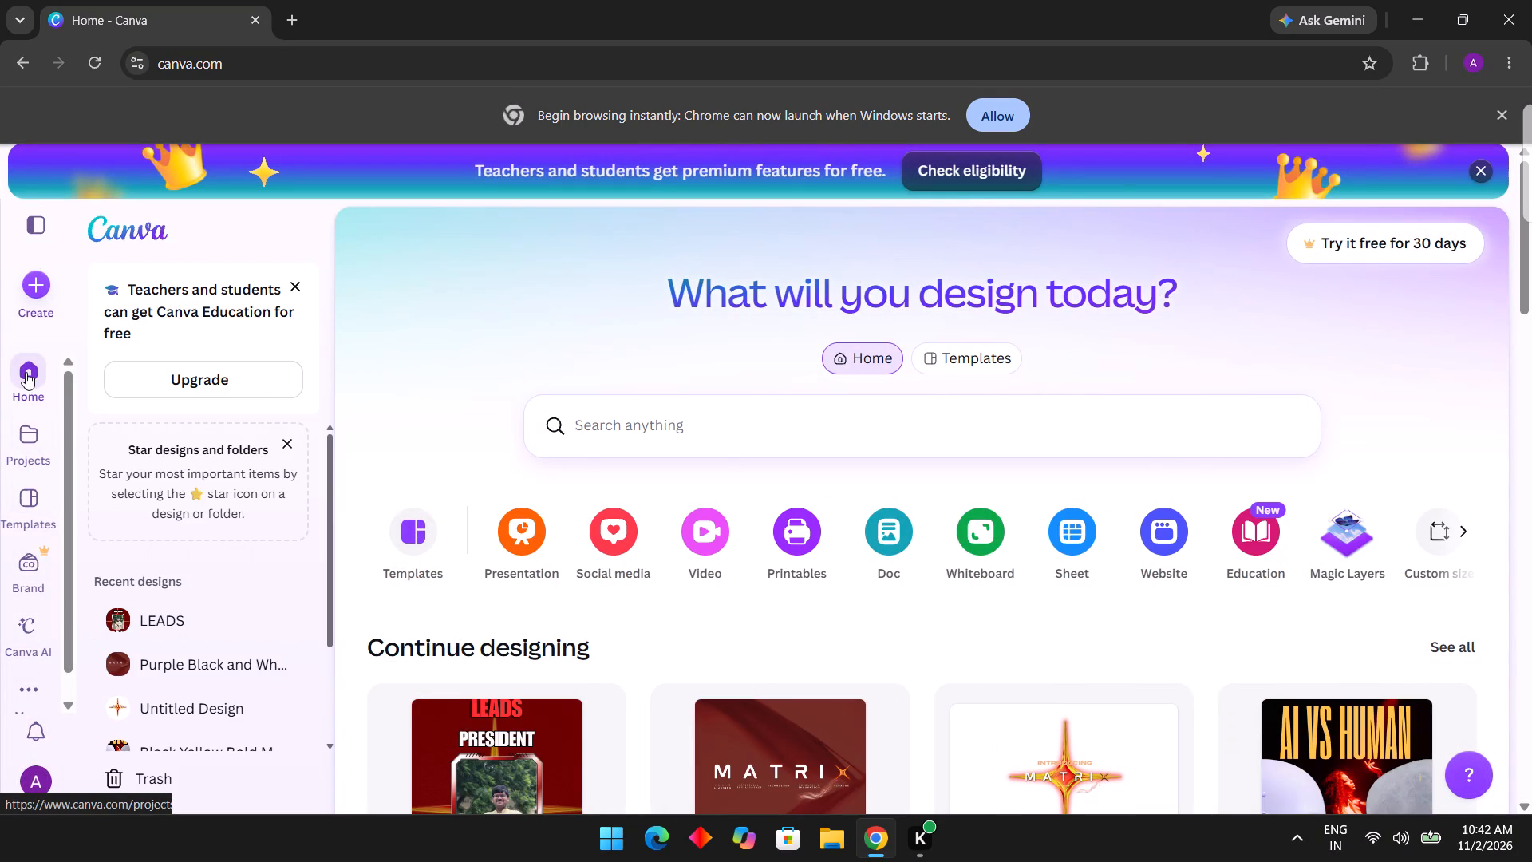
left_click(42, 279)
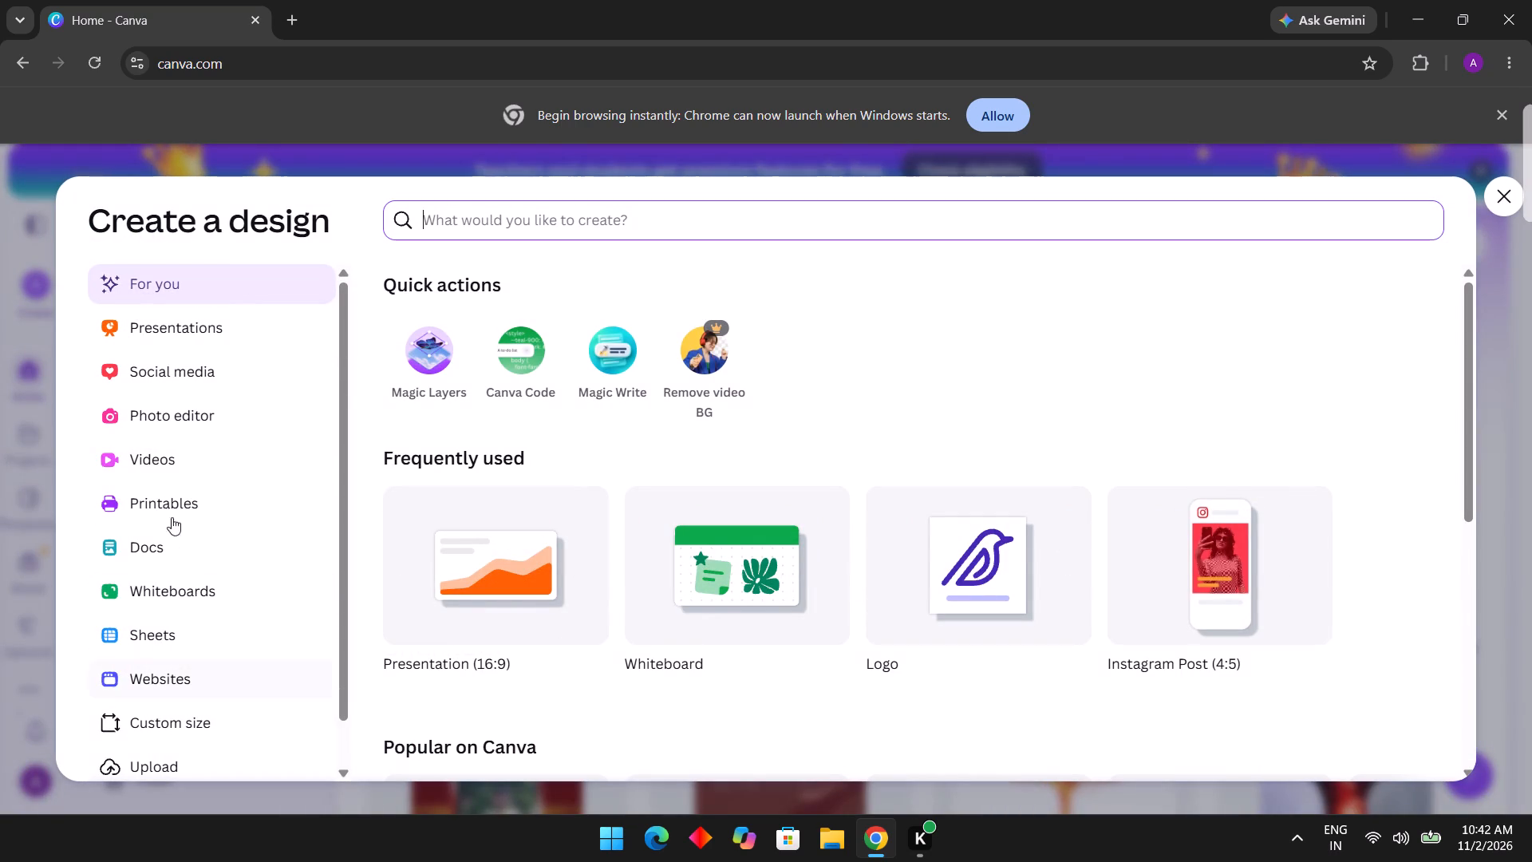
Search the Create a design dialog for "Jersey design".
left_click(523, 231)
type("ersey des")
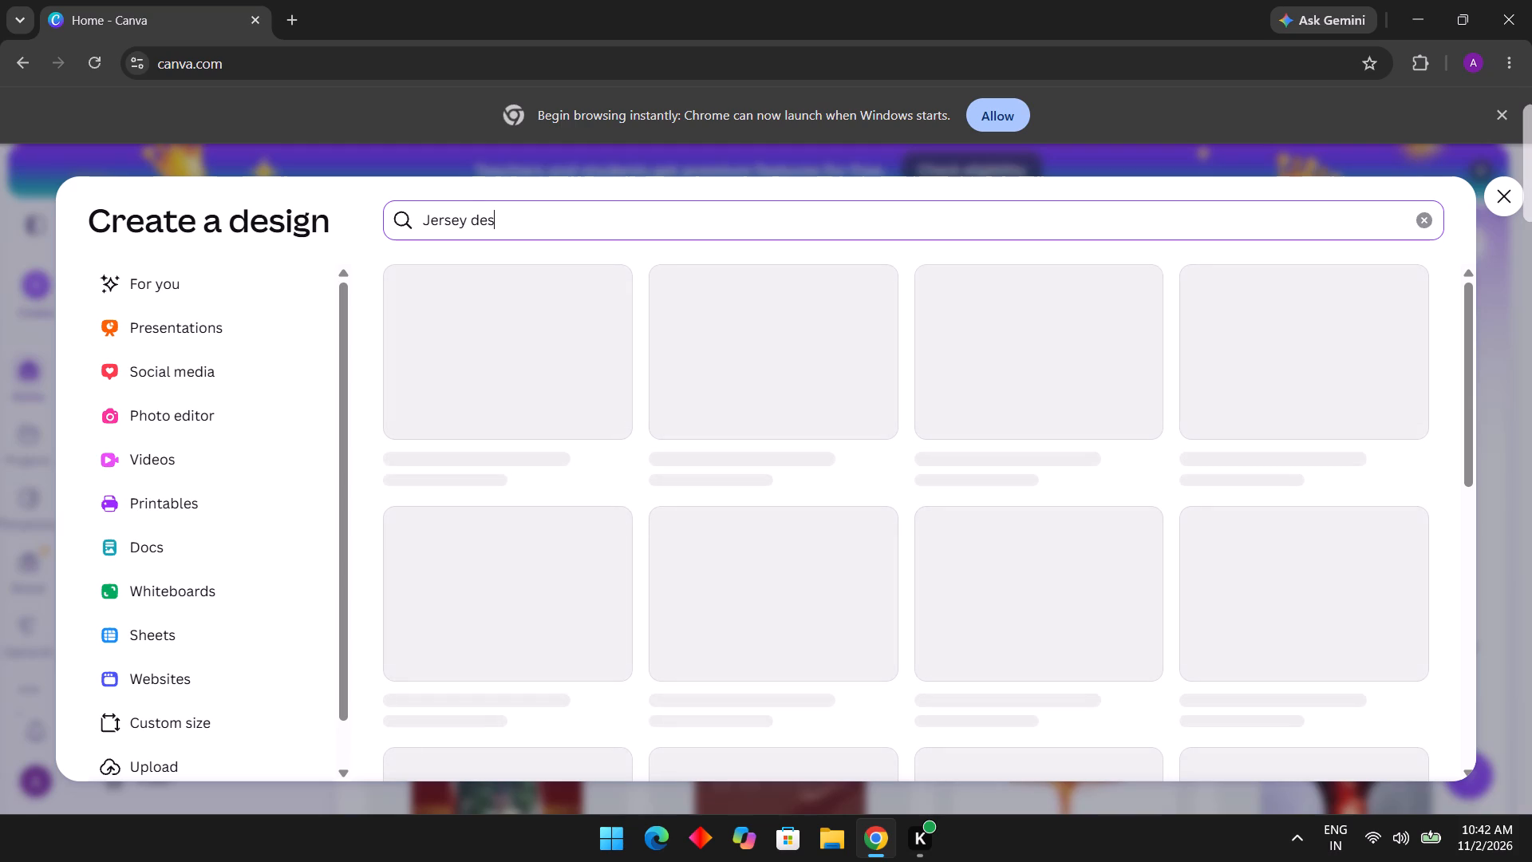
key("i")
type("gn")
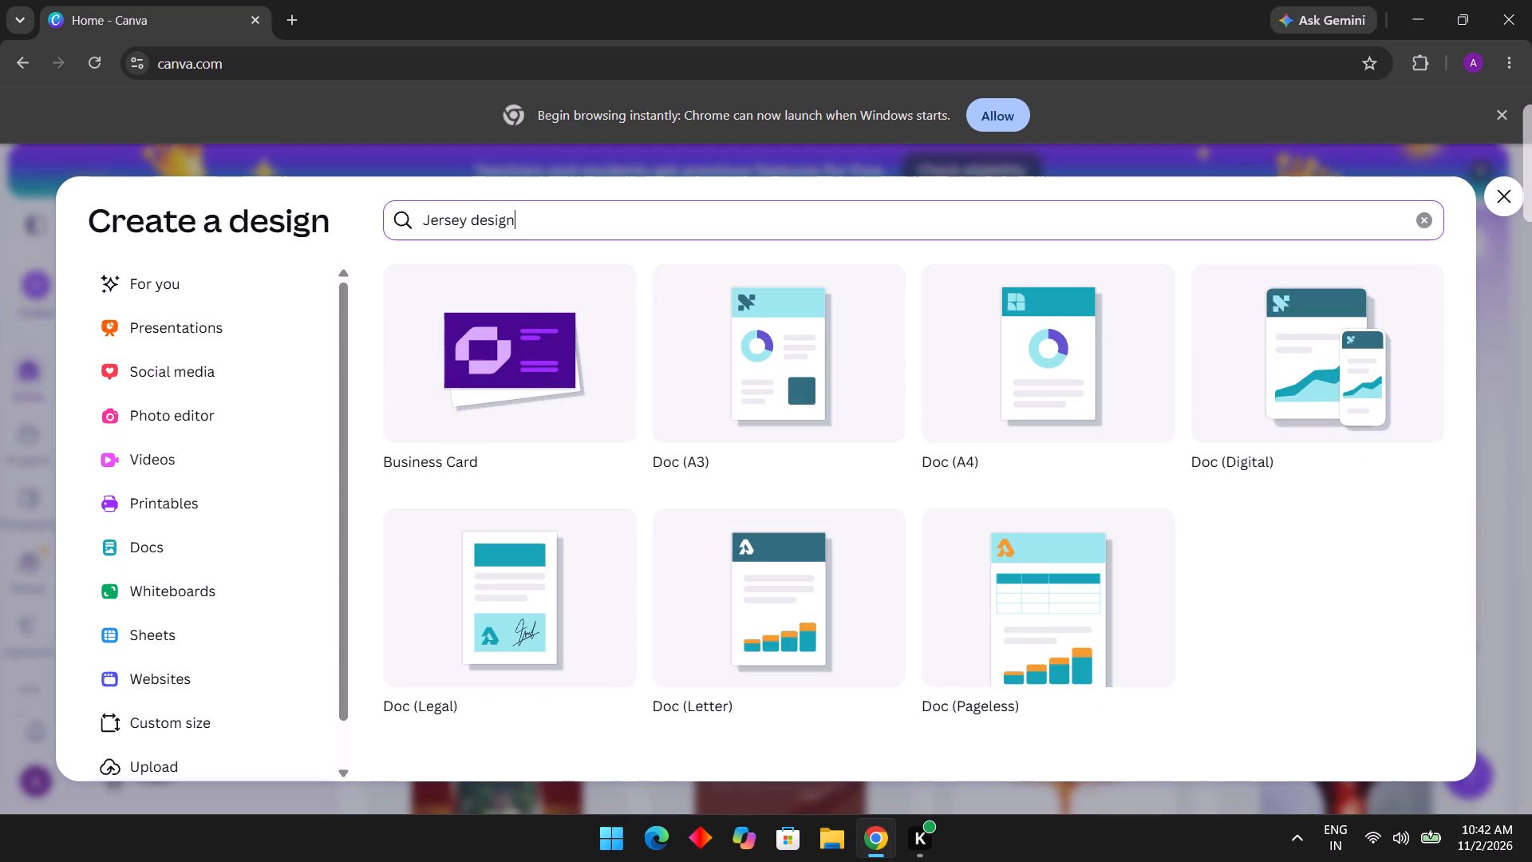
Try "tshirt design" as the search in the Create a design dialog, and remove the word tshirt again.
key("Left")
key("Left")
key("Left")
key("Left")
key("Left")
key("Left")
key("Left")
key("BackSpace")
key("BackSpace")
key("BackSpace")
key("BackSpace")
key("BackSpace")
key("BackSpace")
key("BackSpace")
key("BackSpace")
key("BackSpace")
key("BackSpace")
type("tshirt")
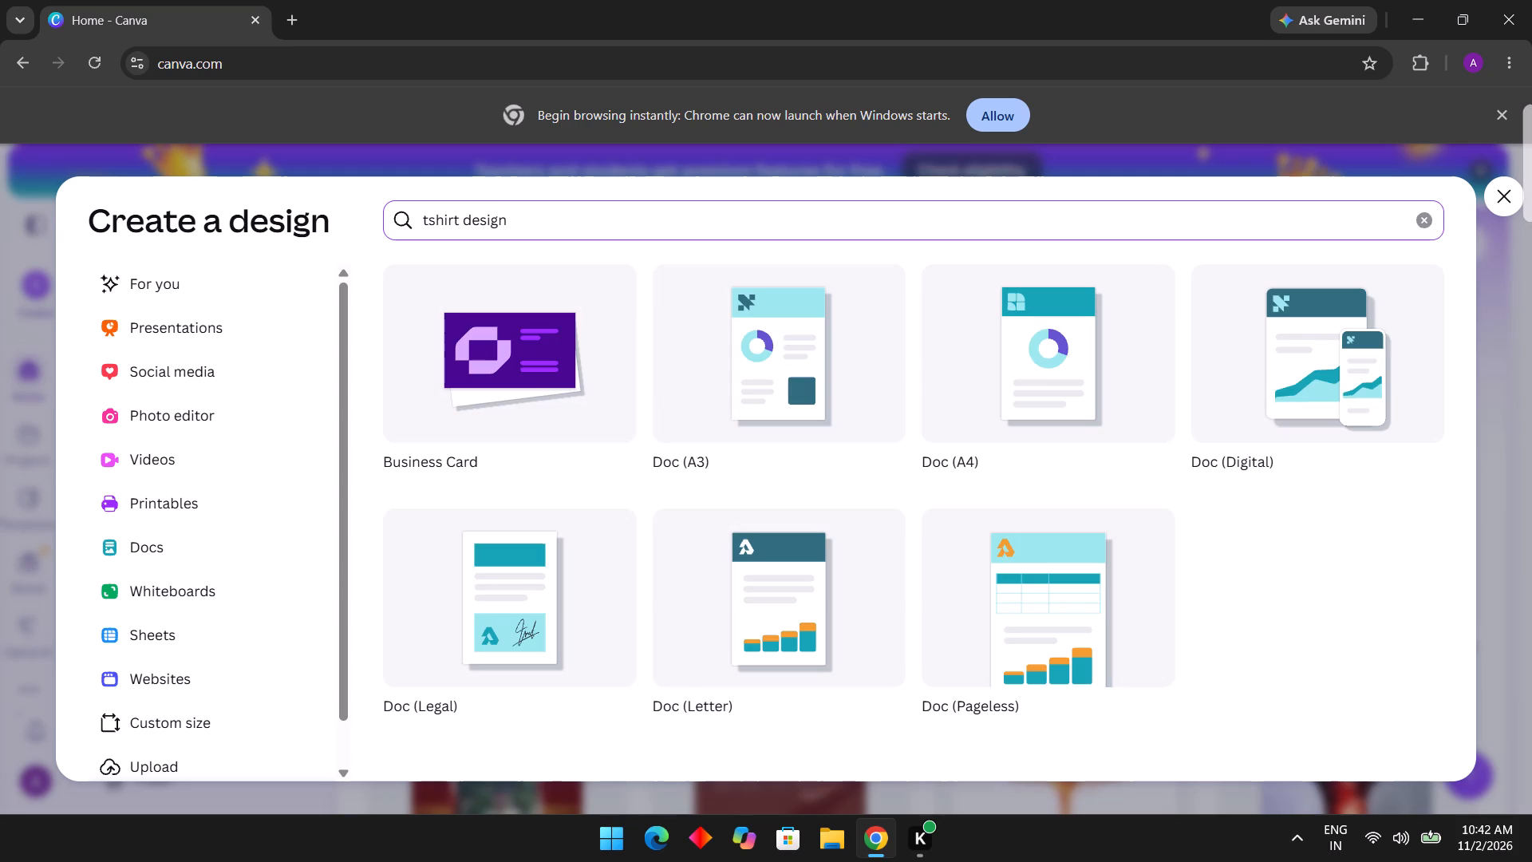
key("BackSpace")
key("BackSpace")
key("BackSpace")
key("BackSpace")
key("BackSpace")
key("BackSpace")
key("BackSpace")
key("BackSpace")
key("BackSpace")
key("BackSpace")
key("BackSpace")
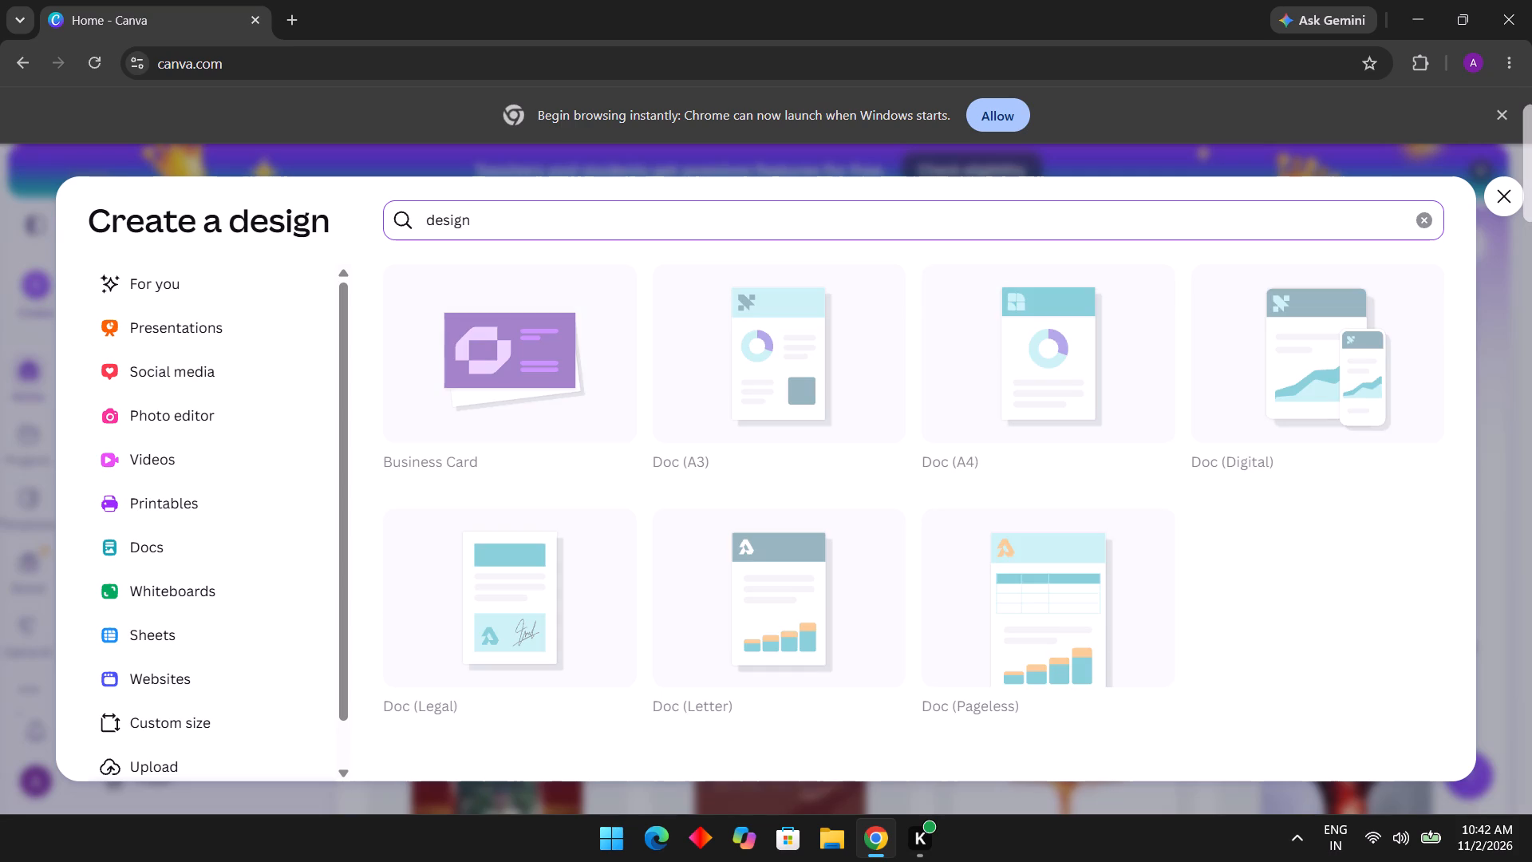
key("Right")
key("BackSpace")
Close the Create a design dialog and search Canva's templates for "tshirt design".
left_click(1510, 199)
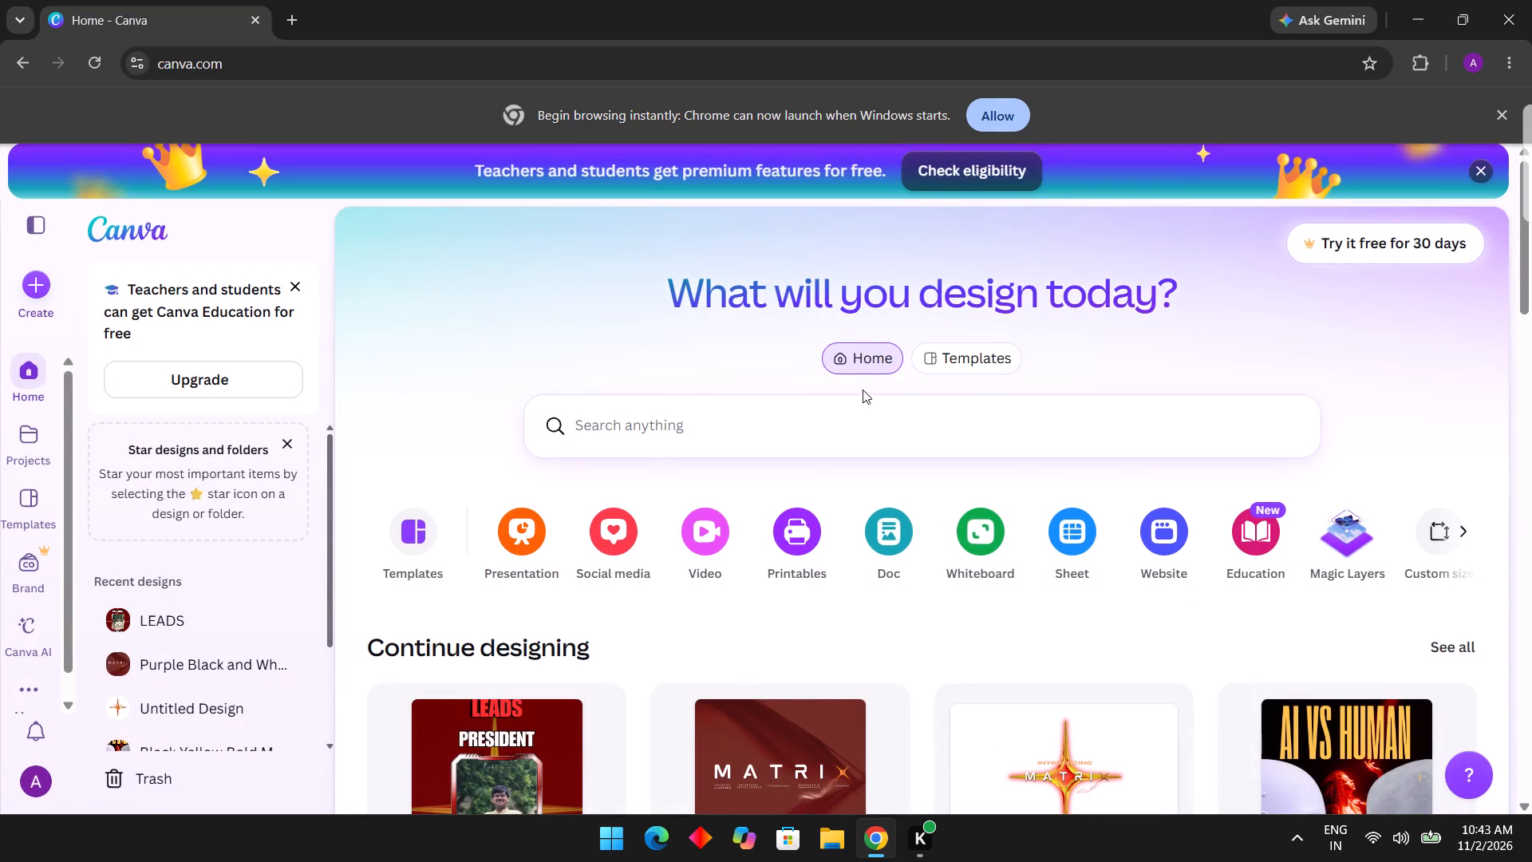
left_click(985, 354)
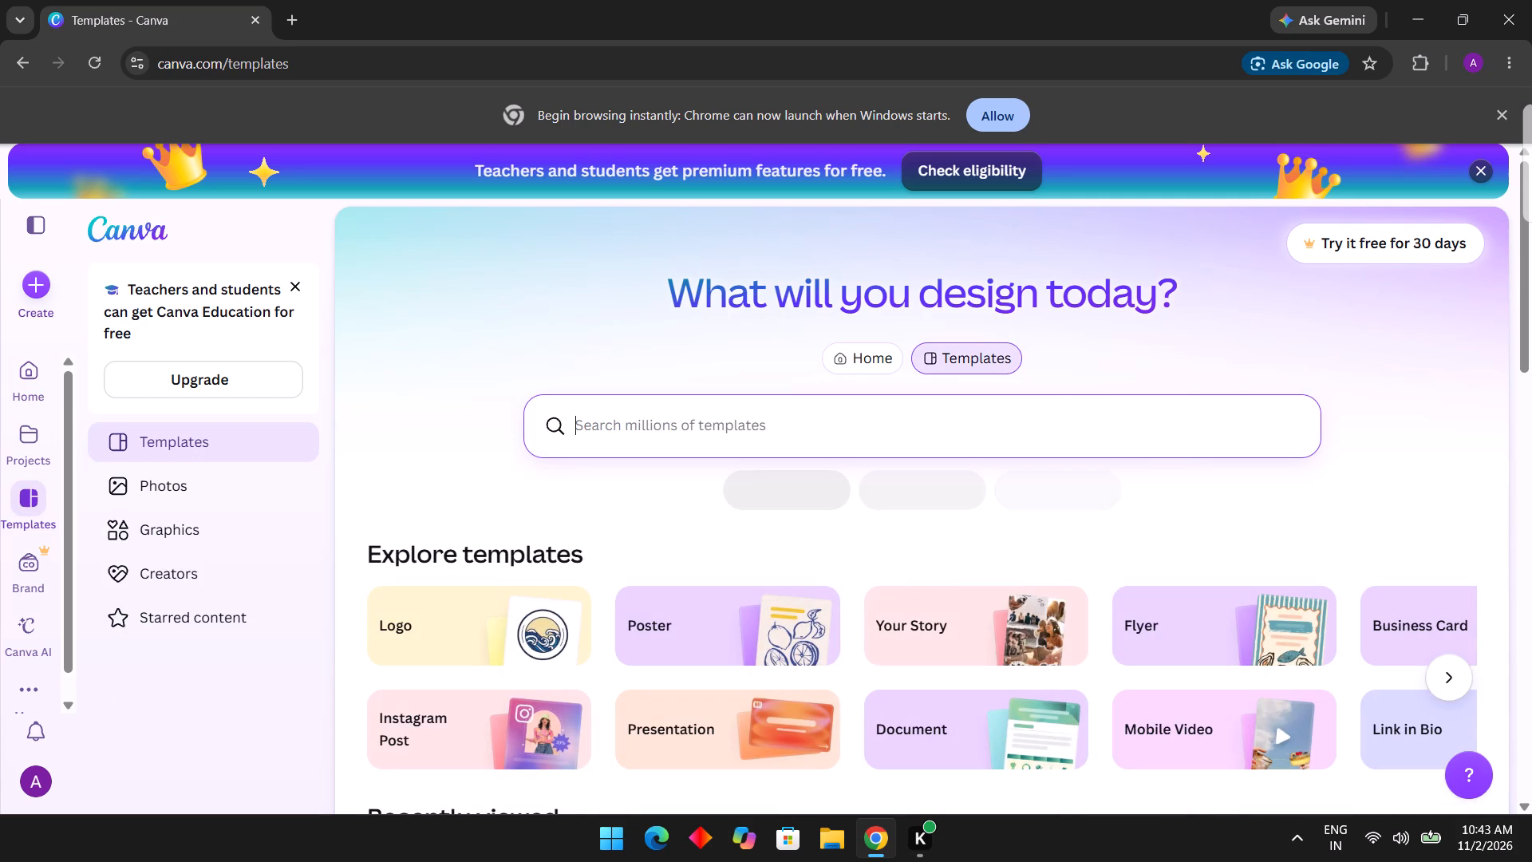
left_click(770, 436)
type("tshirt")
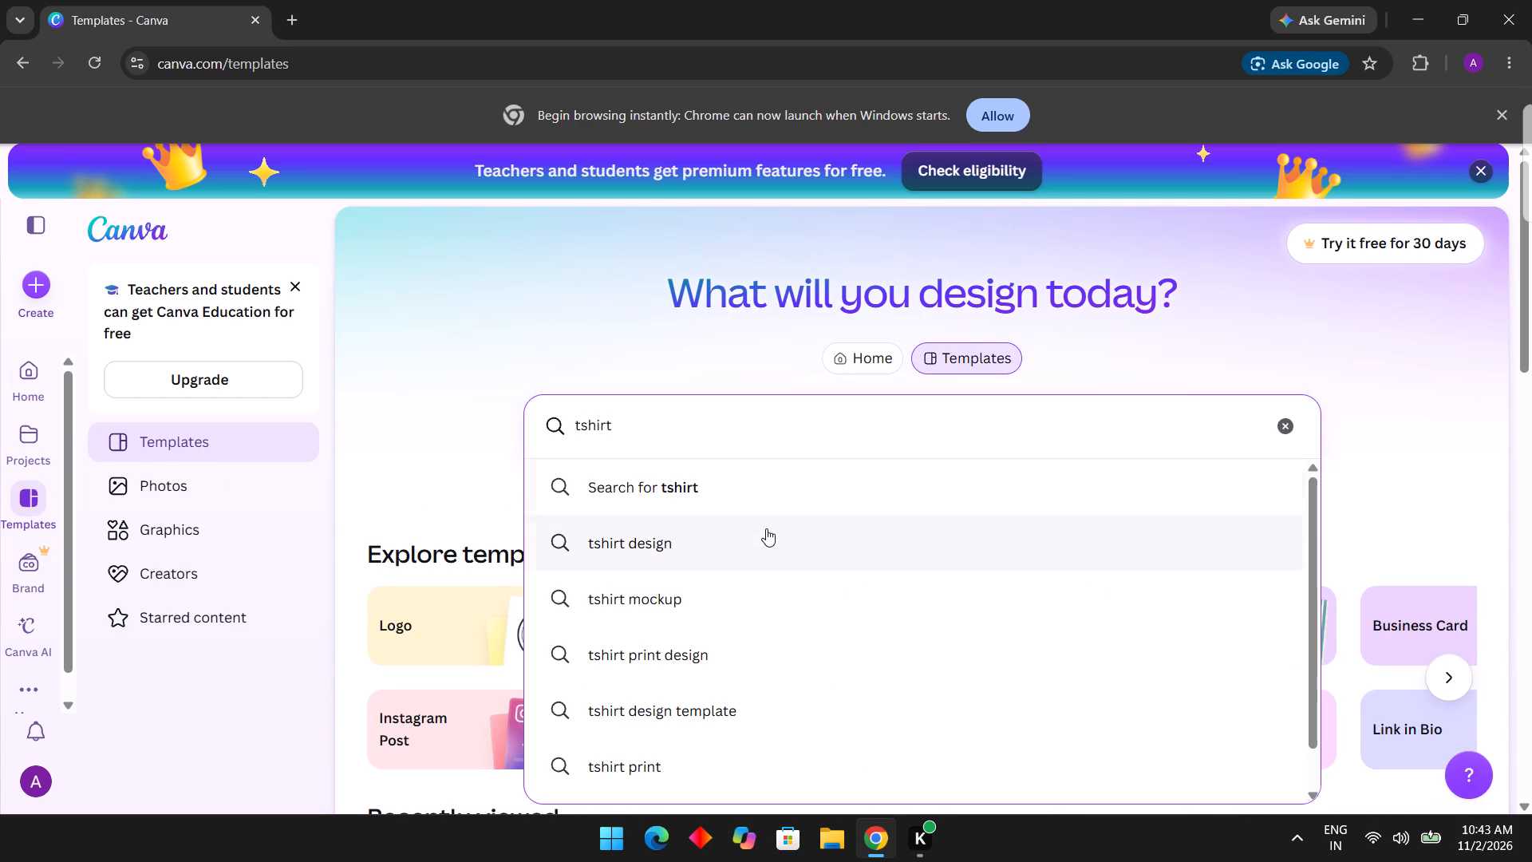
left_click(766, 531)
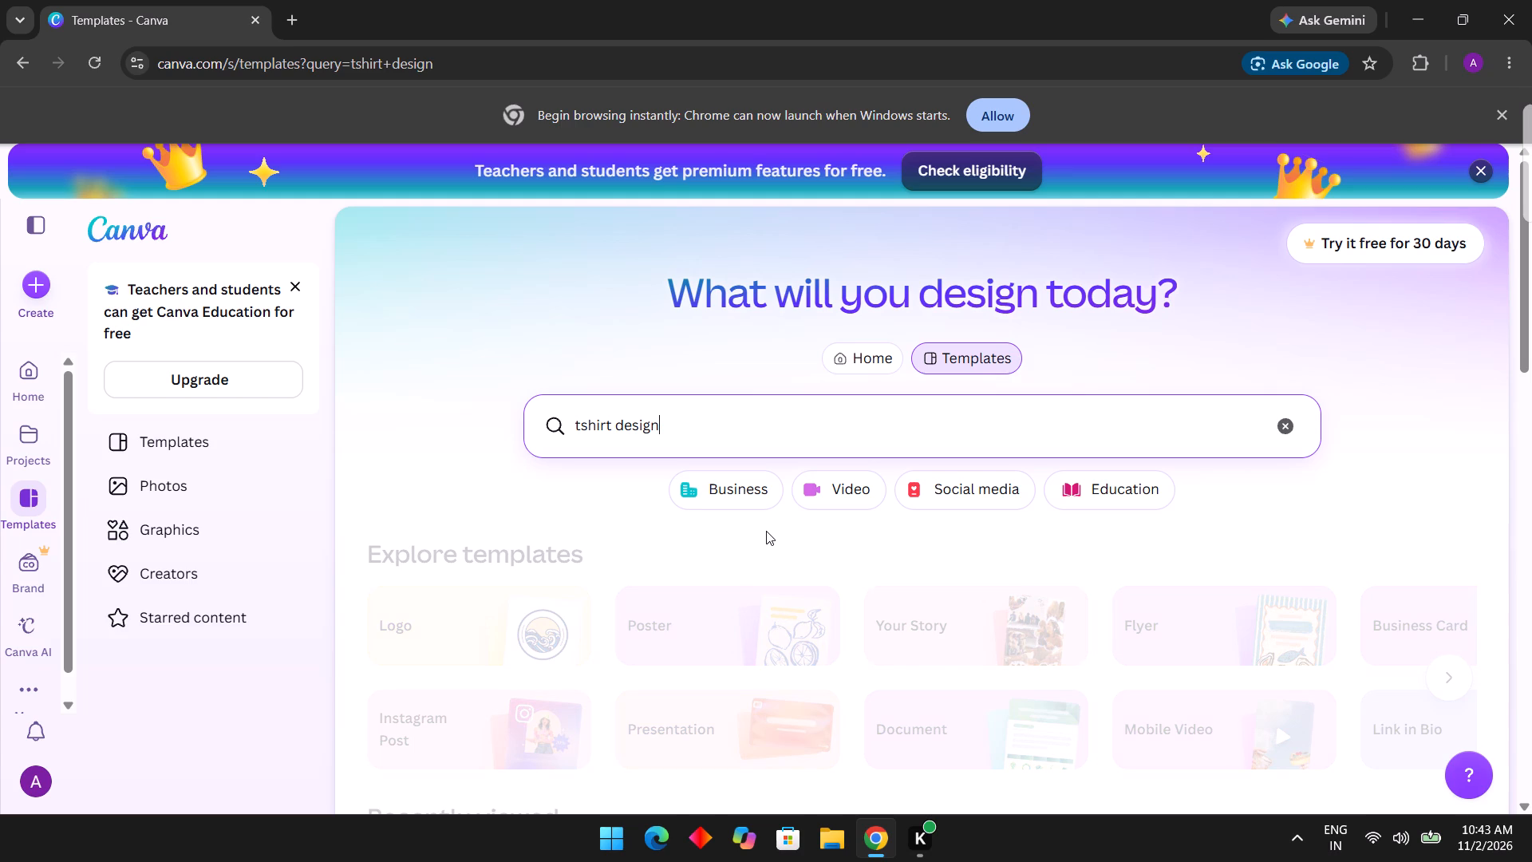
Examine the T-shirt template results for a suitable design, including the T-Shirts, Instagram Posts and Logos groups.
scroll(766, 531, "down", 3)
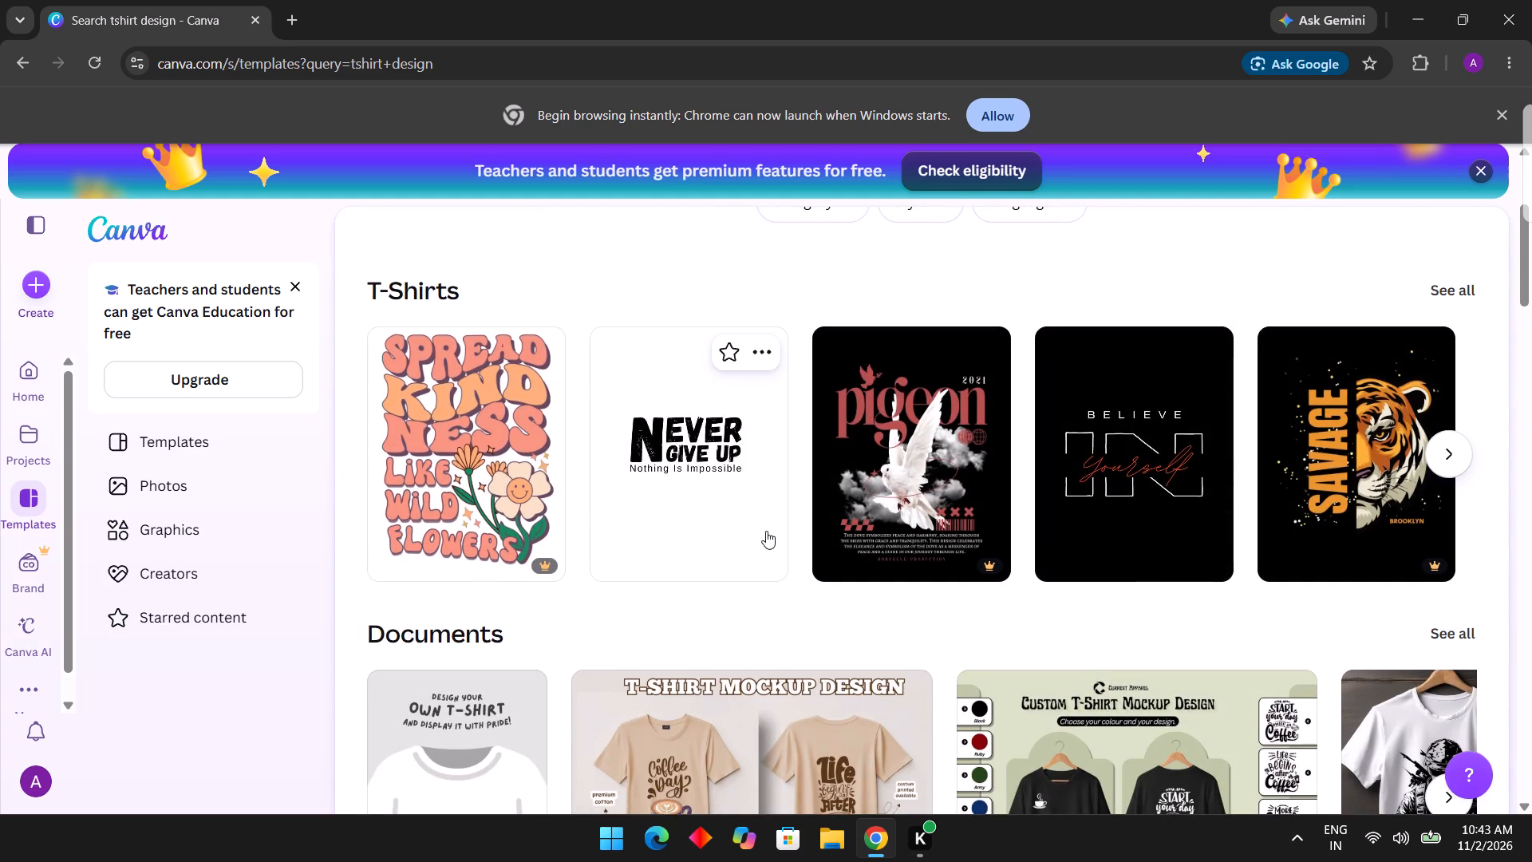
scroll(766, 531, "down", 8)
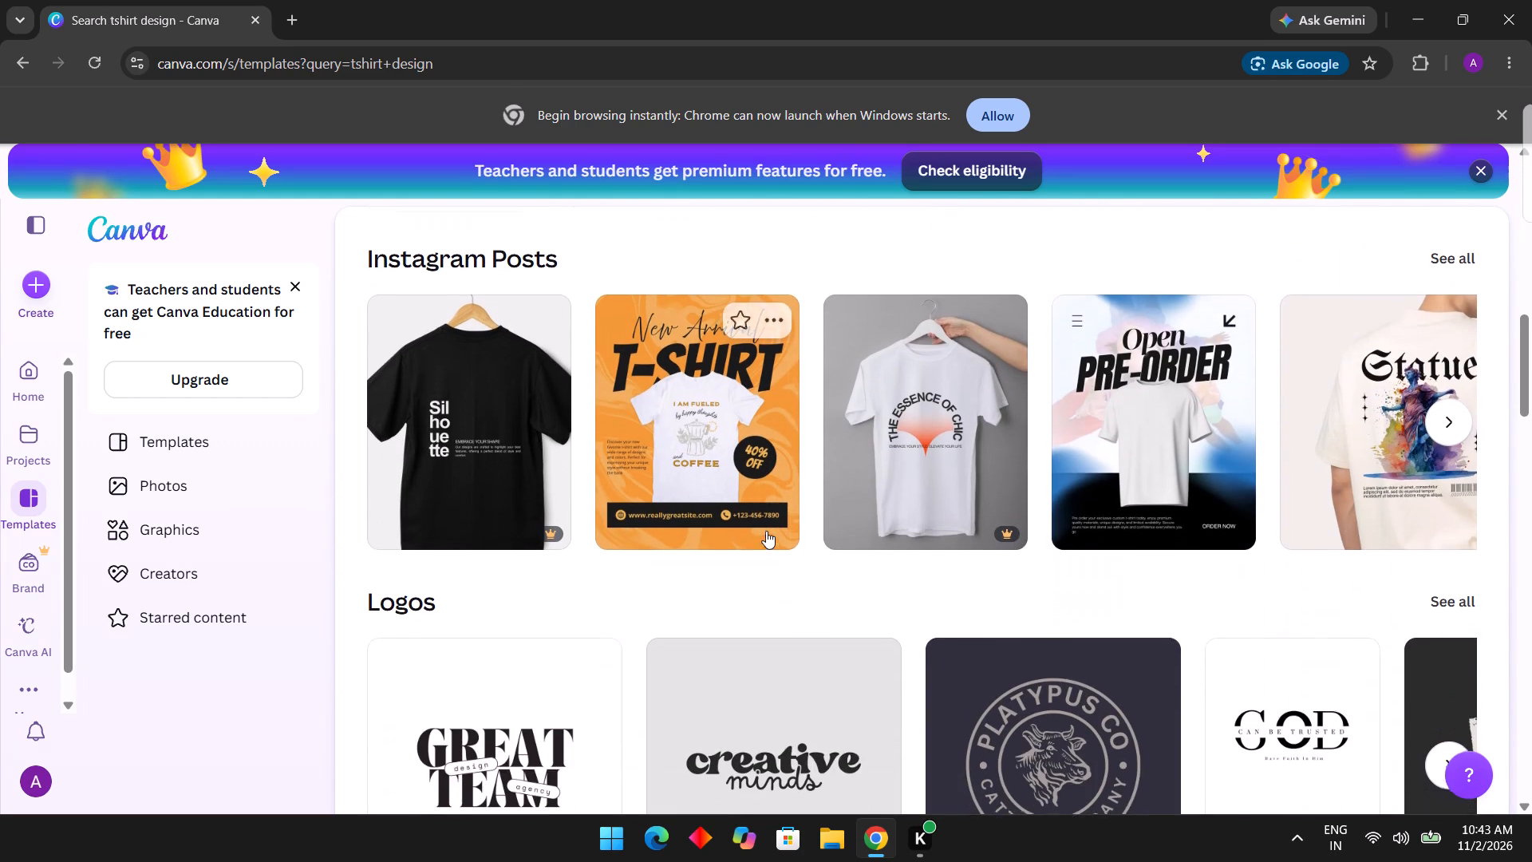
scroll(766, 531, "down", 4)
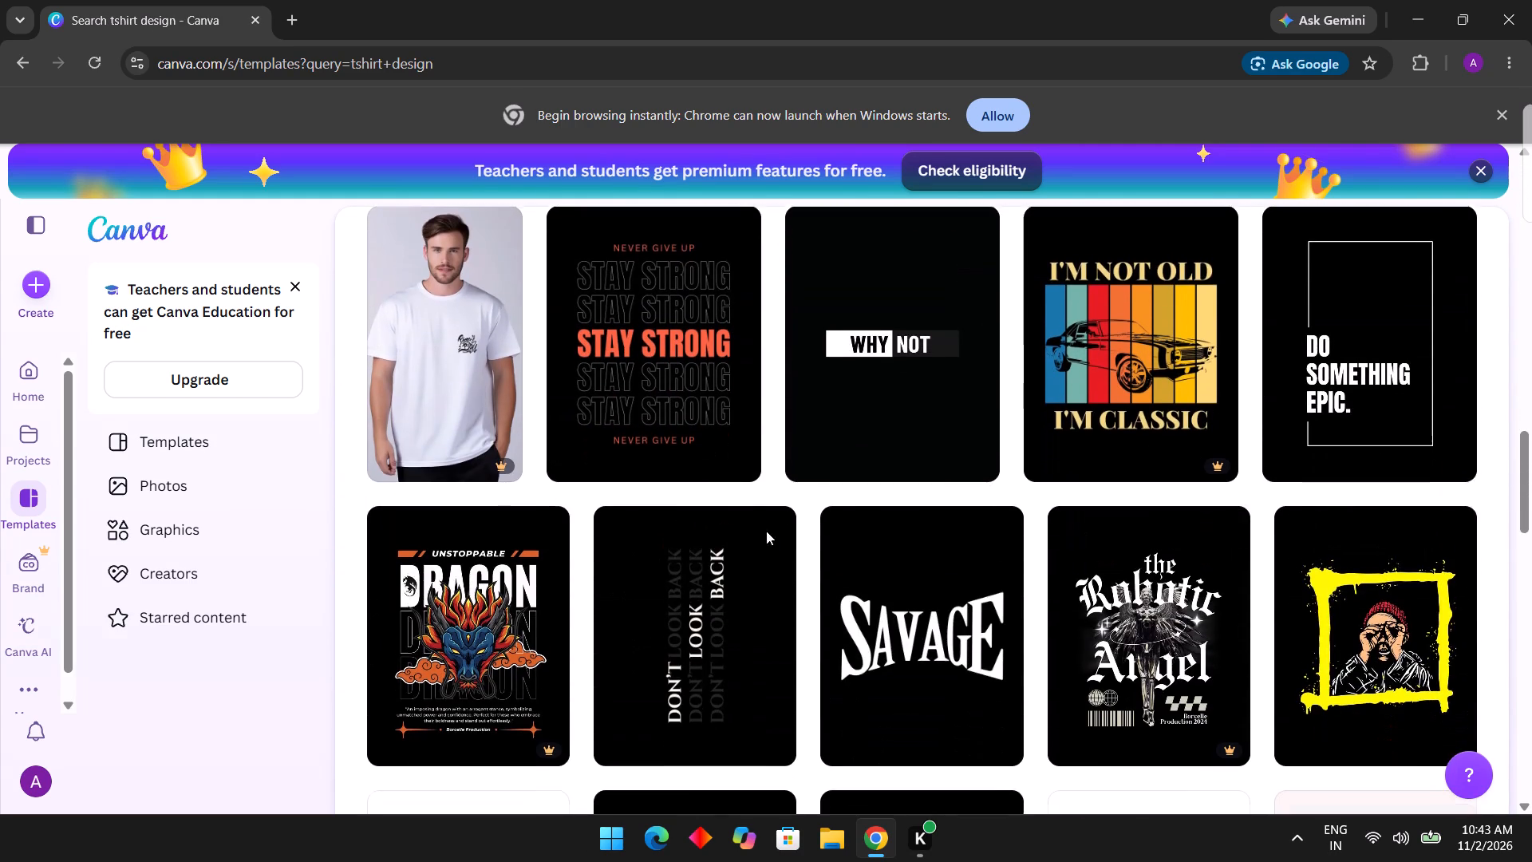
scroll(766, 531, "down", 8)
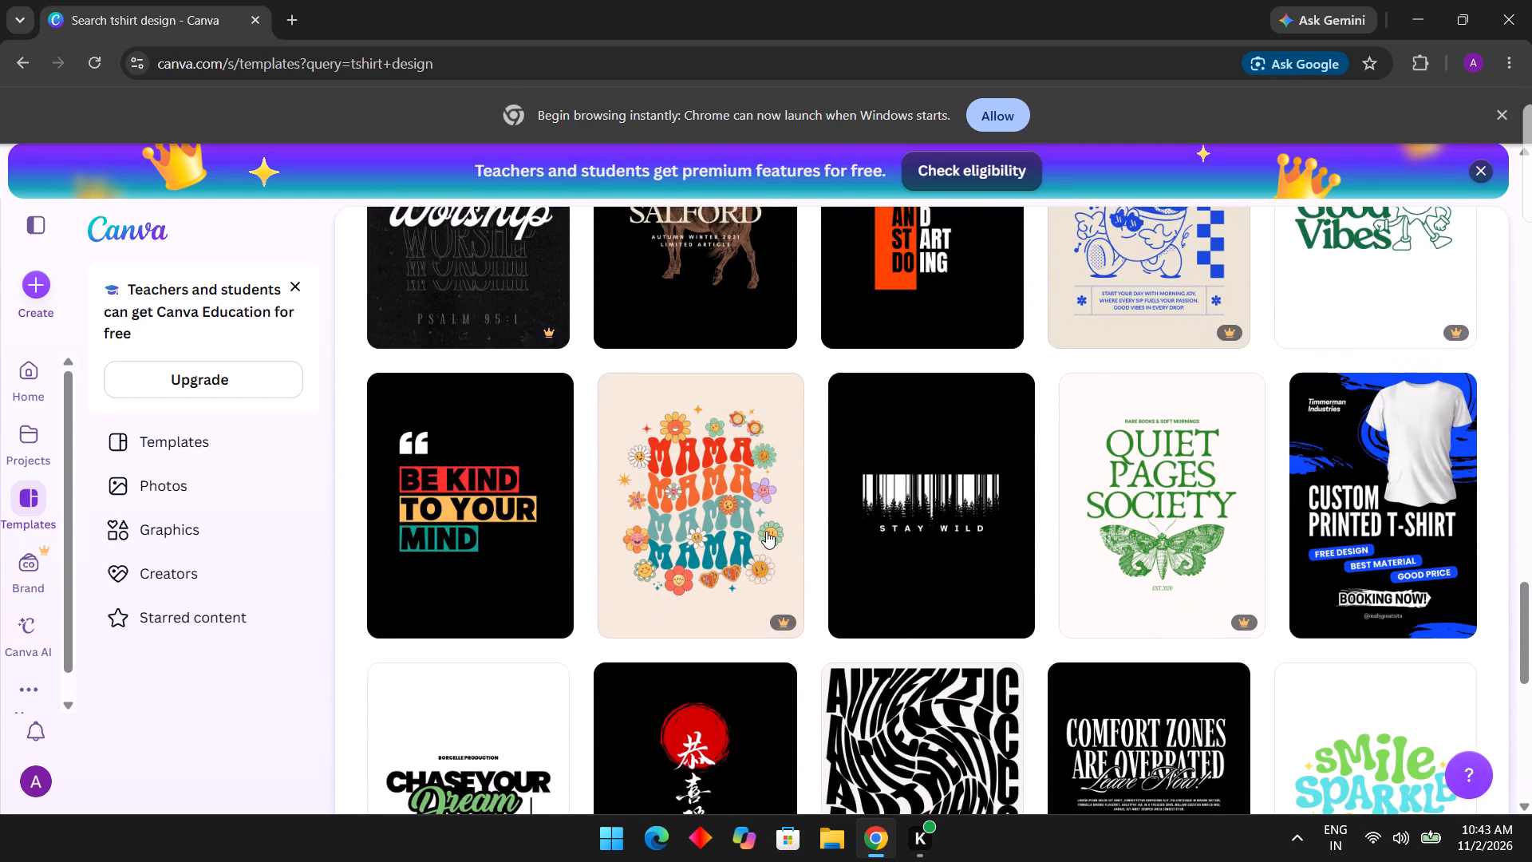
scroll(766, 531, "down", 9)
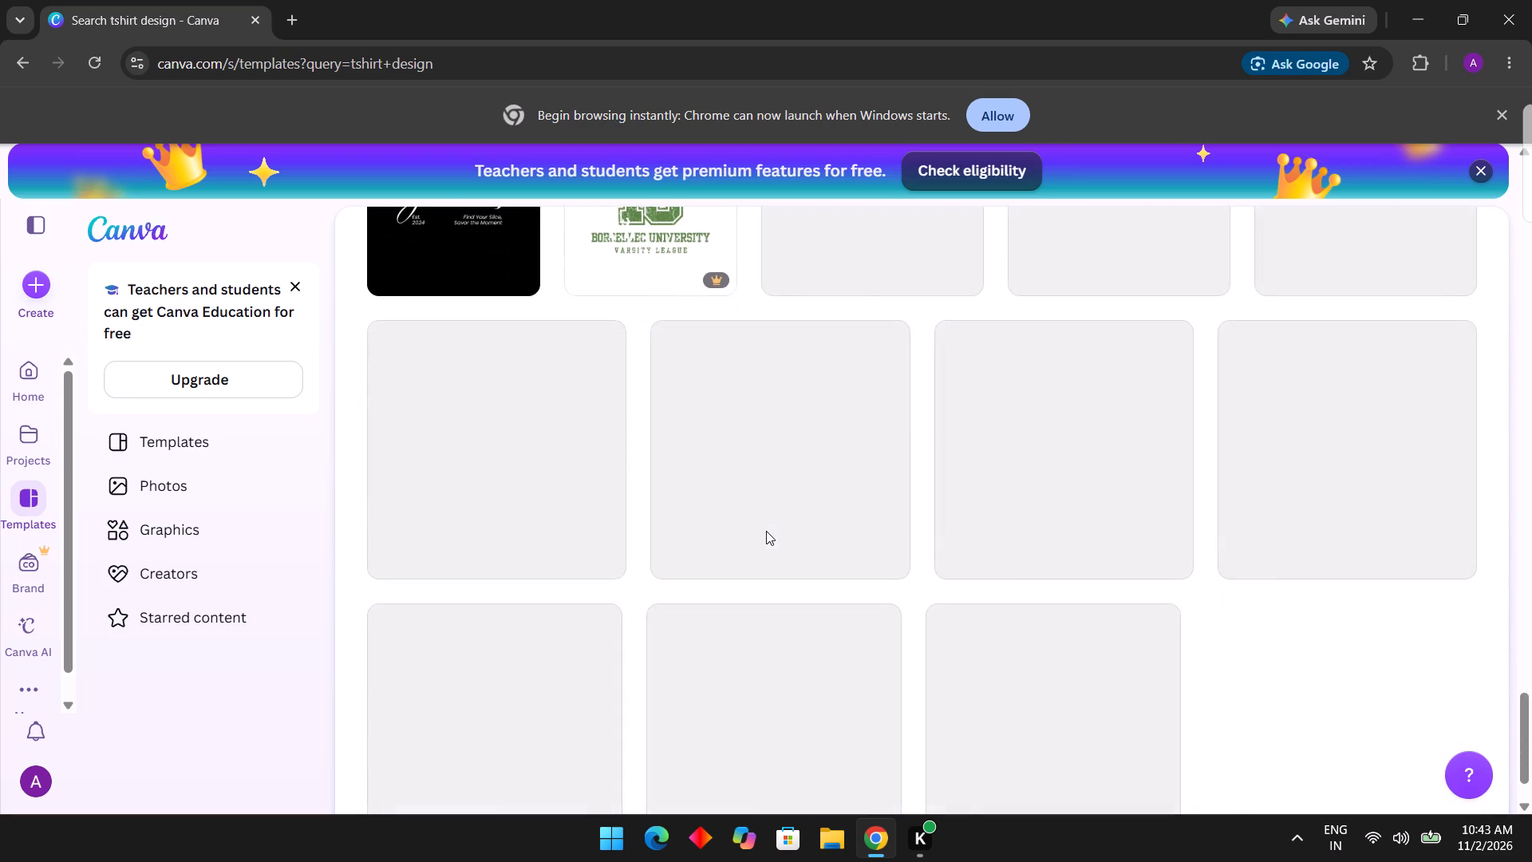
scroll(766, 531, "up", 10)
scroll(766, 531, "down", 12)
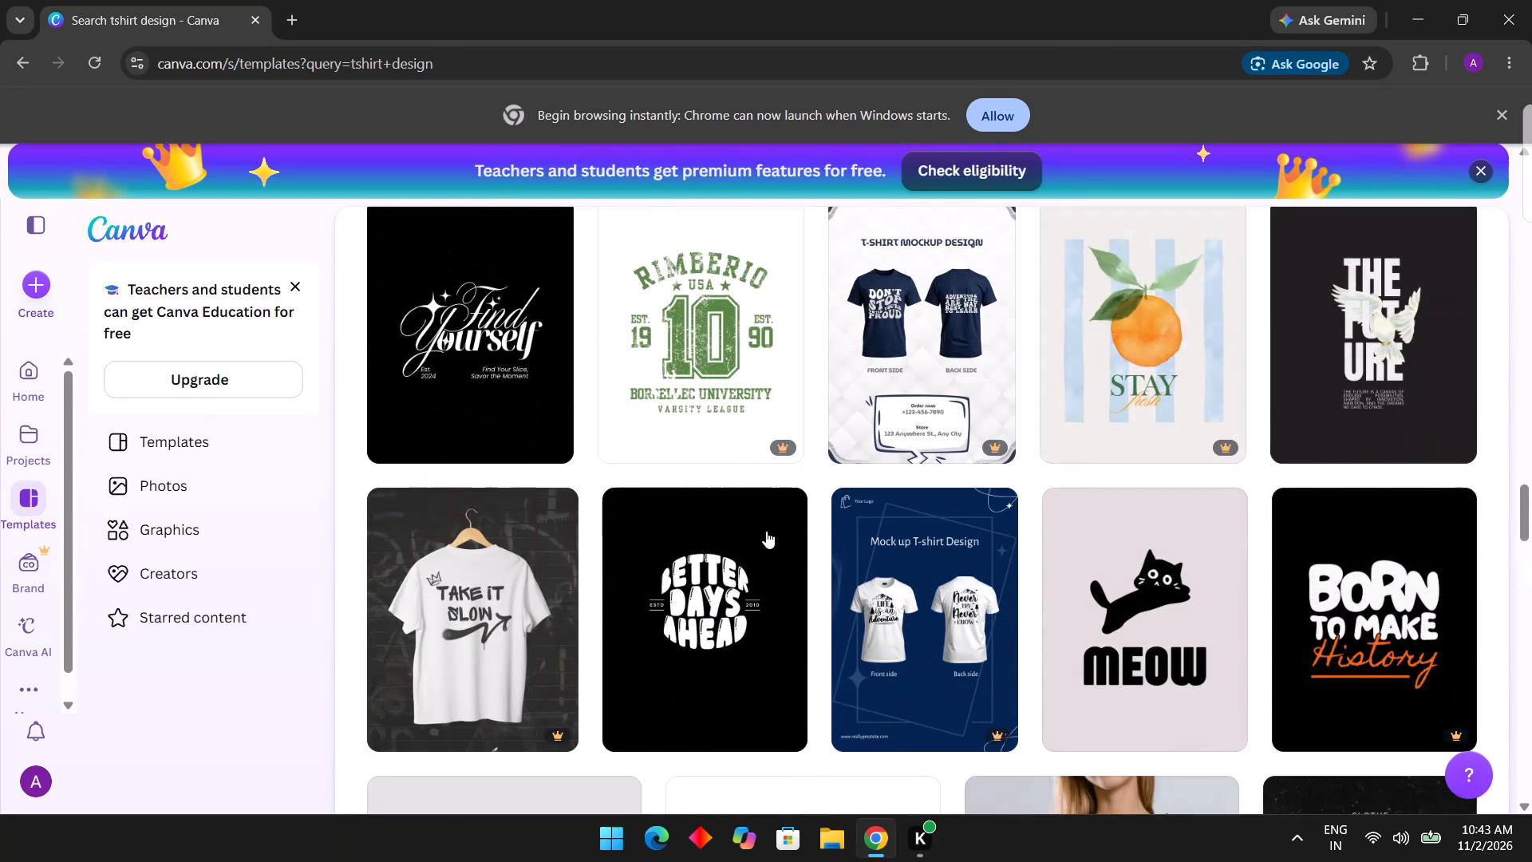
scroll(766, 531, "down", 1)
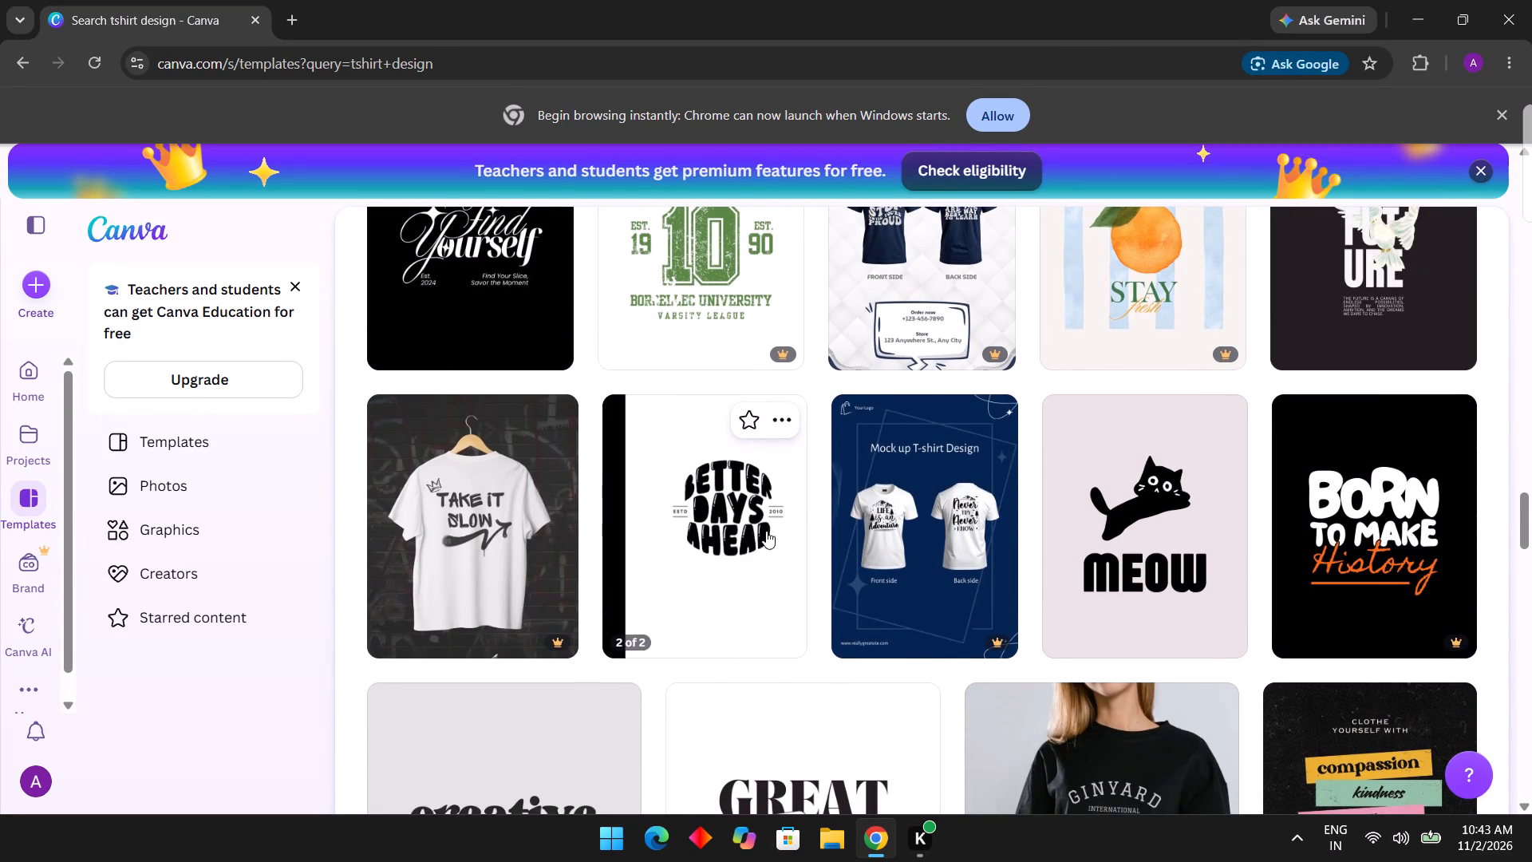
scroll(796, 445, "up", 8)
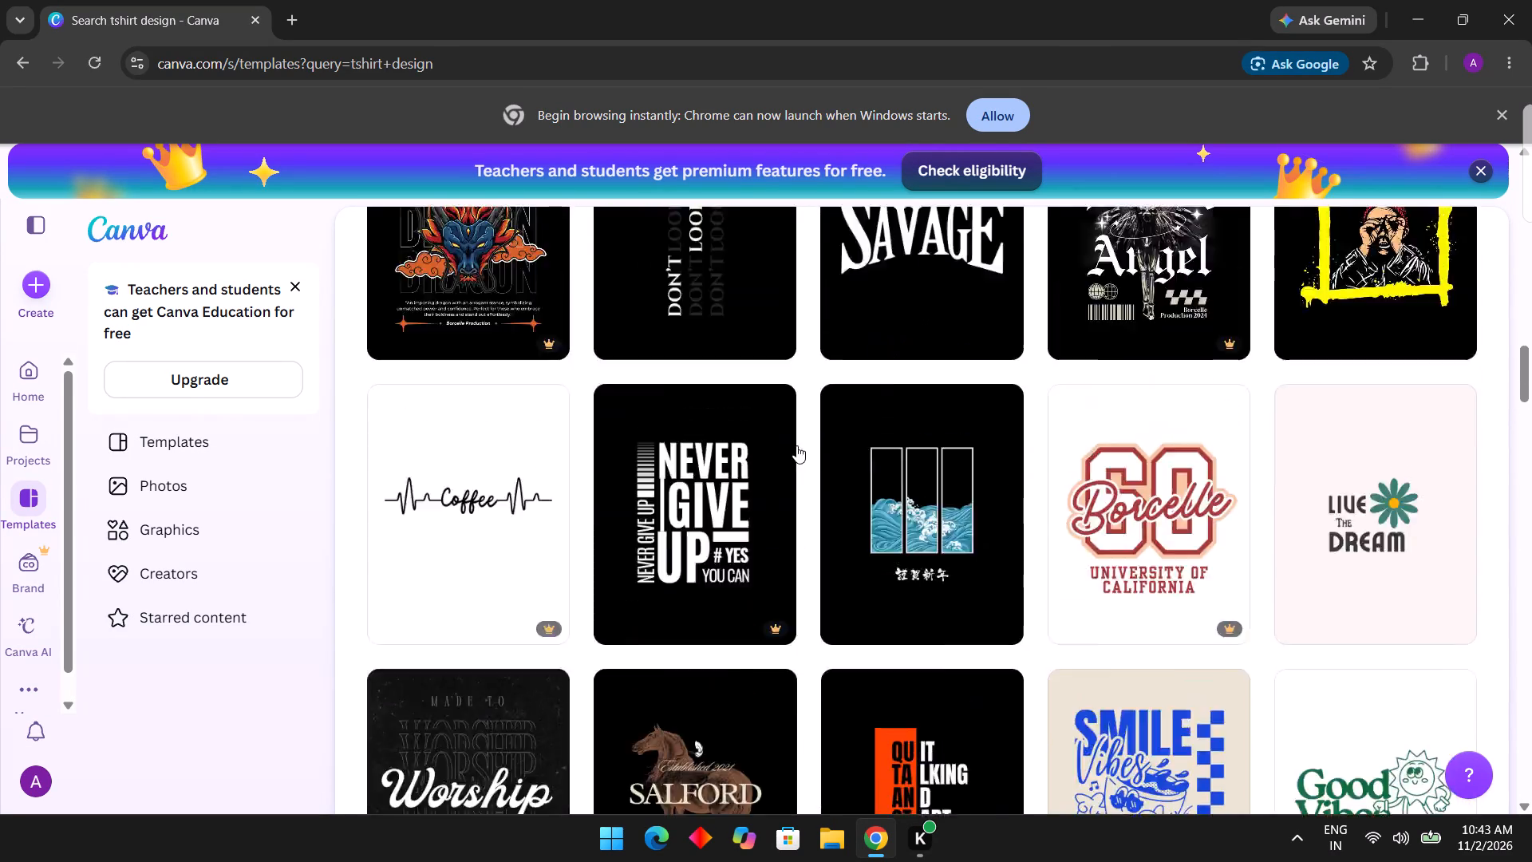
scroll(796, 445, "up", 9)
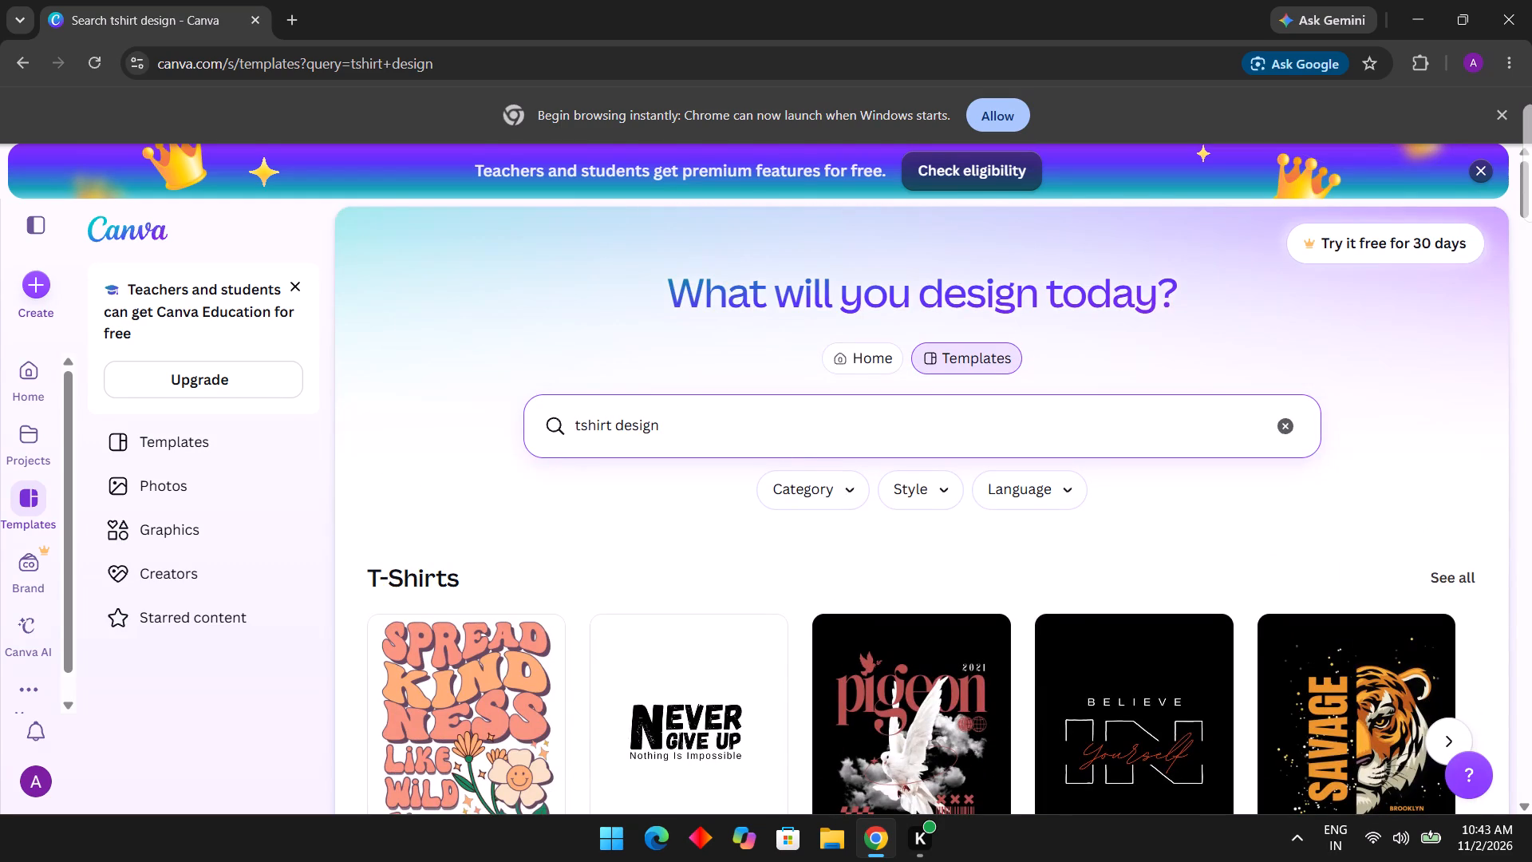
Change the template search to "jersey design".
key("Left")
key("Left")
key("Left")
key("Left")
key("Left")
key("Left")
key("Left")
key("Left")
key("Right")
key("BackSpace")
key("BackSpace")
key("BackSpace")
key("BackSpace")
key("BackSpace")
key("BackSpace")
key("BackSpace")
key("BackSpace")
key("BackSpace")
key("BackSpace")
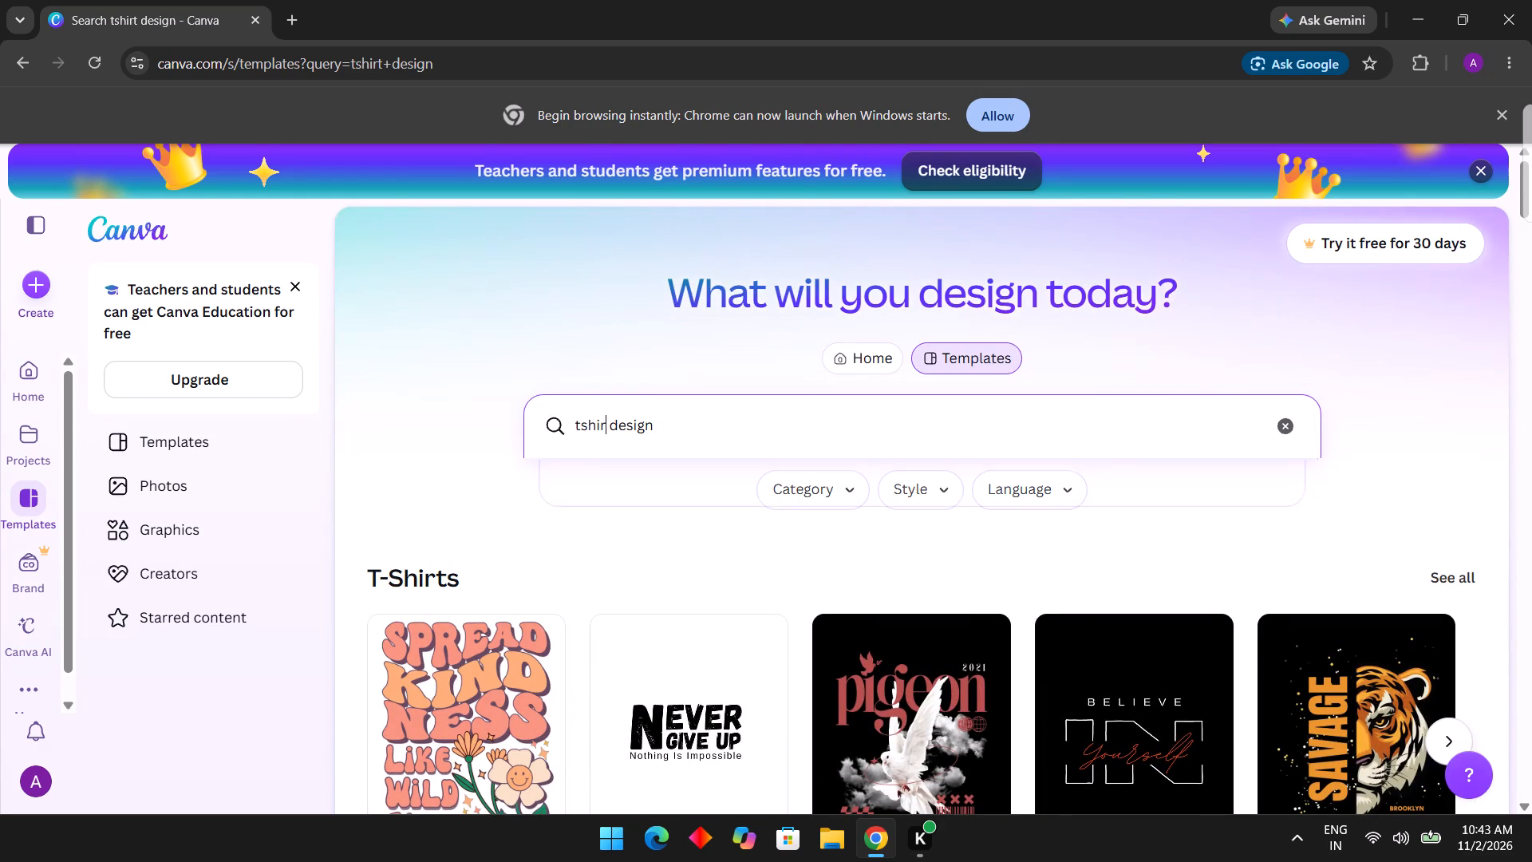
type("jersey")
key("Return")
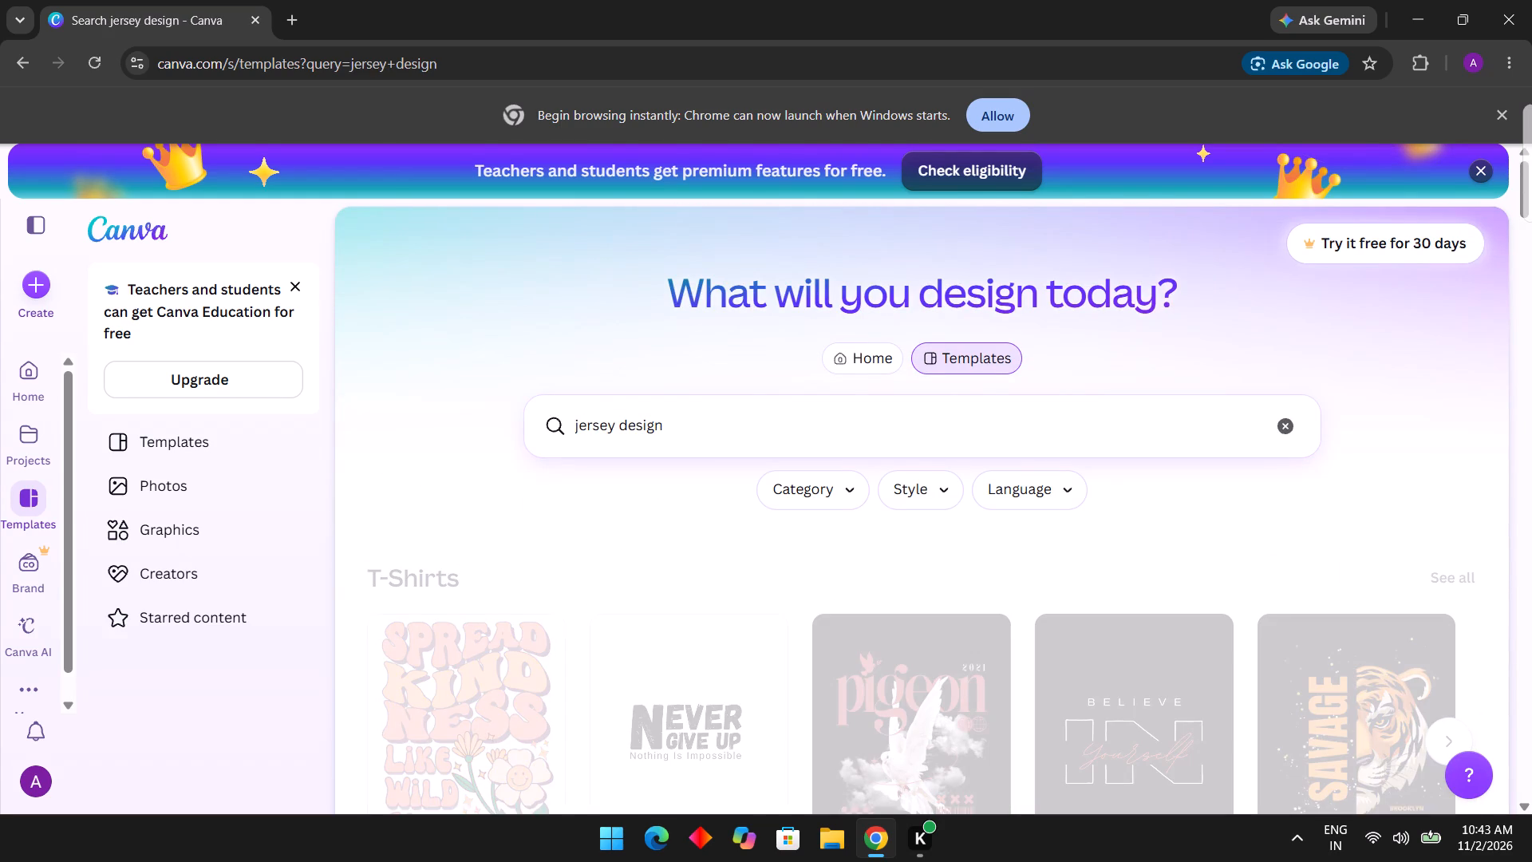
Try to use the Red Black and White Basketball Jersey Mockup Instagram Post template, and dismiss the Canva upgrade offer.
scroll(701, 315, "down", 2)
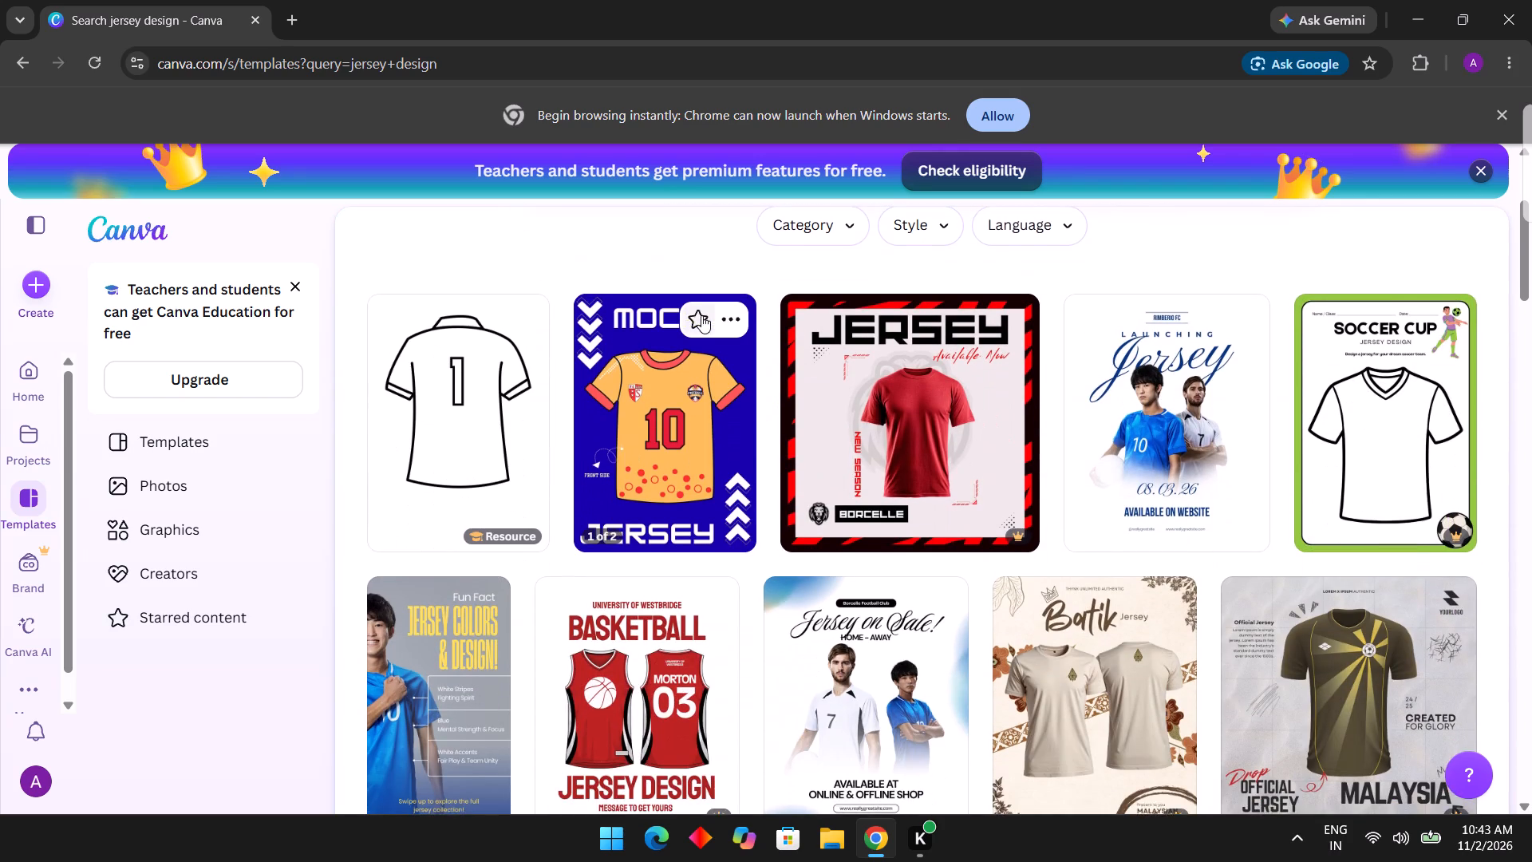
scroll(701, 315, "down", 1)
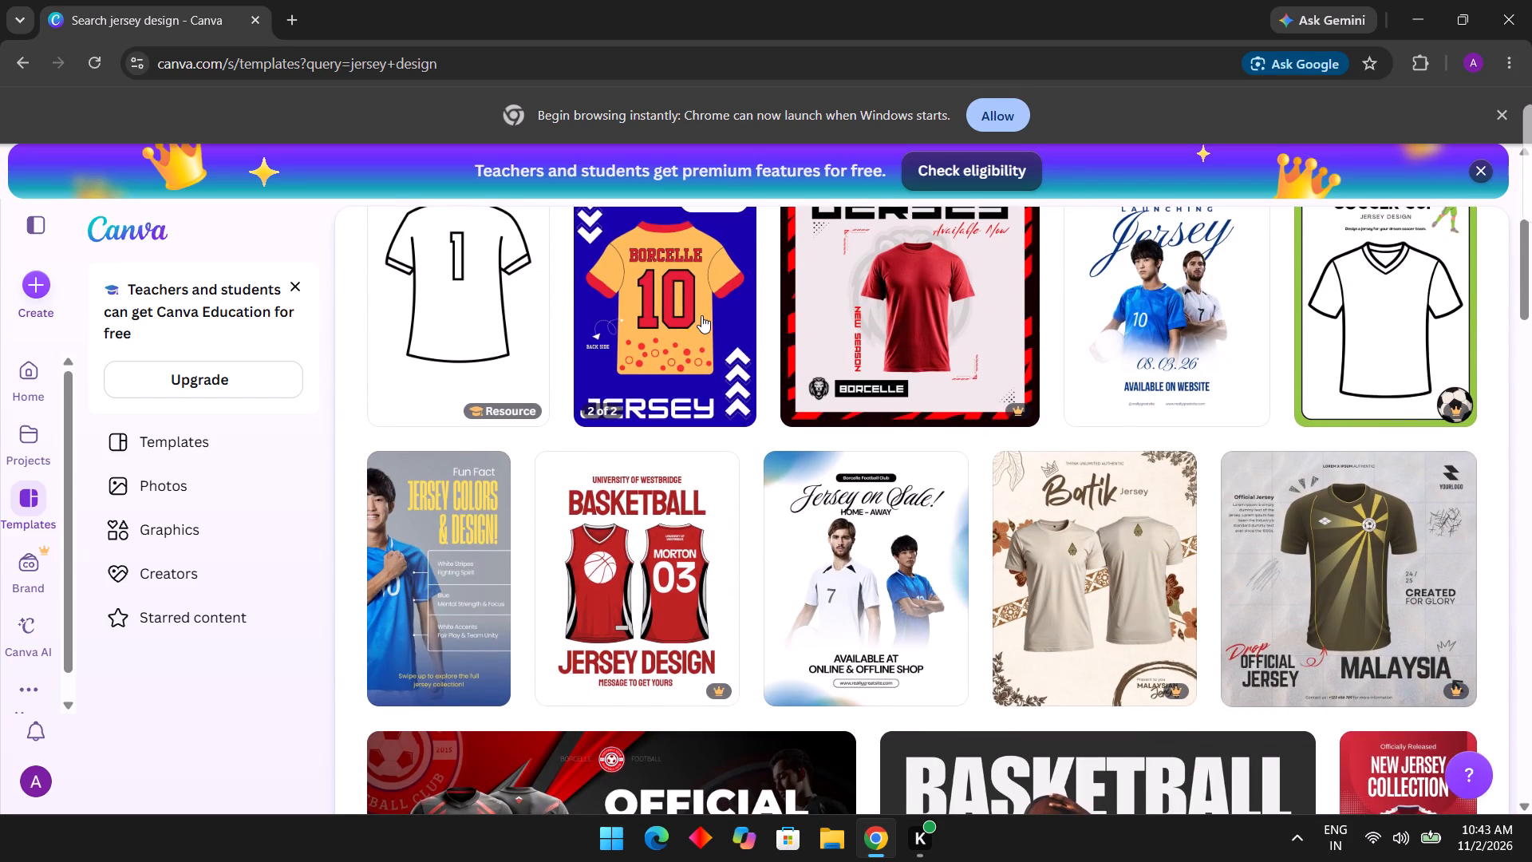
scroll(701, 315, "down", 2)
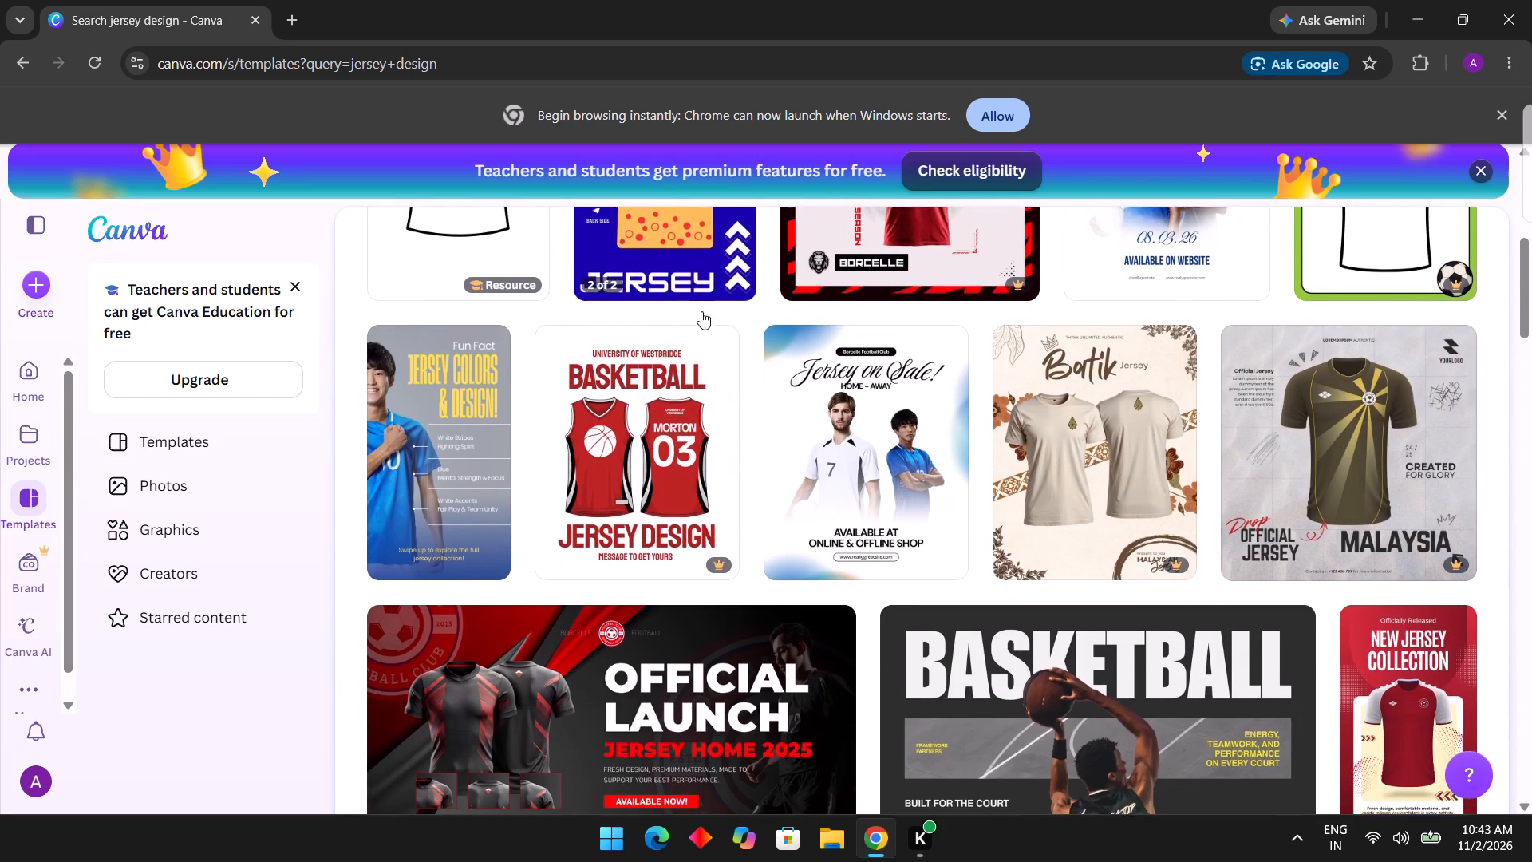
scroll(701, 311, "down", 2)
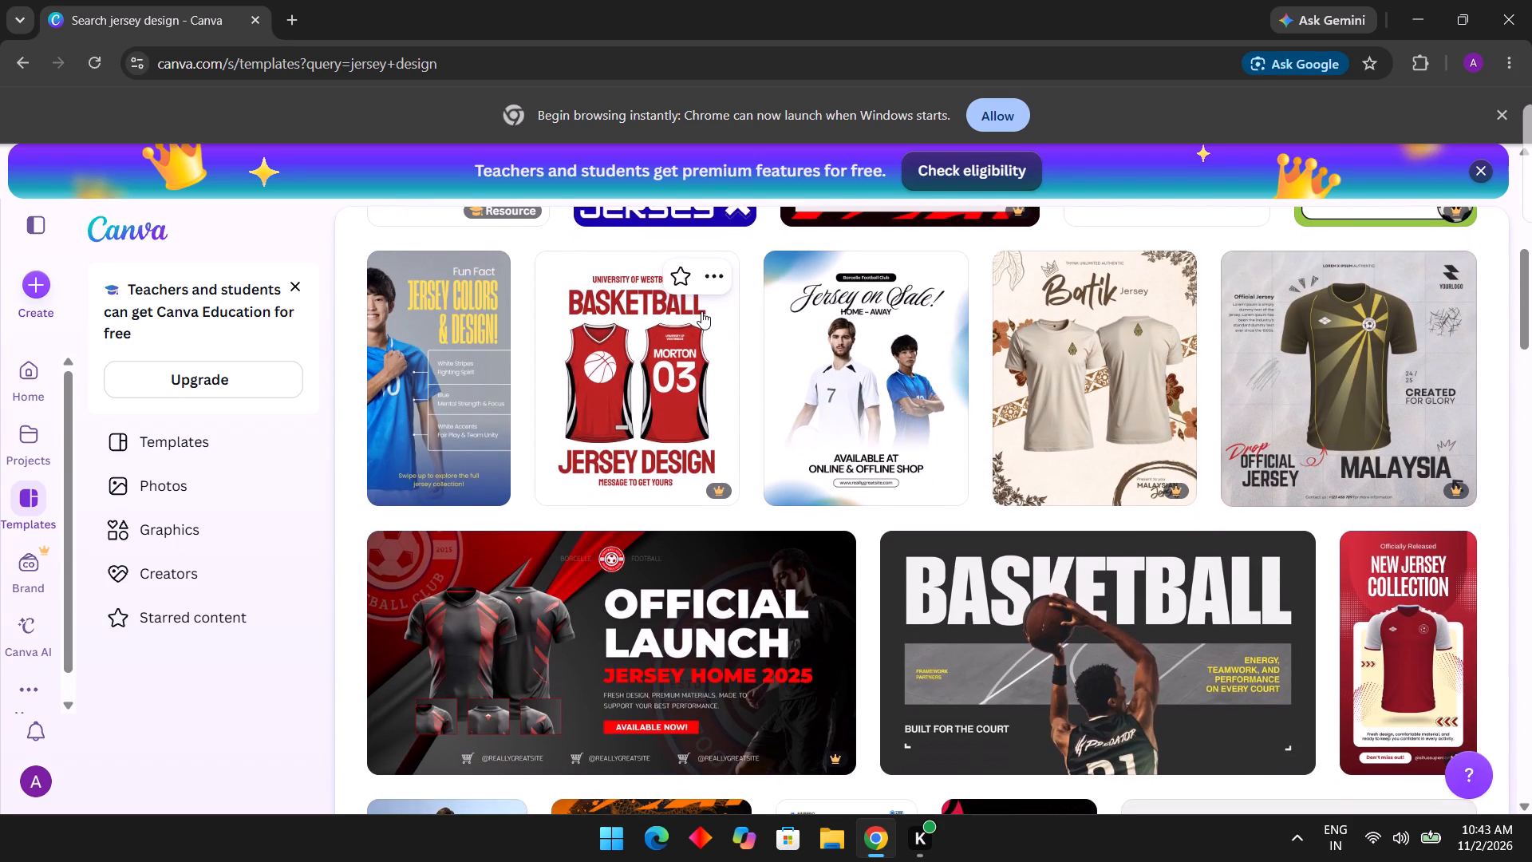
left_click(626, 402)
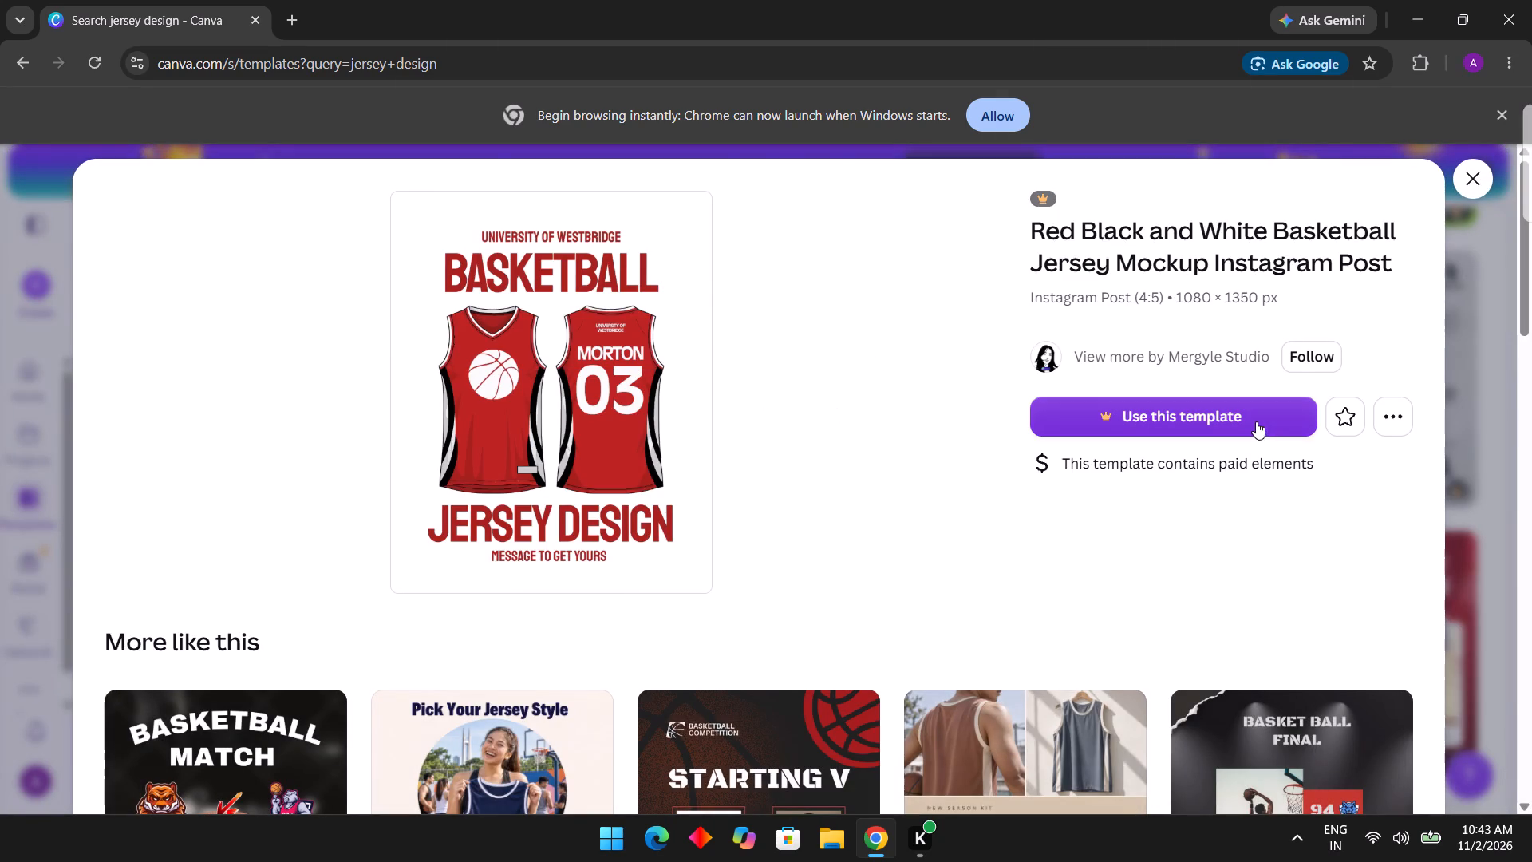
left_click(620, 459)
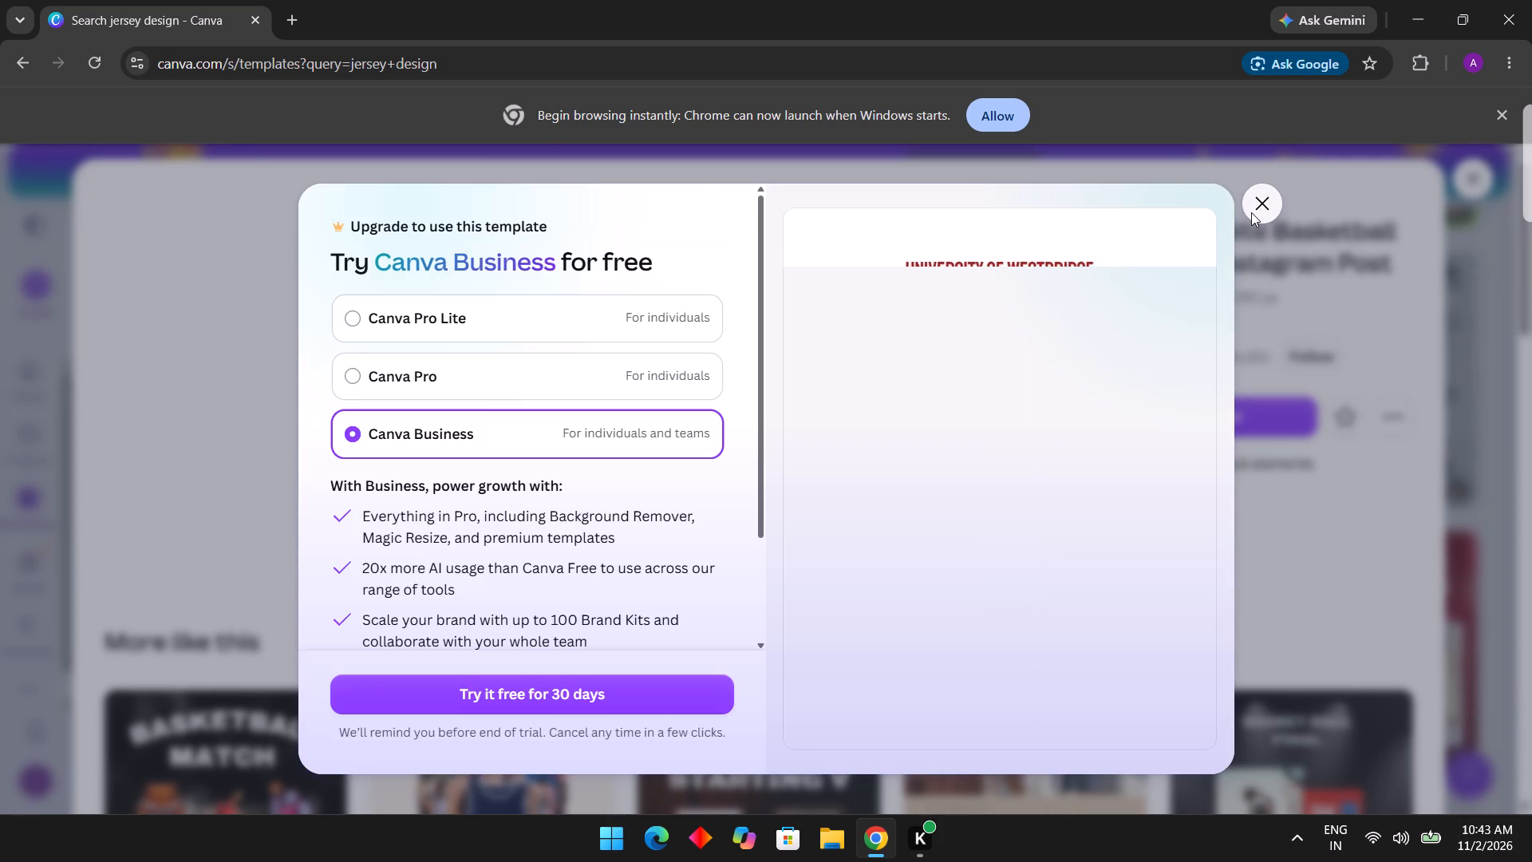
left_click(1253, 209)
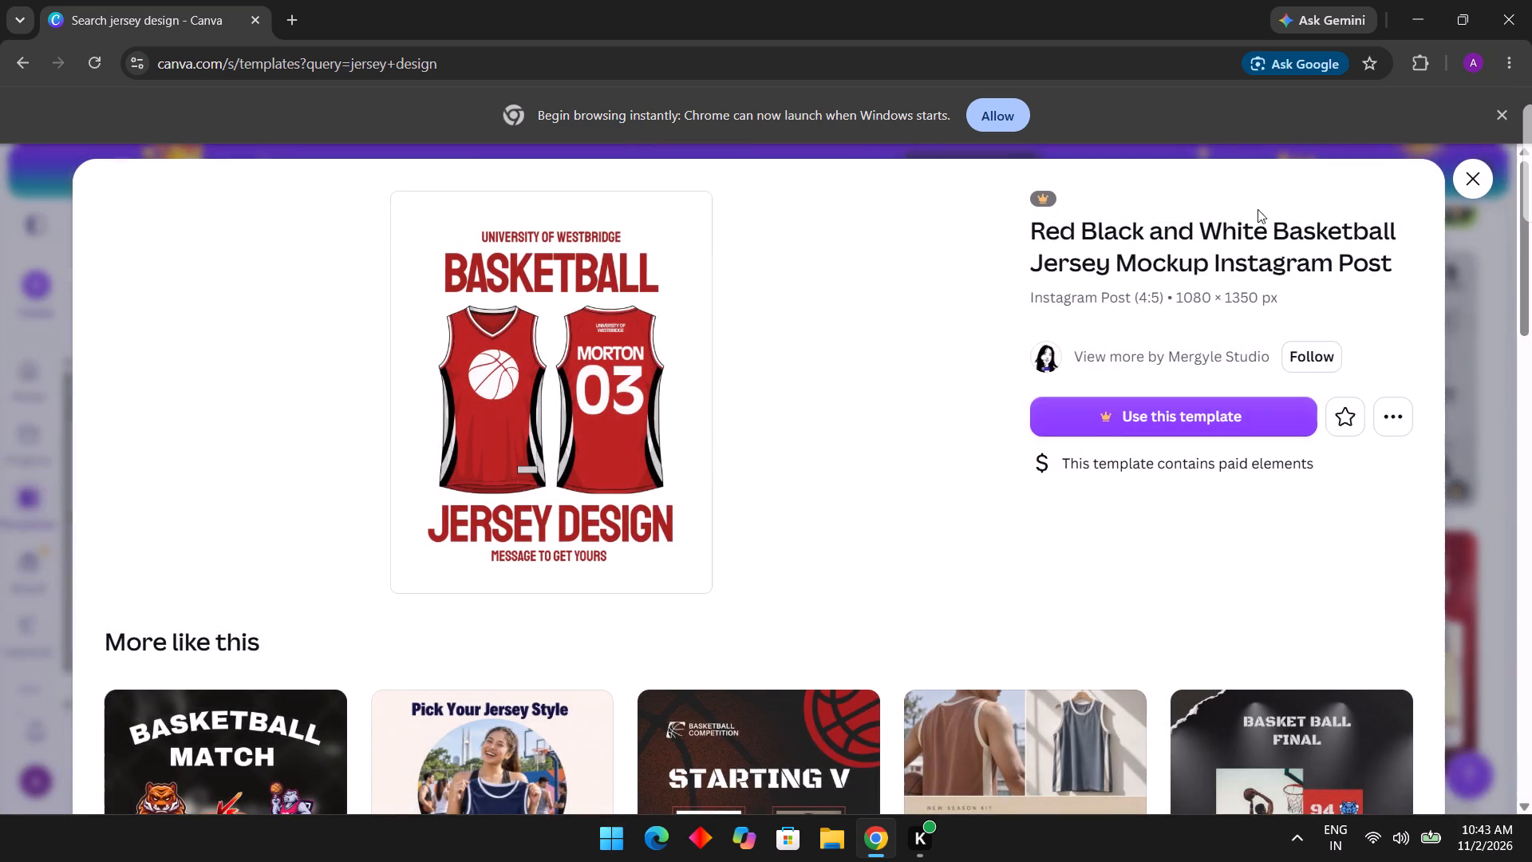
Examine the similar designs suggested under the basketball jersey template, and close its preview.
scroll(991, 539, "down", 4)
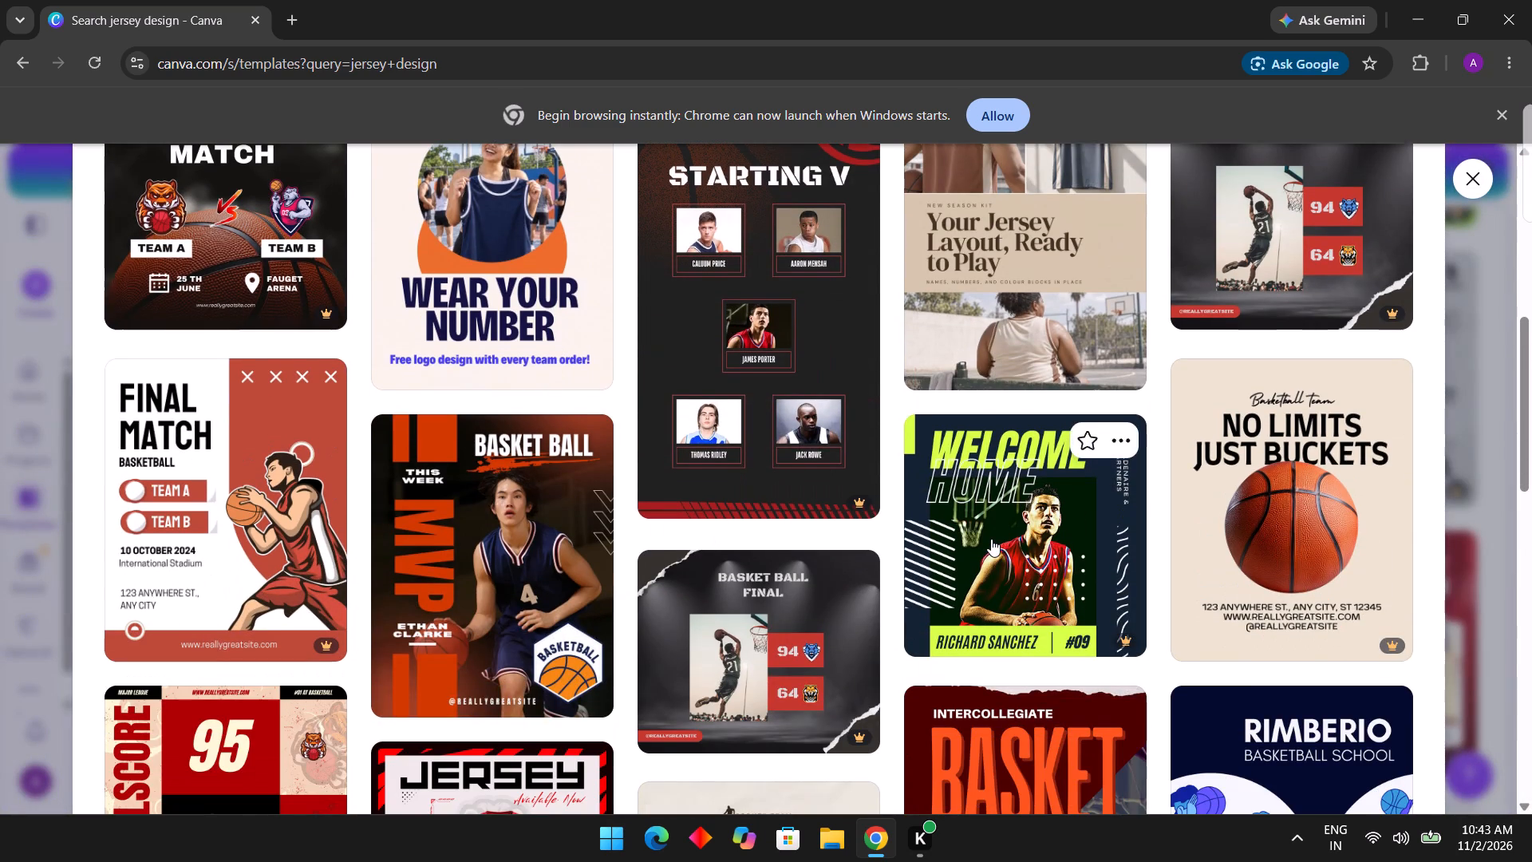
scroll(991, 539, "down", 3)
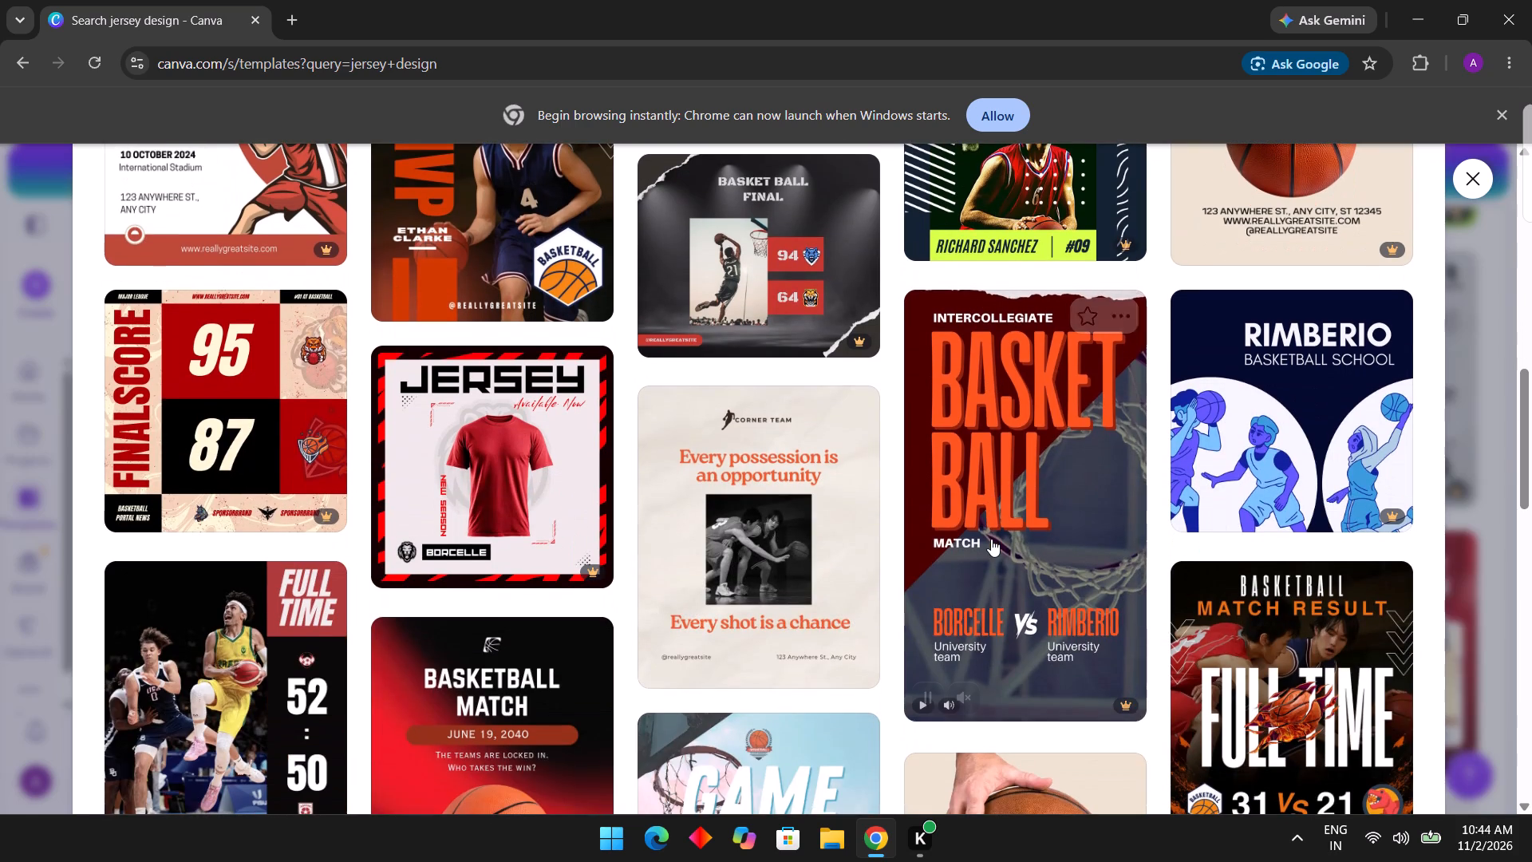
scroll(991, 539, "down", 4)
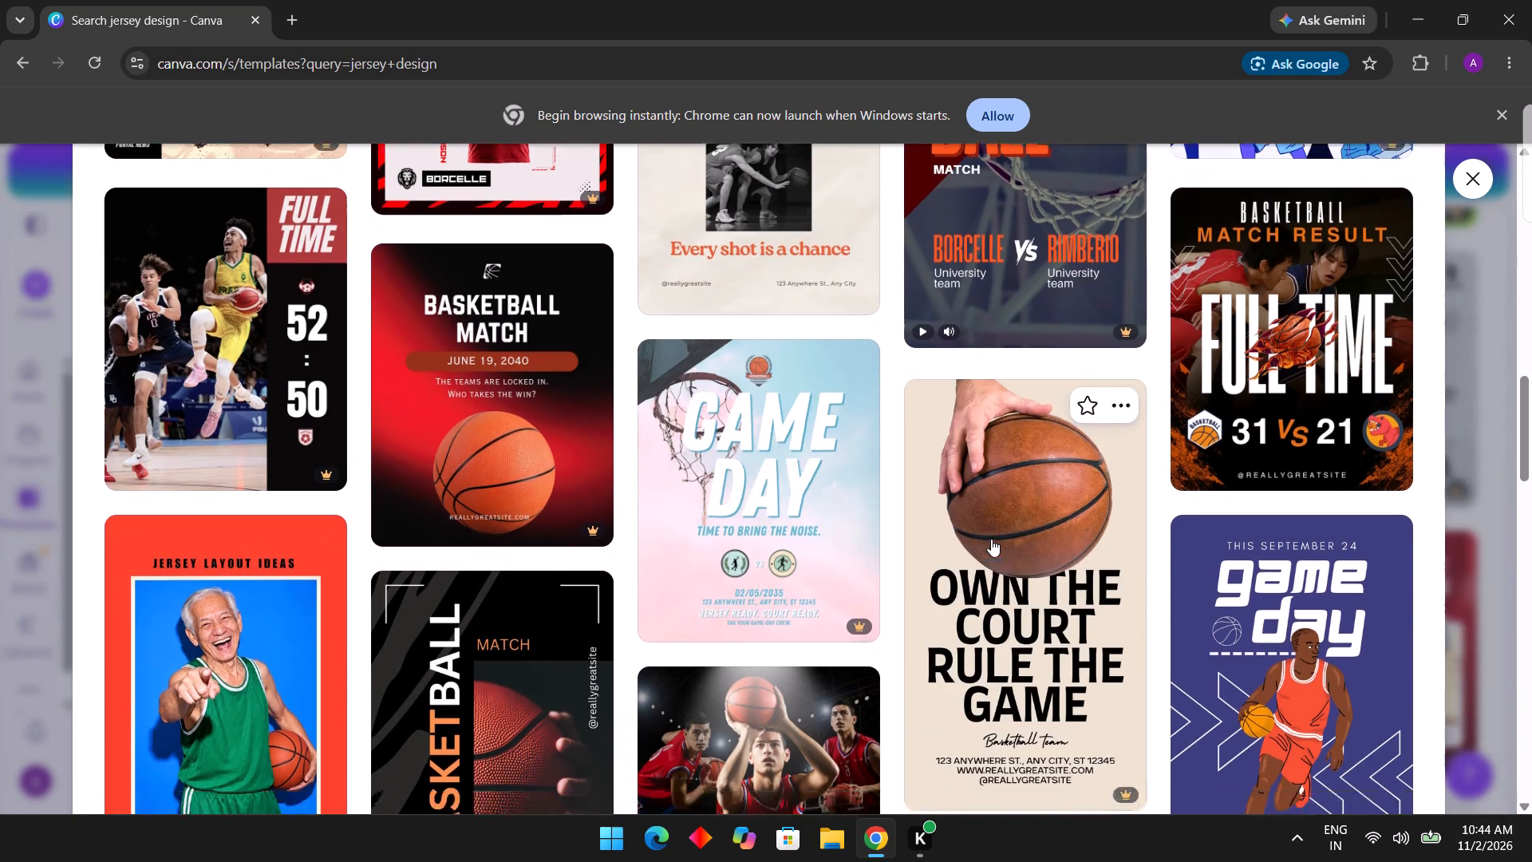
scroll(991, 539, "down", 5)
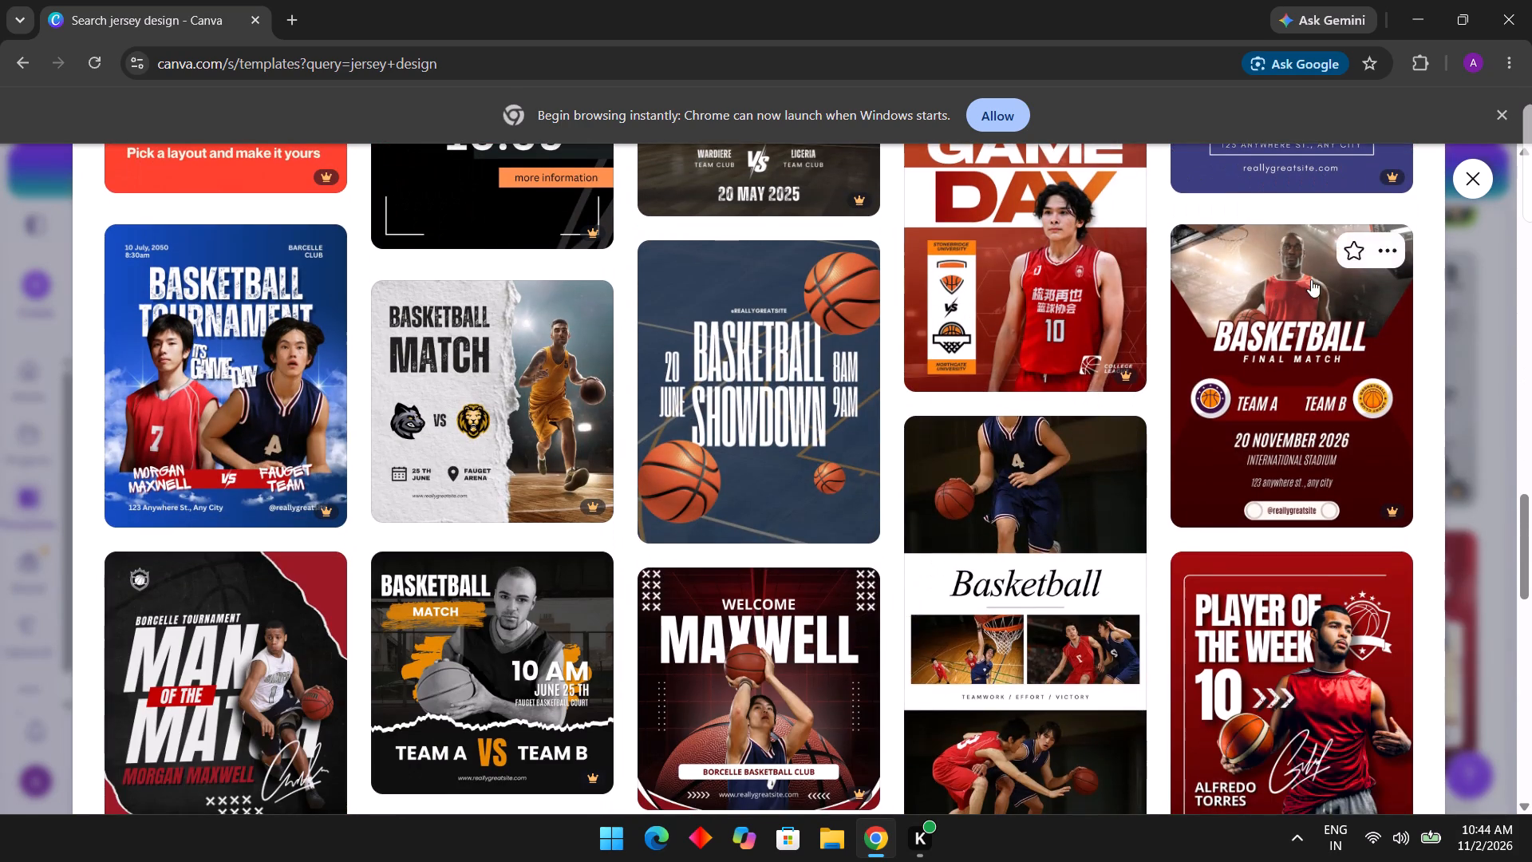
left_click(1471, 180)
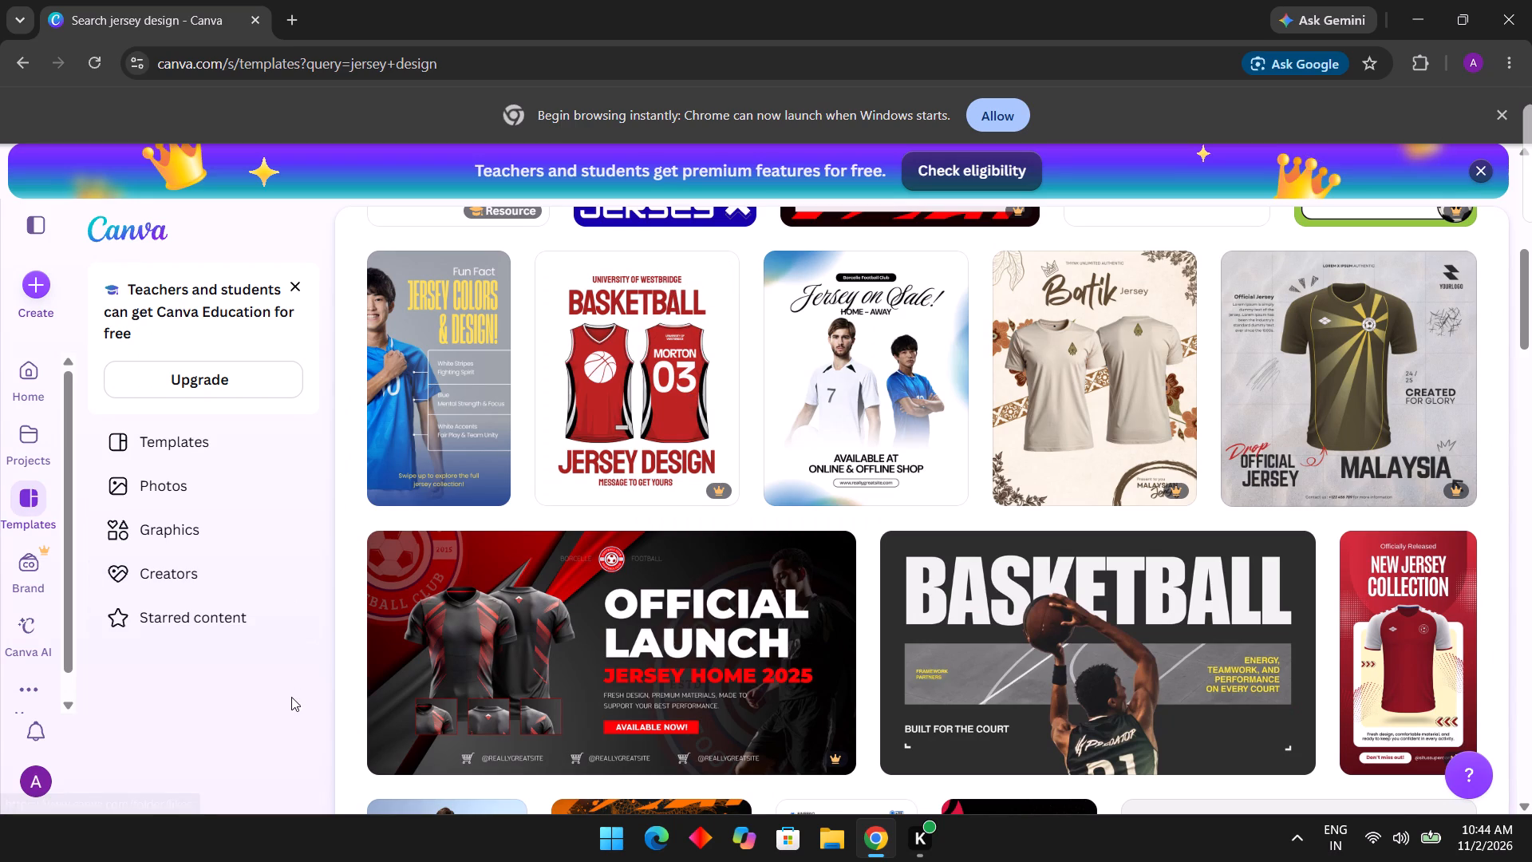
Examine the "jersey design" template results for a suitable jersey mockup to customise.
scroll(291, 697, "down", 7)
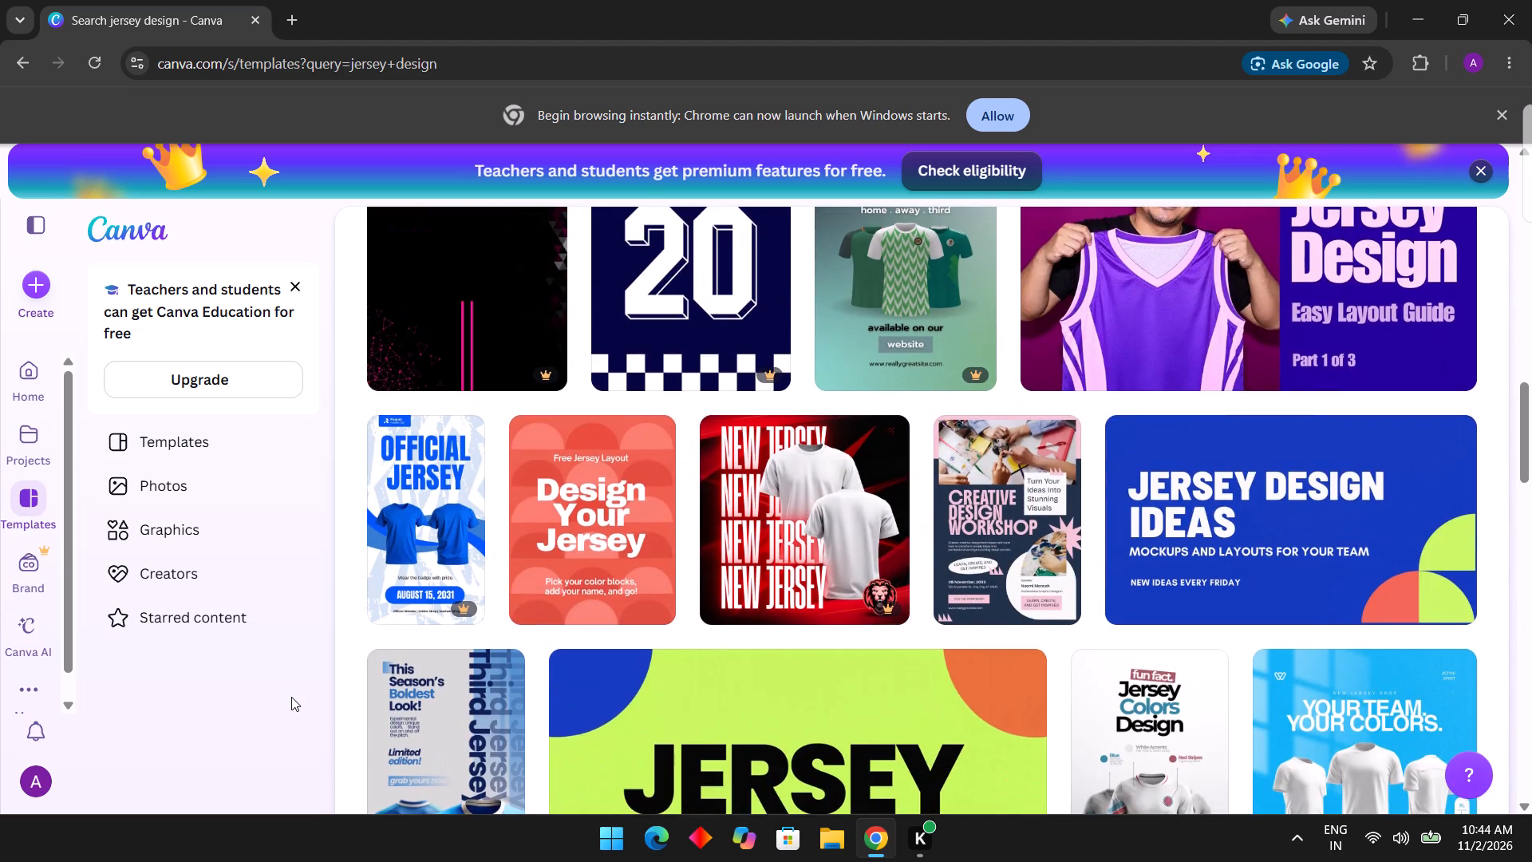
scroll(291, 697, "down", 5)
scroll(291, 697, "up", 10)
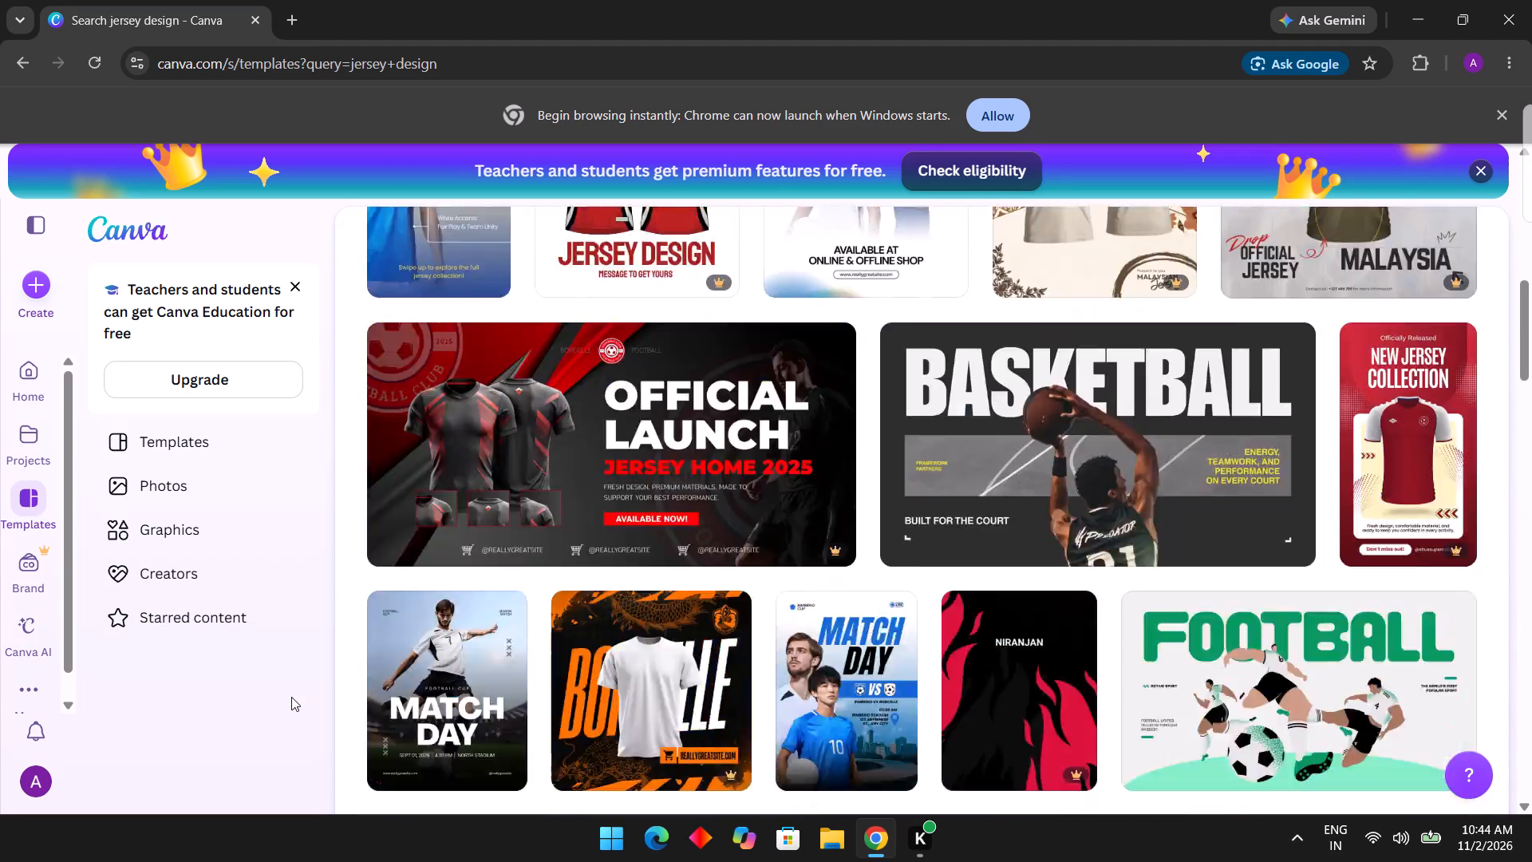
scroll(291, 697, "down", 4)
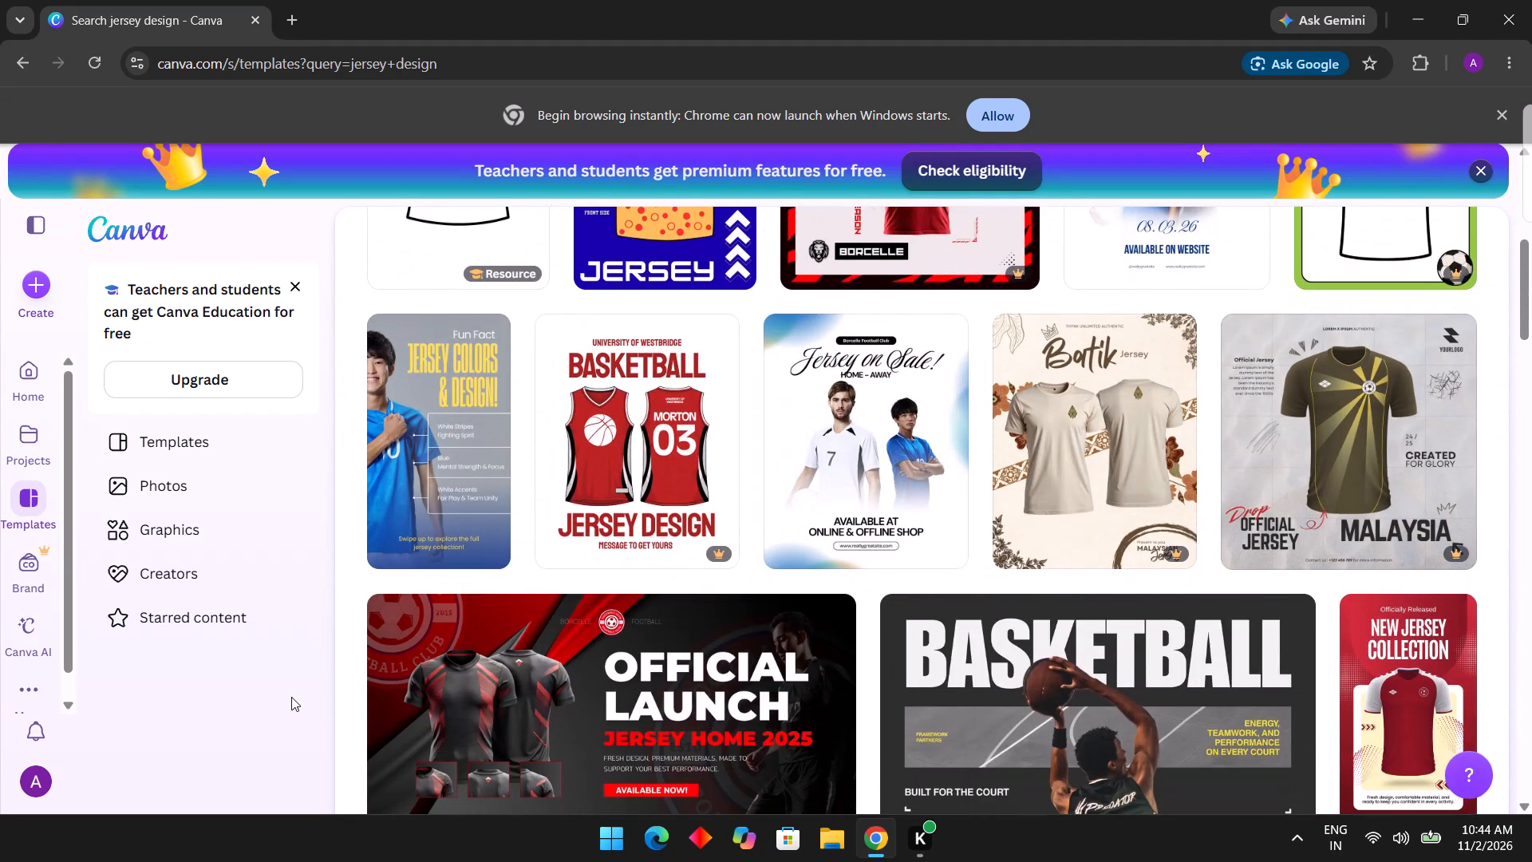
scroll(291, 697, "down", 7)
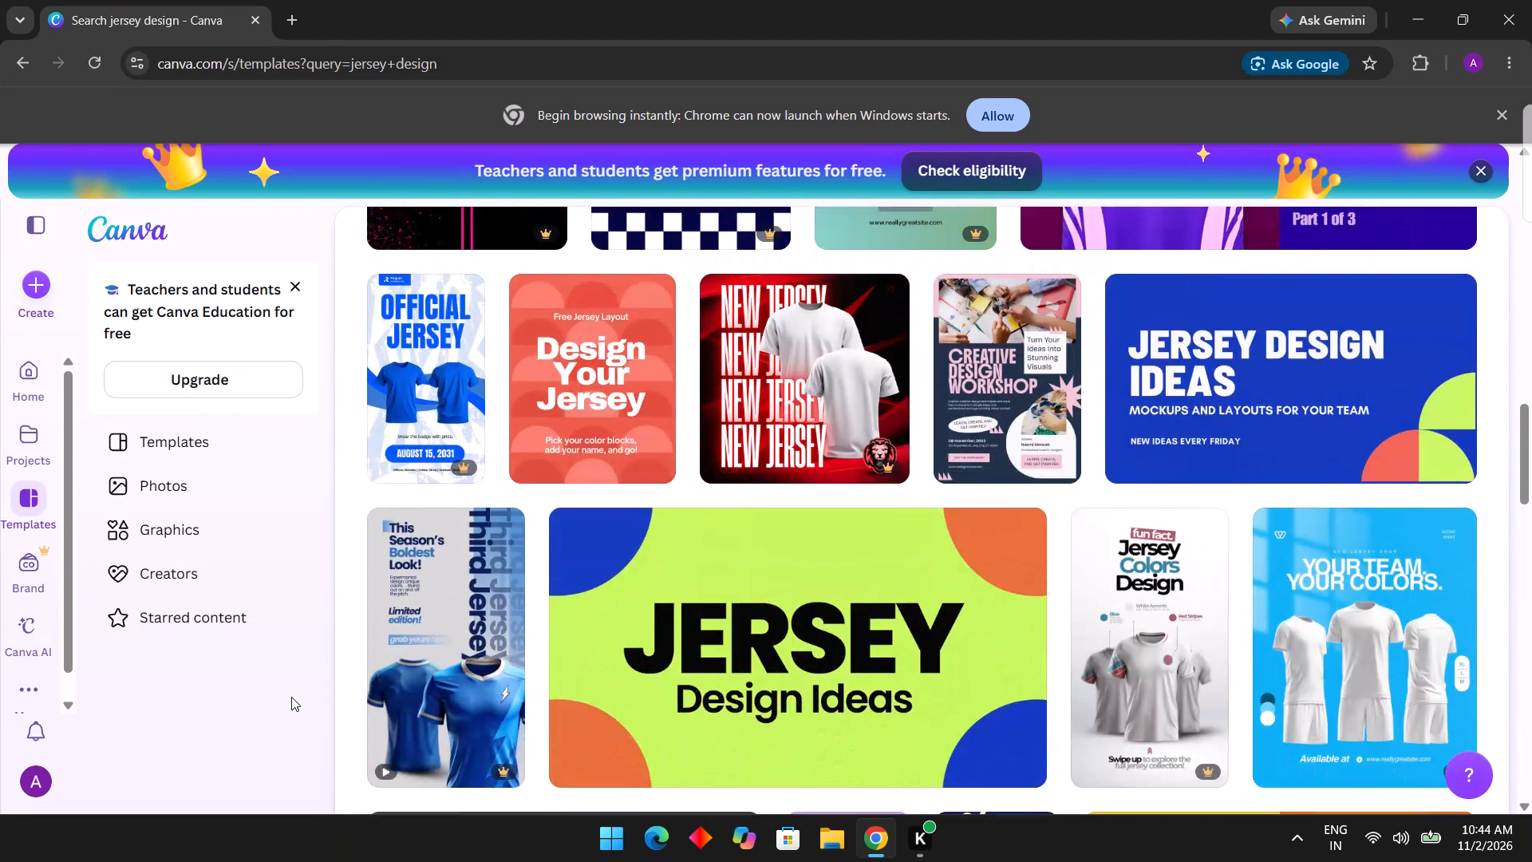
scroll(291, 697, "down", 6)
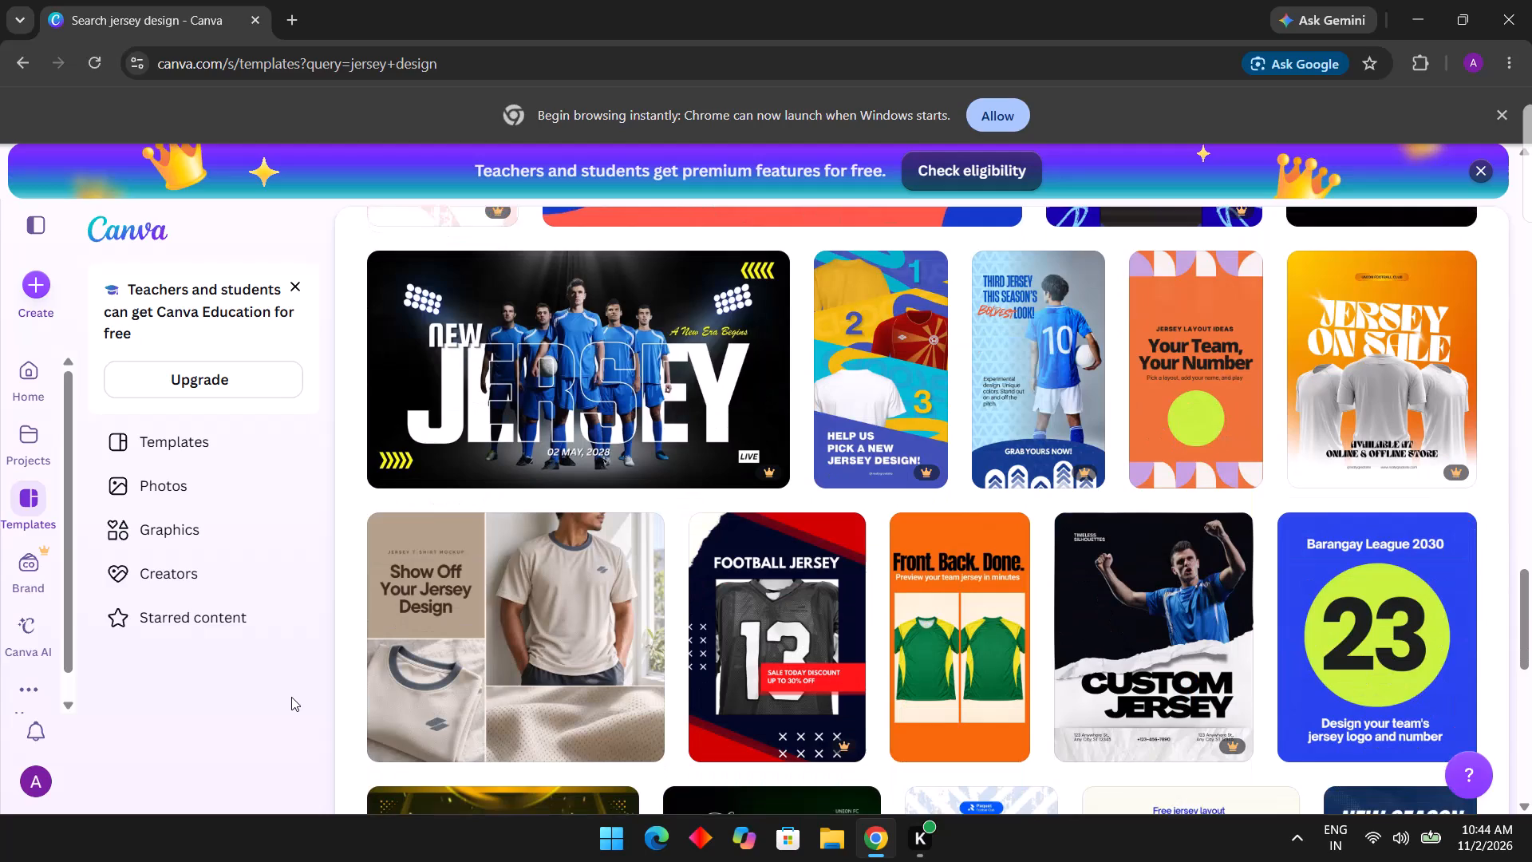
scroll(291, 697, "down", 8)
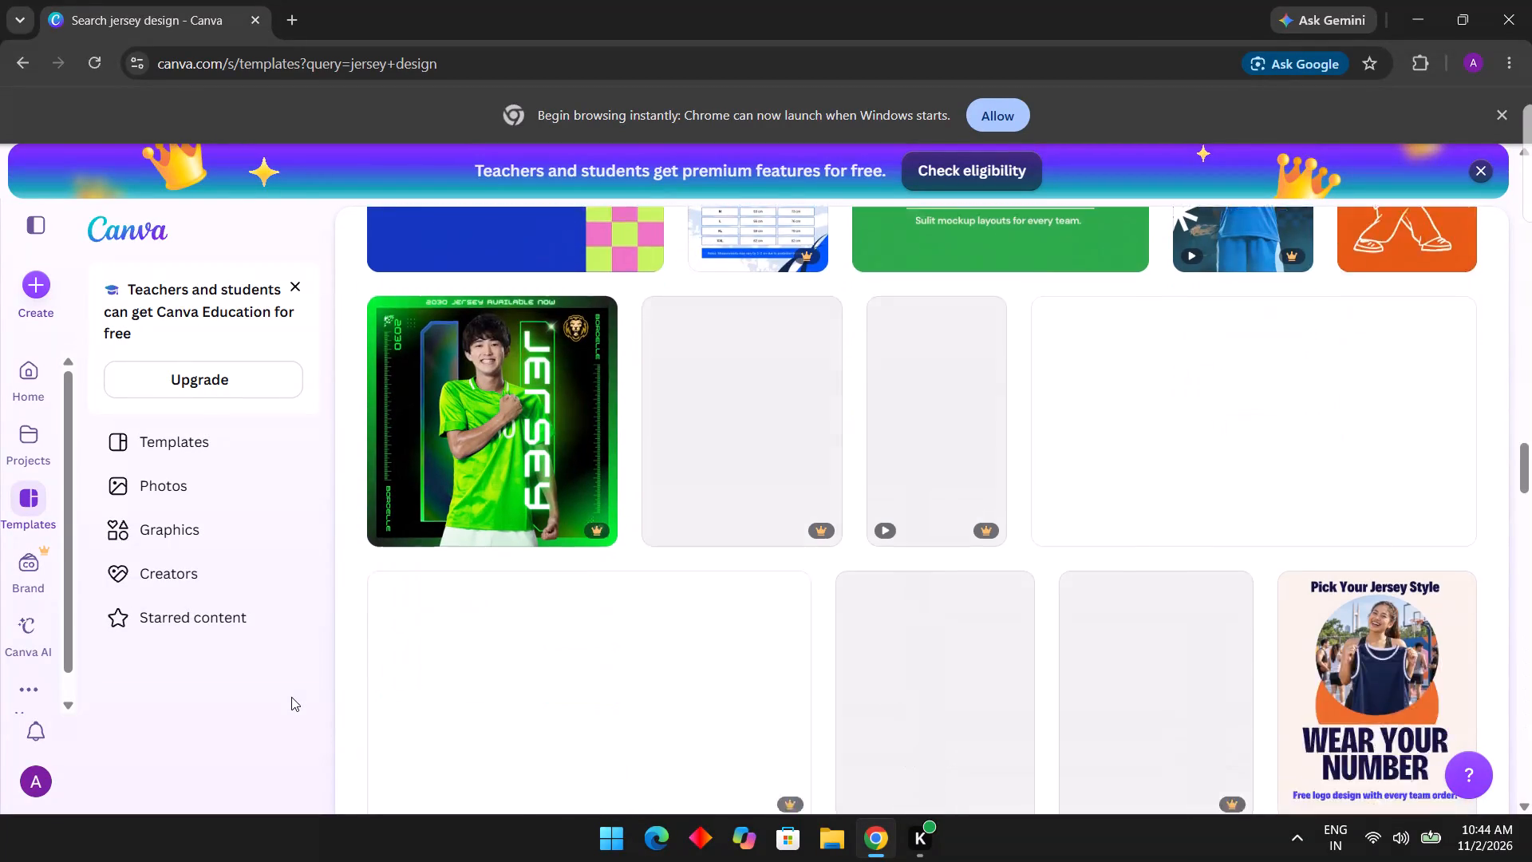
Find the blue "Front and Back" jersey mockup among the "jersey design" templates and open it for customising.
scroll(291, 697, "down", 2)
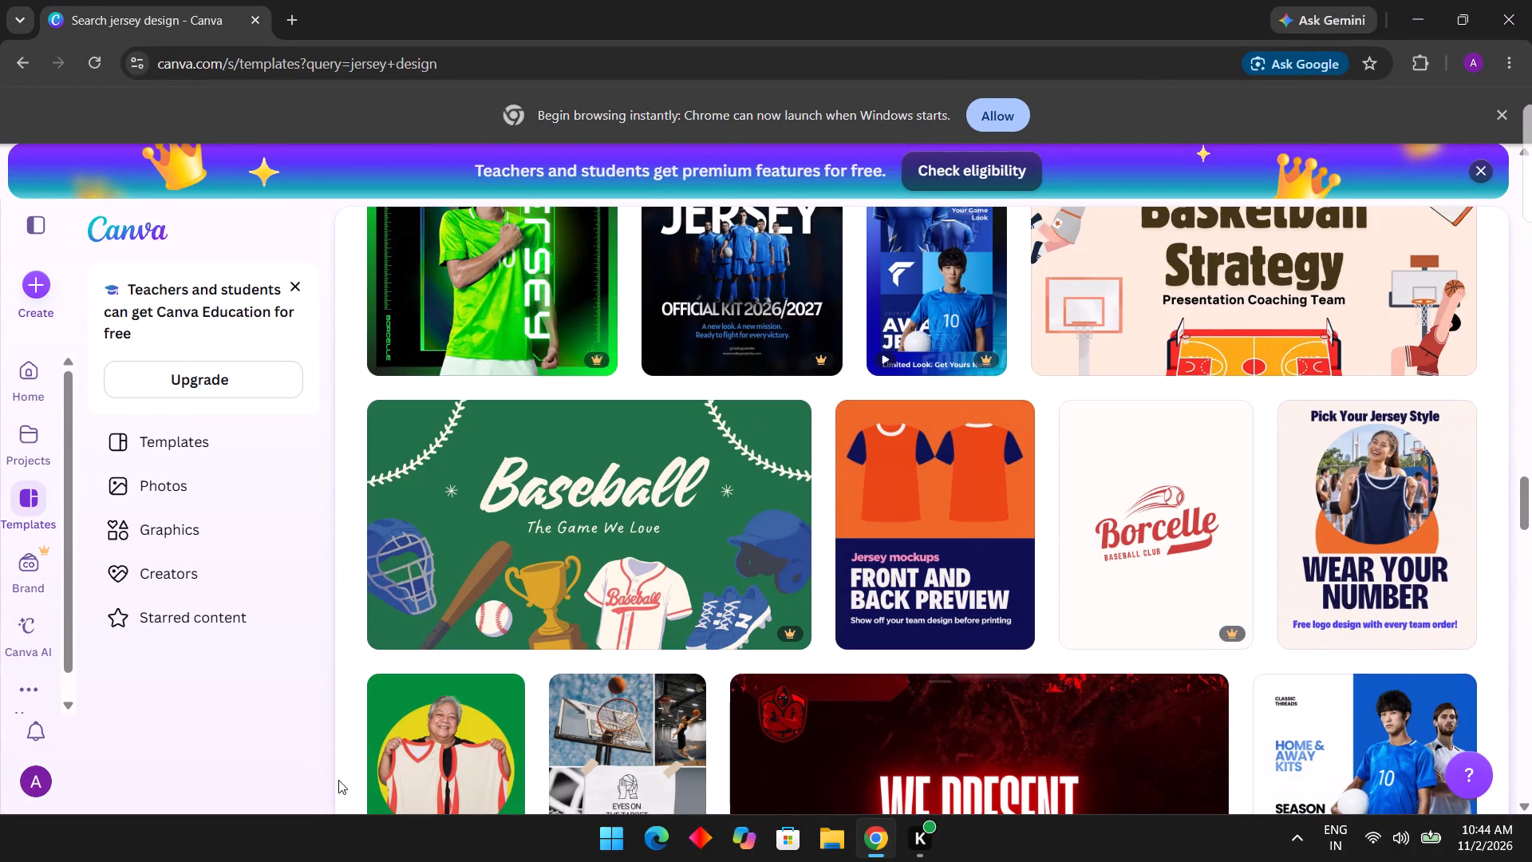
scroll(588, 560, "right", 3)
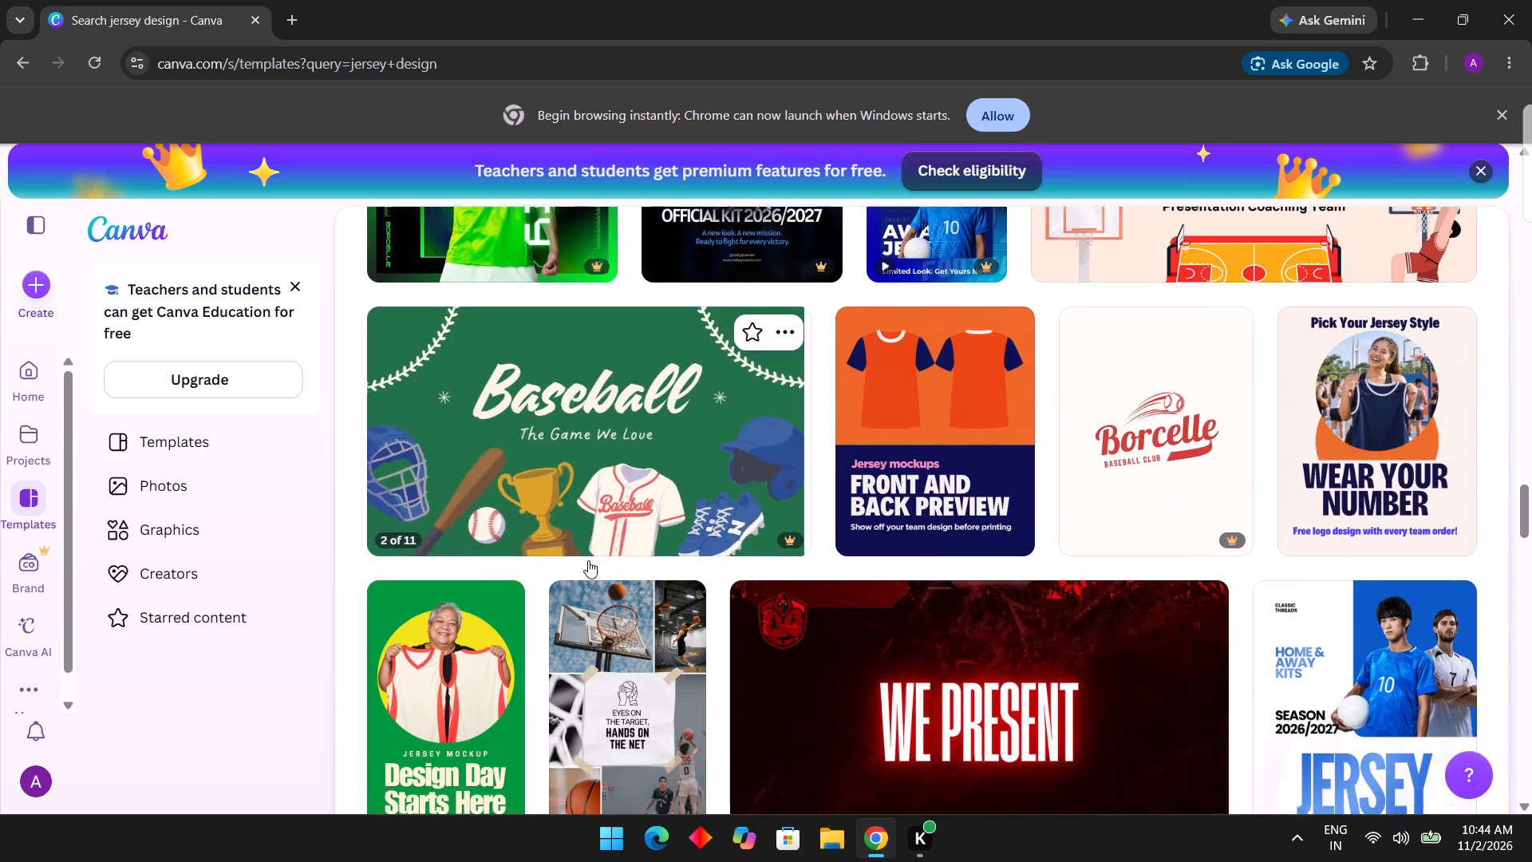
scroll(588, 560, "down", 8)
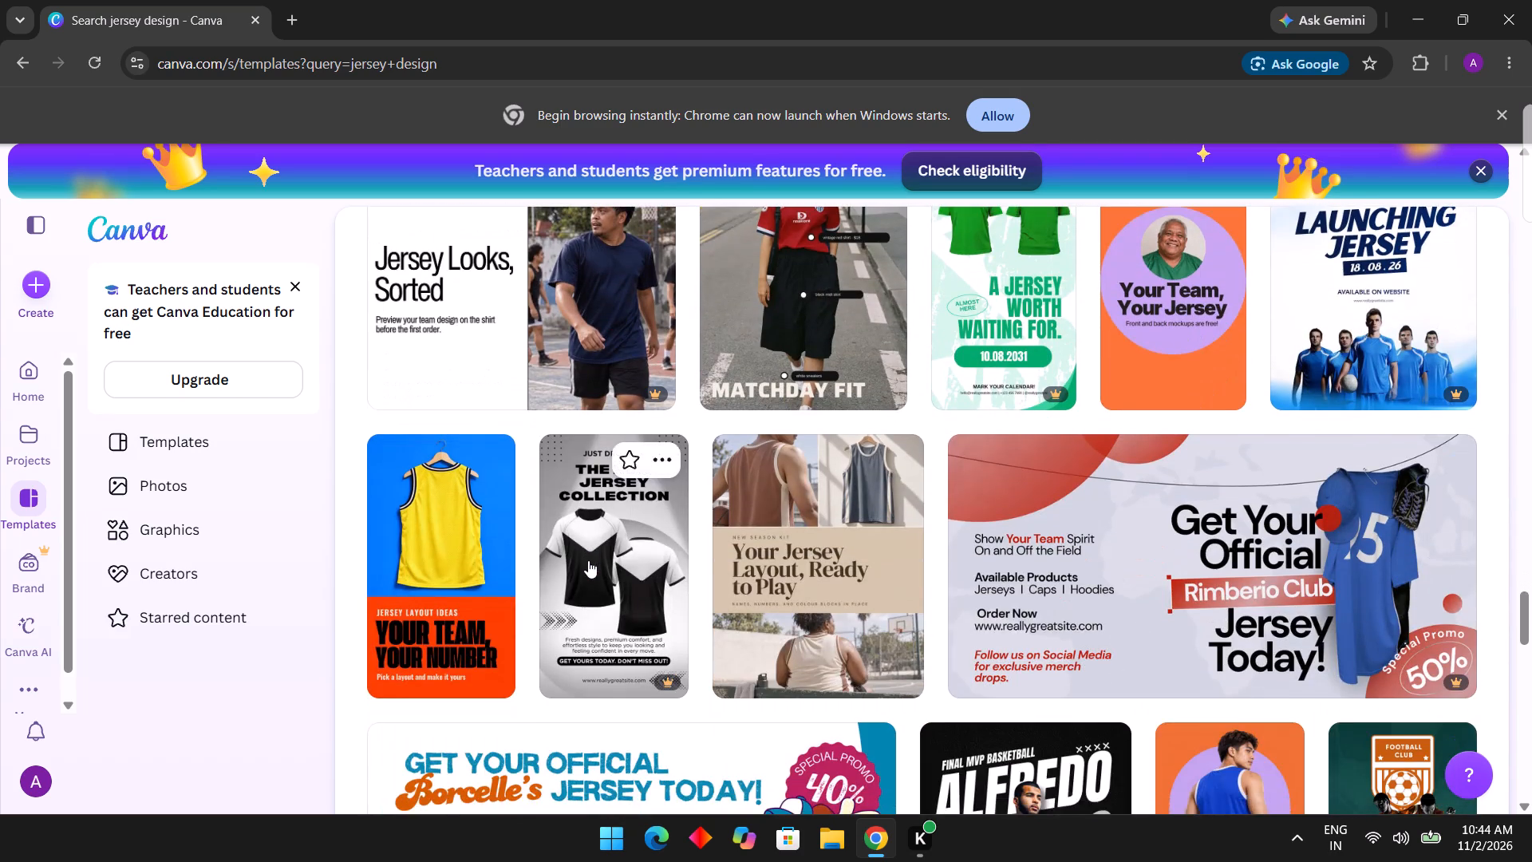
scroll(588, 560, "down", 4)
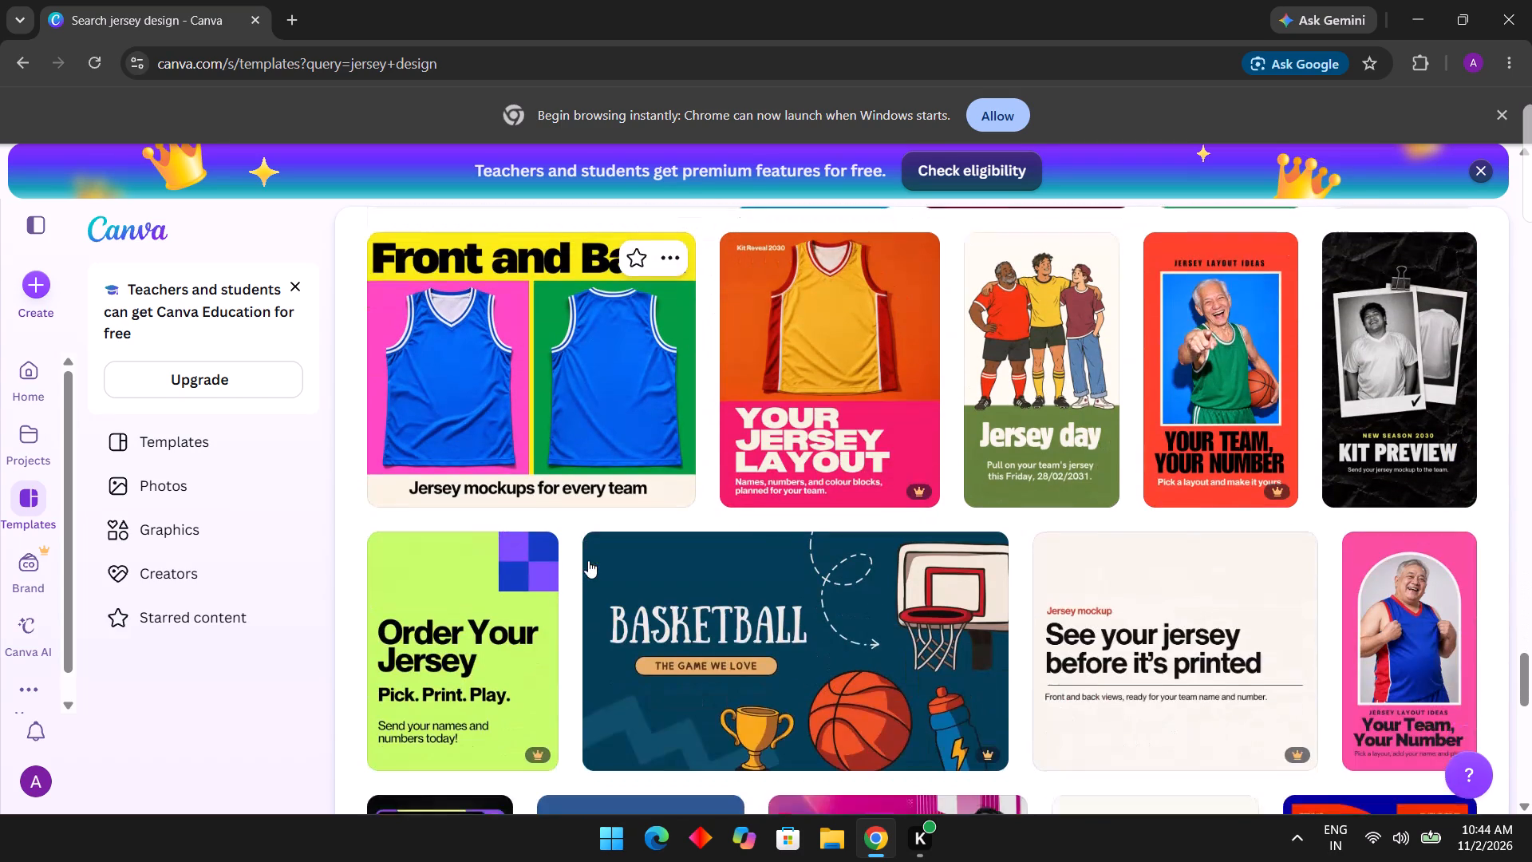
scroll(588, 560, "down", 2)
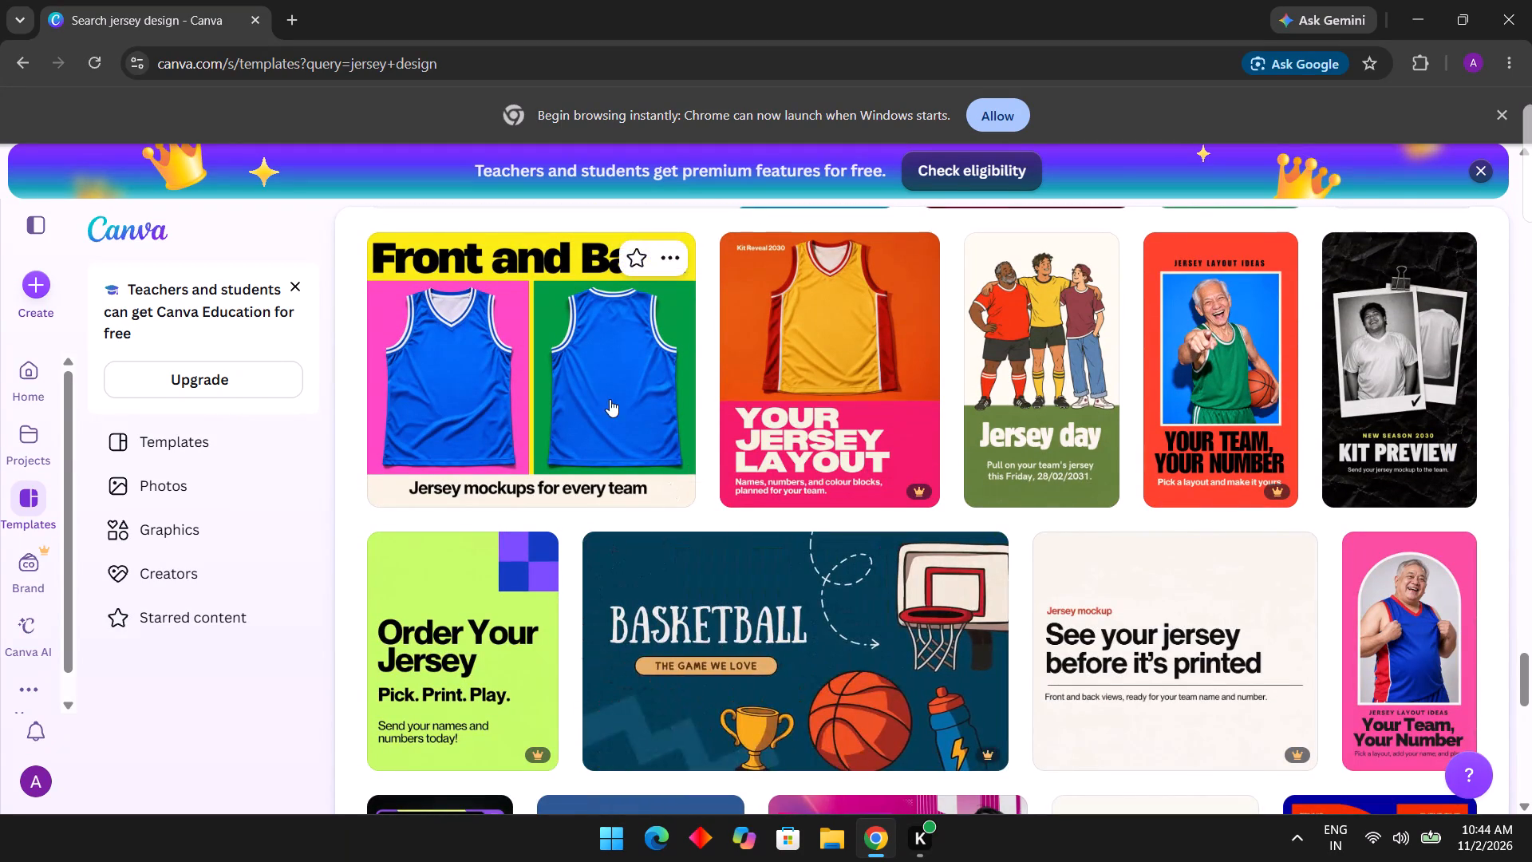
left_click(582, 385)
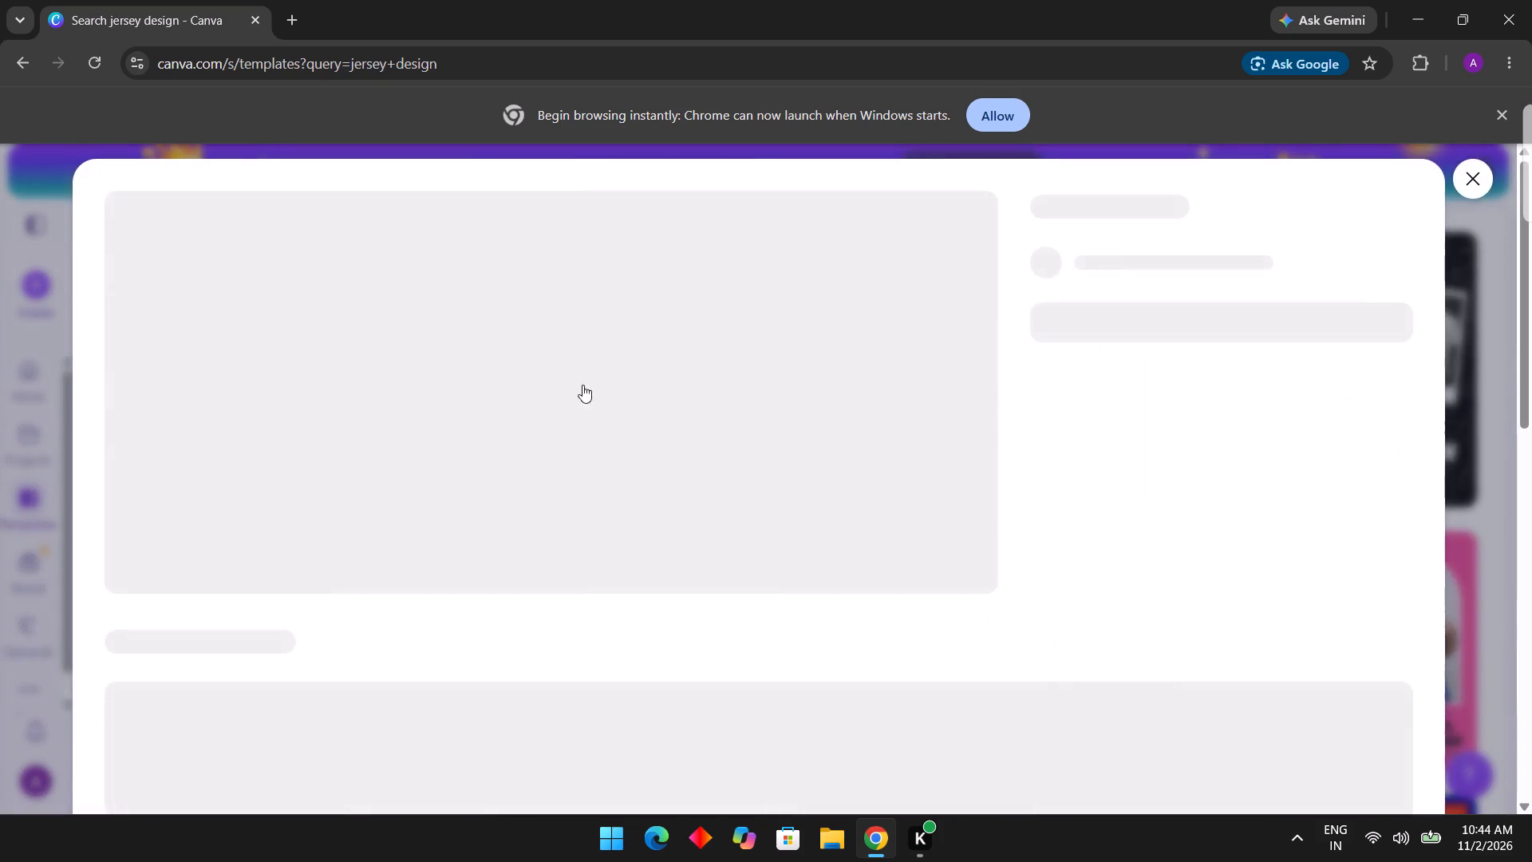
left_click(1187, 476)
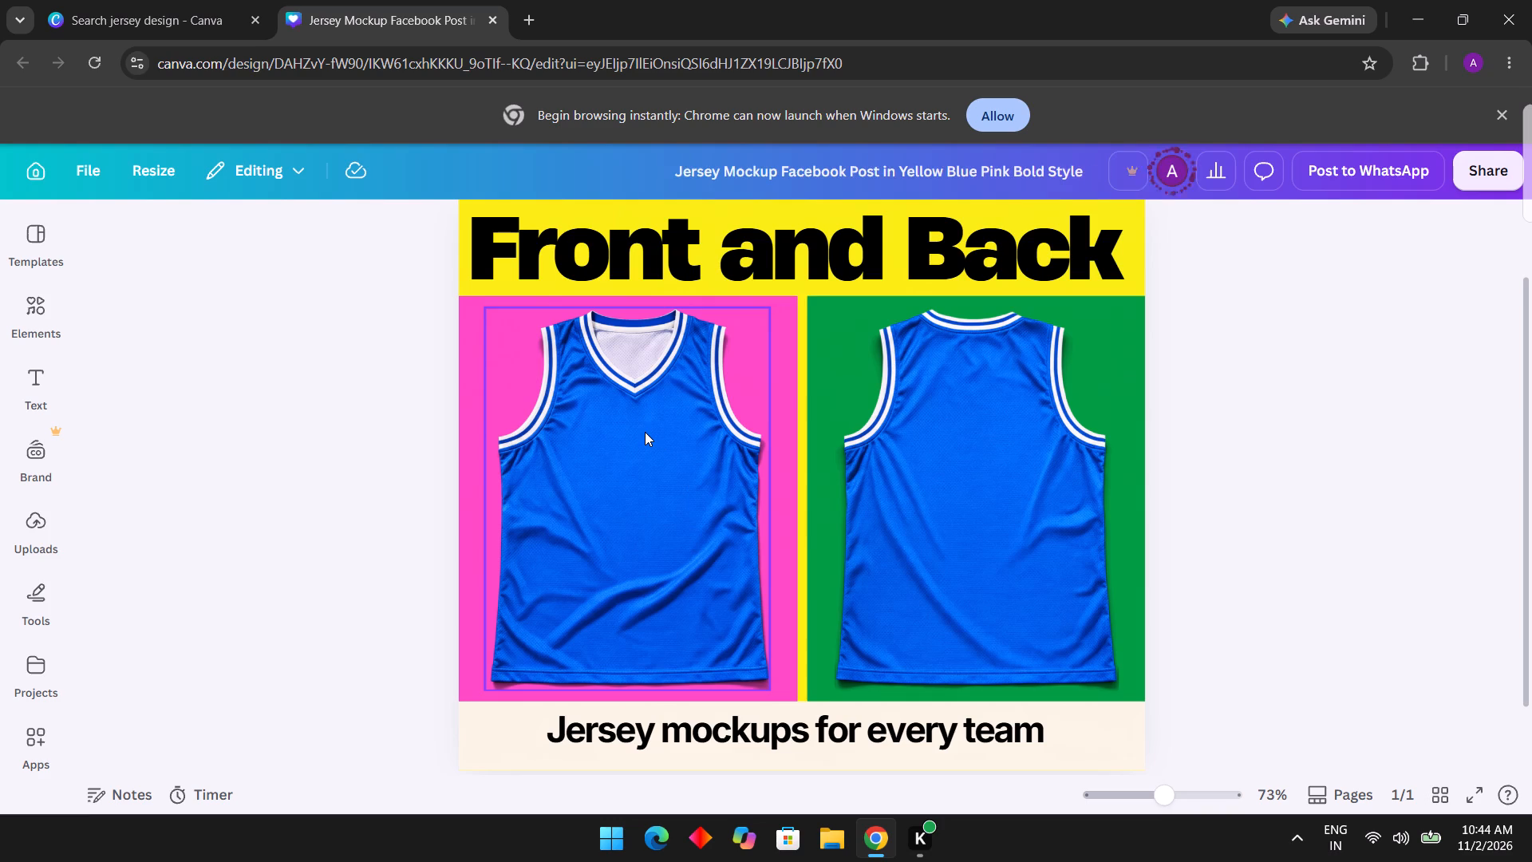
Nudge the front jersey slightly left on its pink background and recolour its blue fabric yellow #faec12.
left_click_drag(645, 432, 631, 429)
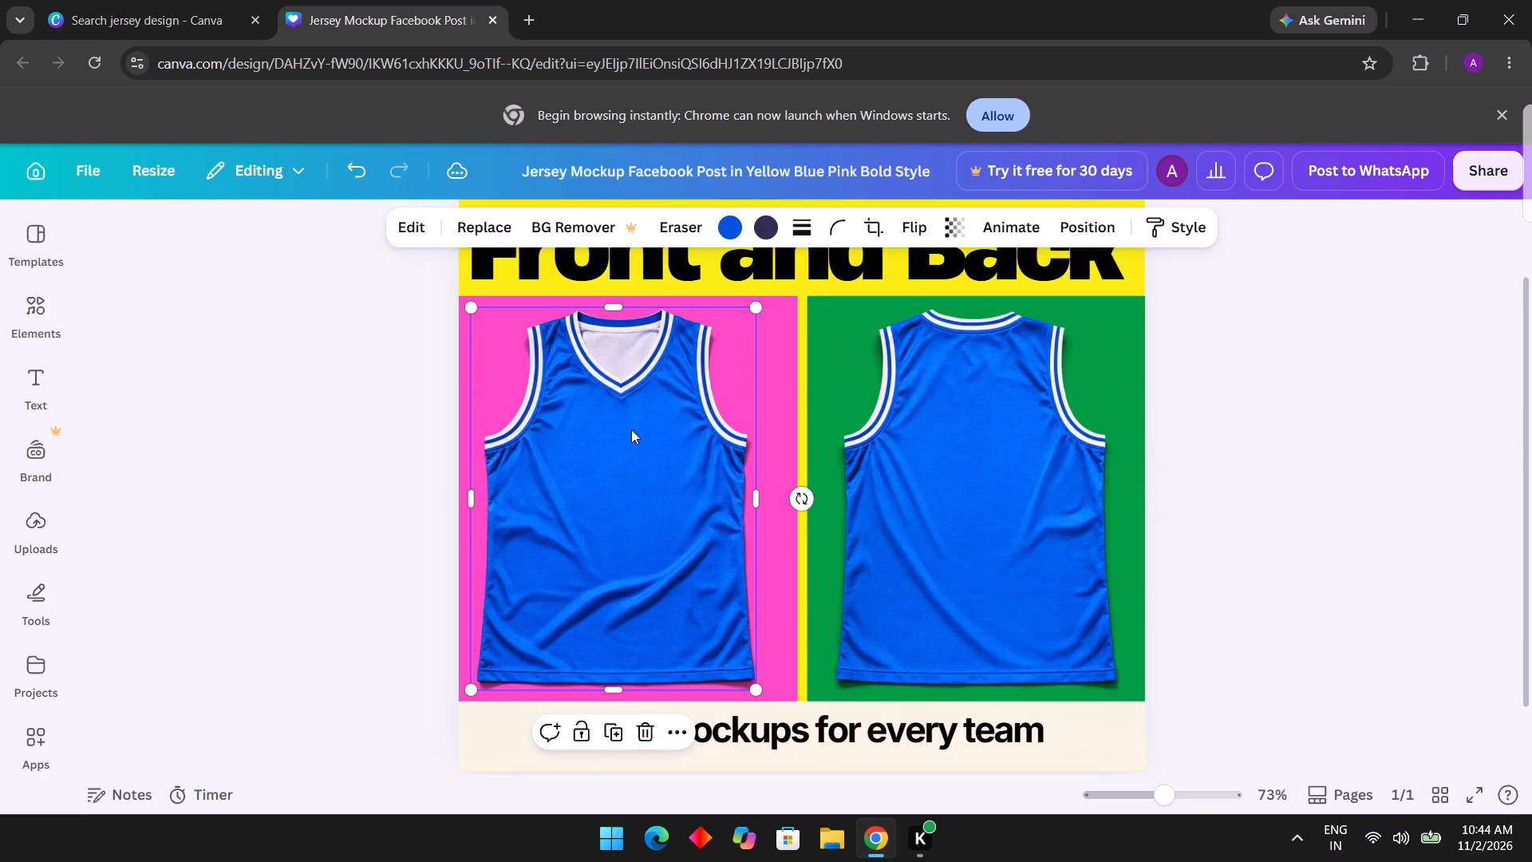
left_click(726, 235)
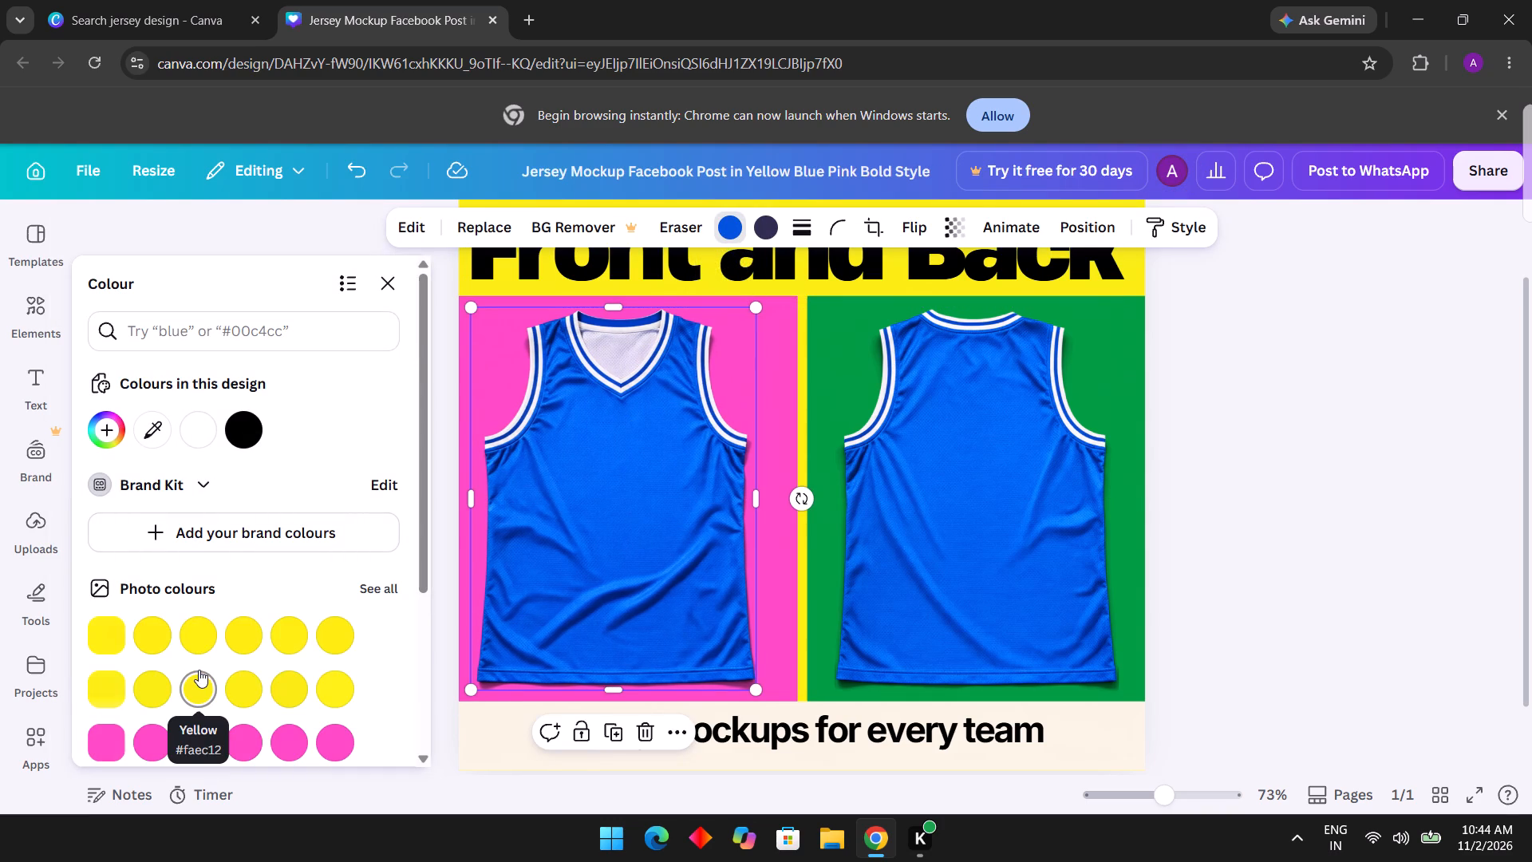
left_click(199, 681)
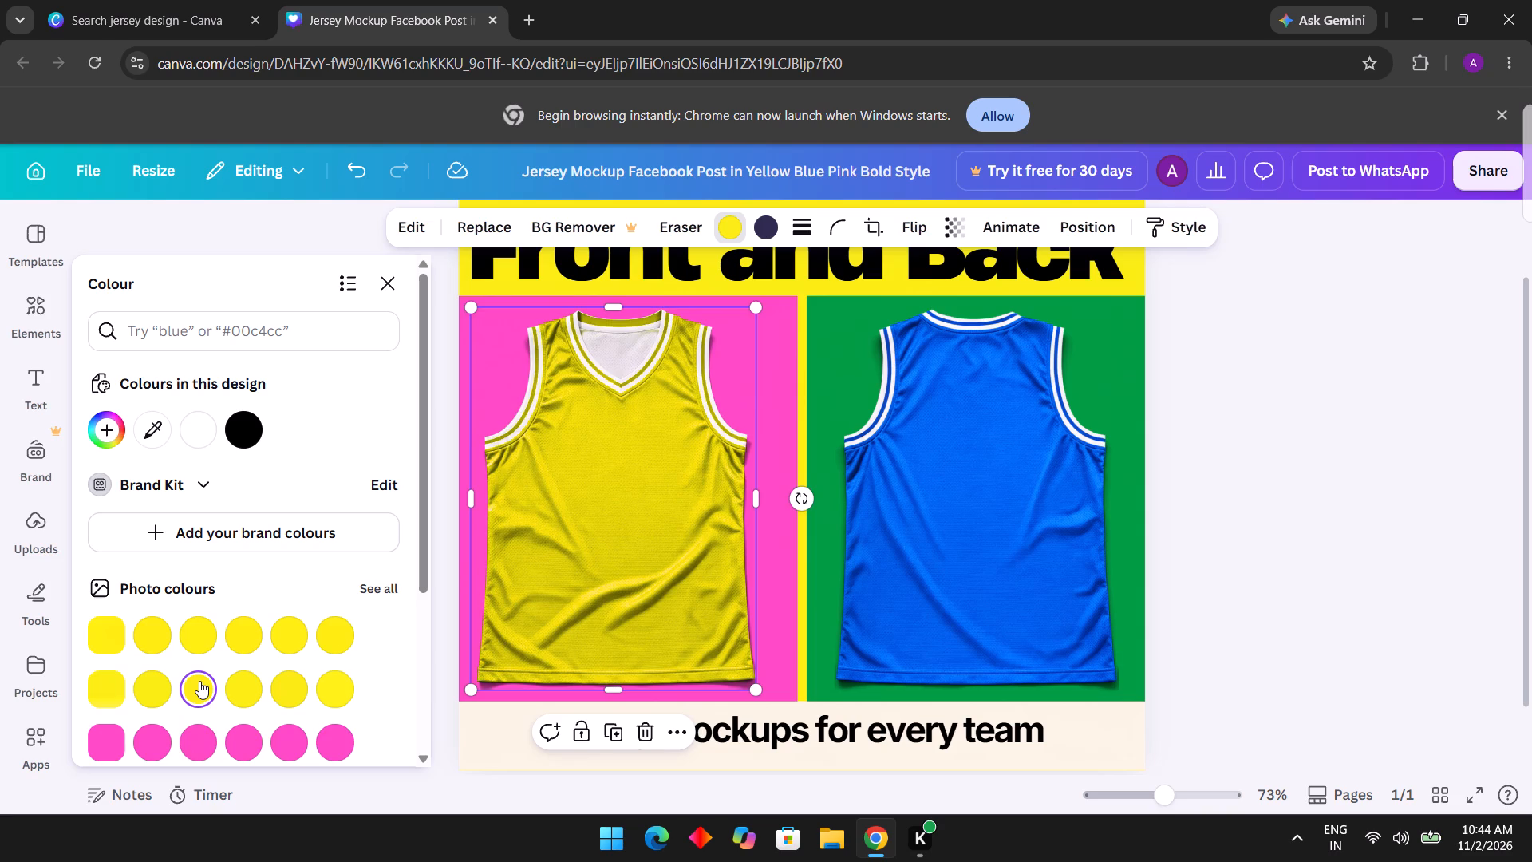
Look through the photo colours and default solid colours for another front jersey colour.
scroll(278, 691, "down", 1)
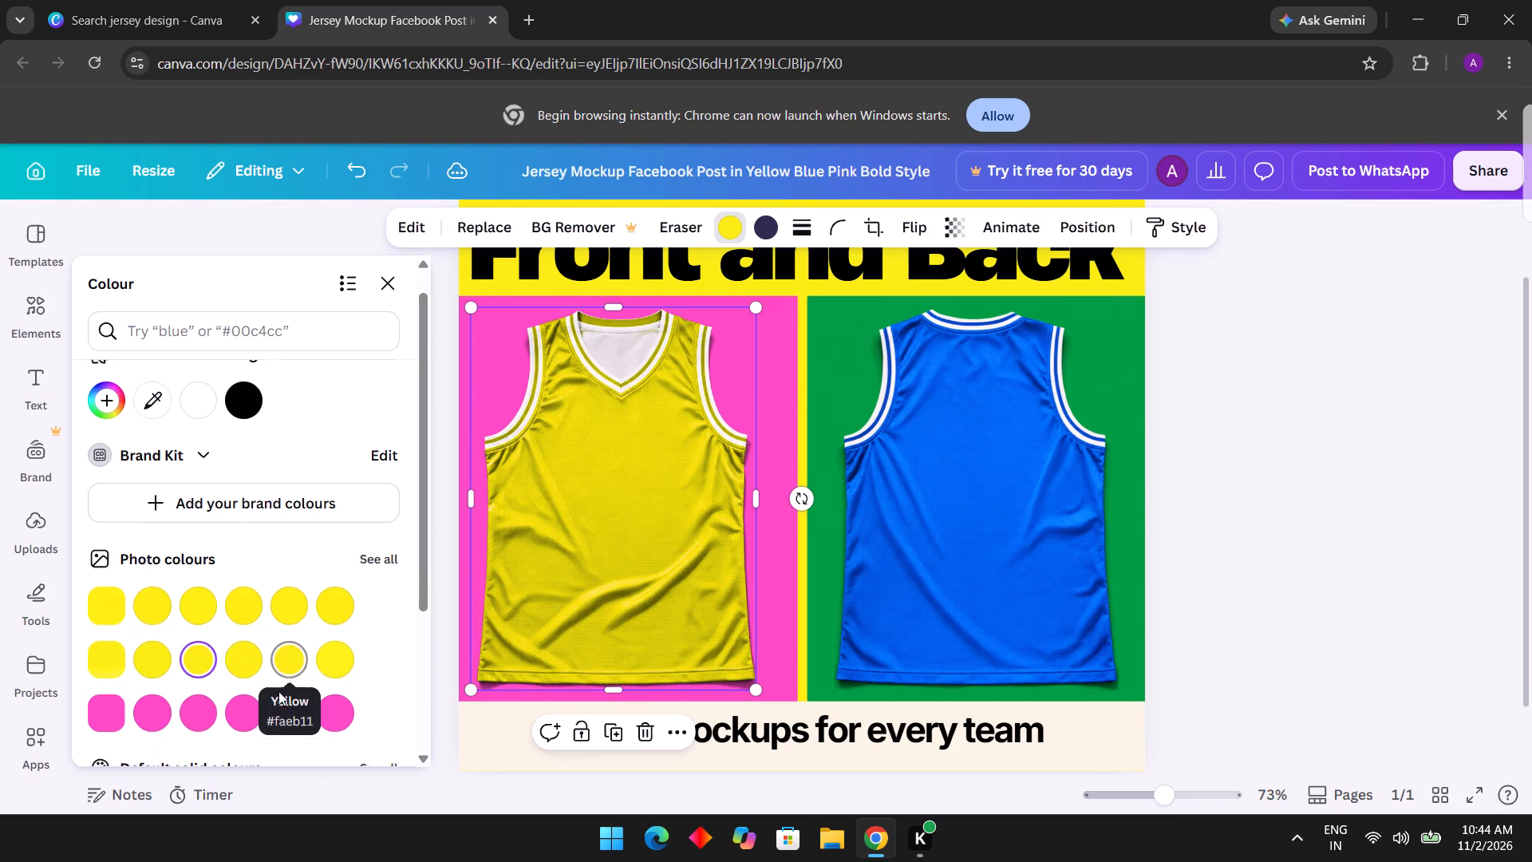
scroll(278, 691, "down", 1)
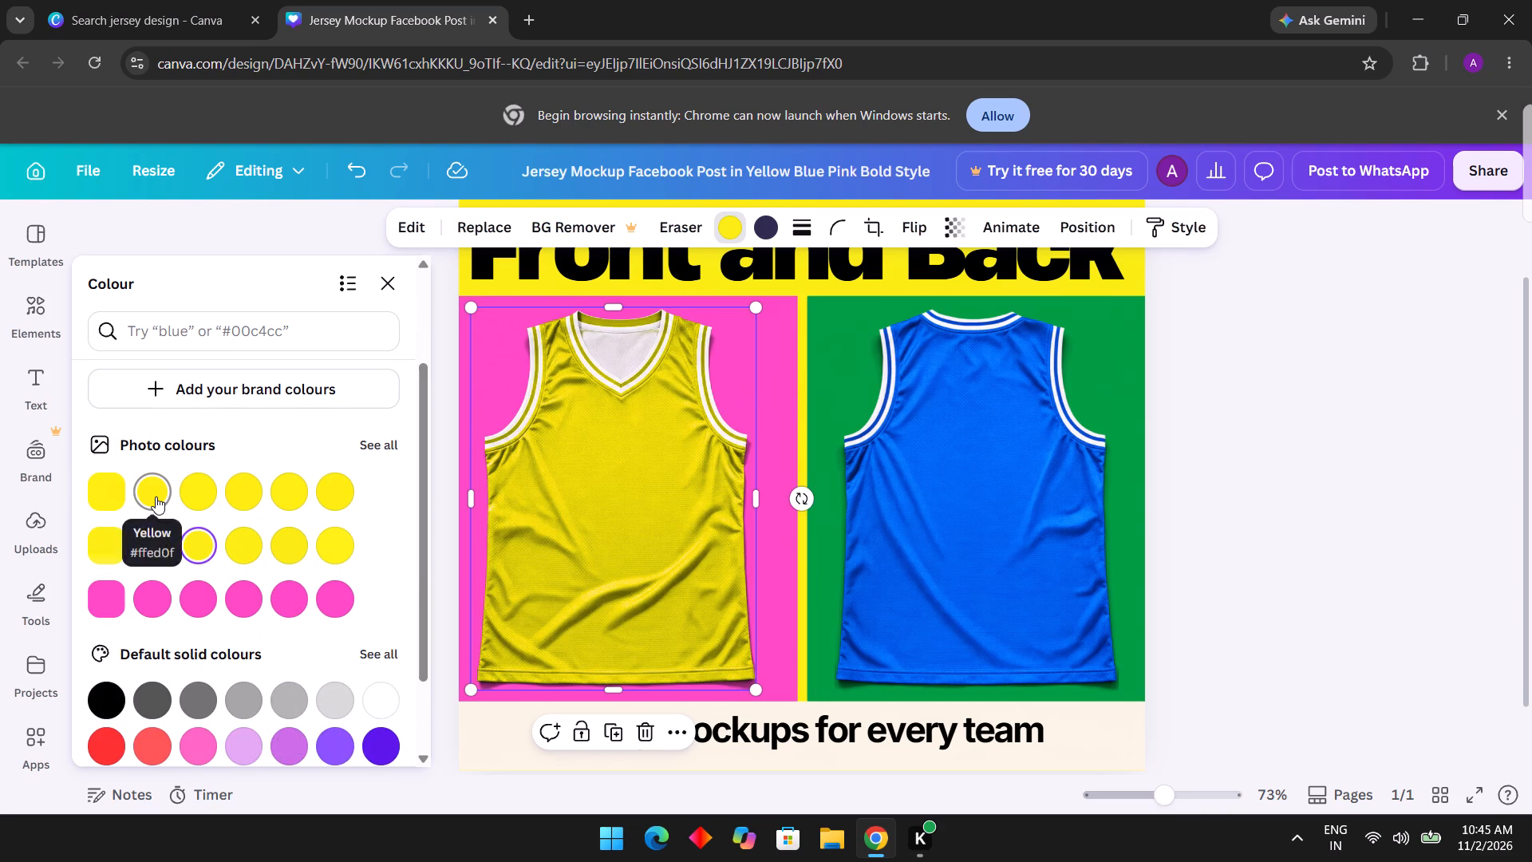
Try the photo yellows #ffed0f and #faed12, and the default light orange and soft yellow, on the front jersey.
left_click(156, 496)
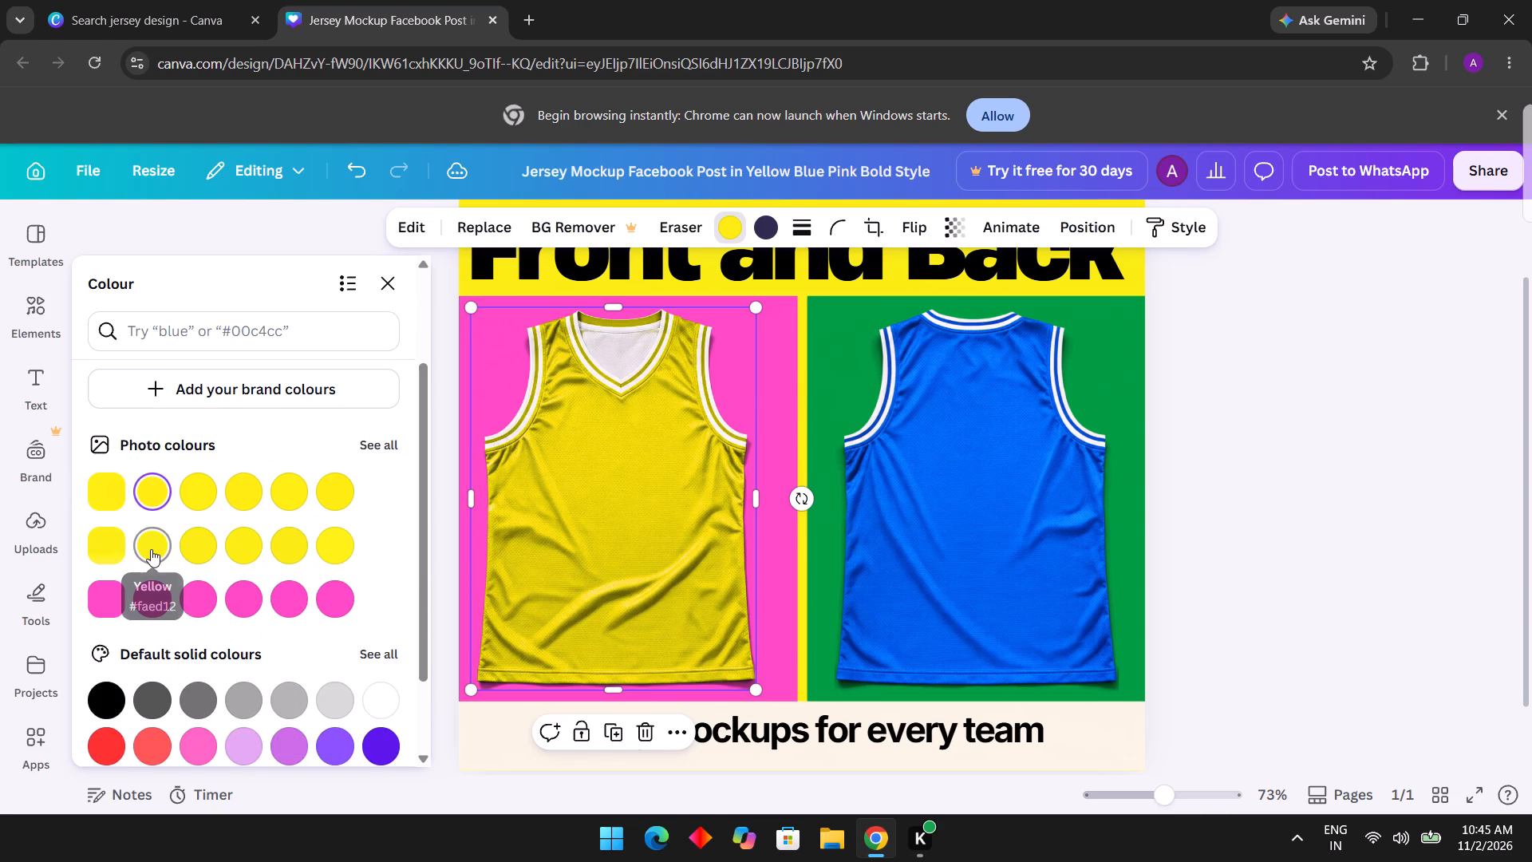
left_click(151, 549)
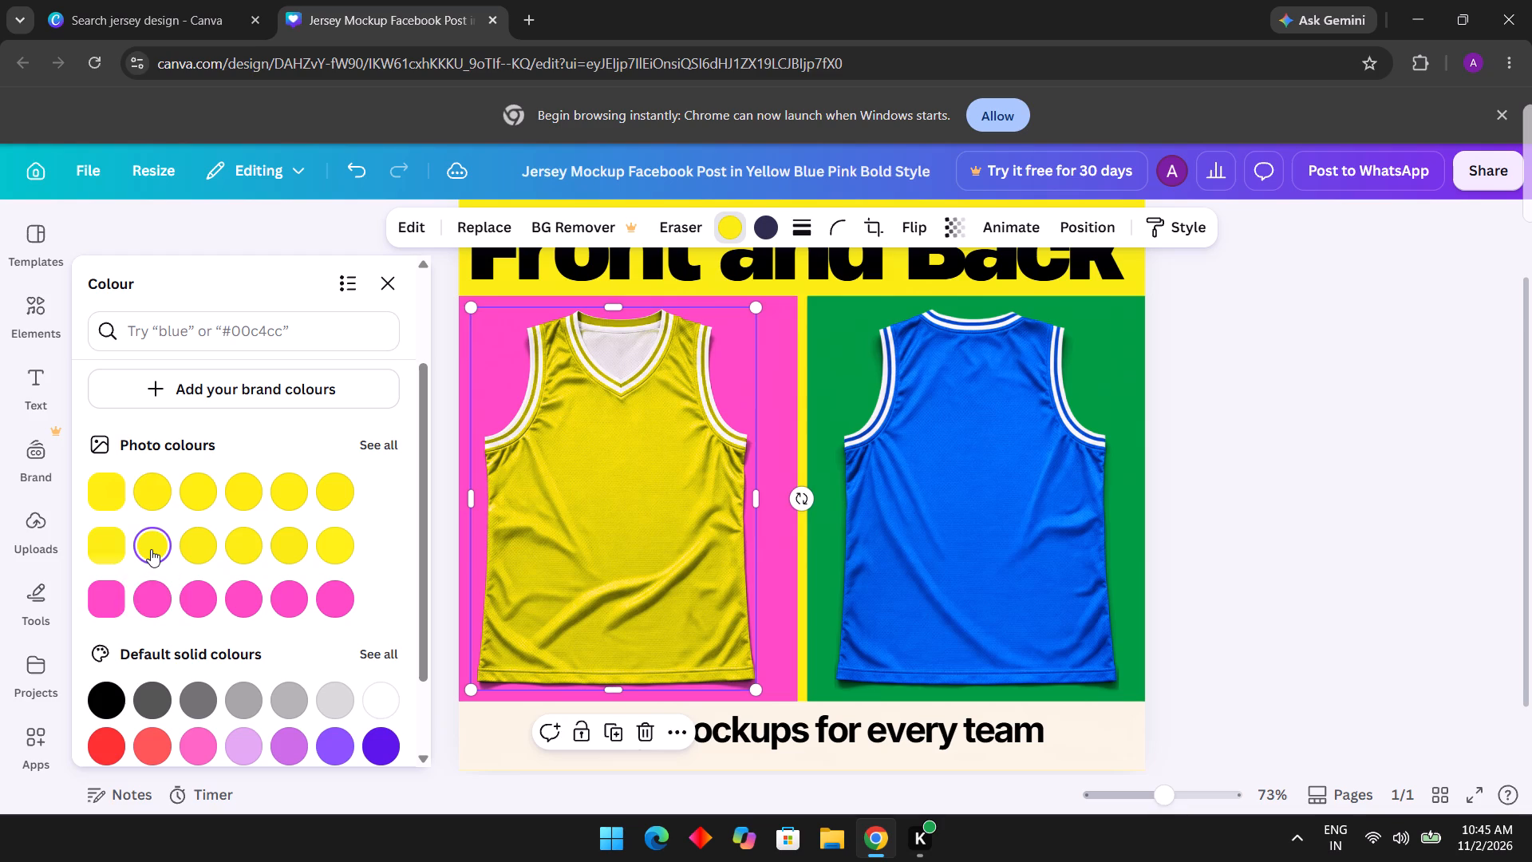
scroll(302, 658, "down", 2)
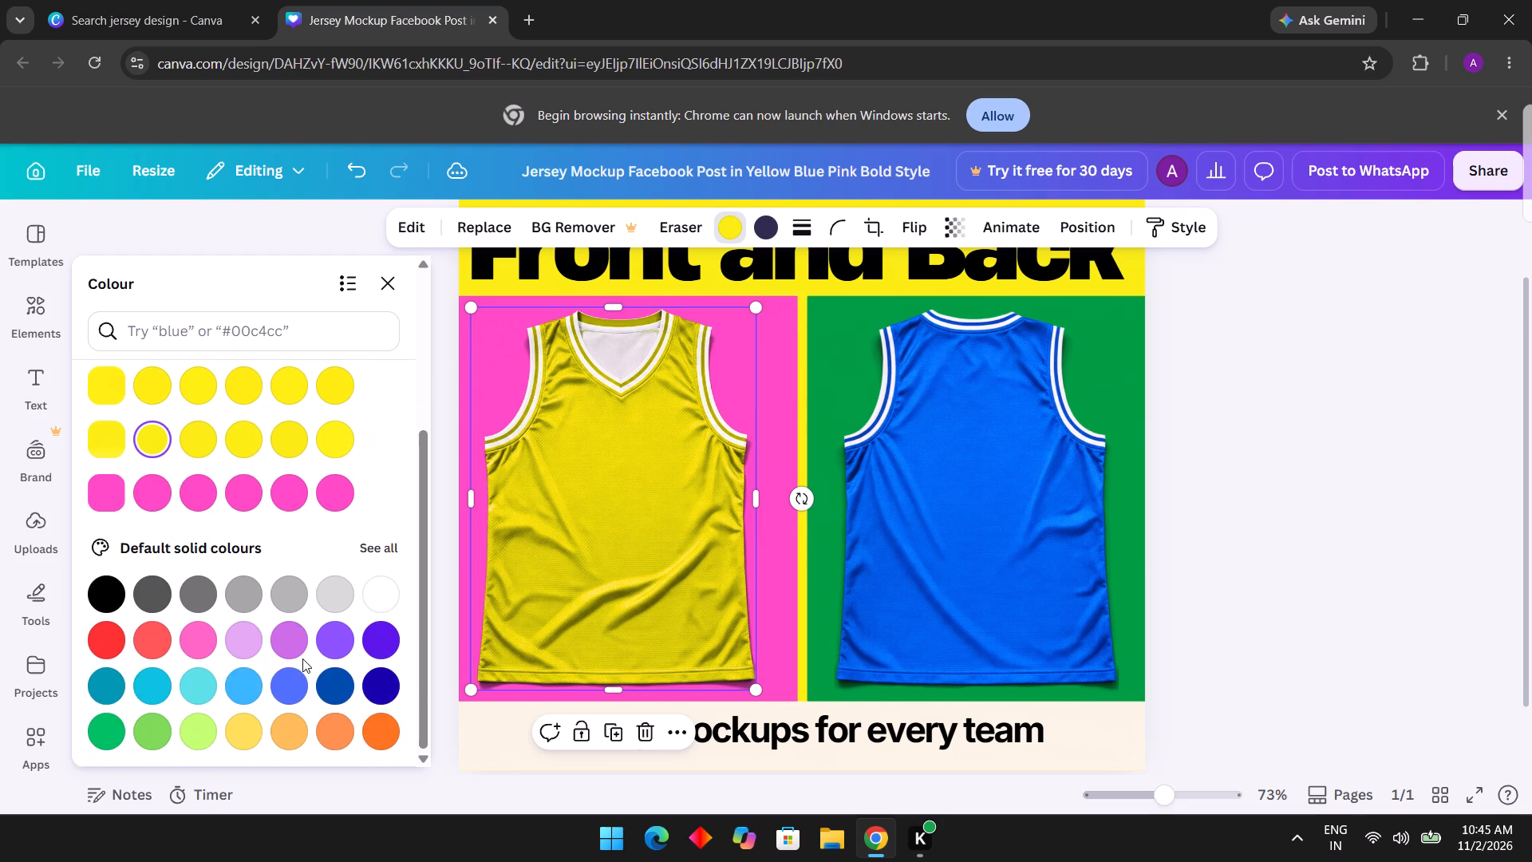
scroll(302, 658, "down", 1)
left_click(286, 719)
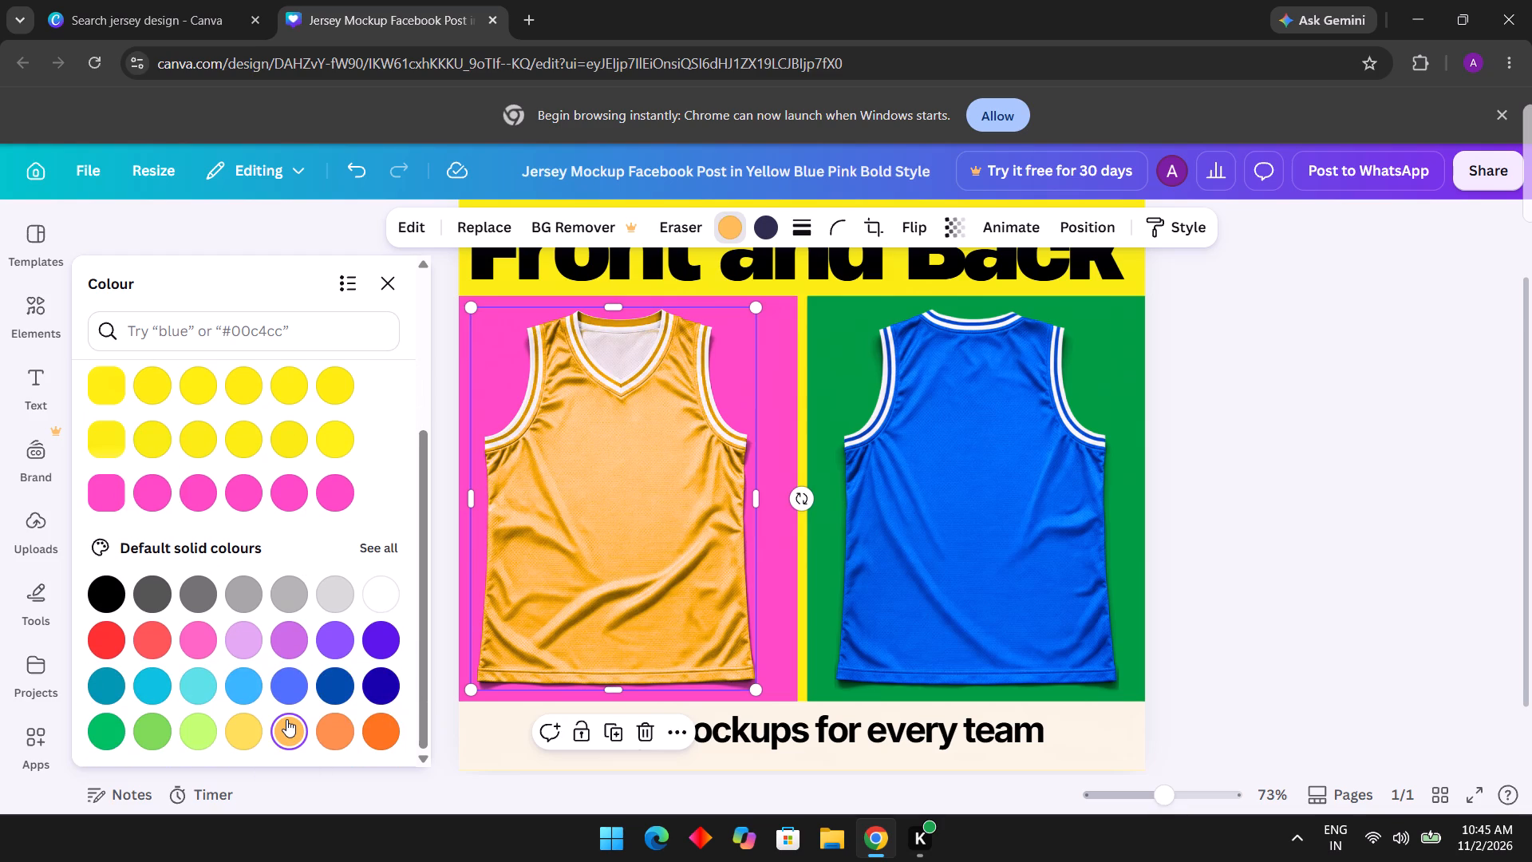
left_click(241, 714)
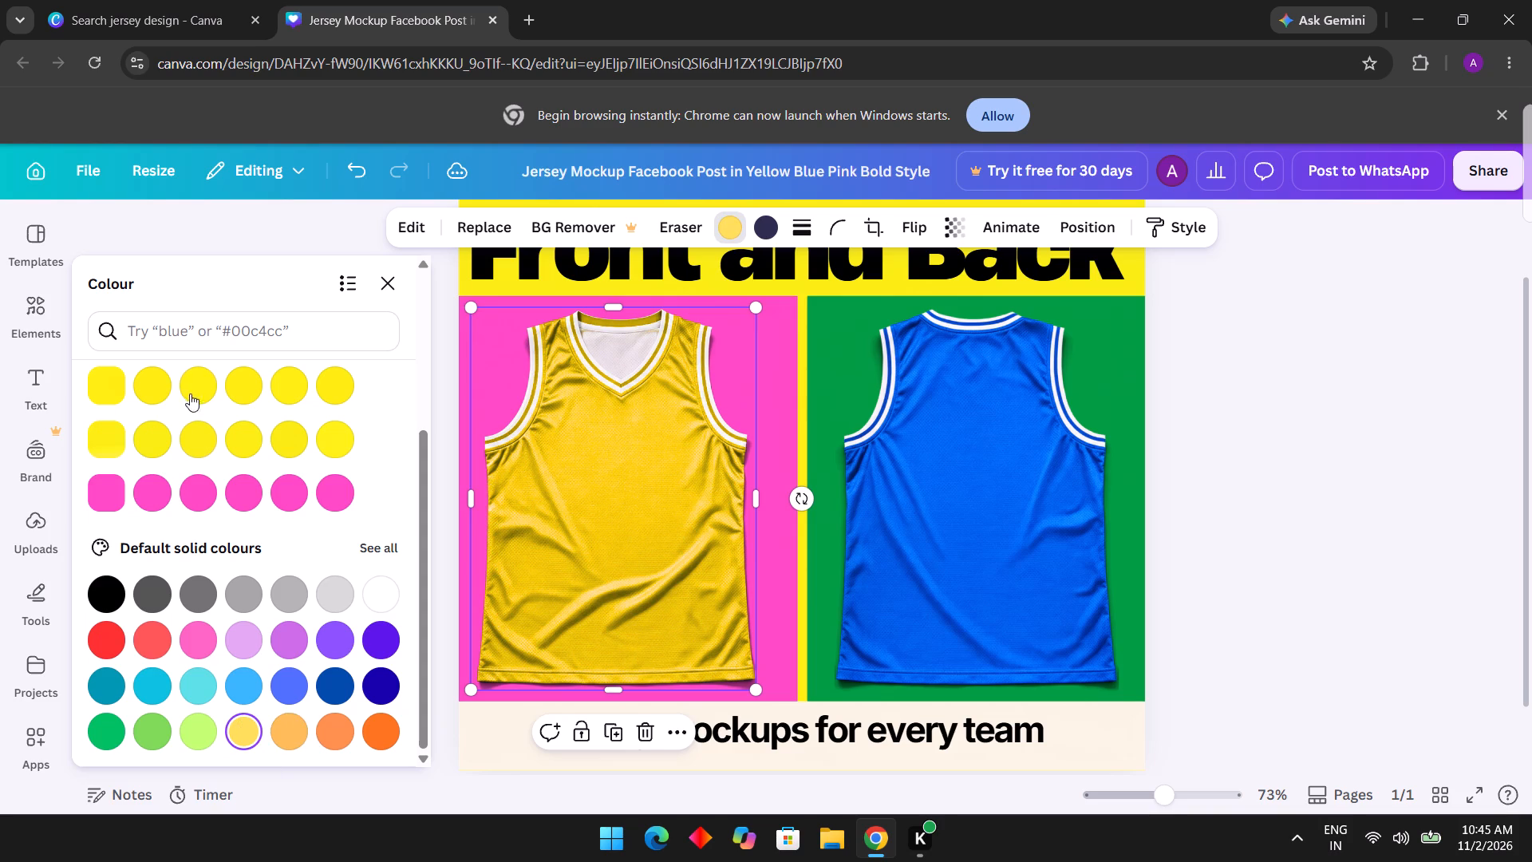
Colour both the front and back jerseys with the third bright yellow in the first row of photo colours.
left_click(191, 386)
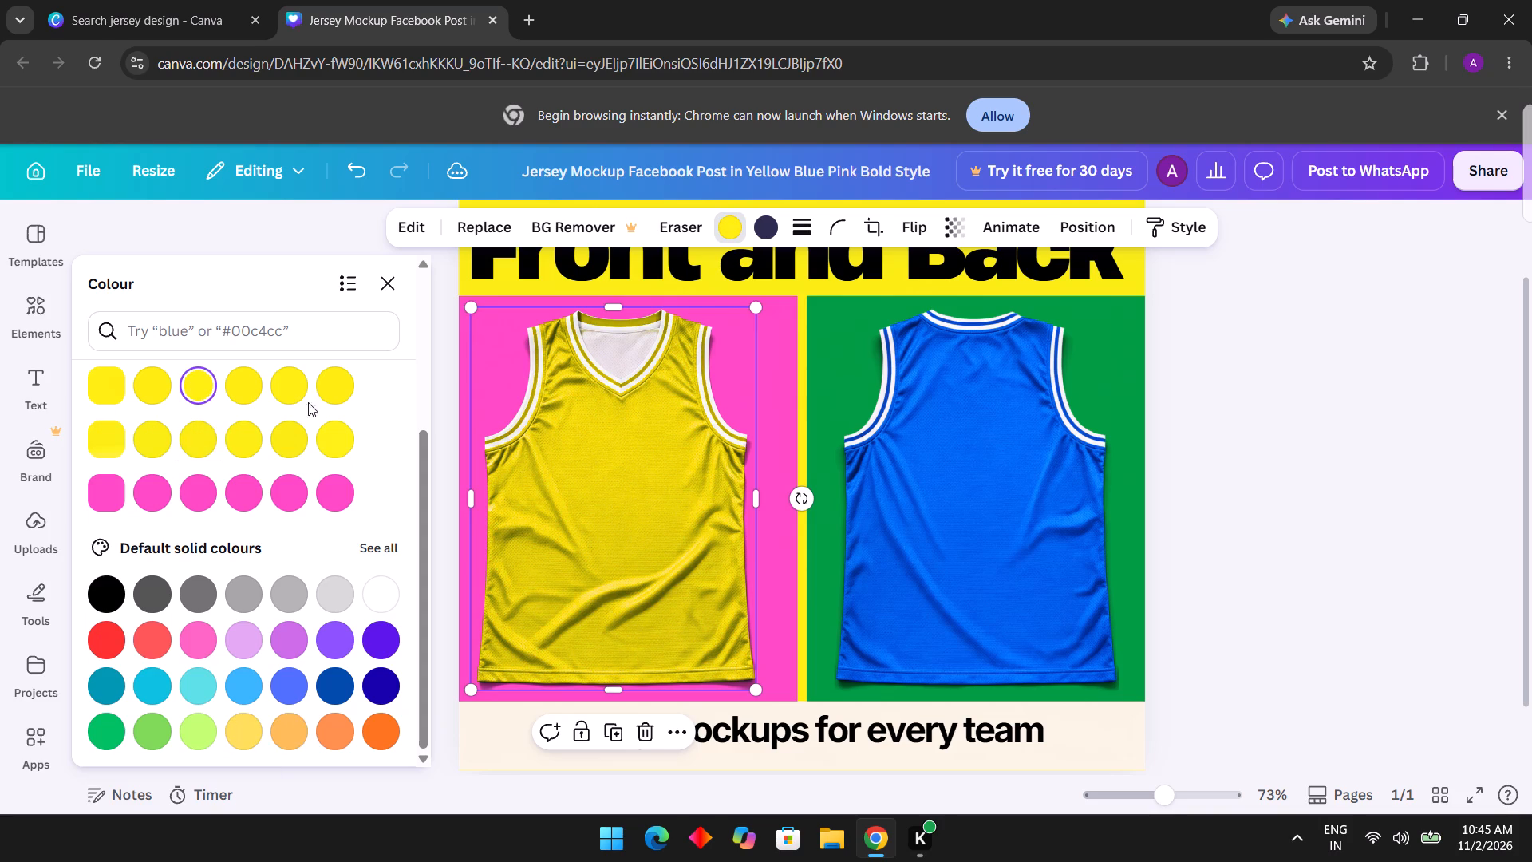
left_click(1017, 498)
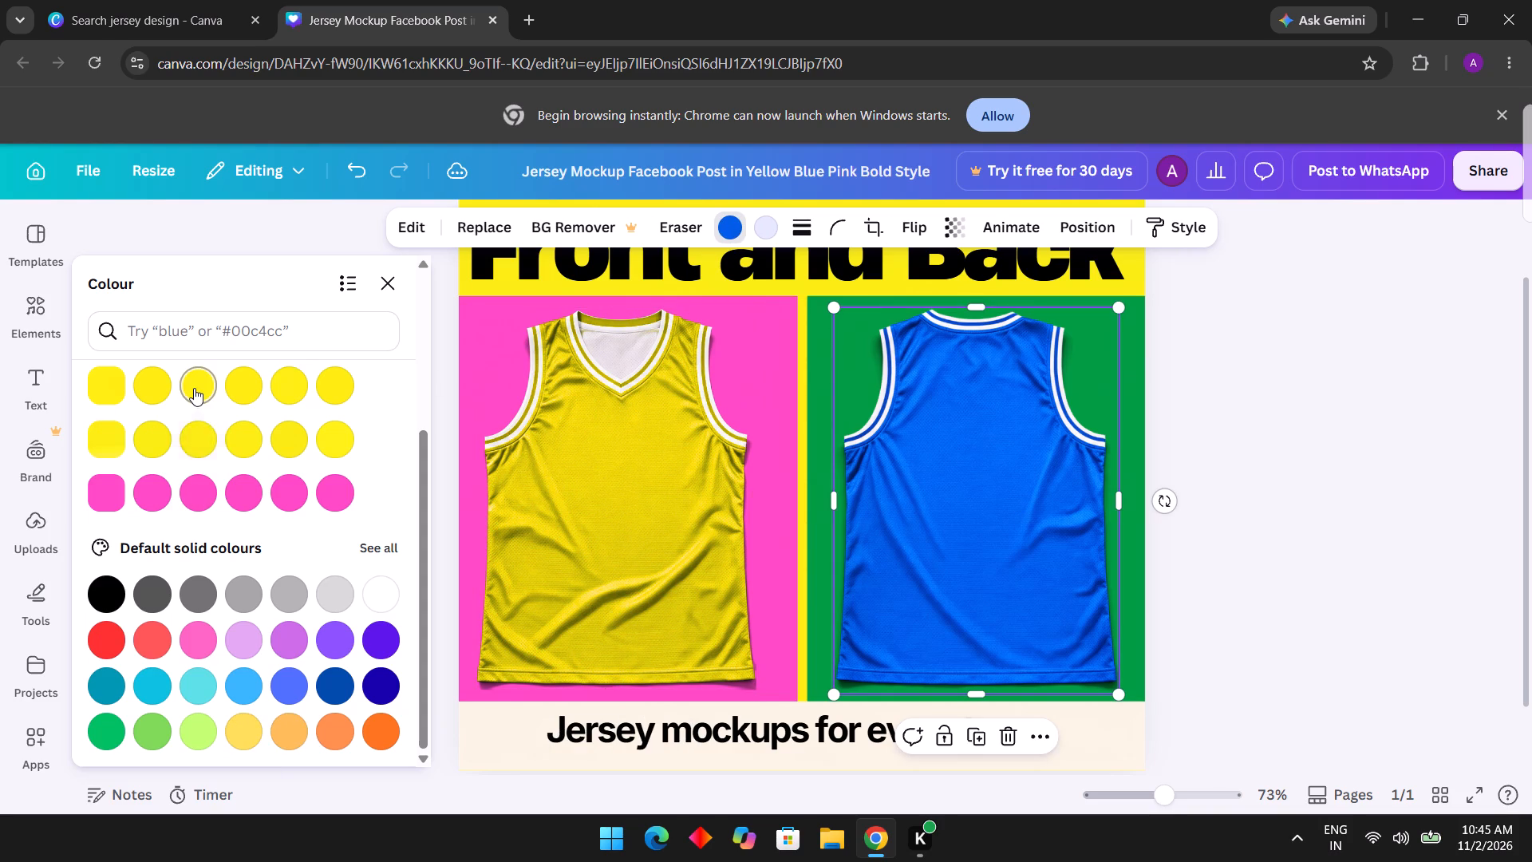
left_click(194, 388)
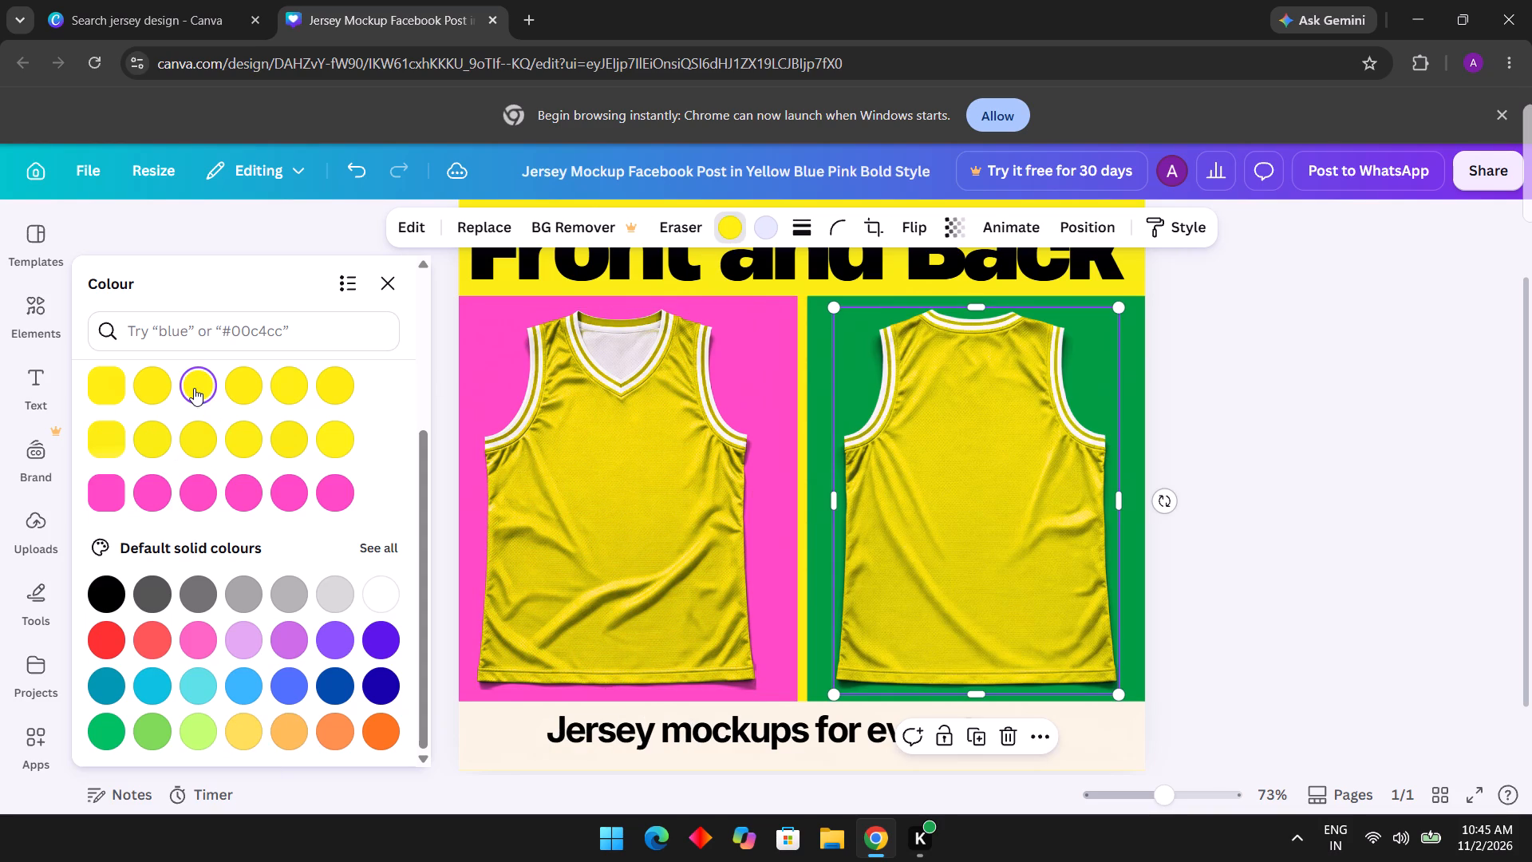
left_click(384, 280)
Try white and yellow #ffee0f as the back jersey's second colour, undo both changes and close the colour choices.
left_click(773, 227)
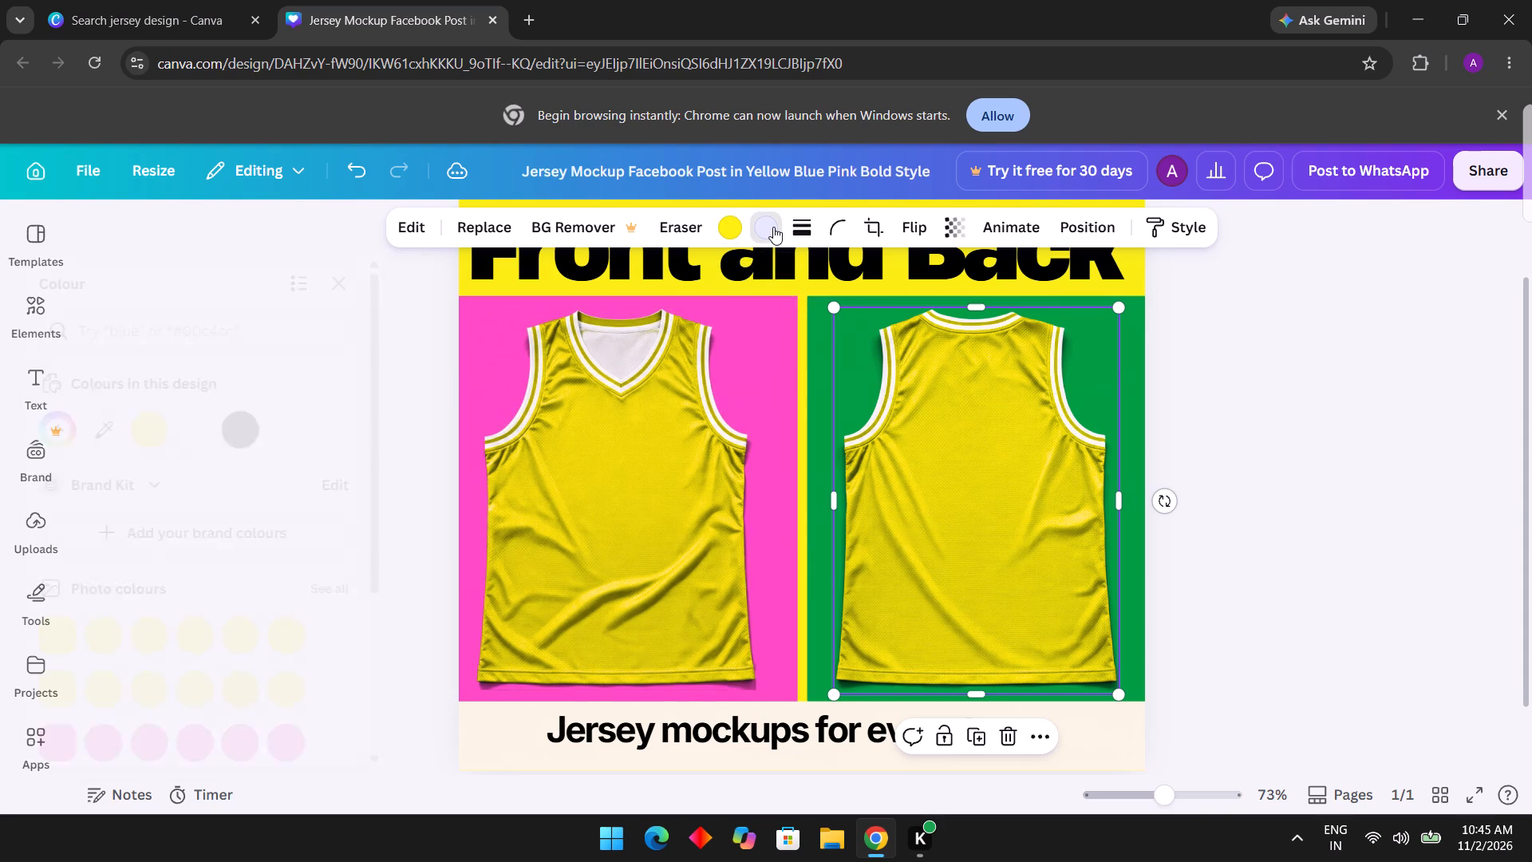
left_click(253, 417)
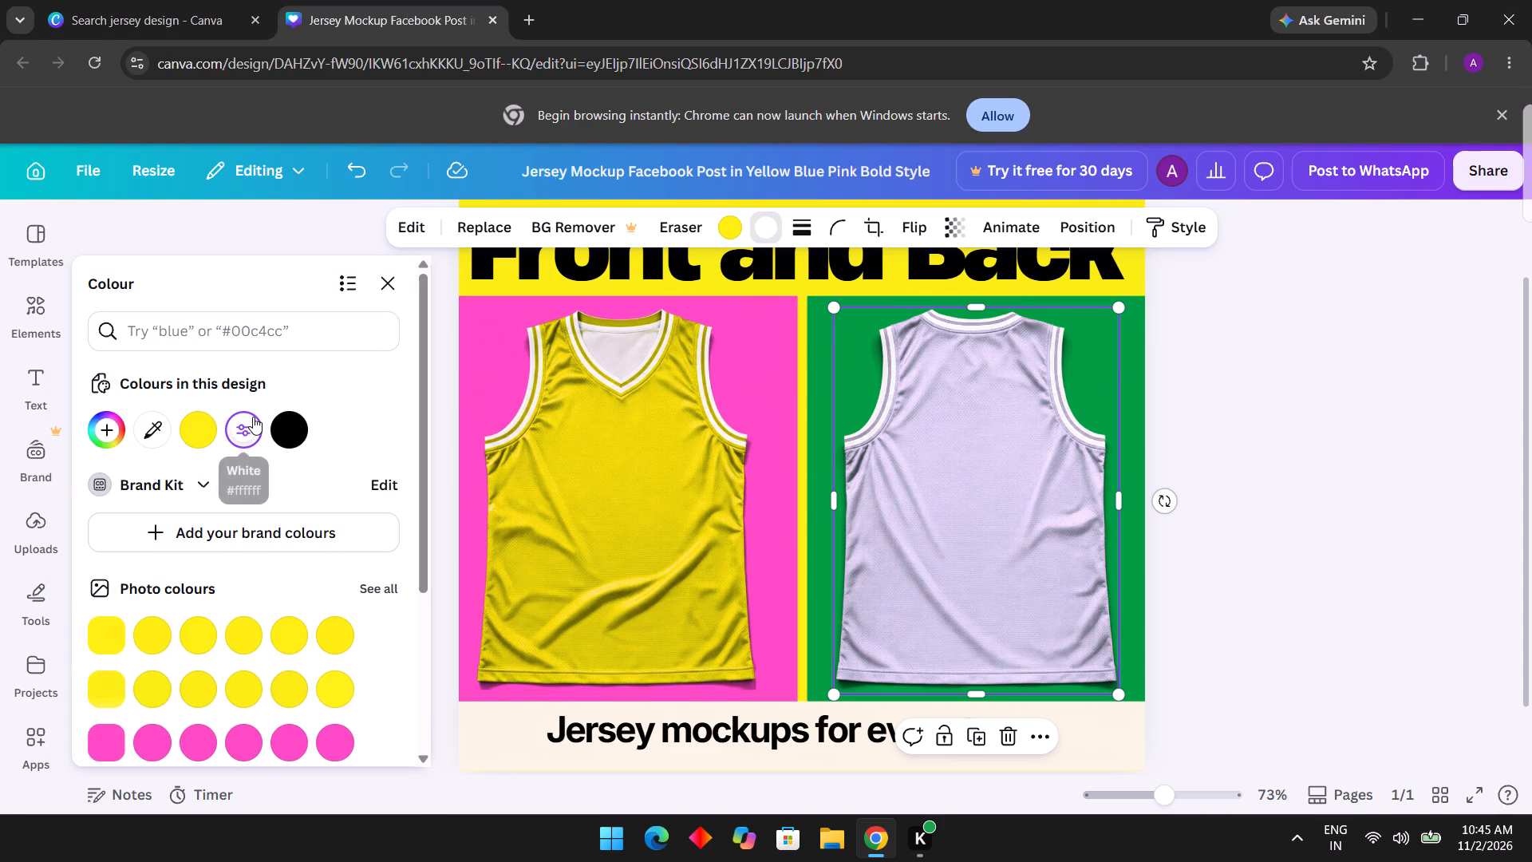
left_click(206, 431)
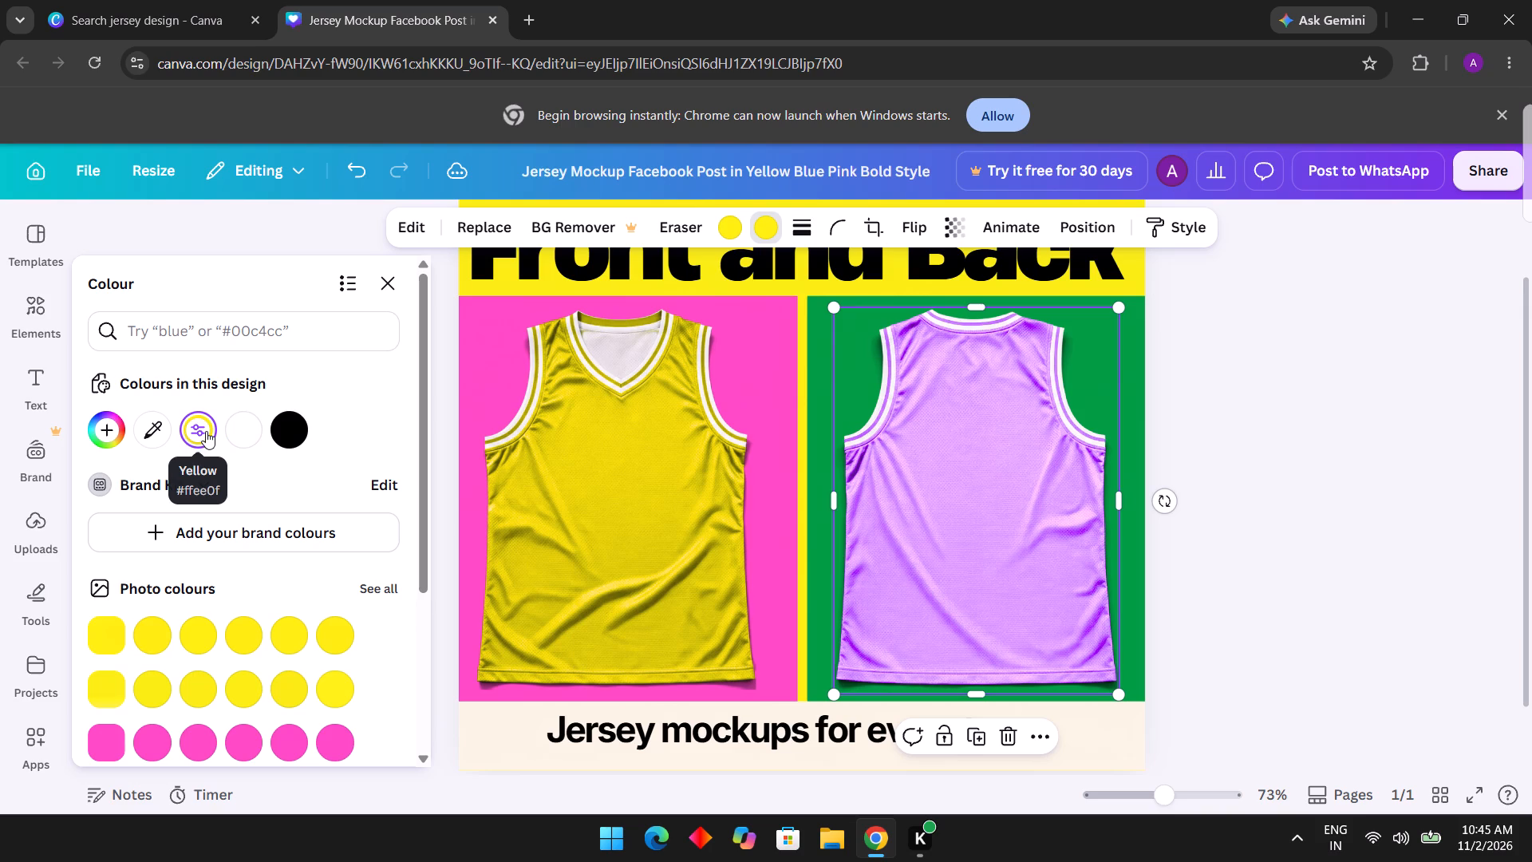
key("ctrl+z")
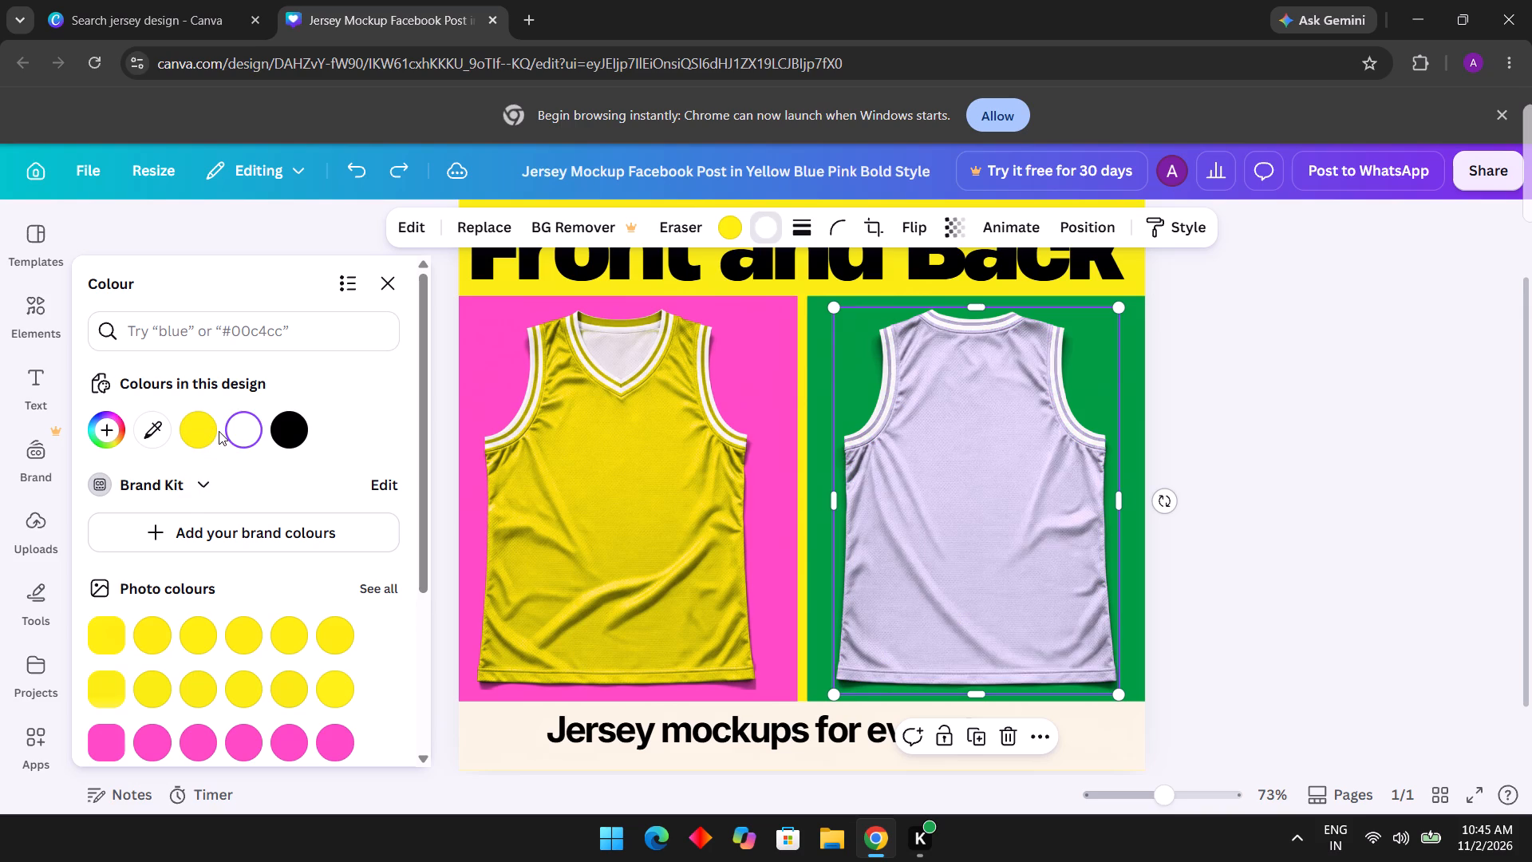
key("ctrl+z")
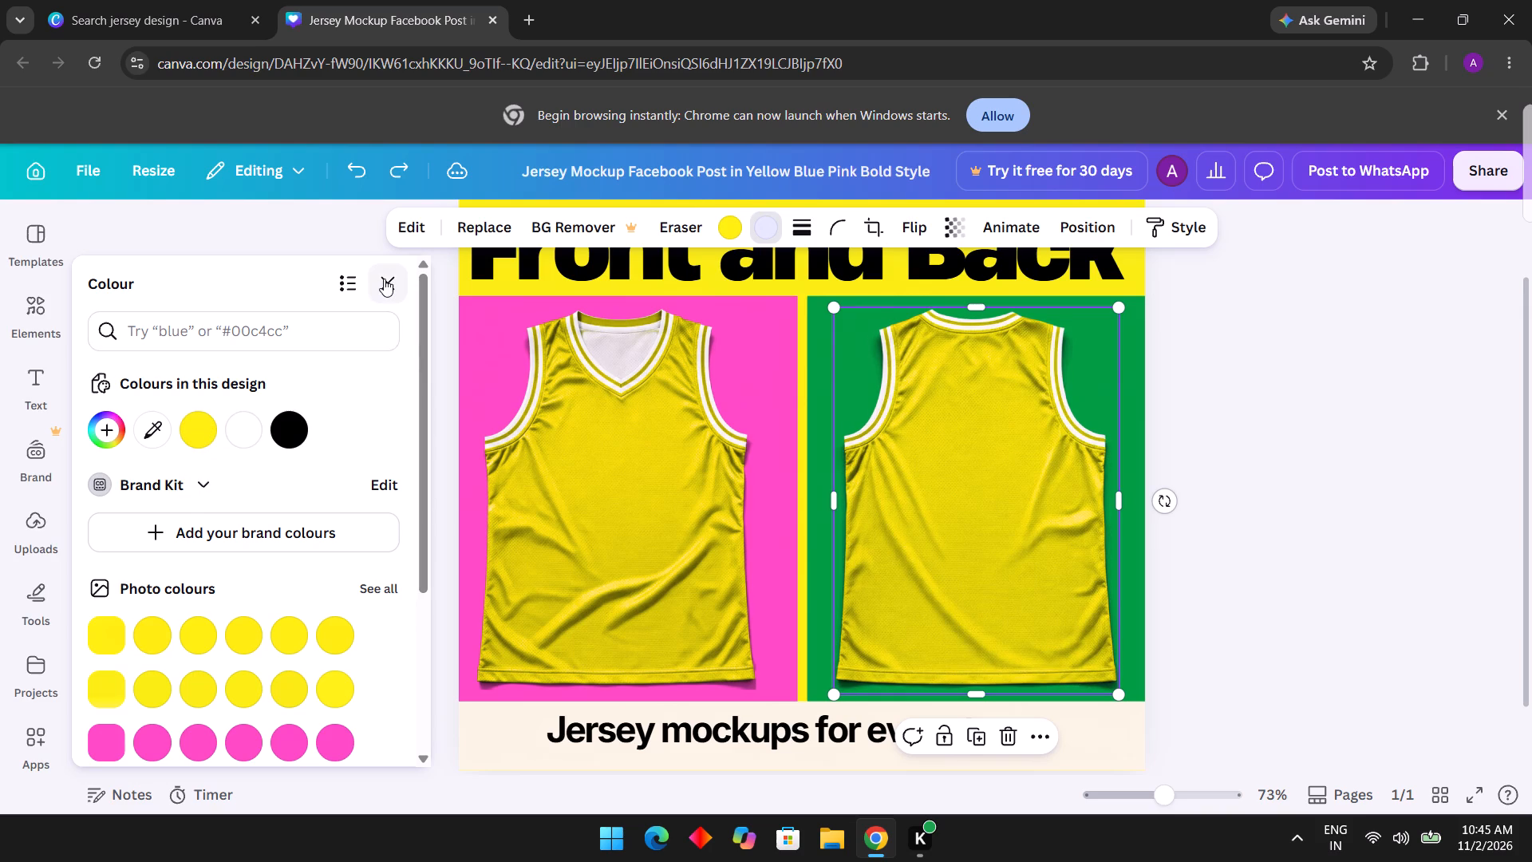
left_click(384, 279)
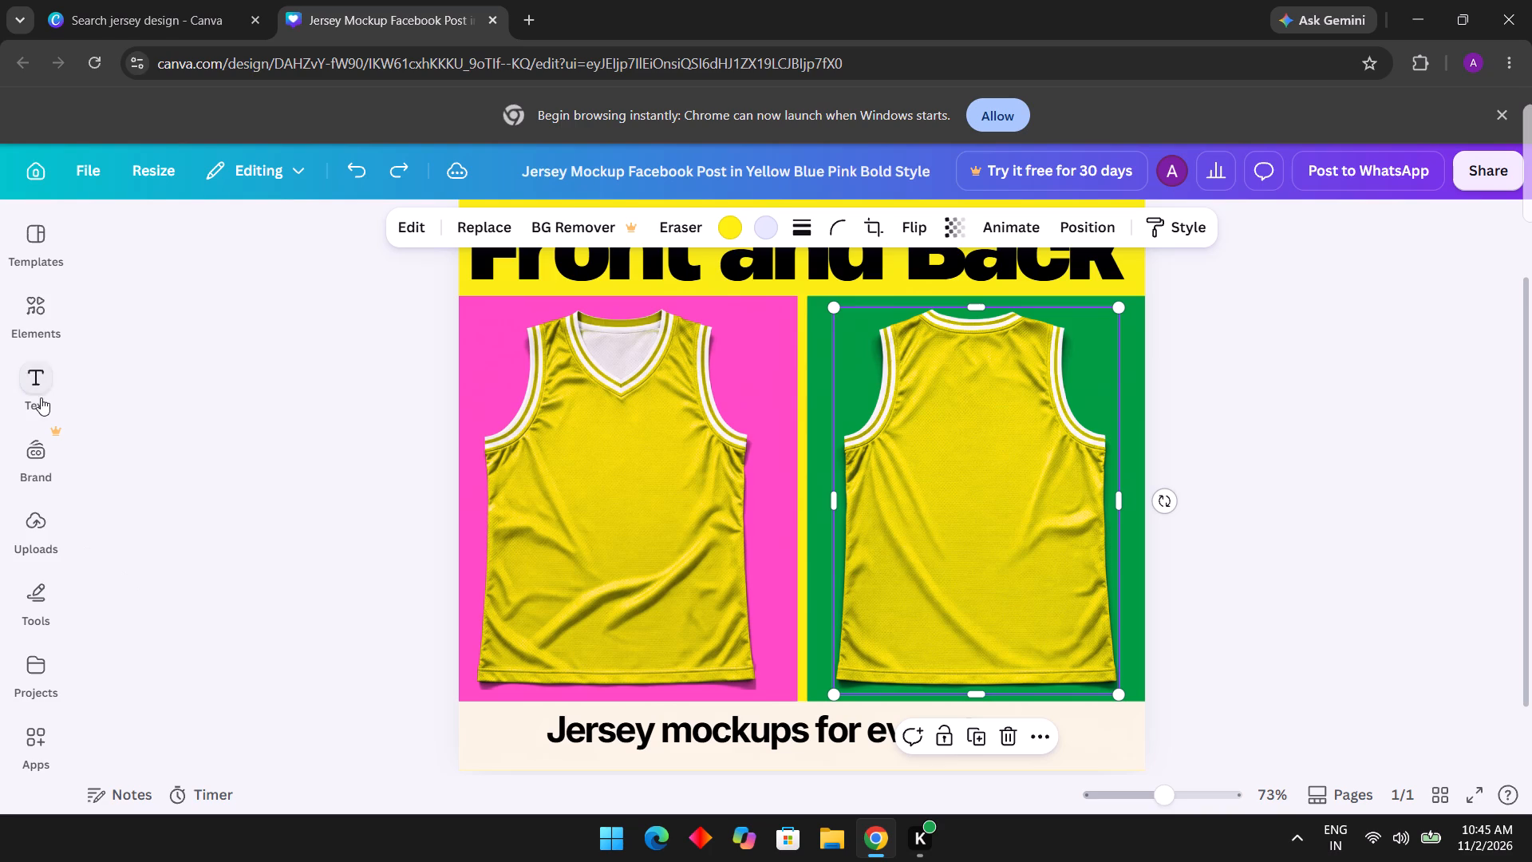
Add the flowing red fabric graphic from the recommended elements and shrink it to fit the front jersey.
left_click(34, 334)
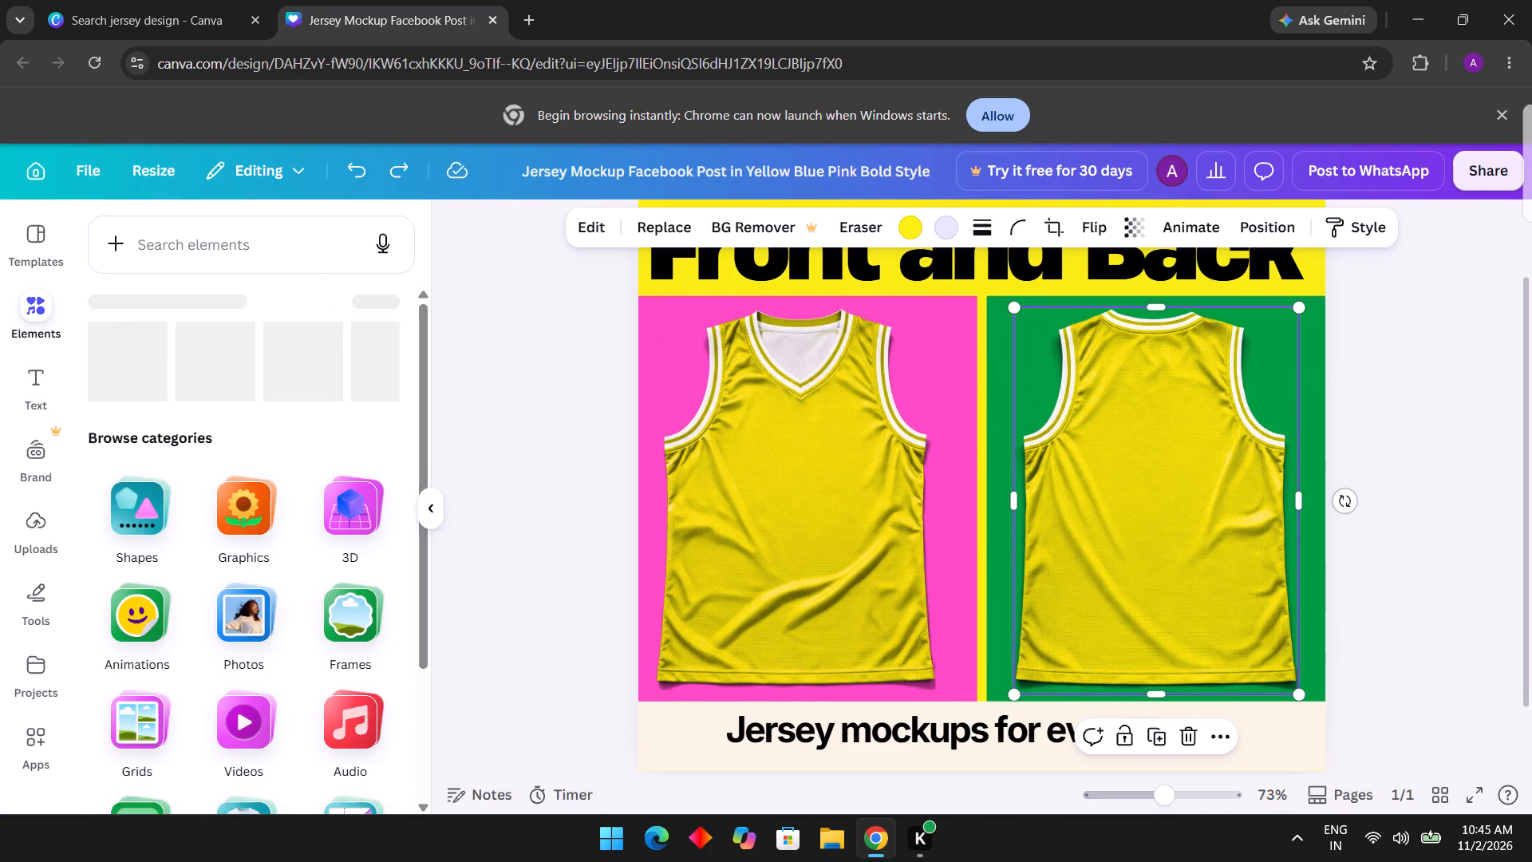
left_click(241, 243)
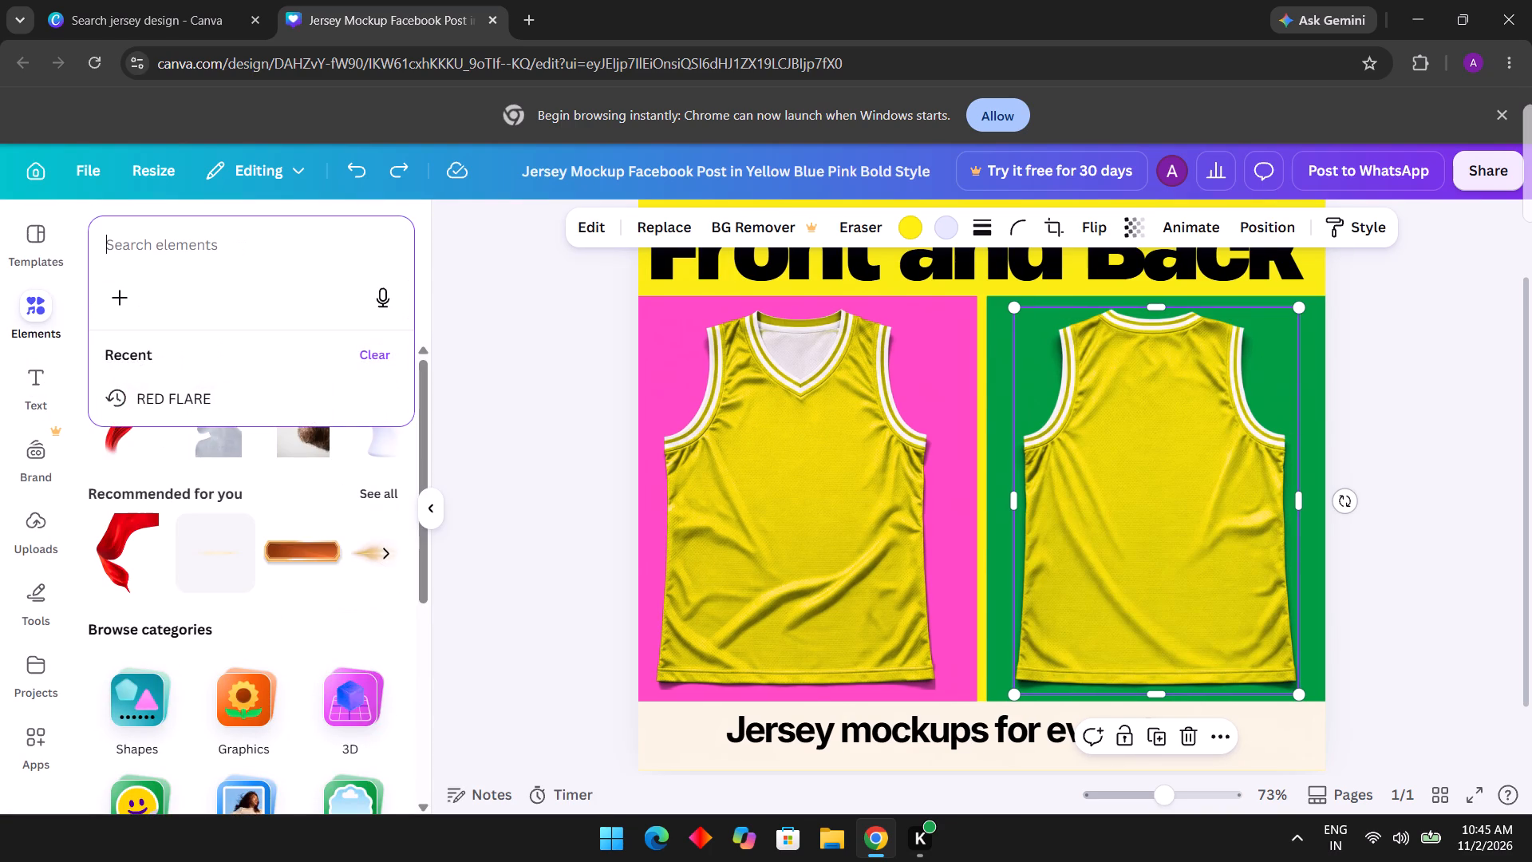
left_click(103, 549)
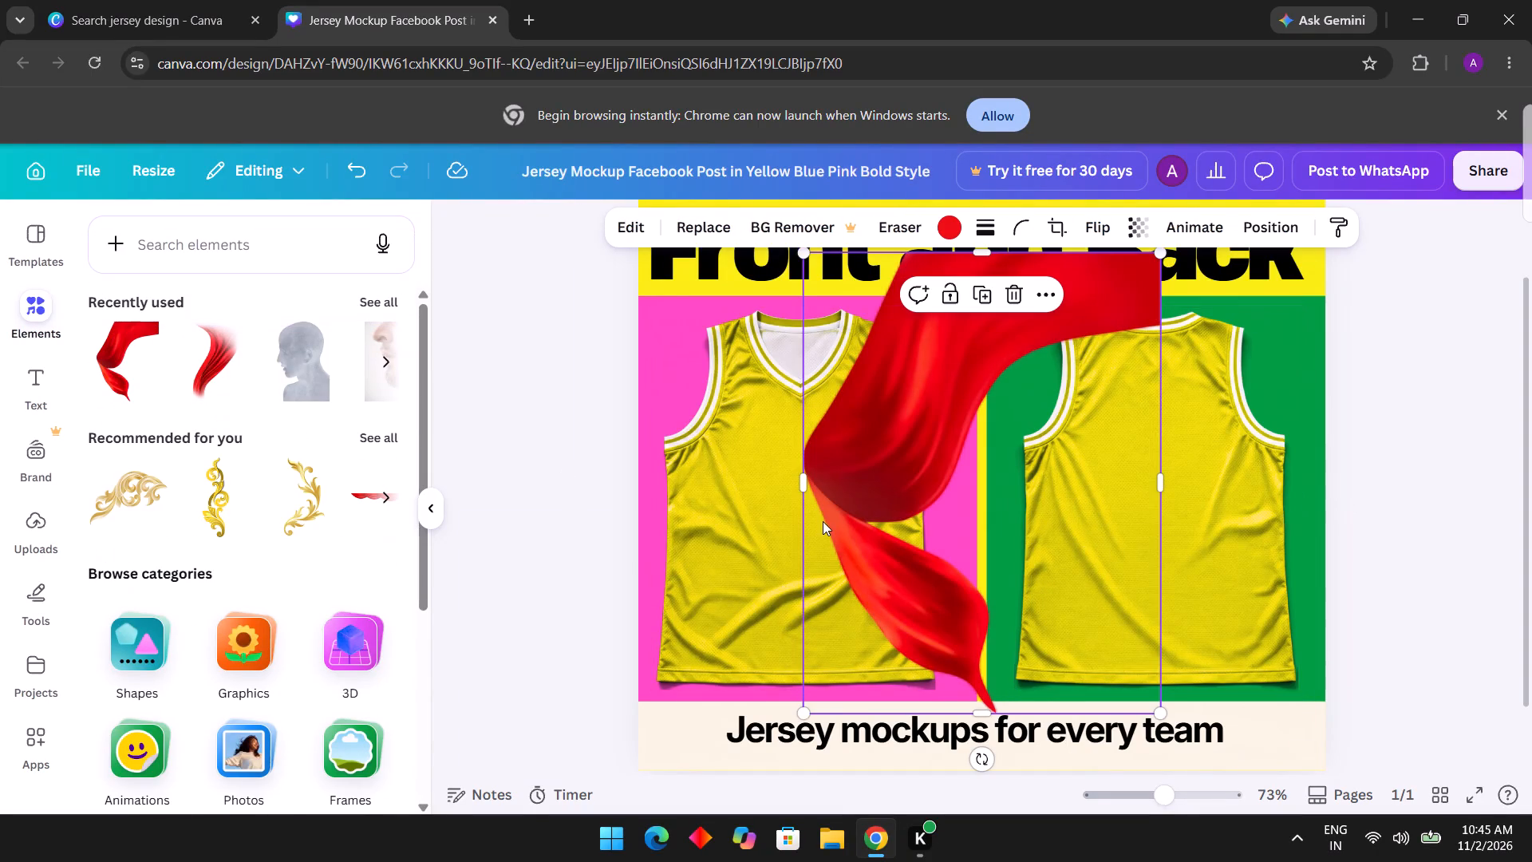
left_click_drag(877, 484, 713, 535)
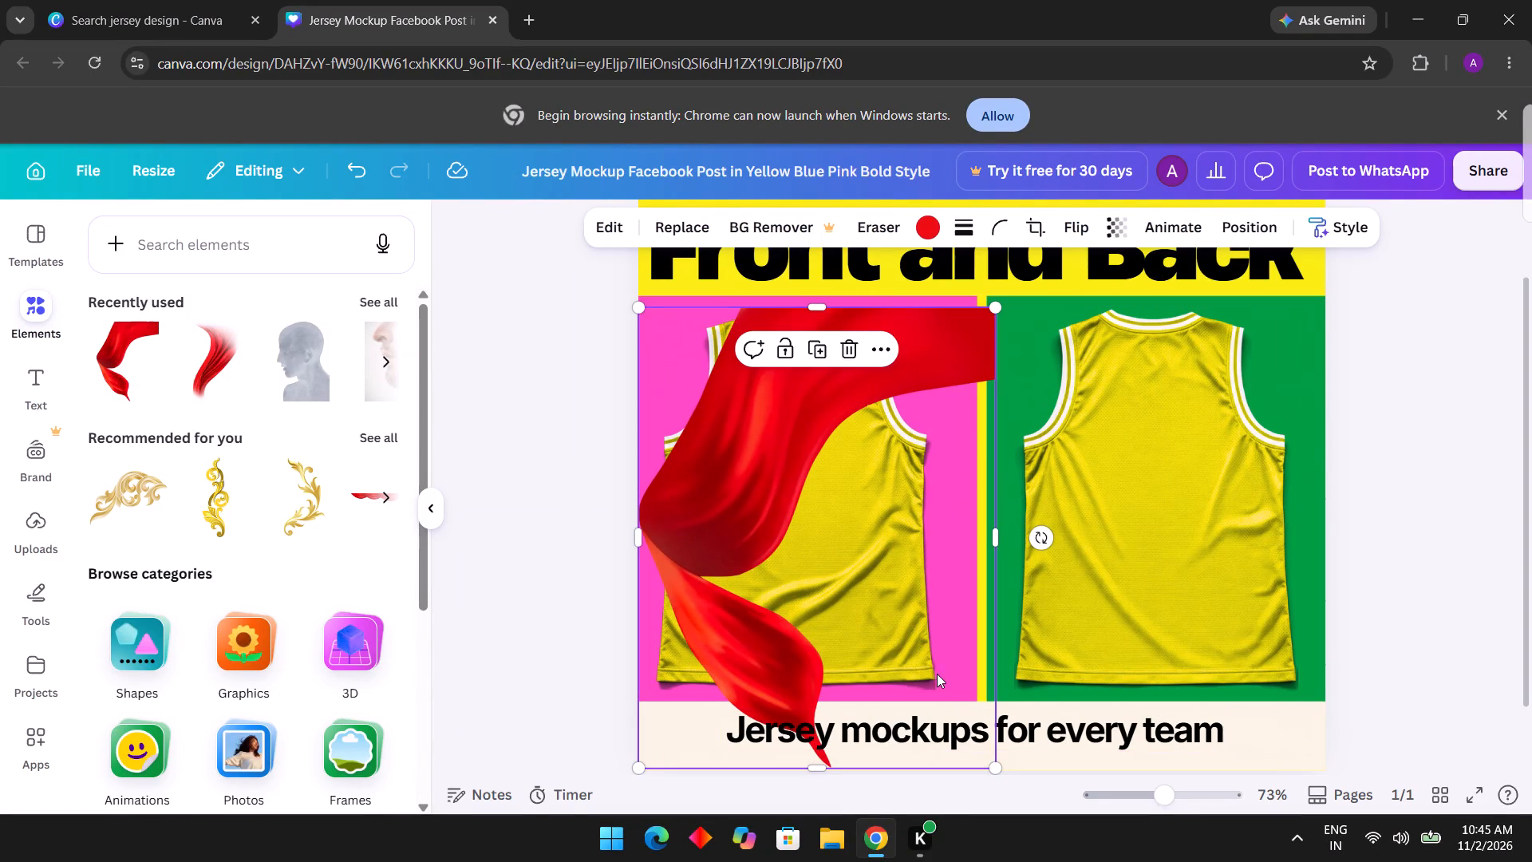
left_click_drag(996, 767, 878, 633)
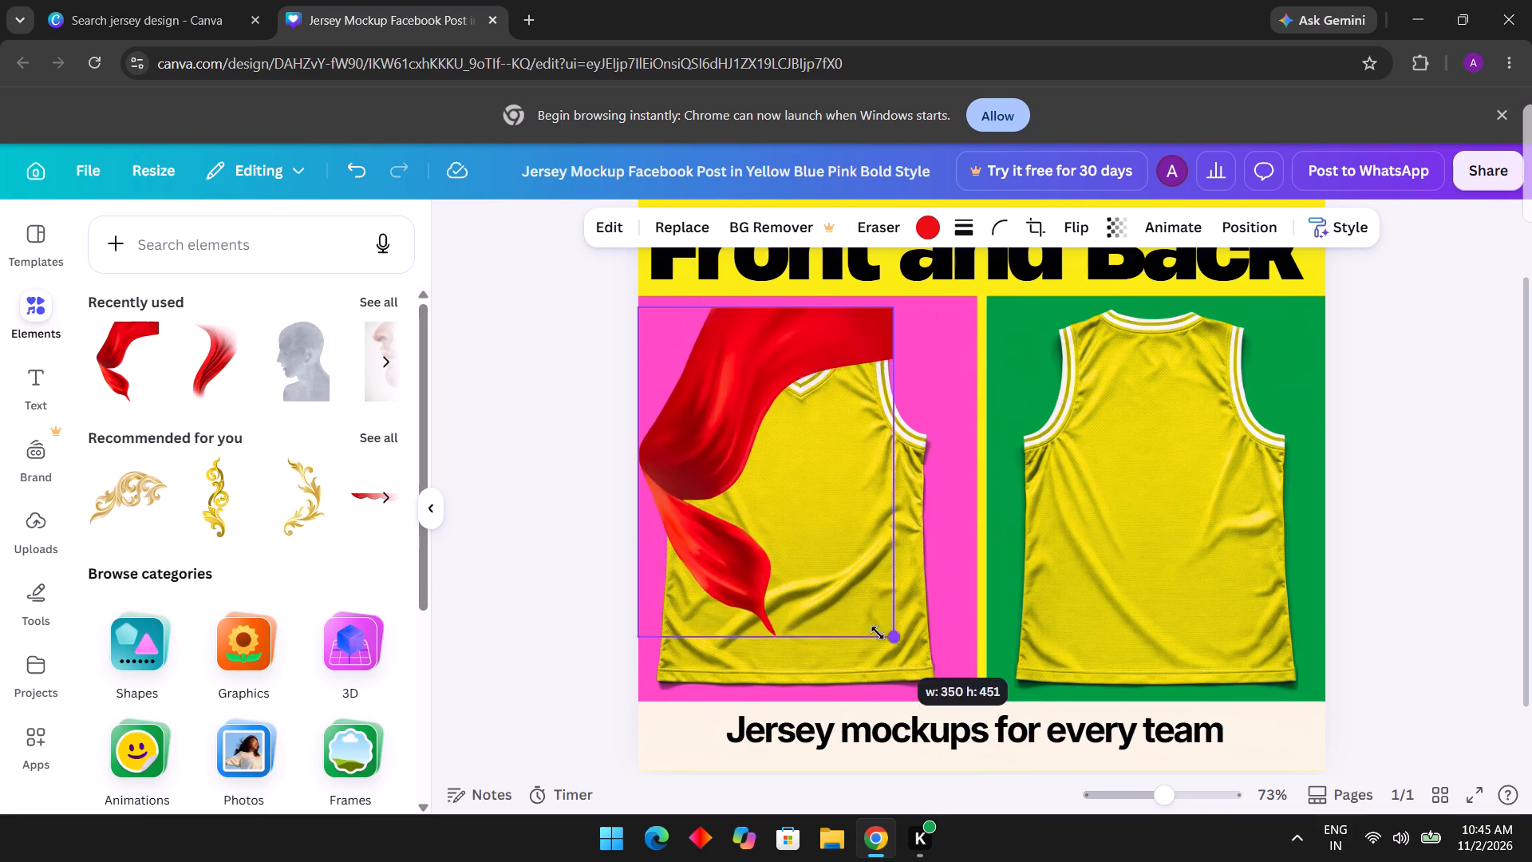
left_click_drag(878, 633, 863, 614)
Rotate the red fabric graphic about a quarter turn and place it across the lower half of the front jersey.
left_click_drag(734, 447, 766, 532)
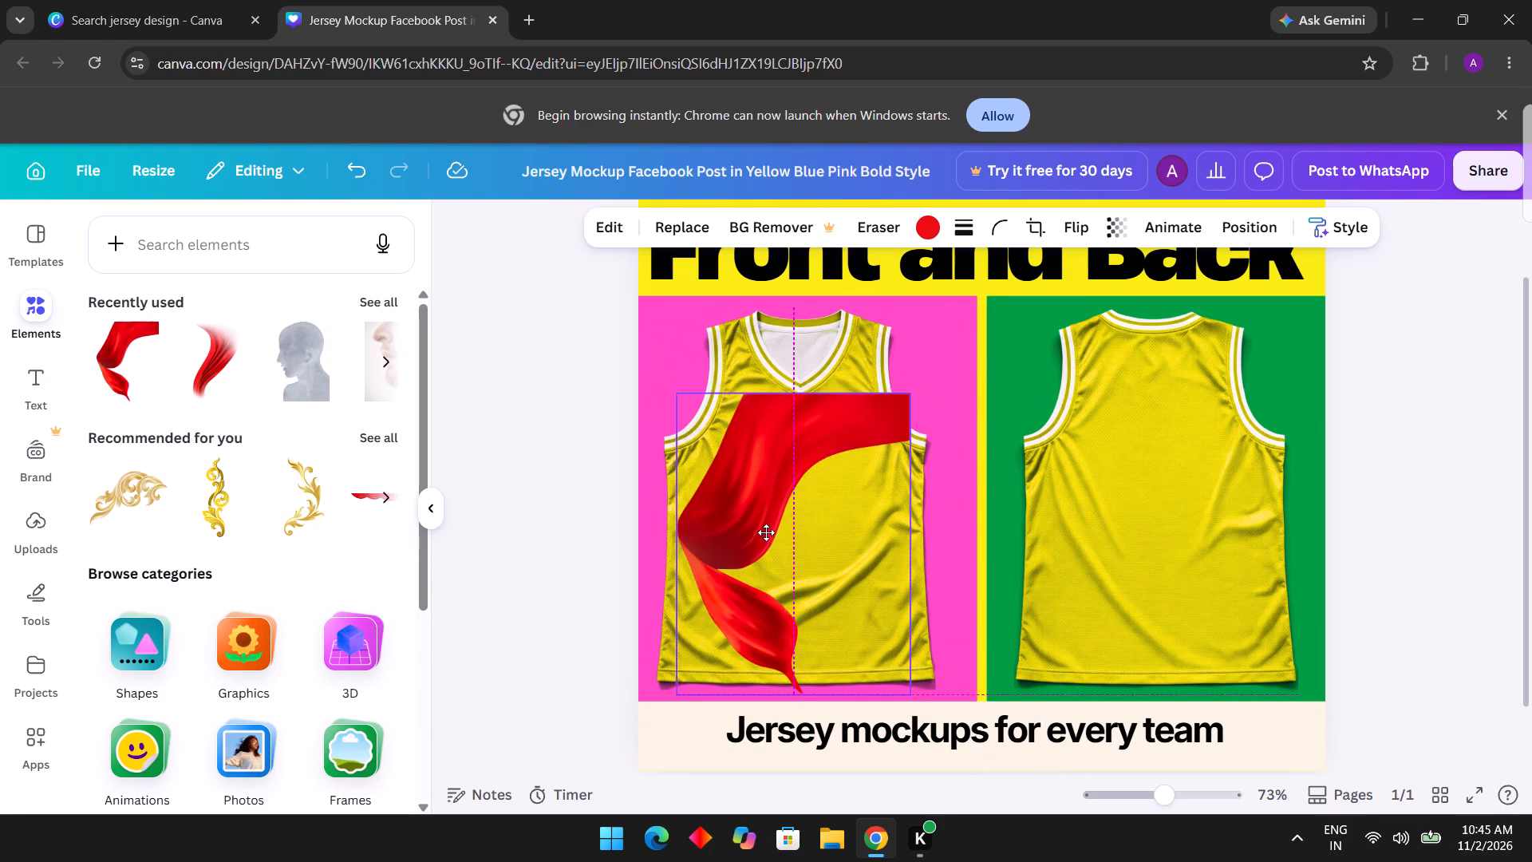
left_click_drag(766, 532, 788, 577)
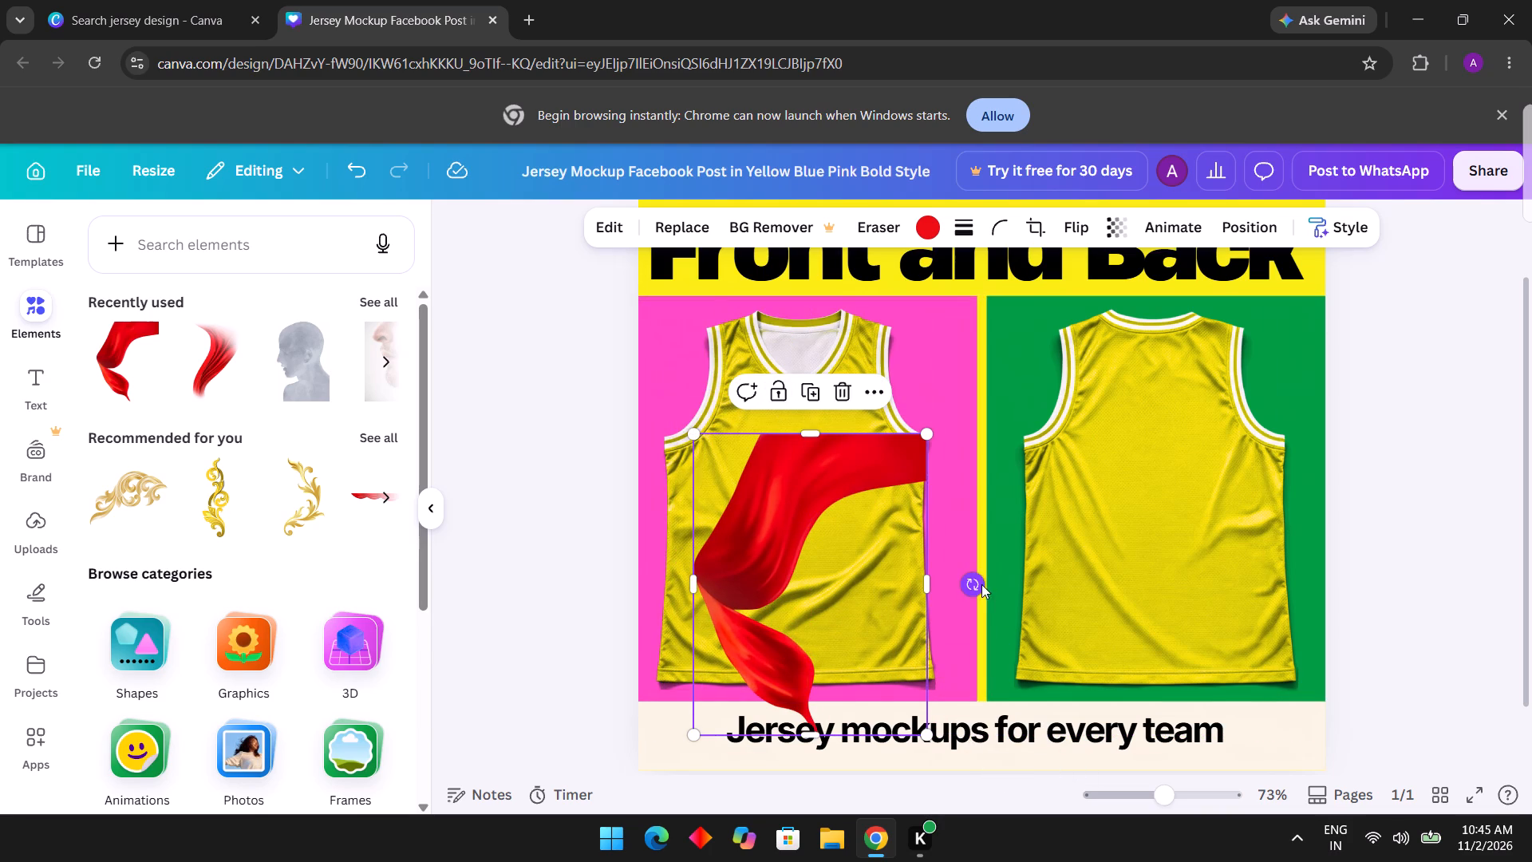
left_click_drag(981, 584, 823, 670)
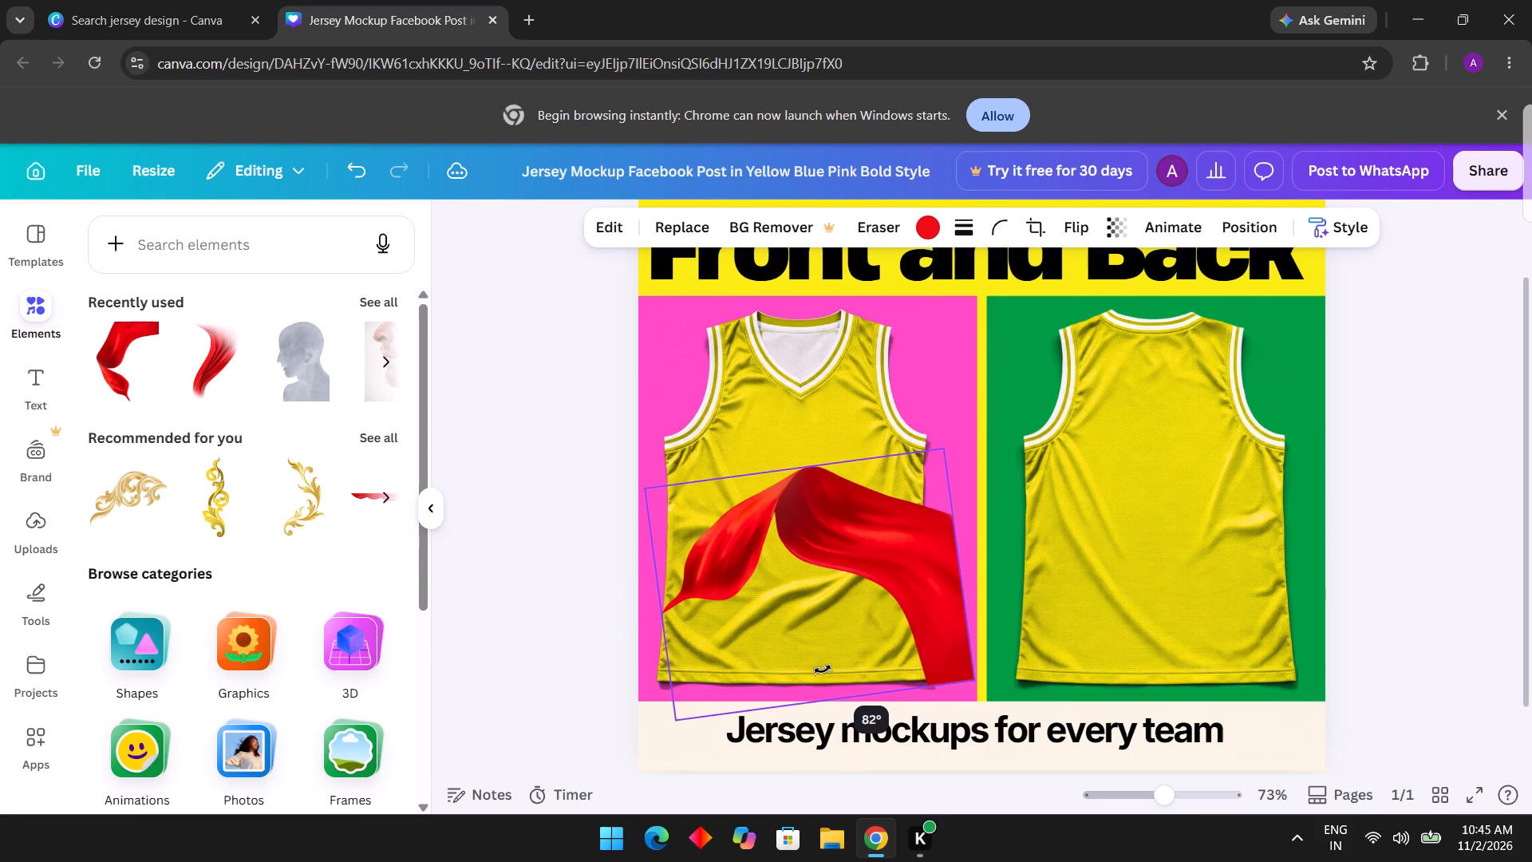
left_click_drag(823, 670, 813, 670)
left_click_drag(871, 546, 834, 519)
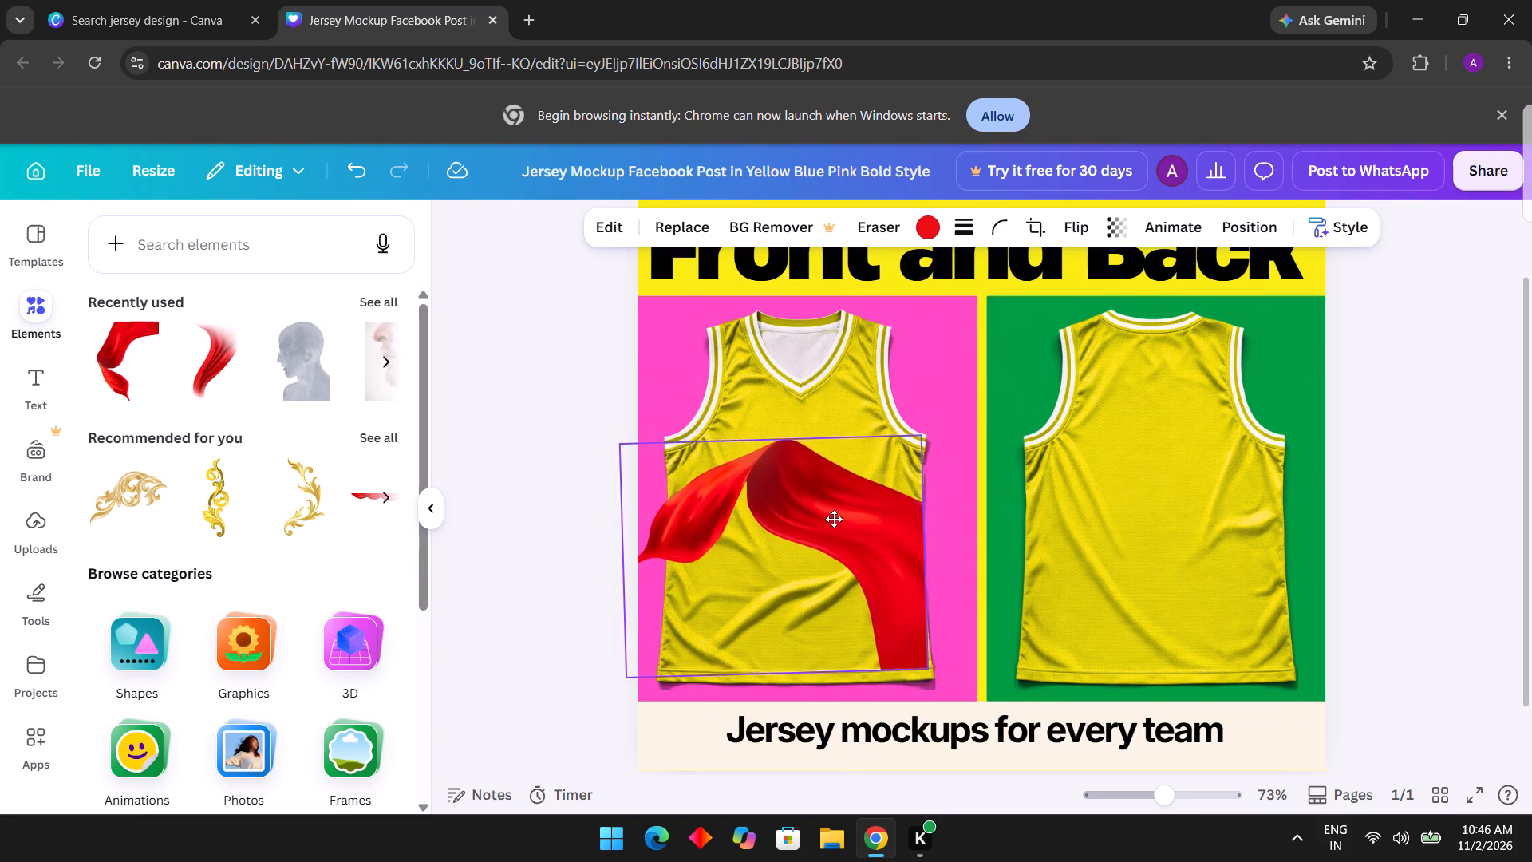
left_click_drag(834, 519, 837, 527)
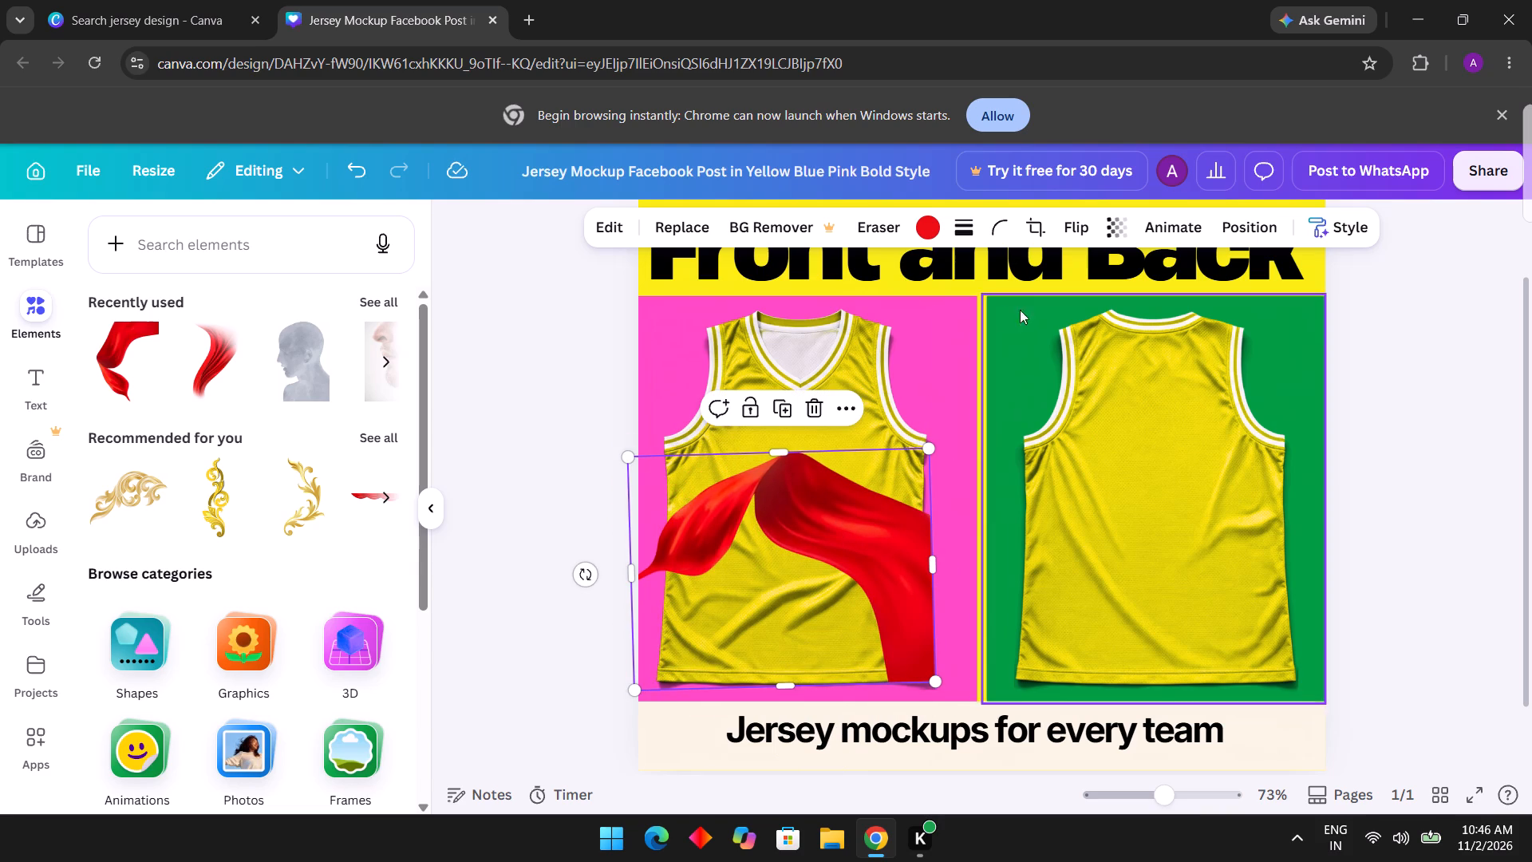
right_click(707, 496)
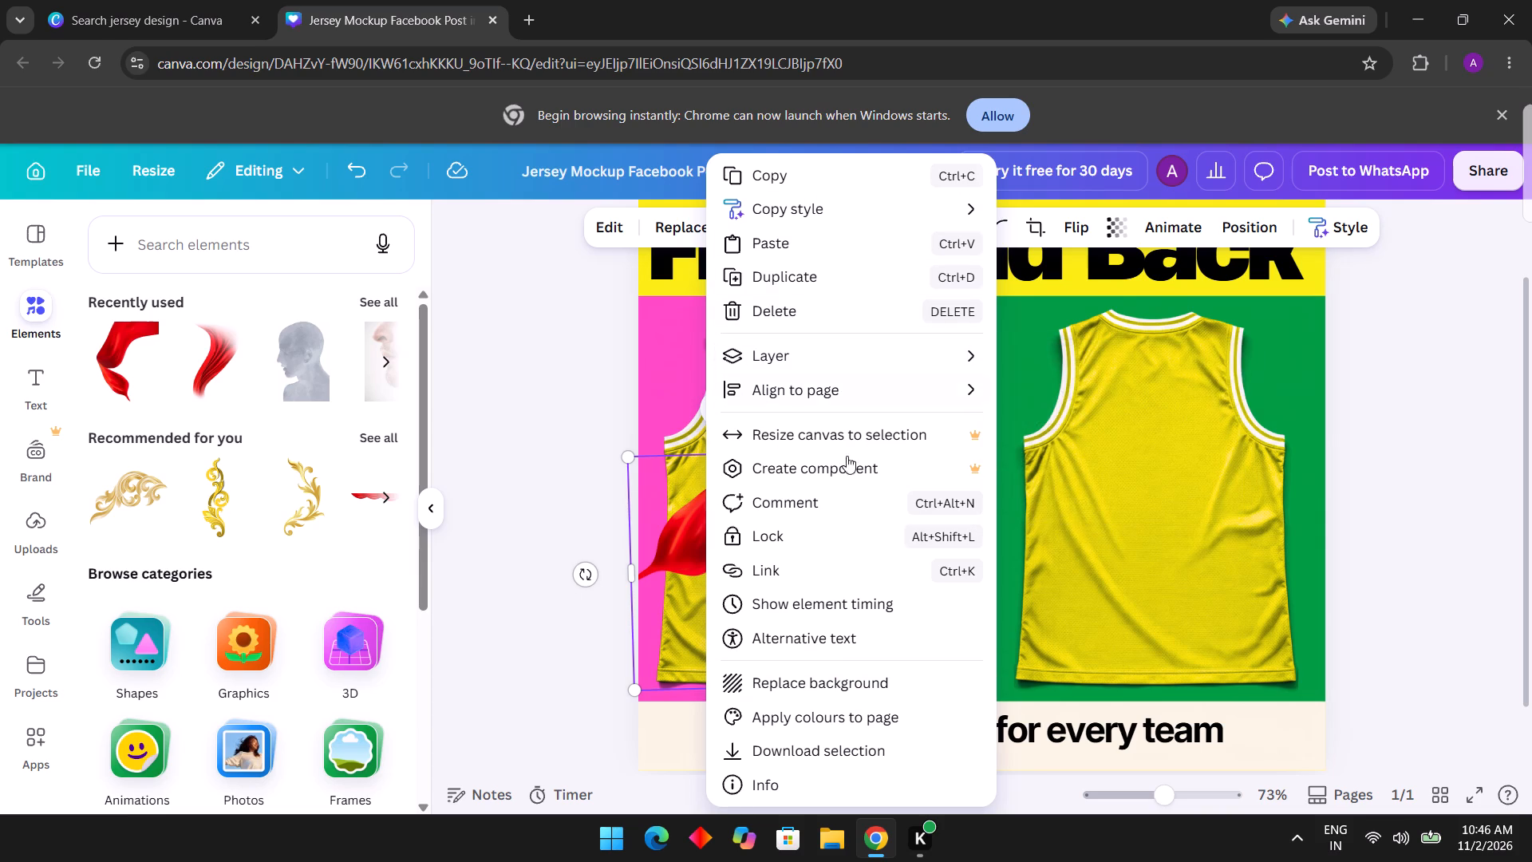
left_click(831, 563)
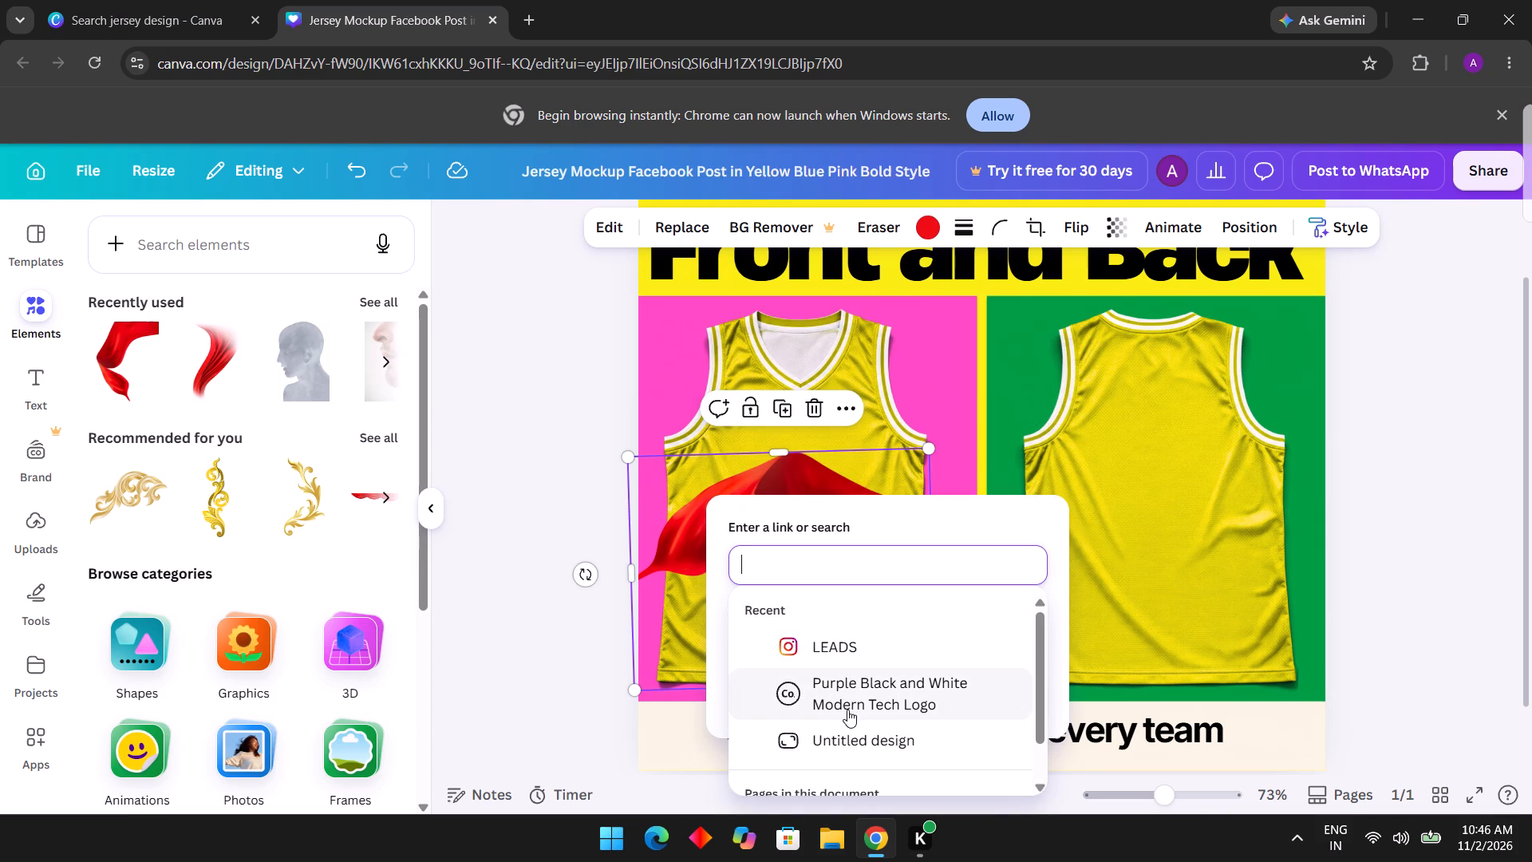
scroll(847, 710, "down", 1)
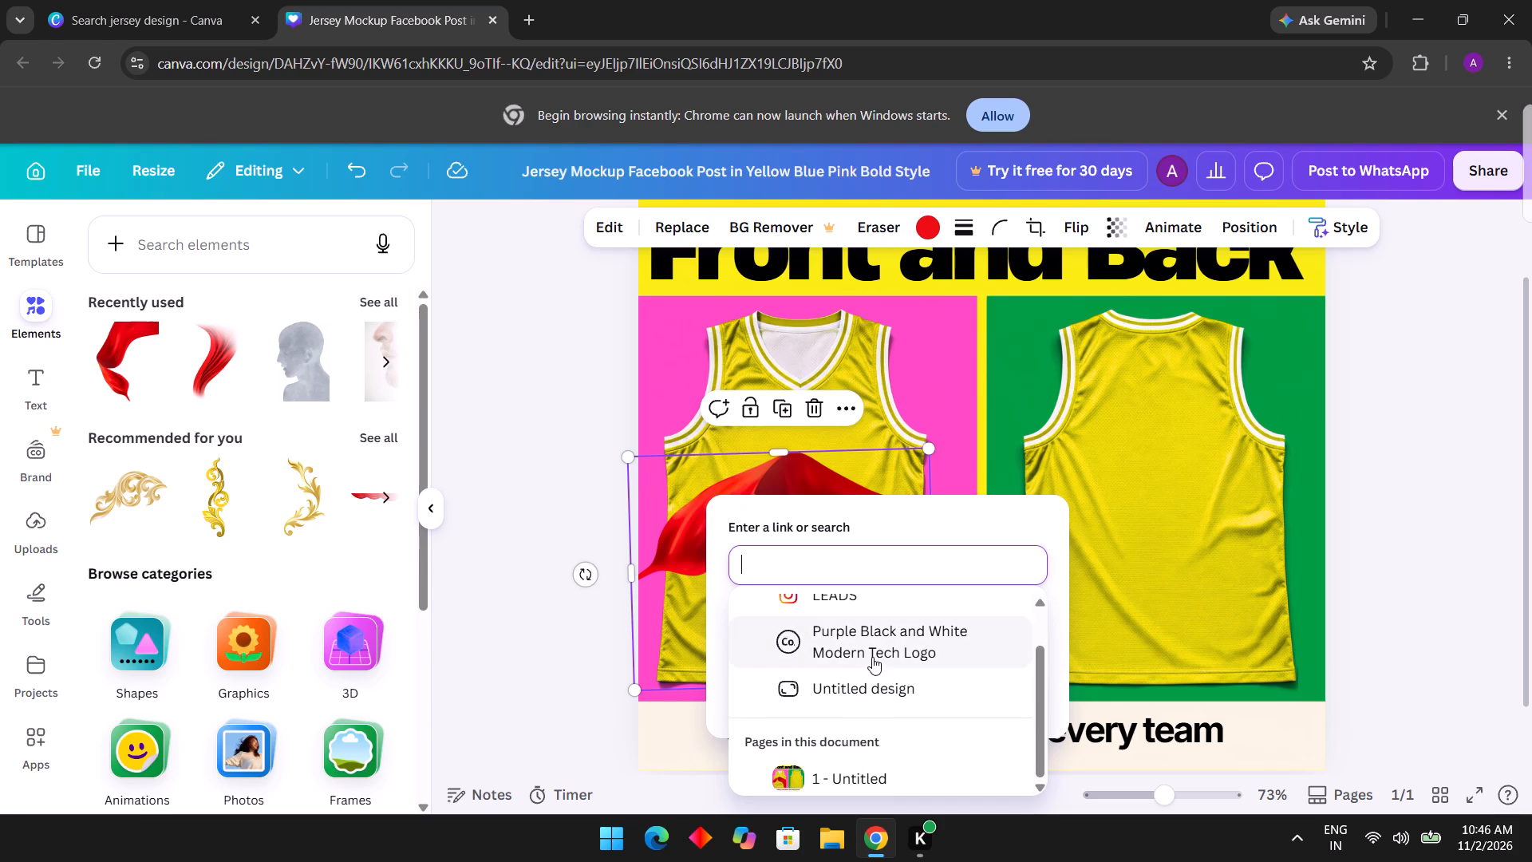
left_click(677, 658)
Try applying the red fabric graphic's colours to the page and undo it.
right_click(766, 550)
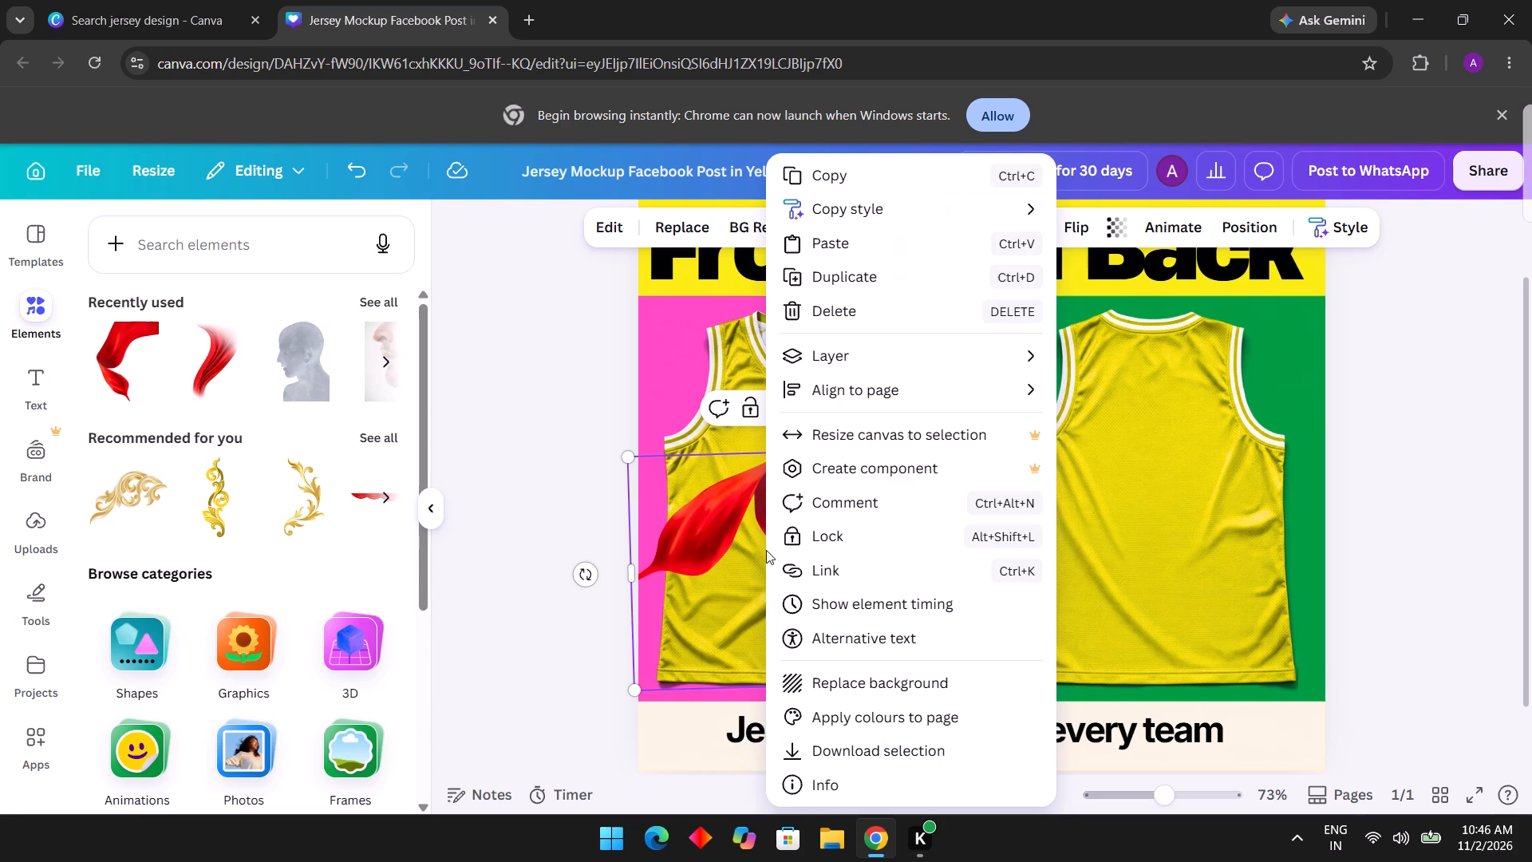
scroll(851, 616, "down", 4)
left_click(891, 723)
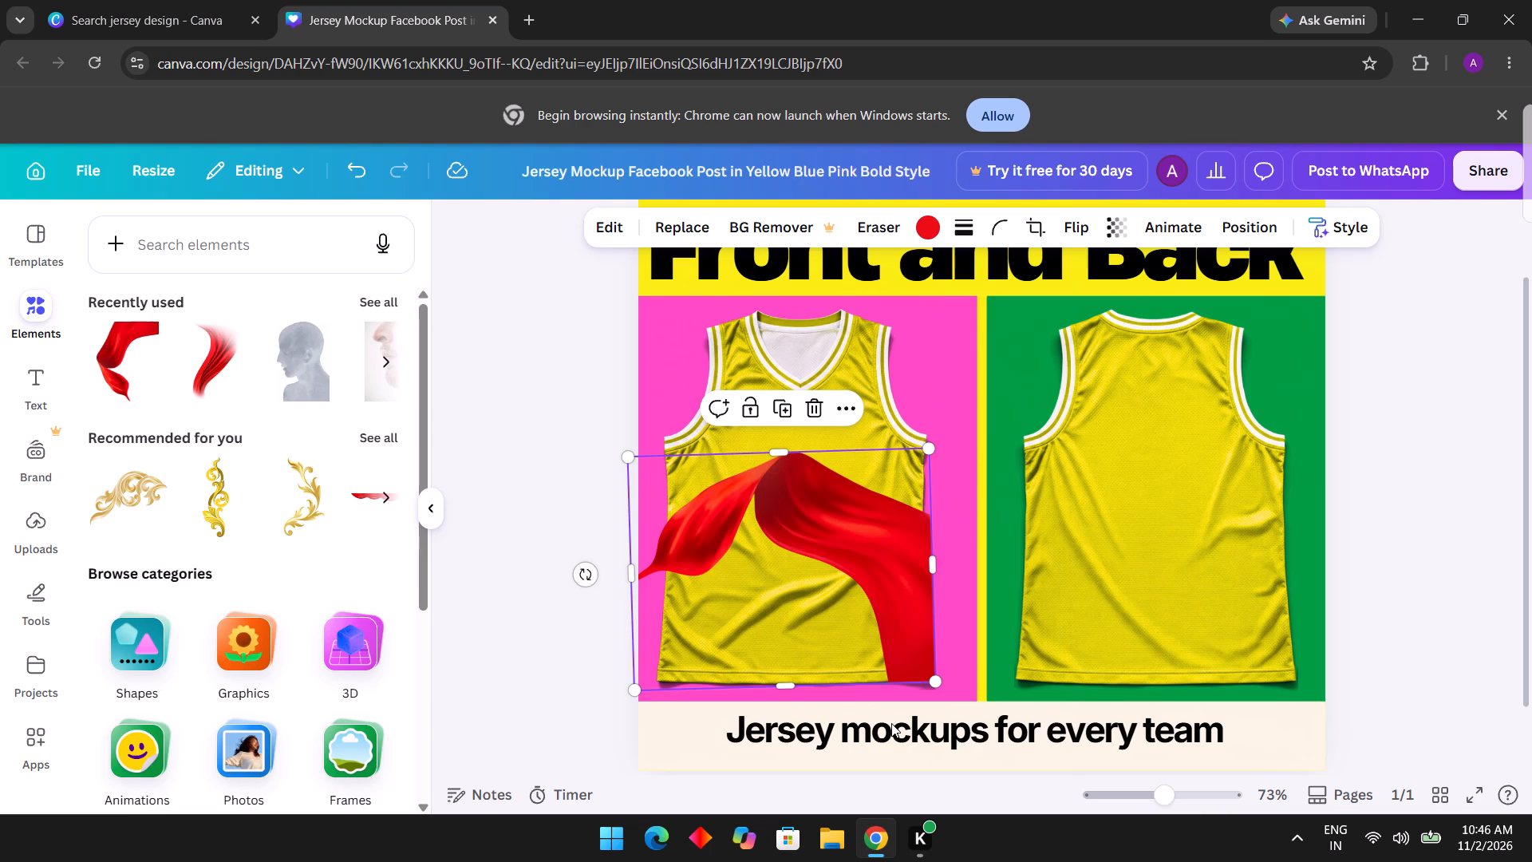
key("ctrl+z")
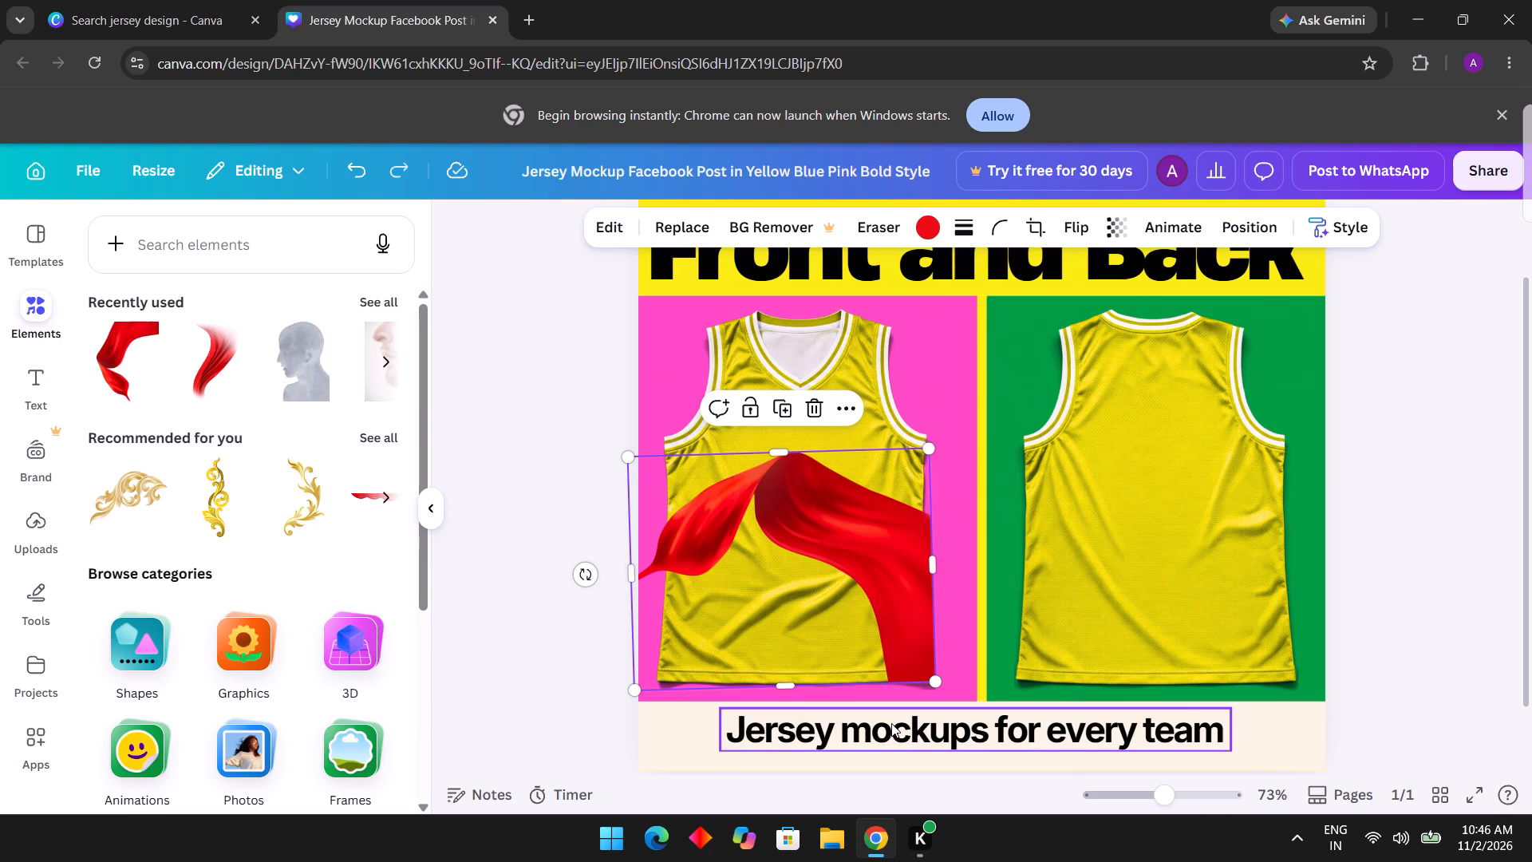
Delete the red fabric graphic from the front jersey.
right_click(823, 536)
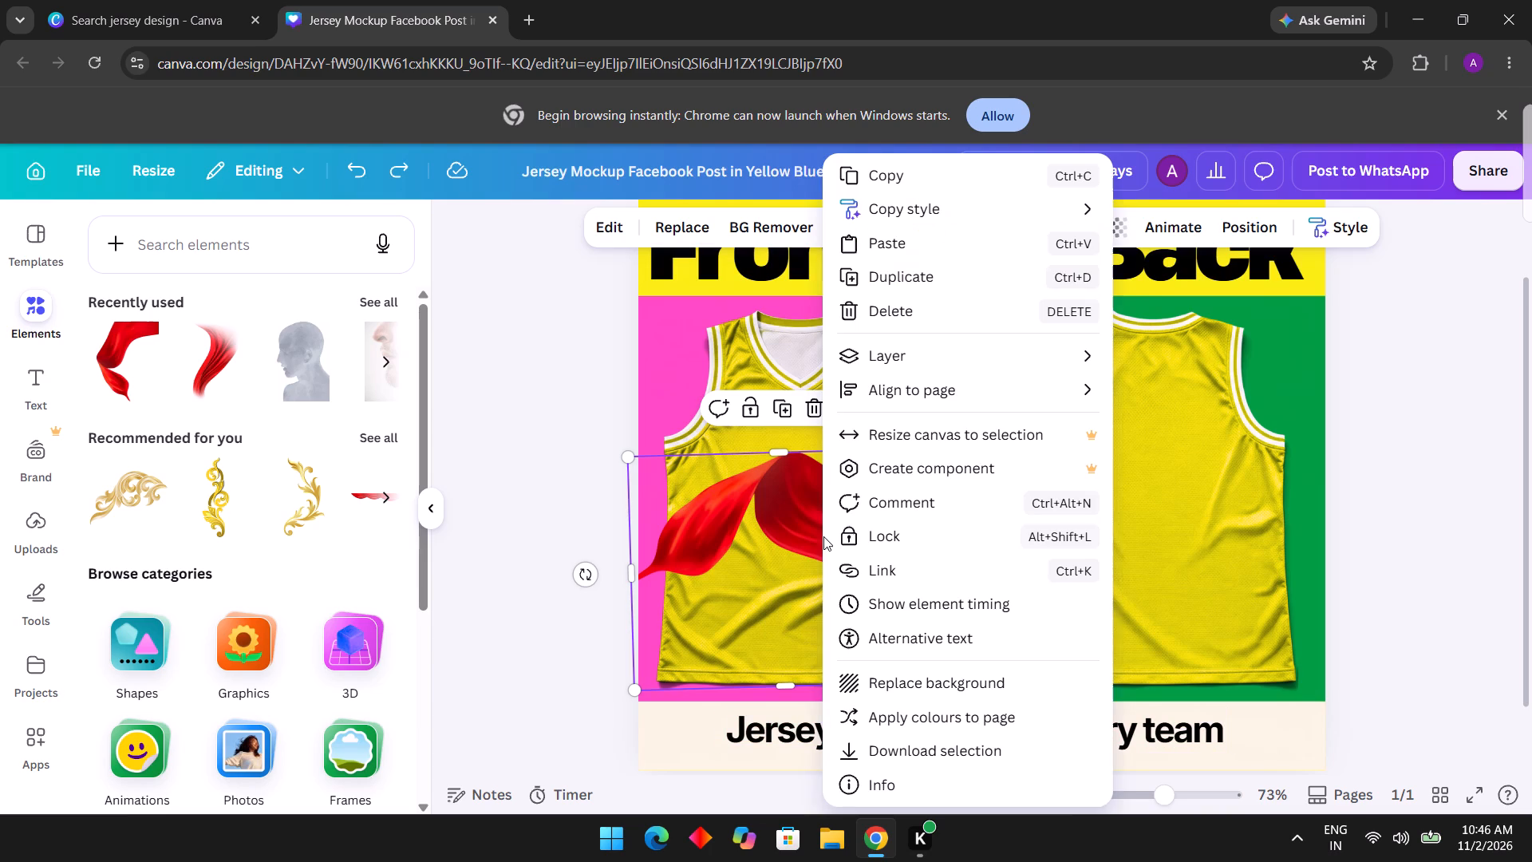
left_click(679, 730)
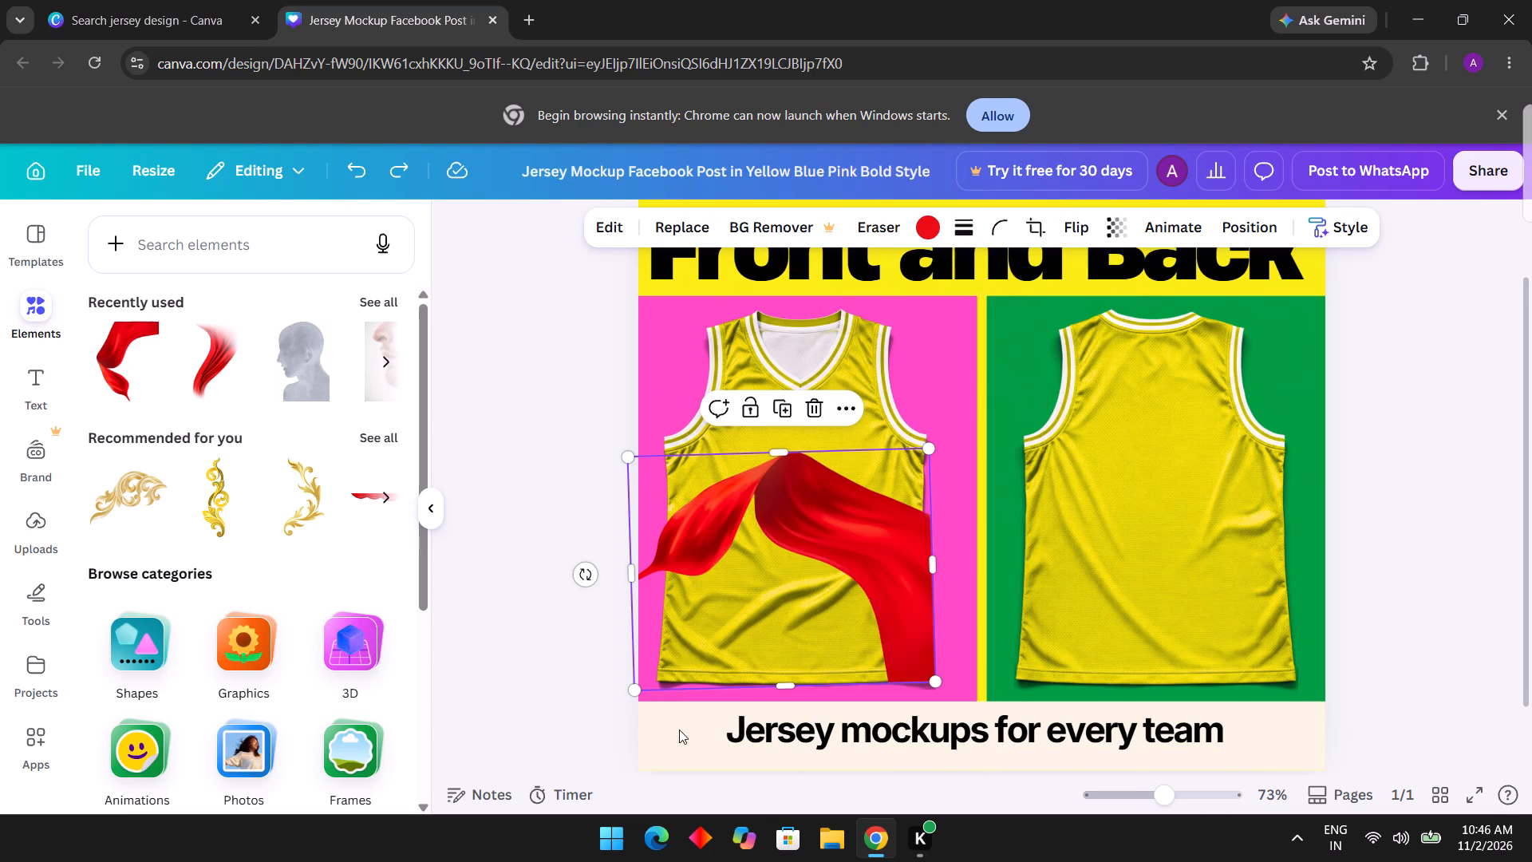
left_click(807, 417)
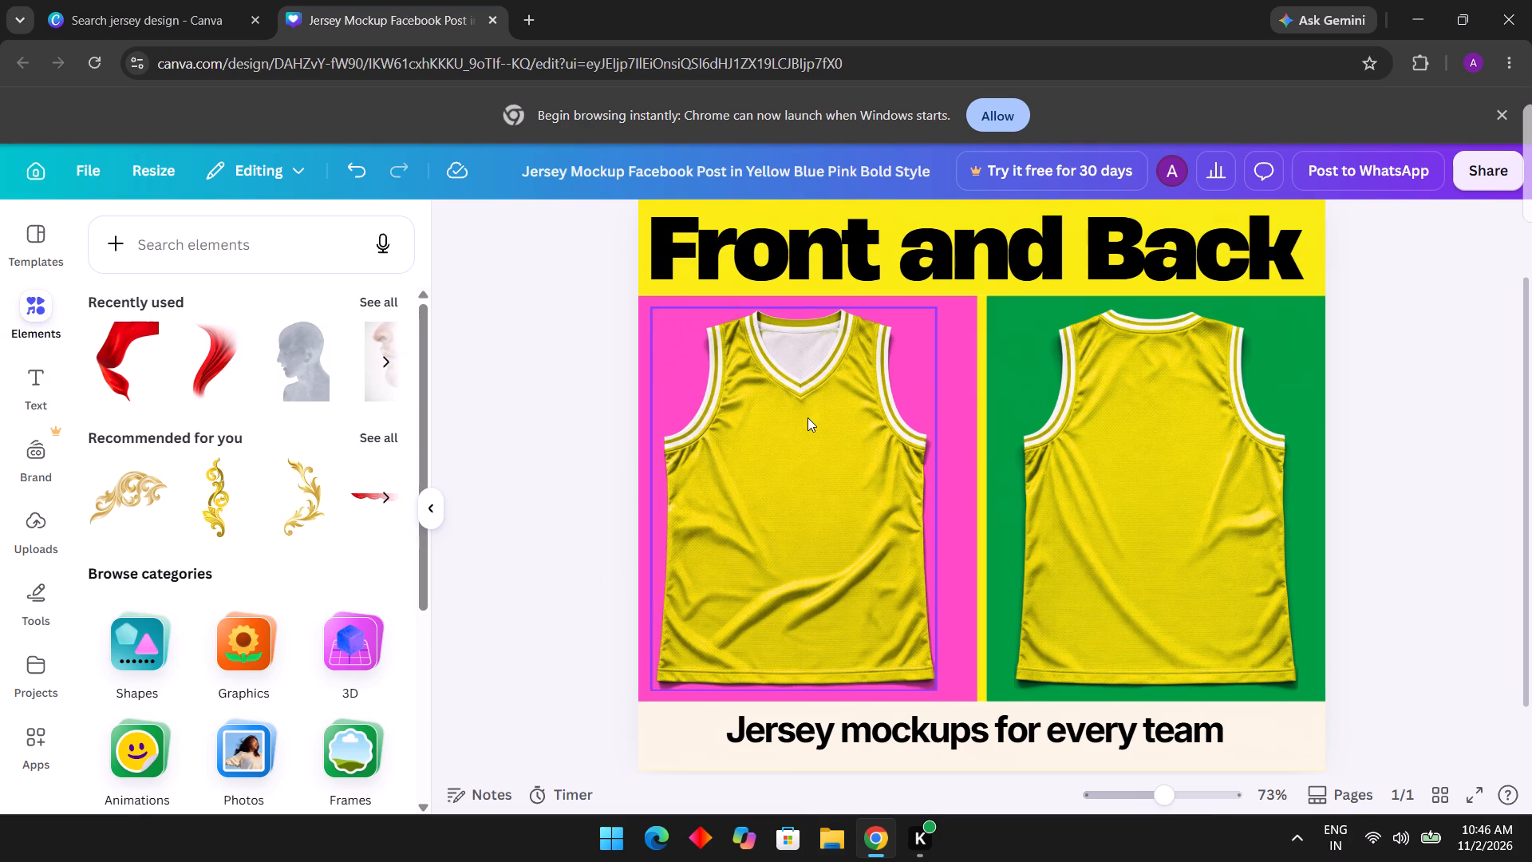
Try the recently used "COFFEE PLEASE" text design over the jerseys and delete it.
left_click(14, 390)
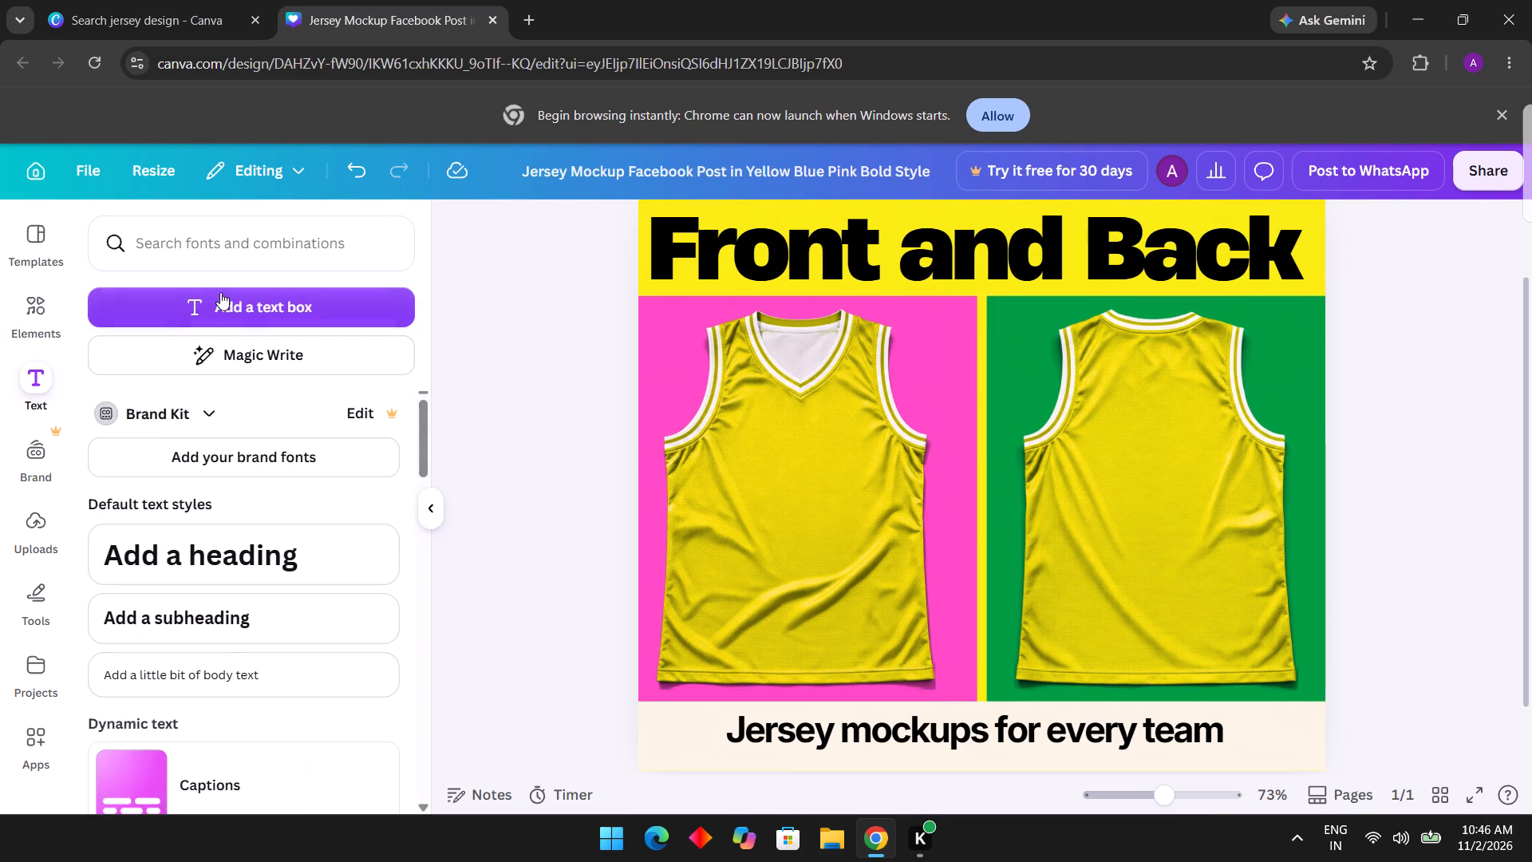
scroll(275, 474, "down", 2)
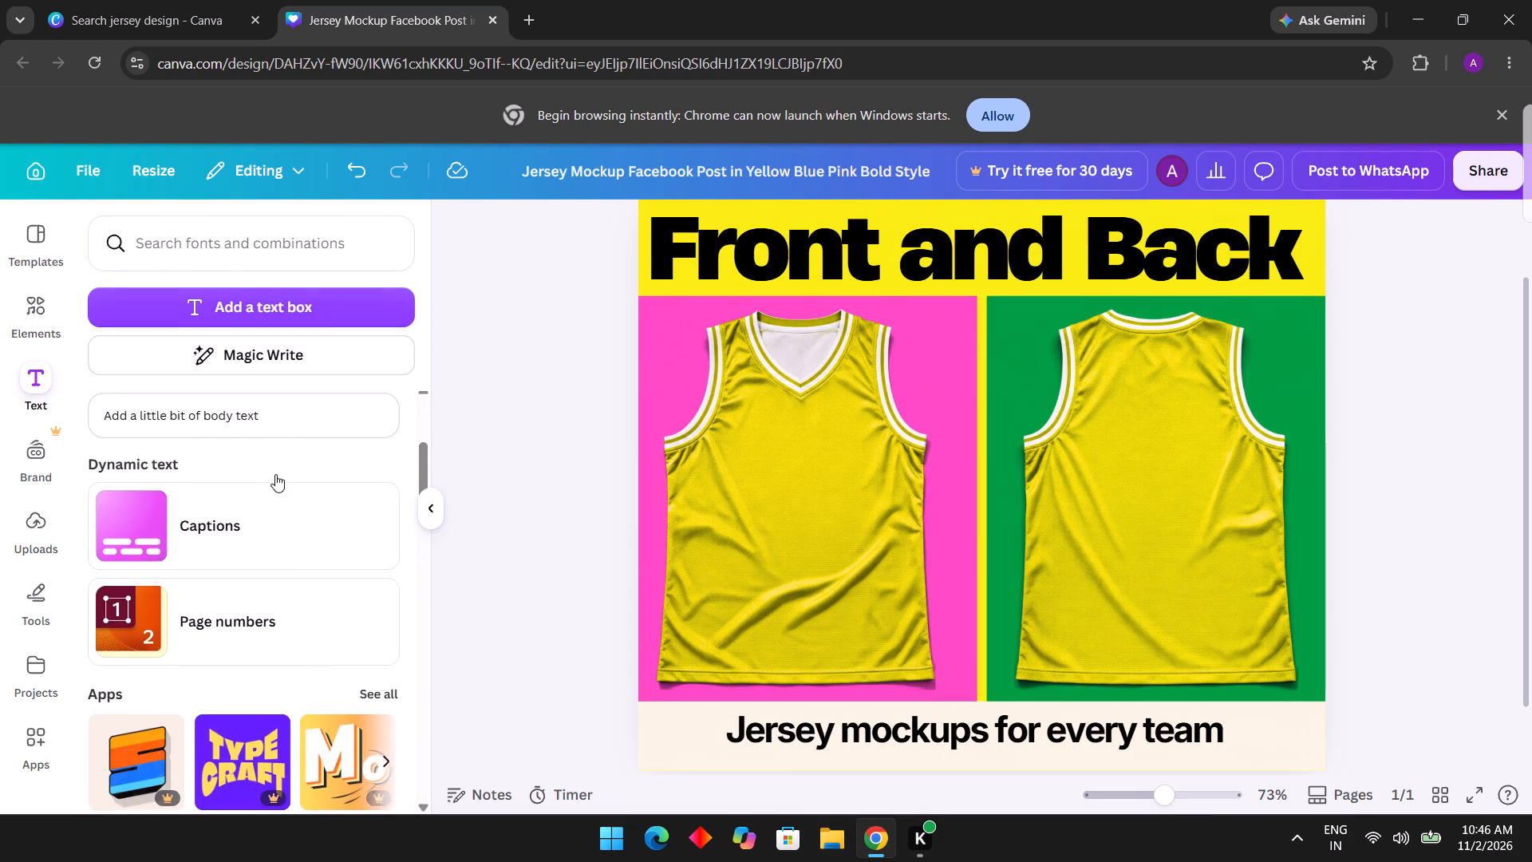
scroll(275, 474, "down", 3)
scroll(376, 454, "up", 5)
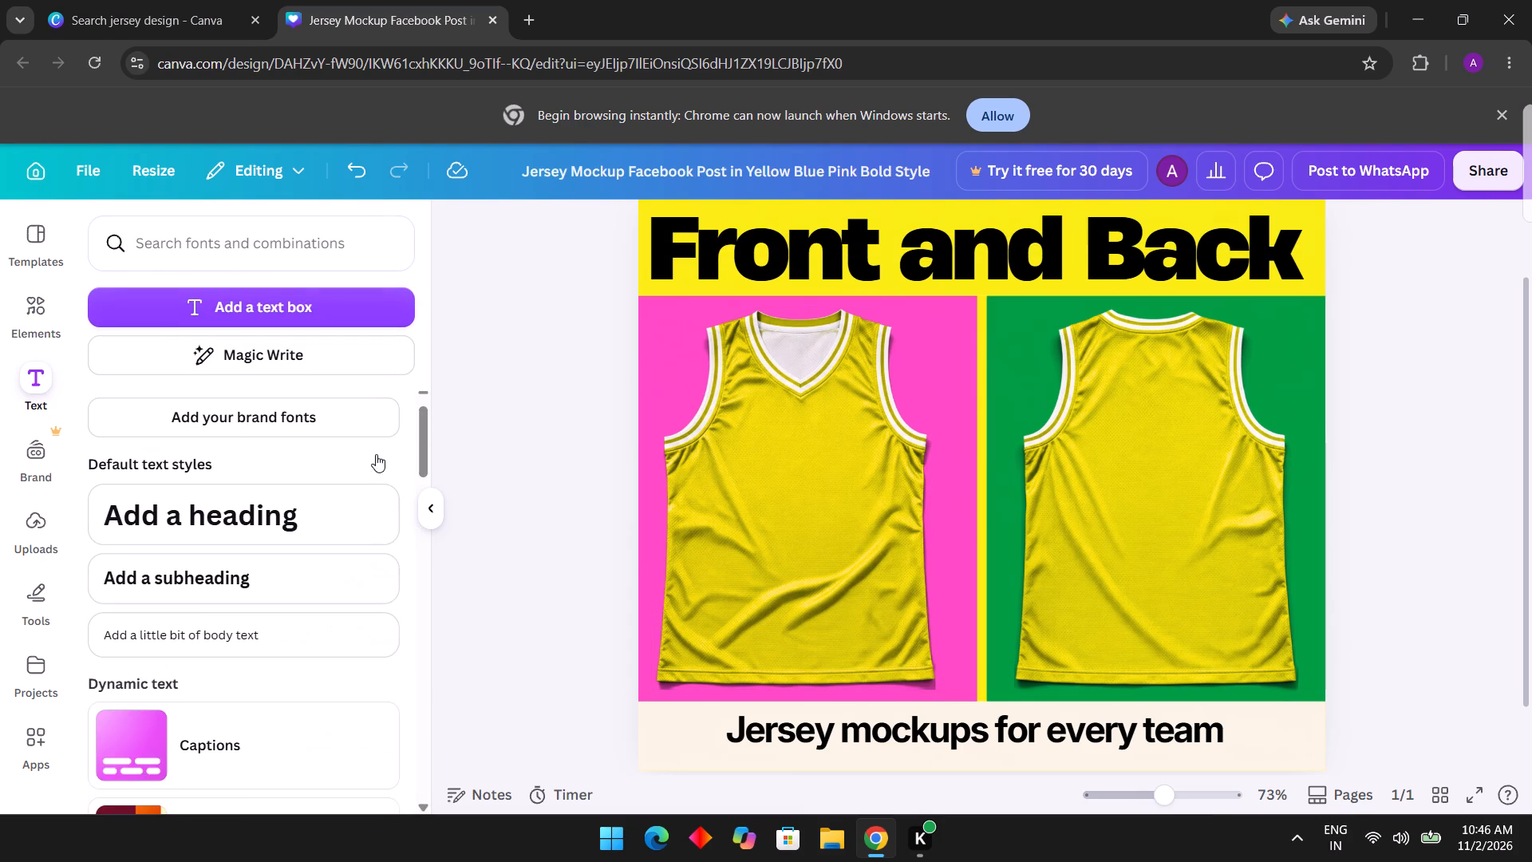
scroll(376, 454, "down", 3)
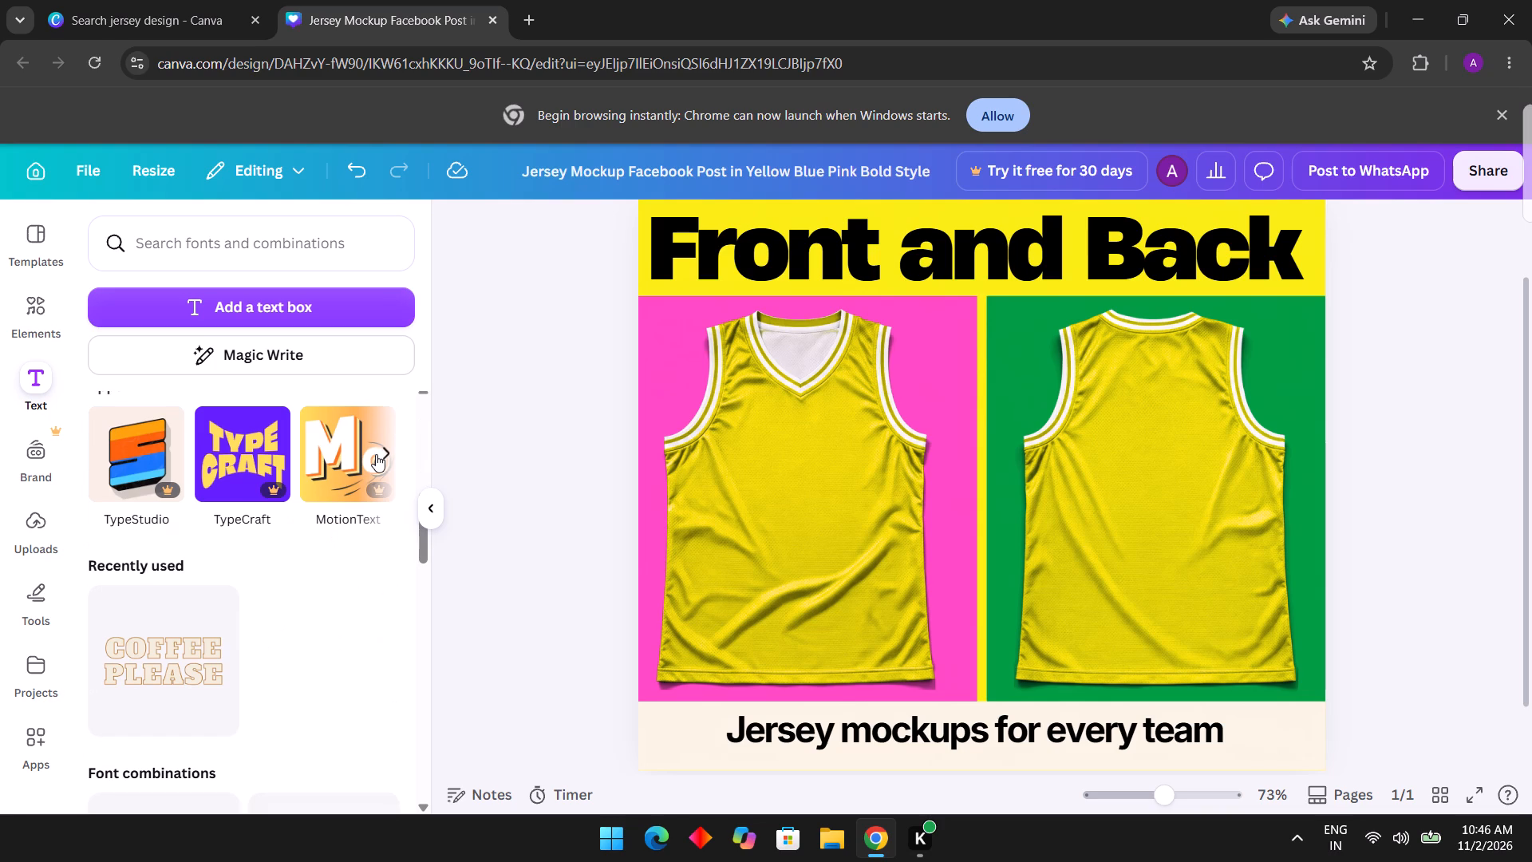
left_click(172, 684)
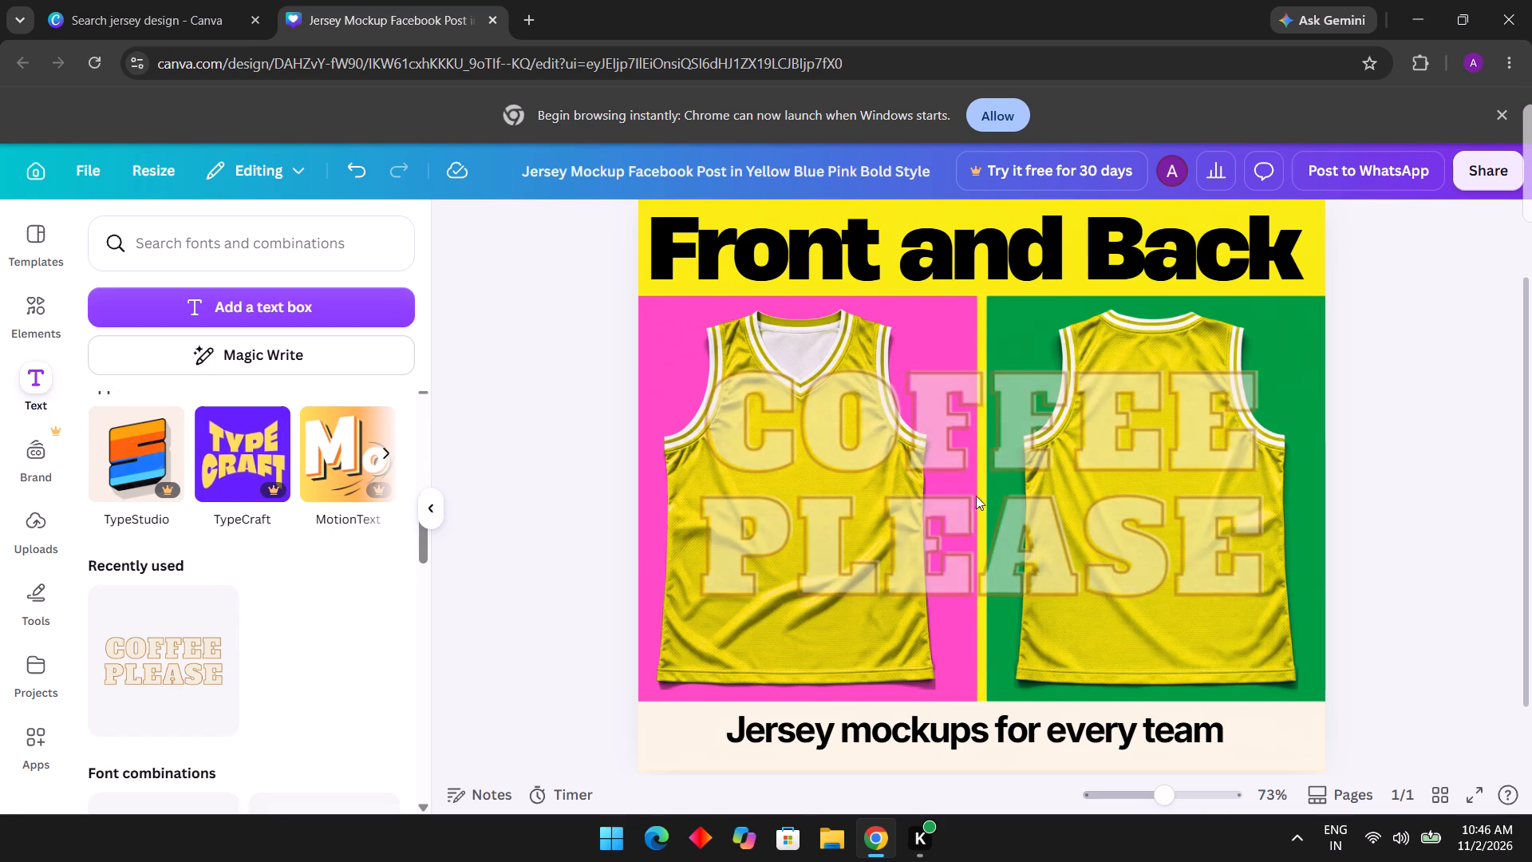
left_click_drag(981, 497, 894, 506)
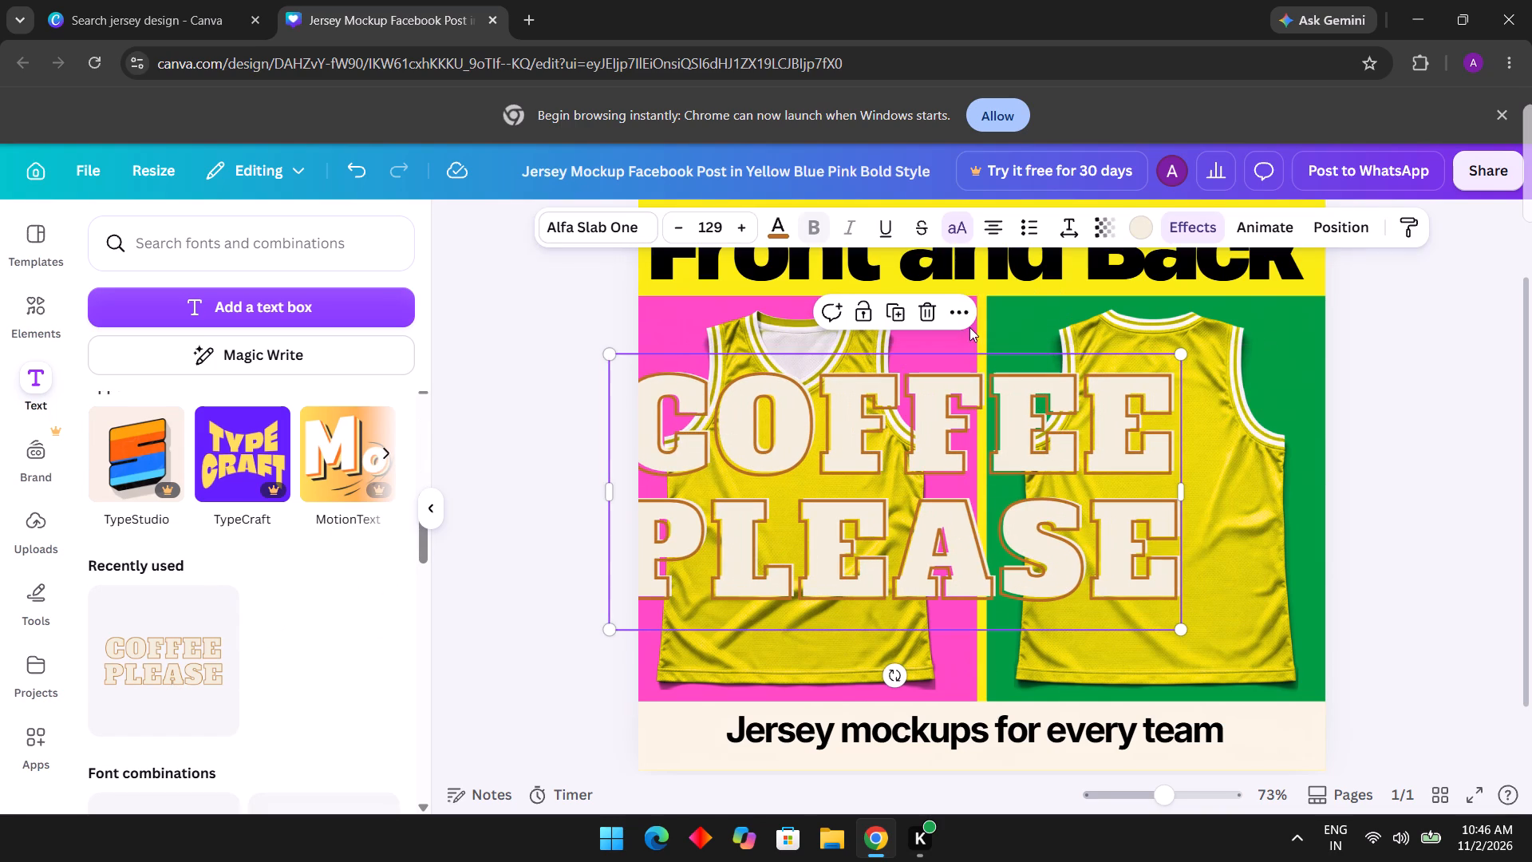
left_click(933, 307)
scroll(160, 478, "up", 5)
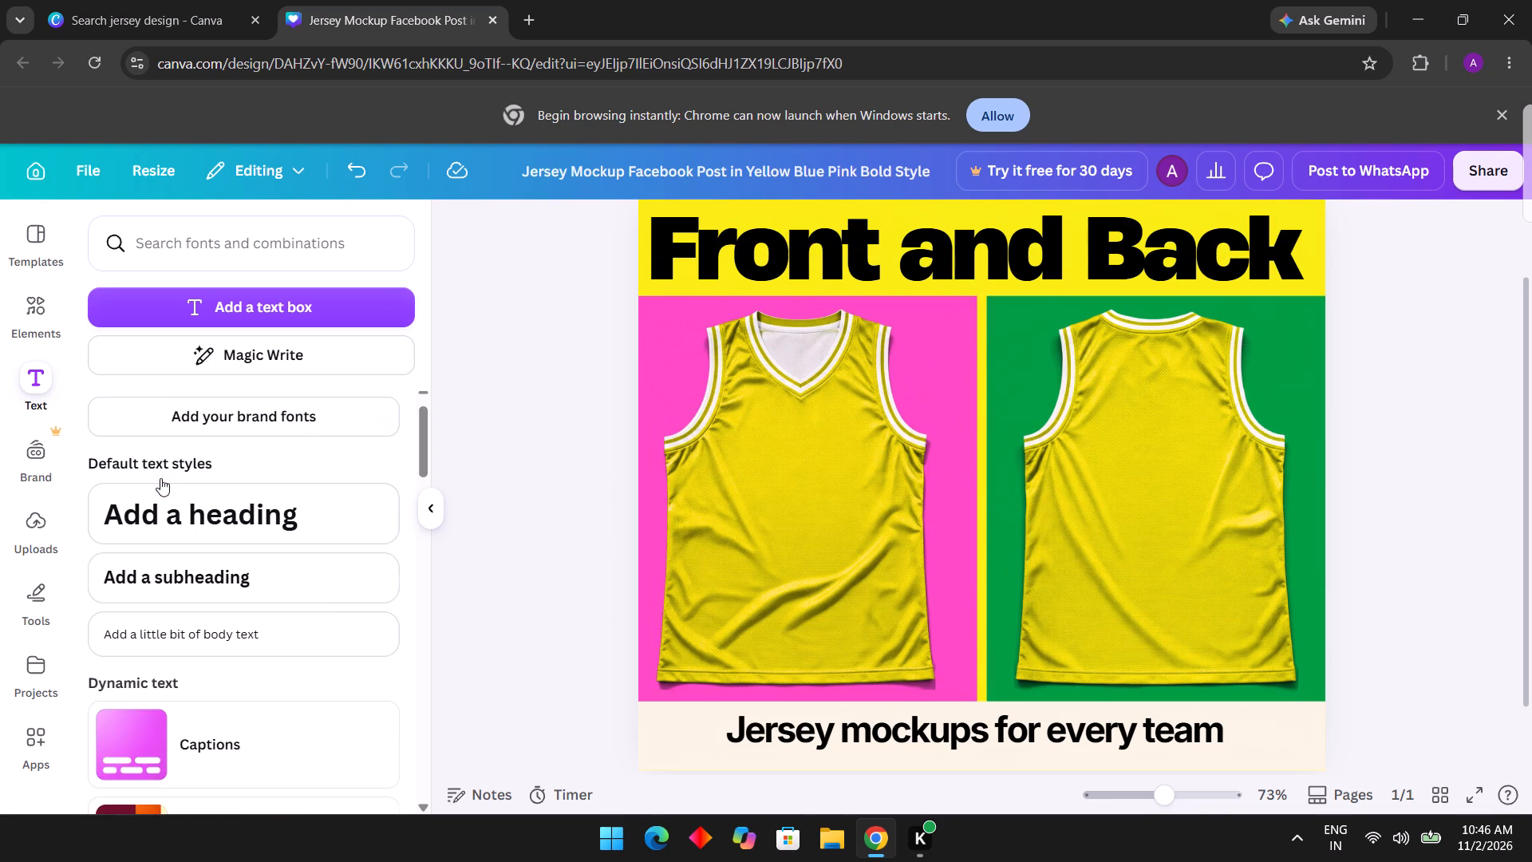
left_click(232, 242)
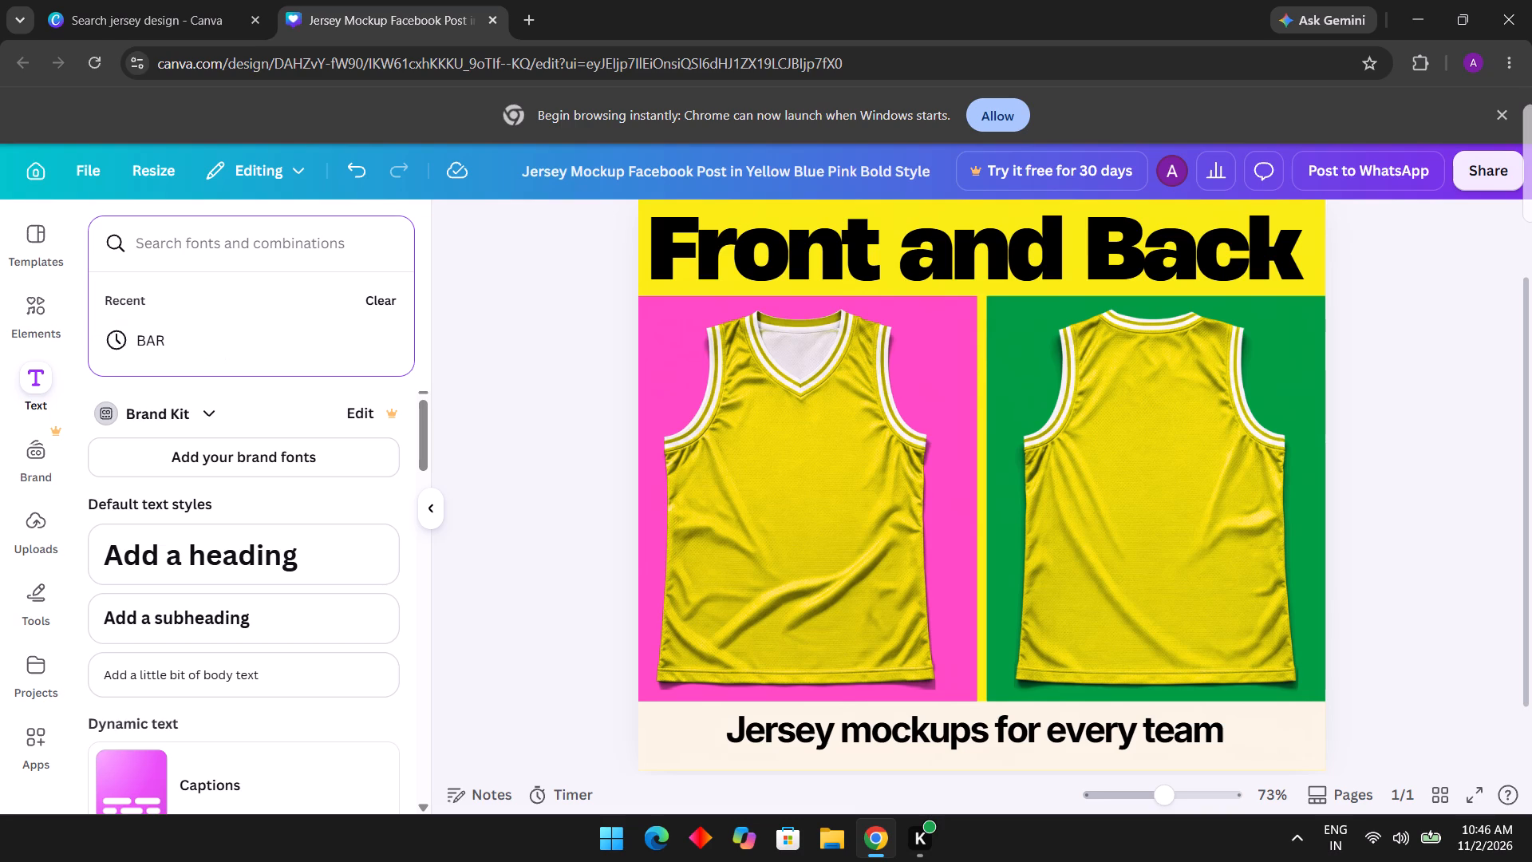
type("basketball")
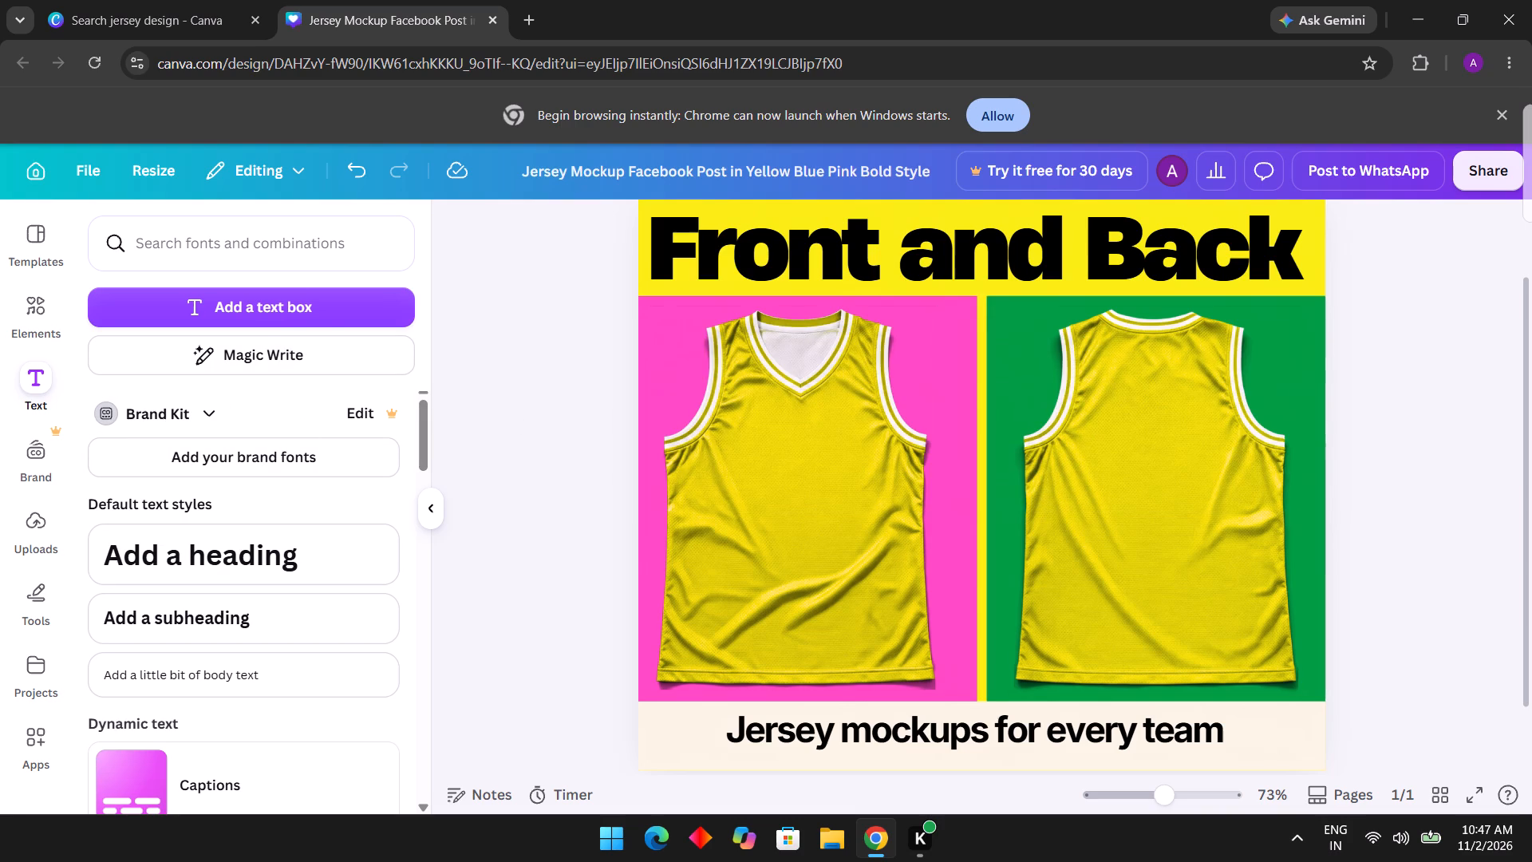
Add a text box reading "IIIT" between the two jerseys and widen it so the letters fit on one line.
left_click(268, 309)
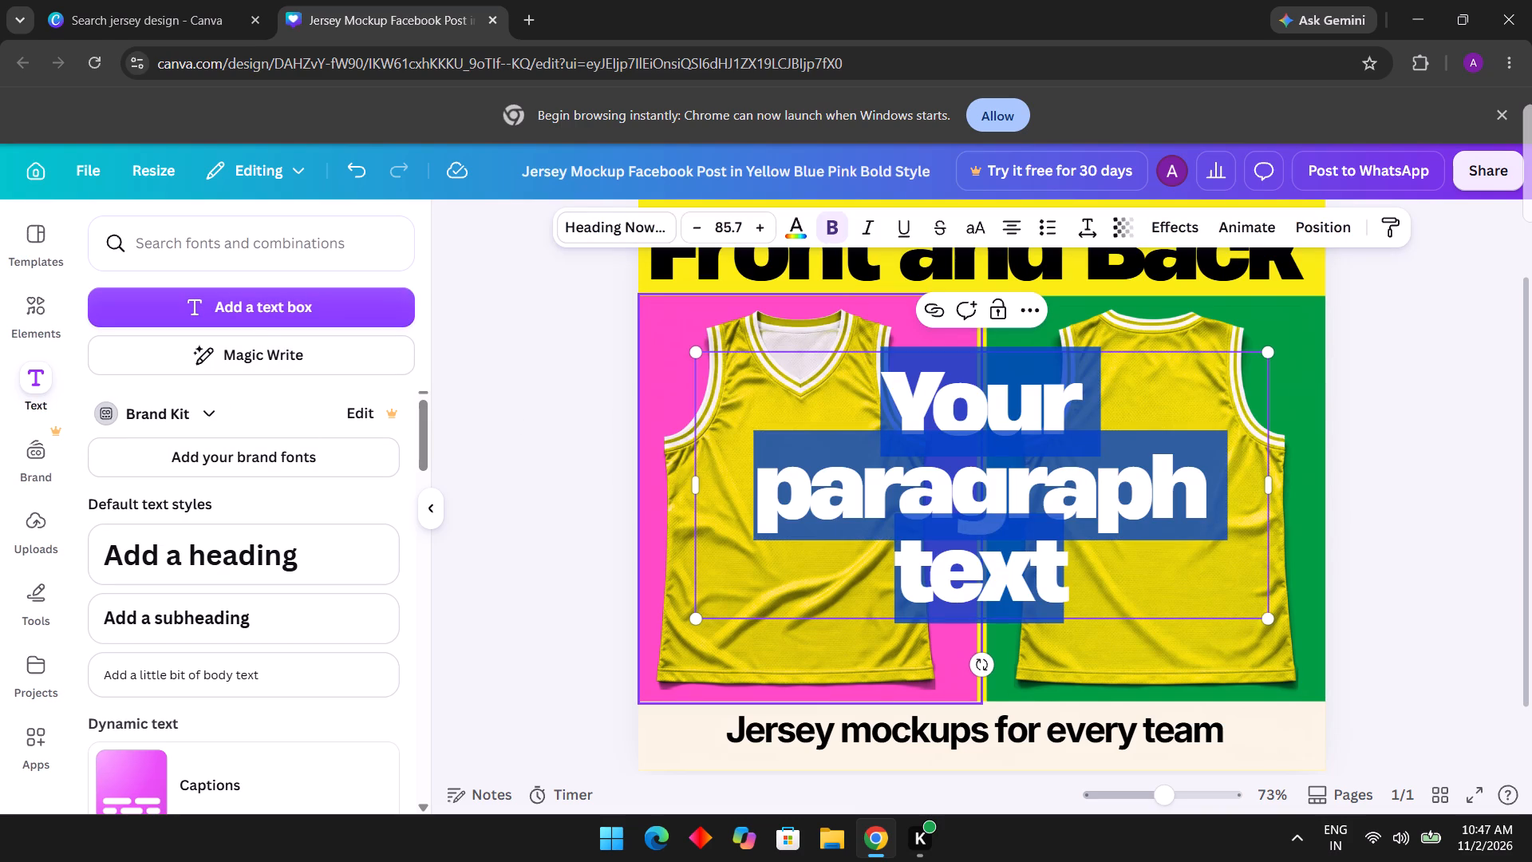
type("III")
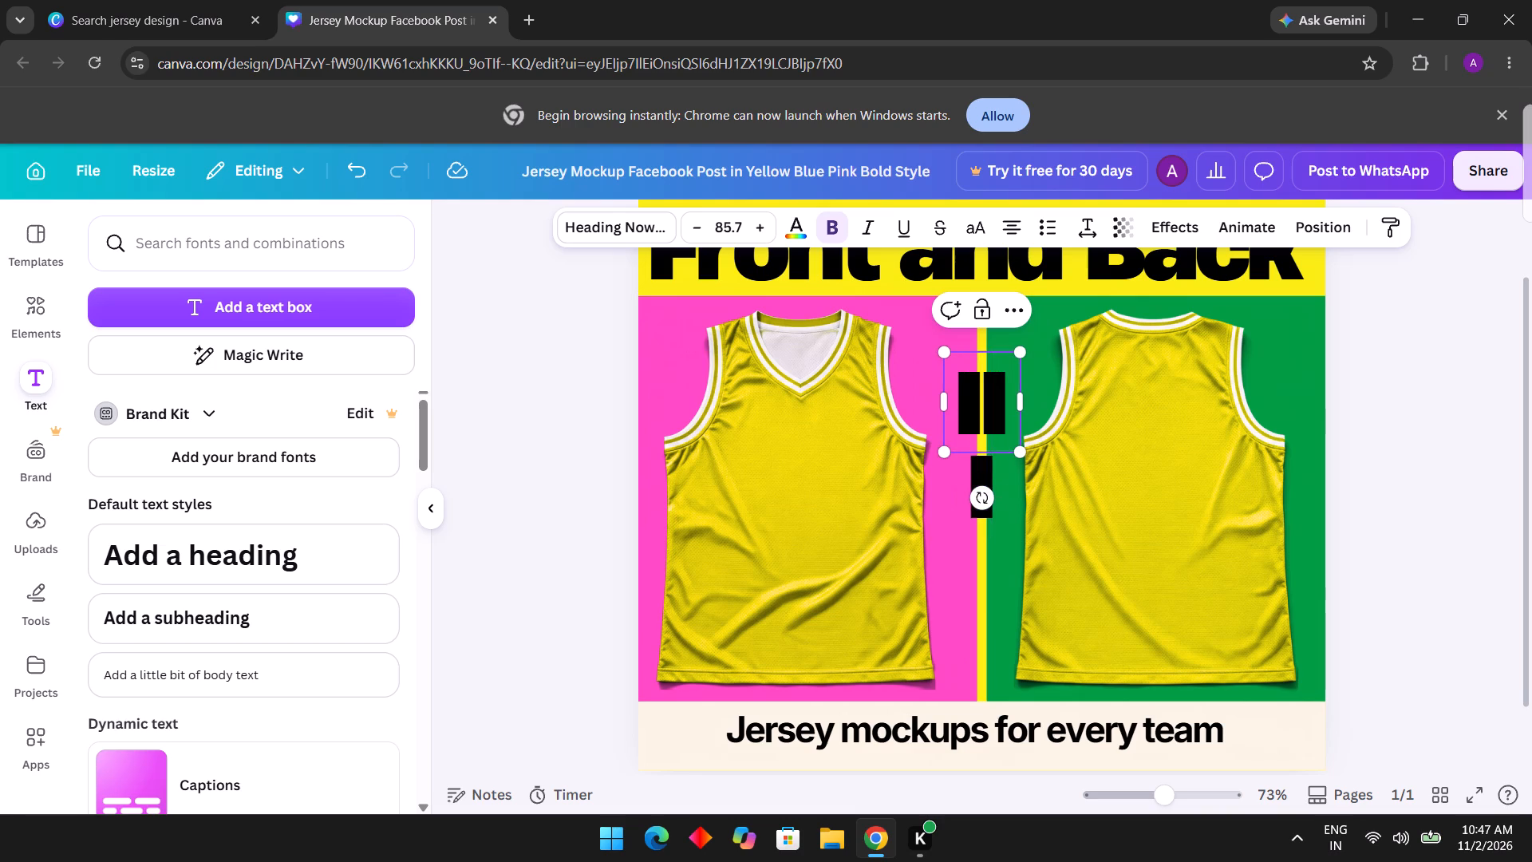
key("t")
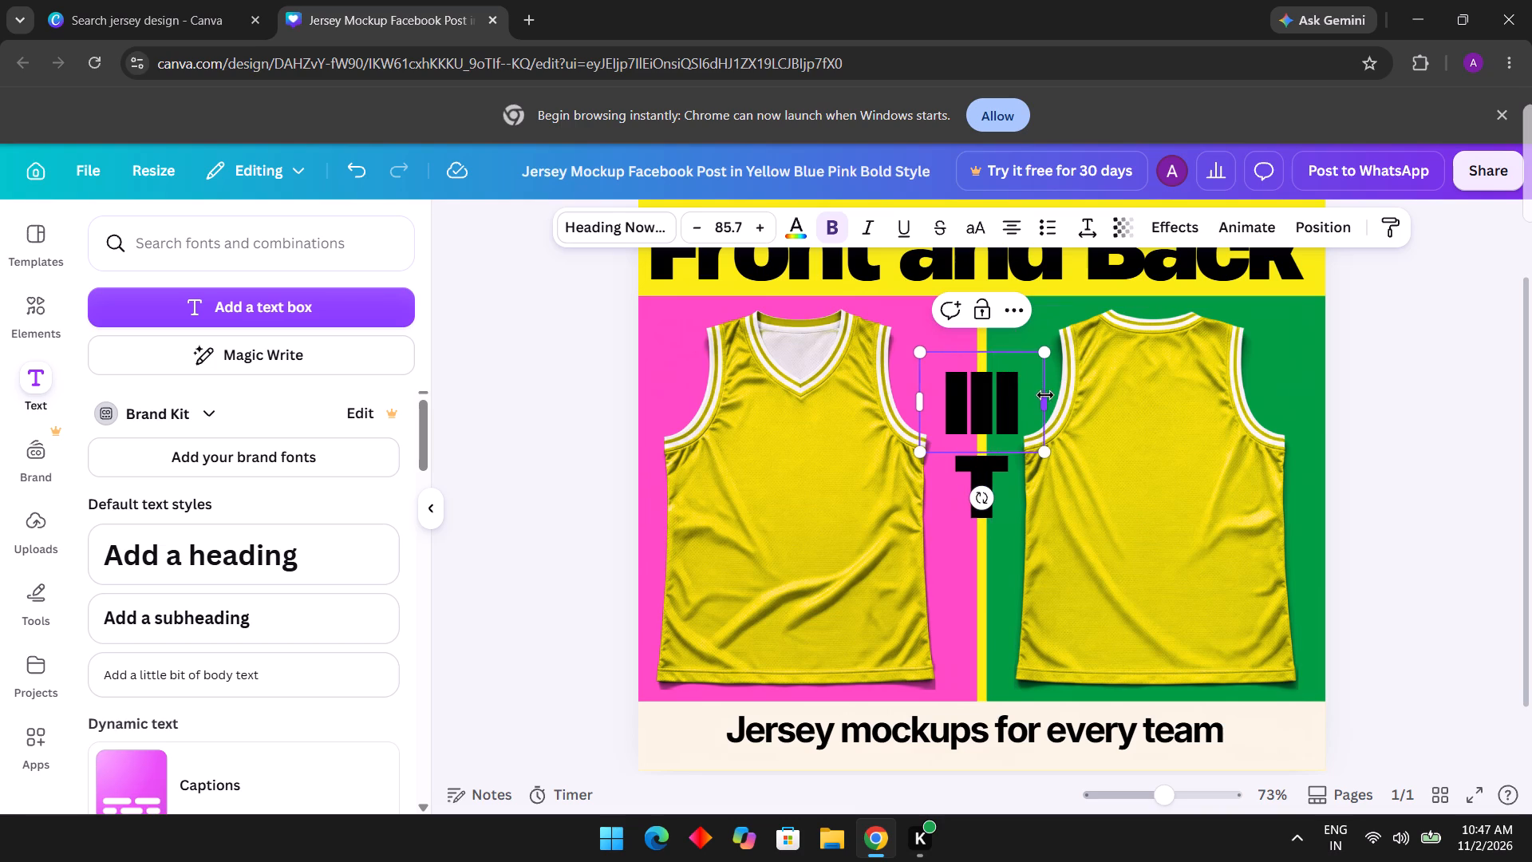
left_click_drag(1046, 402, 1078, 404)
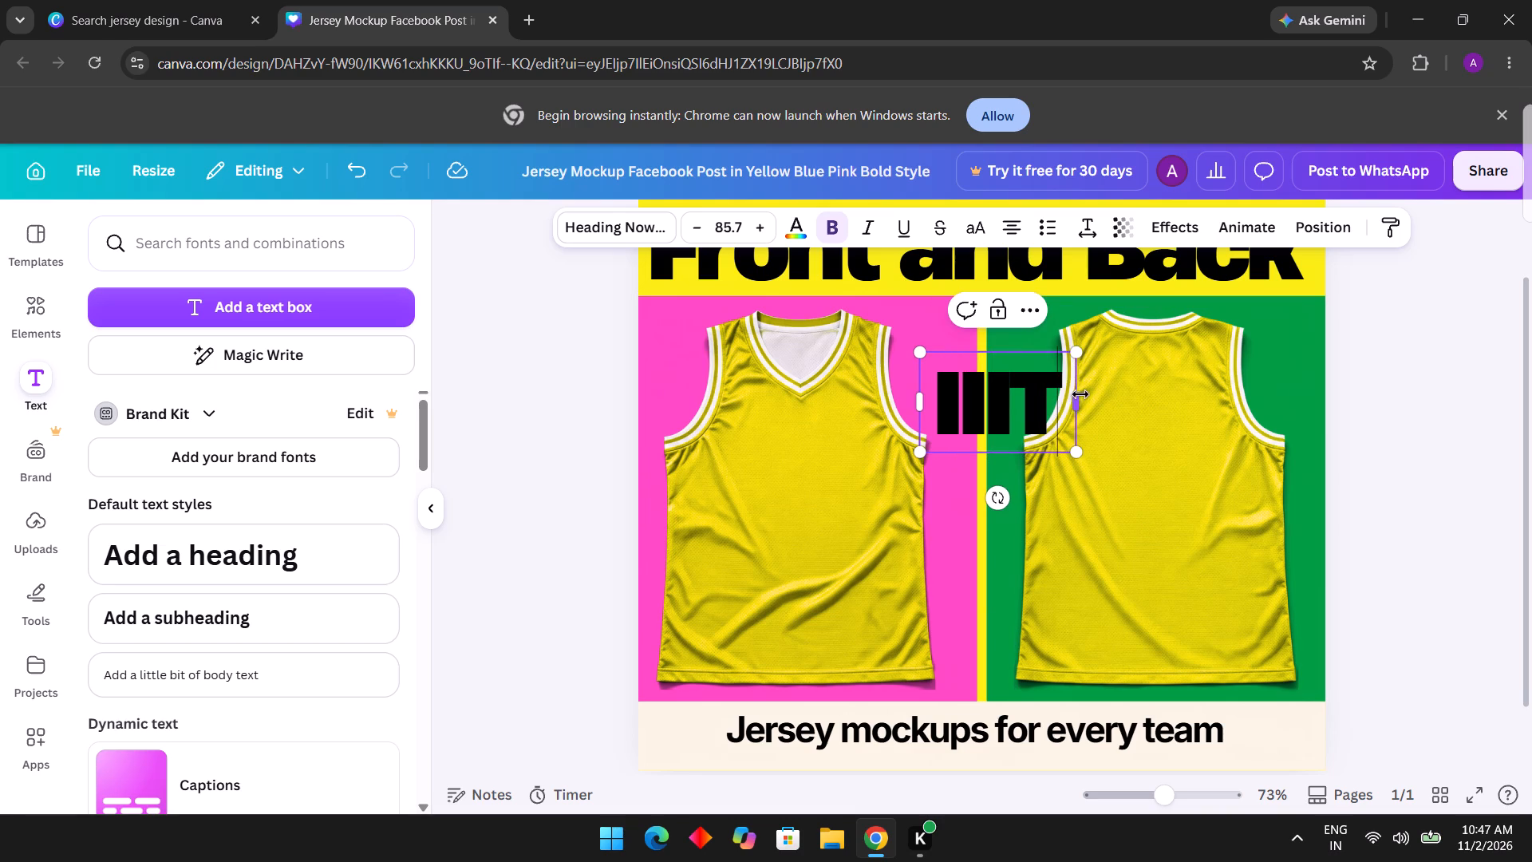
left_click_drag(1080, 396, 1103, 400)
key("Left")
key("space")
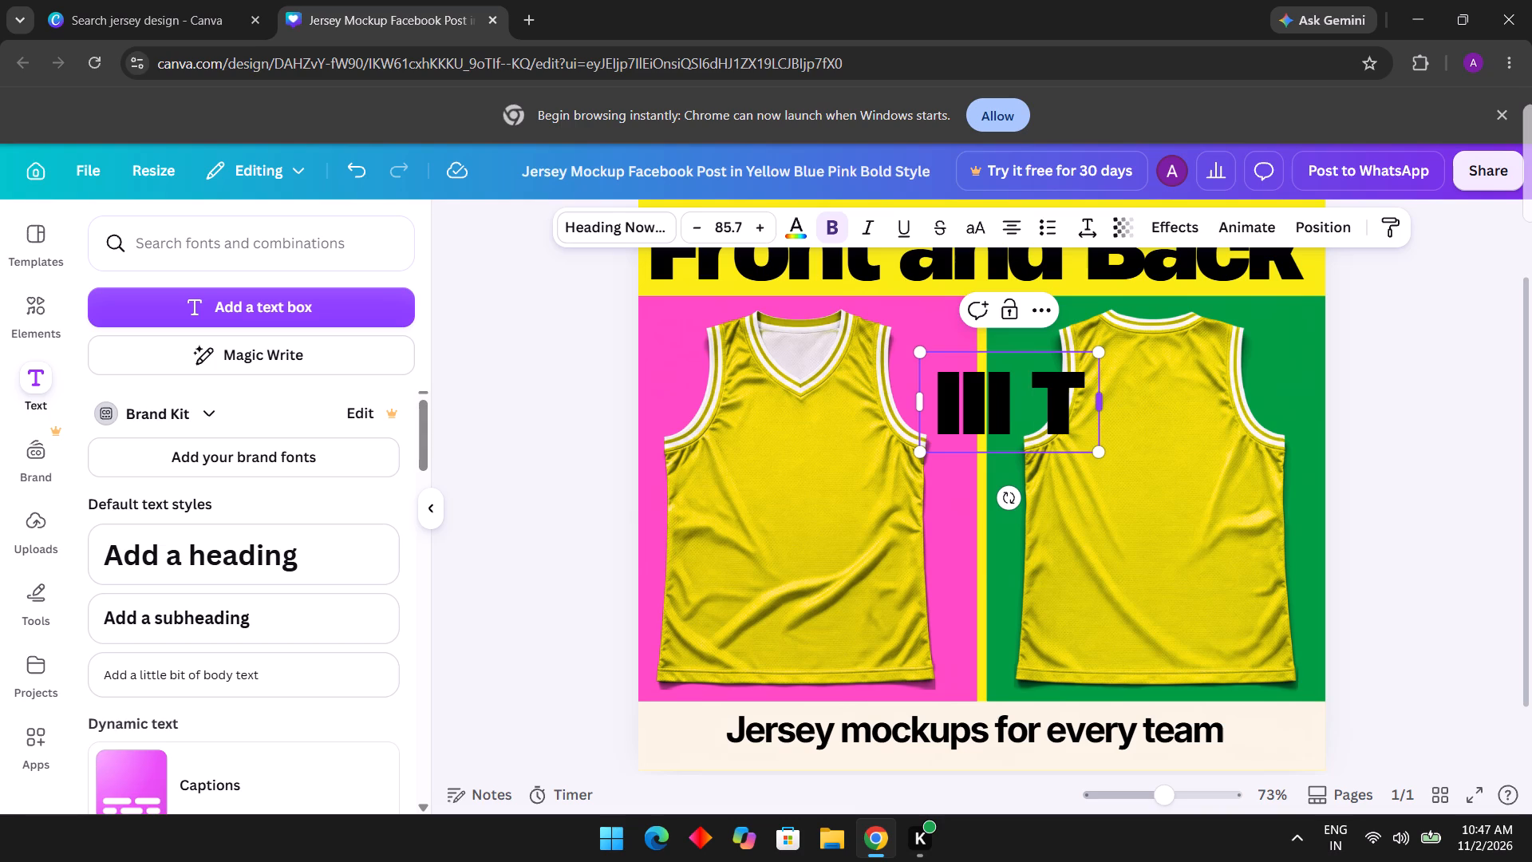
key("BackSpace")
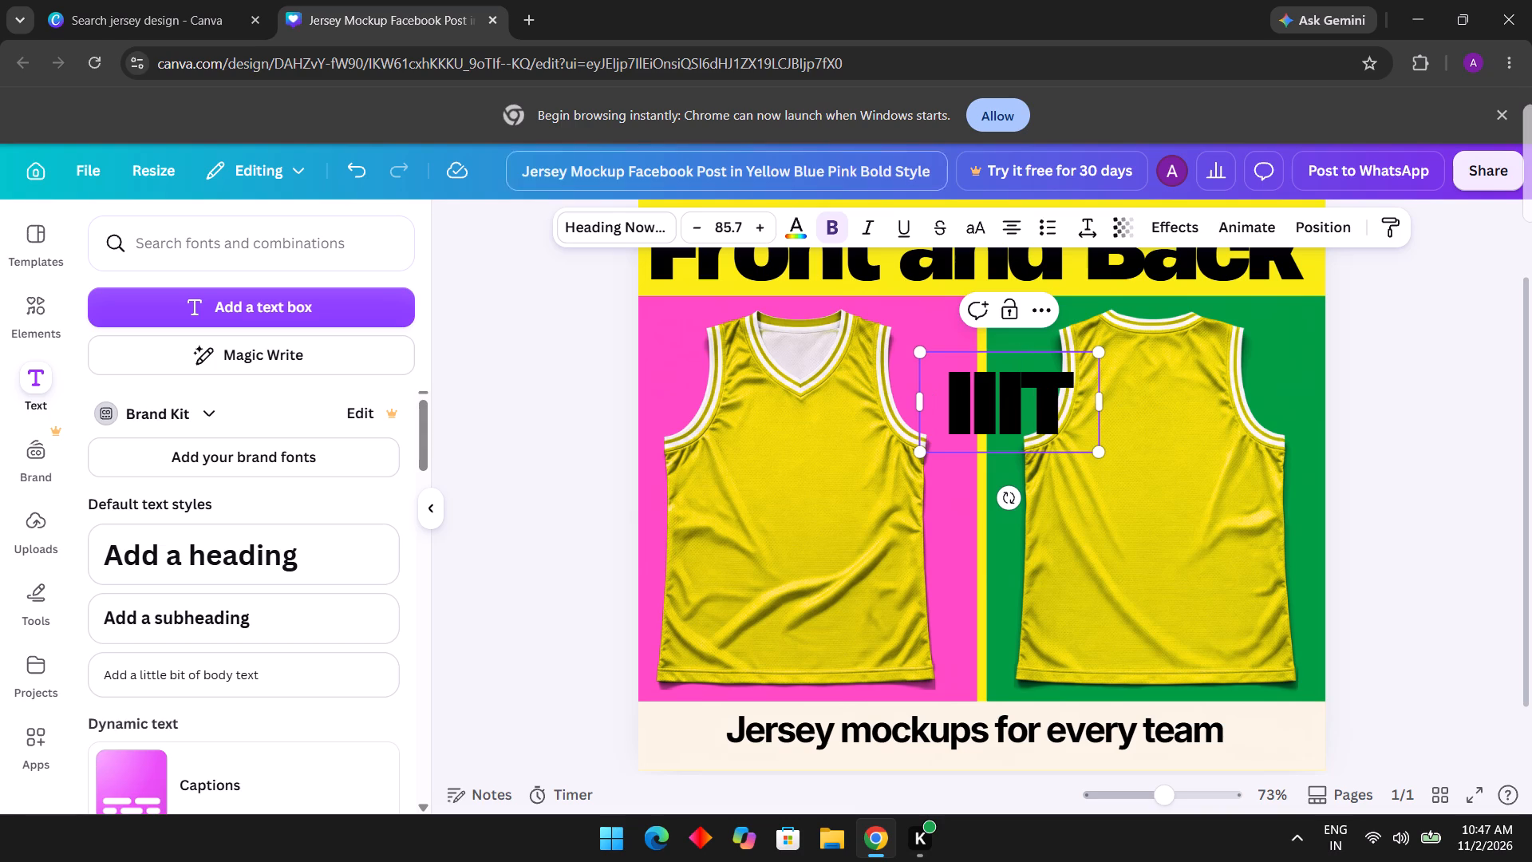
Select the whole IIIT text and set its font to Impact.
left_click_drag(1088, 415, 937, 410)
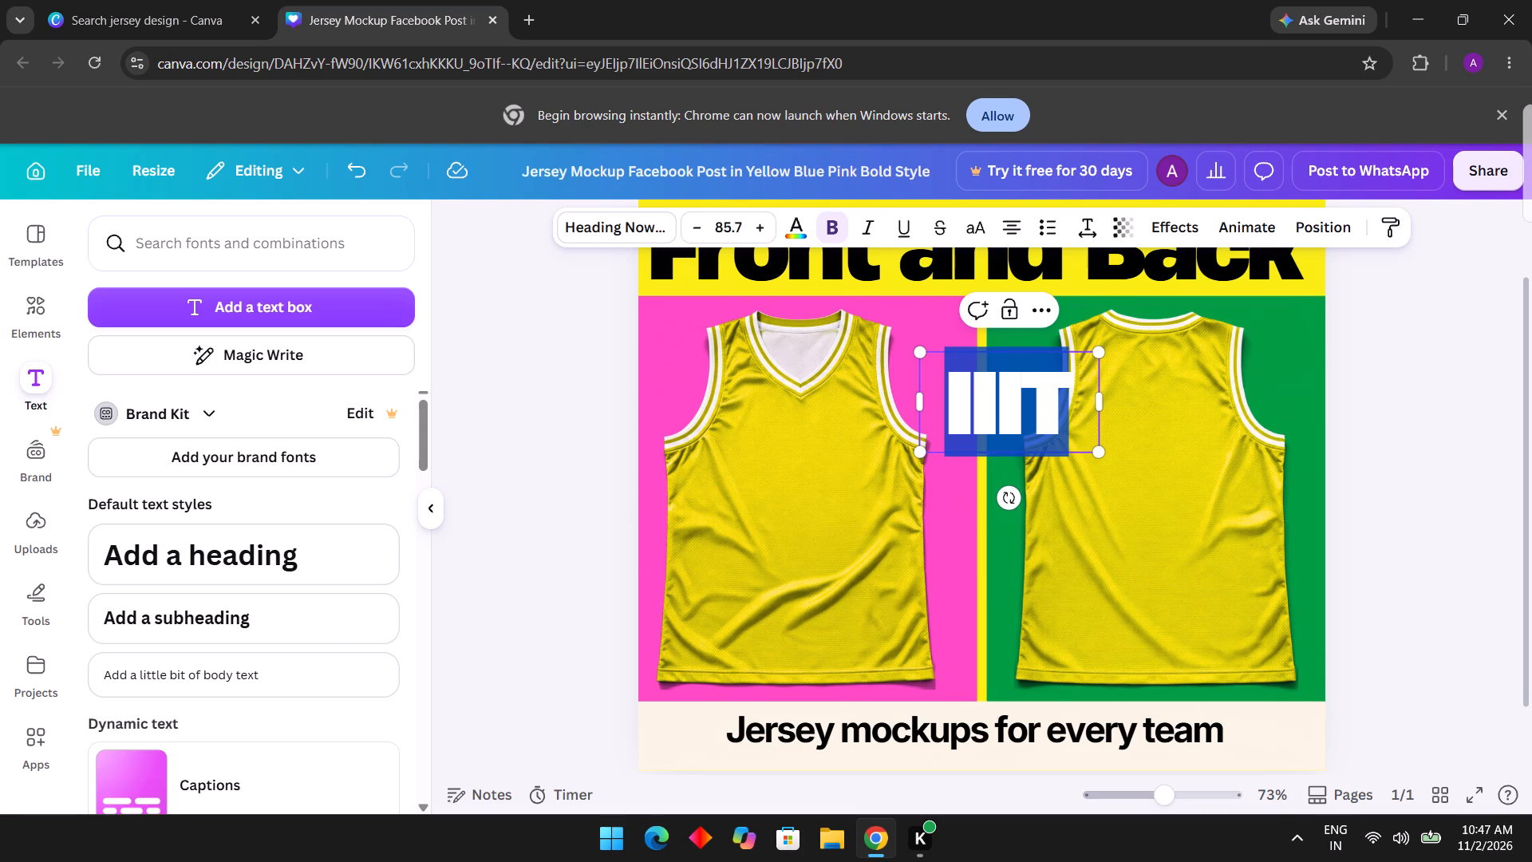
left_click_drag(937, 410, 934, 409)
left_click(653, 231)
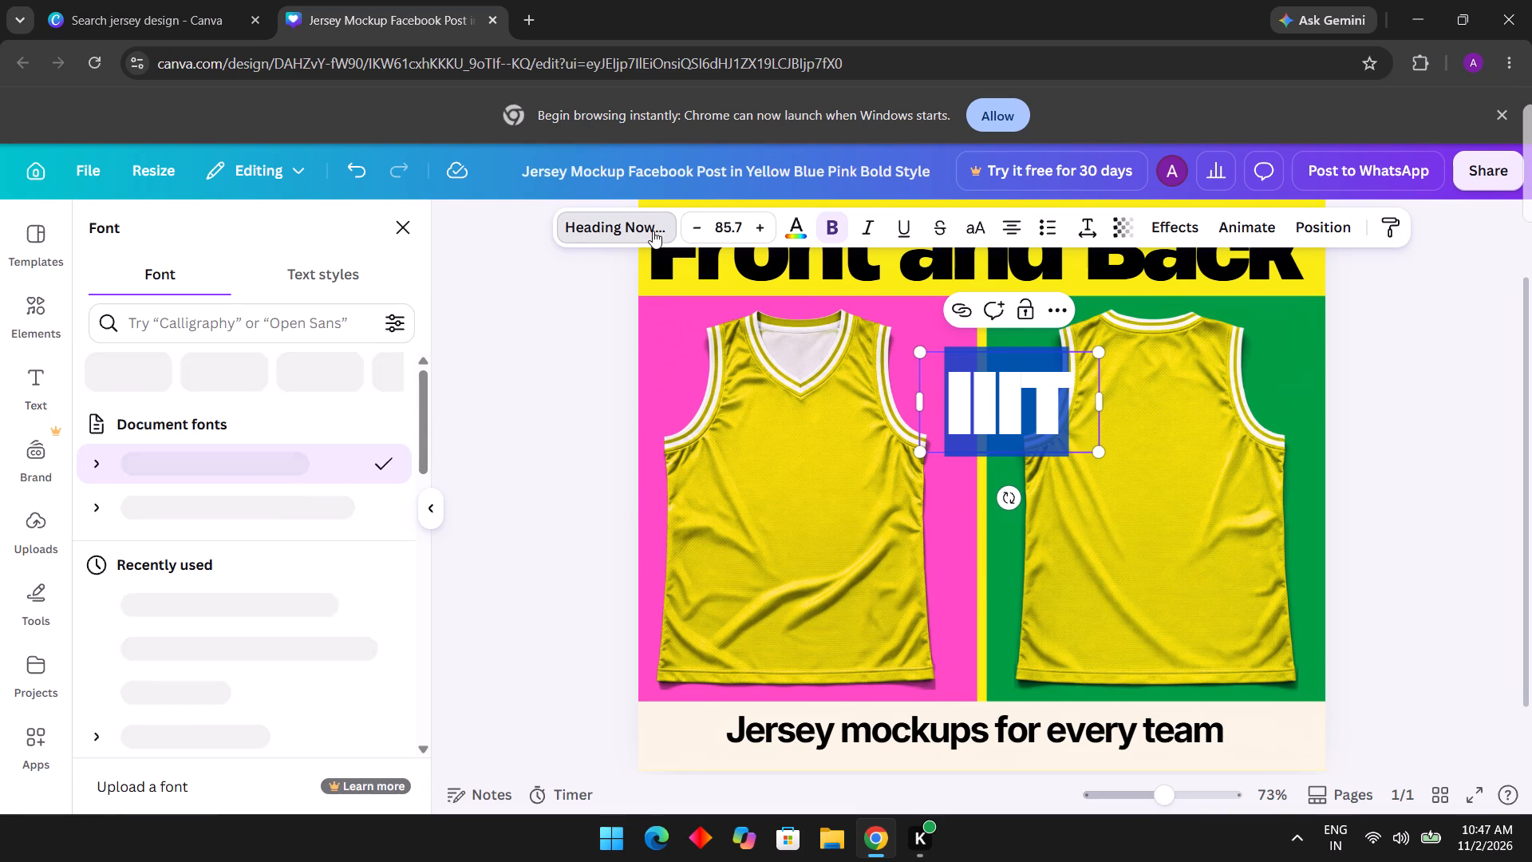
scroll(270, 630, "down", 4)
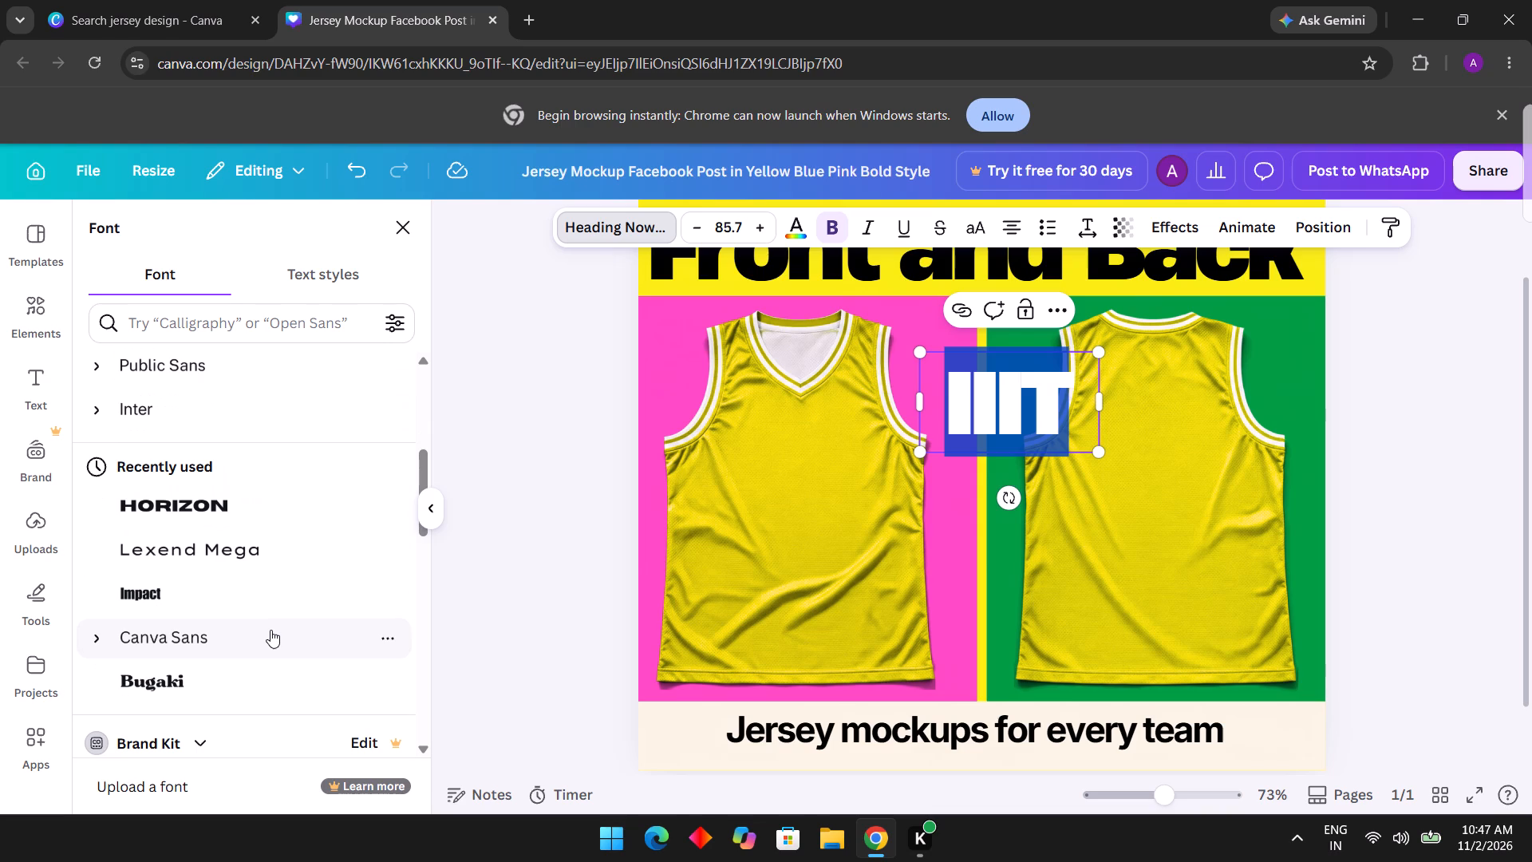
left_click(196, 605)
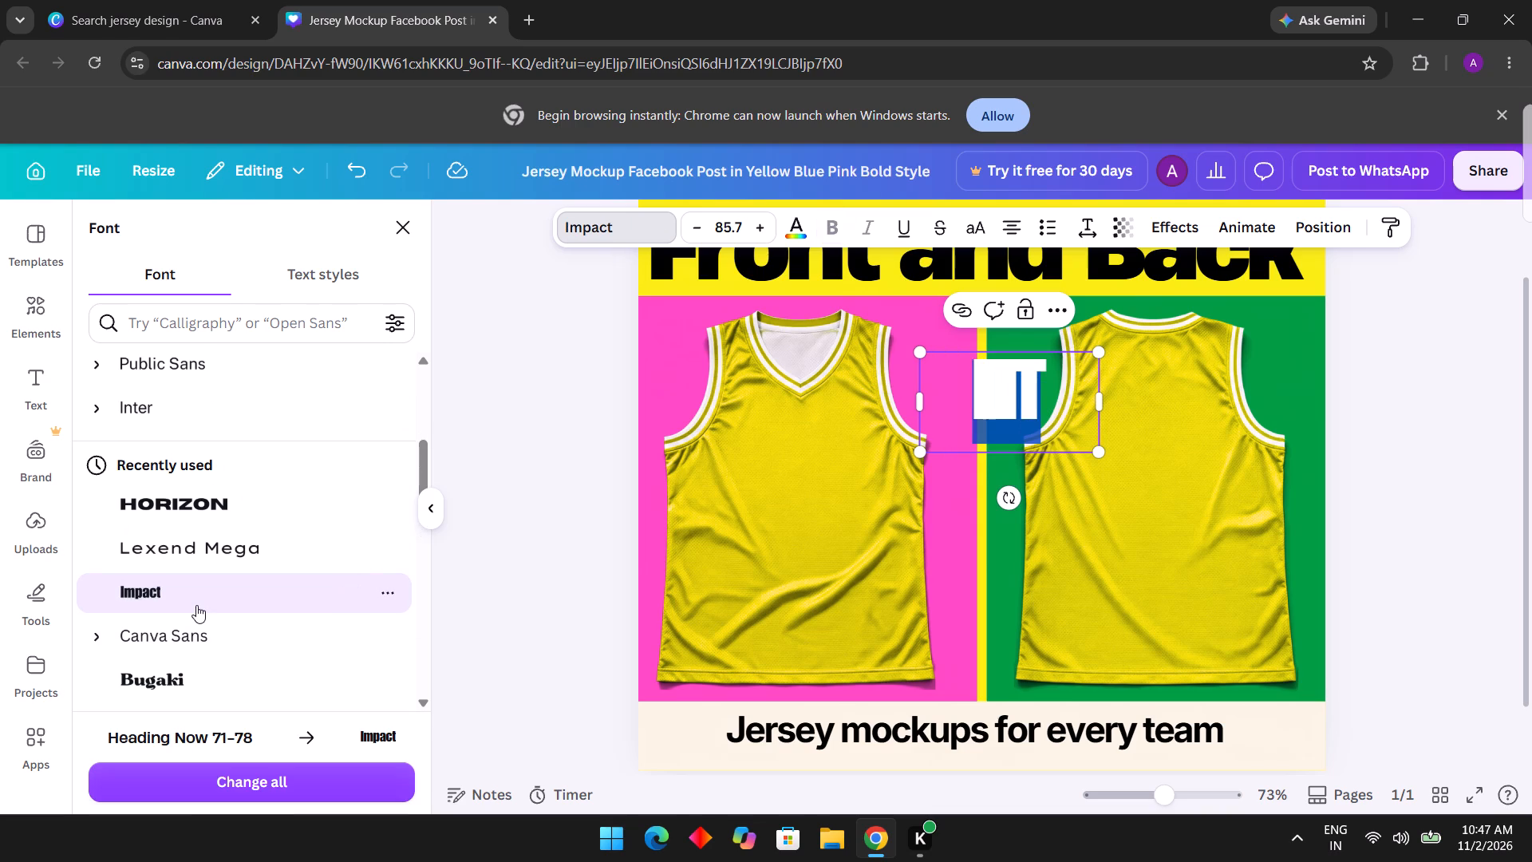
Look through the font list and search the fonts for "BASKETBALL".
scroll(183, 615, "down", 5)
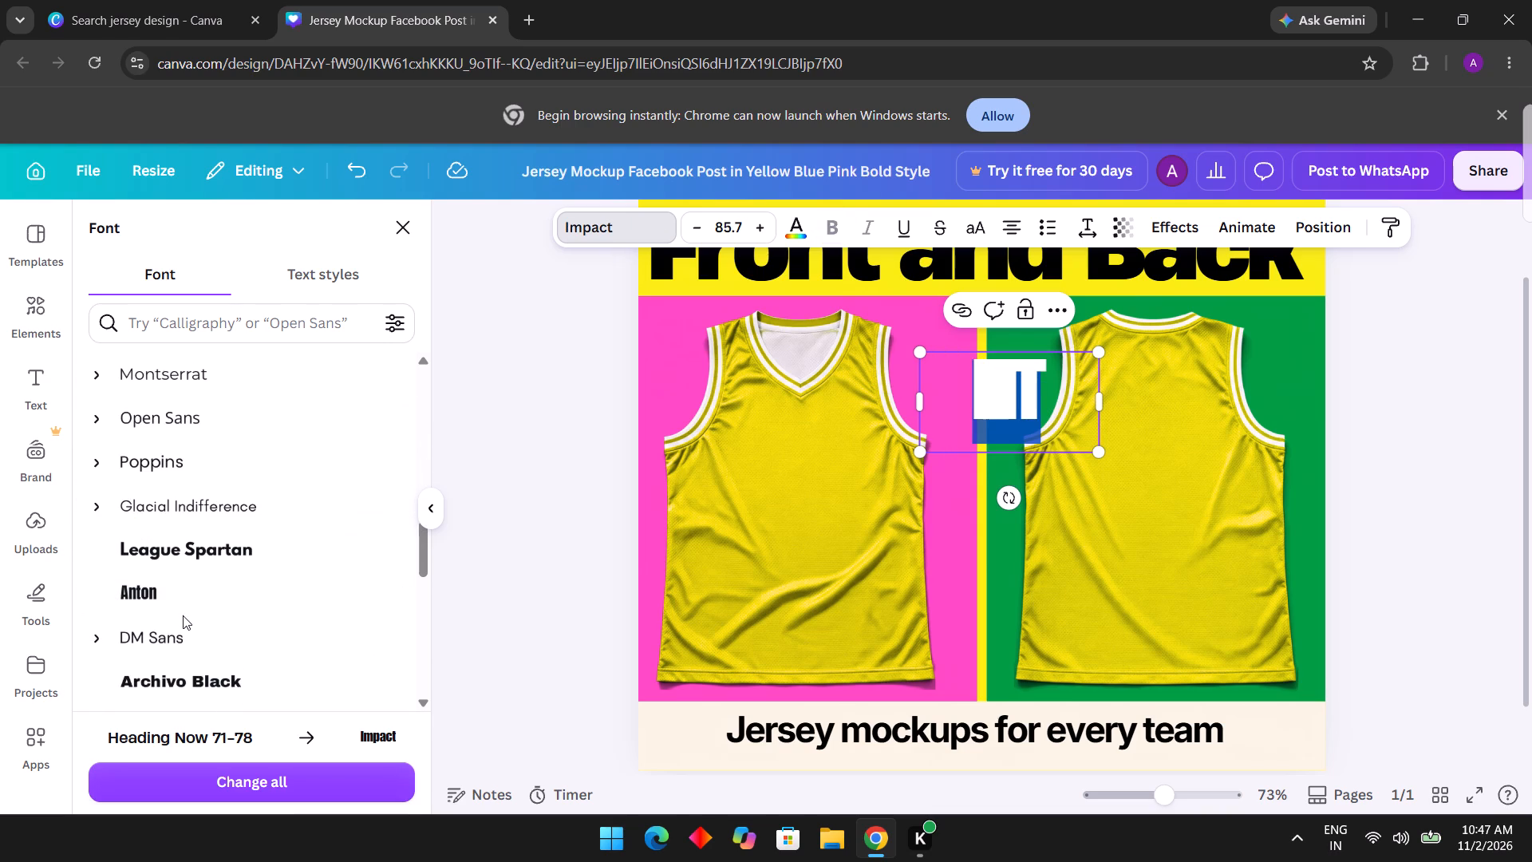
scroll(197, 600, "down", 2)
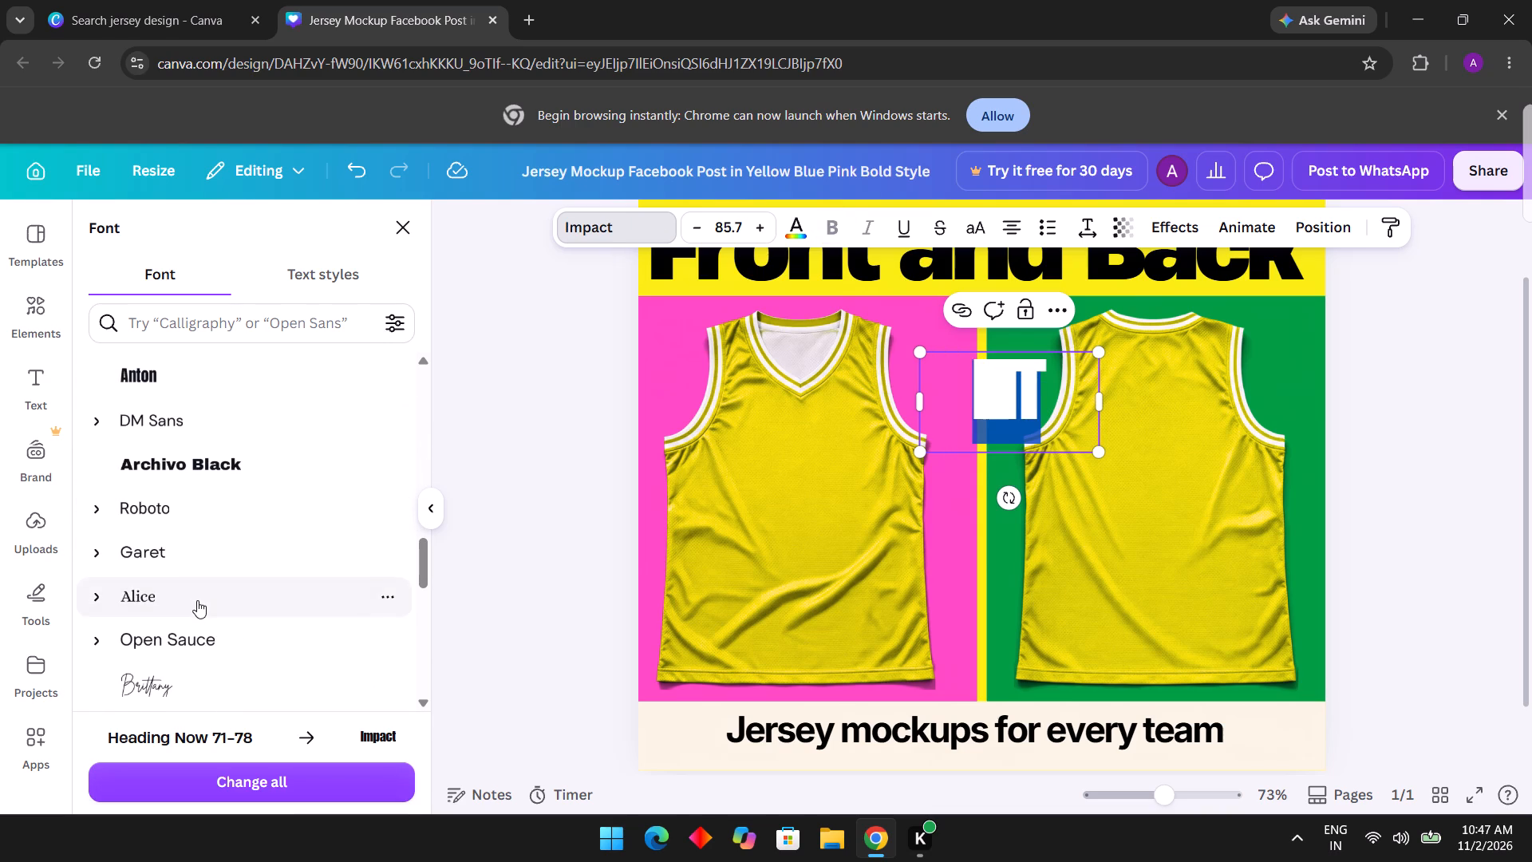
left_click(246, 318)
type("BASKETBALL")
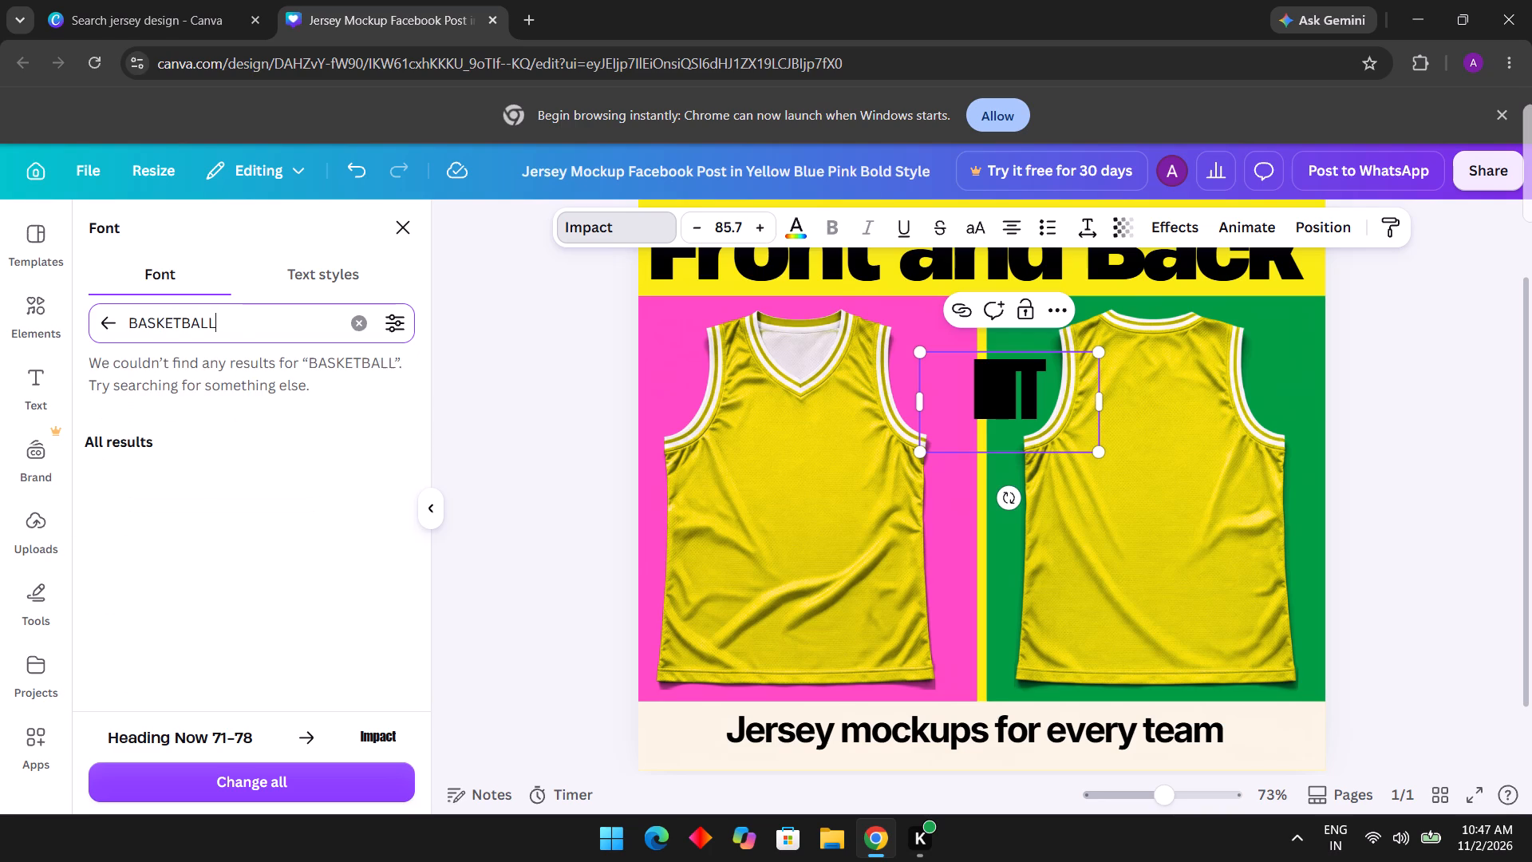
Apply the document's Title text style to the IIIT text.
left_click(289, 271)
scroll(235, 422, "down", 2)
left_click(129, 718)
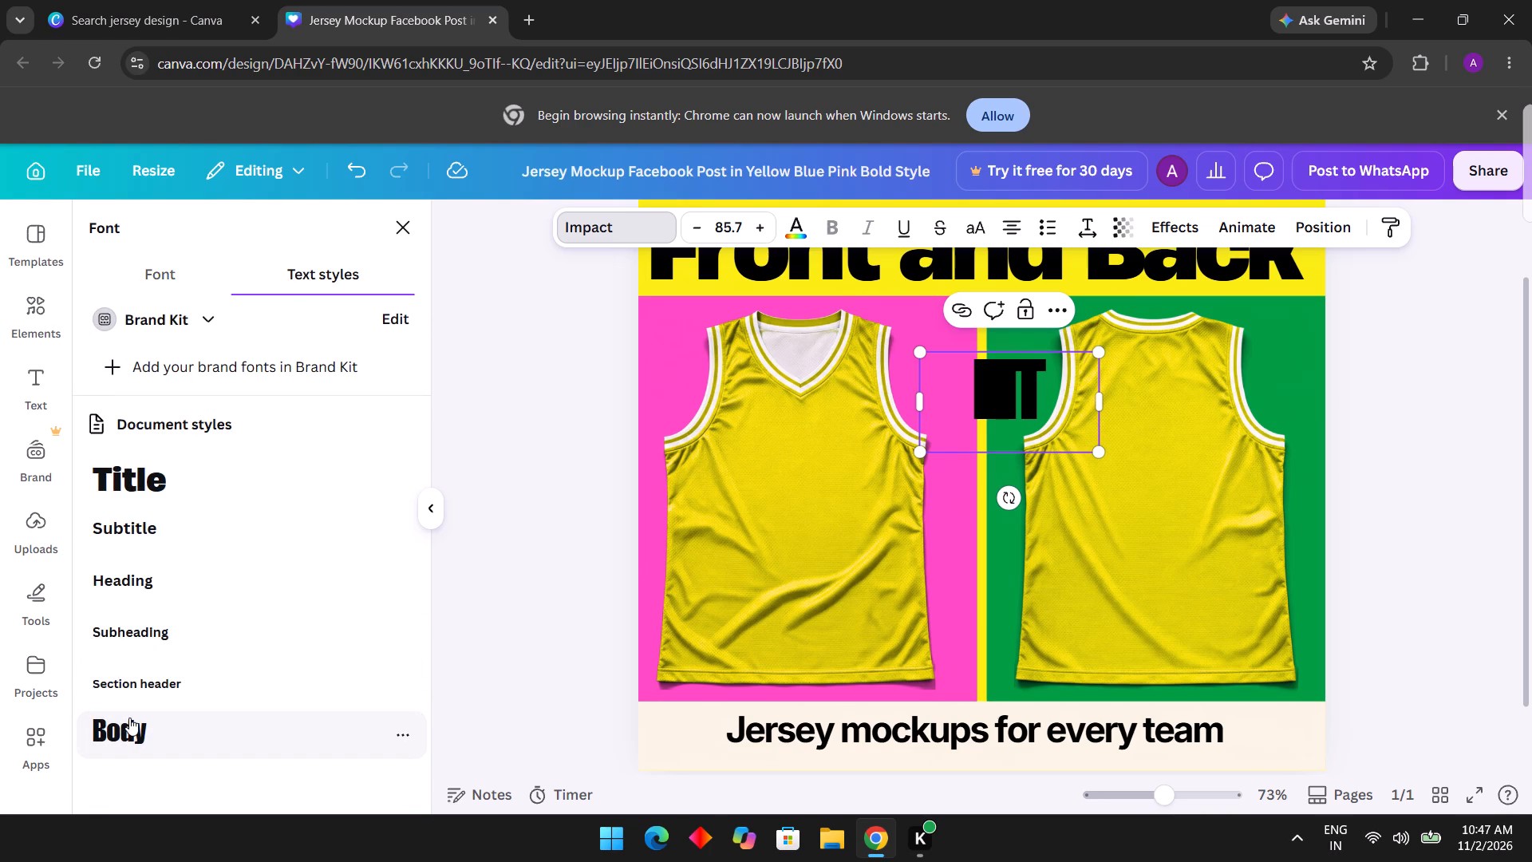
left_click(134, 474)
Clear the font search and look through the suggested searches and font style categories.
left_click(164, 279)
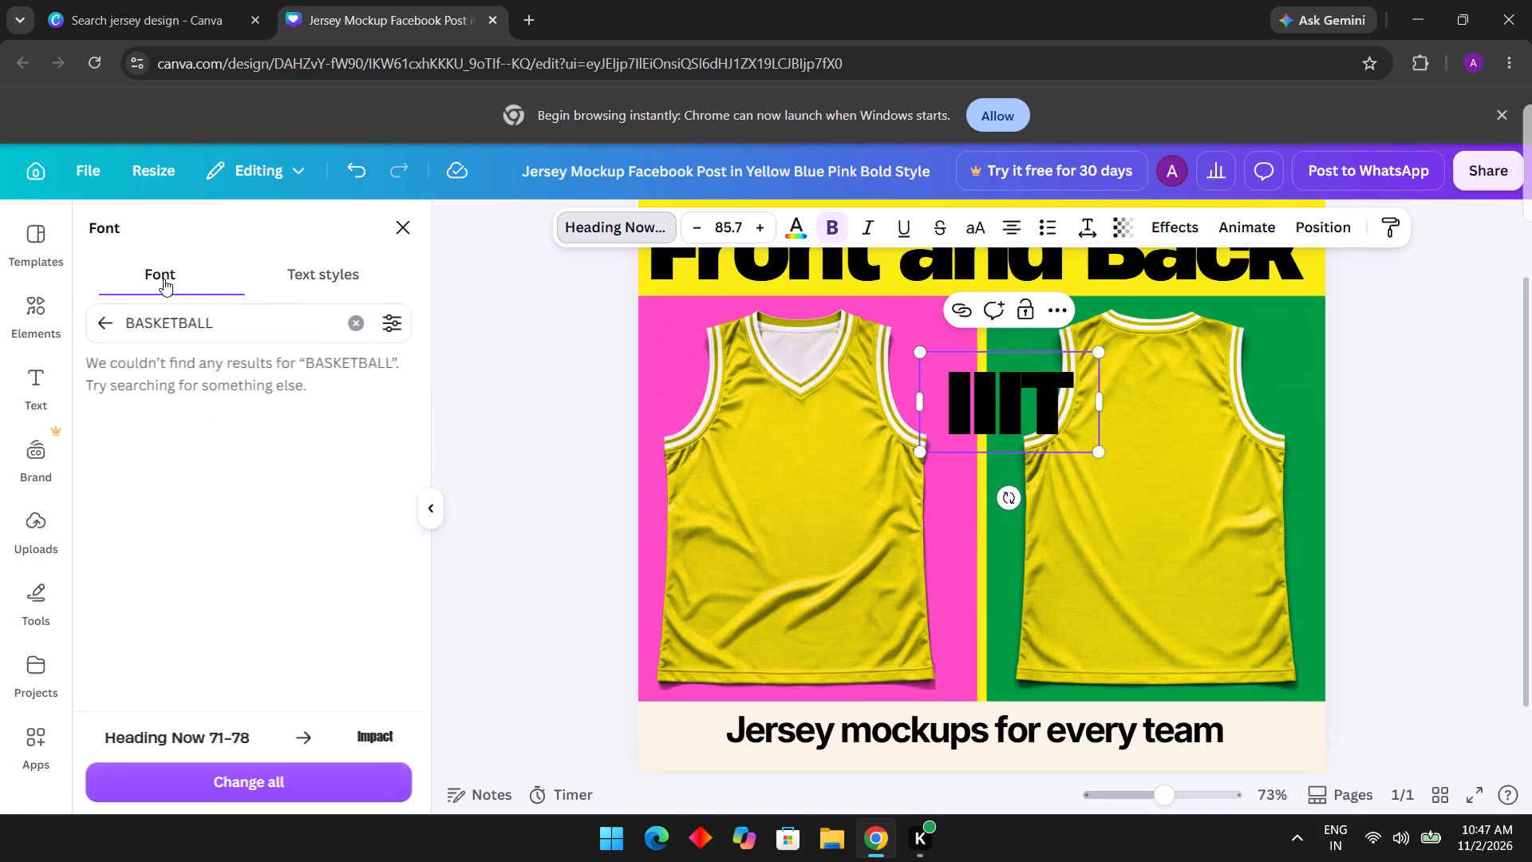
left_click(361, 318)
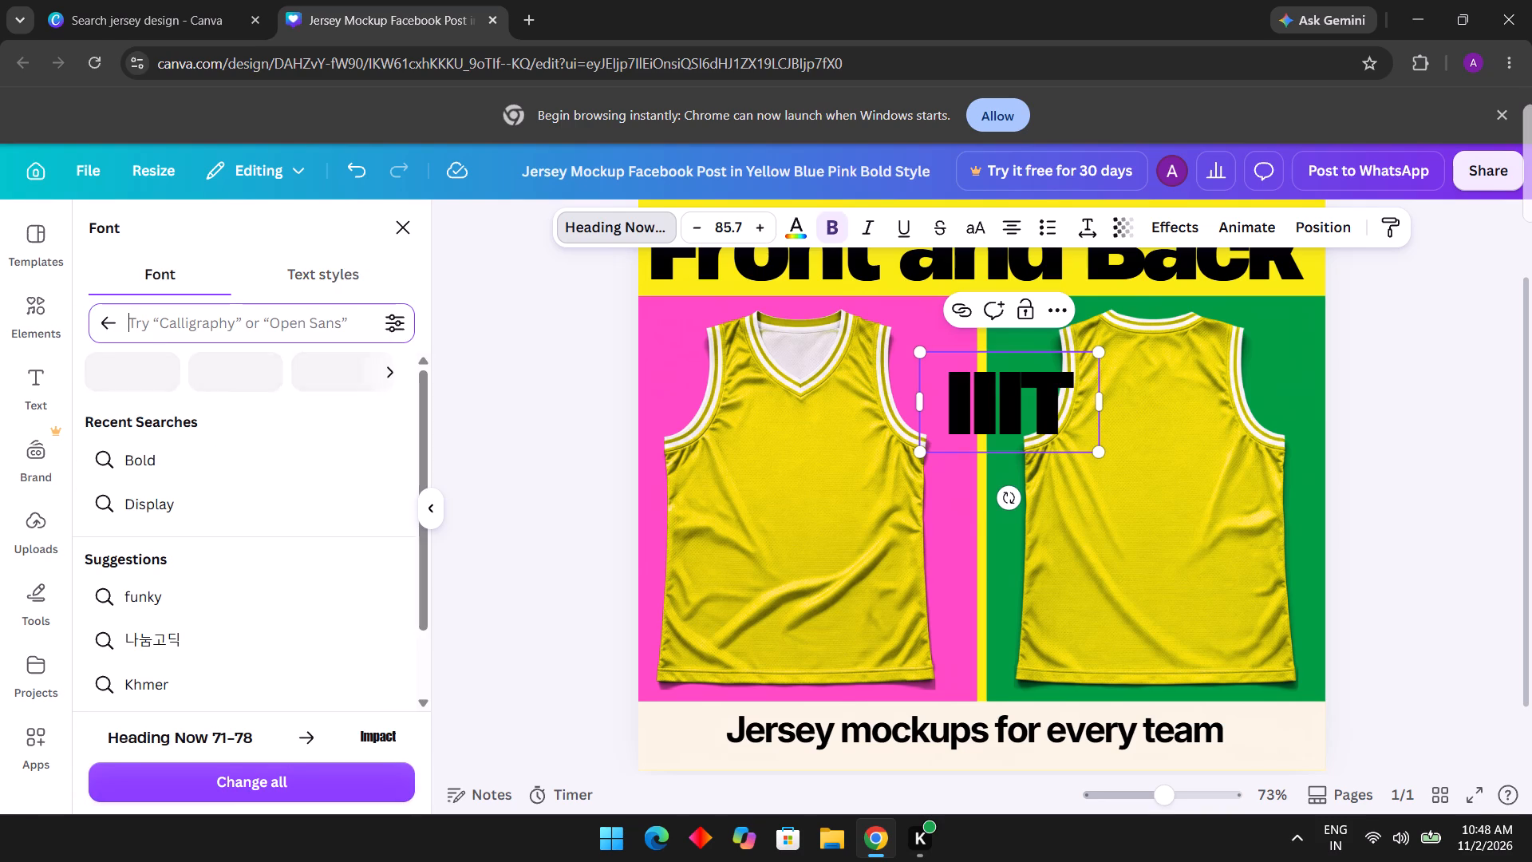
scroll(243, 558, "down", 2)
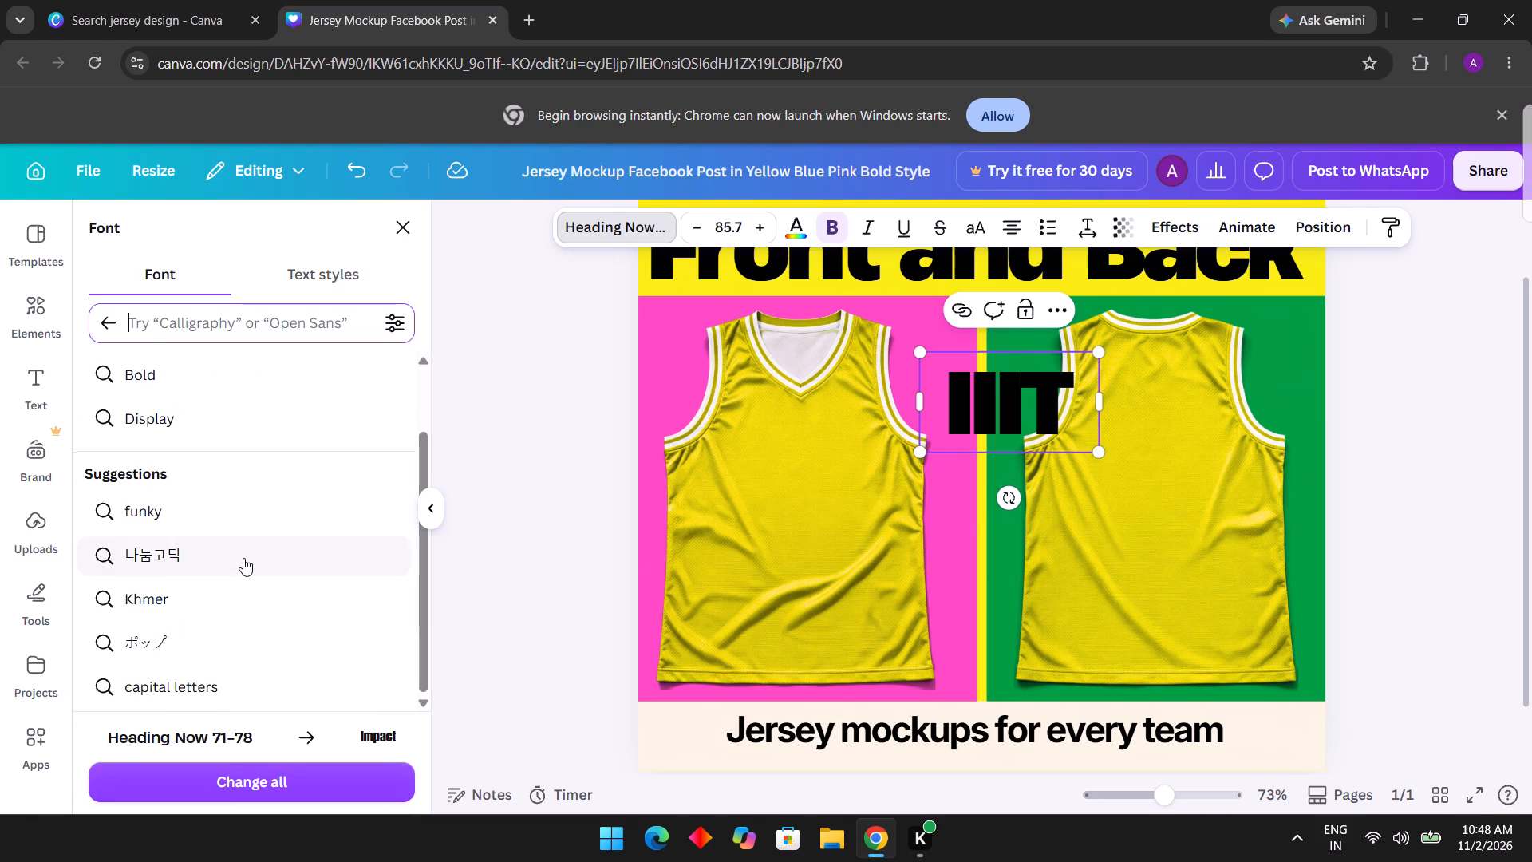
scroll(243, 558, "up", 4)
left_click(388, 378)
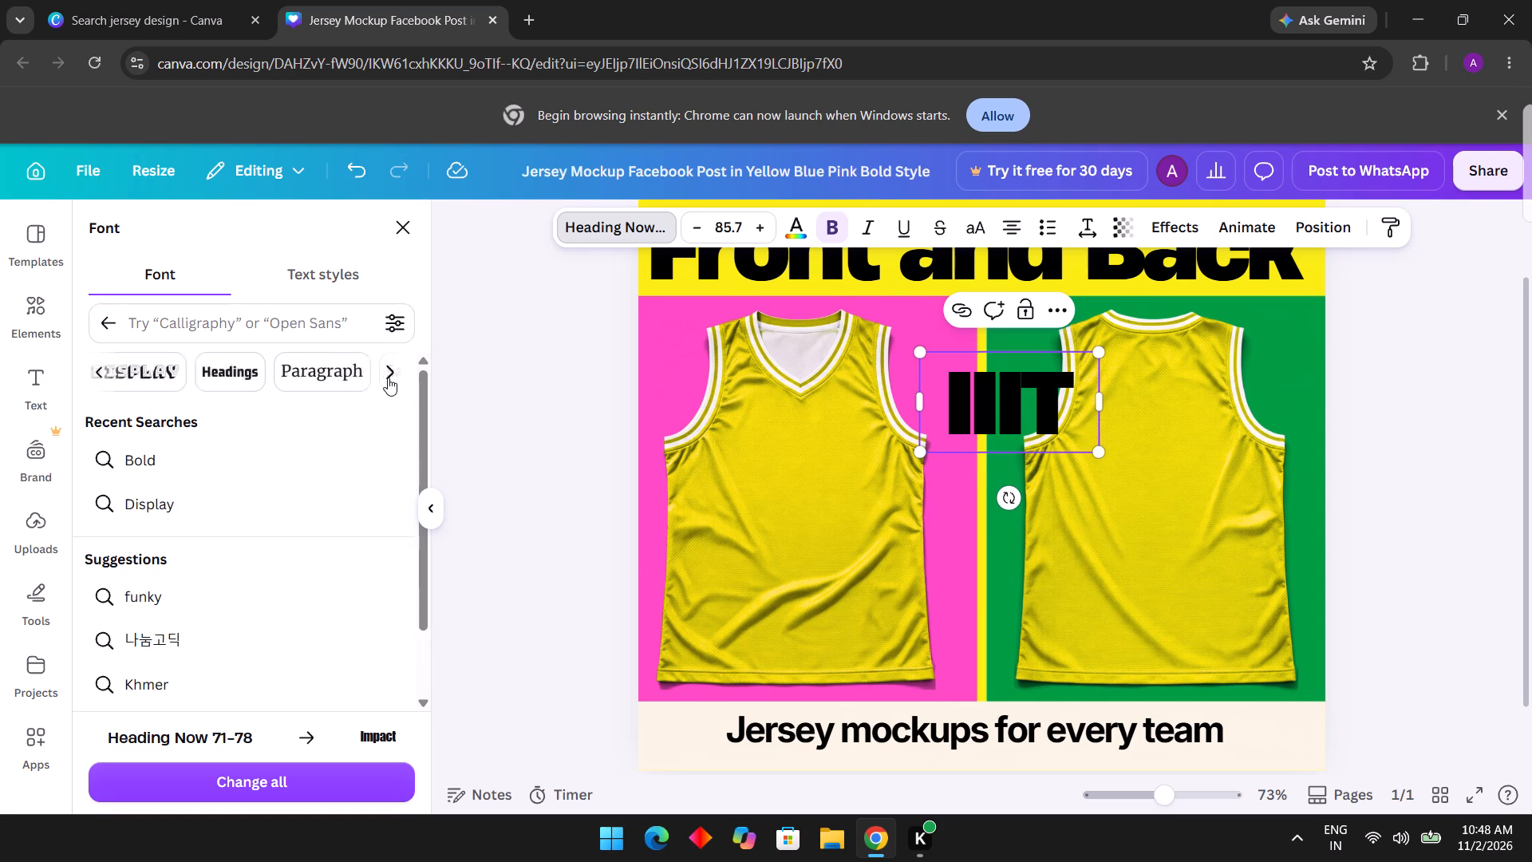
left_click(388, 378)
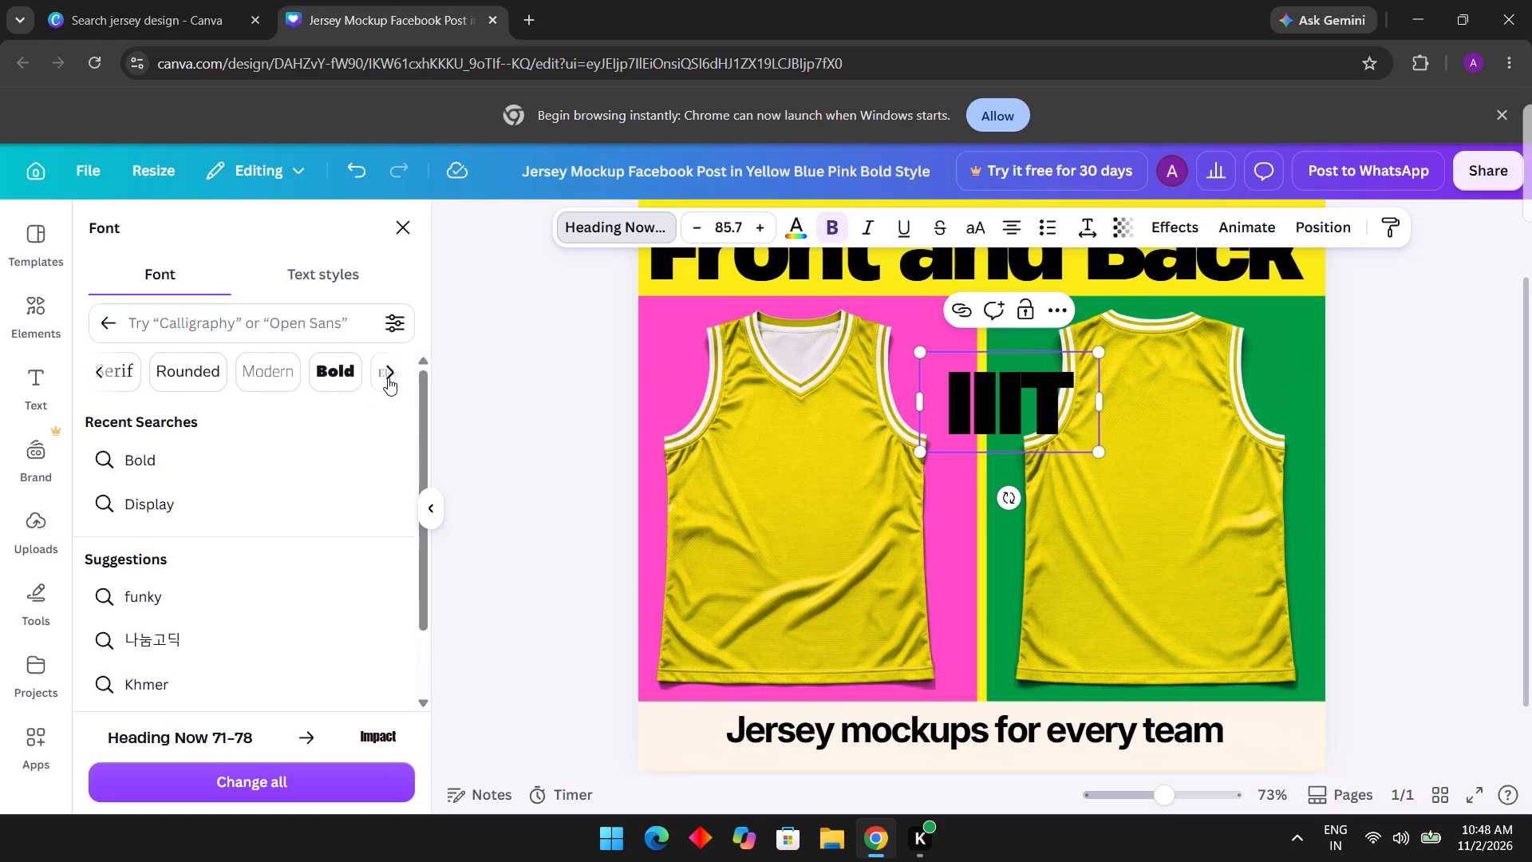
left_click(388, 378)
left_click(107, 324)
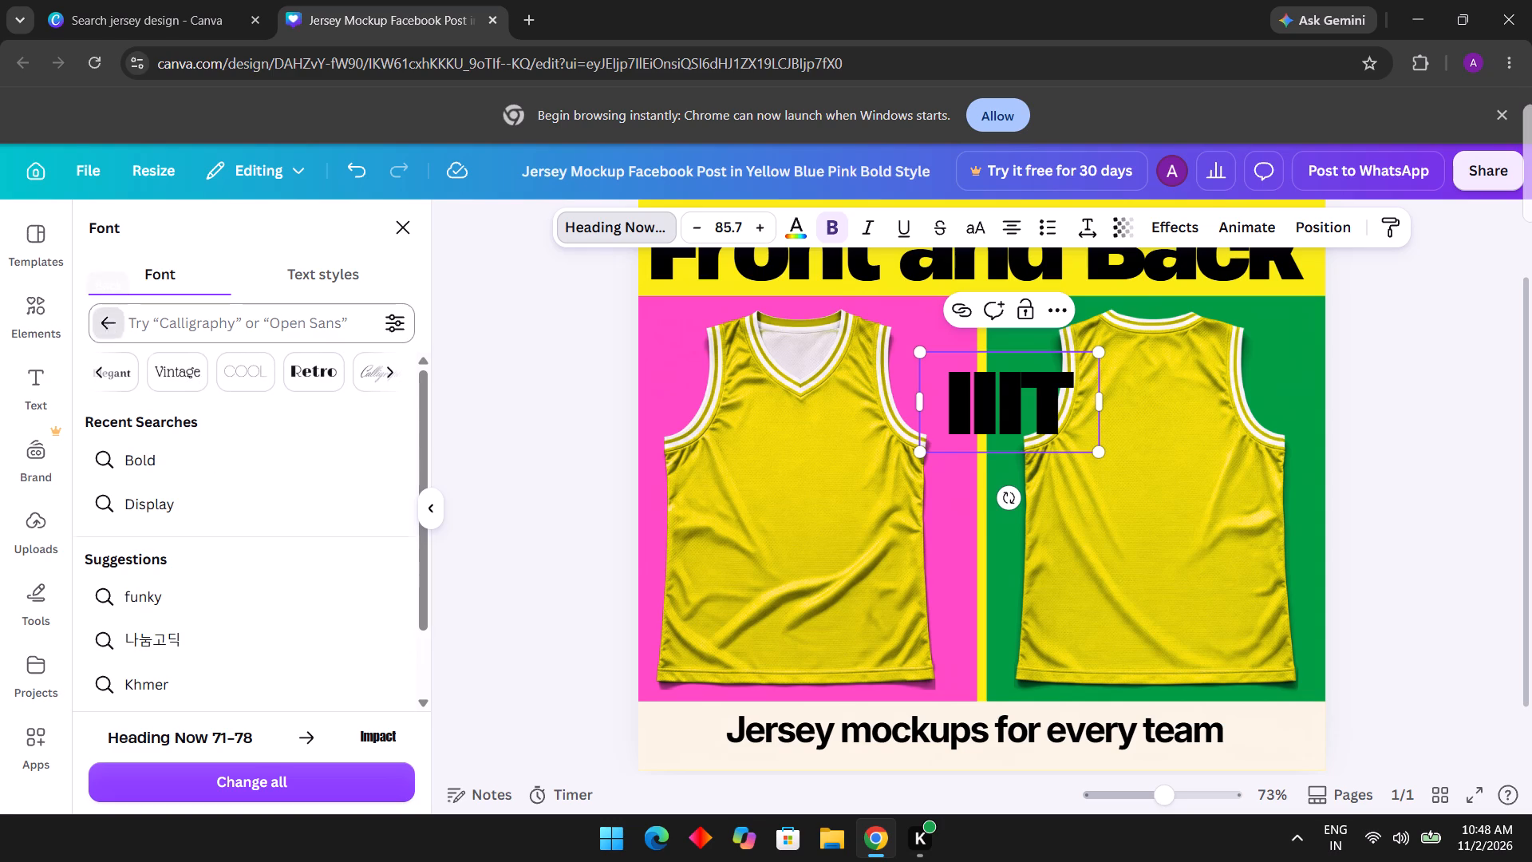
Set the IIIT text's font to Brick Sans.
scroll(207, 576, "down", 7)
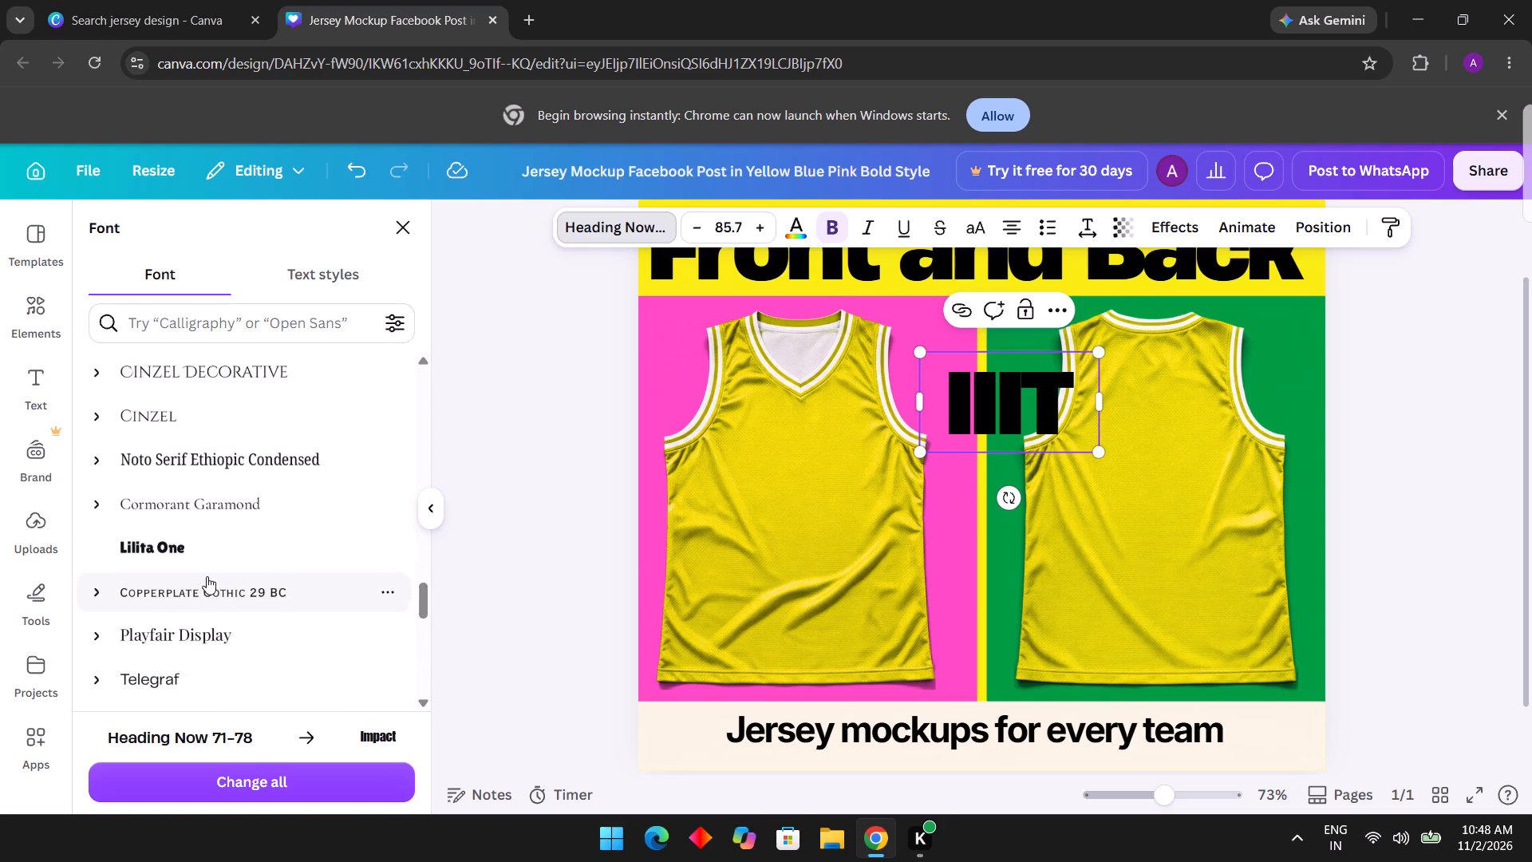
scroll(207, 576, "down", 4)
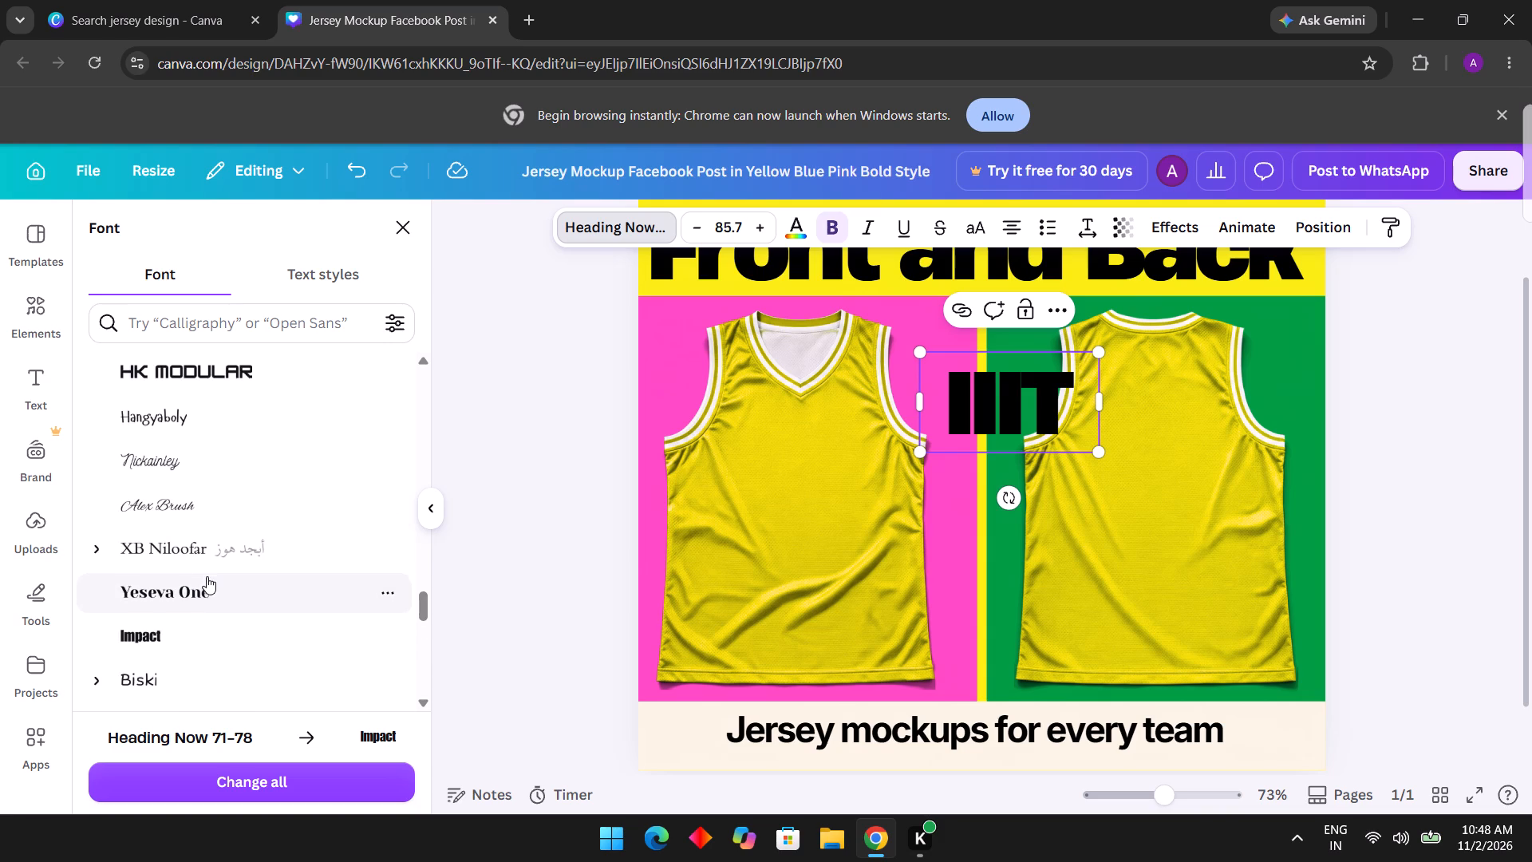
scroll(207, 576, "down", 4)
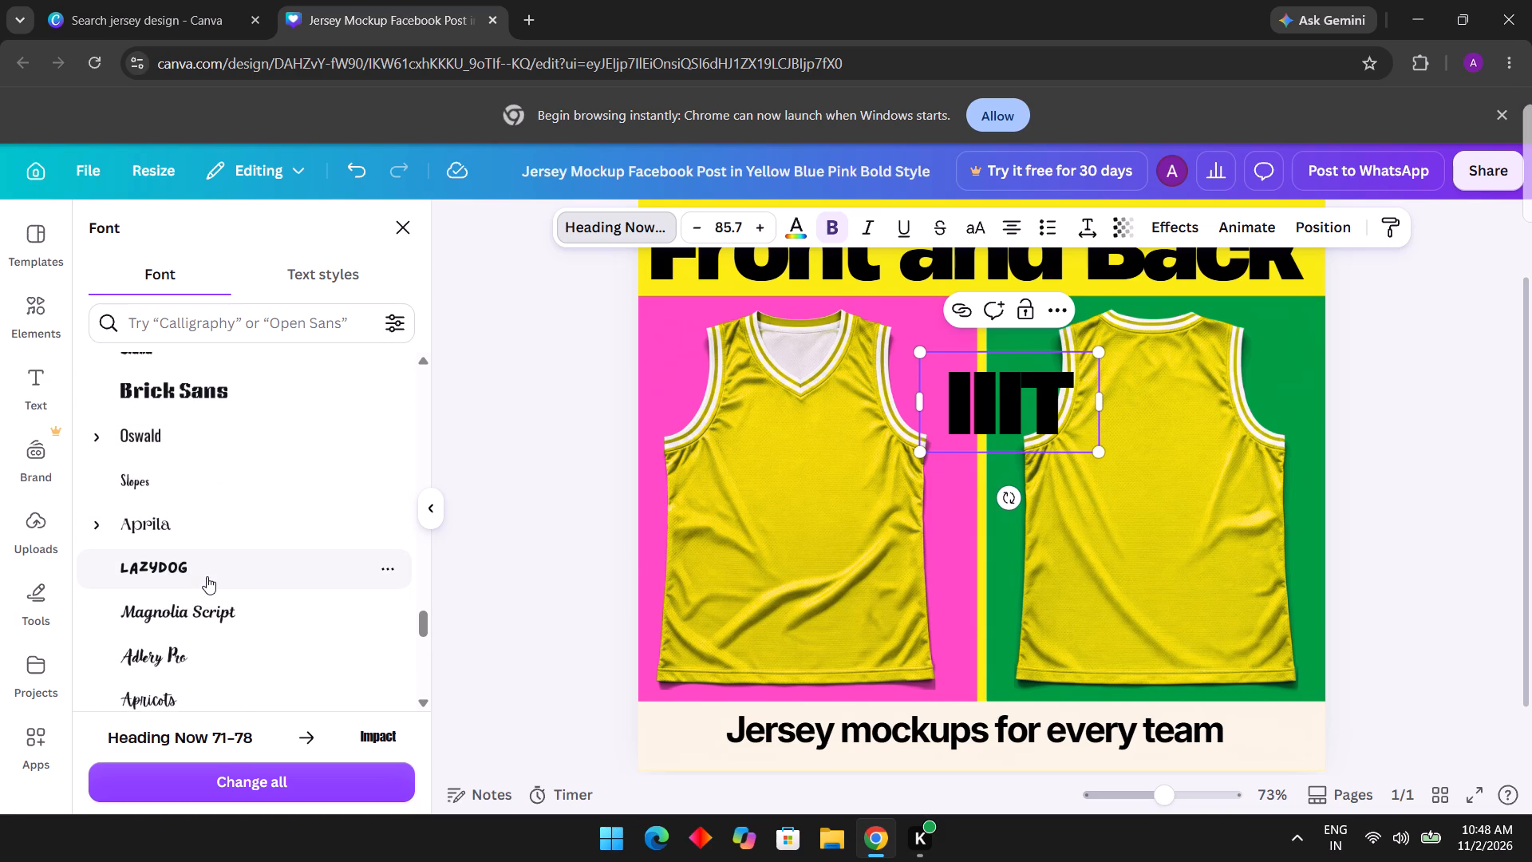
left_click(198, 403)
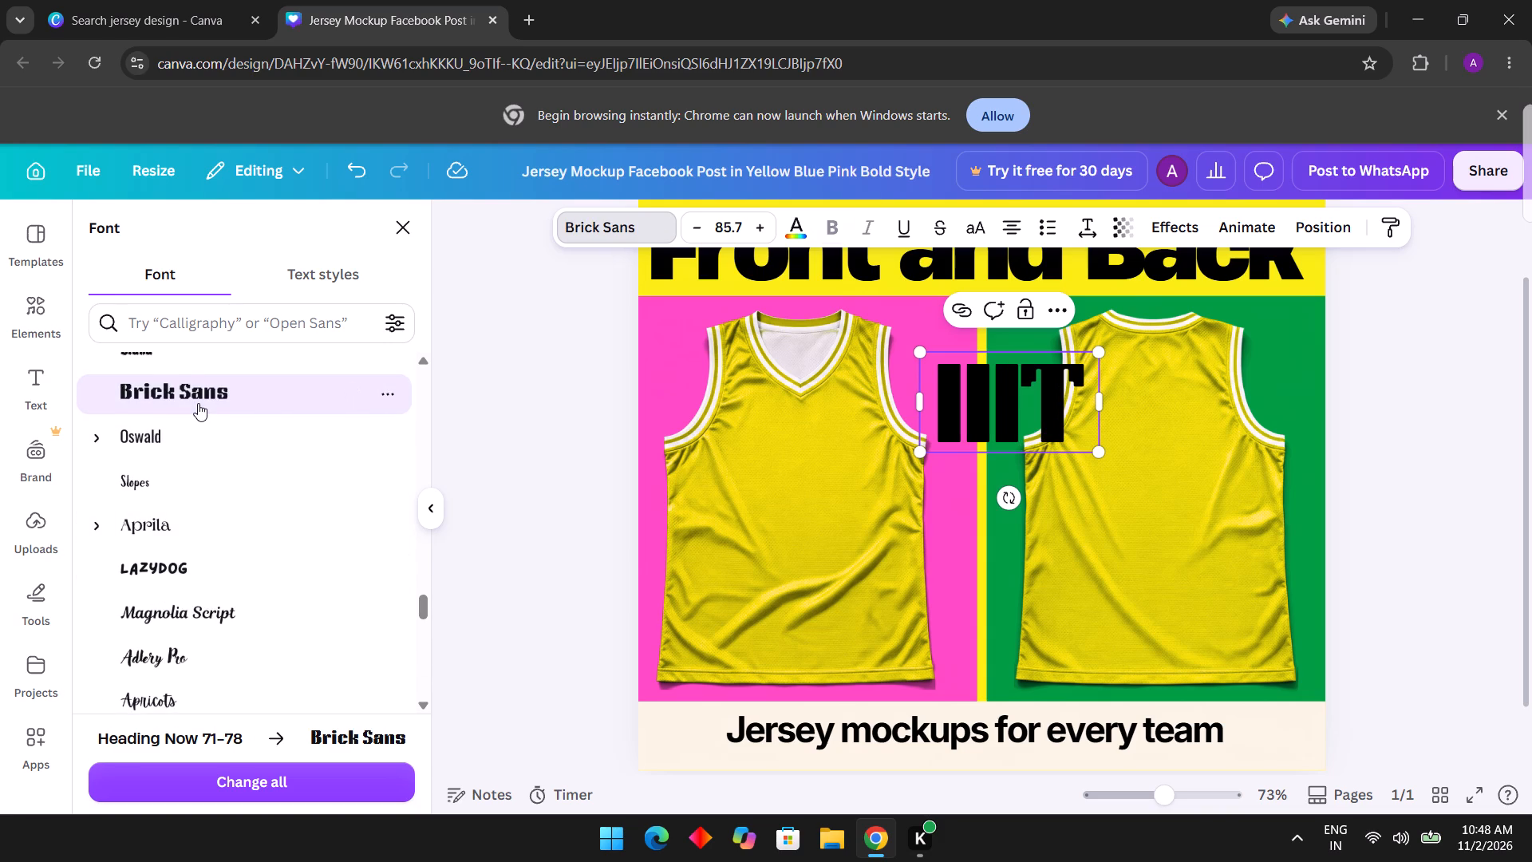
Look through the remaining fonts in the font list for the IIIT text.
scroll(198, 403, "down", 6)
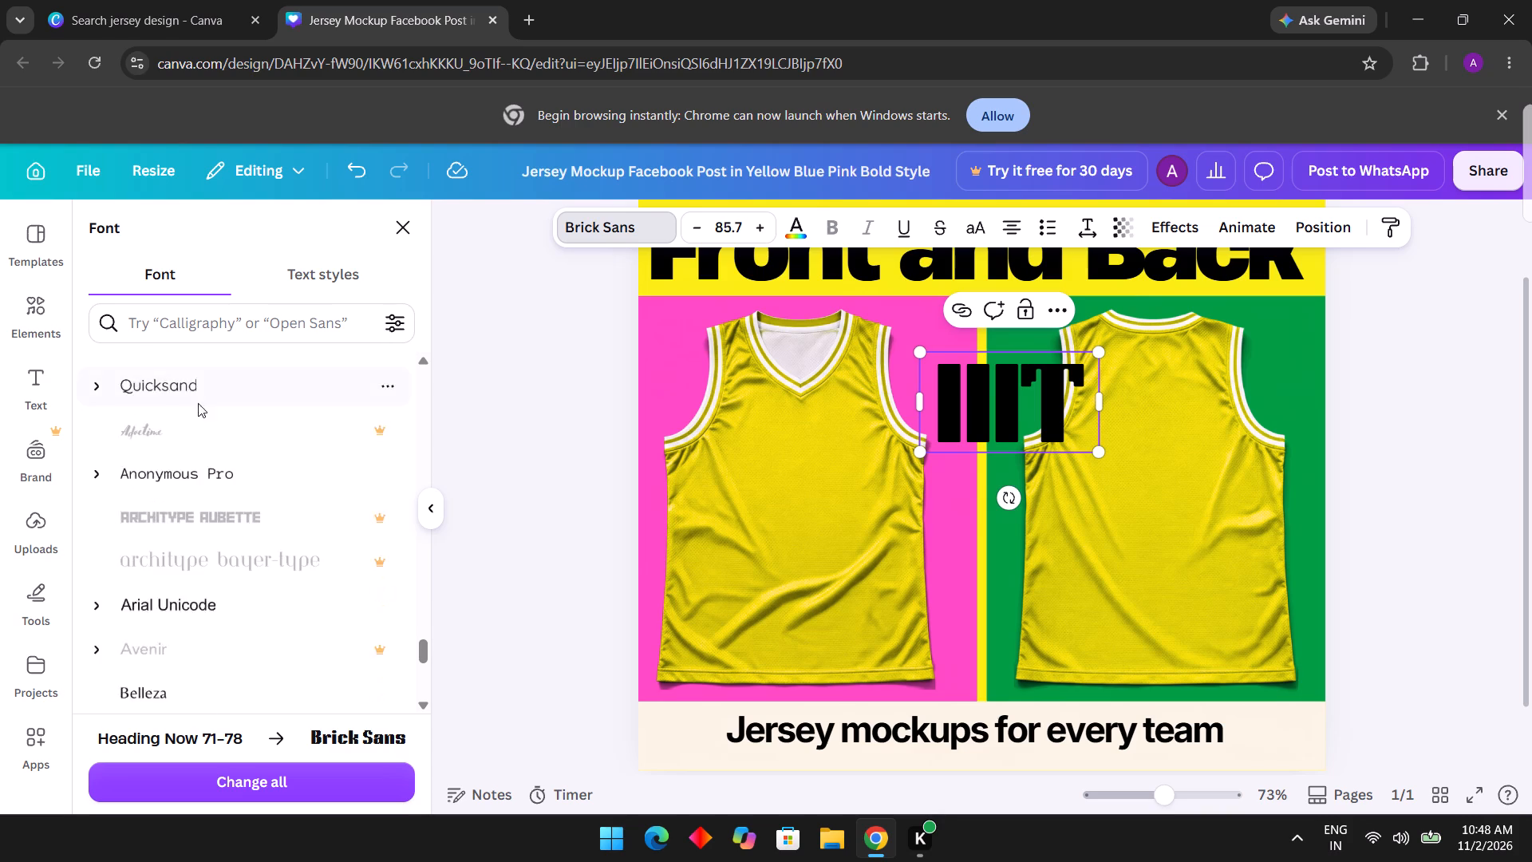
scroll(198, 403, "down", 7)
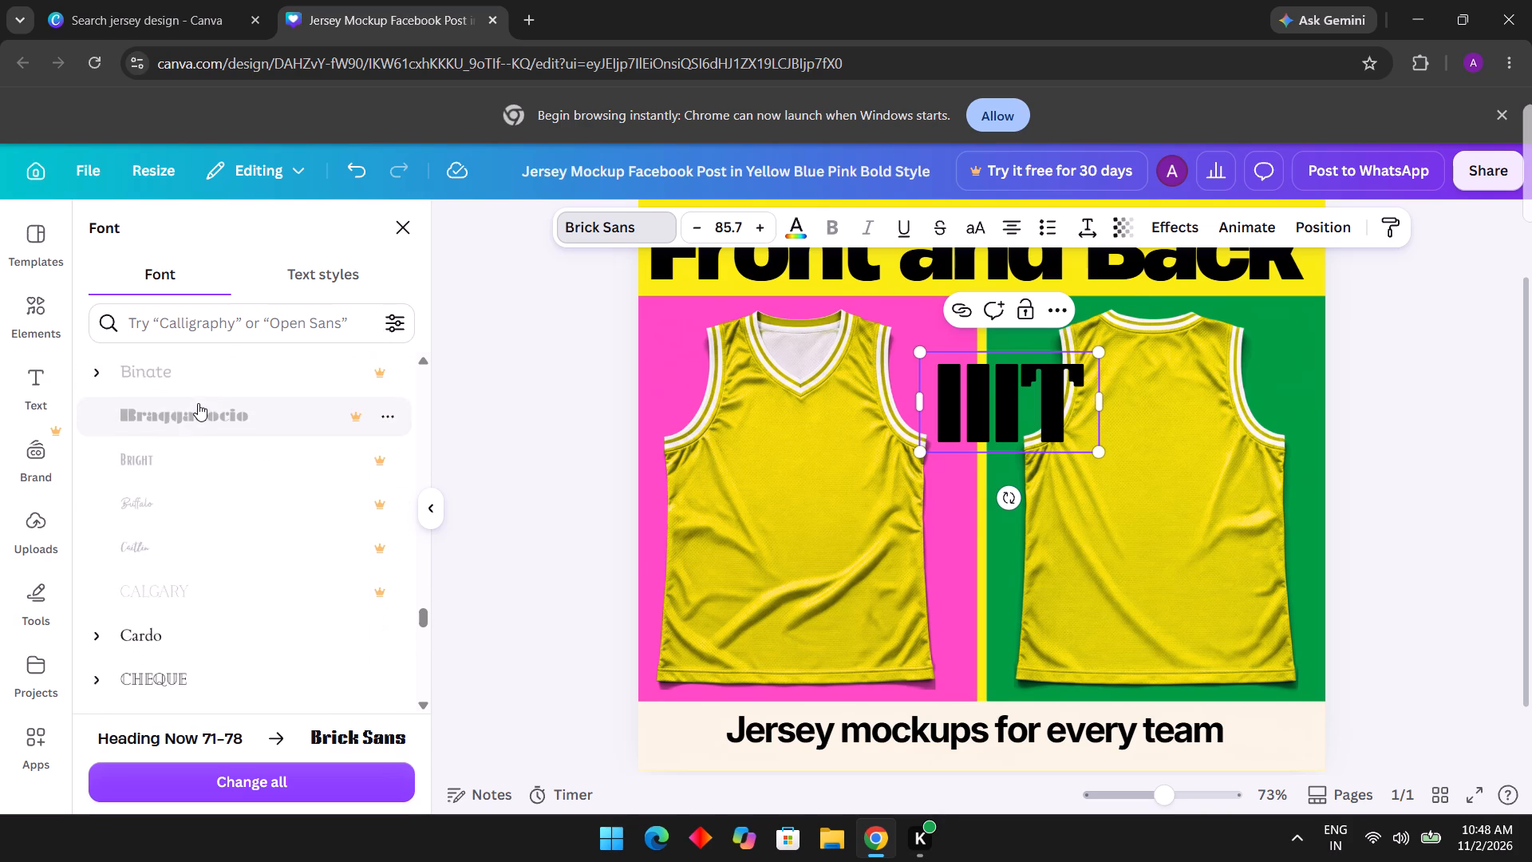
scroll(198, 403, "down", 6)
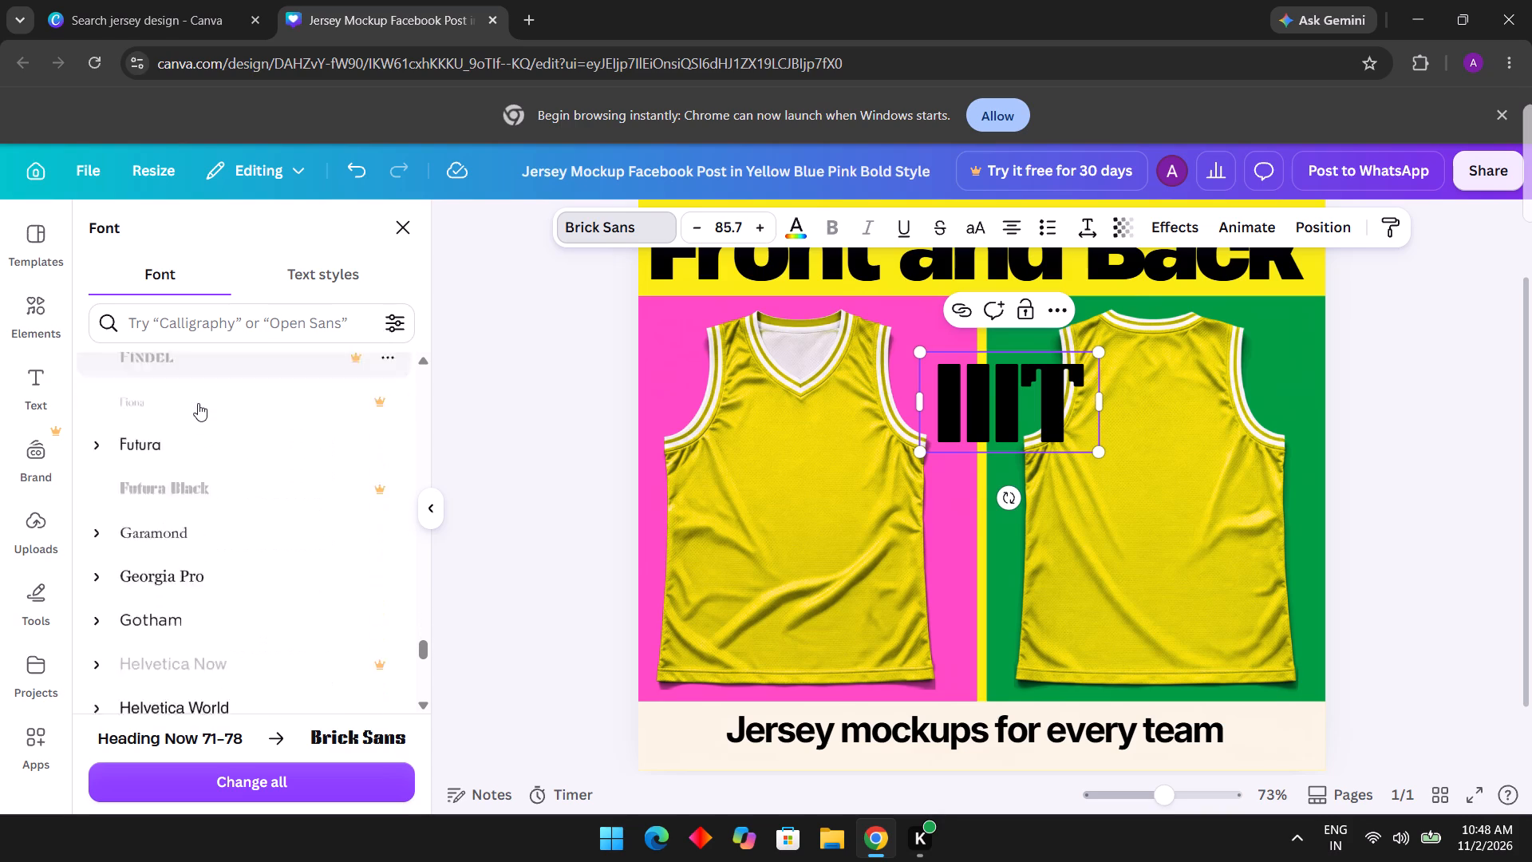
scroll(198, 403, "down", 8)
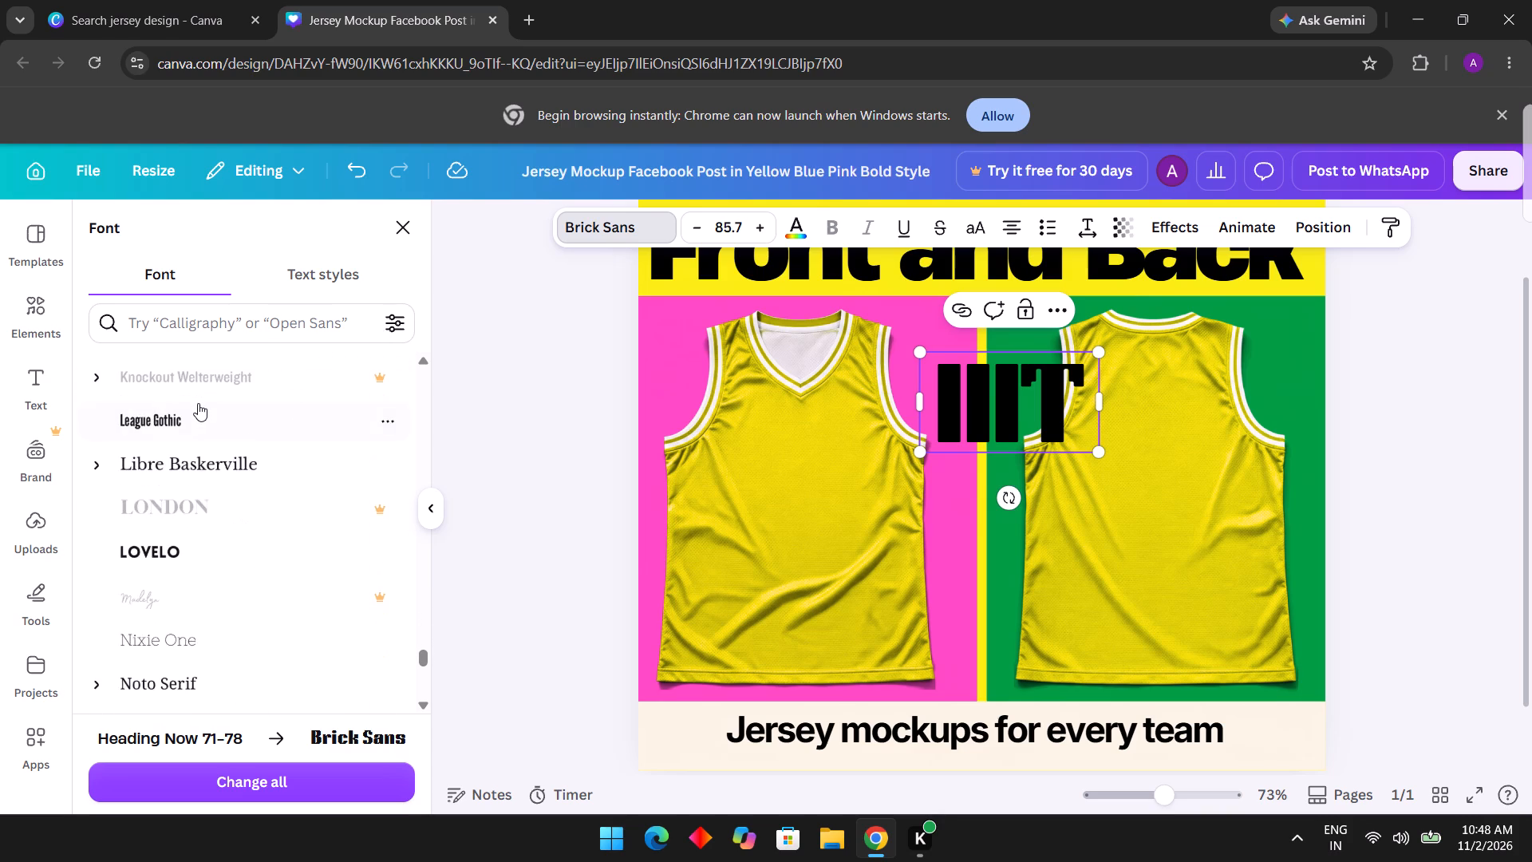
scroll(198, 403, "down", 5)
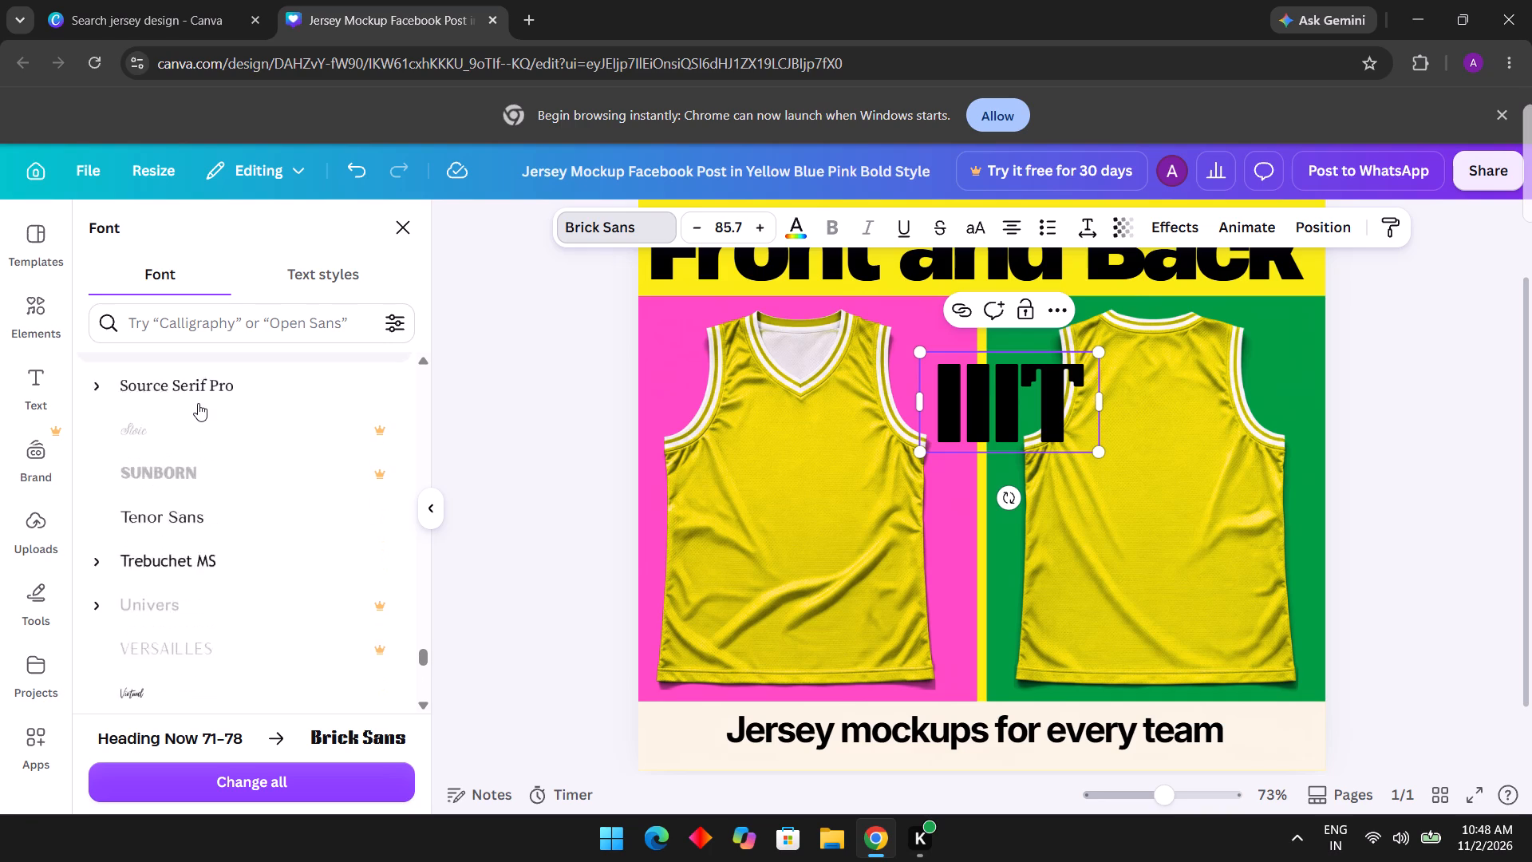
scroll(198, 403, "down", 7)
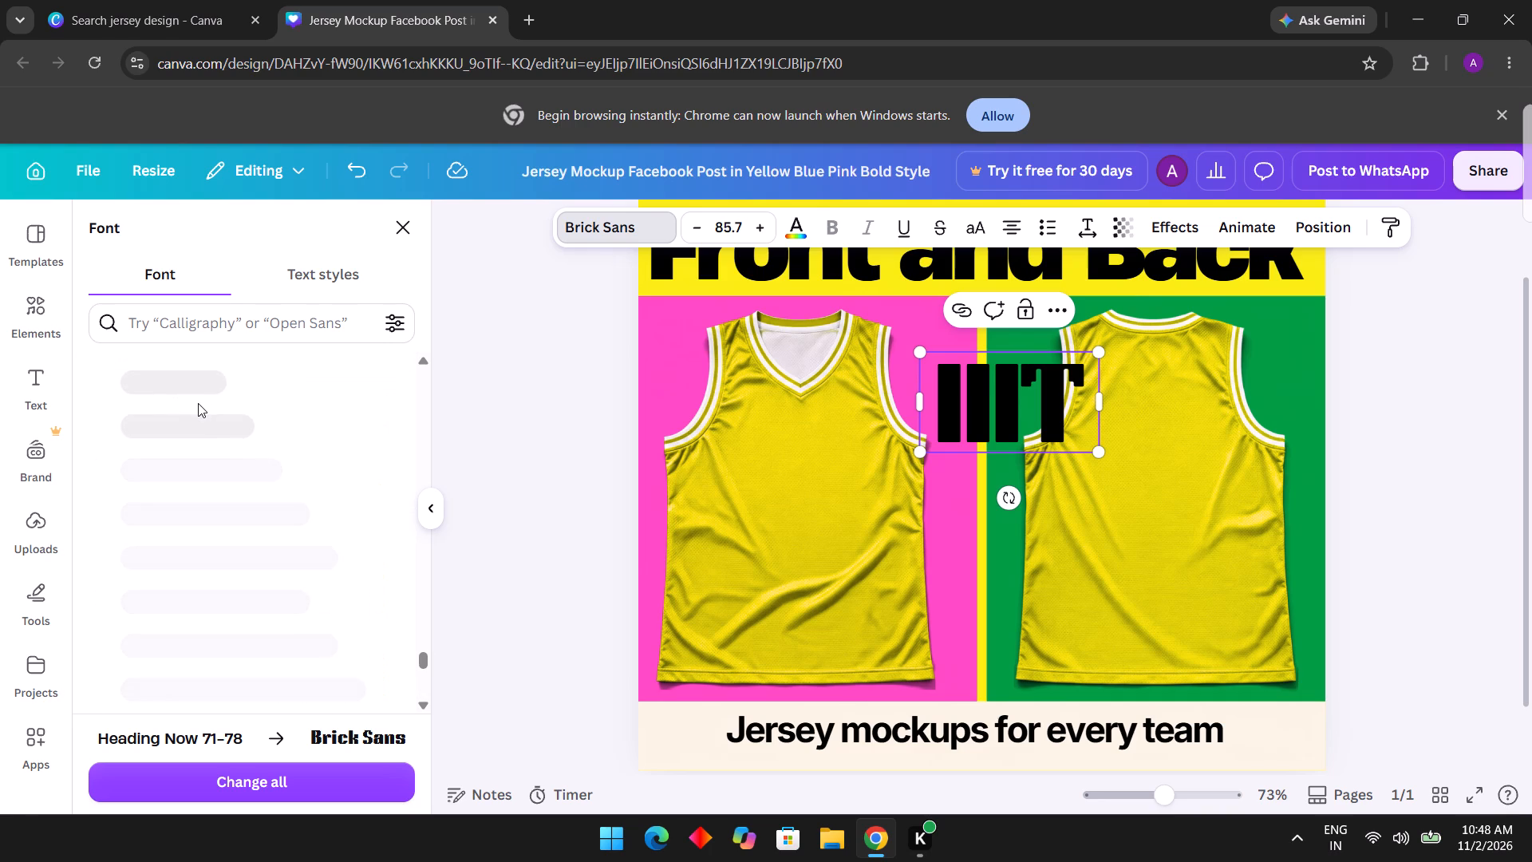
scroll(198, 403, "down", 1)
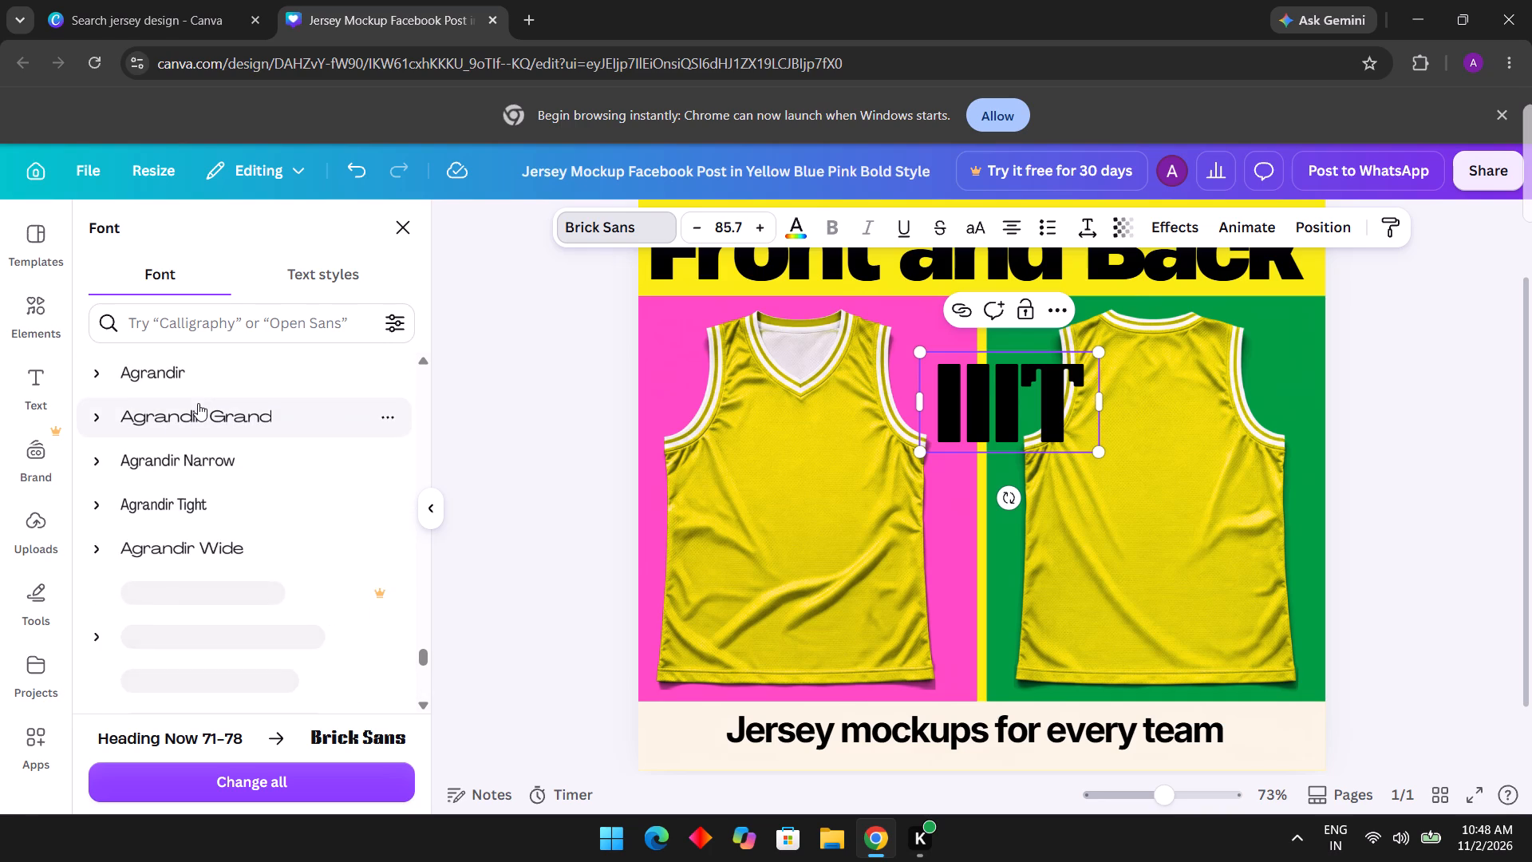
scroll(198, 403, "down", 3)
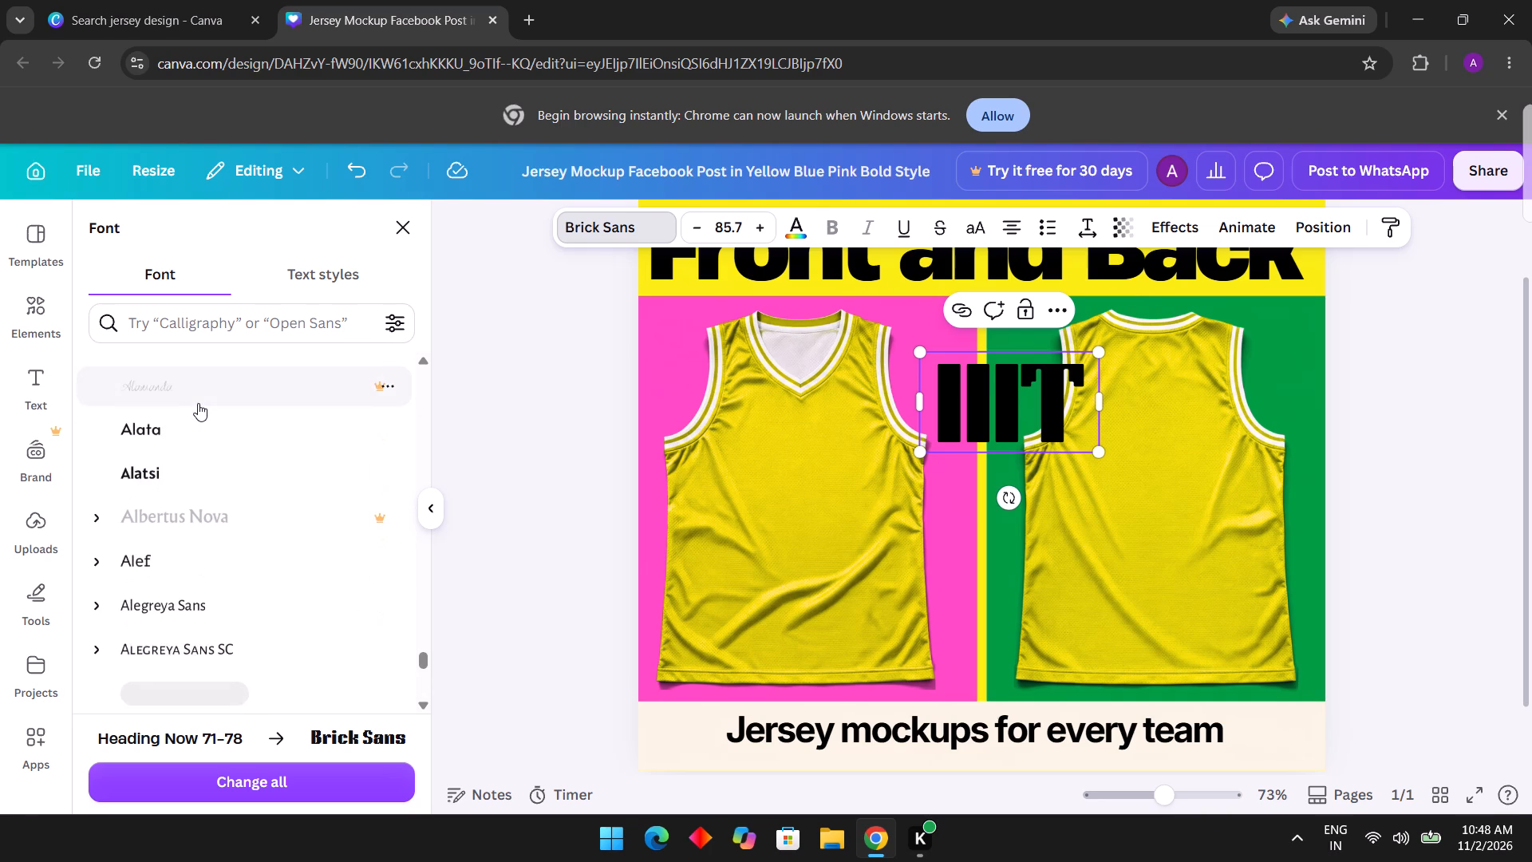
scroll(198, 403, "down", 1)
Search the design elements for "FLORAL" and look over the graphics, photos and frames offered.
left_click(44, 310)
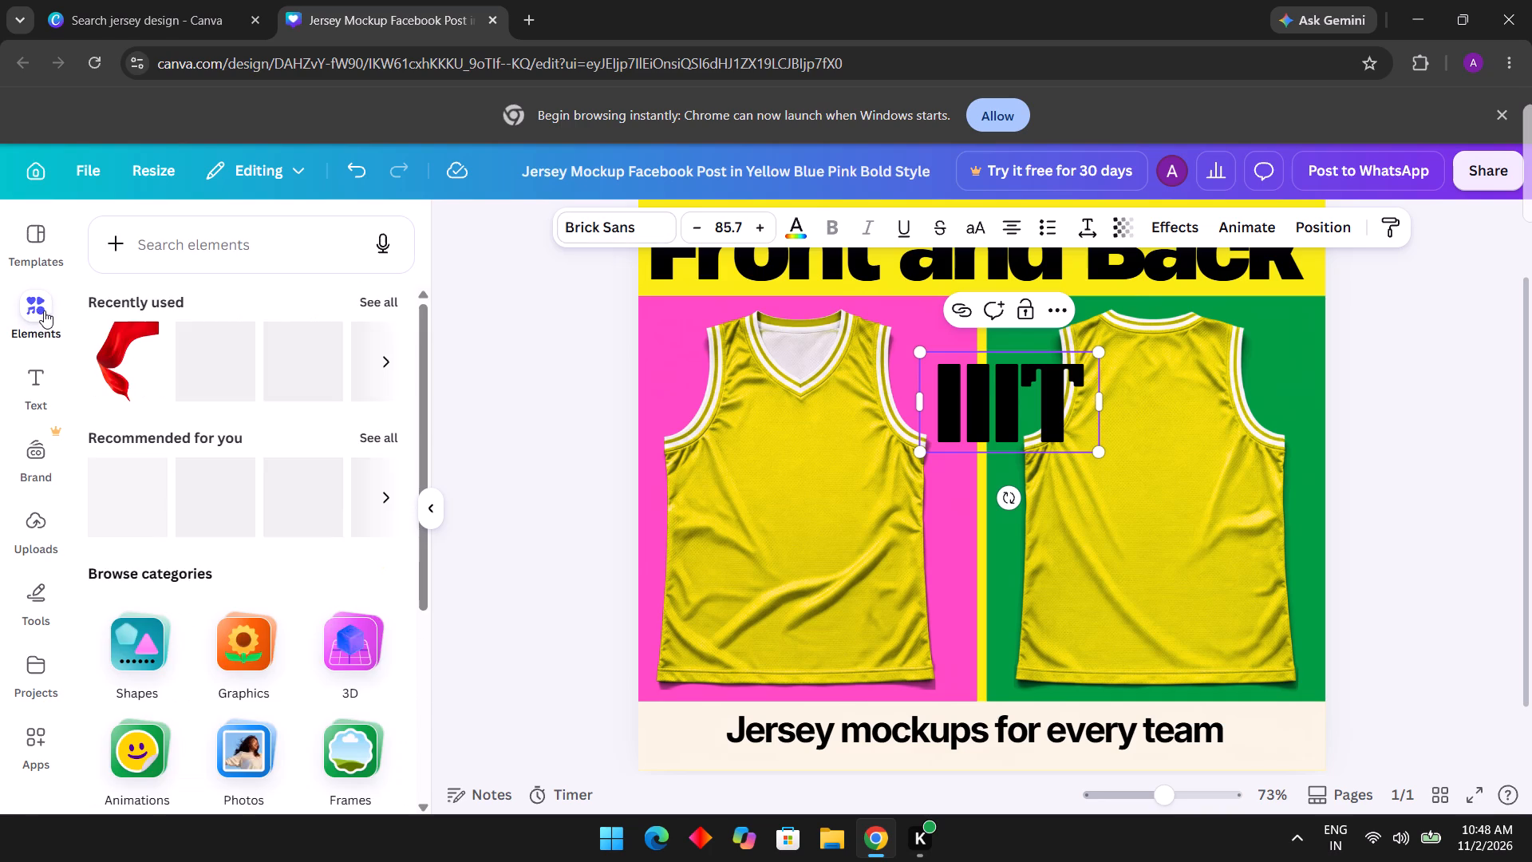
left_click(207, 253)
type("FLORAL")
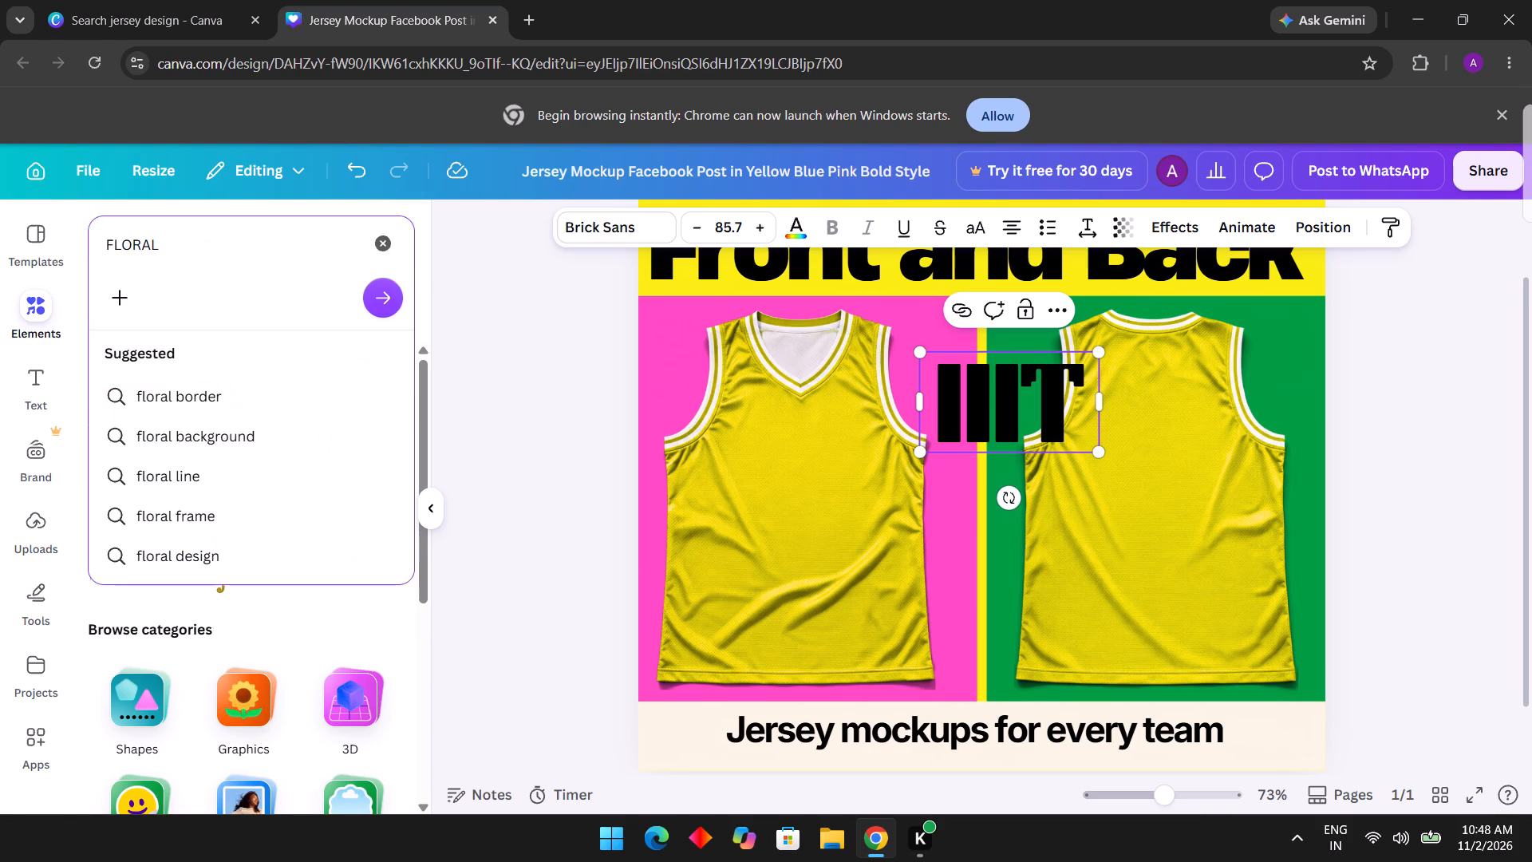
key("Return")
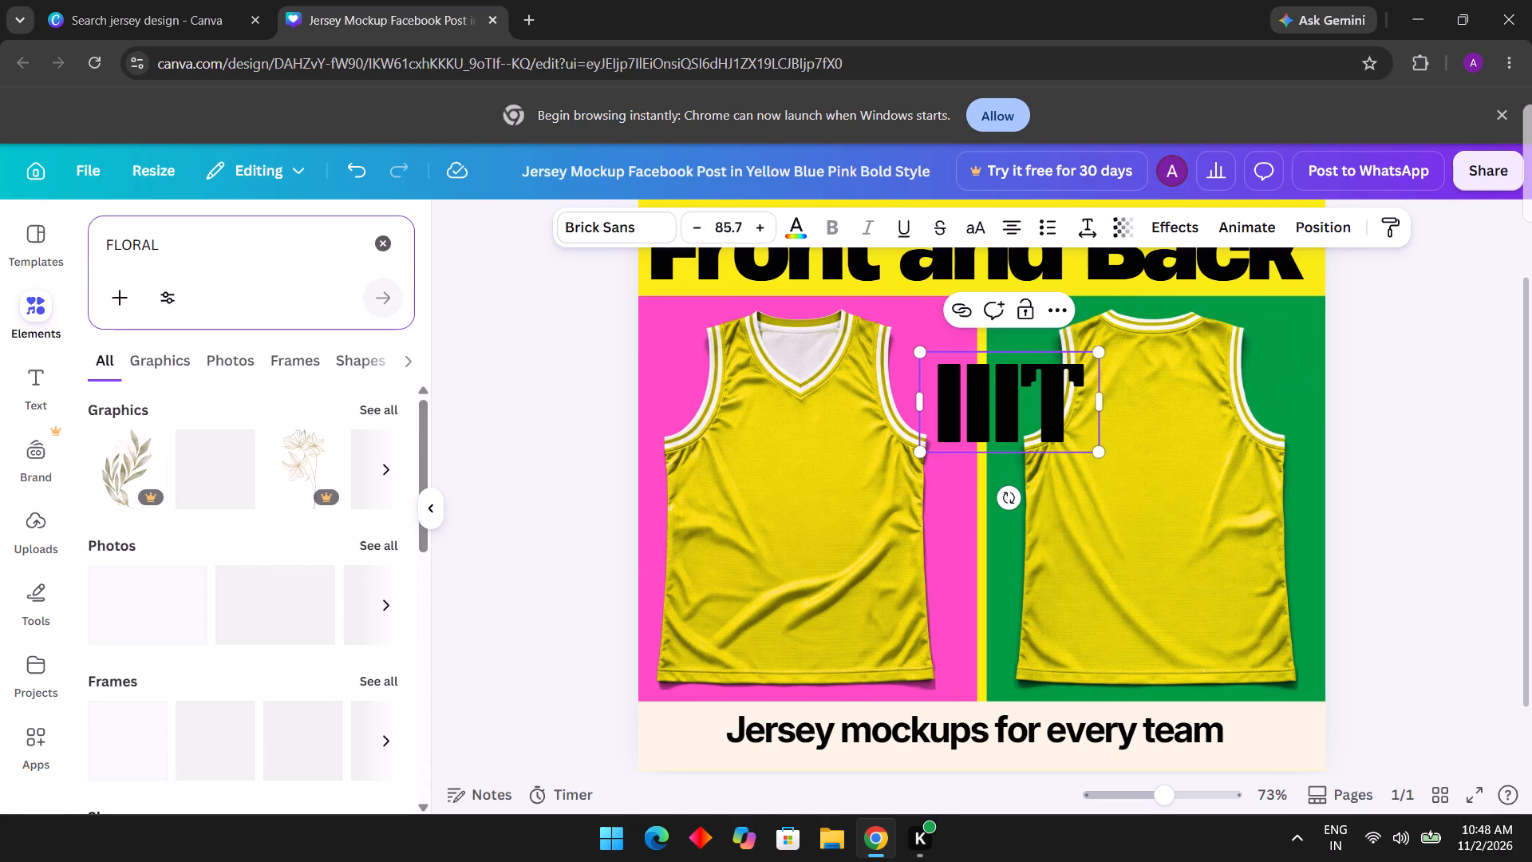
scroll(314, 514, "down", 1)
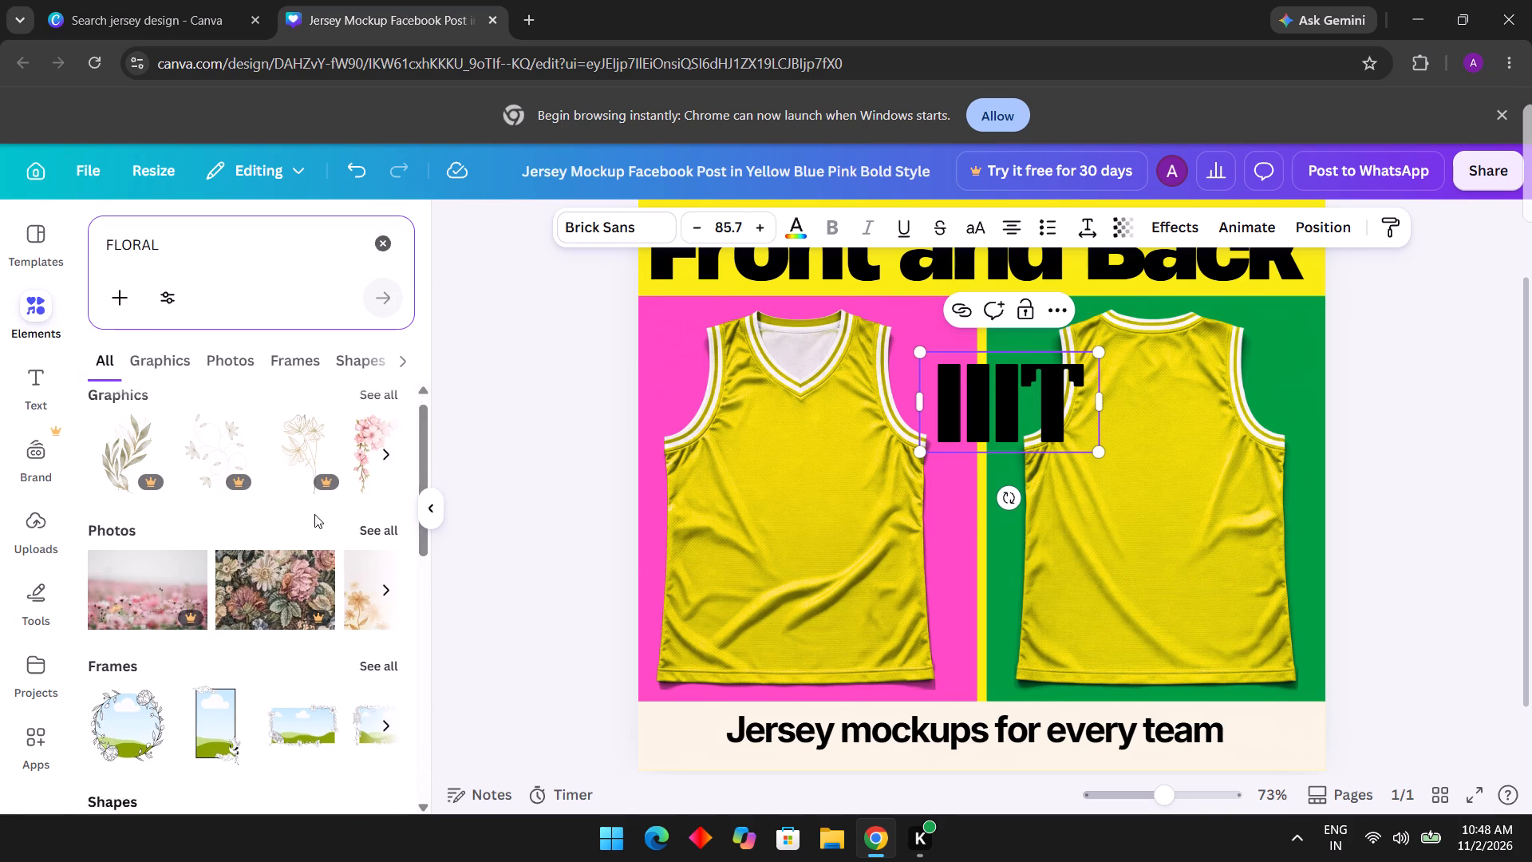
scroll(314, 514, "down", 4)
scroll(314, 514, "up", 11)
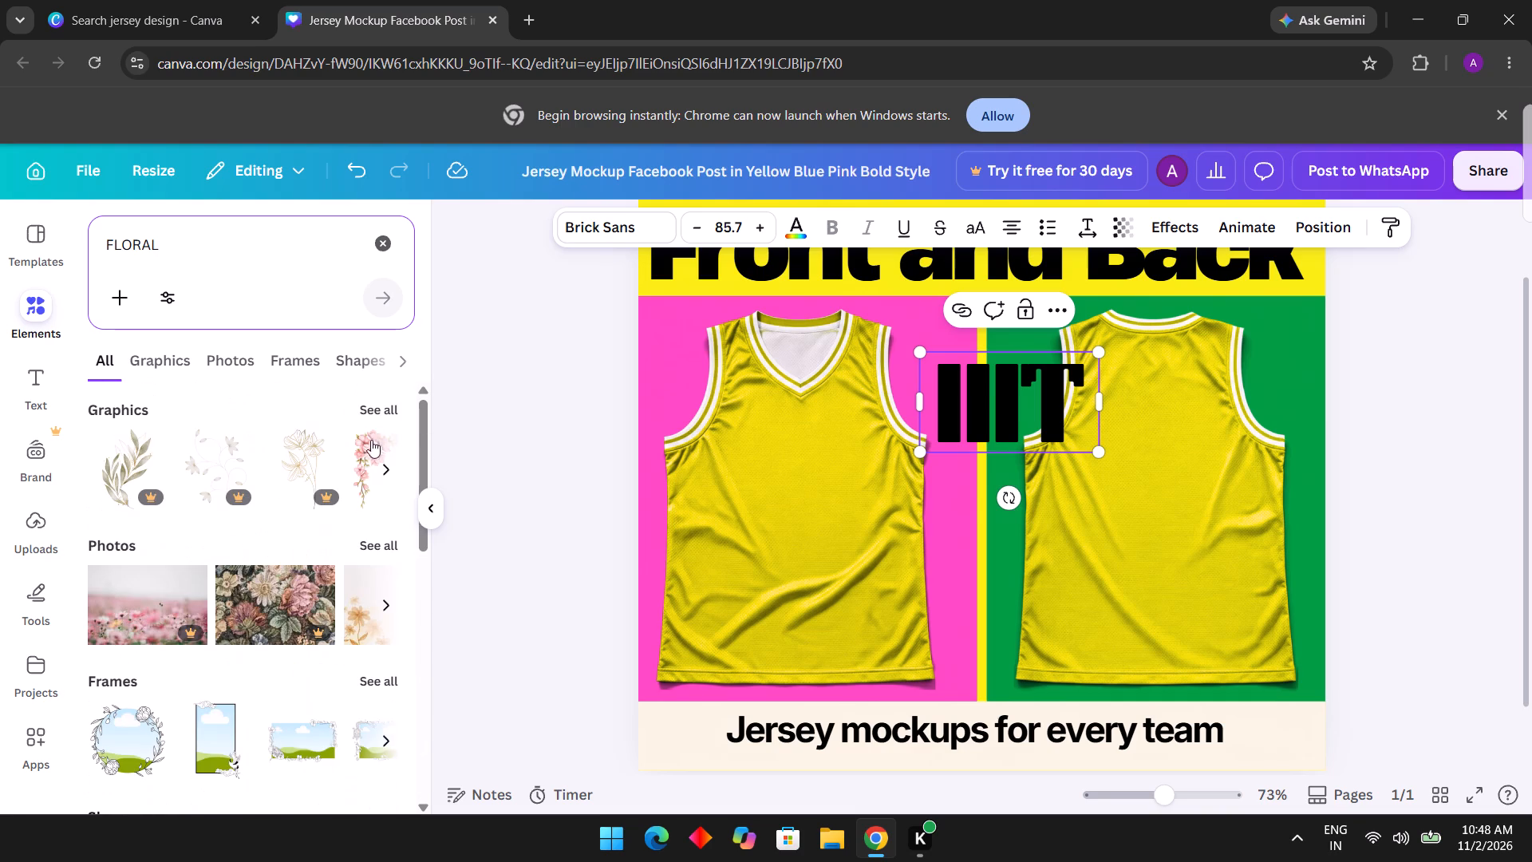
Extend the elements query to "WAVY FLORAL" and choose the suggested search "floral background" instead.
key("Left")
key("Left")
key("Left")
key("Left")
key("Left")
key("Left")
key("Left")
key("Left")
key("Left")
key("Left")
key("Left")
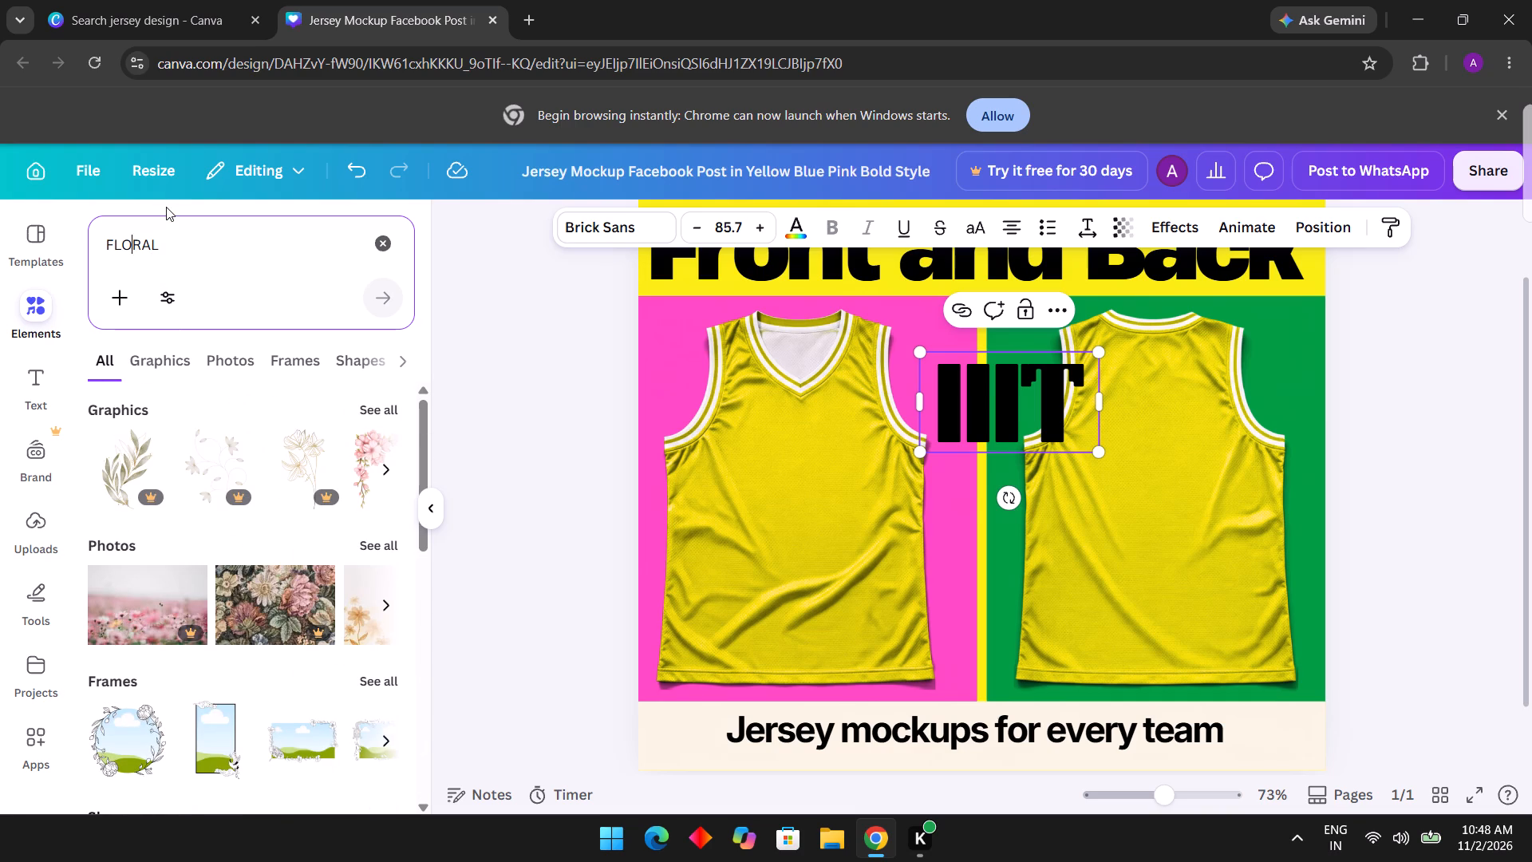
type("WAVY")
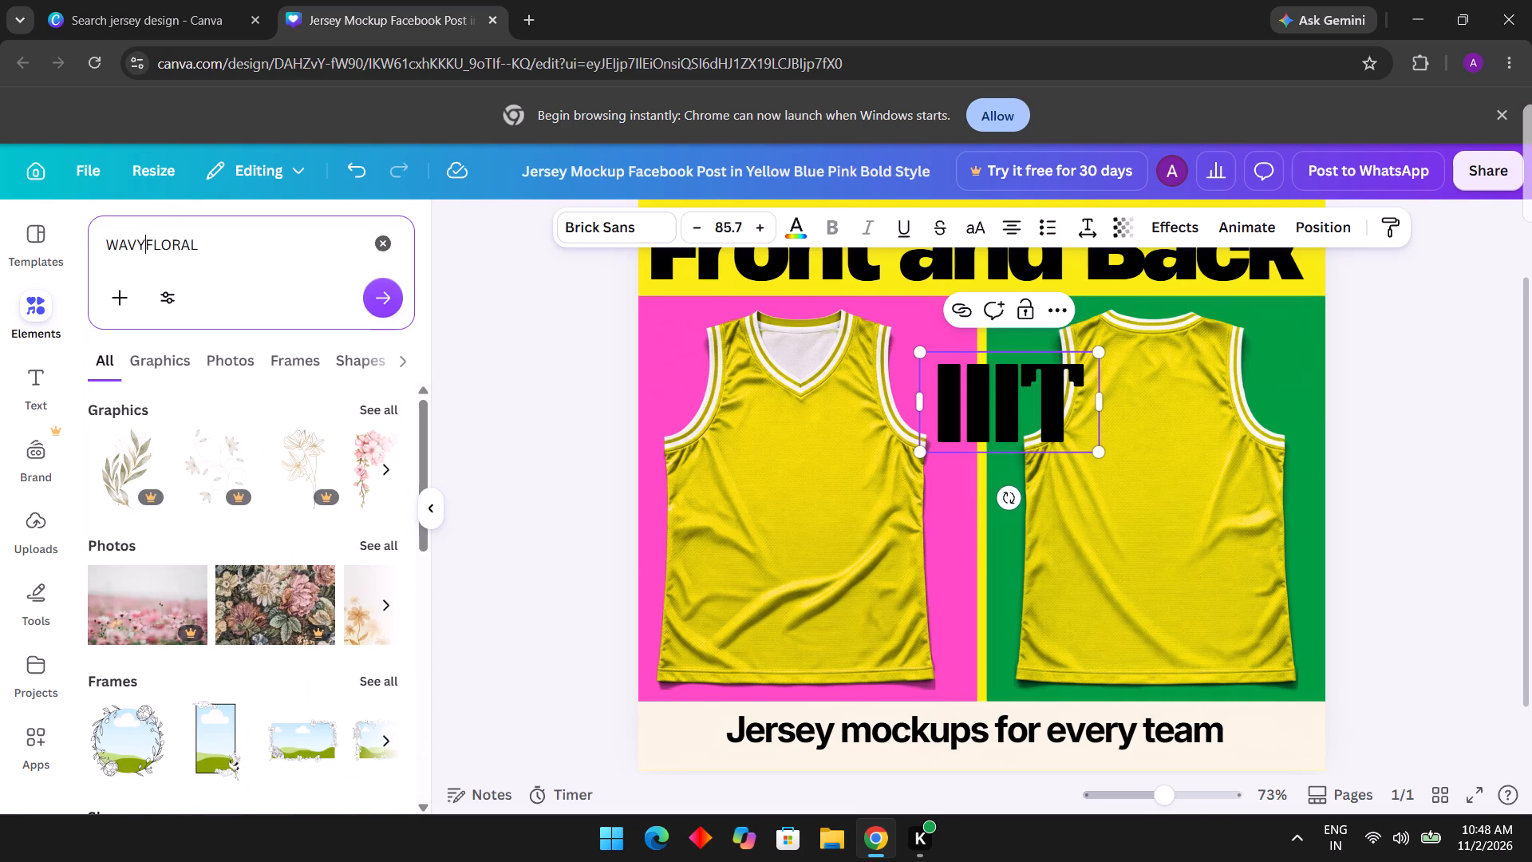
key("space")
key("Right")
key("Right")
key("Right")
key("Right")
key("Right")
key("Right")
key("Right")
key("Right")
key("Right")
key("Right")
key("Right")
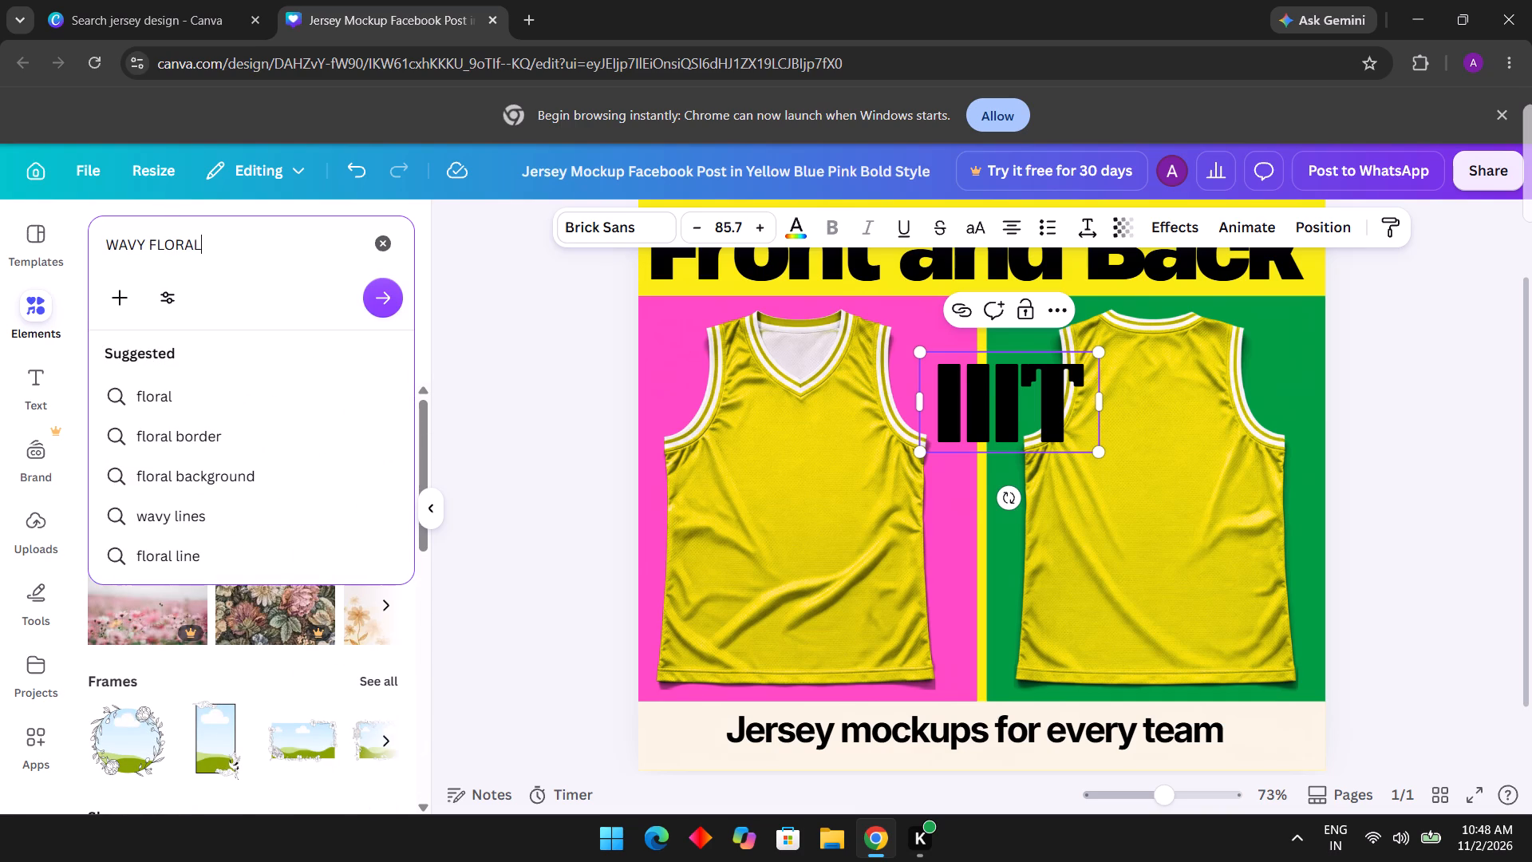
left_click(207, 476)
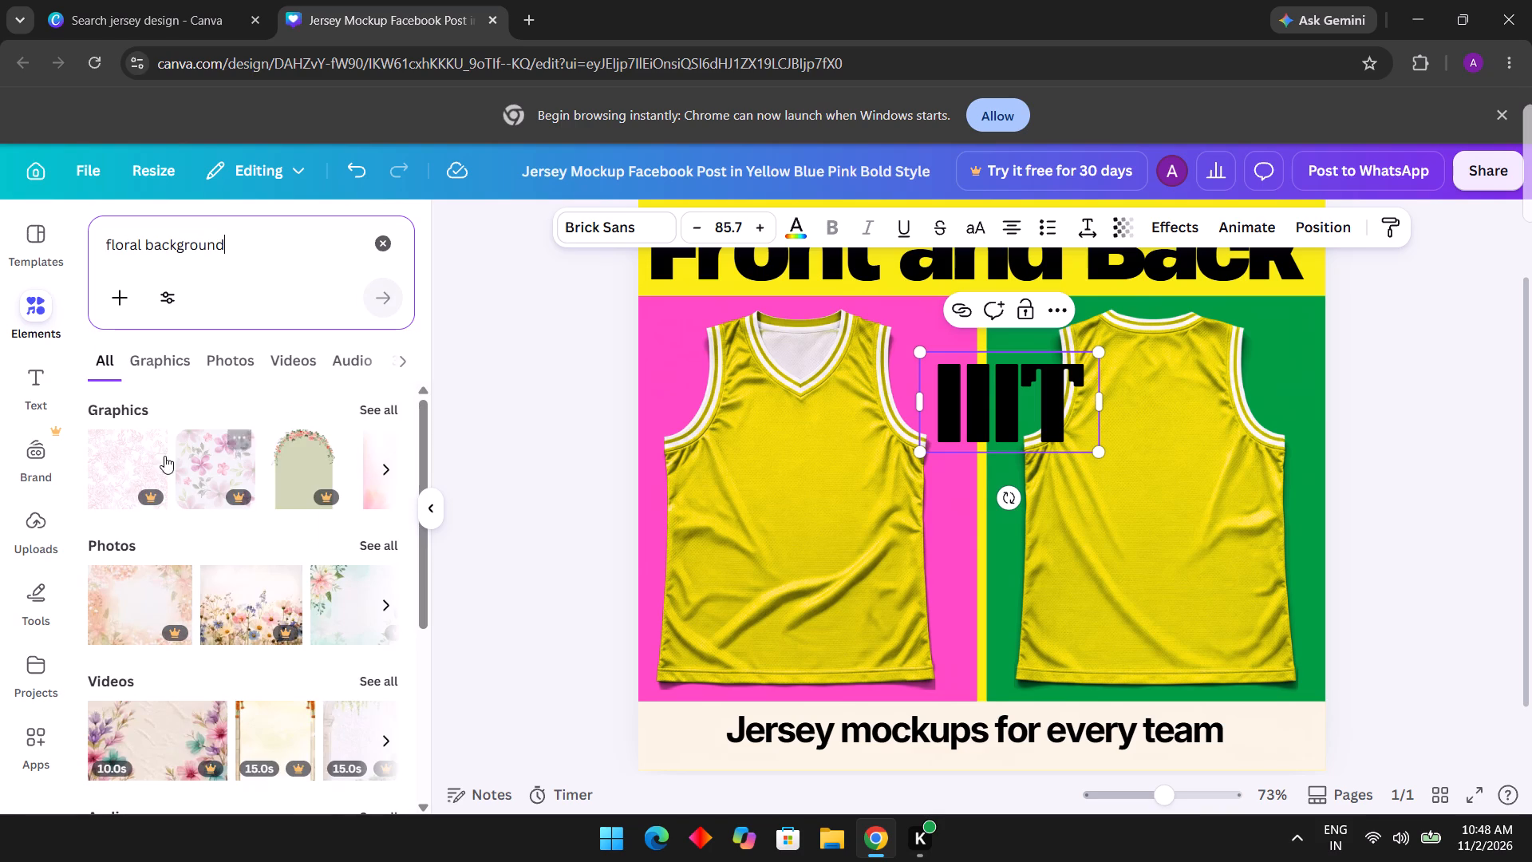
Narrow the floral background results to graphics and look through them for a pattern suited to the jersey.
scroll(330, 591, "down", 6)
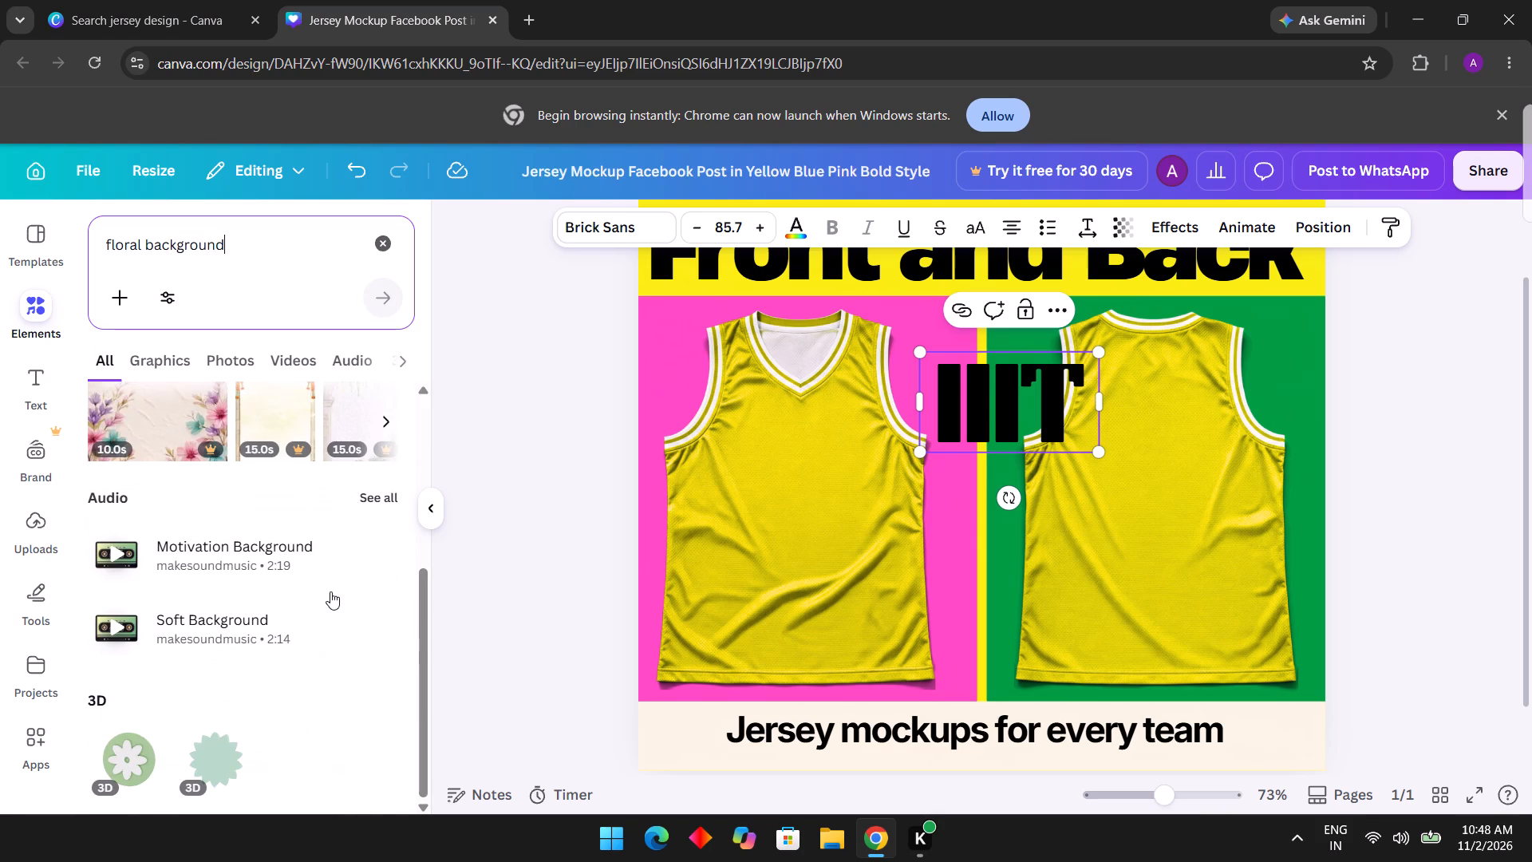
scroll(330, 591, "up", 3)
left_click(152, 358)
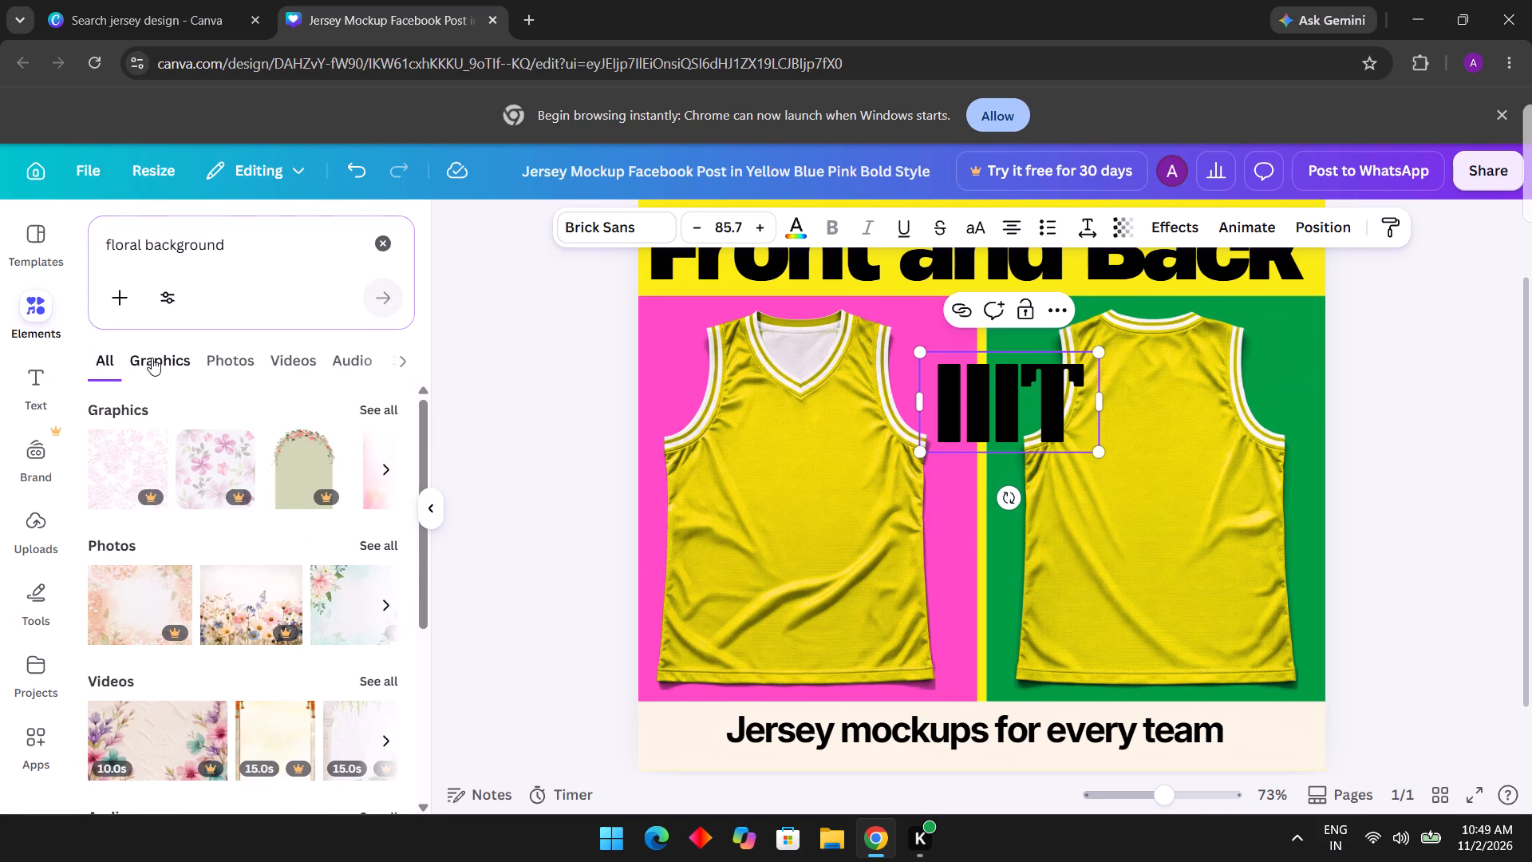
scroll(203, 558, "down", 2)
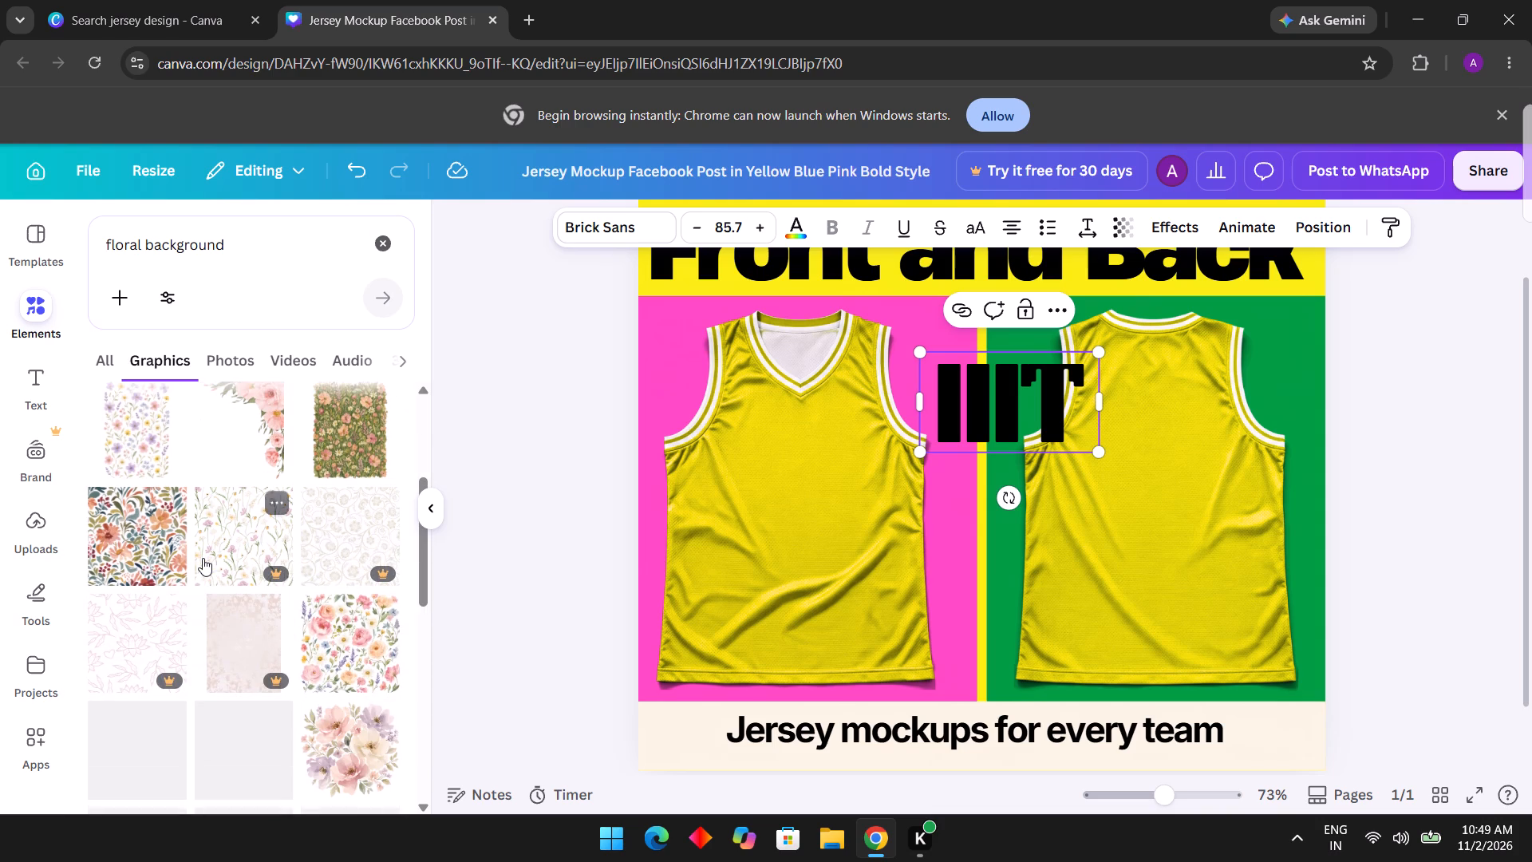
scroll(203, 558, "down", 3)
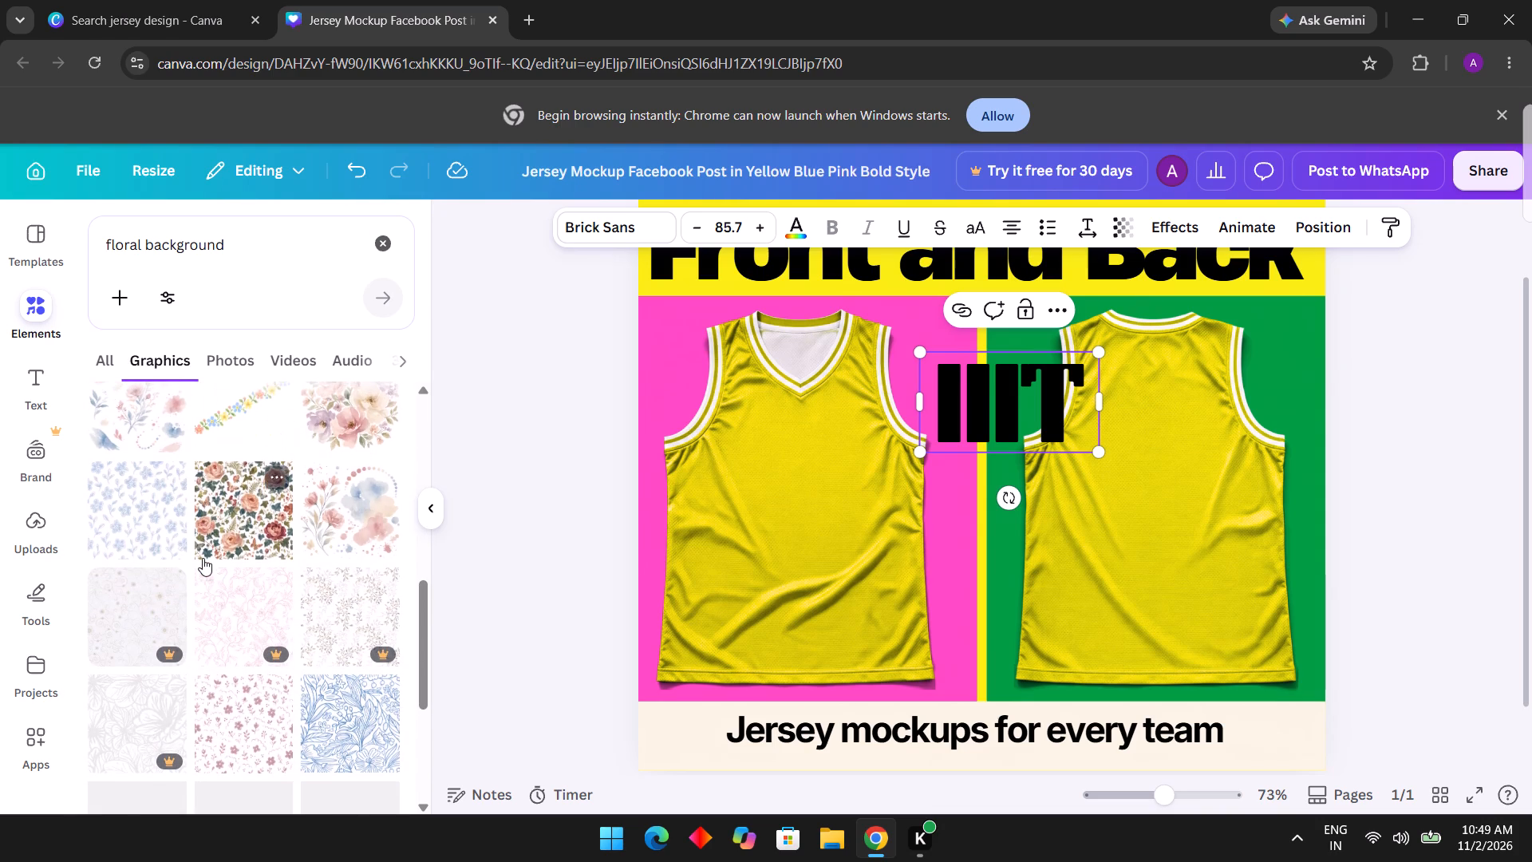
scroll(203, 558, "down", 1)
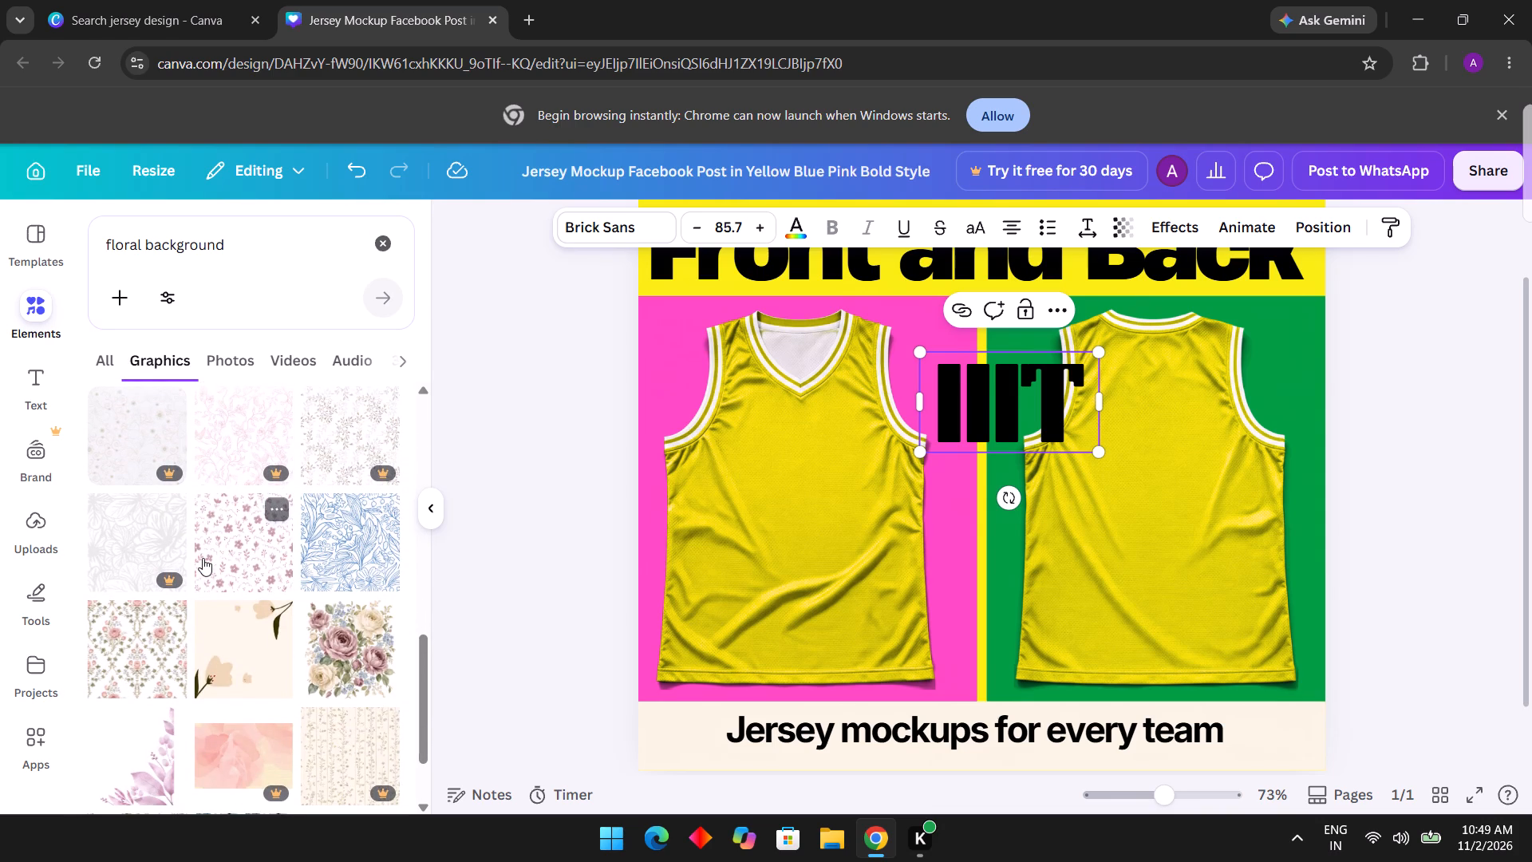
scroll(203, 558, "down", 5)
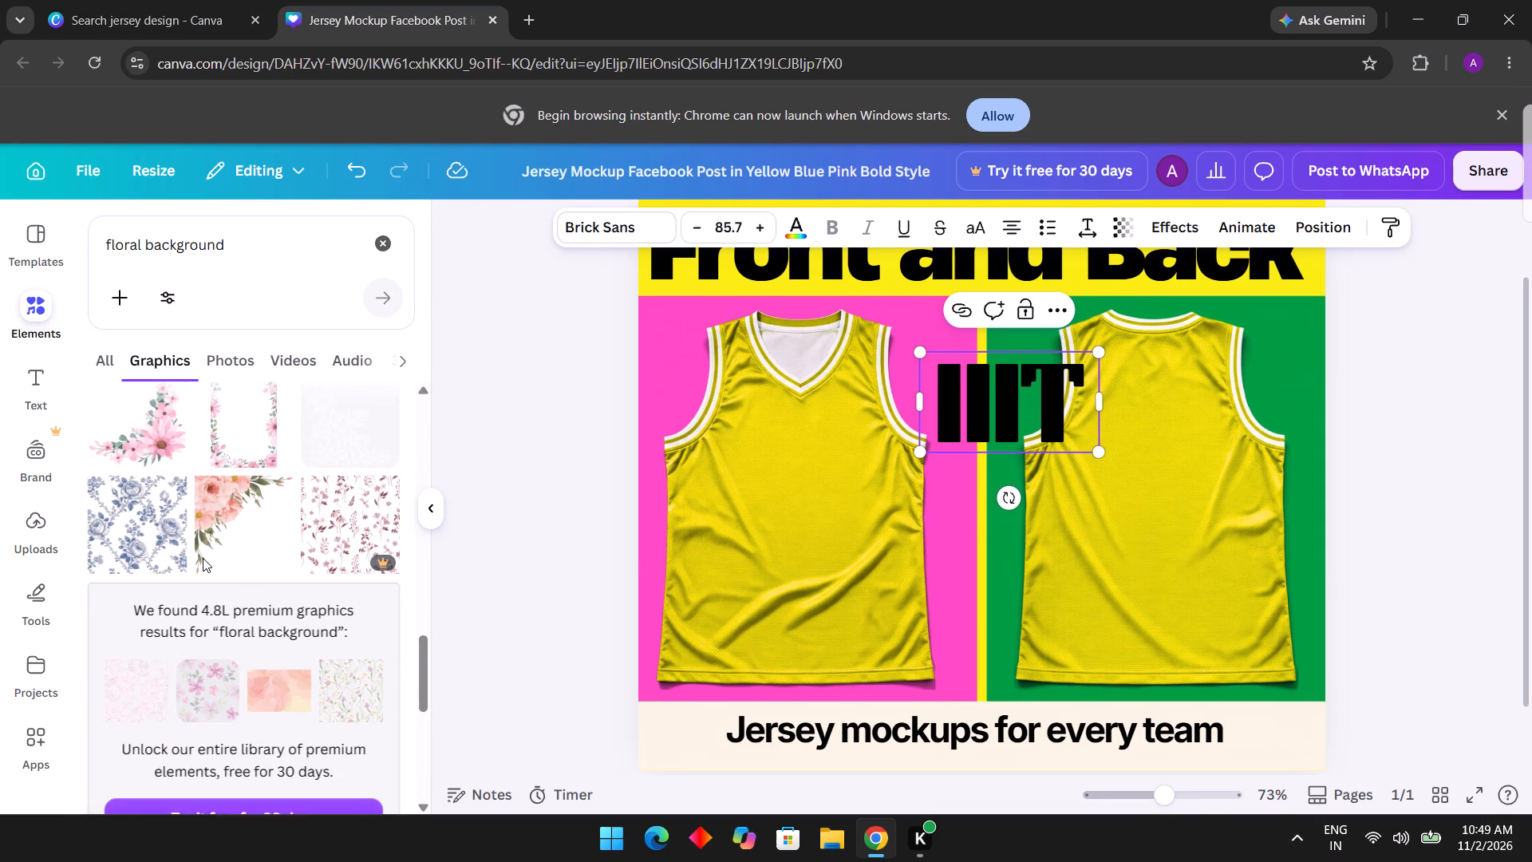
scroll(203, 558, "down", 1)
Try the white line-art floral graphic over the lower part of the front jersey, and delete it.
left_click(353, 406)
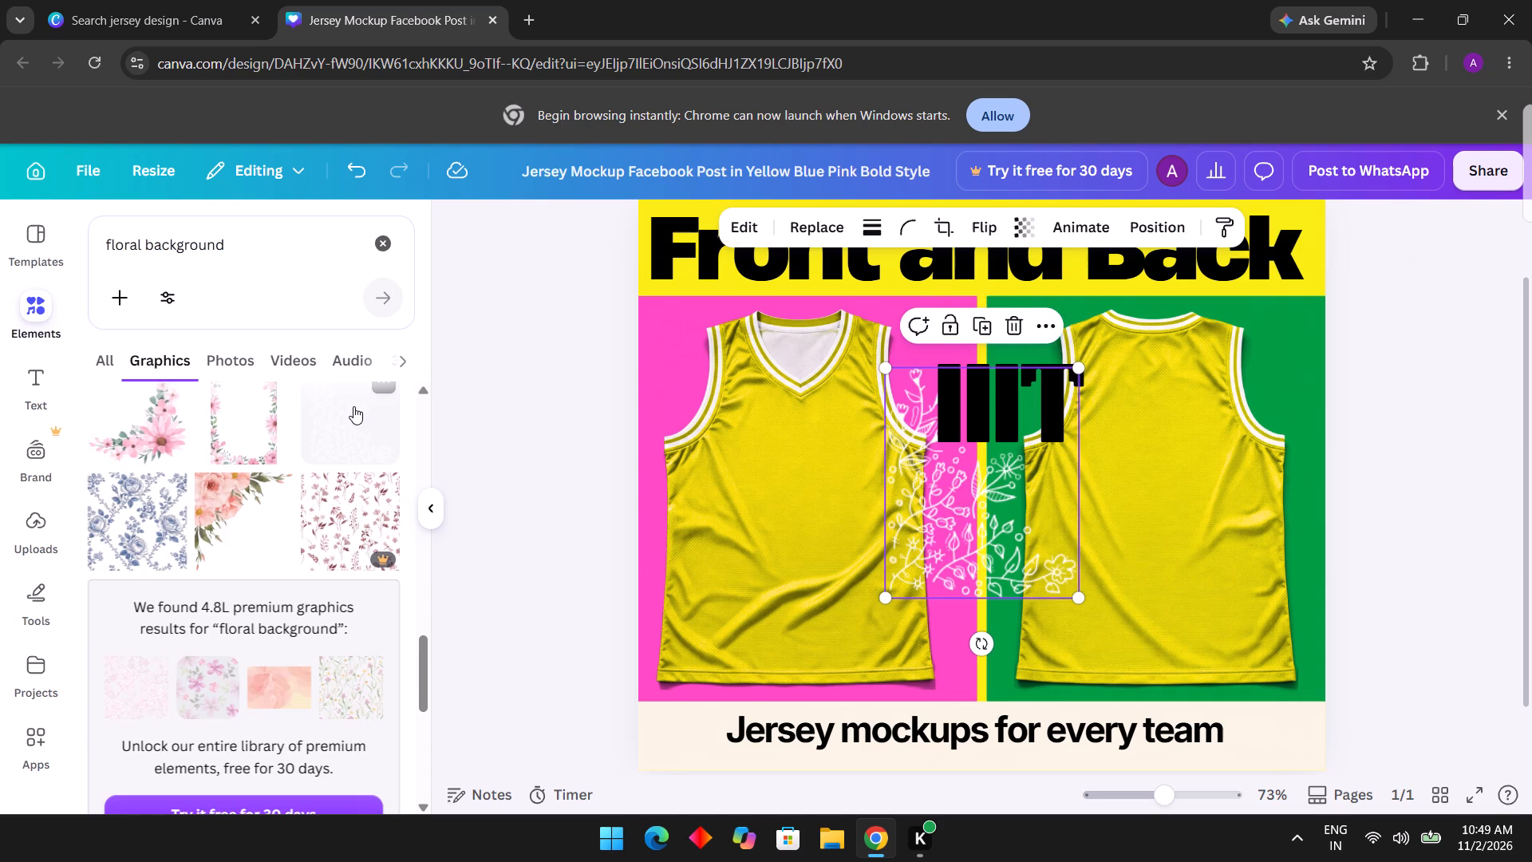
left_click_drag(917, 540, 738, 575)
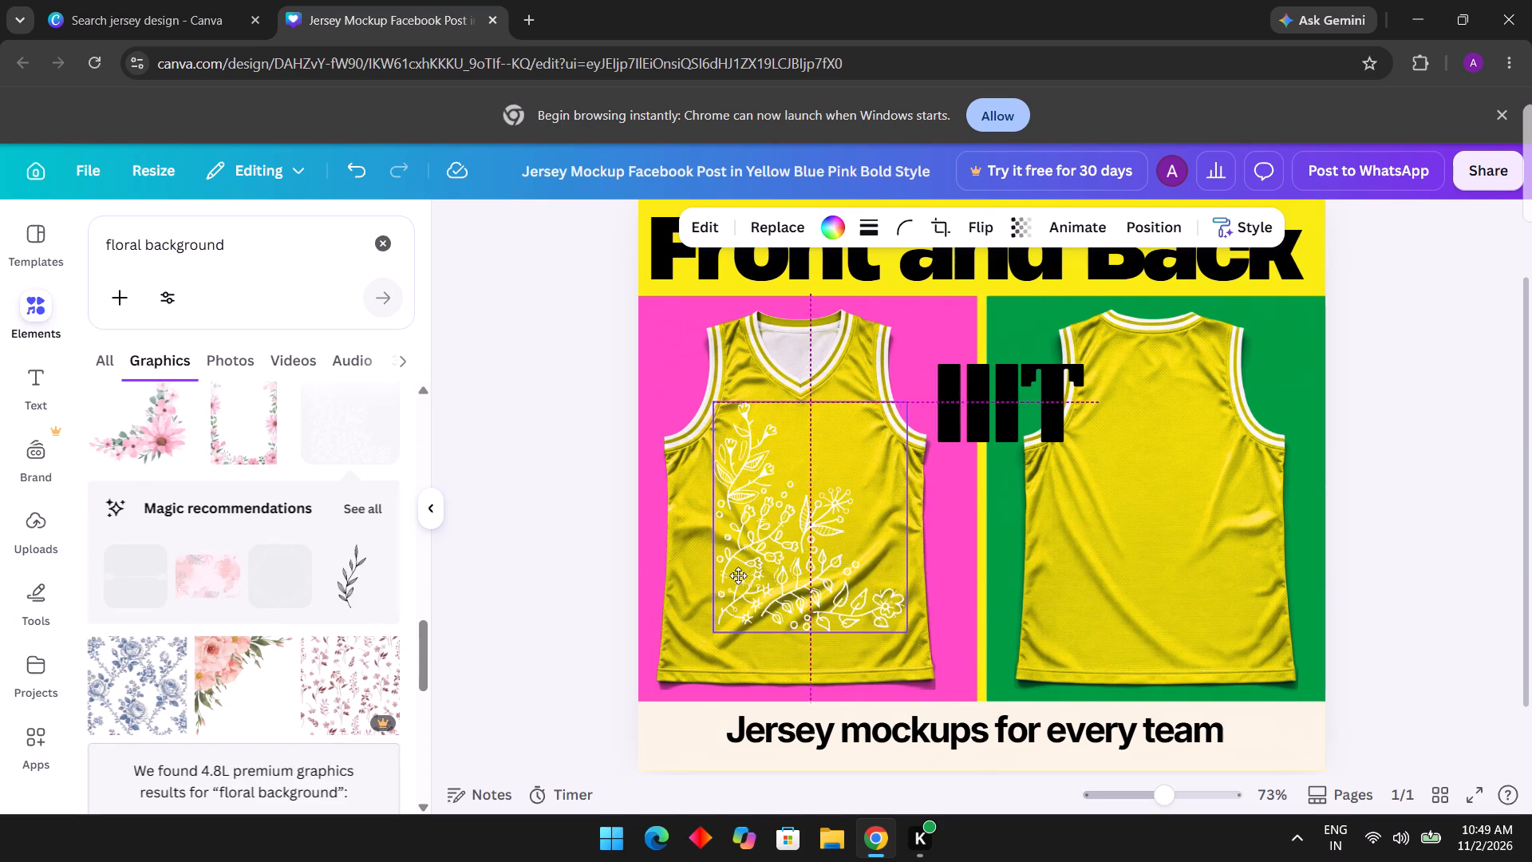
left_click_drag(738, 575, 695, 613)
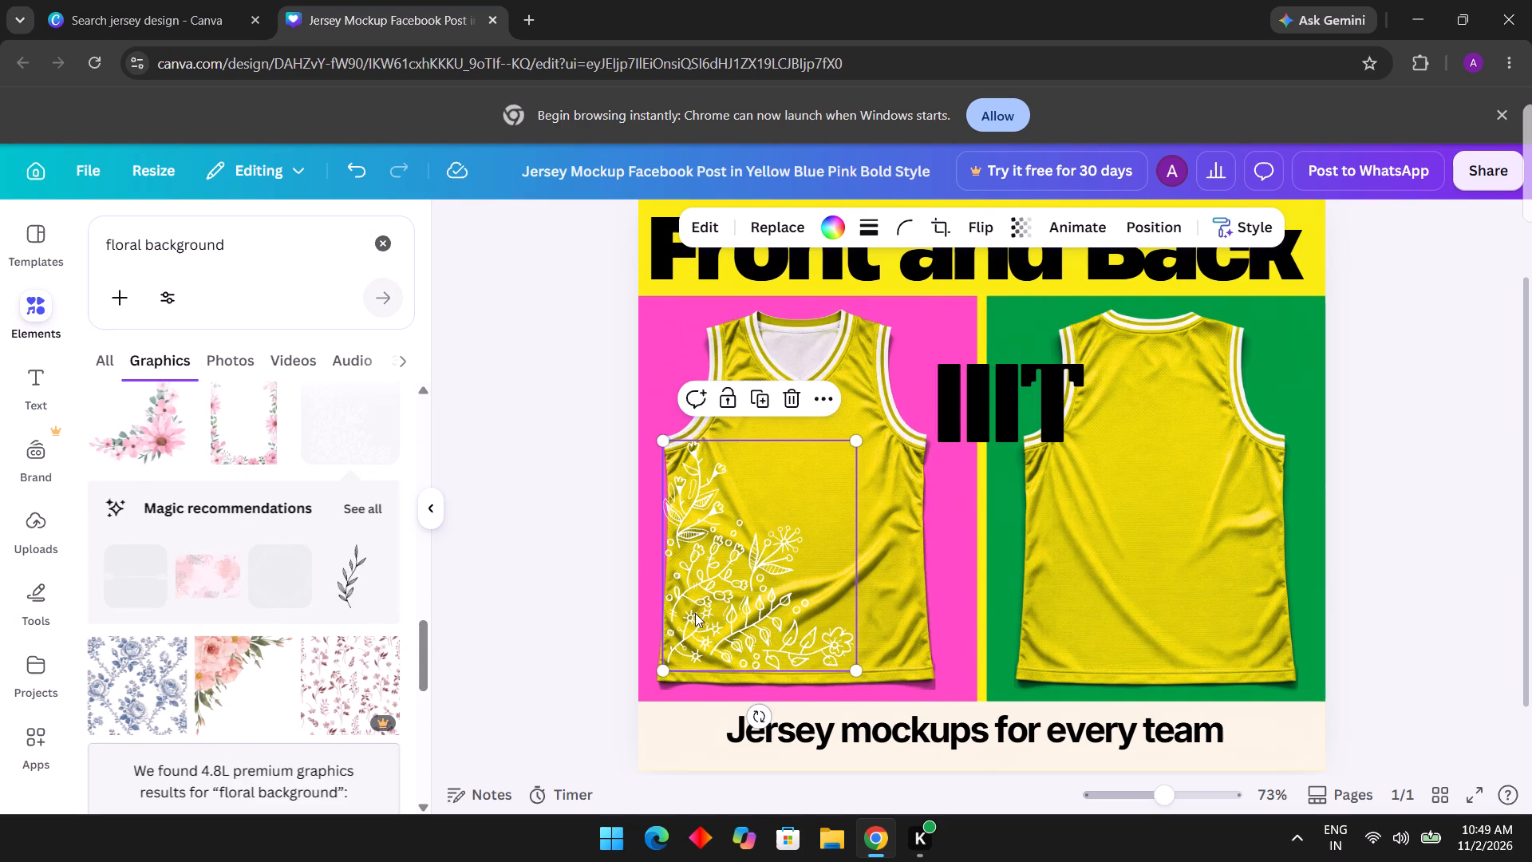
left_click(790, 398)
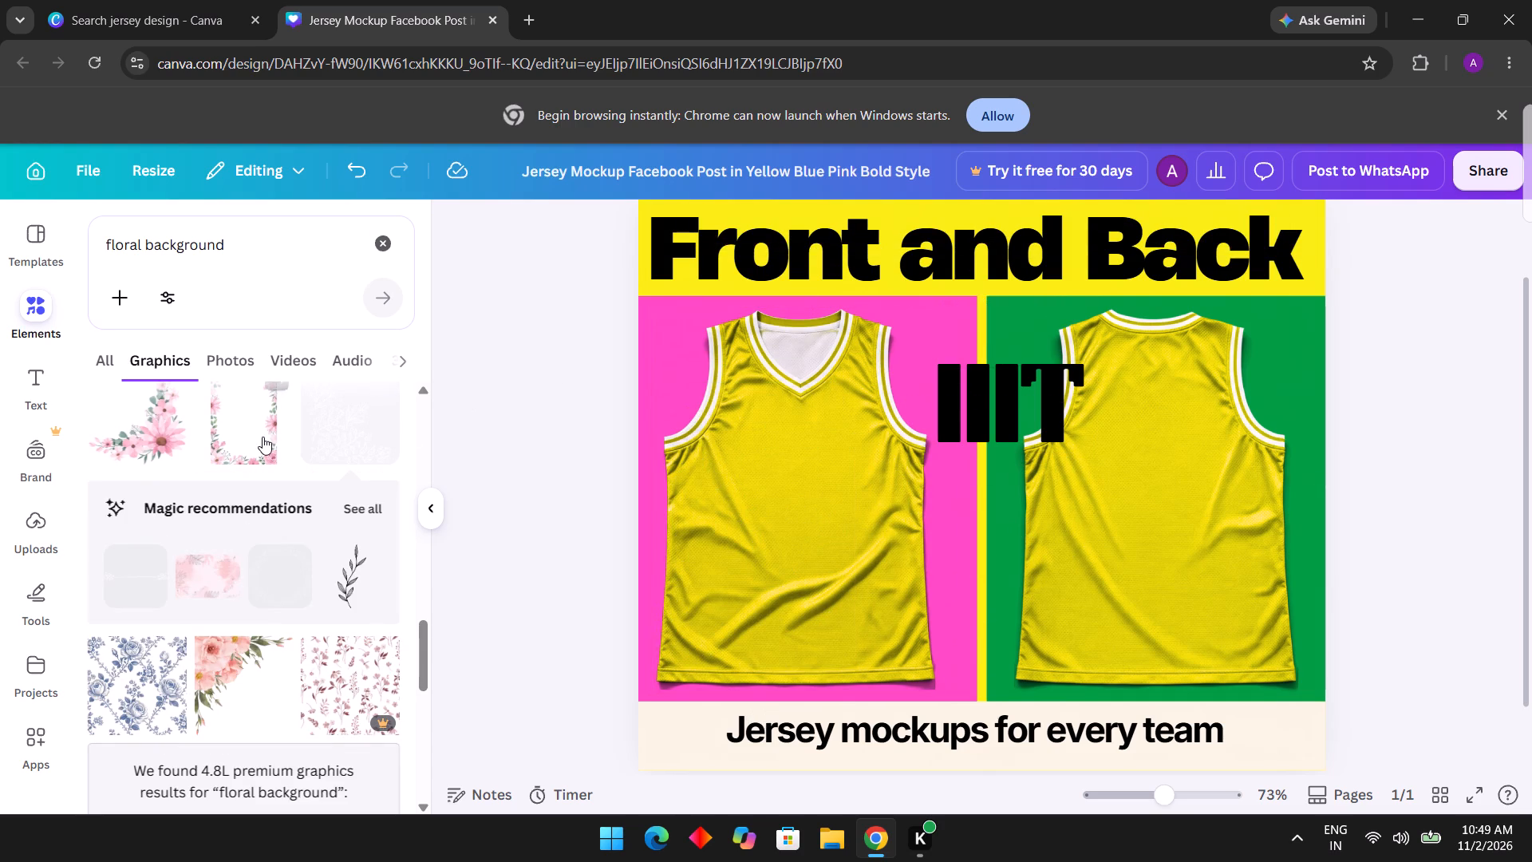
Look through all the Magic recommendations related to the white floral graphic and return to the search results.
scroll(263, 437, "up", 1)
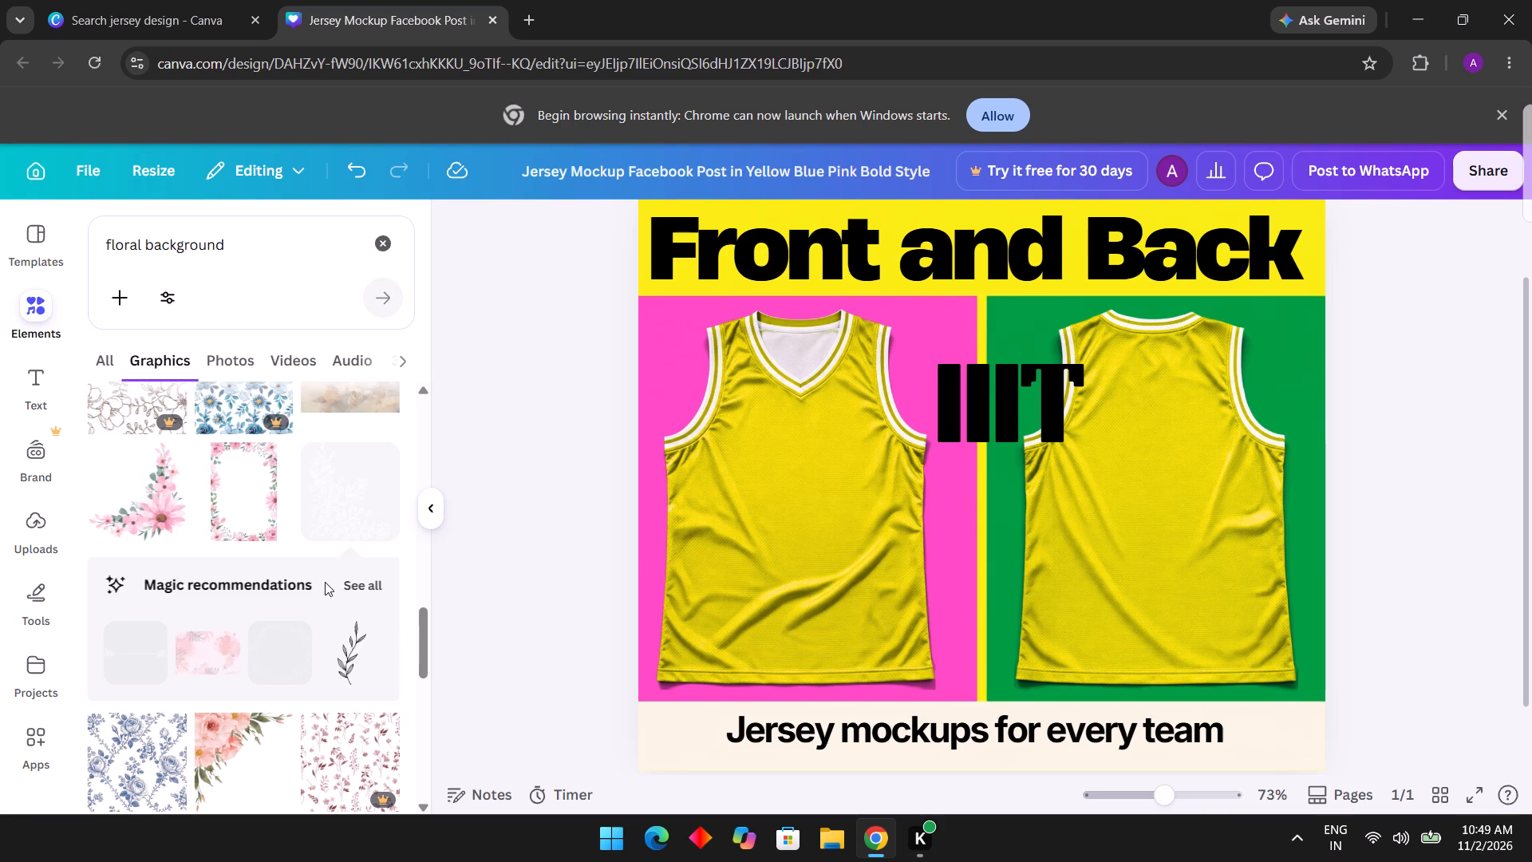
left_click(349, 589)
scroll(236, 562, "down", 9)
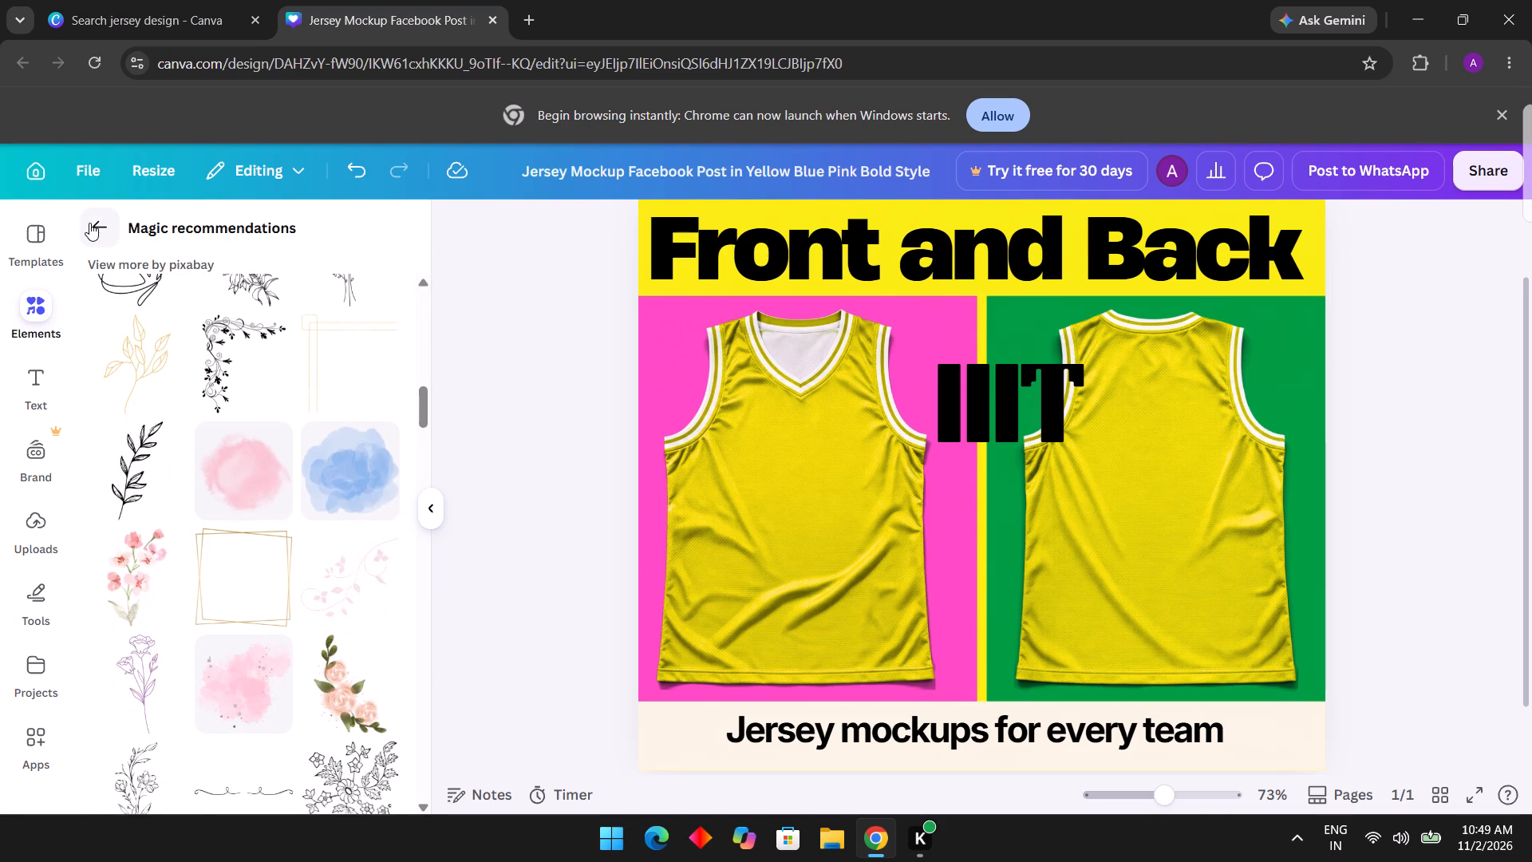
left_click(89, 223)
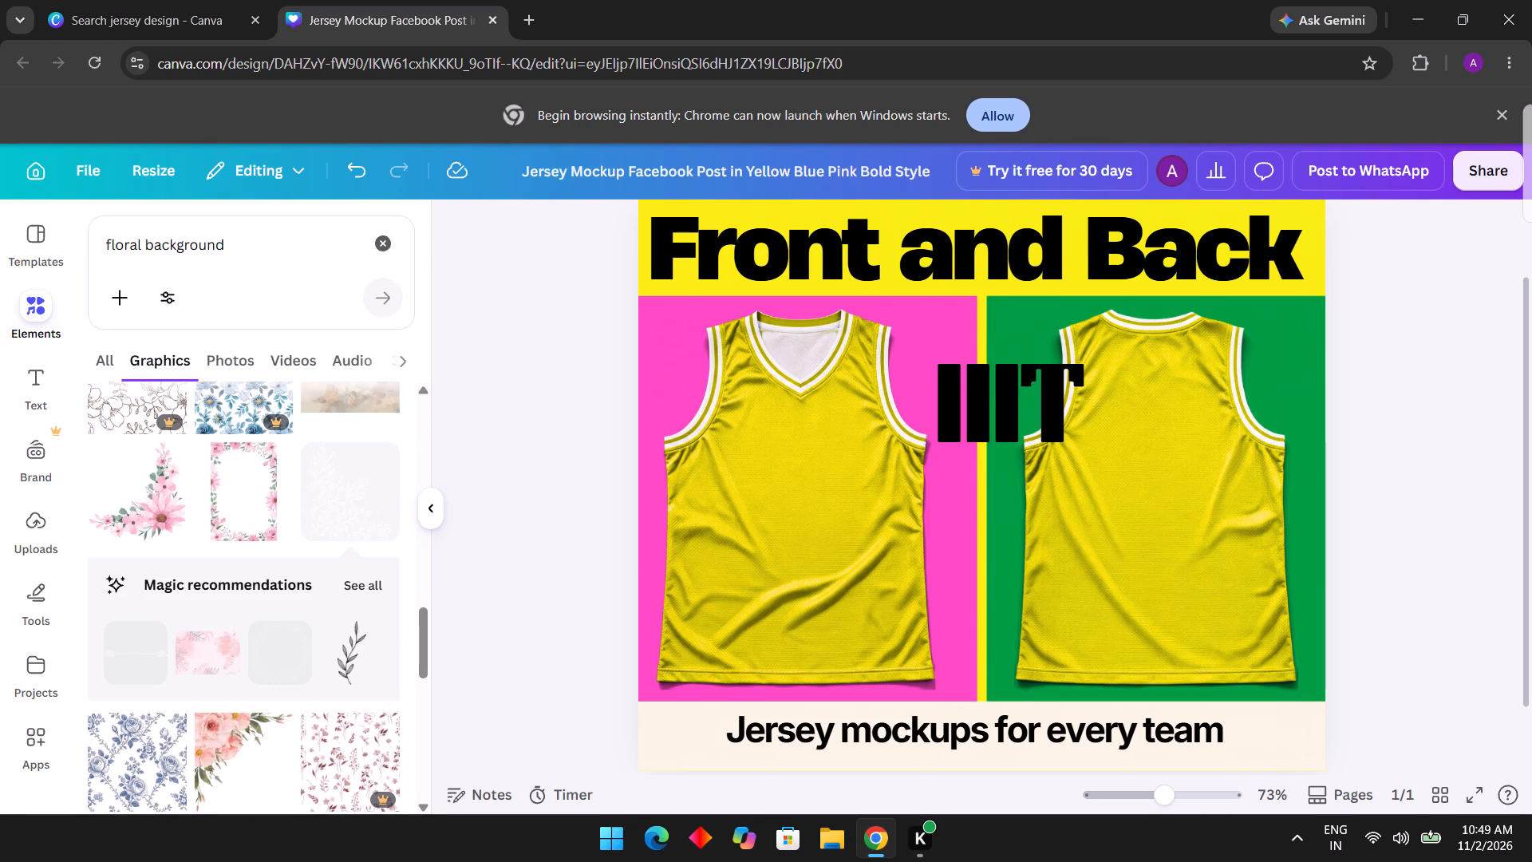
Refine the elements query to "WAVY floral background" and run the graphics search.
left_click(111, 242)
key("Left")
type("WAB")
key("BackSpace")
key("c")
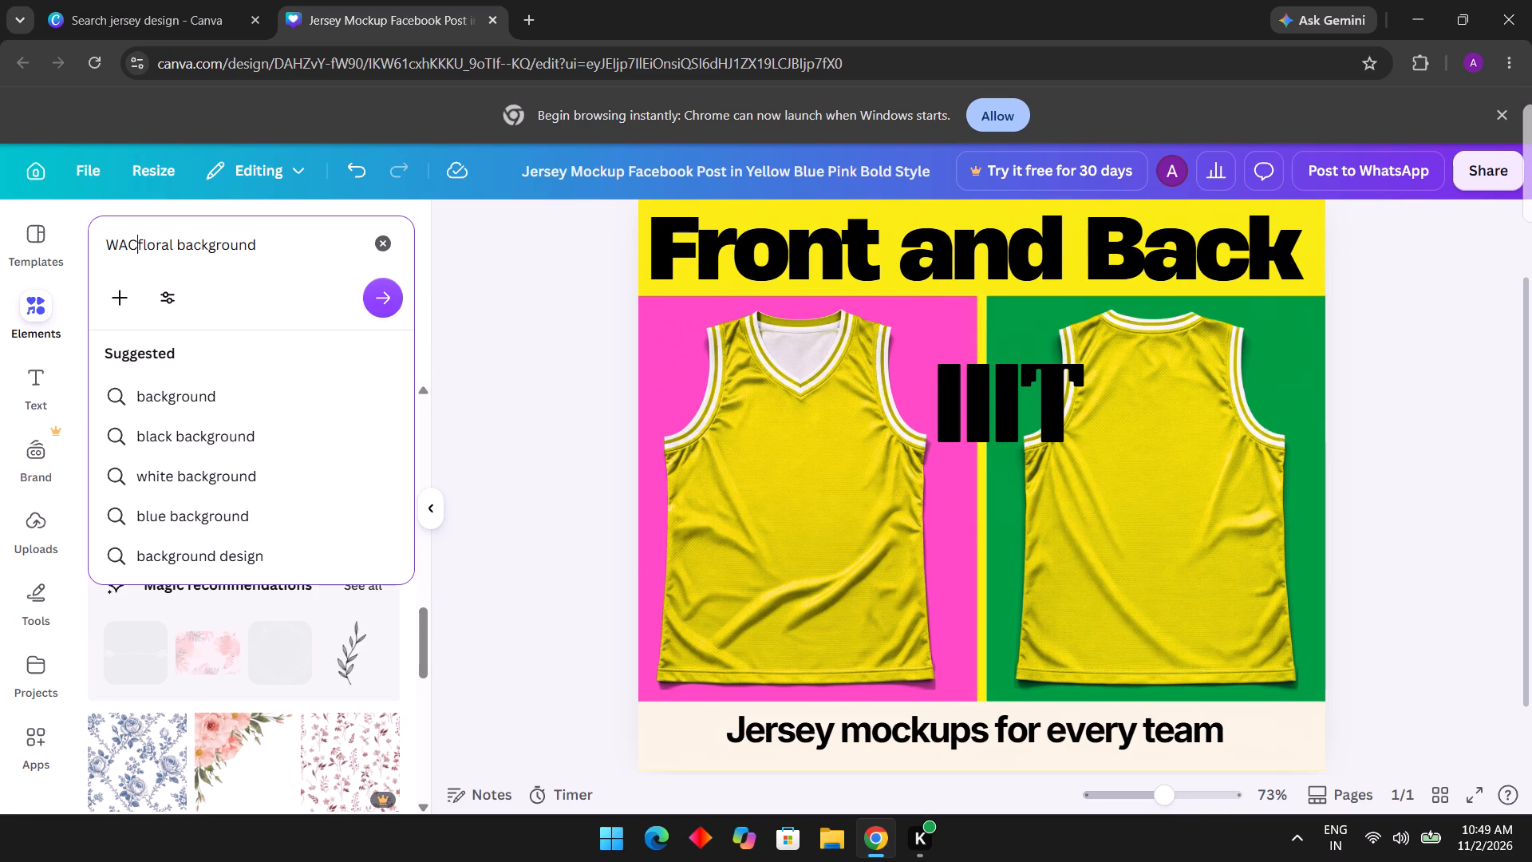
key("BackSpace")
type("VY")
key("space")
key("Return")
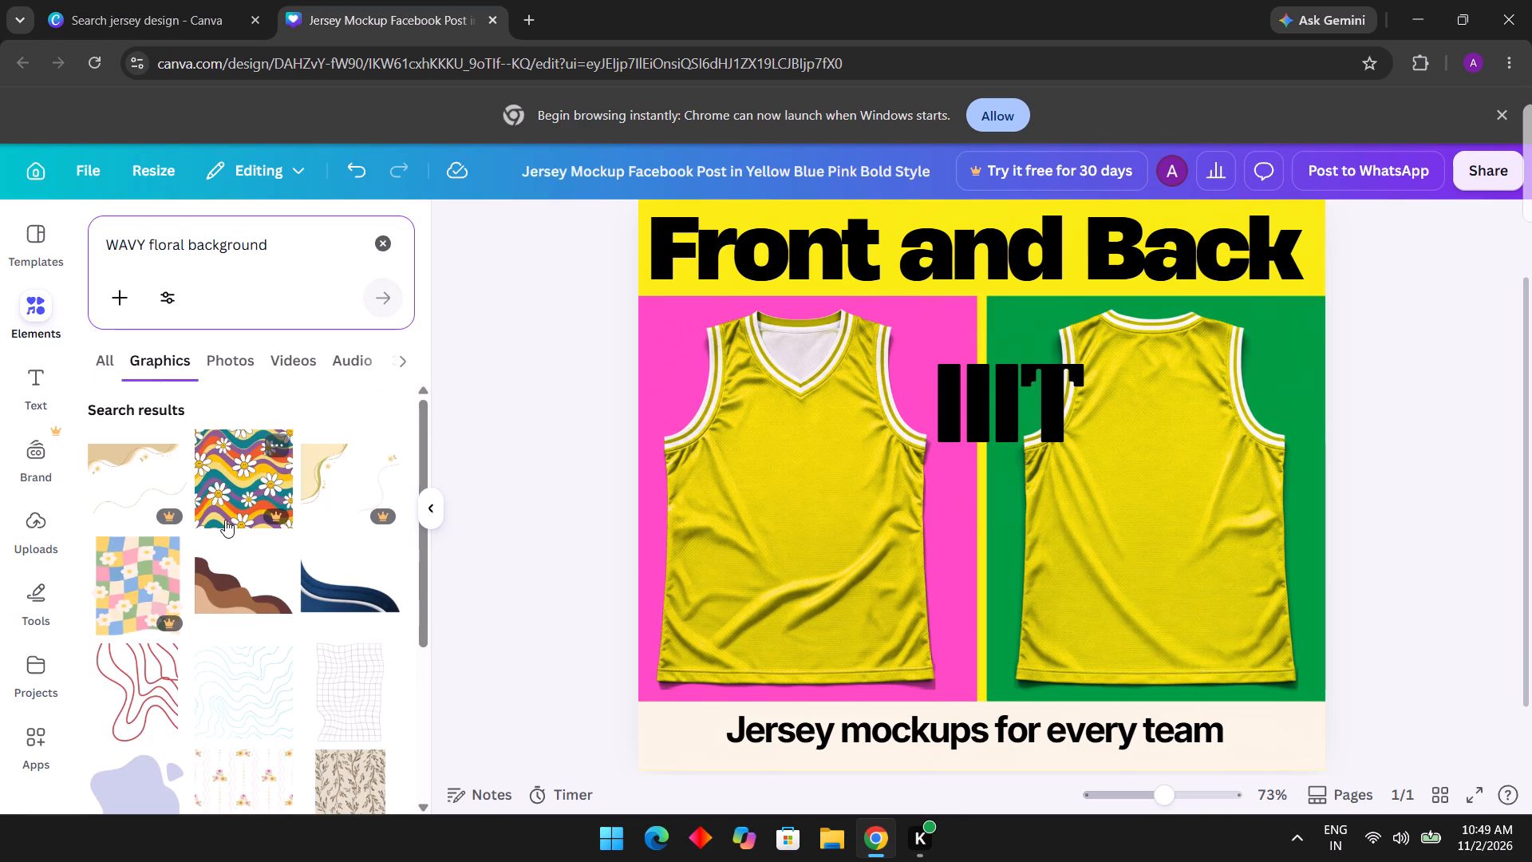
Look through the wavy floral background graphics for a pattern suited to the yellow jersey.
scroll(225, 520, "down", 5)
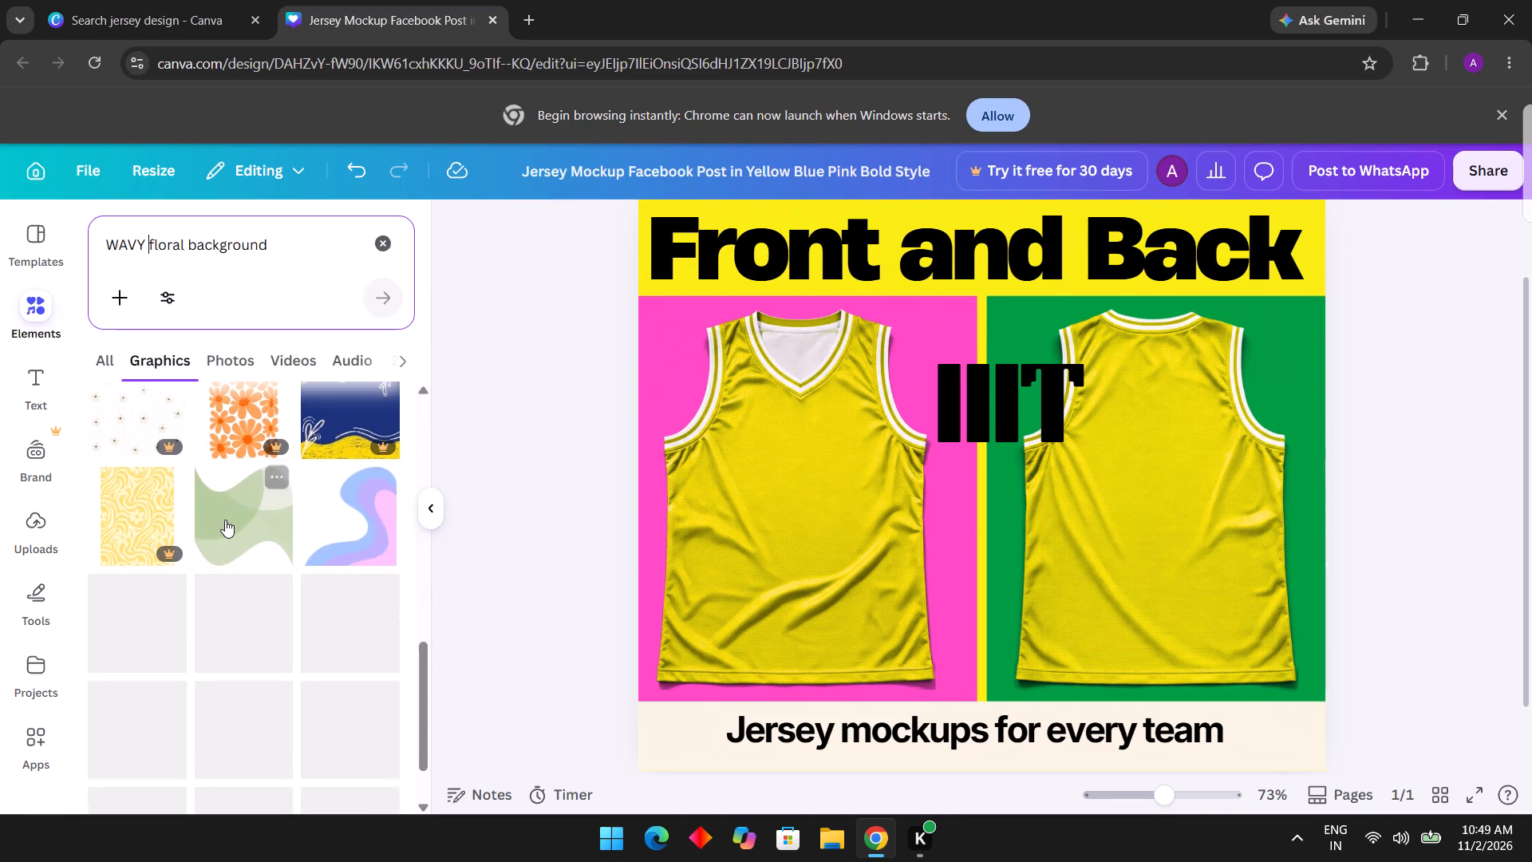
scroll(225, 520, "down", 3)
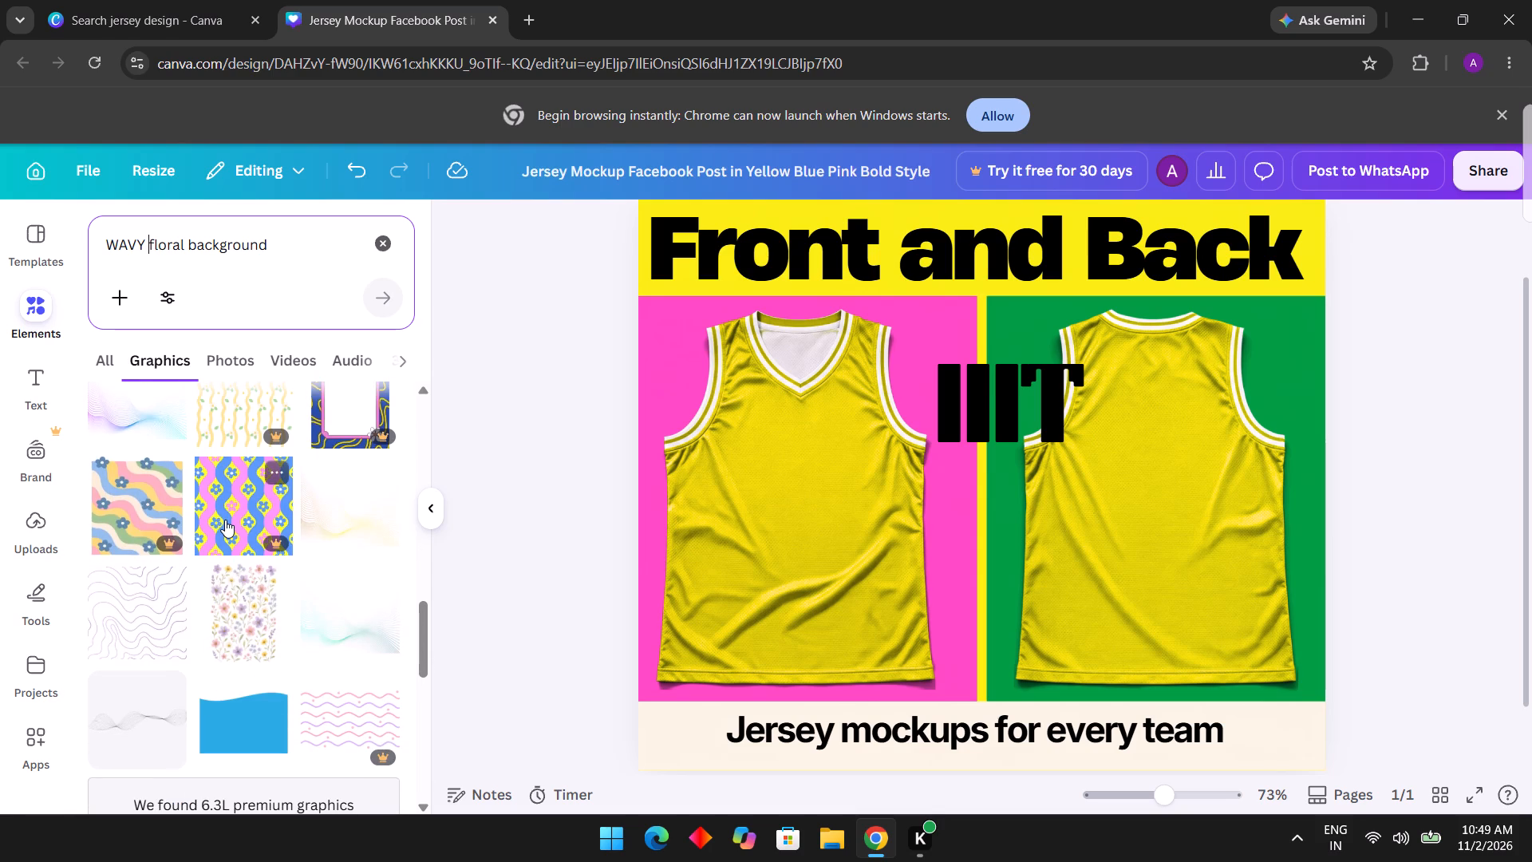
scroll(225, 520, "down", 5)
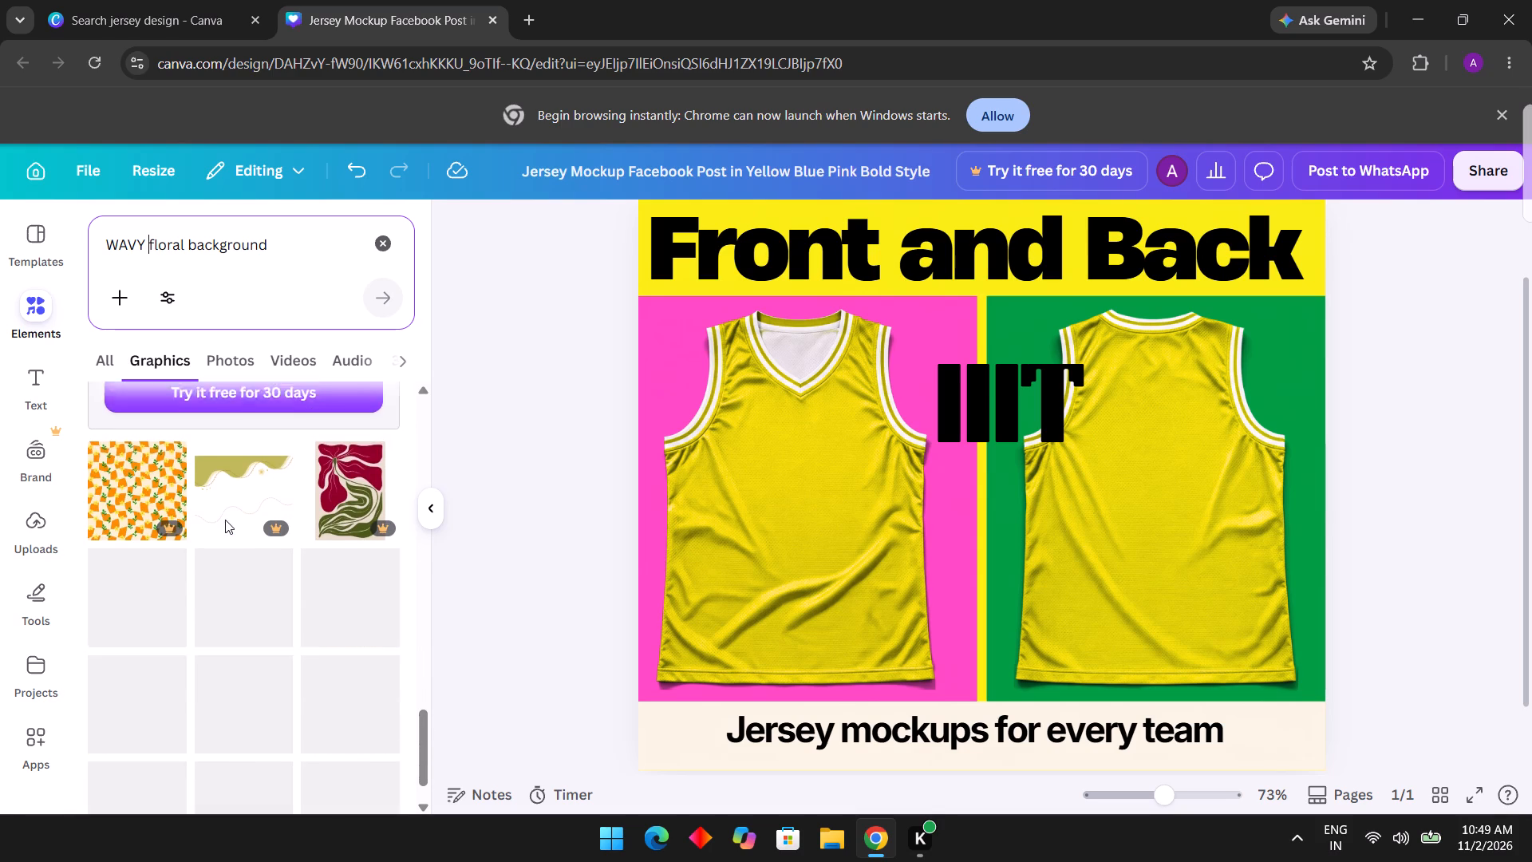
scroll(225, 520, "down", 3)
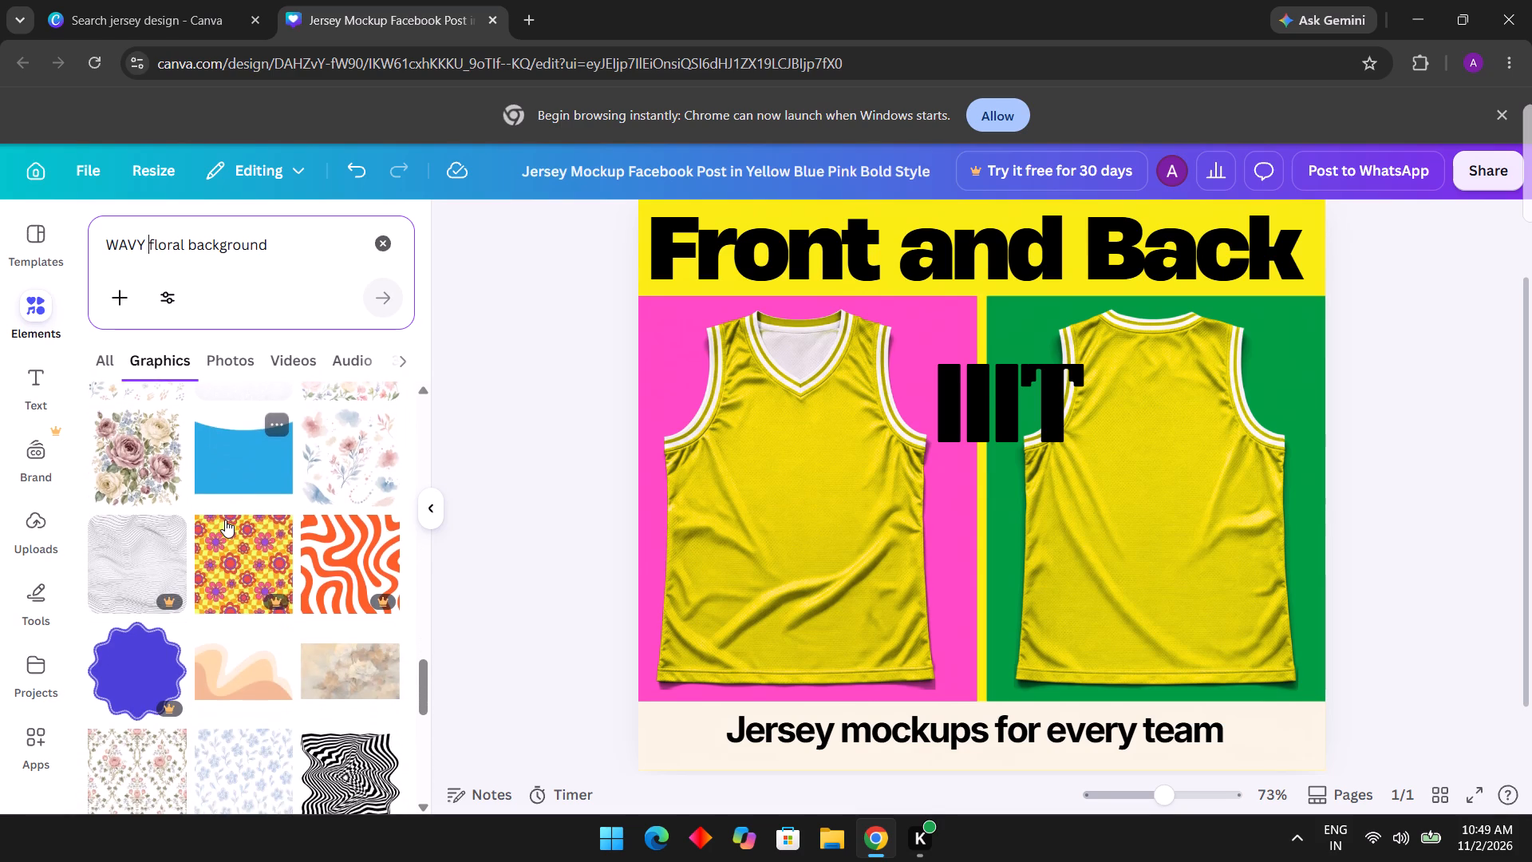
scroll(225, 520, "down", 2)
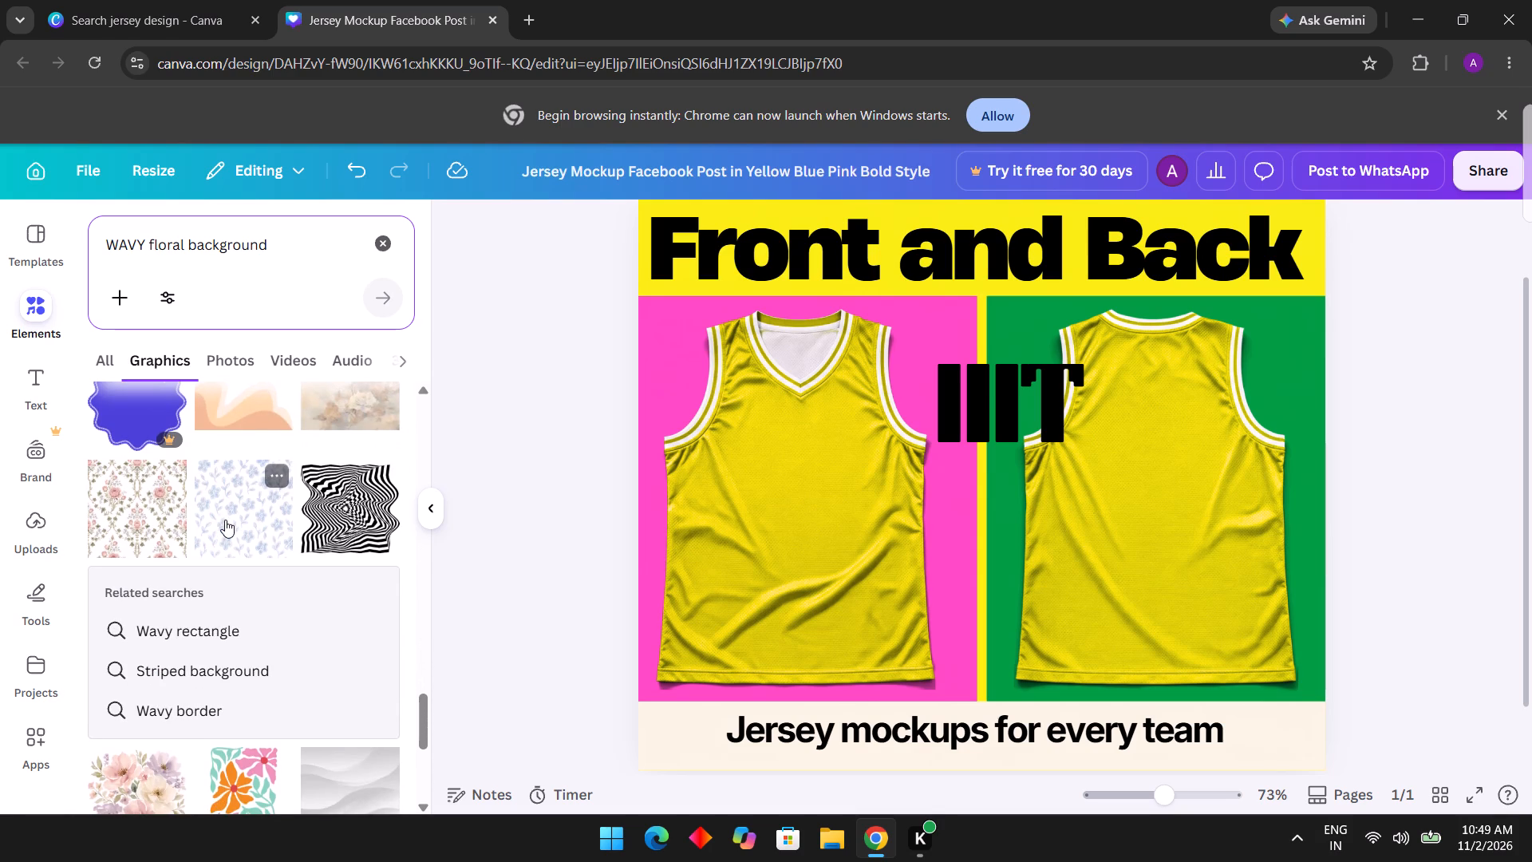
Narrow the graphics search to "WAVY CIRCULAR floral background".
key("c")
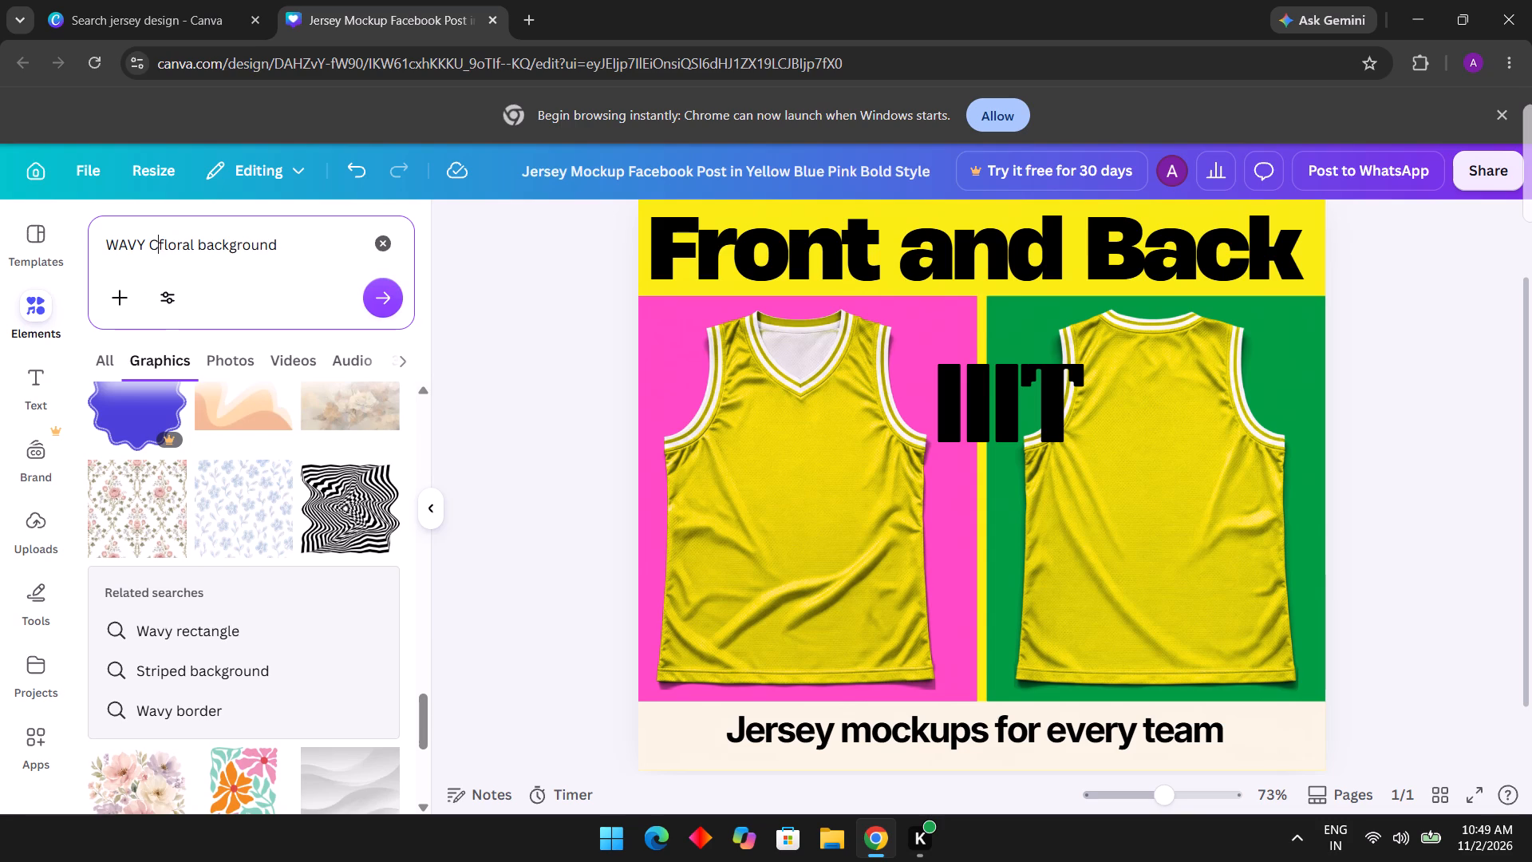
type("IRCULAR")
key("space")
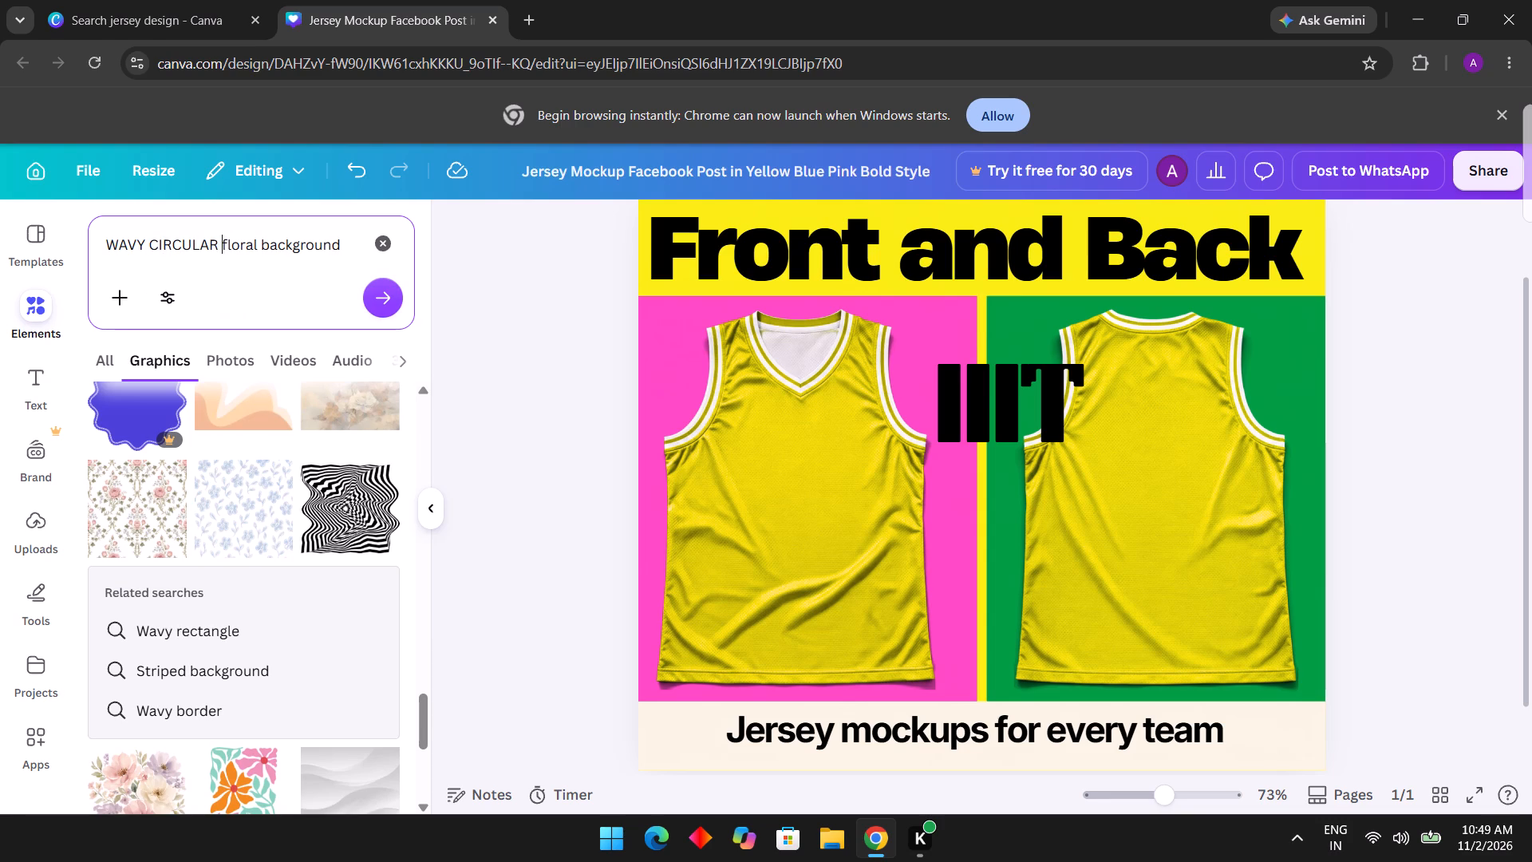
key("Return")
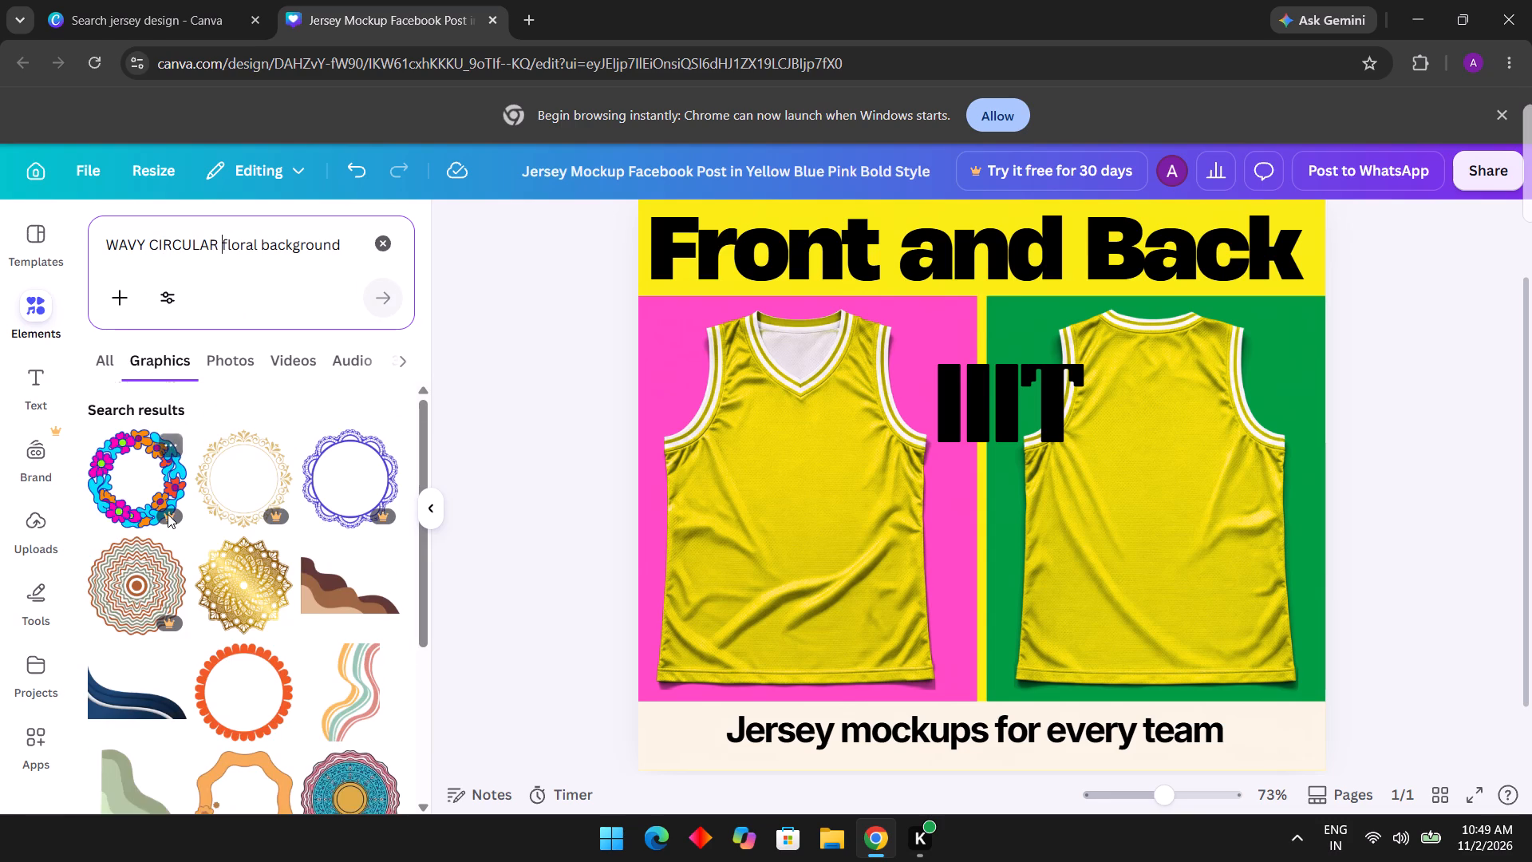
Look through the wavy circular floral background graphics for a design that suits the jersey.
scroll(168, 514, "down", 2)
scroll(168, 514, "right", 1)
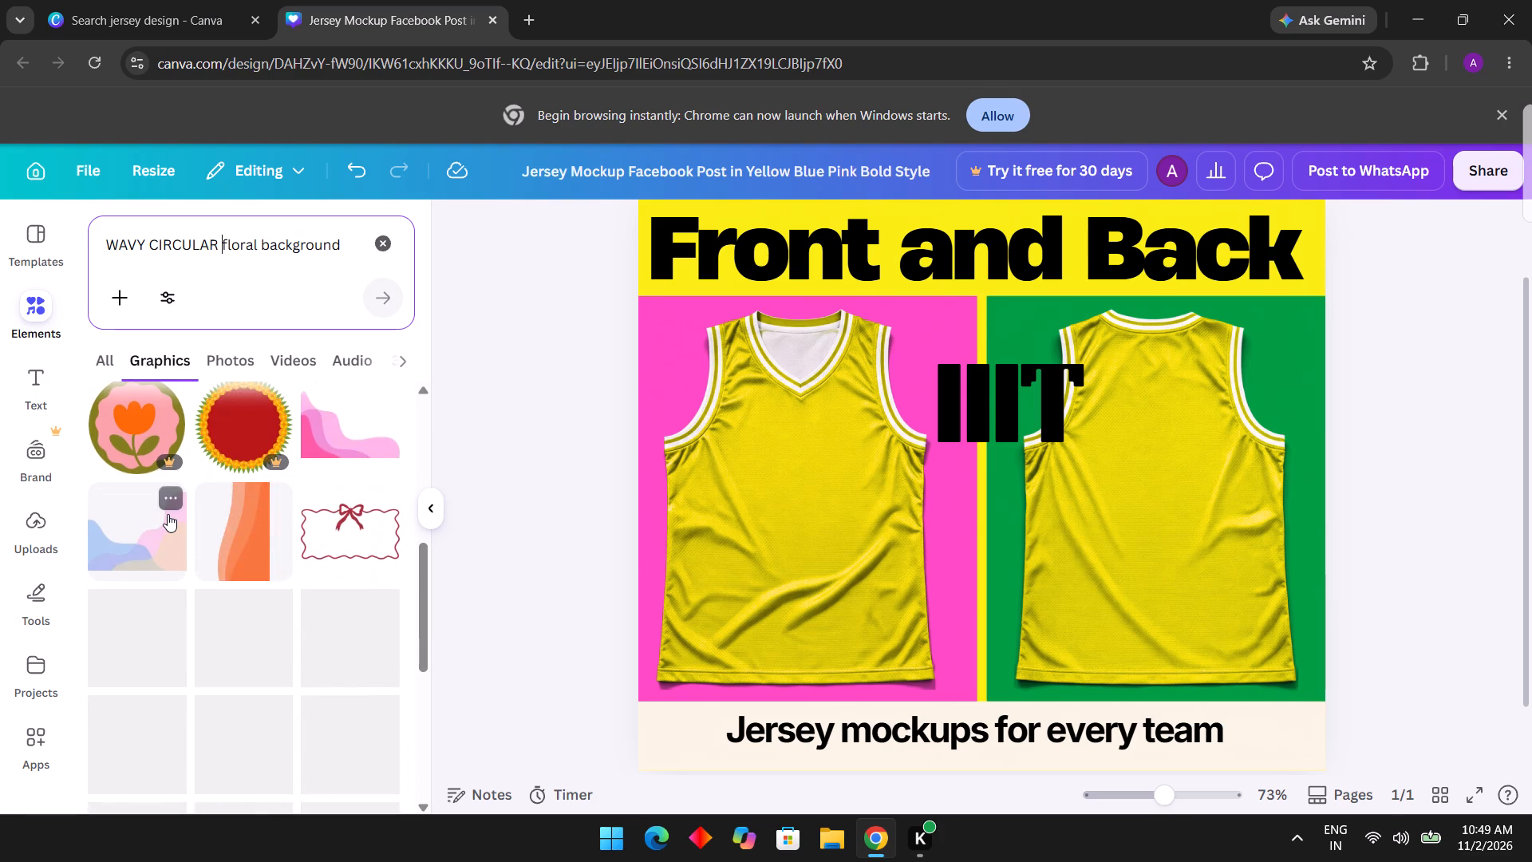
scroll(168, 514, "down", 3)
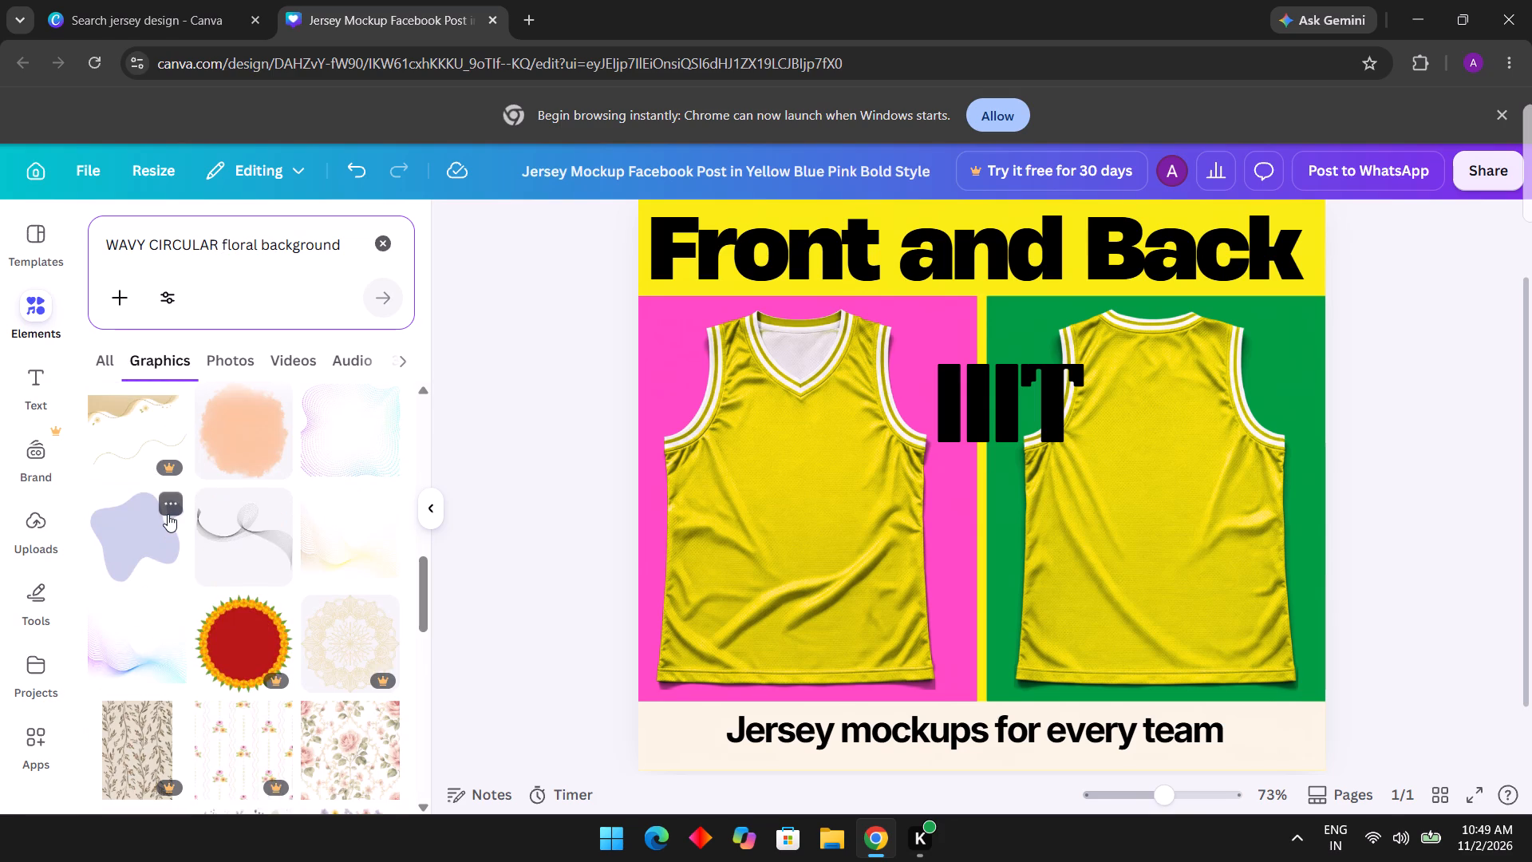
scroll(168, 514, "down", 3)
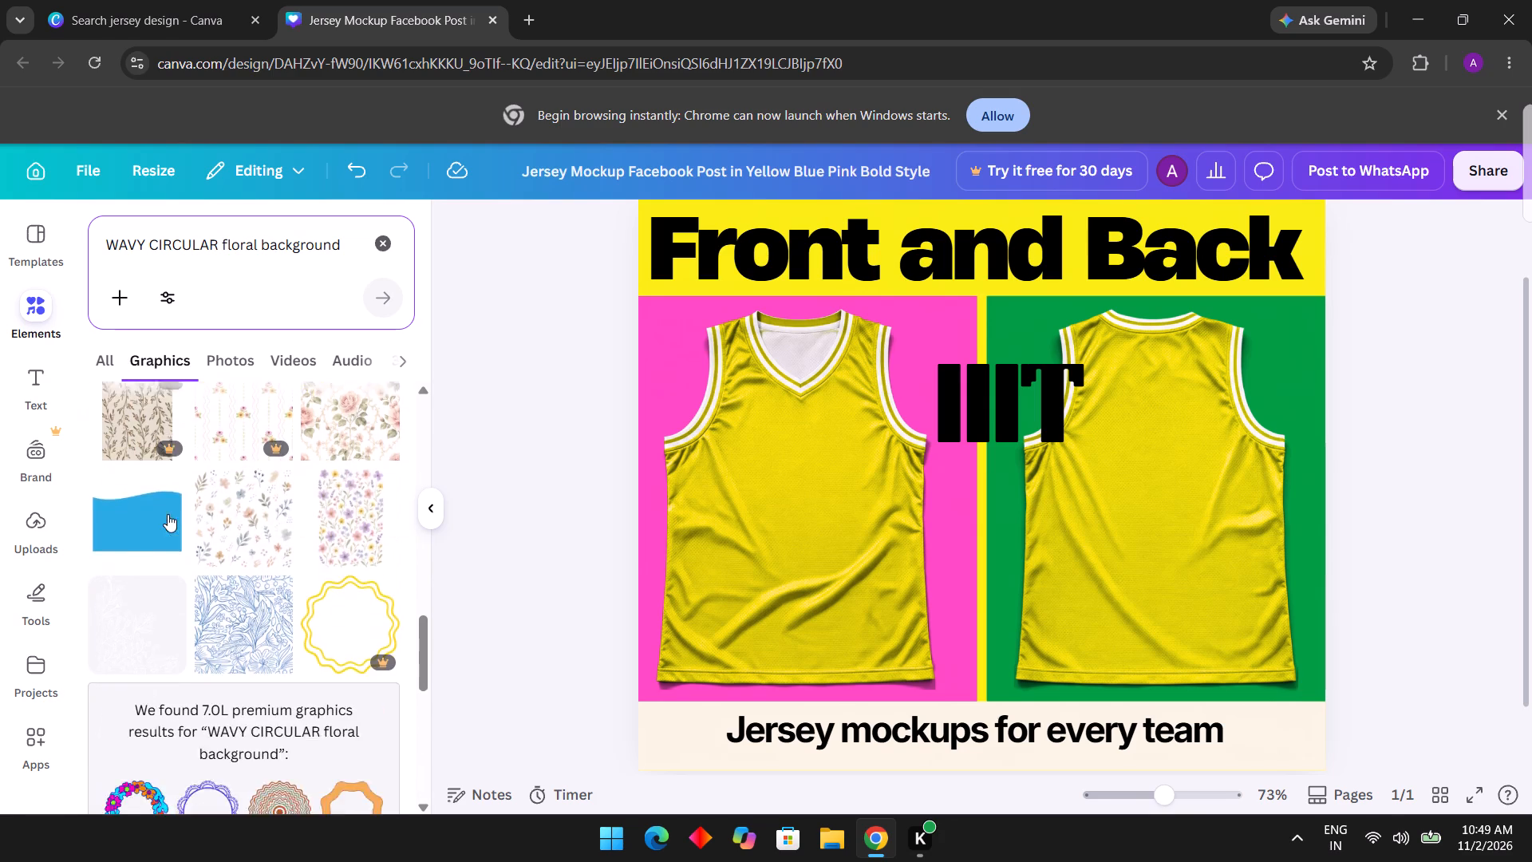
scroll(168, 514, "down", 6)
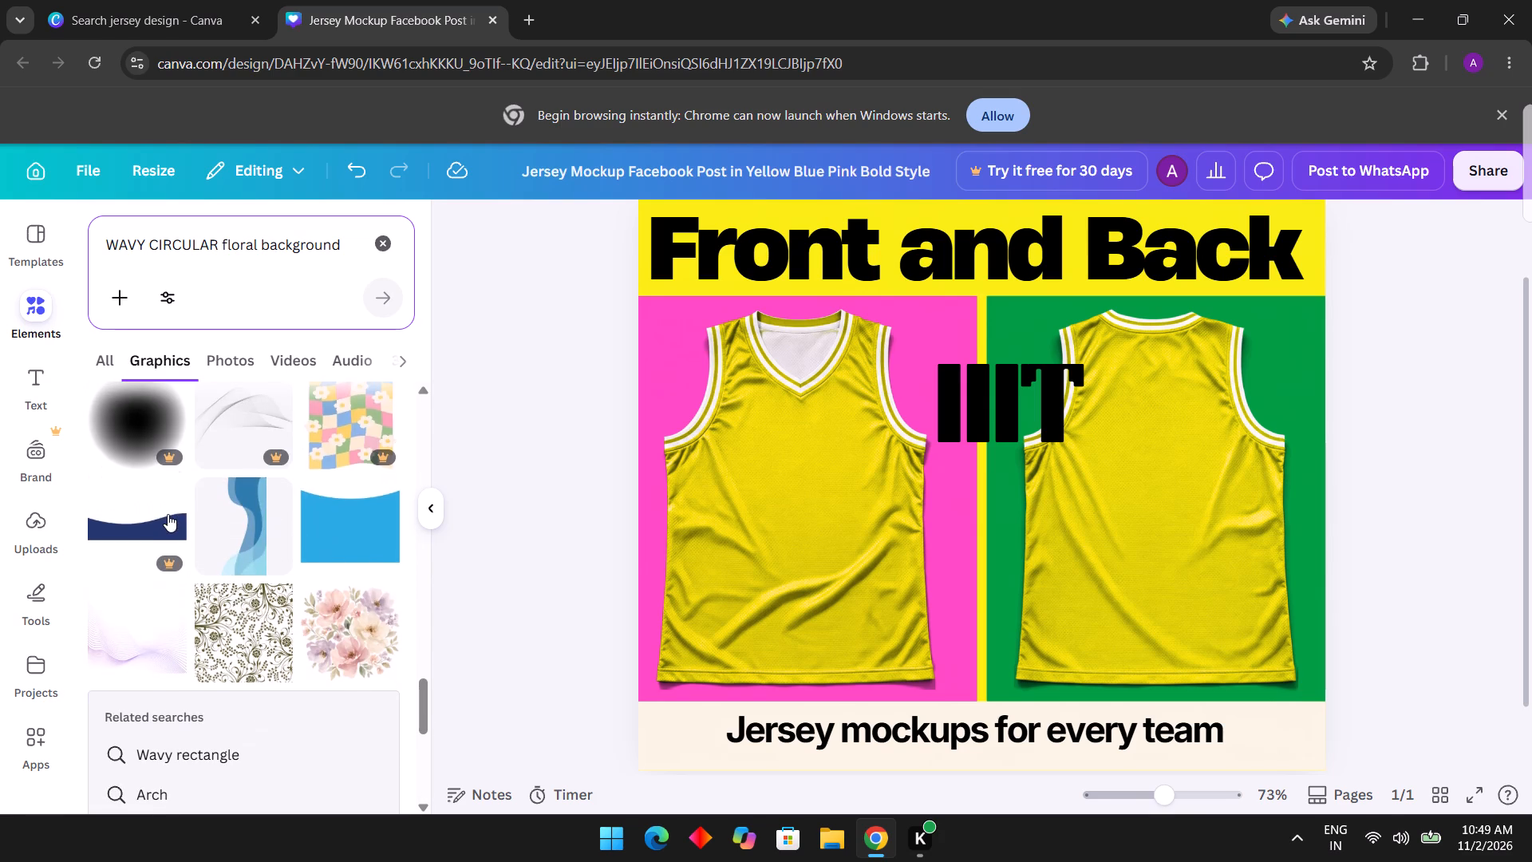
scroll(168, 514, "down", 2)
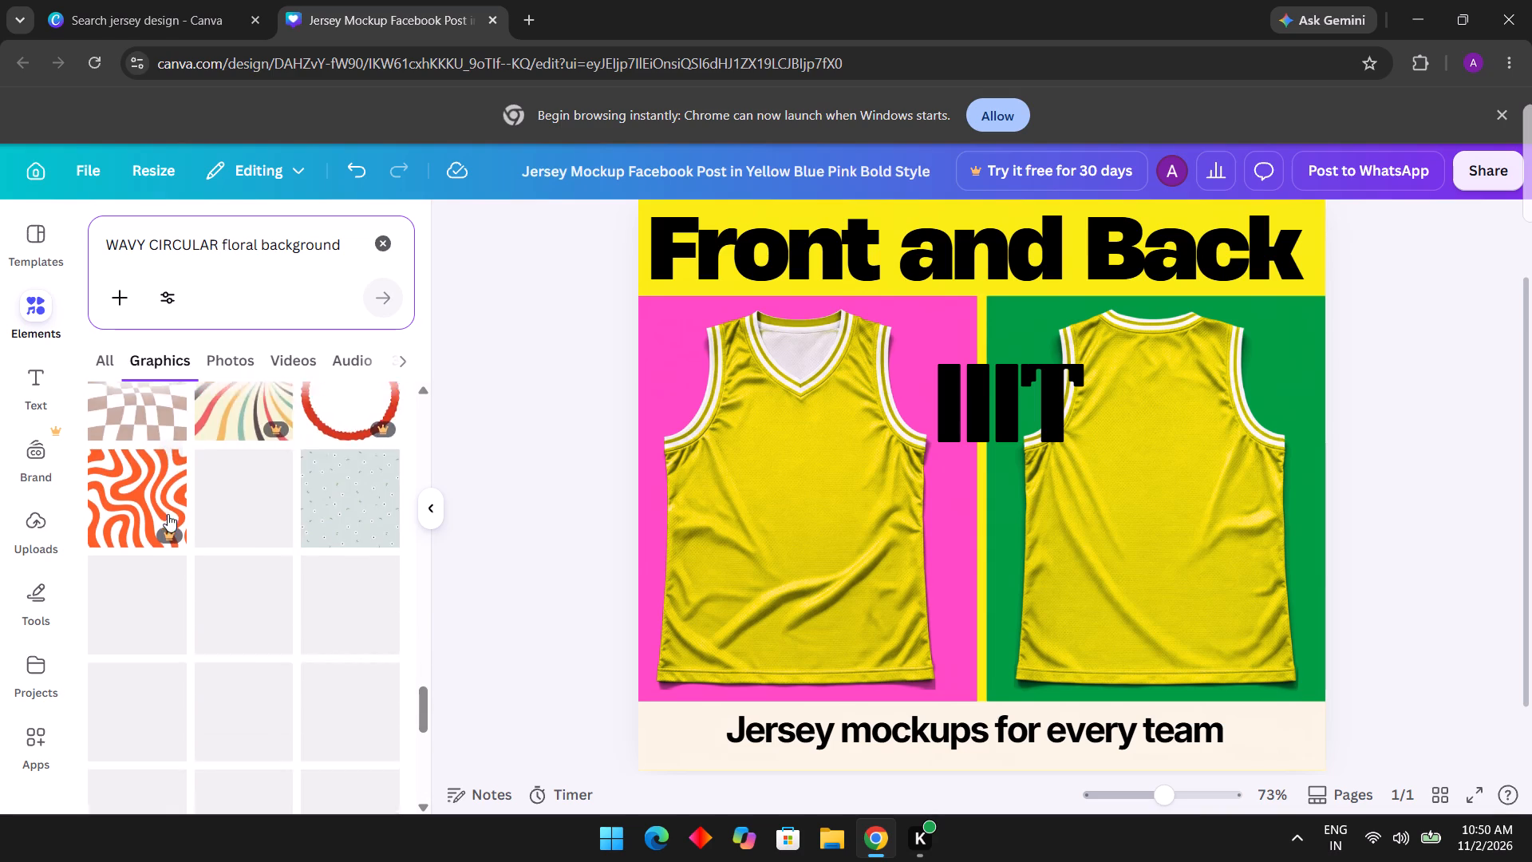
scroll(168, 514, "right", 1)
scroll(168, 514, "down", 1)
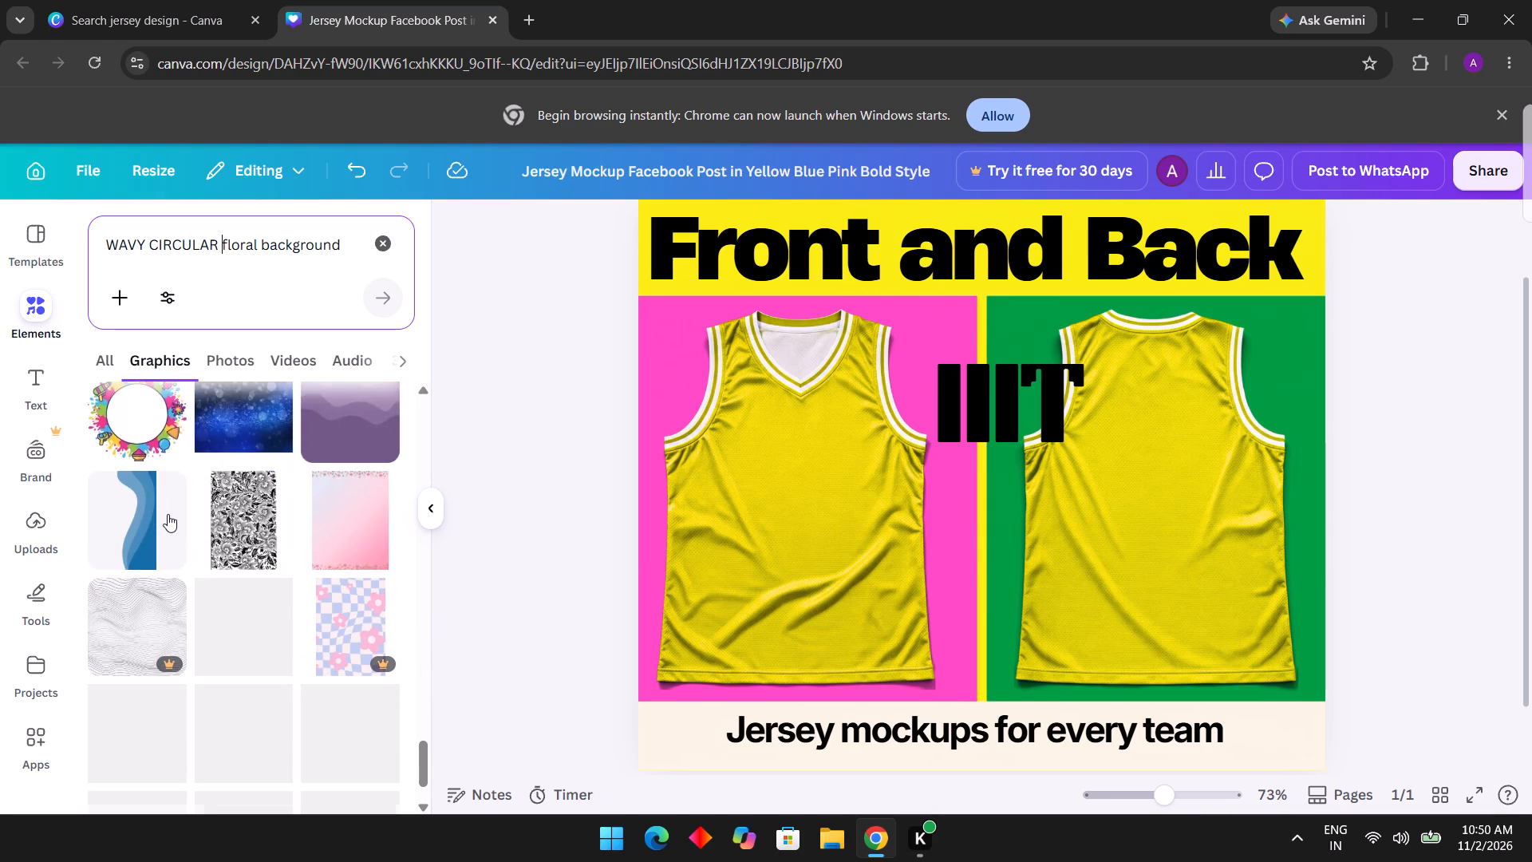
scroll(168, 514, "down", 4)
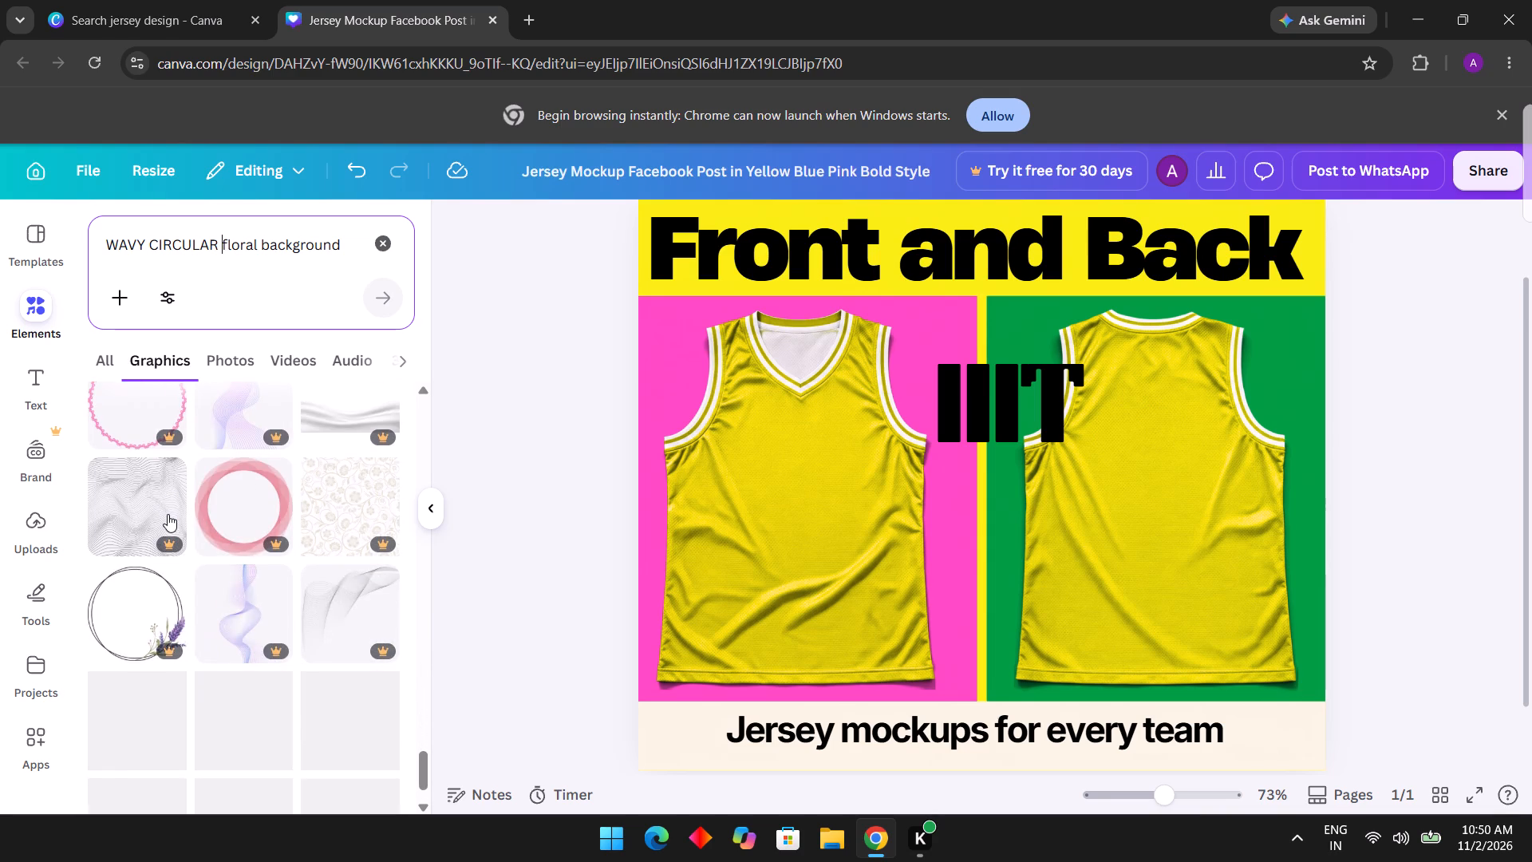
scroll(168, 514, "down", 4)
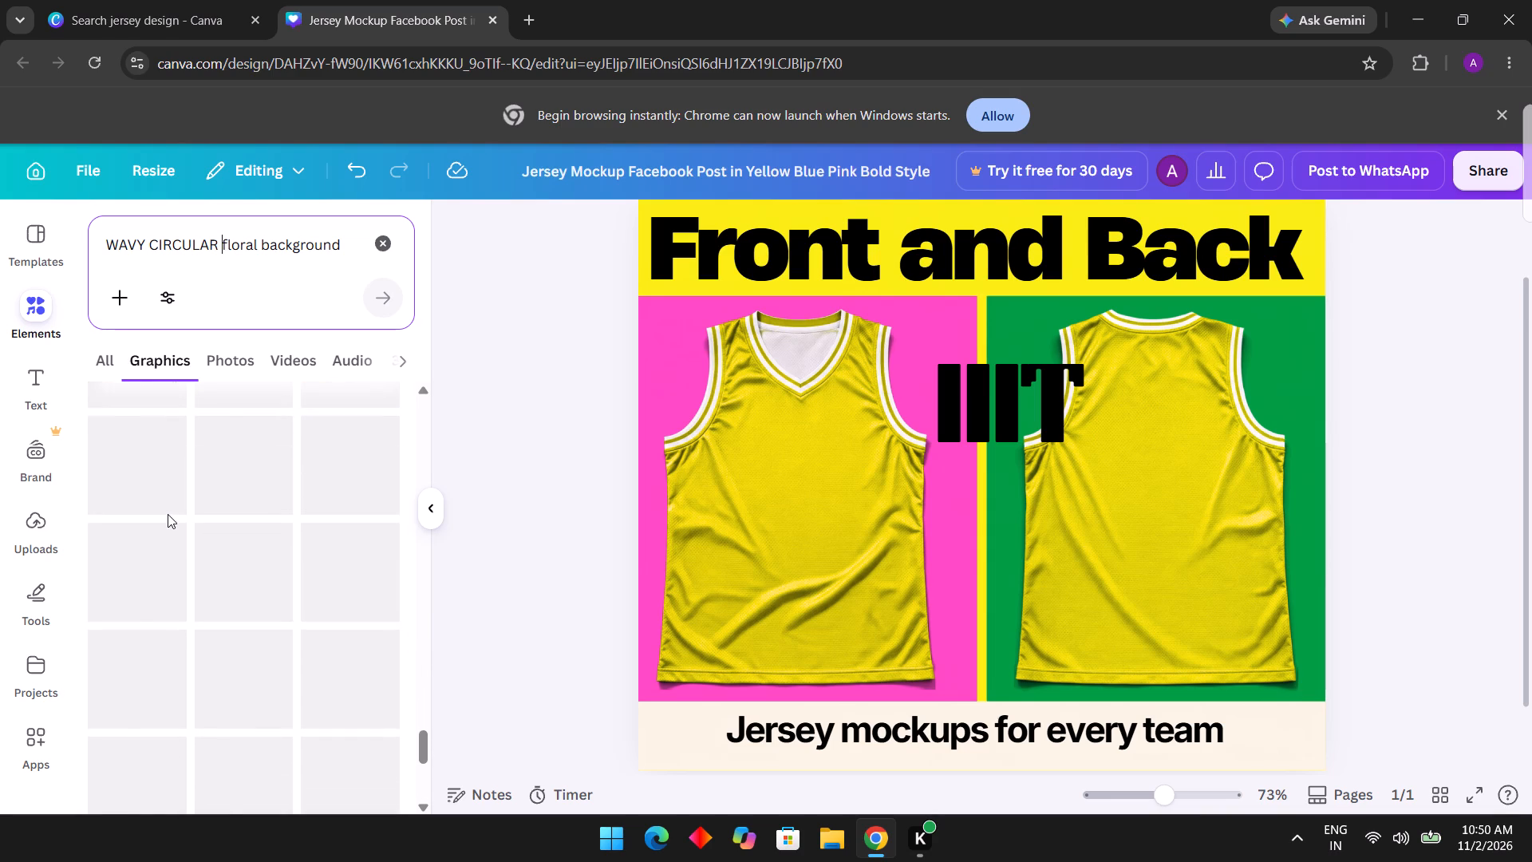
scroll(168, 514, "down", 2)
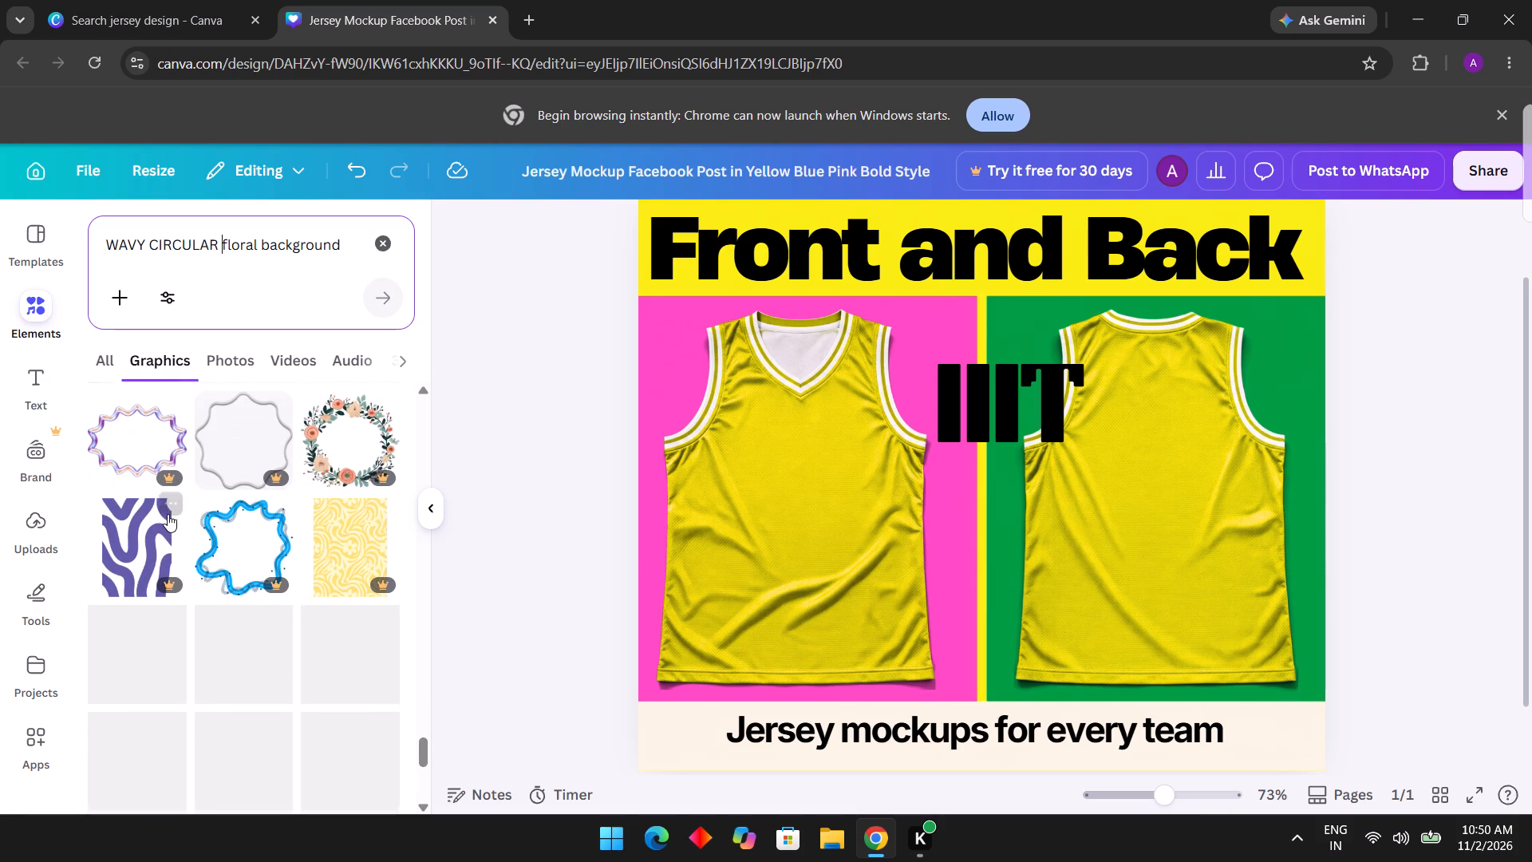
scroll(168, 514, "down", 2)
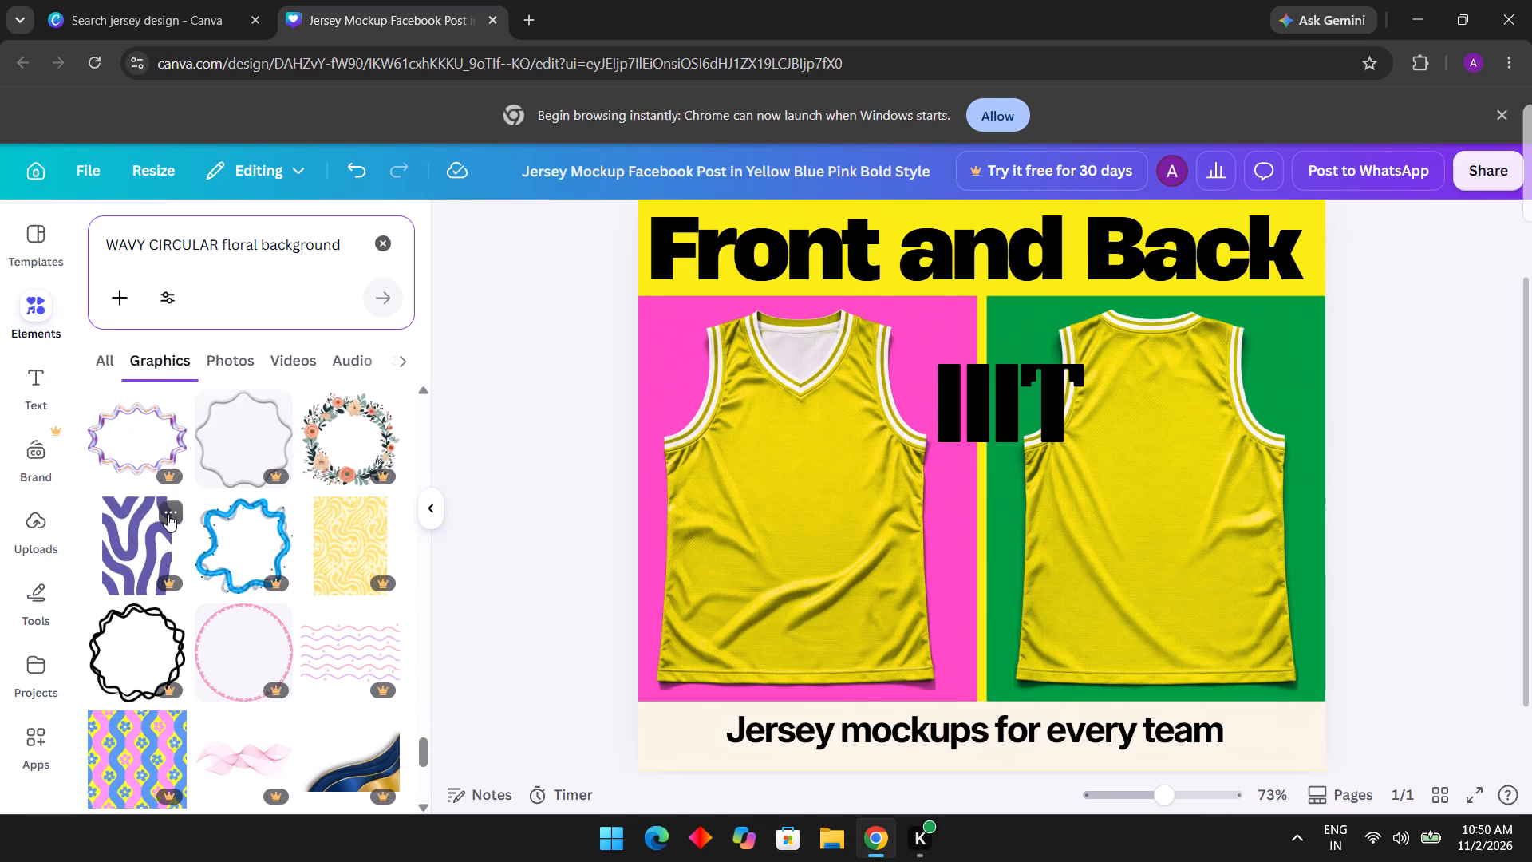
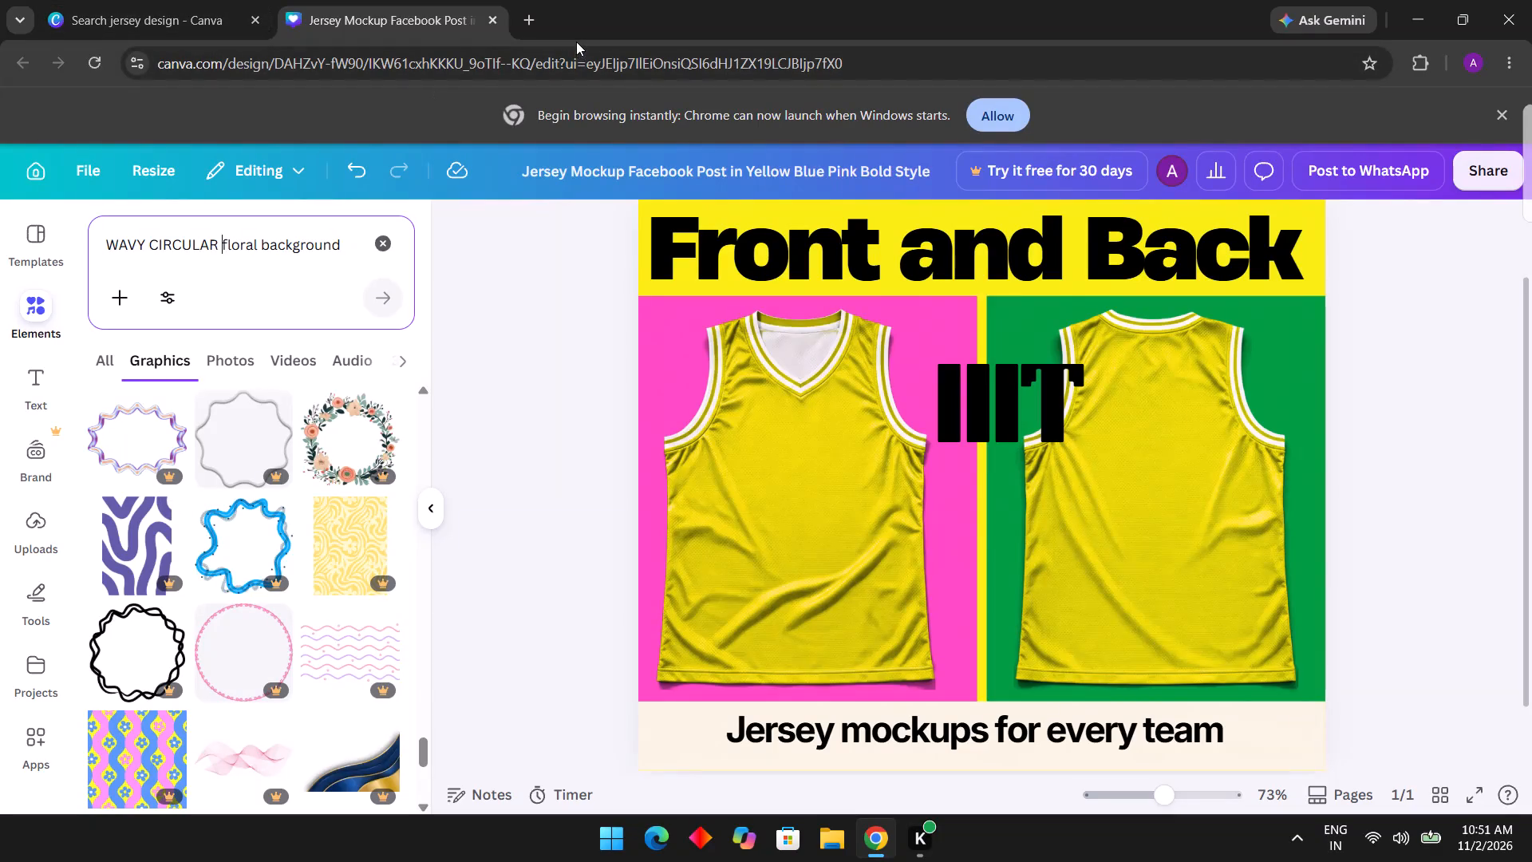
Move the "IIIT" text onto the chest of the front jersey.
left_click(525, 15)
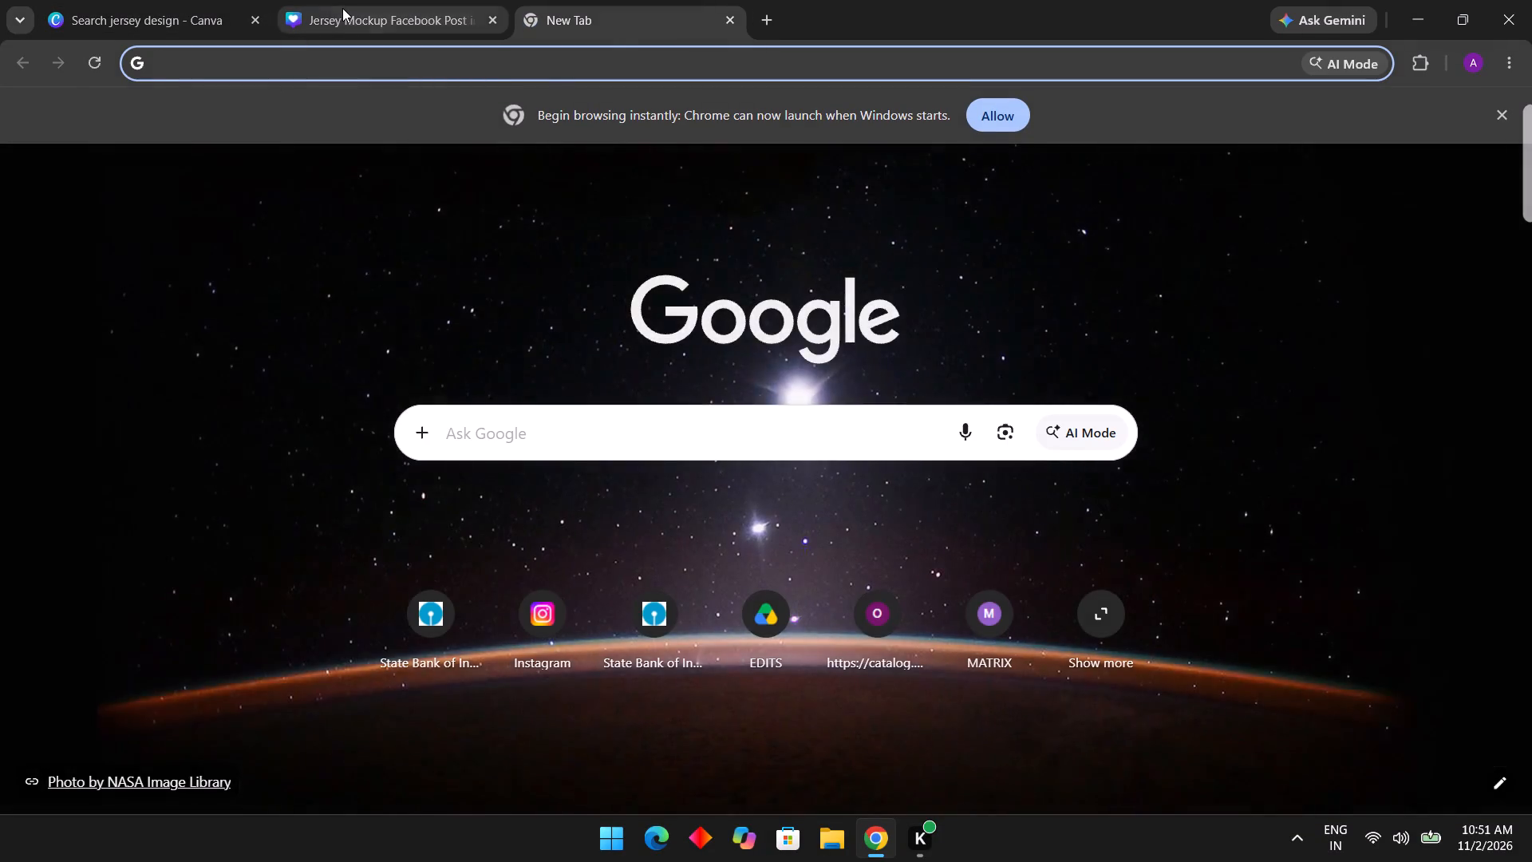
left_click(342, 8)
left_click_drag(1025, 363, 851, 403)
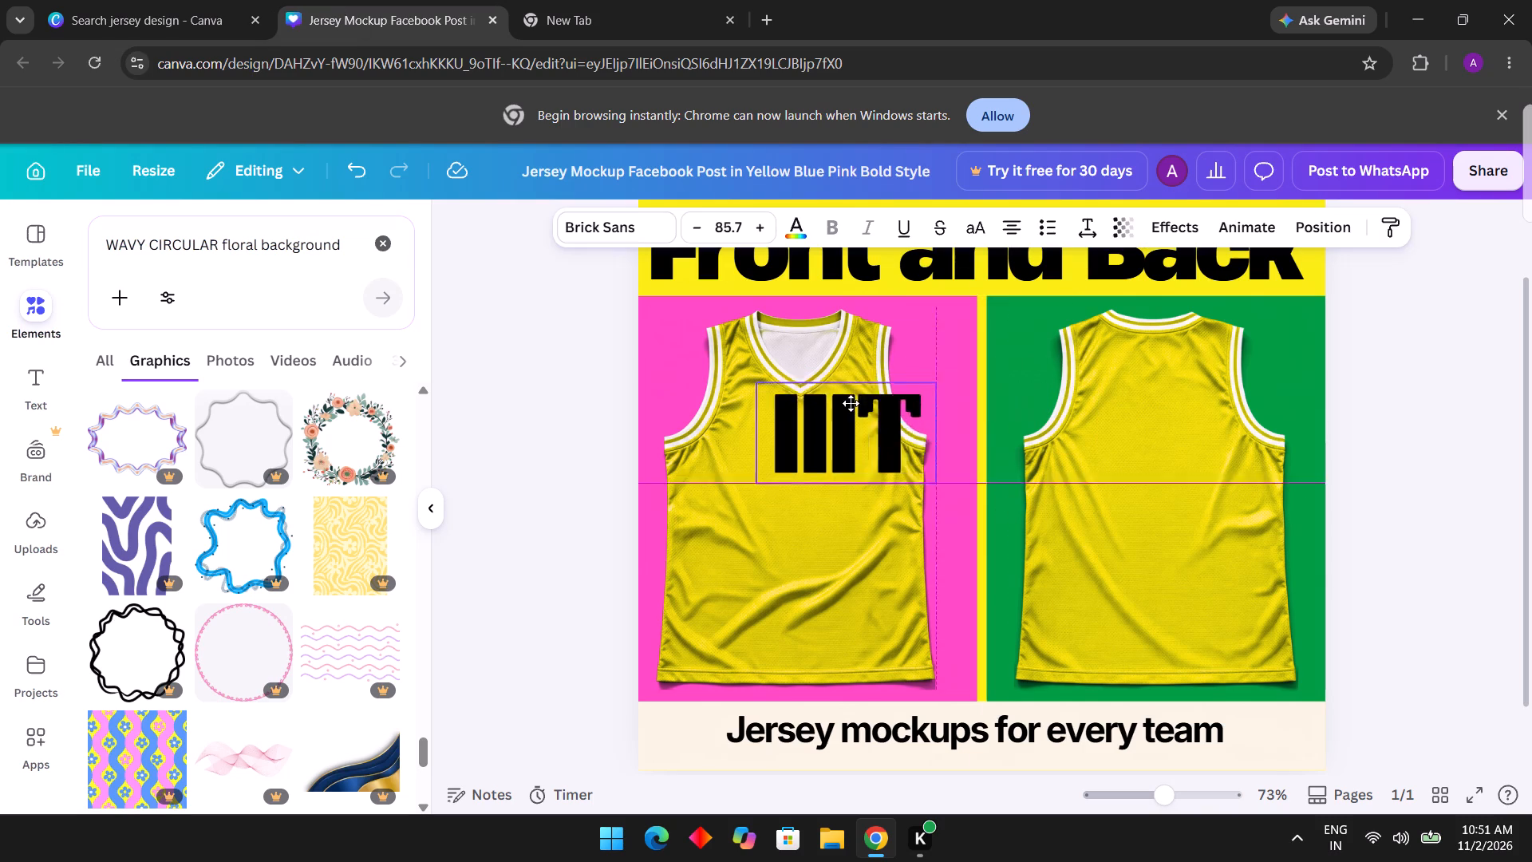
left_click_drag(851, 403, 815, 437)
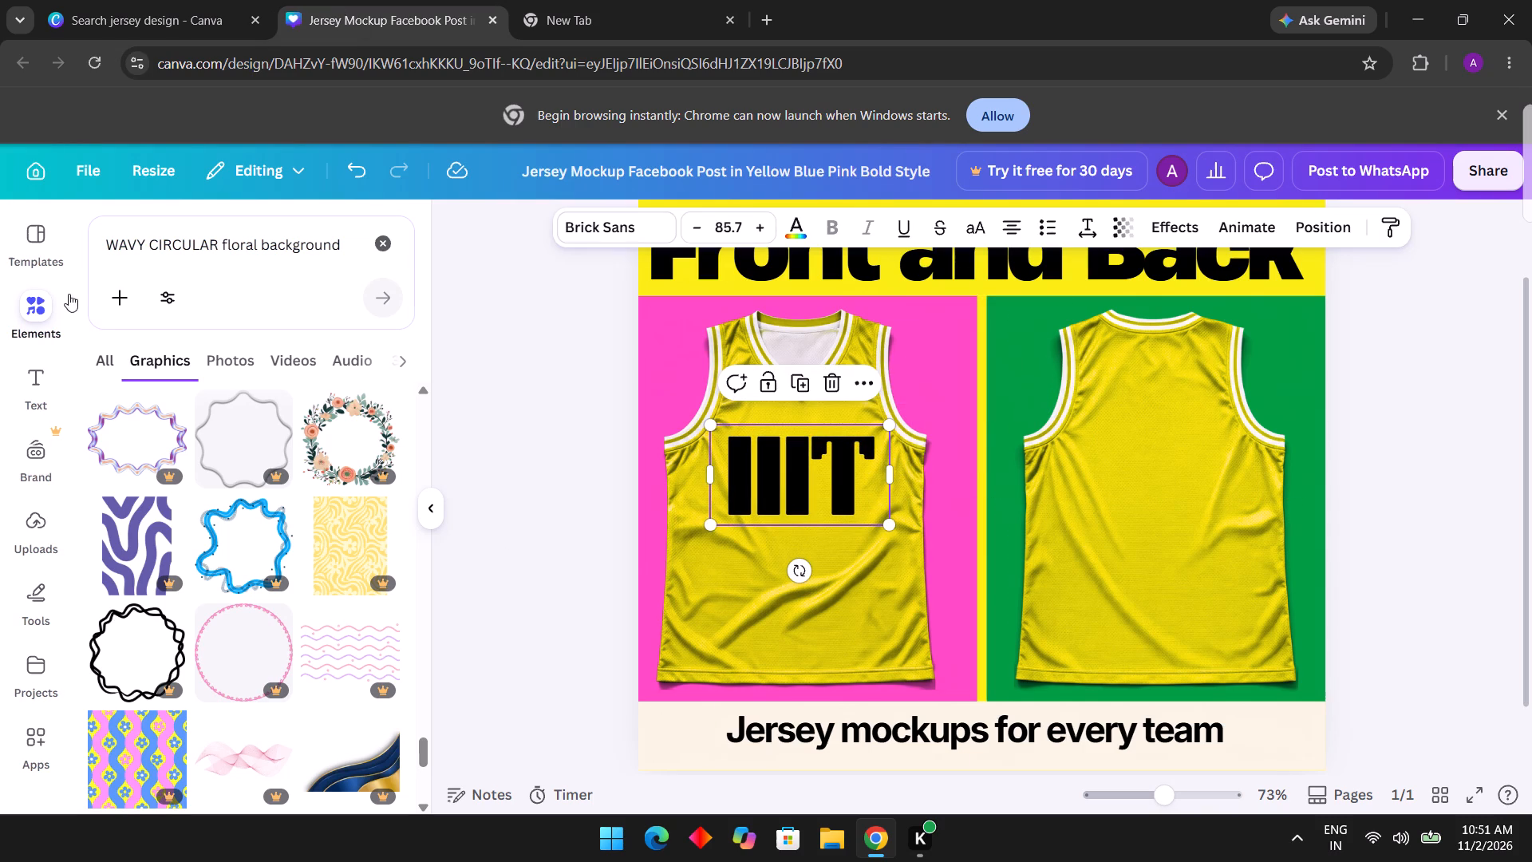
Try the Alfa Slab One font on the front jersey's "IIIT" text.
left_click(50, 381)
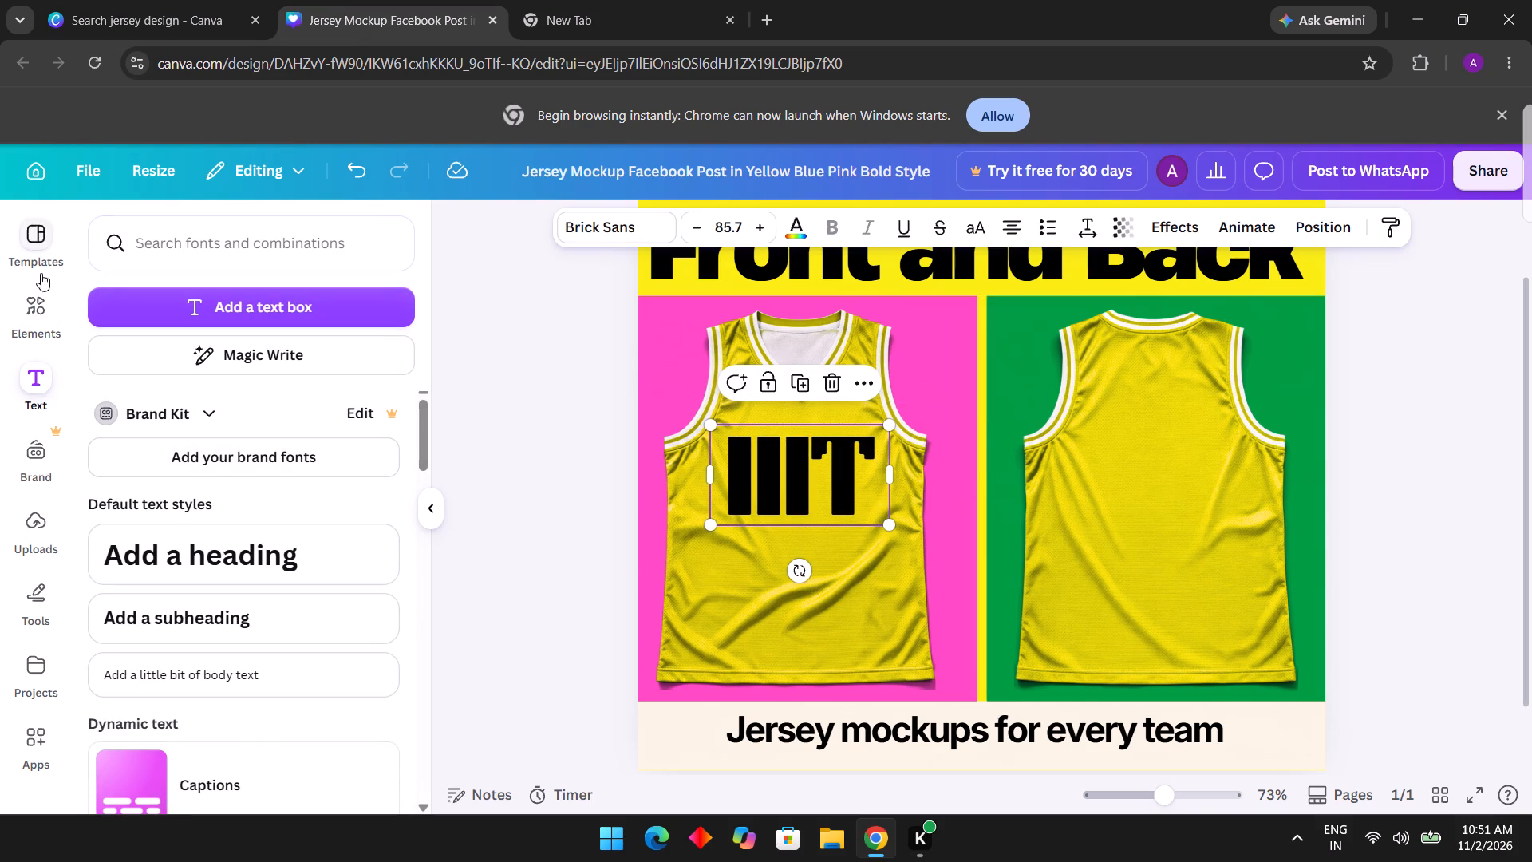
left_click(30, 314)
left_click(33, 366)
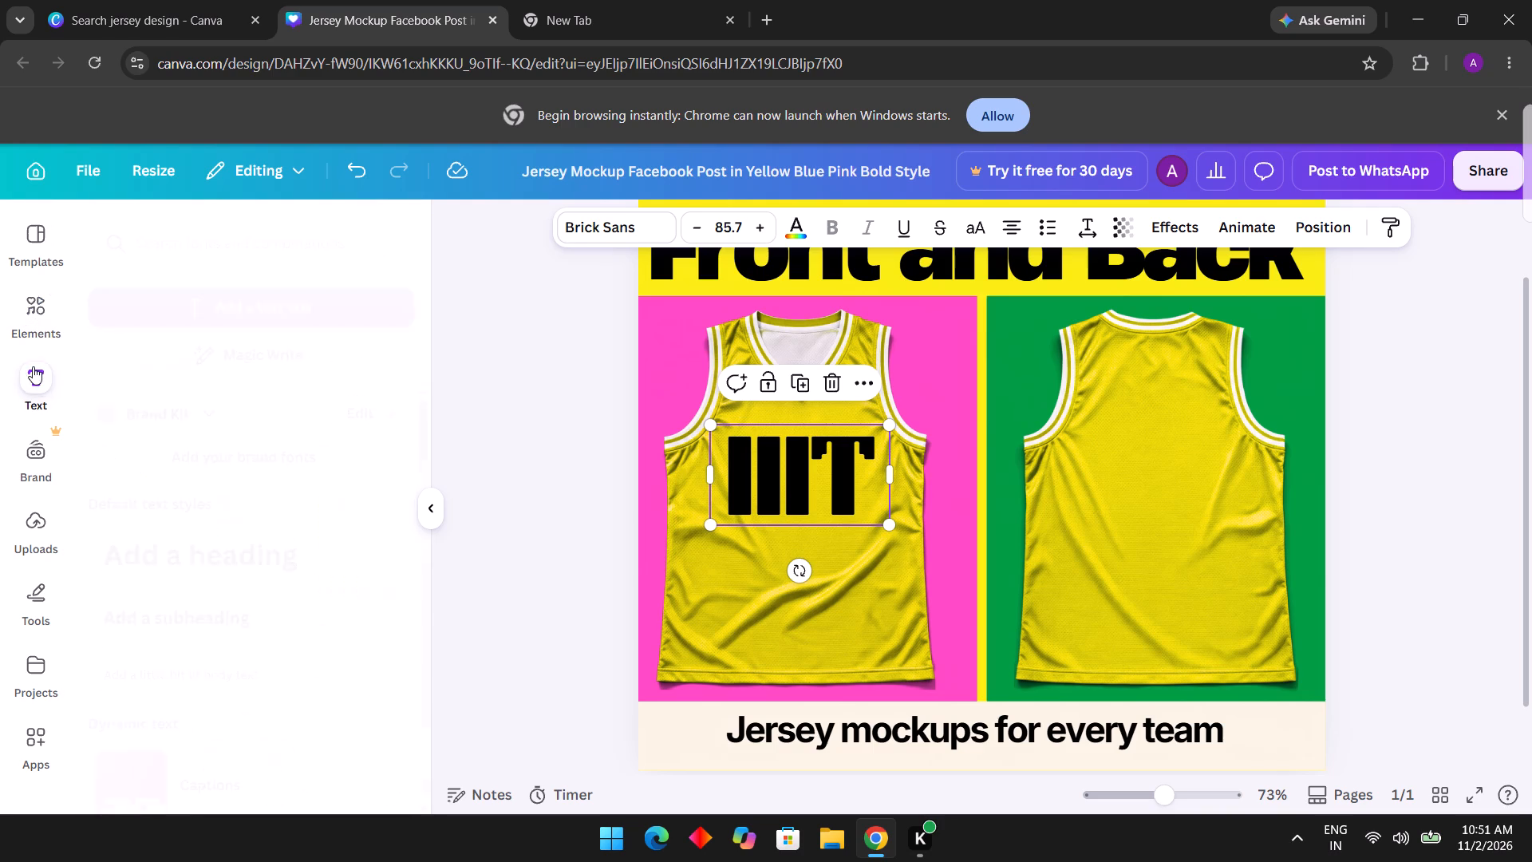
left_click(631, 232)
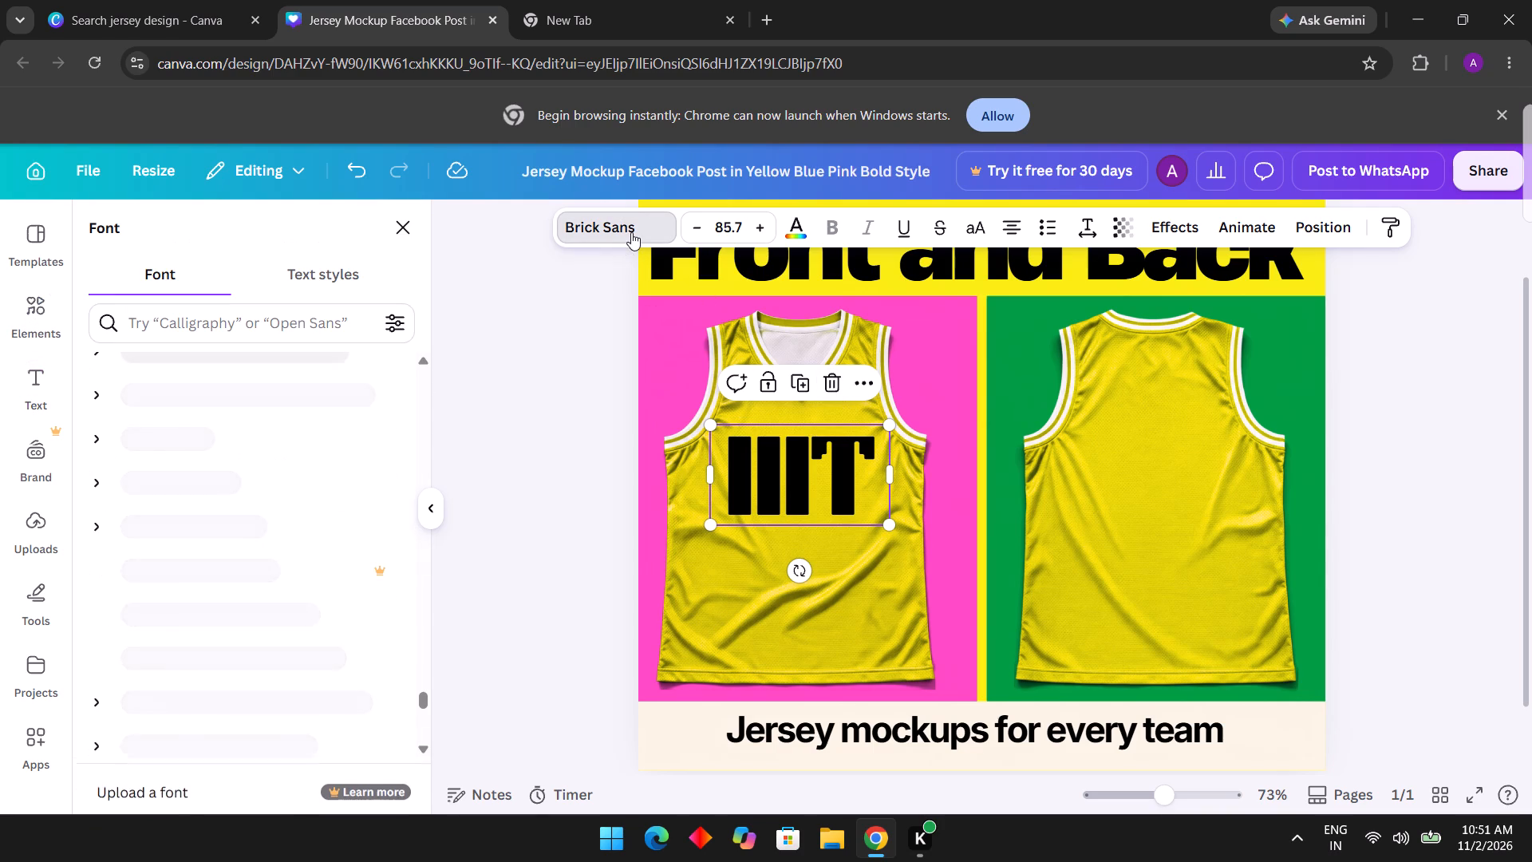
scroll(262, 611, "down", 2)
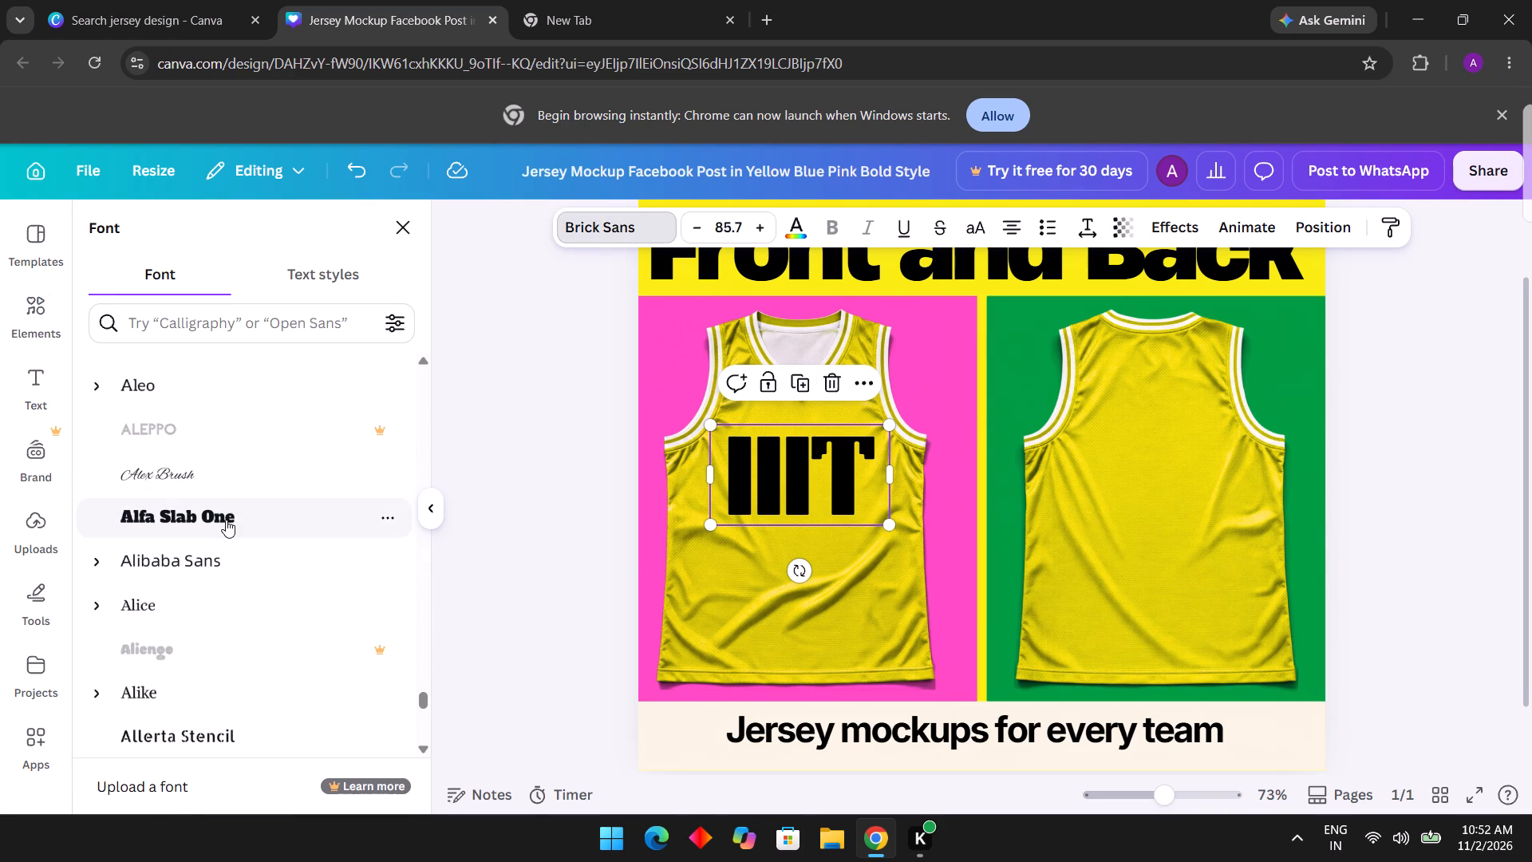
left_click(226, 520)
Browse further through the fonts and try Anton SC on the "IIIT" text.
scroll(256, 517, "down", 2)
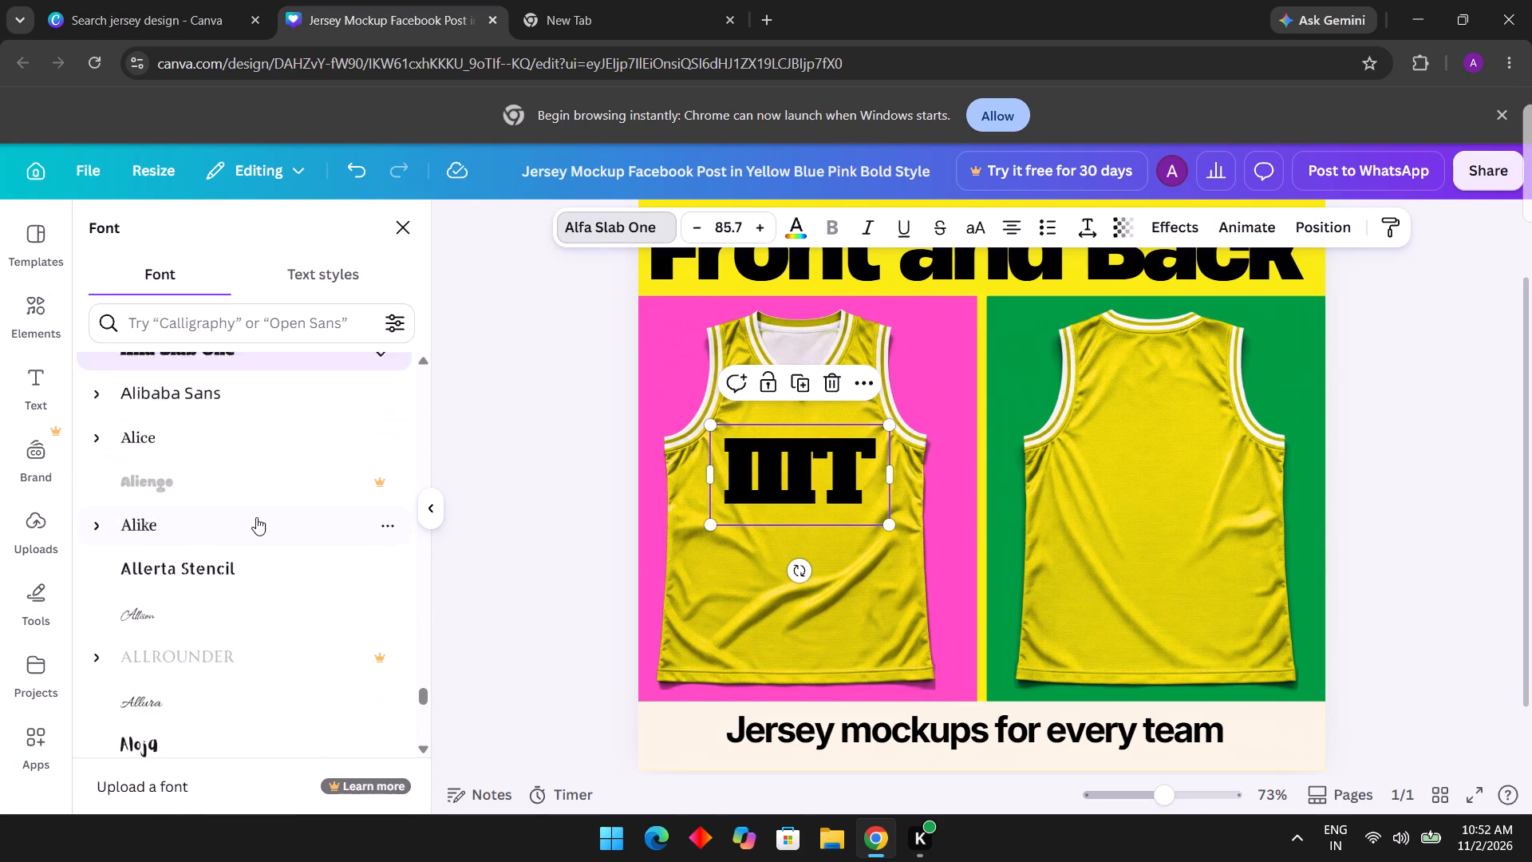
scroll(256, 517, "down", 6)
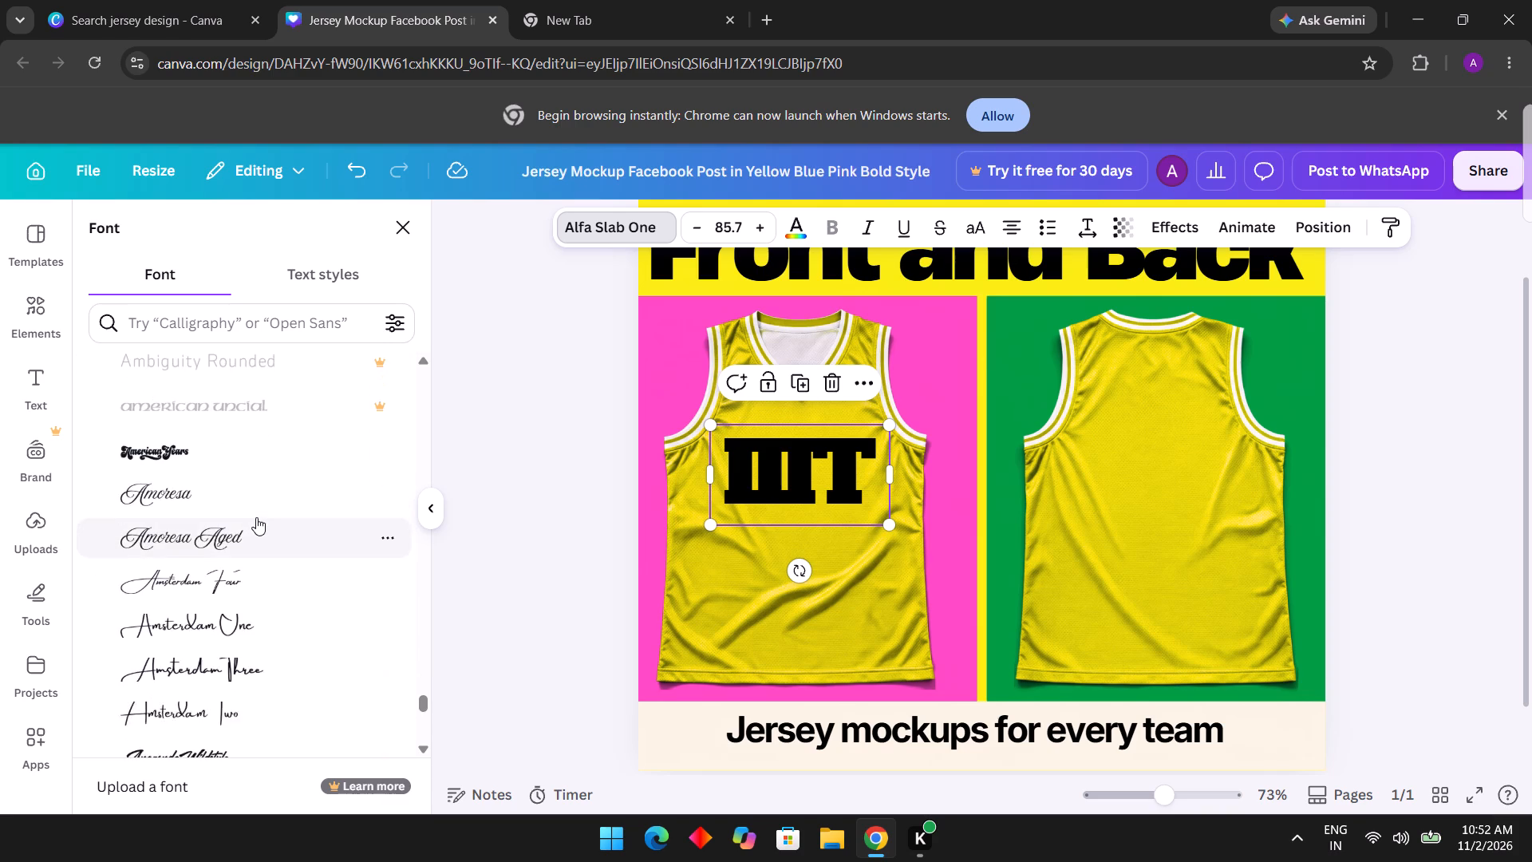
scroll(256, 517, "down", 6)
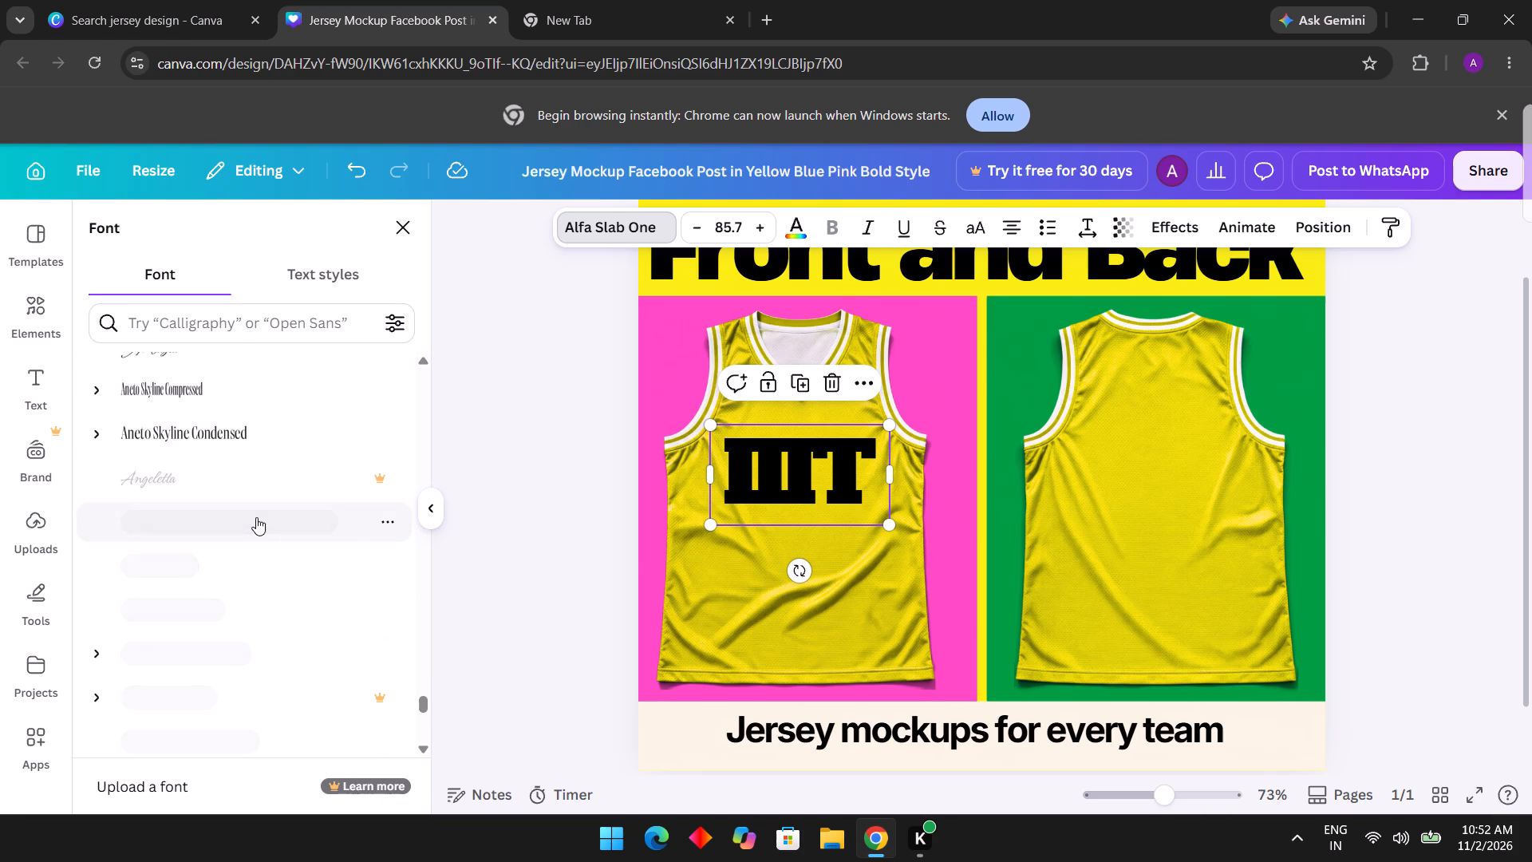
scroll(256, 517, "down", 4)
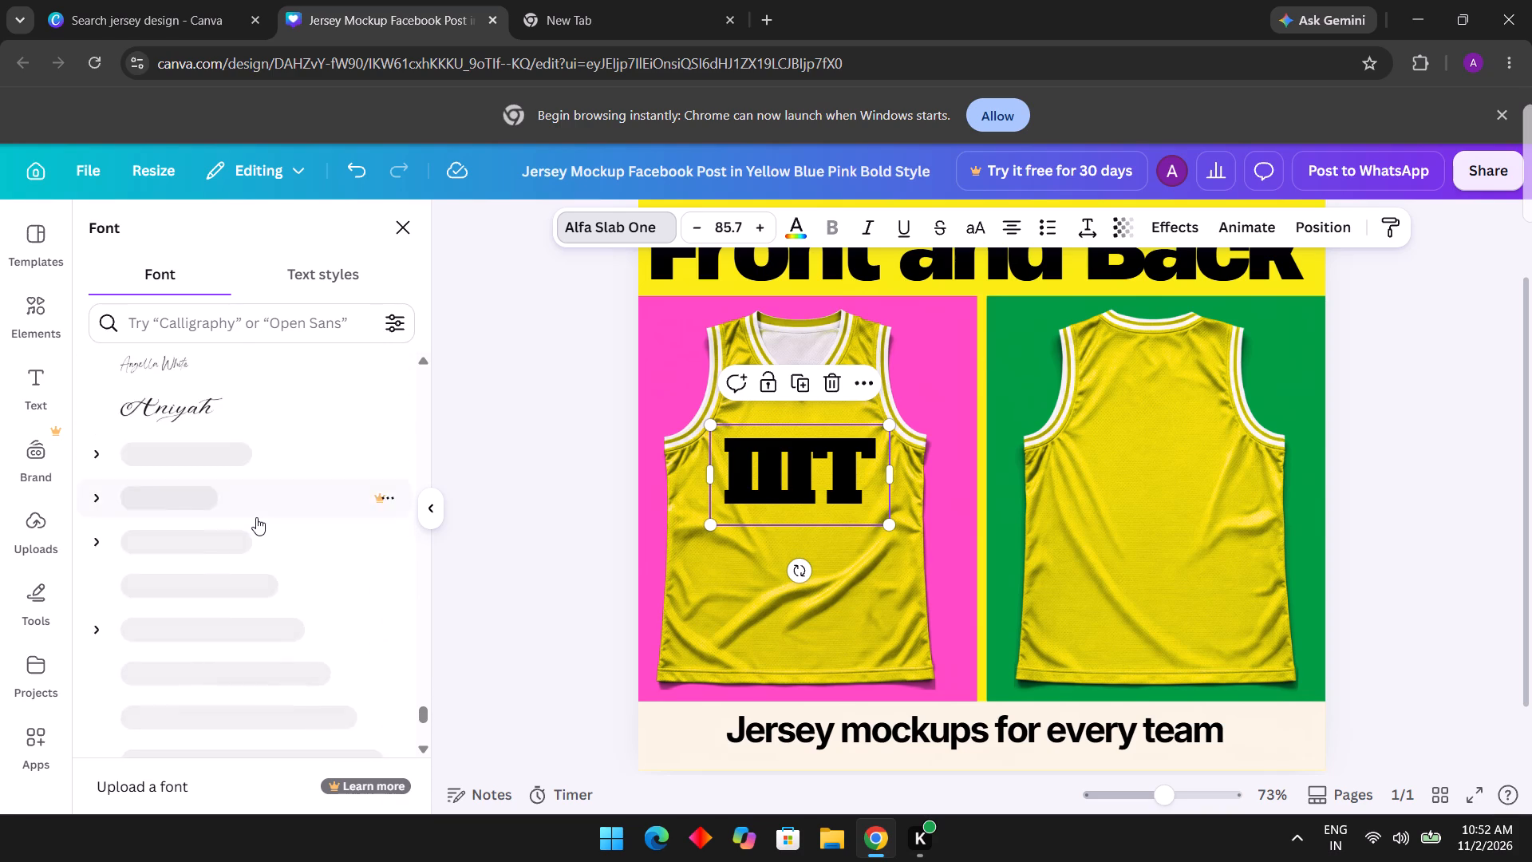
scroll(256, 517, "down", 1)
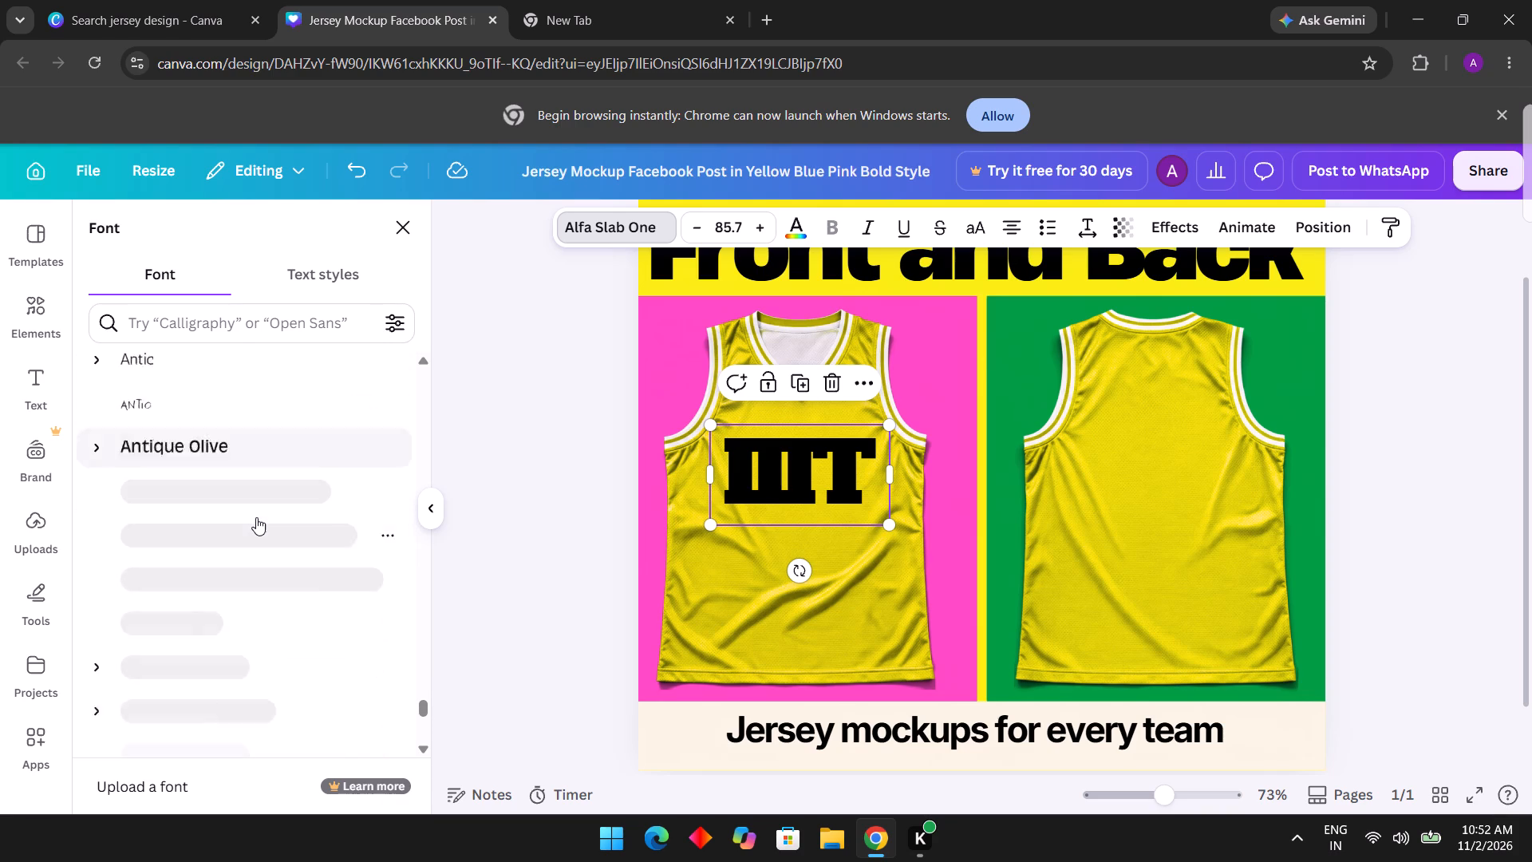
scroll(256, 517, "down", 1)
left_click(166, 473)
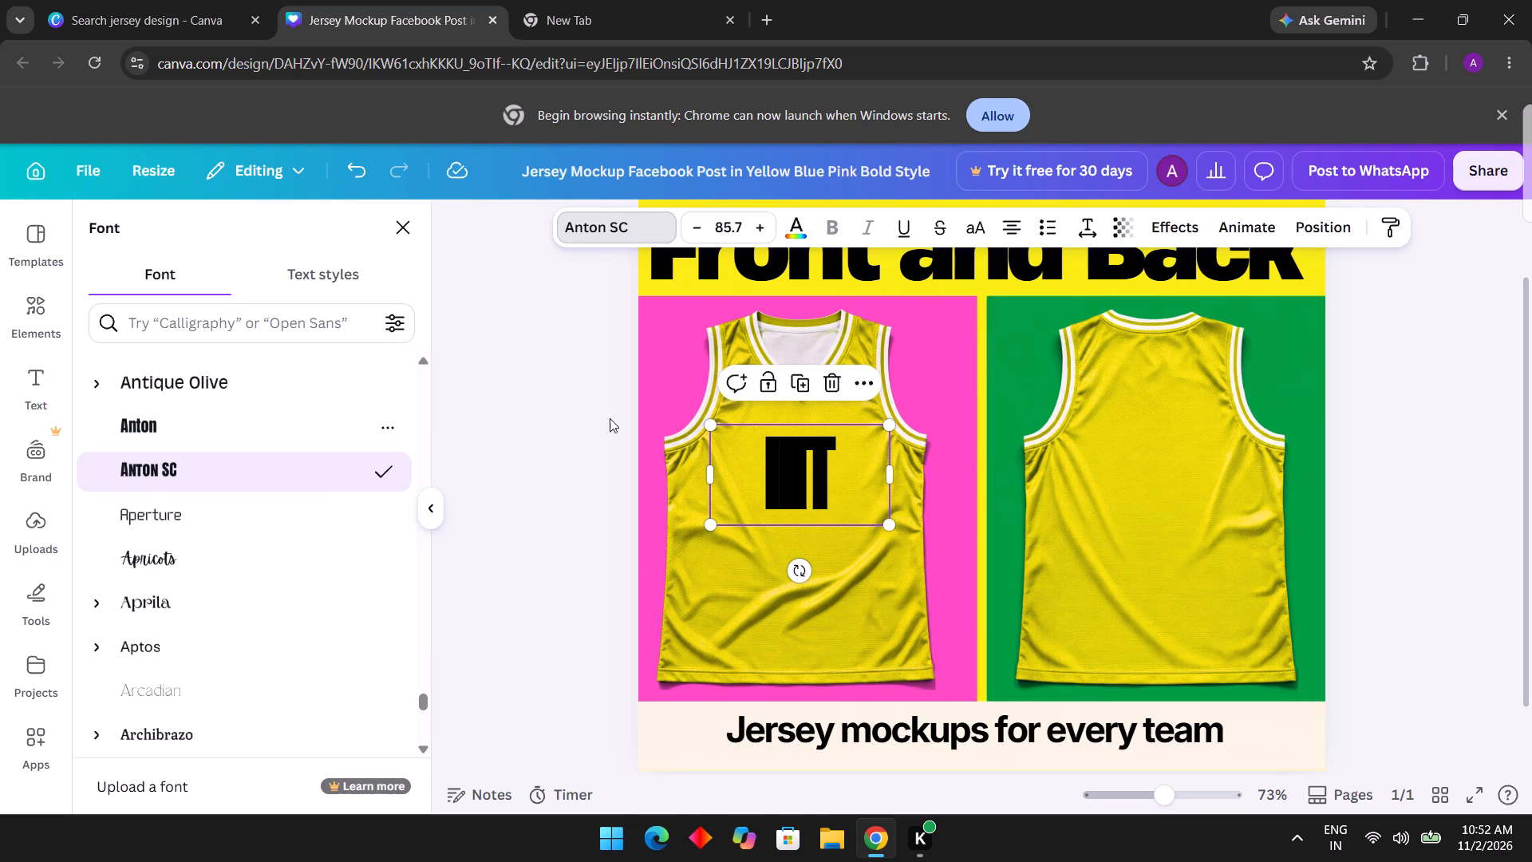
Set the "IIIT" text's letter spacing to 47 and its line spacing to 1.04.
left_click(1098, 231)
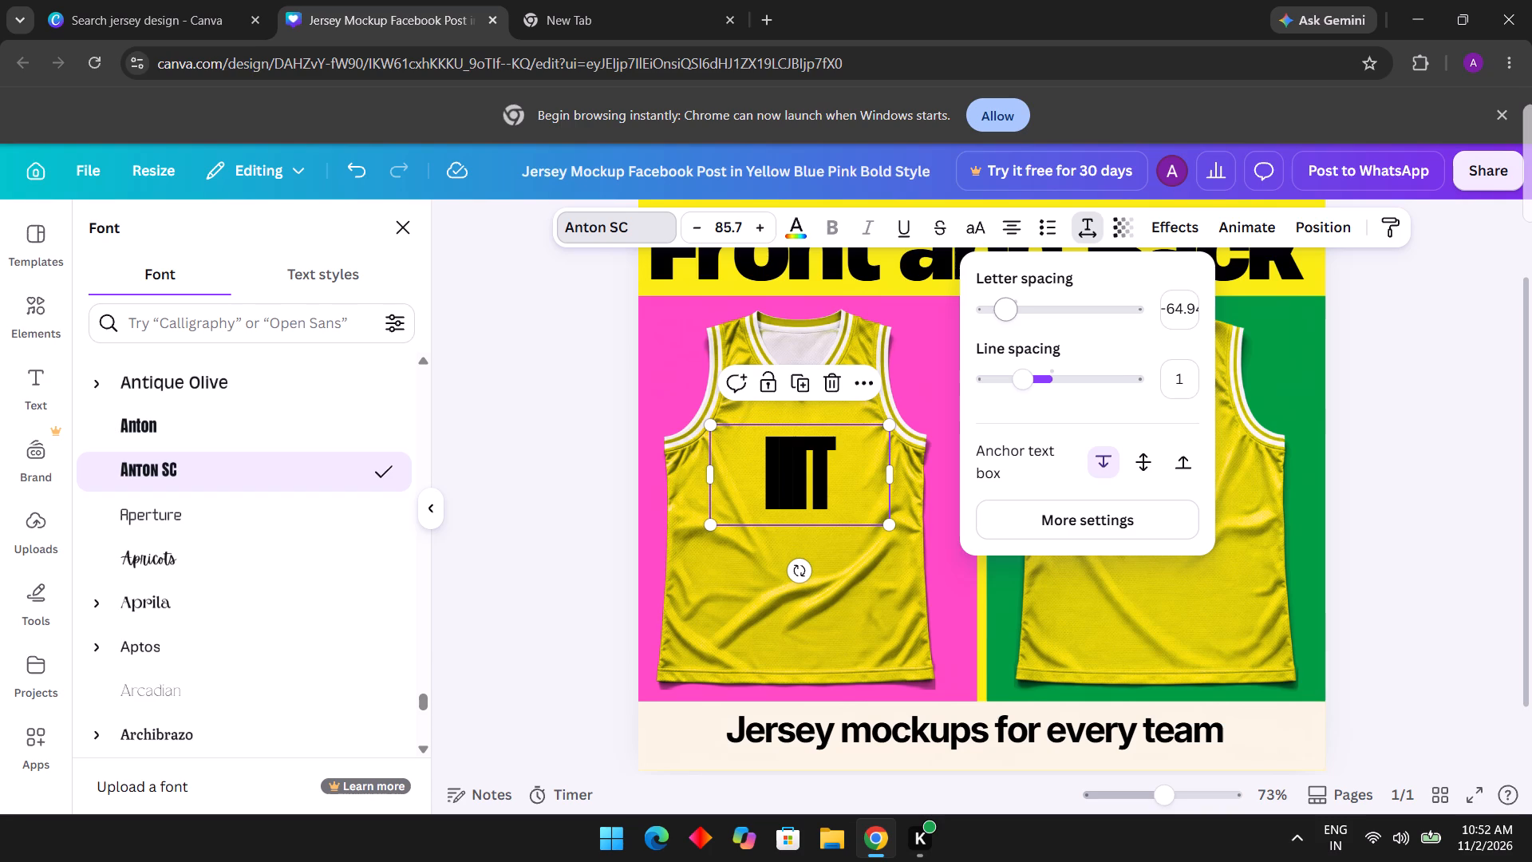
left_click_drag(1009, 302, 1021, 303)
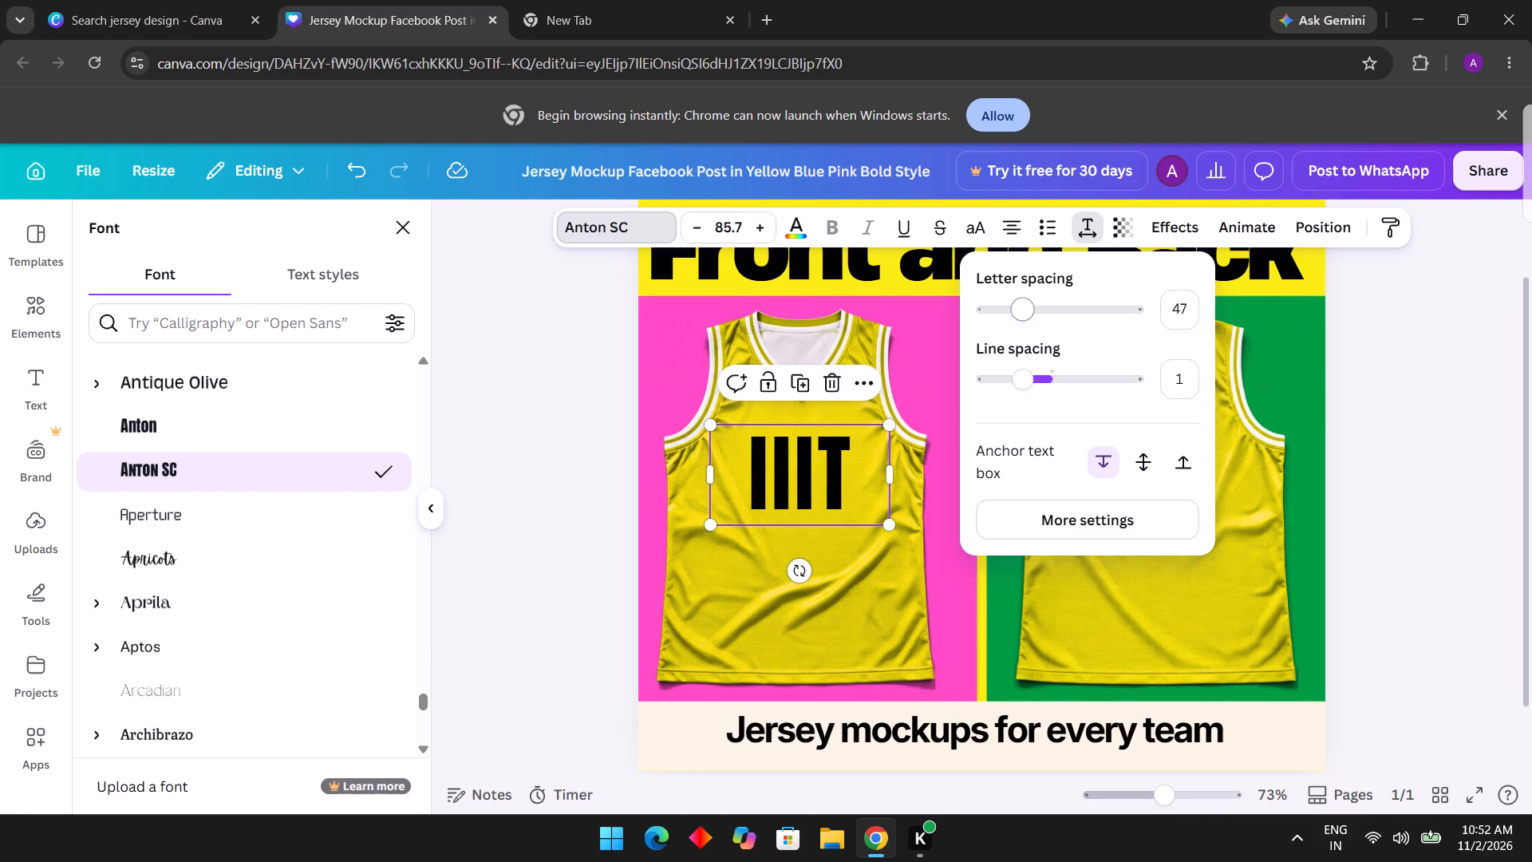
left_click(1018, 384)
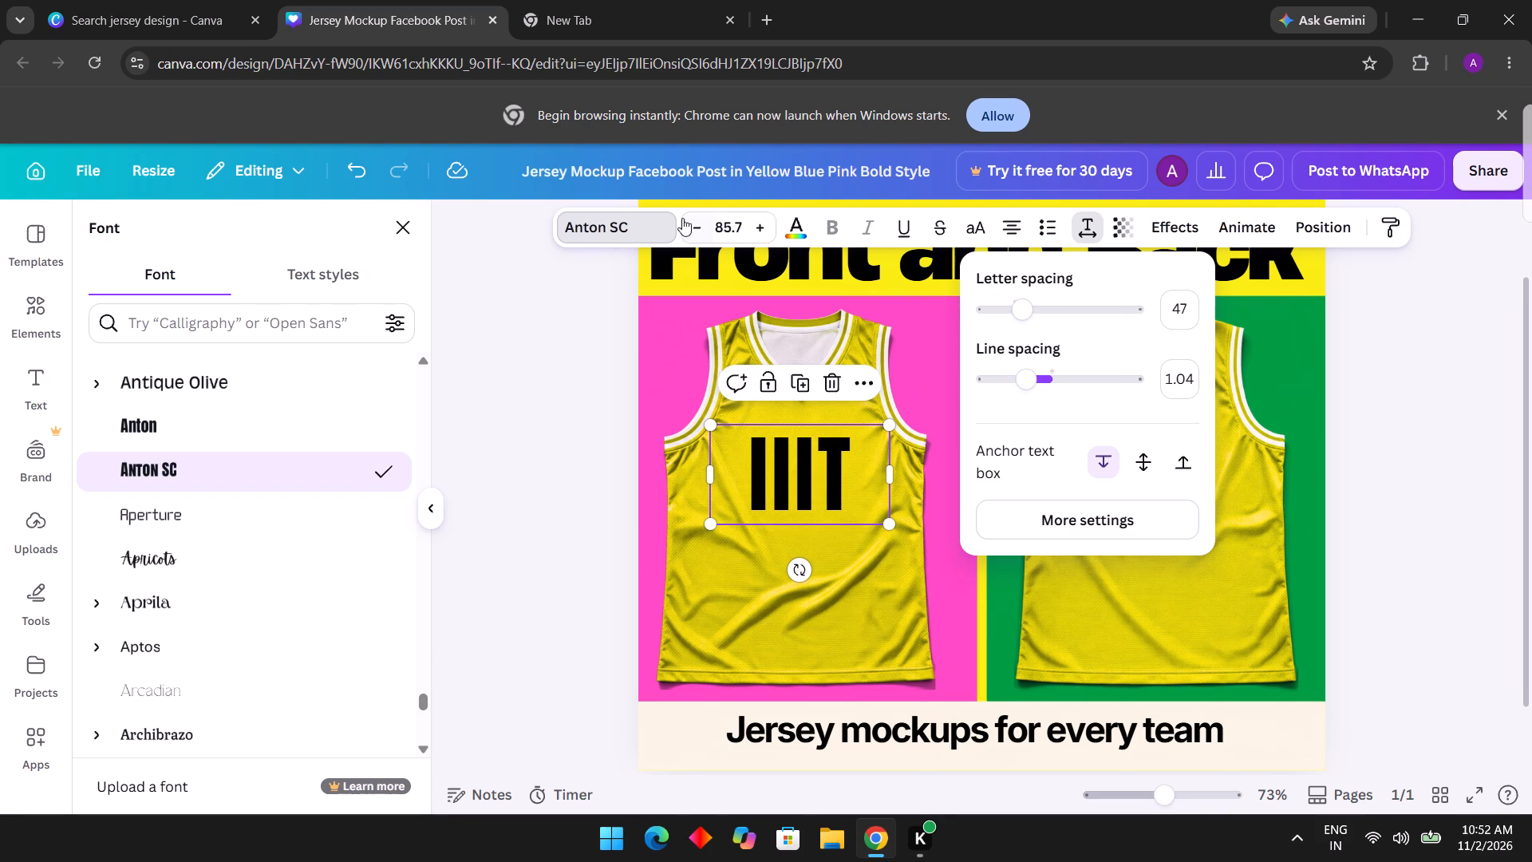
left_click(172, 449)
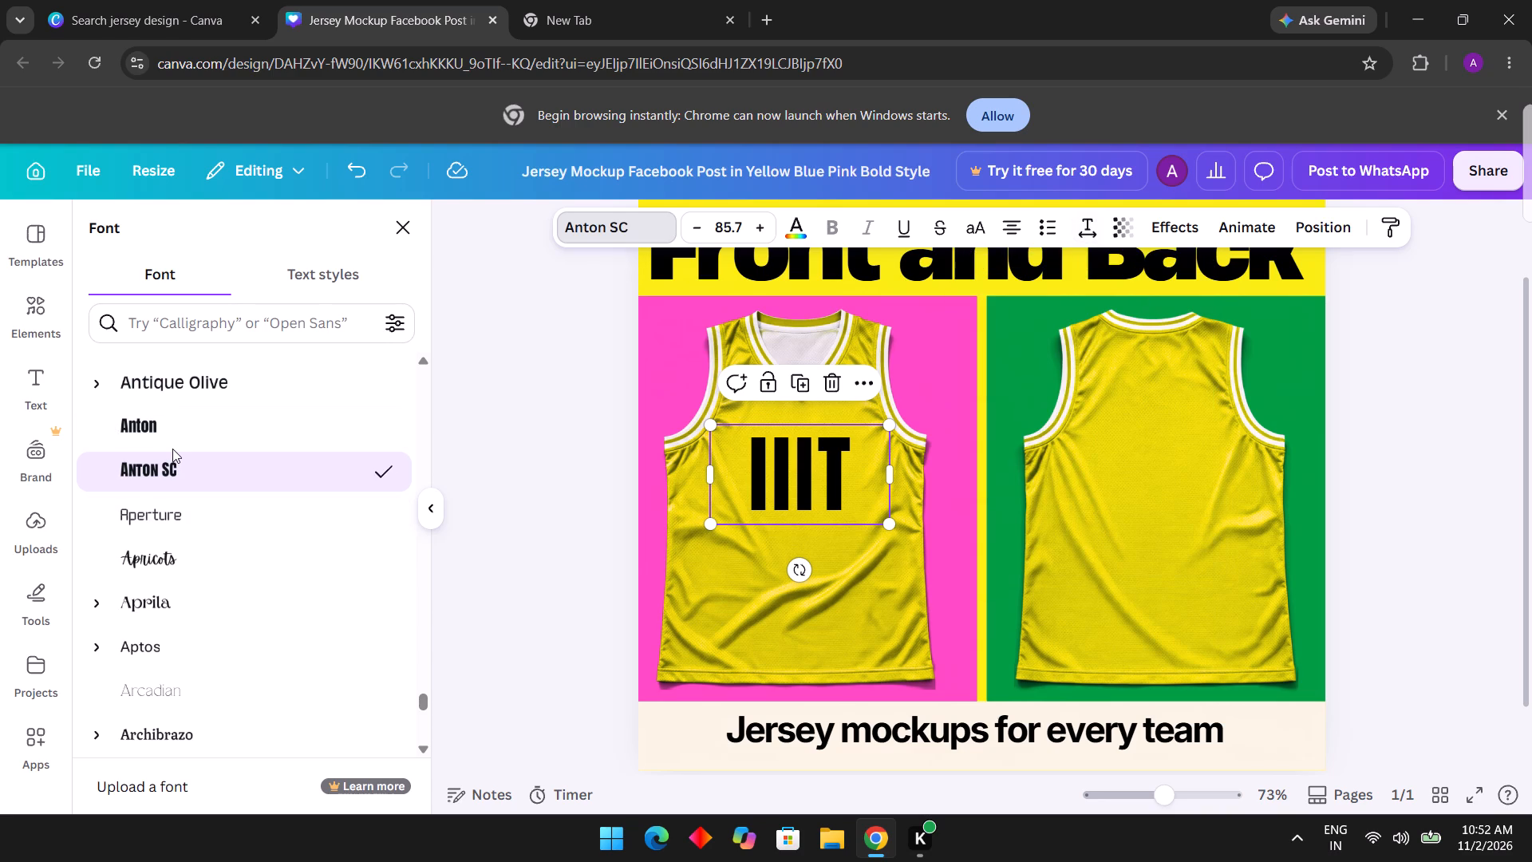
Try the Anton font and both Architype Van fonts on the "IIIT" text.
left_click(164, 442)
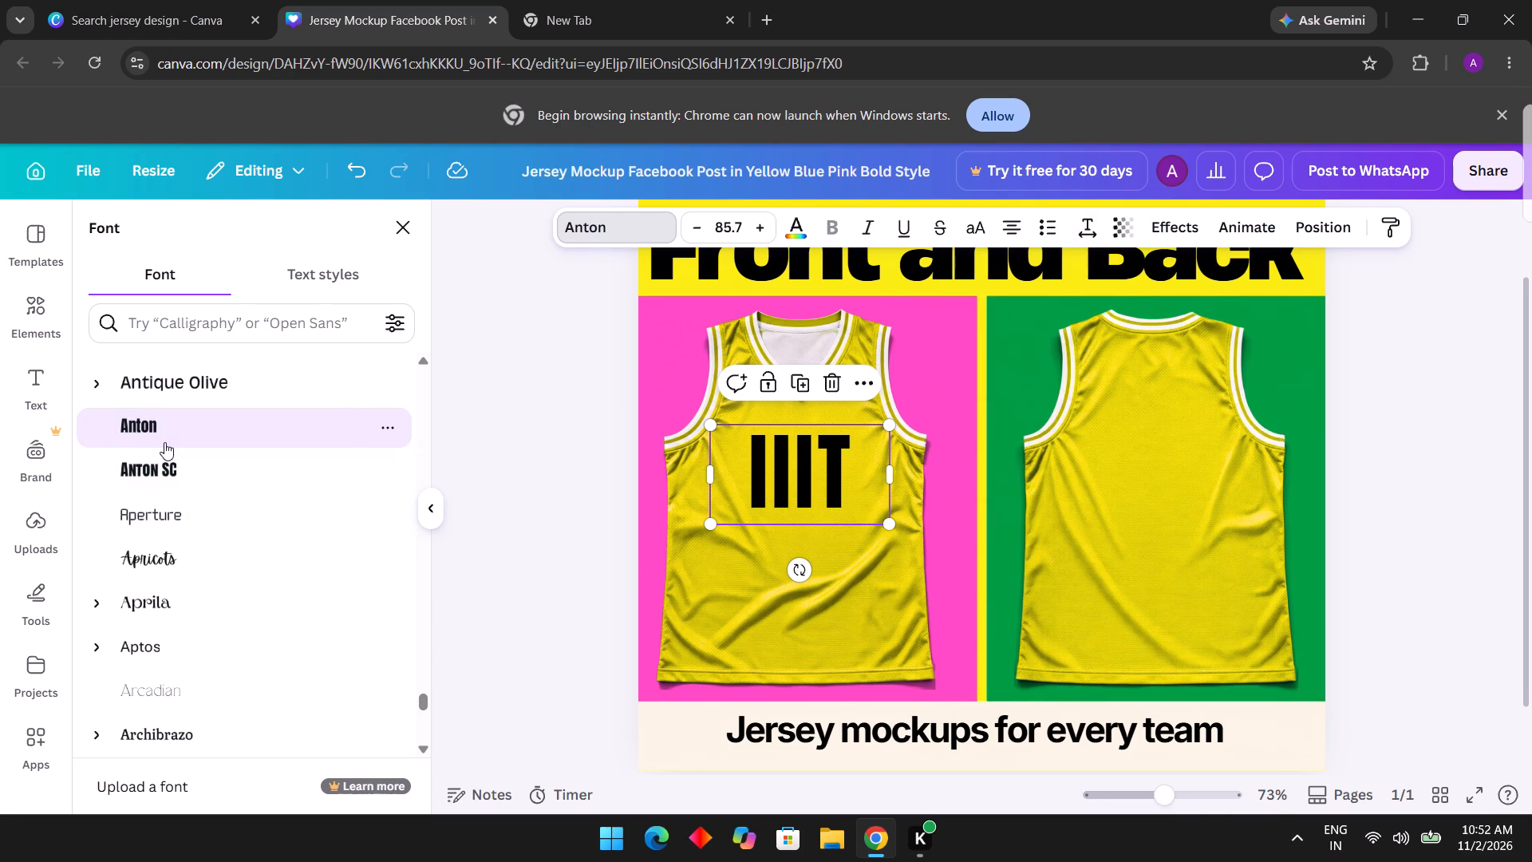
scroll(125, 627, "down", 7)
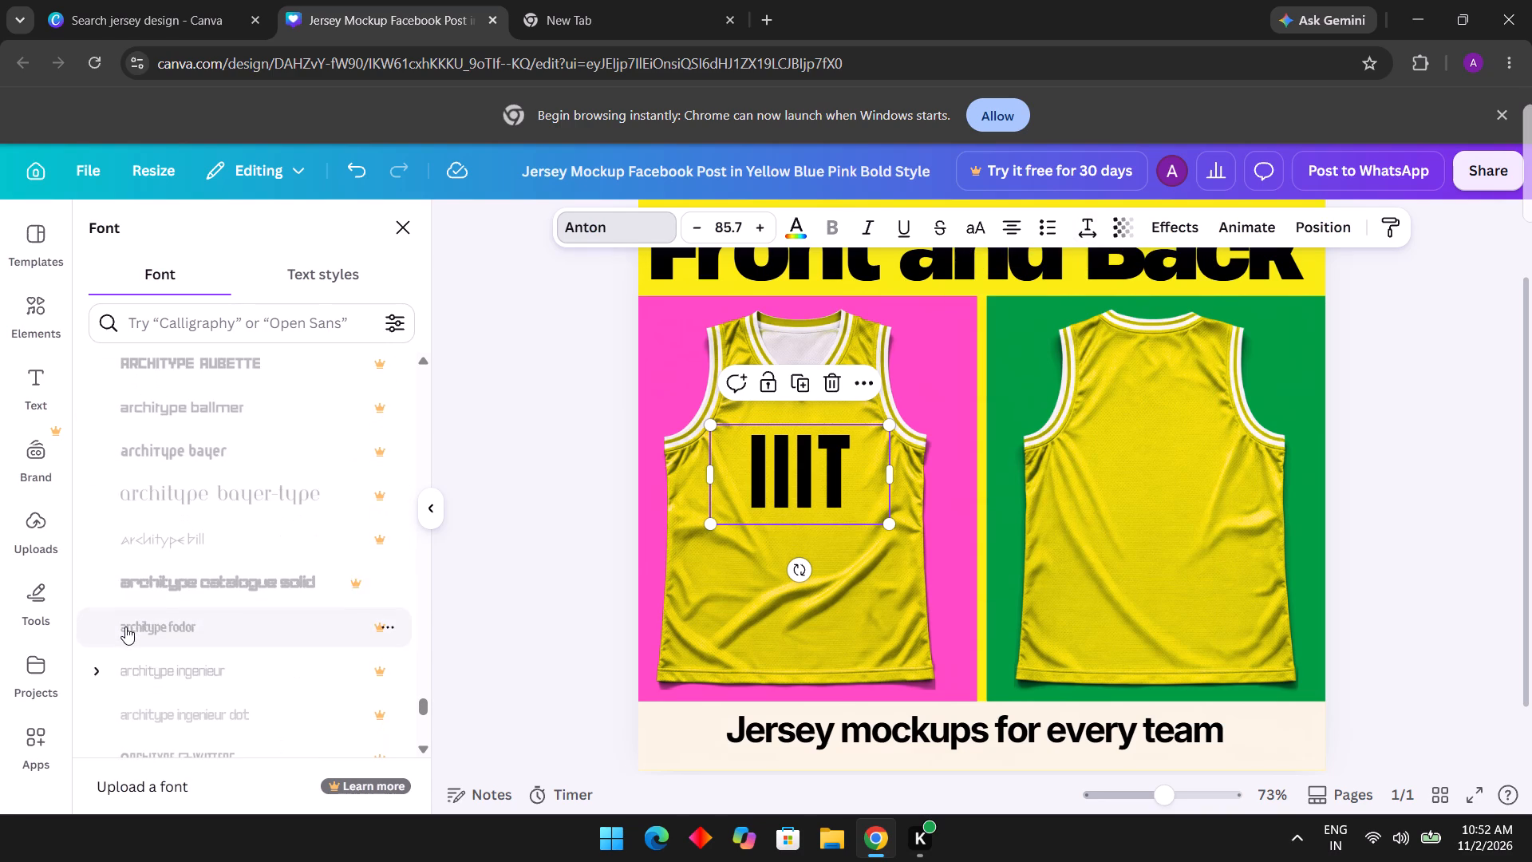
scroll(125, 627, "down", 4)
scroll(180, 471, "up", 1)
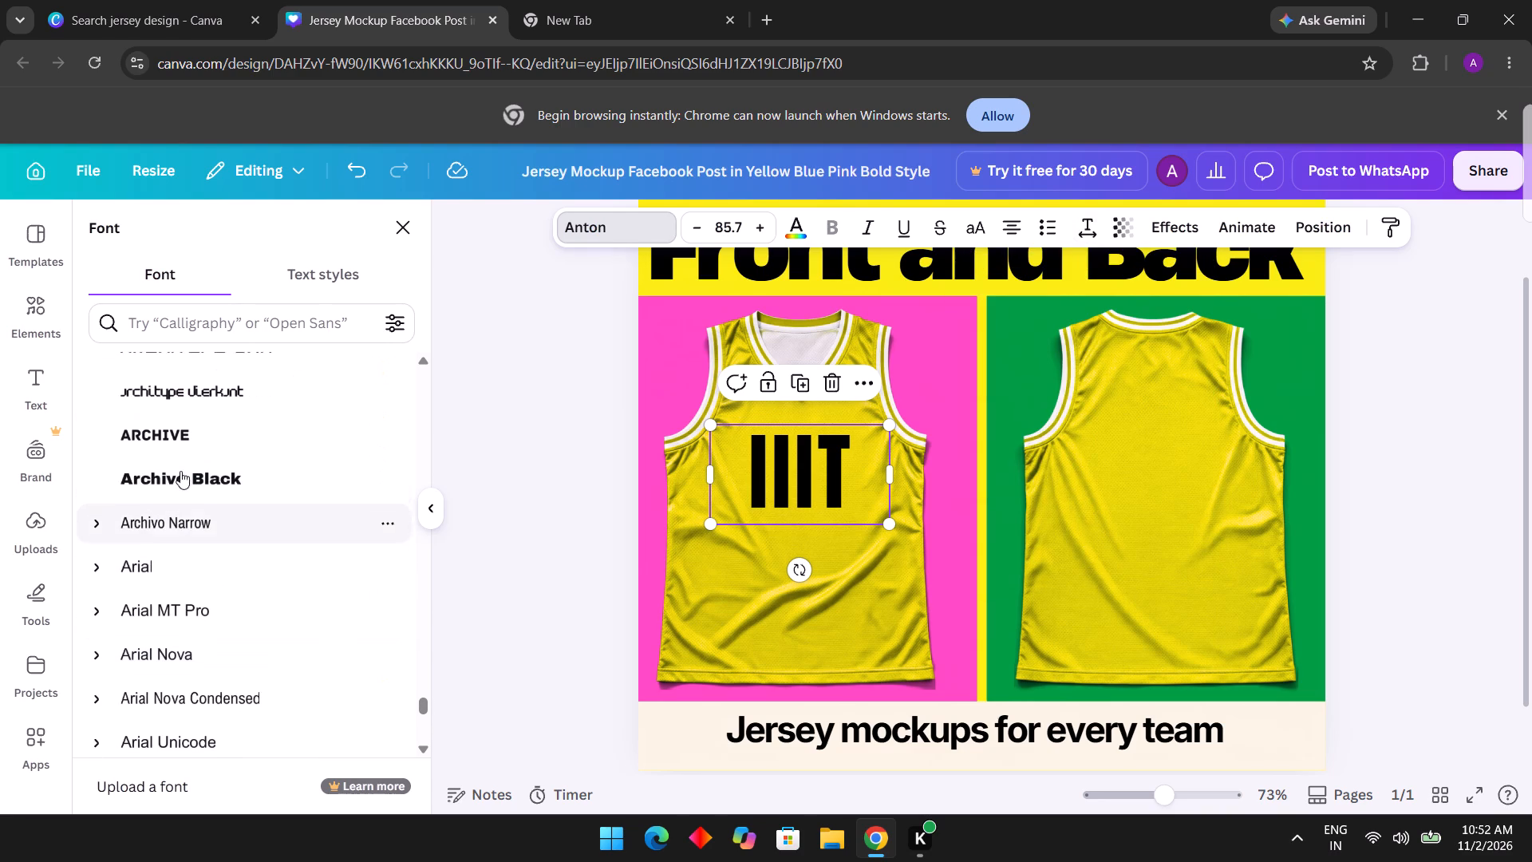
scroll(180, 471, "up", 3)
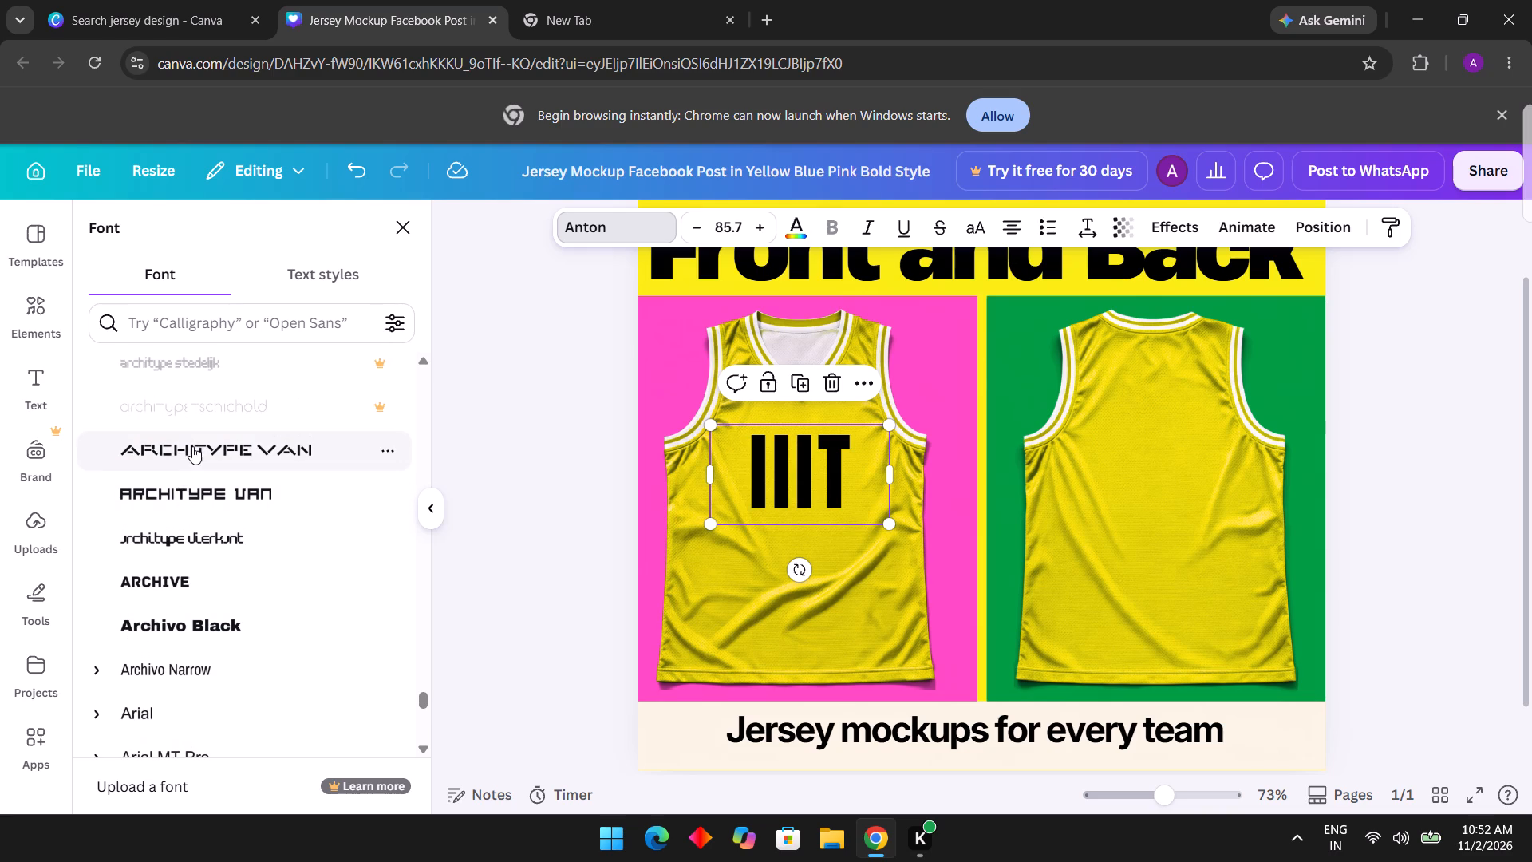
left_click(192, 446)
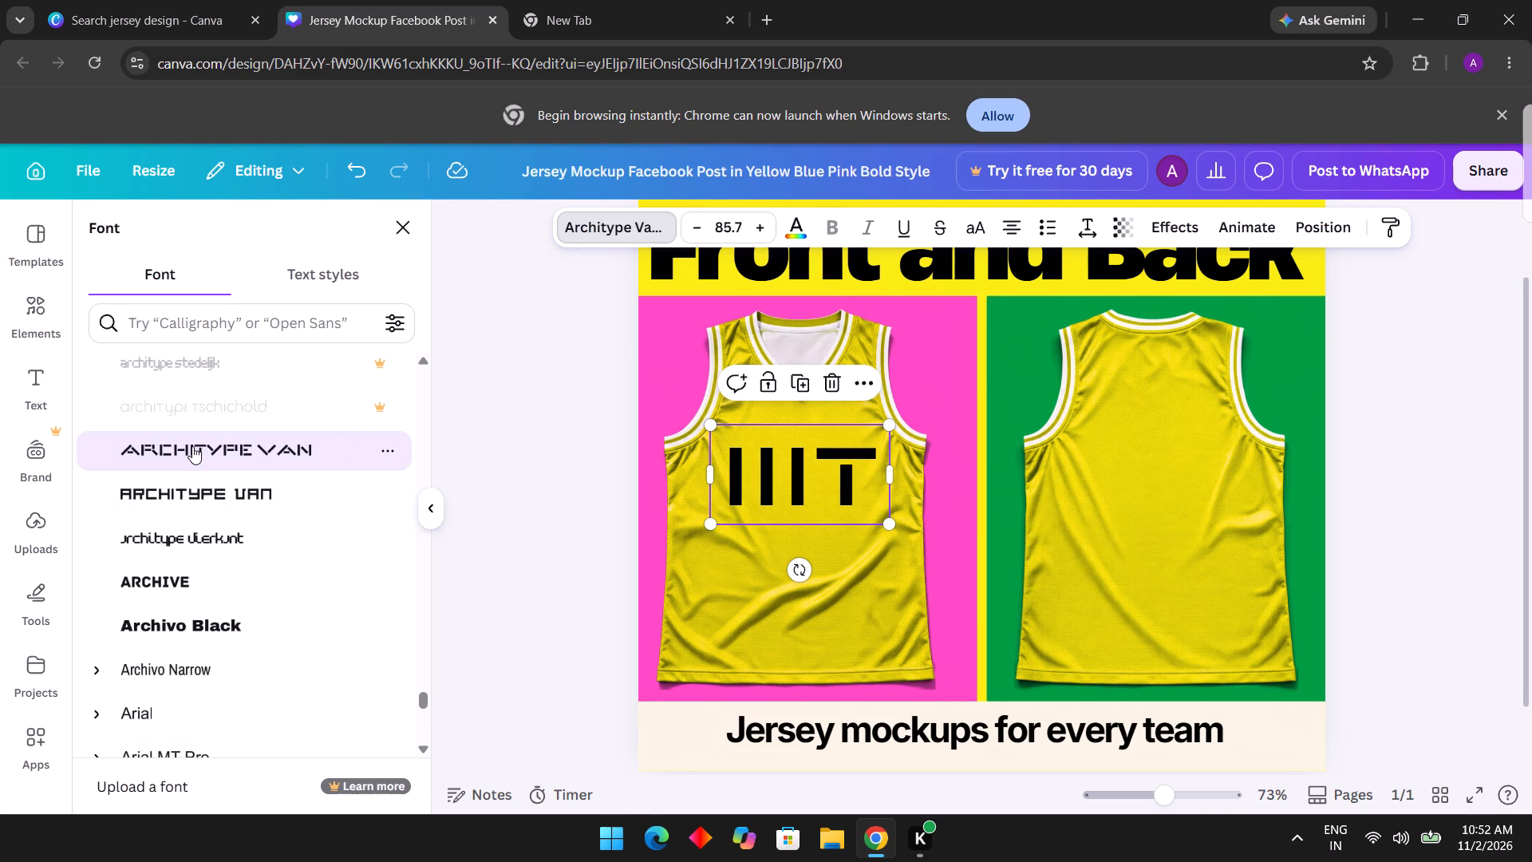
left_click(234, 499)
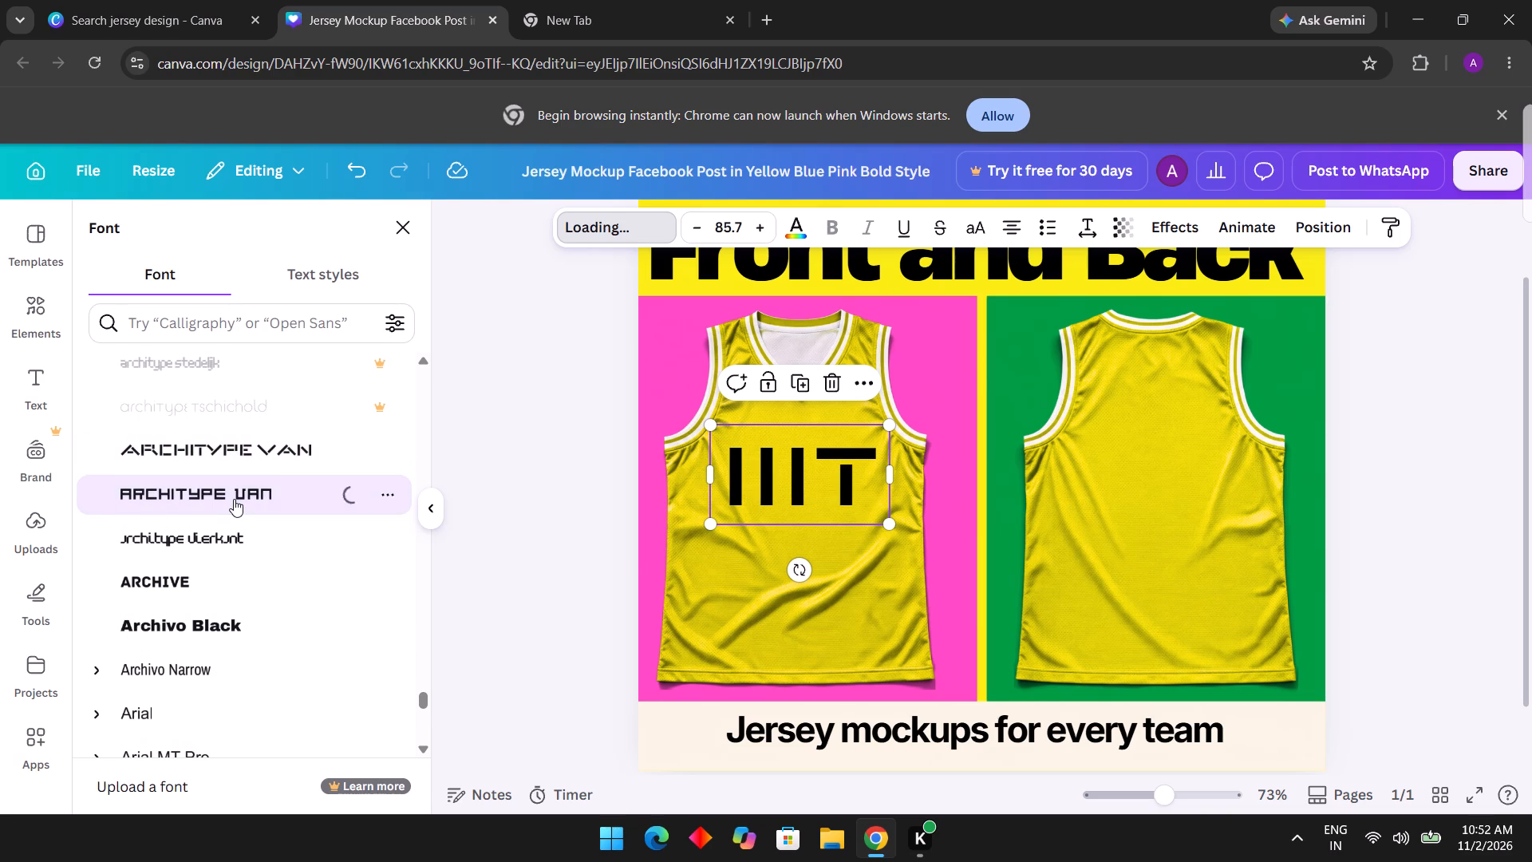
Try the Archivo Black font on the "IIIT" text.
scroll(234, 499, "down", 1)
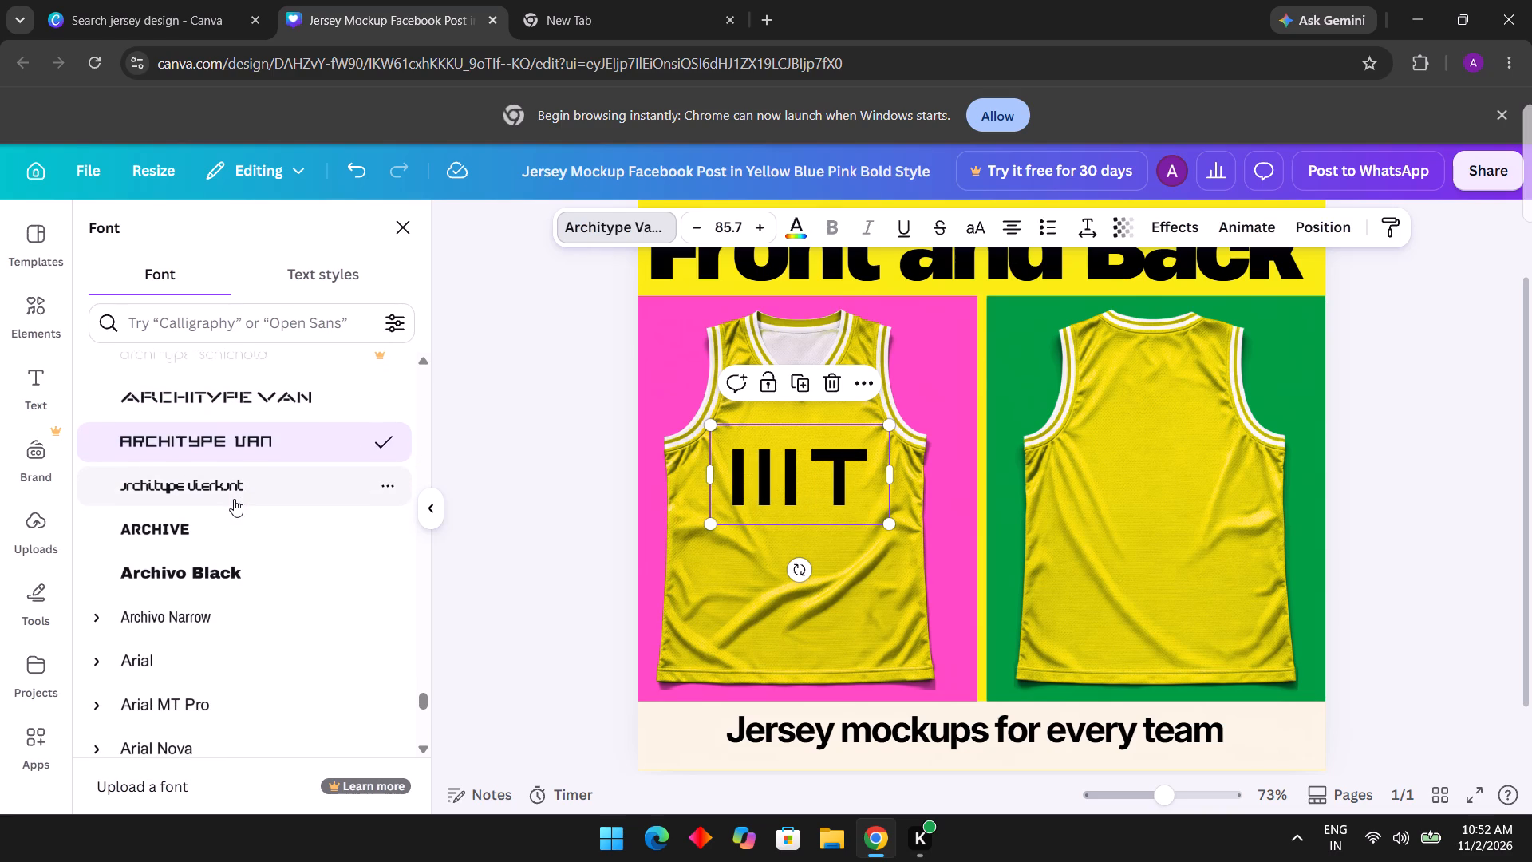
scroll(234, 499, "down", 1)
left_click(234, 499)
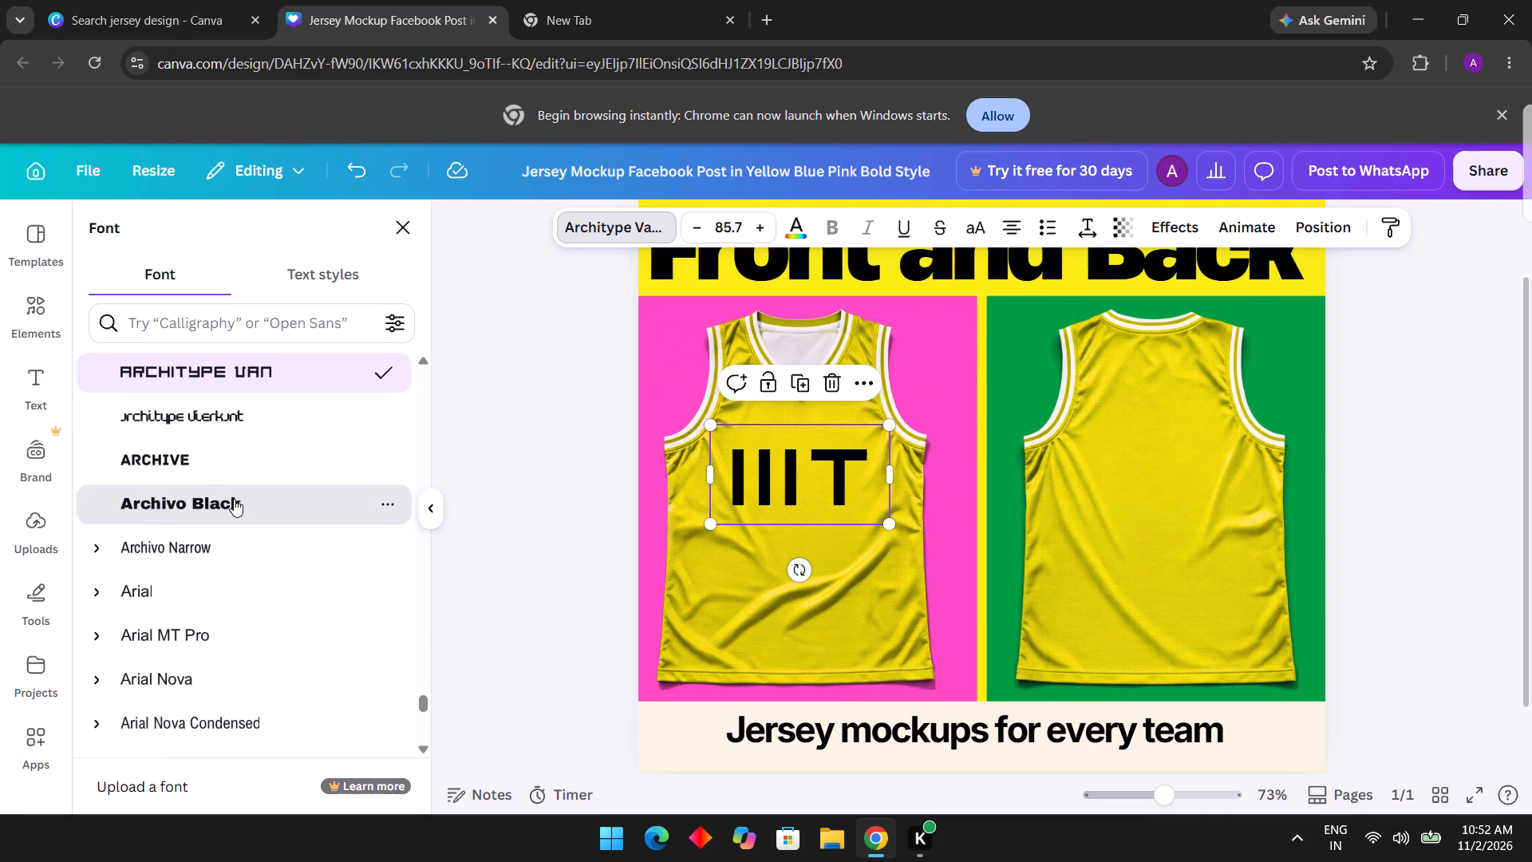
Browse onward to the fonts starting with B and apply Bangers to the "IIIT" text.
scroll(234, 499, "down", 7)
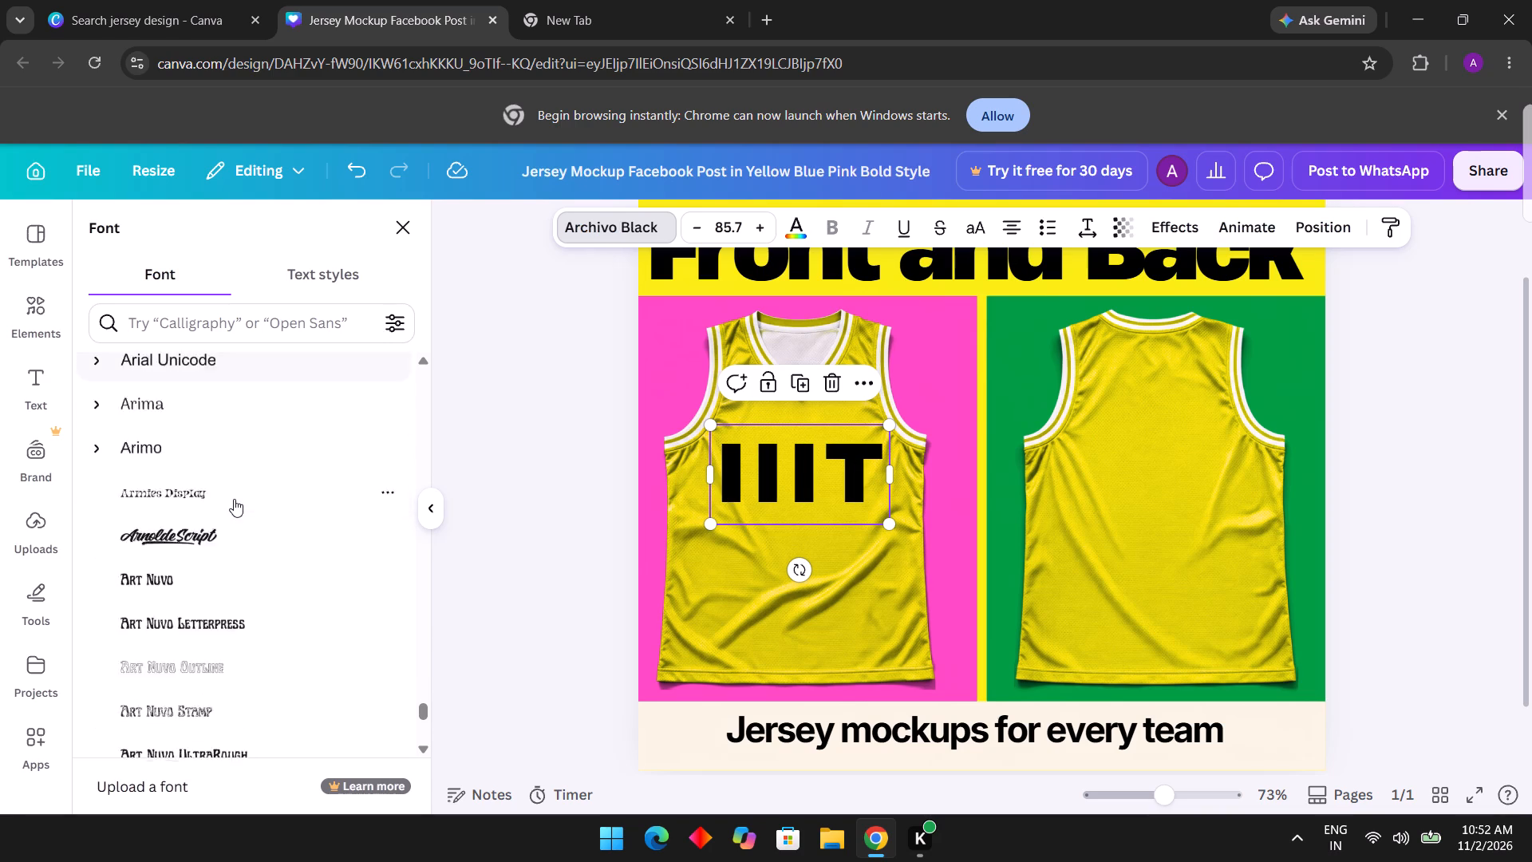
scroll(234, 499, "down", 3)
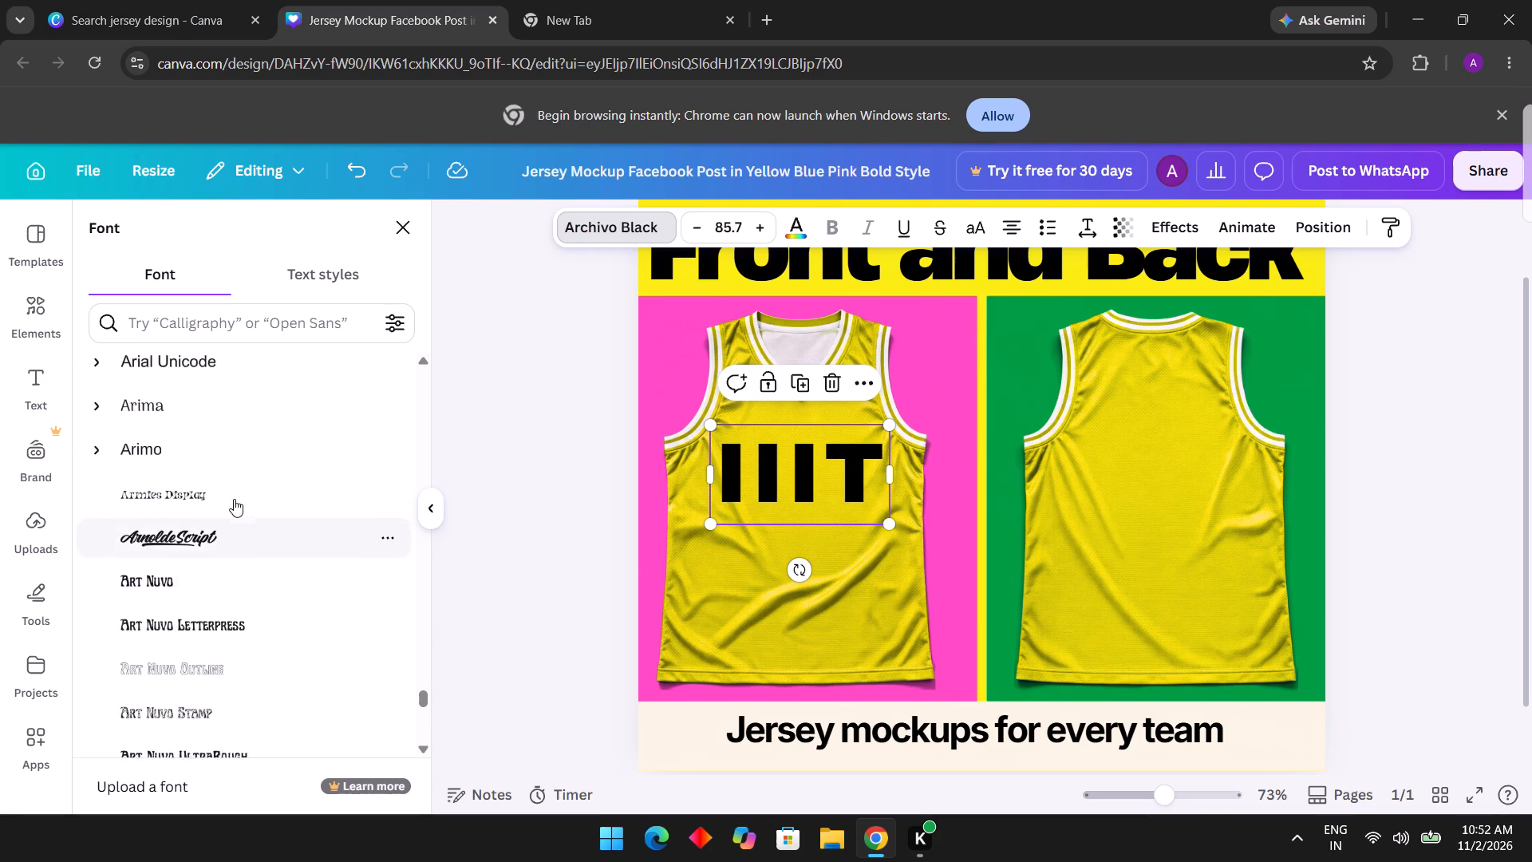
scroll(234, 499, "down", 4)
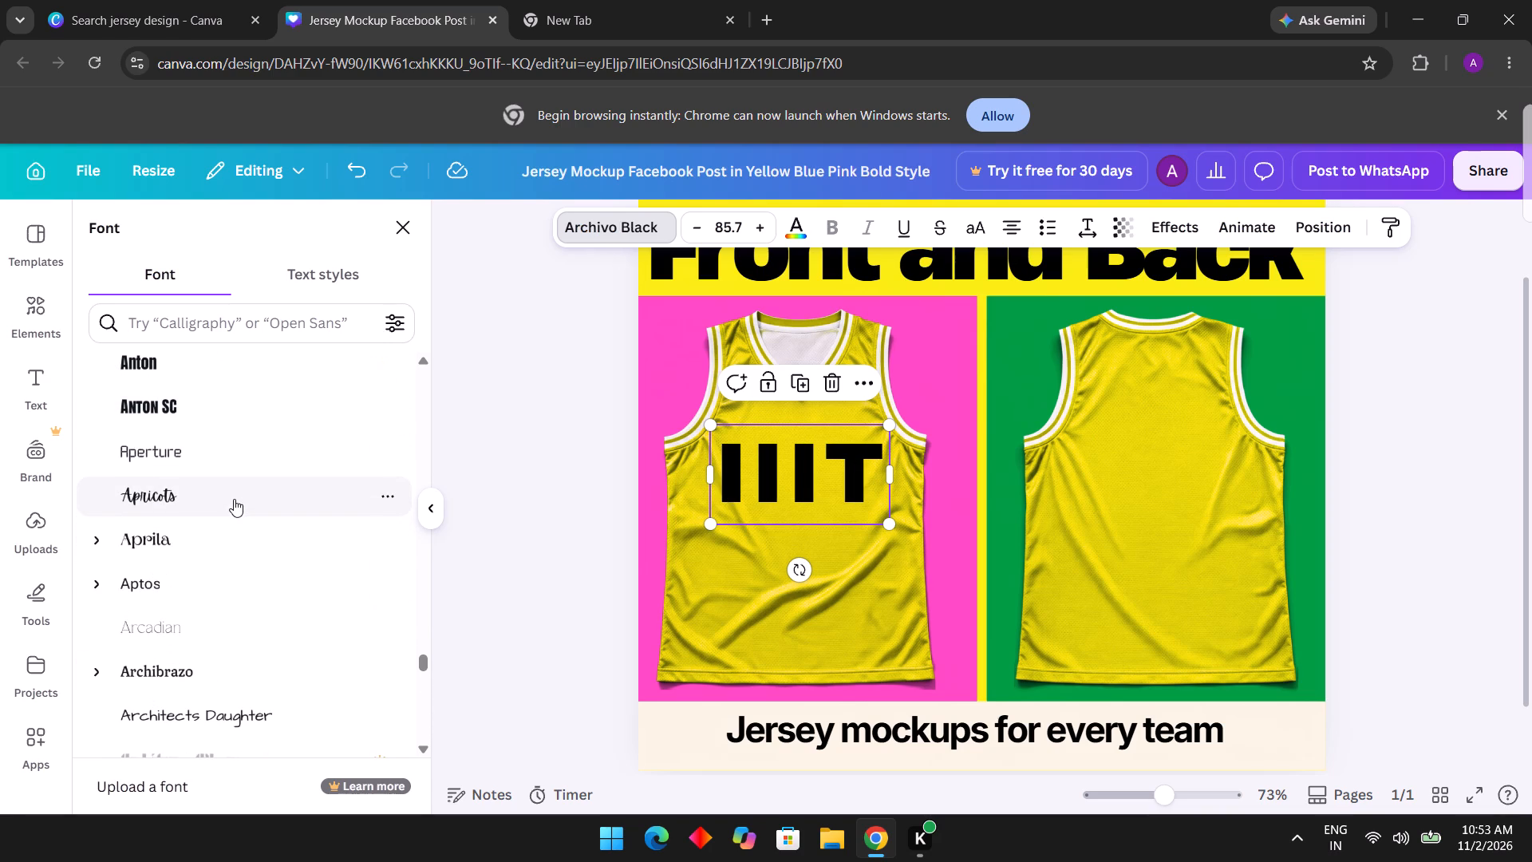
scroll(234, 499, "down", 5)
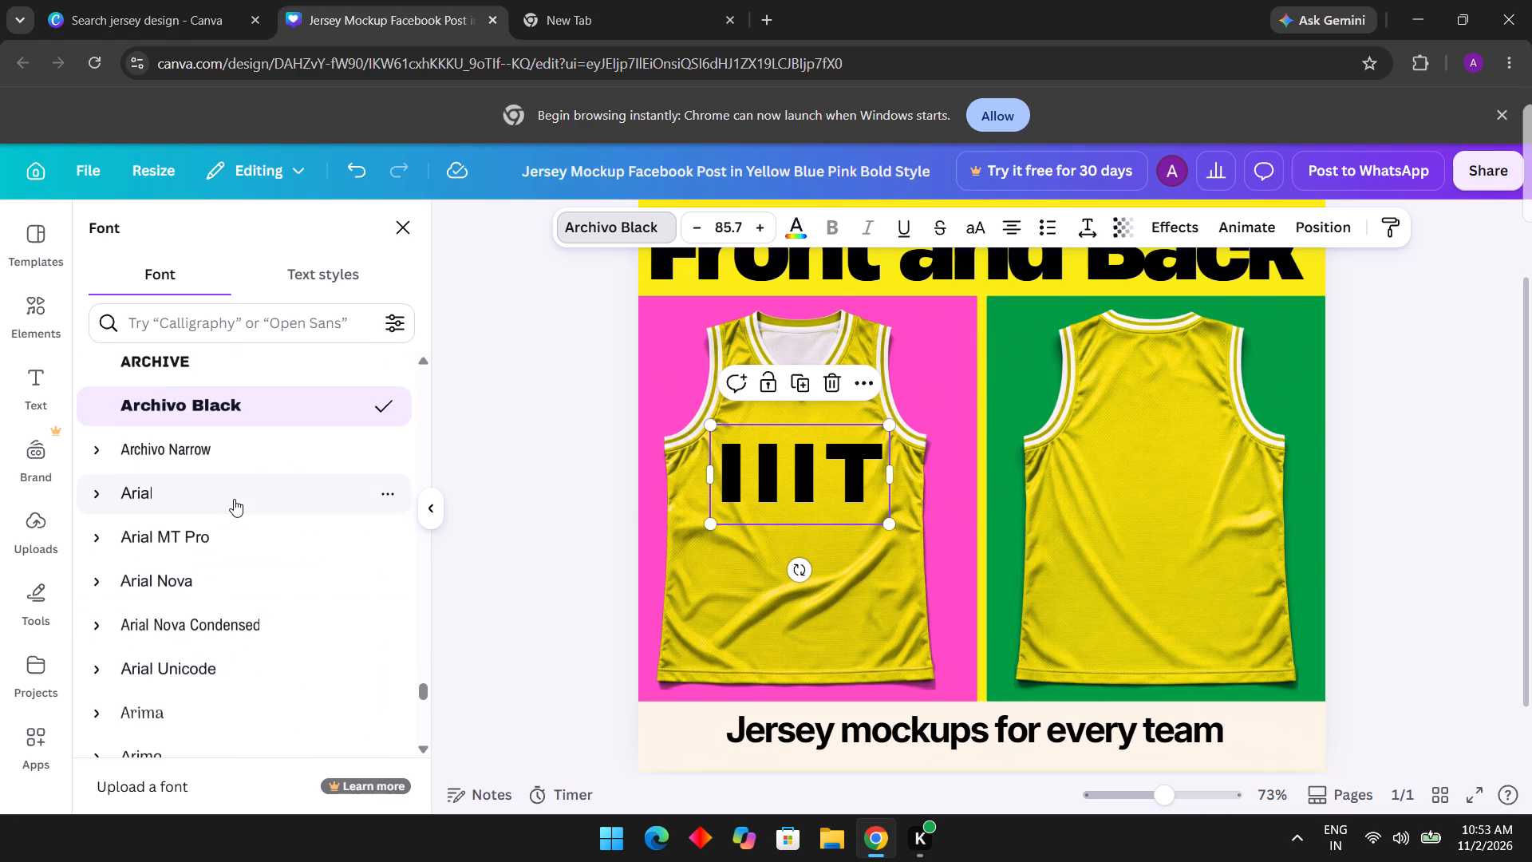
scroll(234, 499, "down", 5)
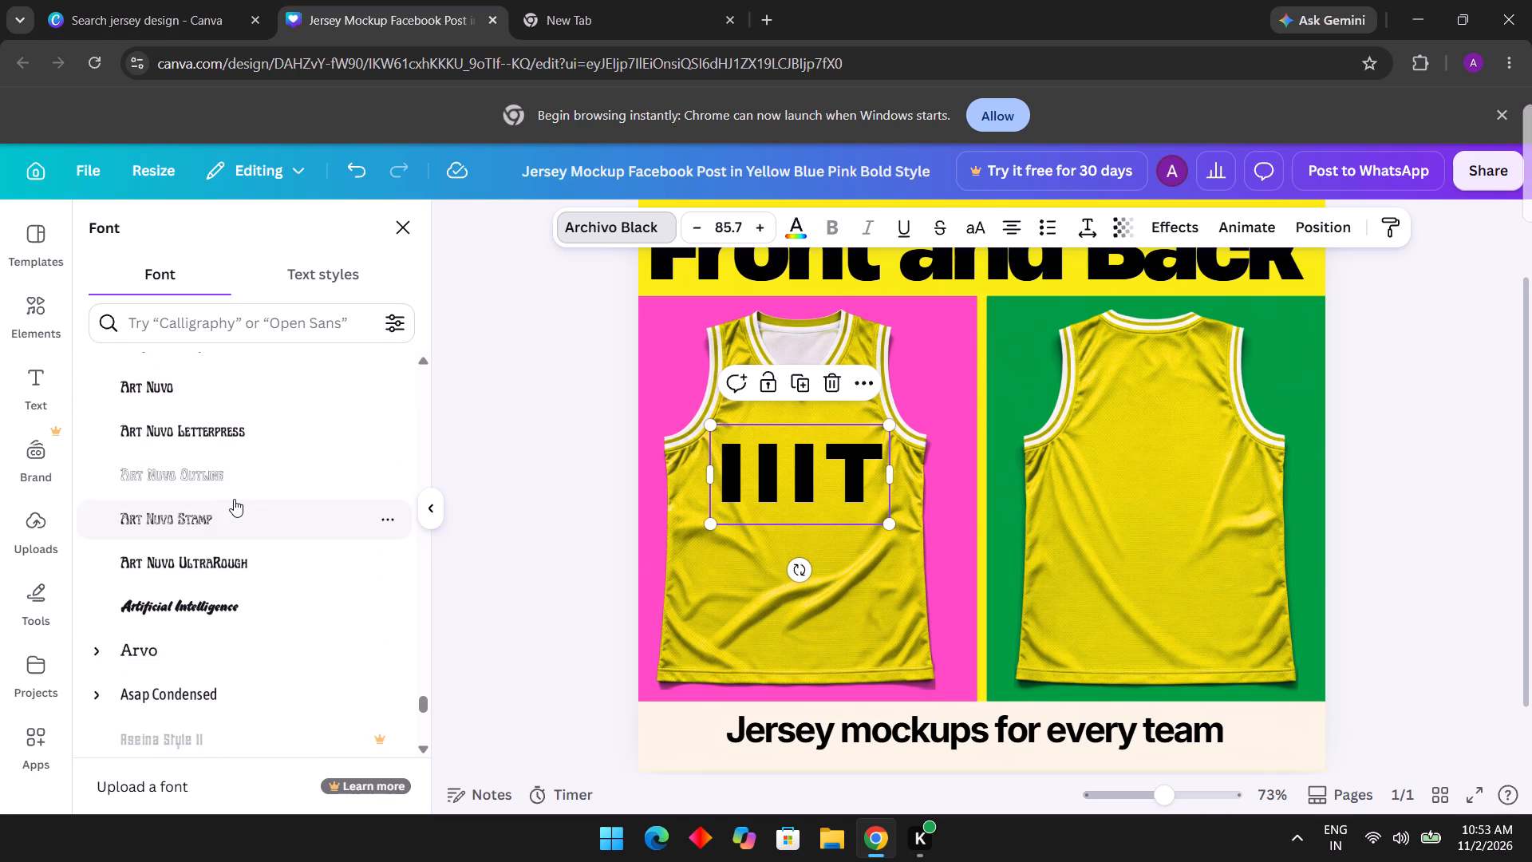
scroll(234, 499, "down", 4)
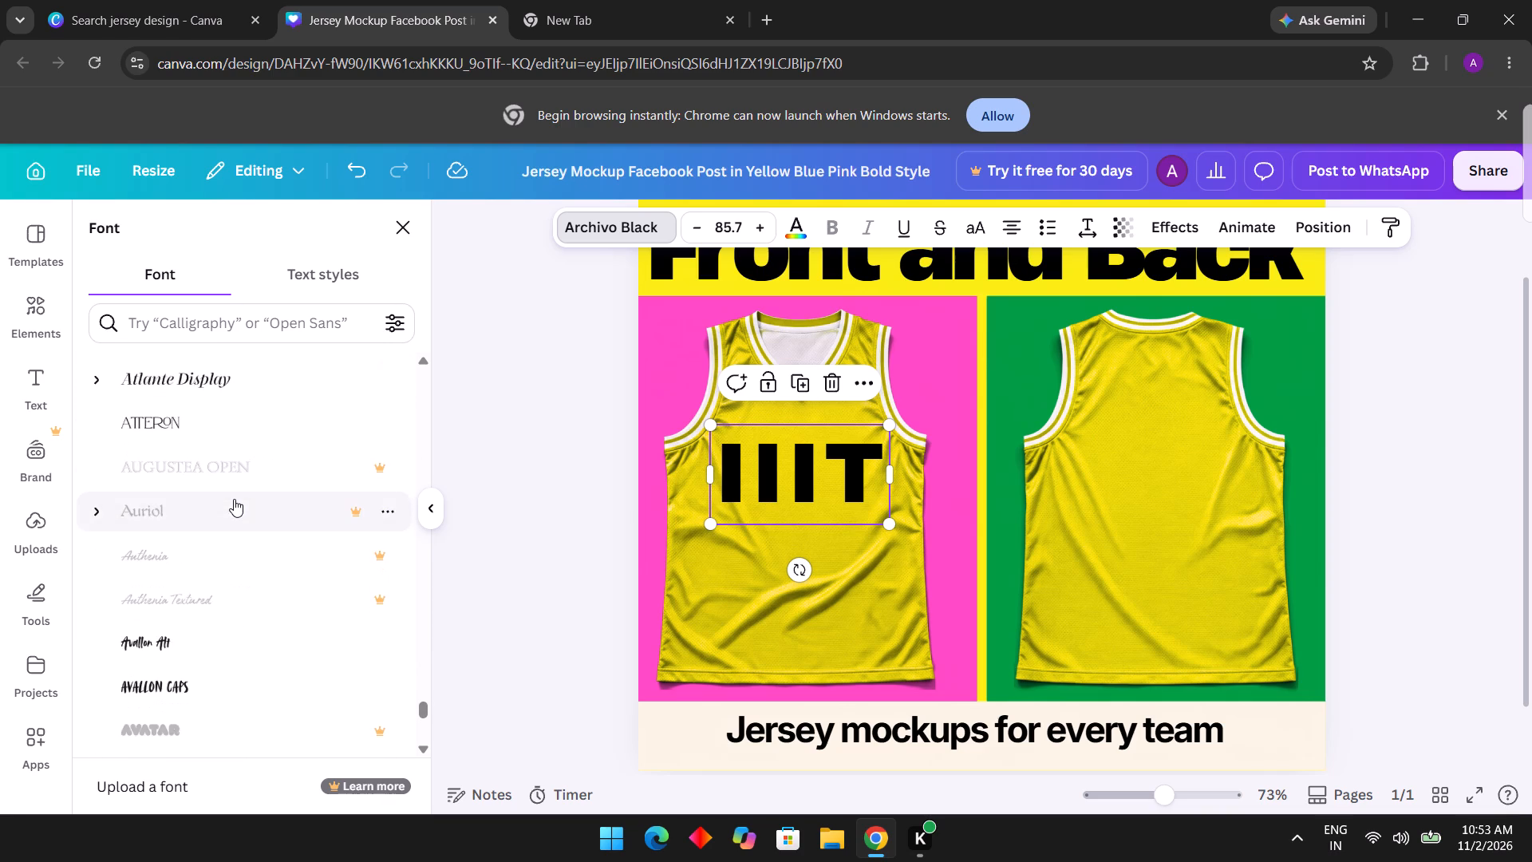
scroll(234, 499, "down", 4)
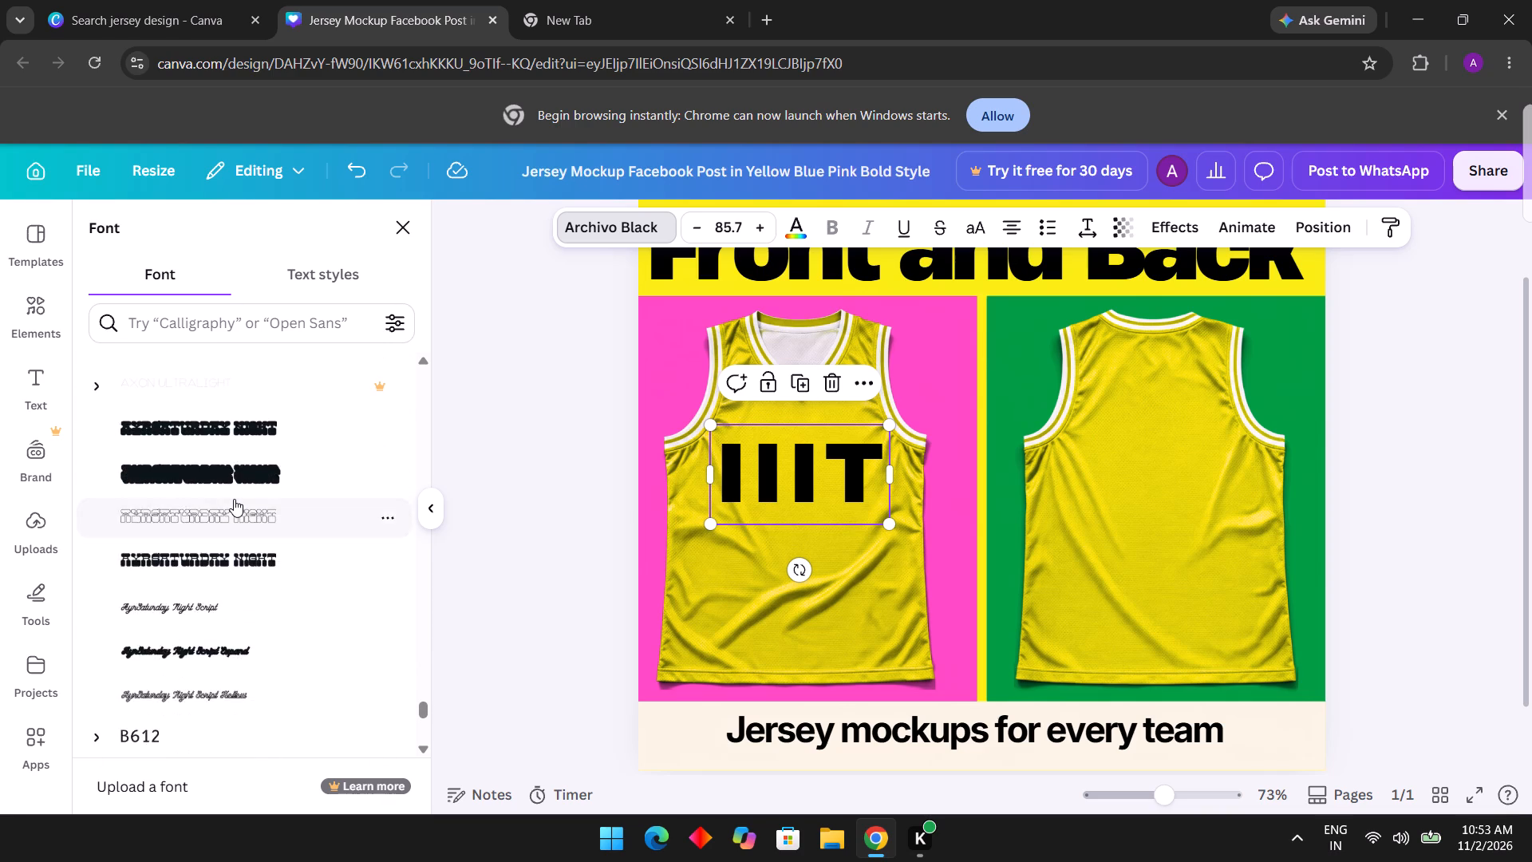
scroll(234, 499, "down", 3)
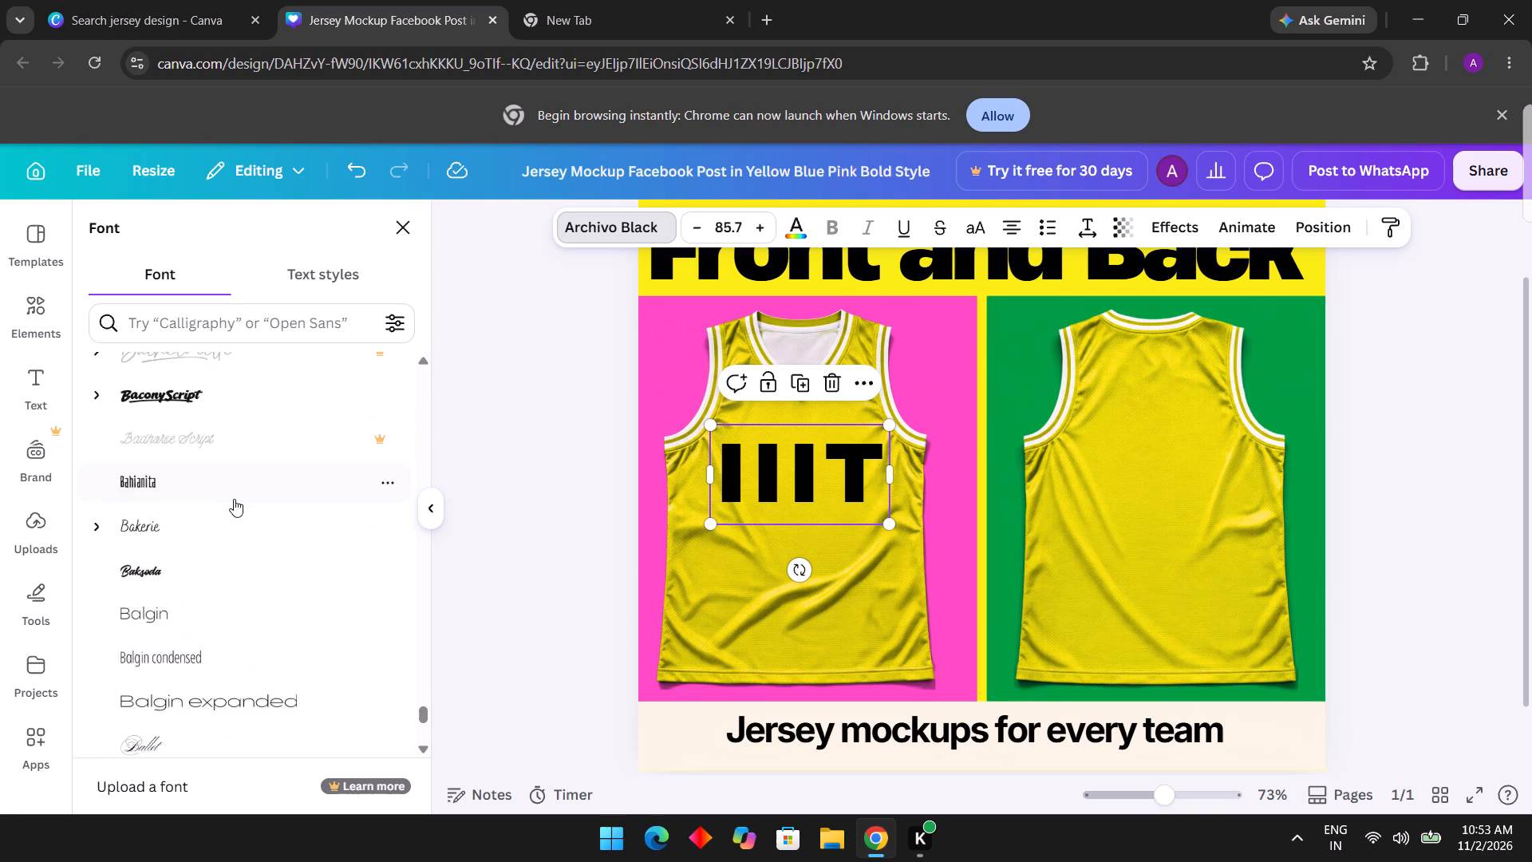
scroll(234, 499, "down", 8)
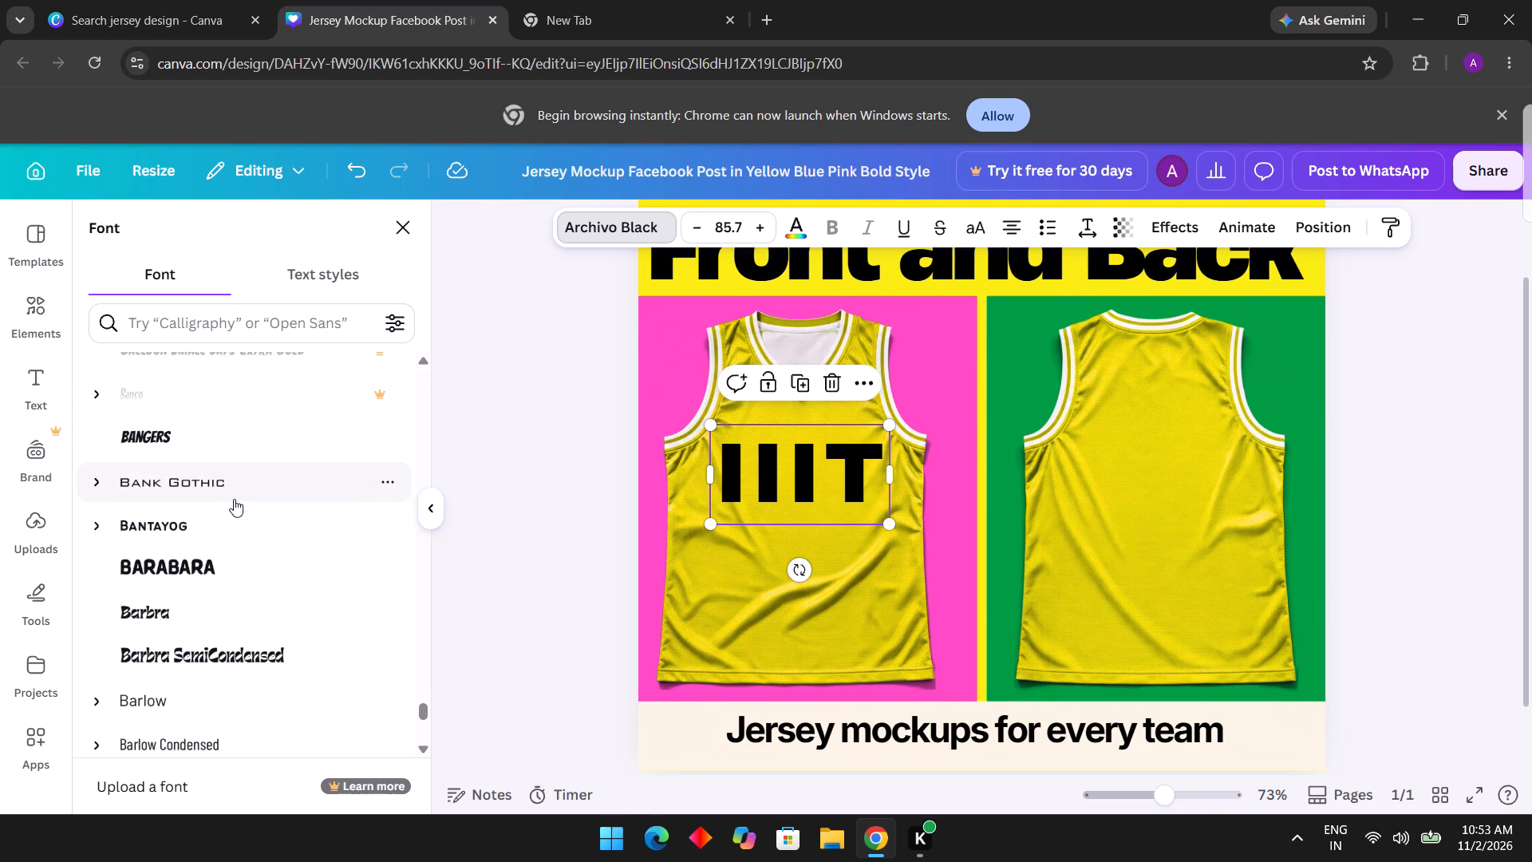
left_click(168, 421)
scroll(223, 581, "down", 1)
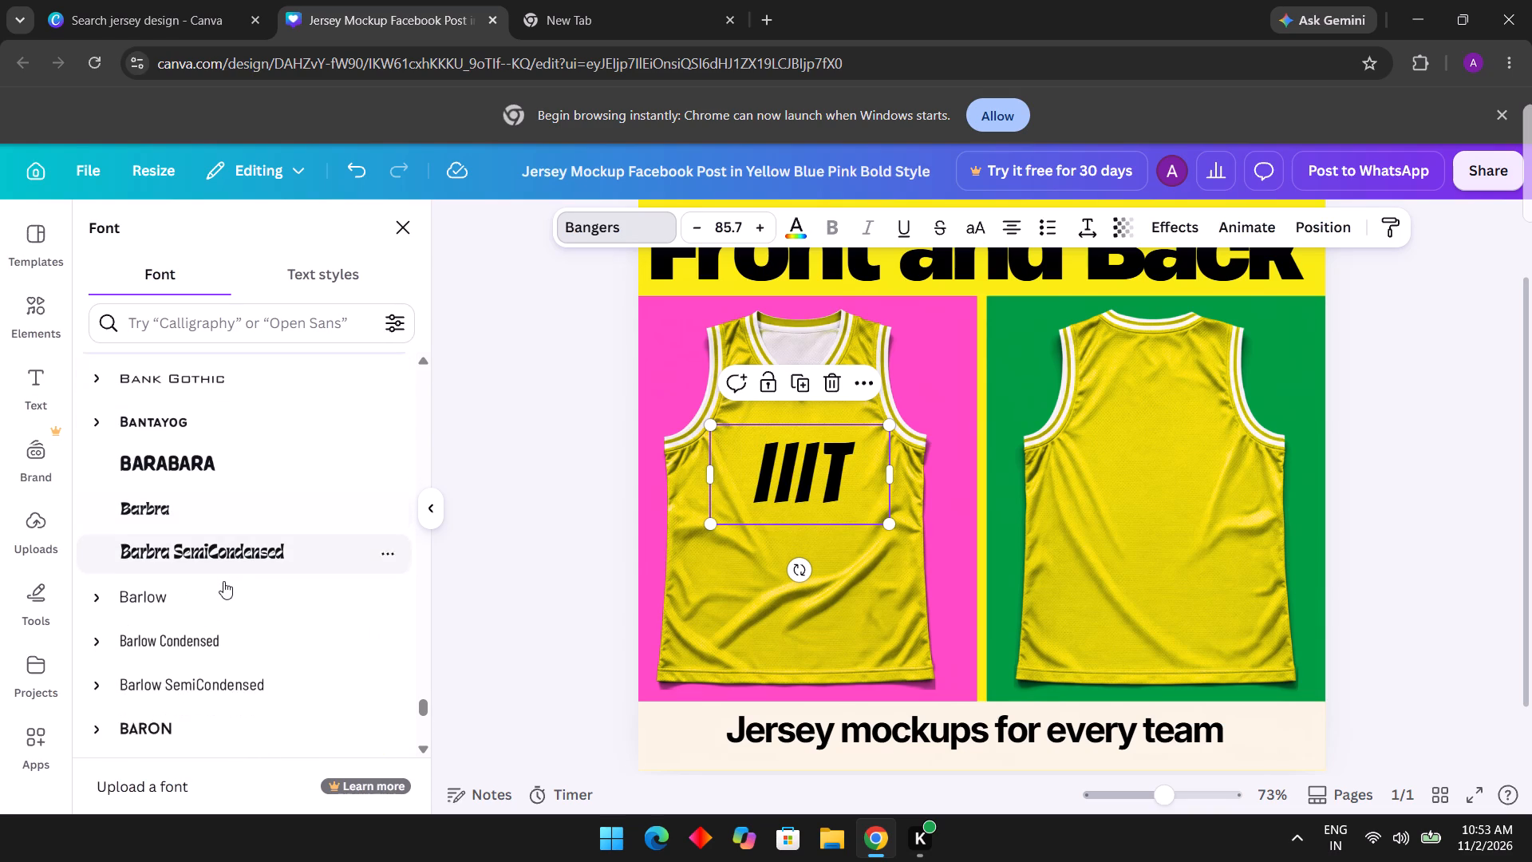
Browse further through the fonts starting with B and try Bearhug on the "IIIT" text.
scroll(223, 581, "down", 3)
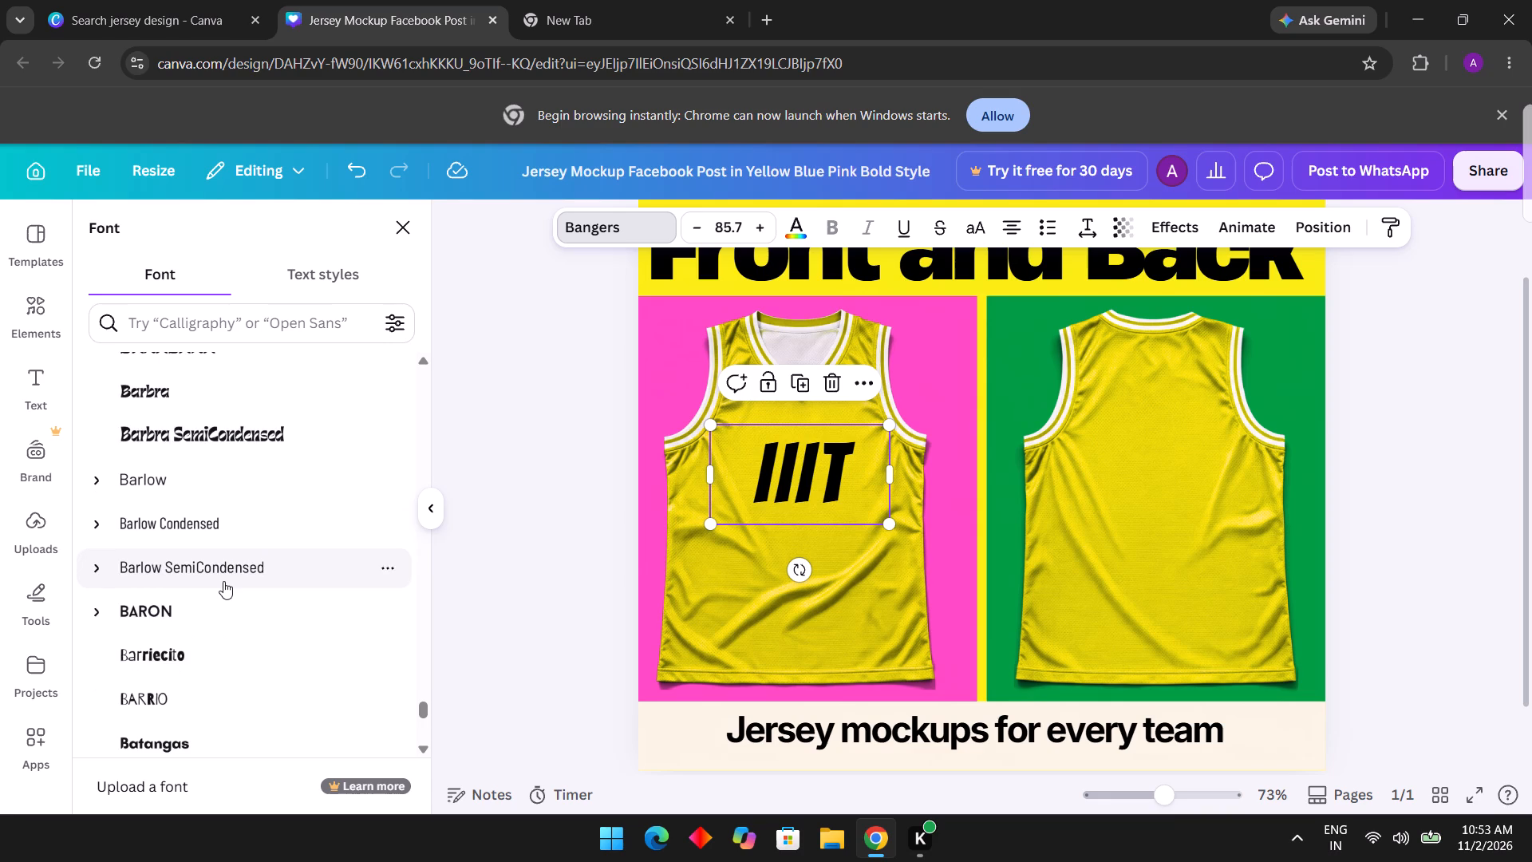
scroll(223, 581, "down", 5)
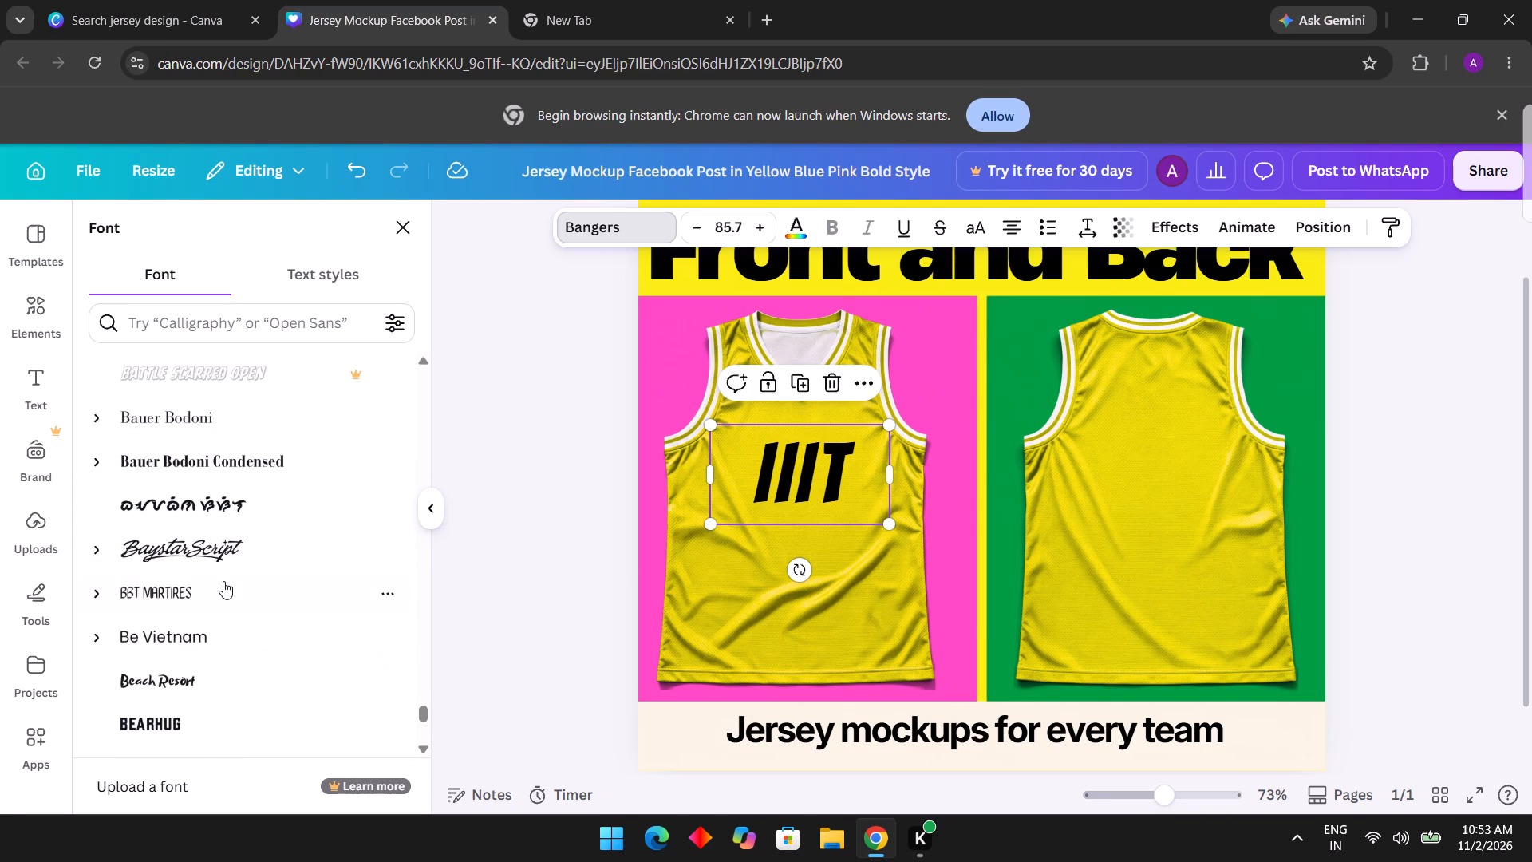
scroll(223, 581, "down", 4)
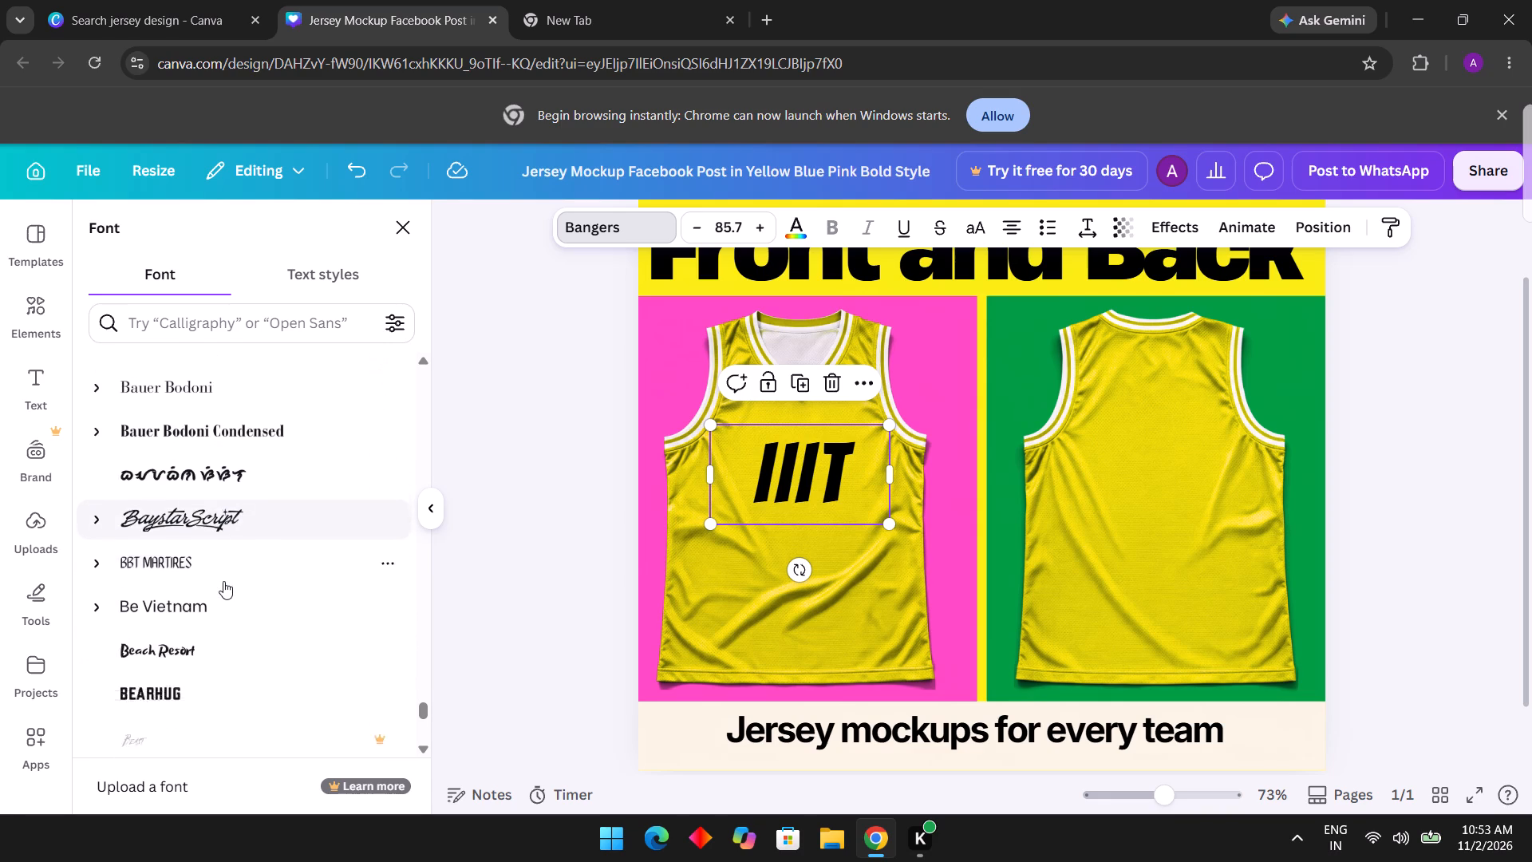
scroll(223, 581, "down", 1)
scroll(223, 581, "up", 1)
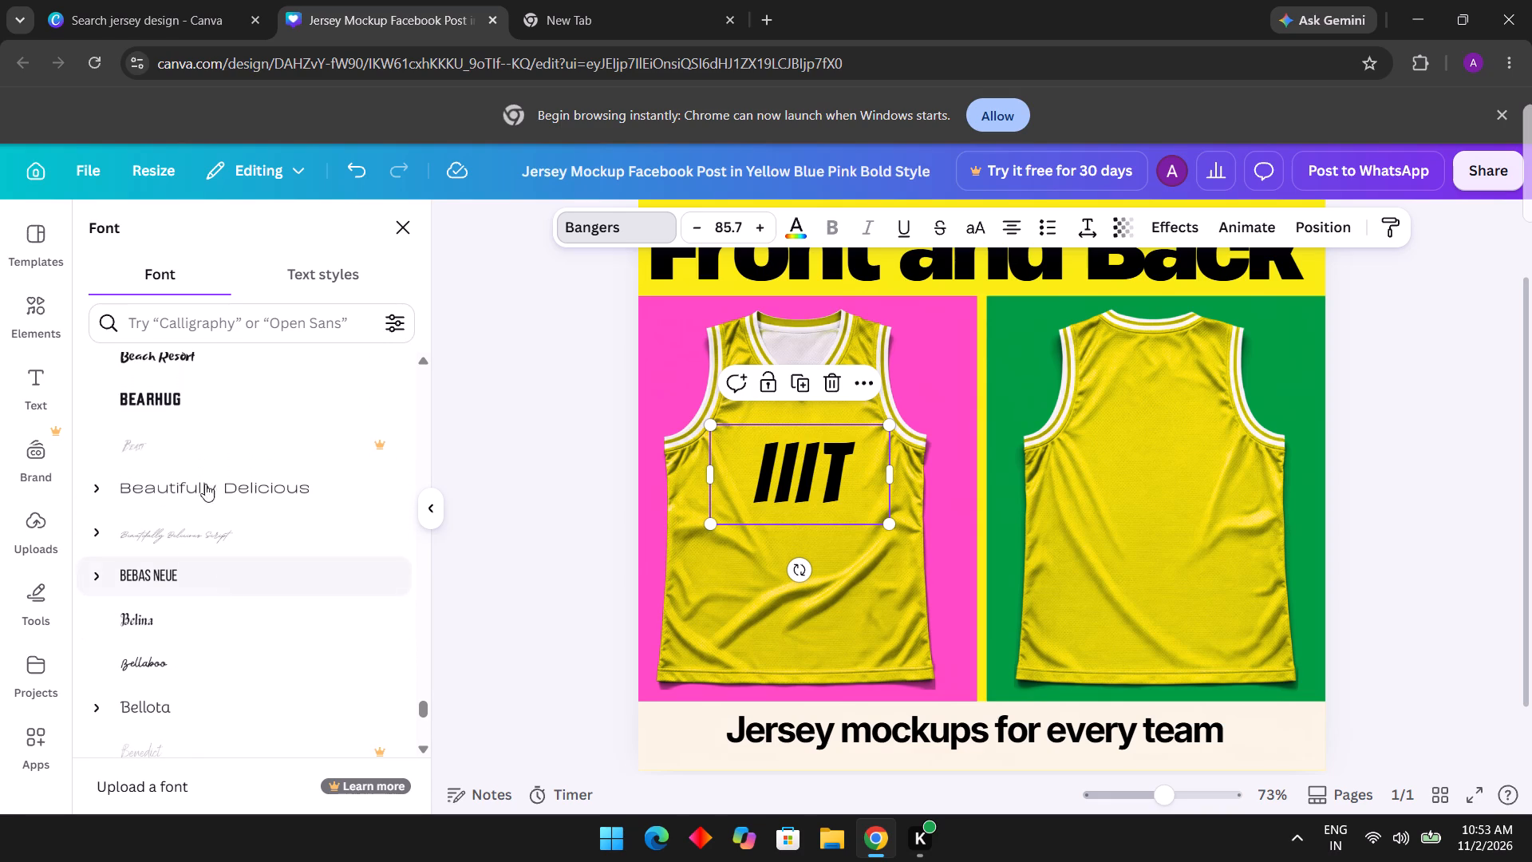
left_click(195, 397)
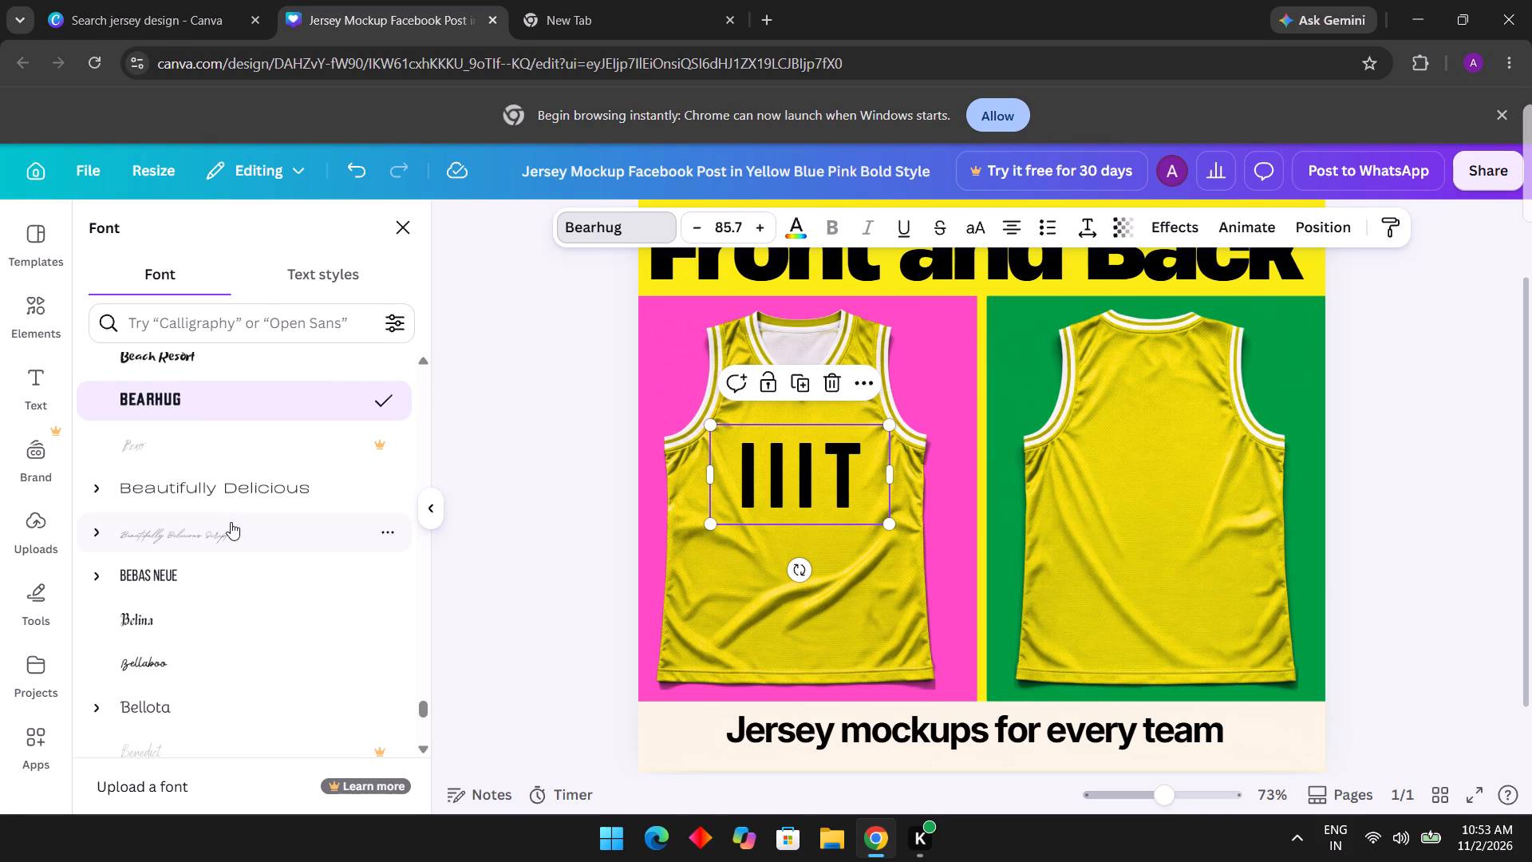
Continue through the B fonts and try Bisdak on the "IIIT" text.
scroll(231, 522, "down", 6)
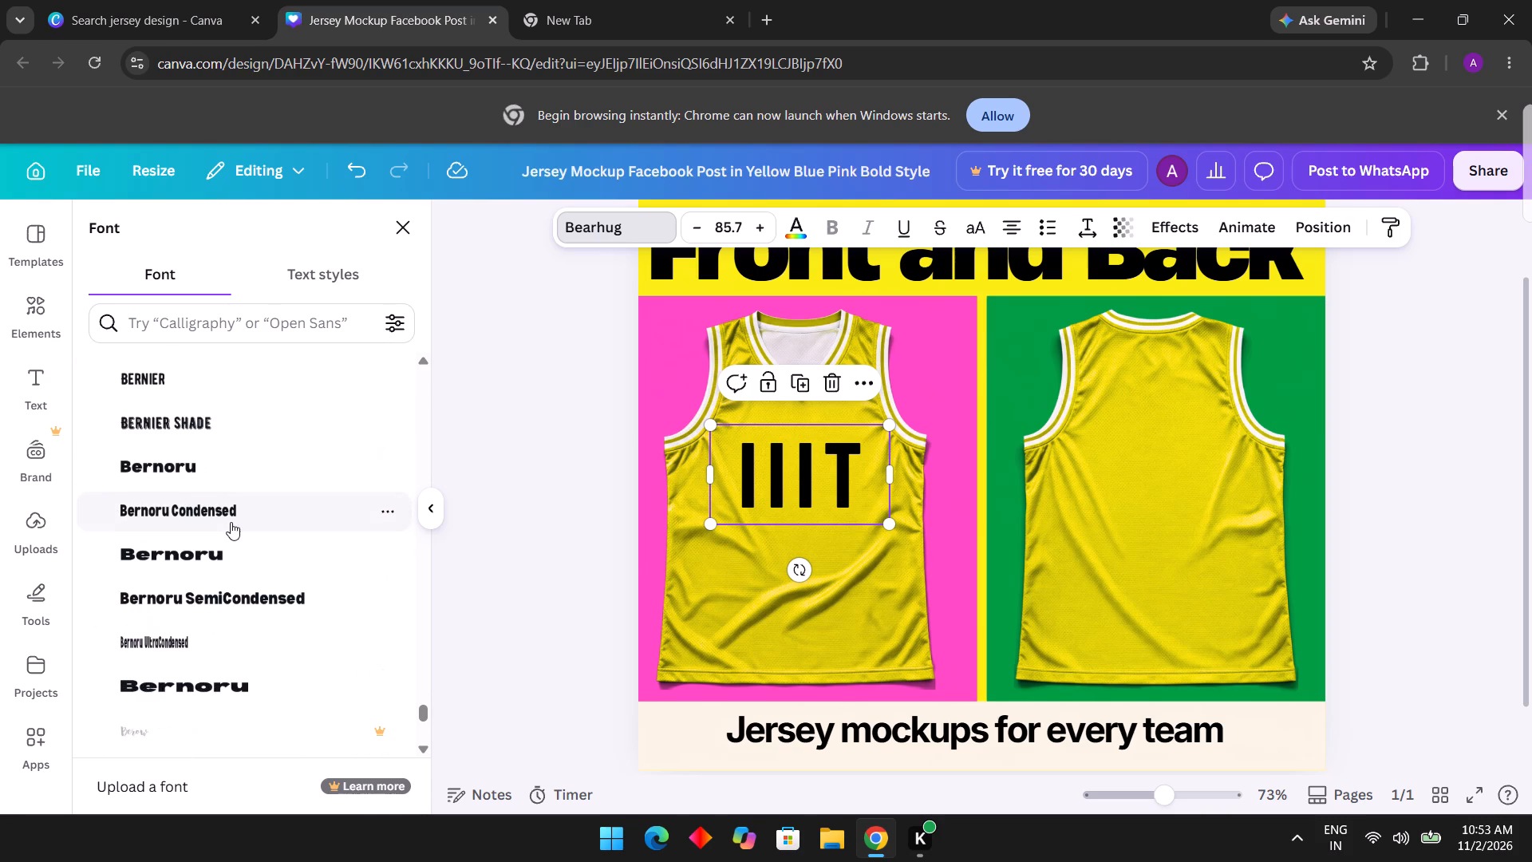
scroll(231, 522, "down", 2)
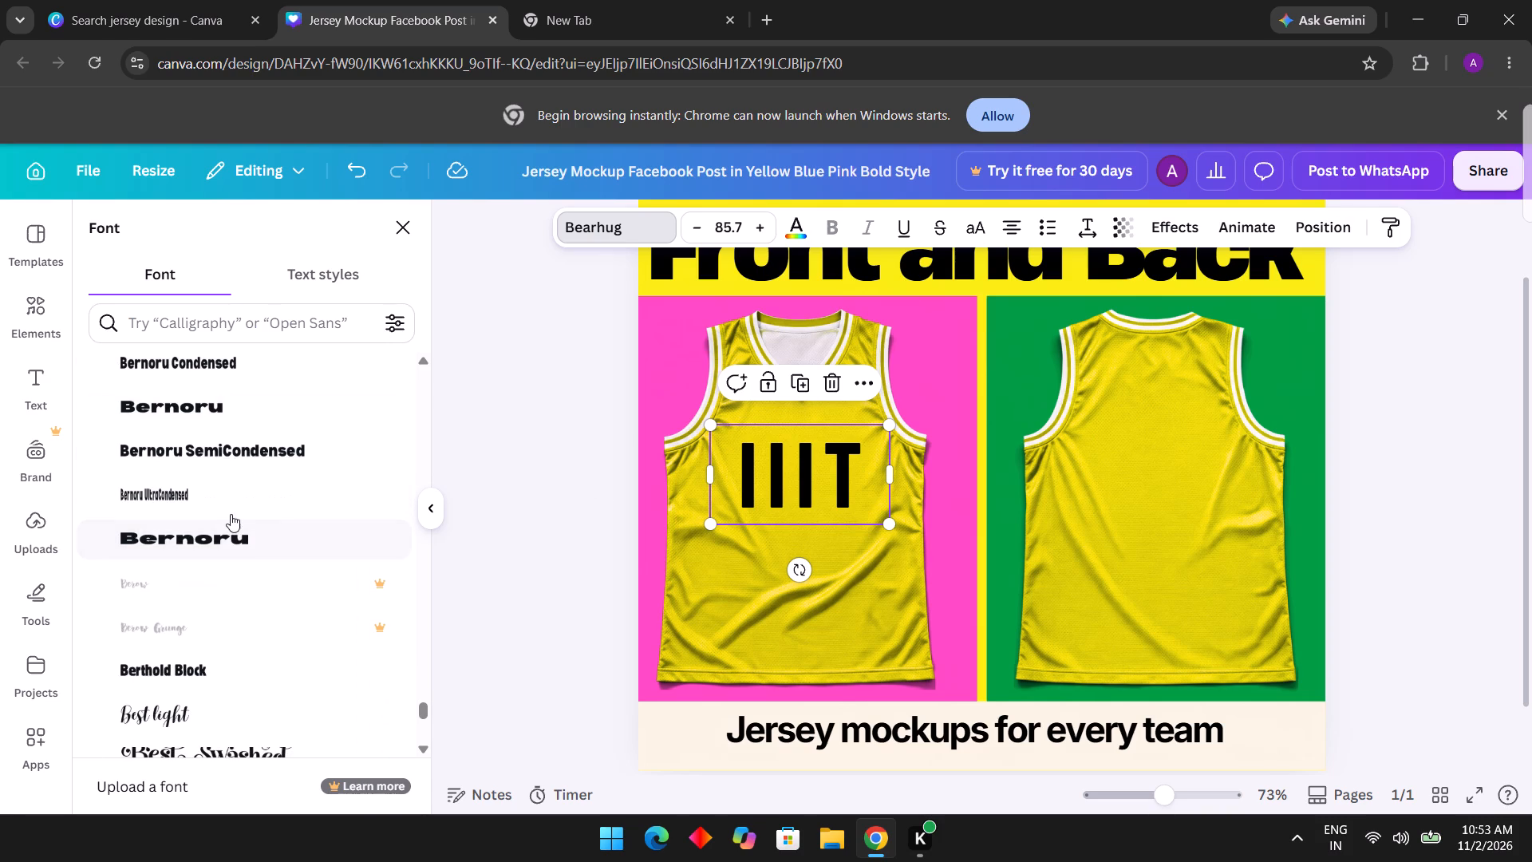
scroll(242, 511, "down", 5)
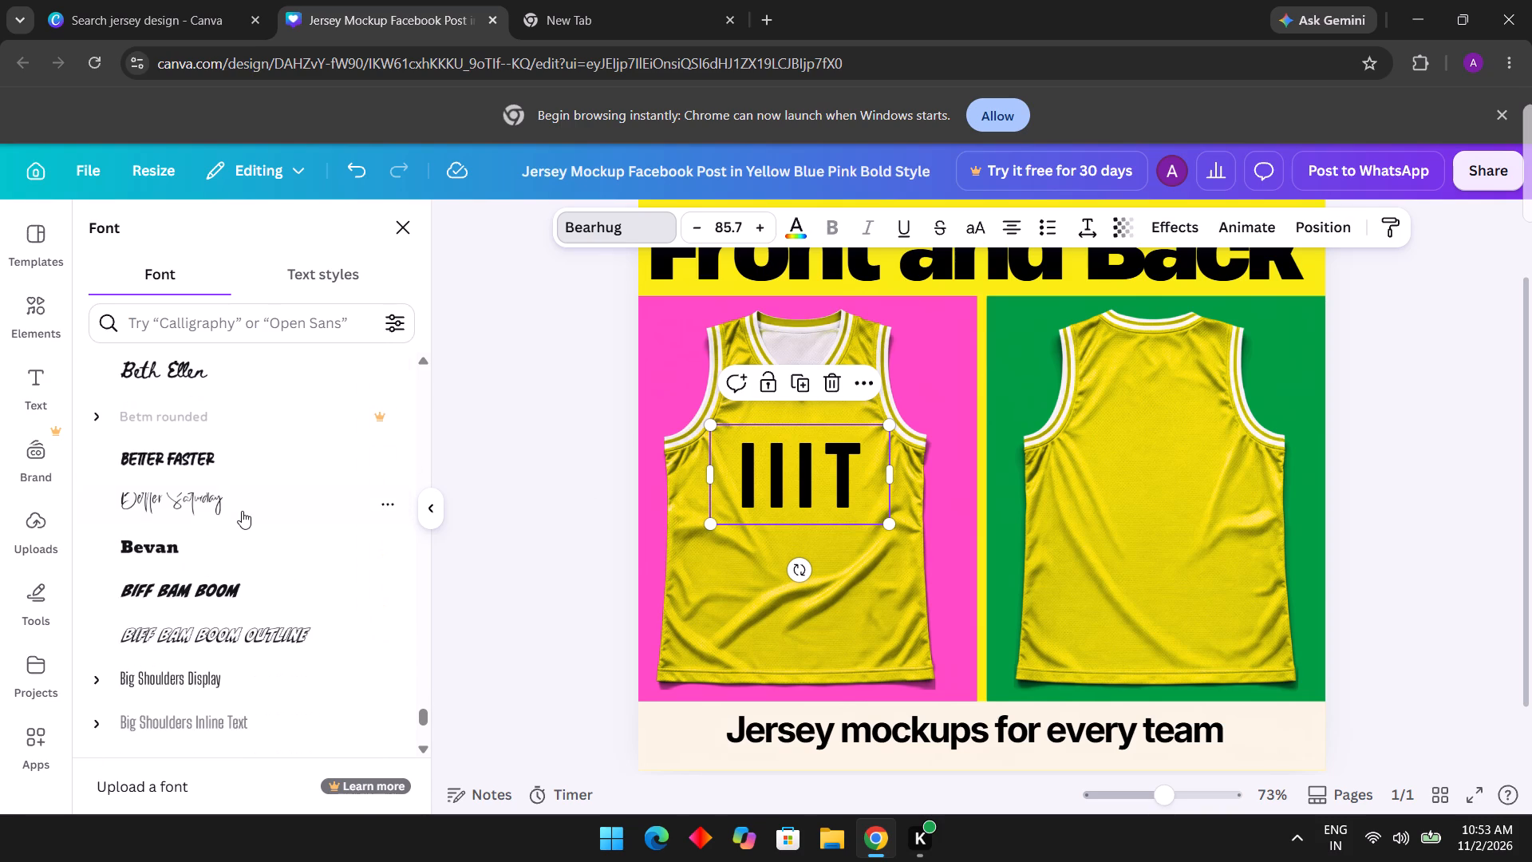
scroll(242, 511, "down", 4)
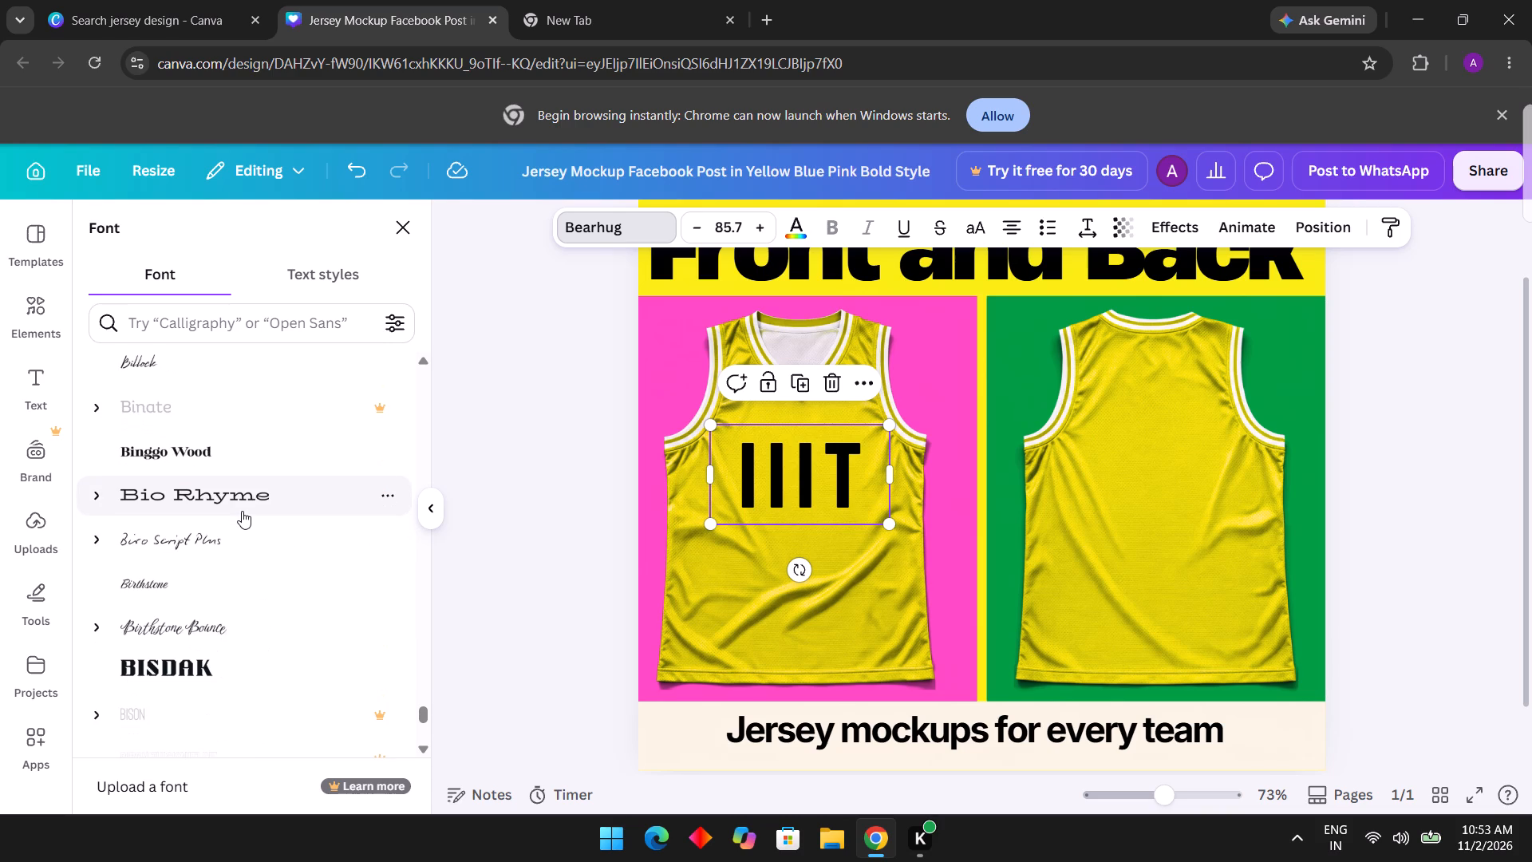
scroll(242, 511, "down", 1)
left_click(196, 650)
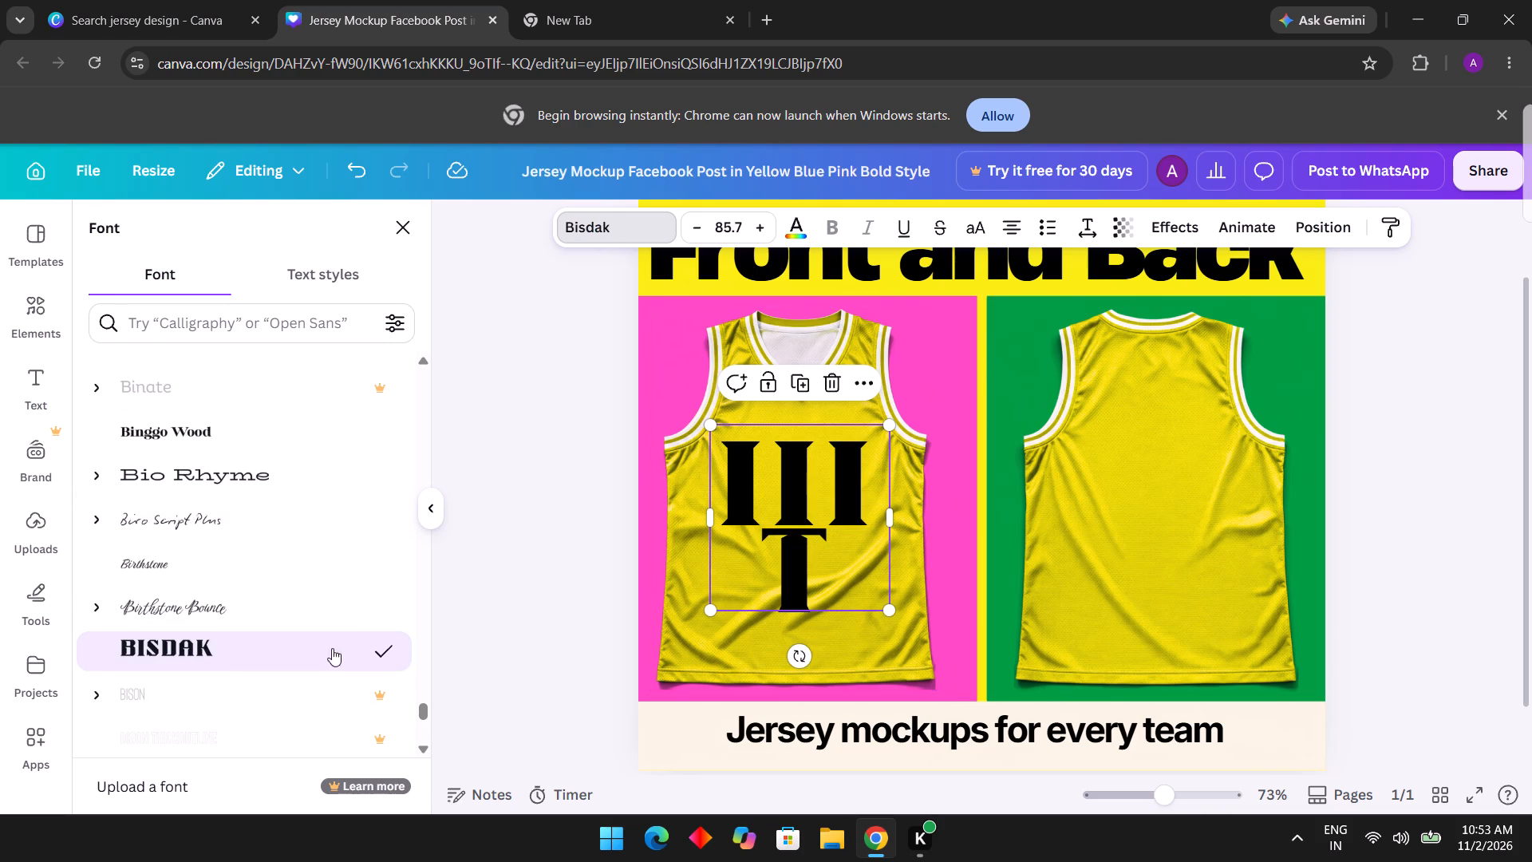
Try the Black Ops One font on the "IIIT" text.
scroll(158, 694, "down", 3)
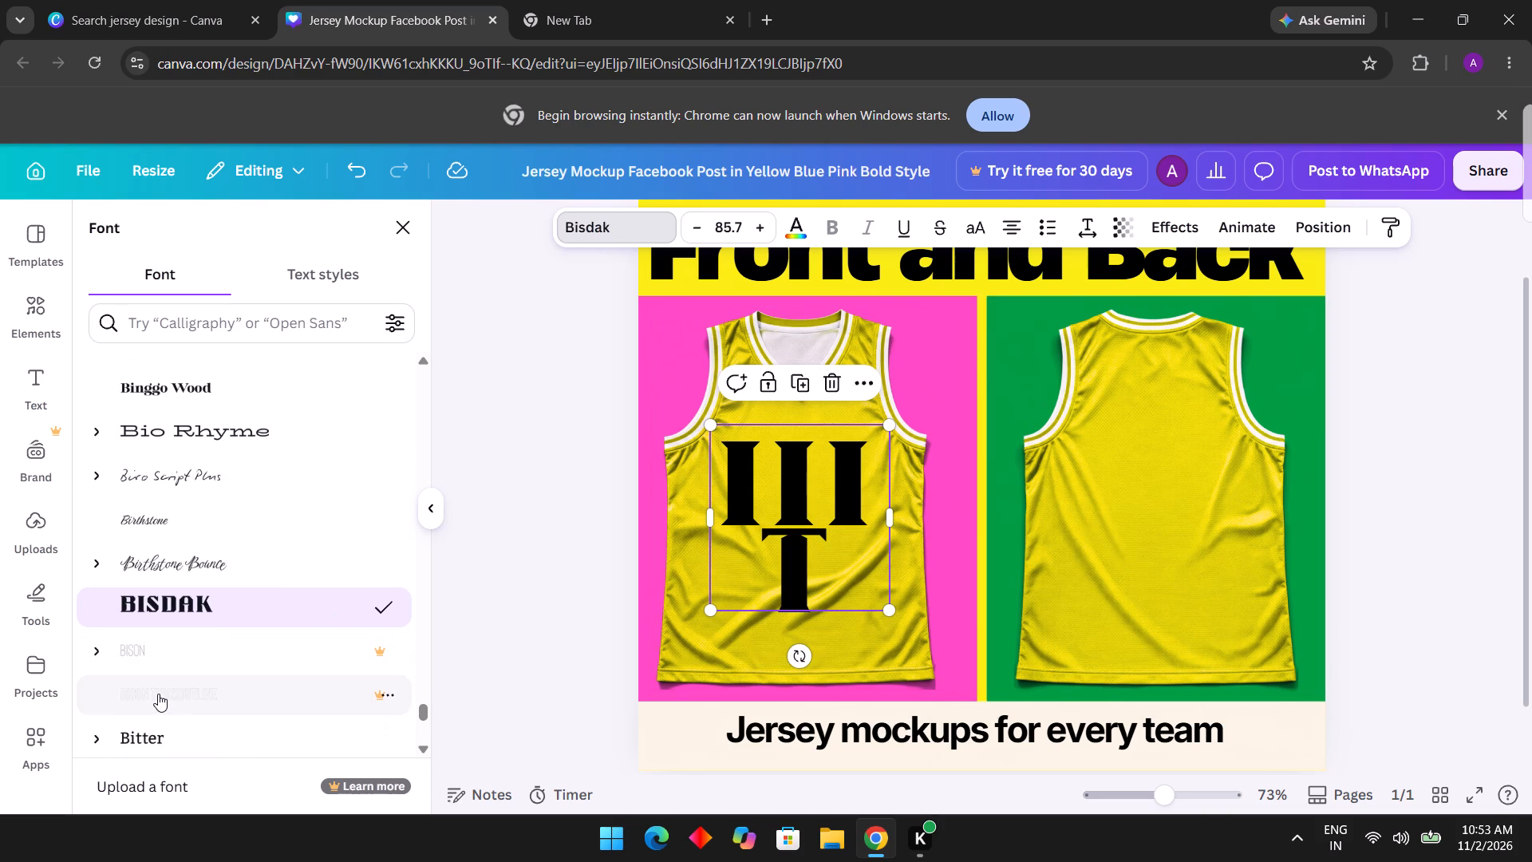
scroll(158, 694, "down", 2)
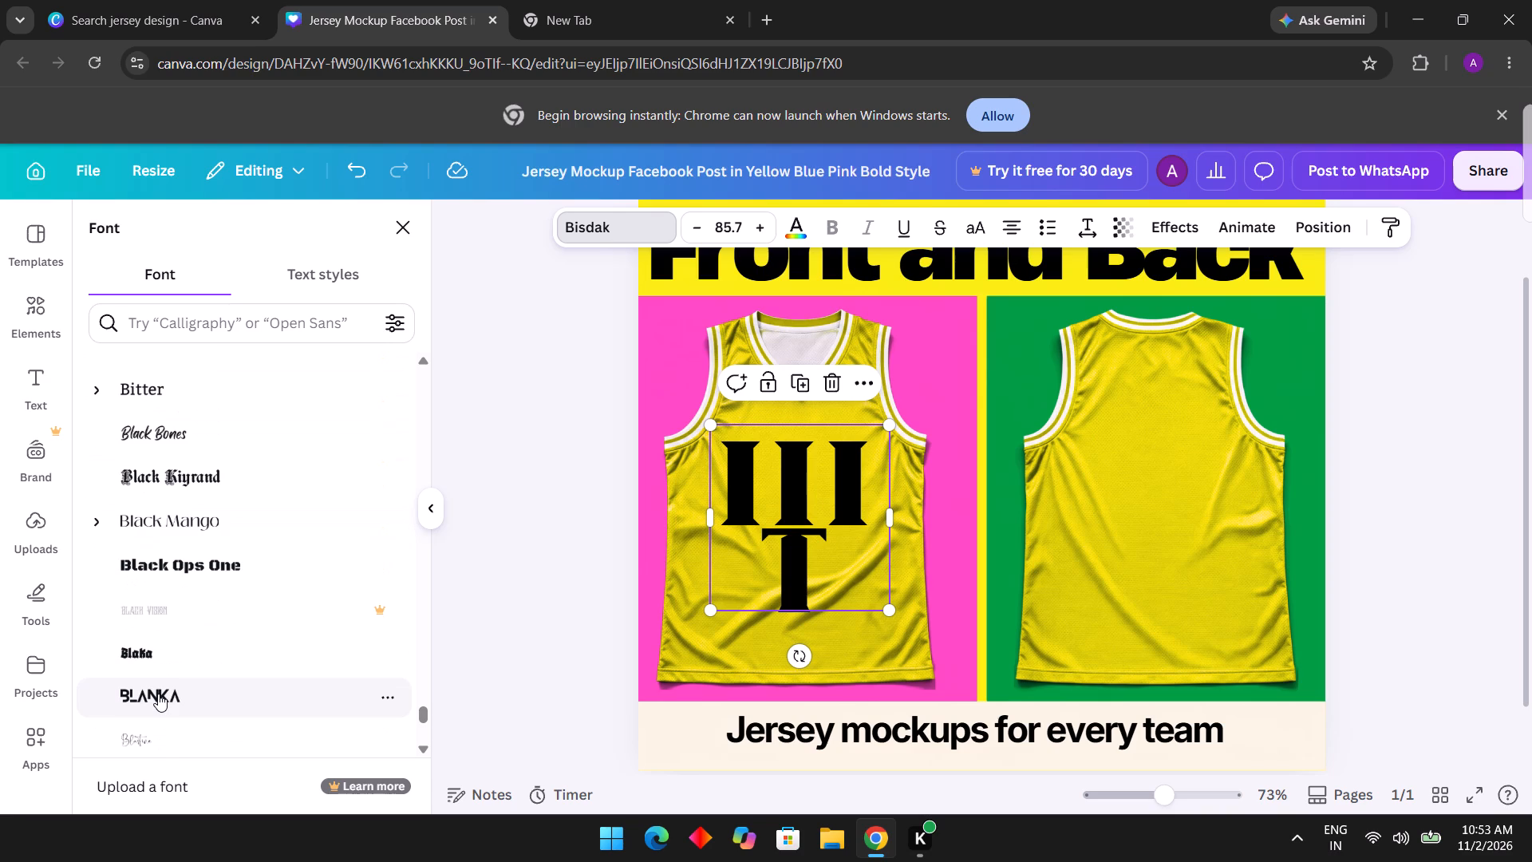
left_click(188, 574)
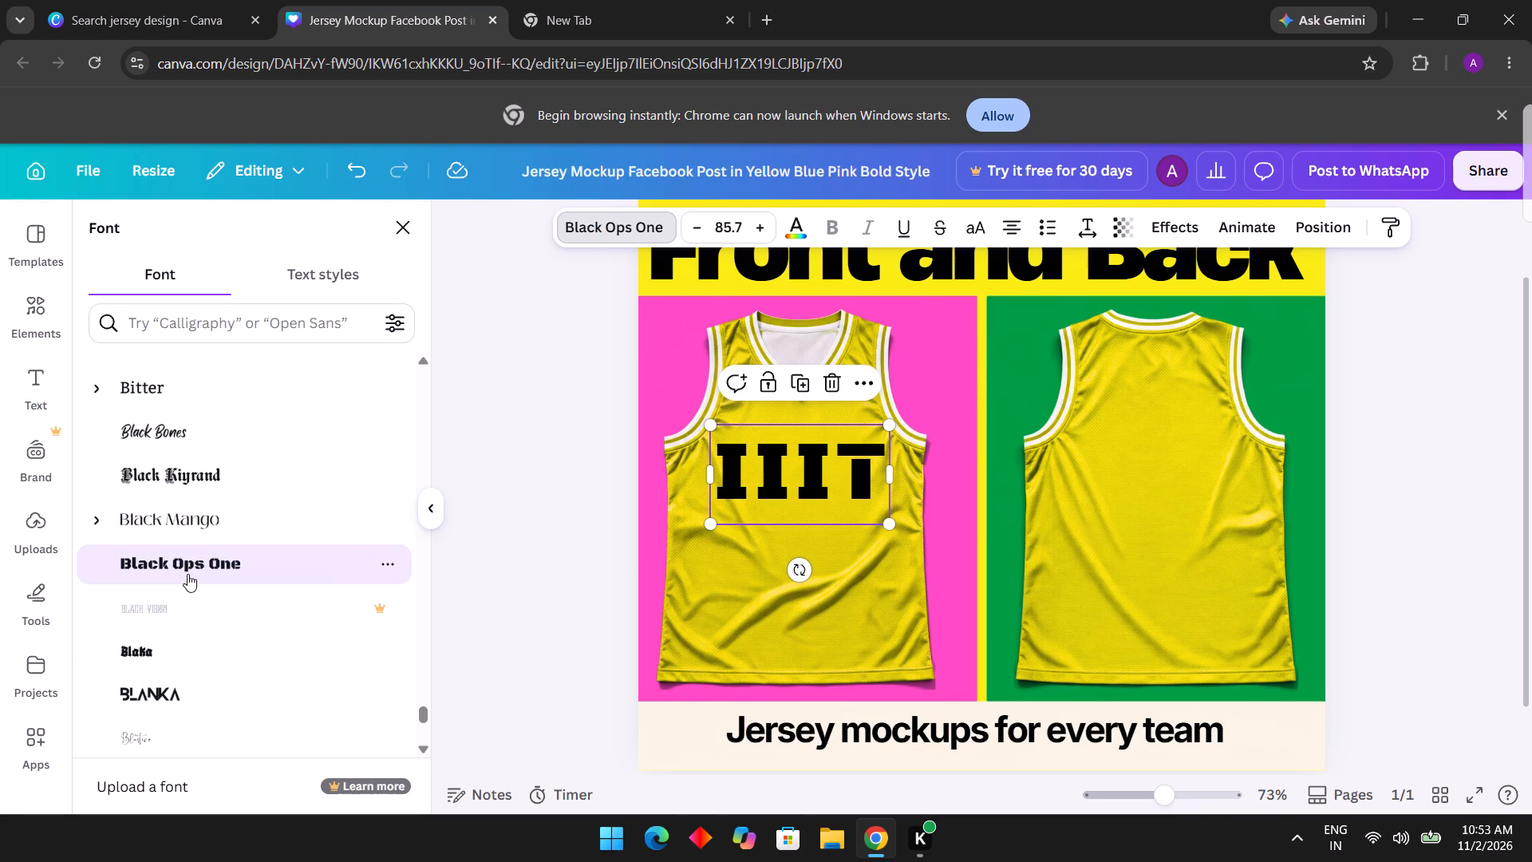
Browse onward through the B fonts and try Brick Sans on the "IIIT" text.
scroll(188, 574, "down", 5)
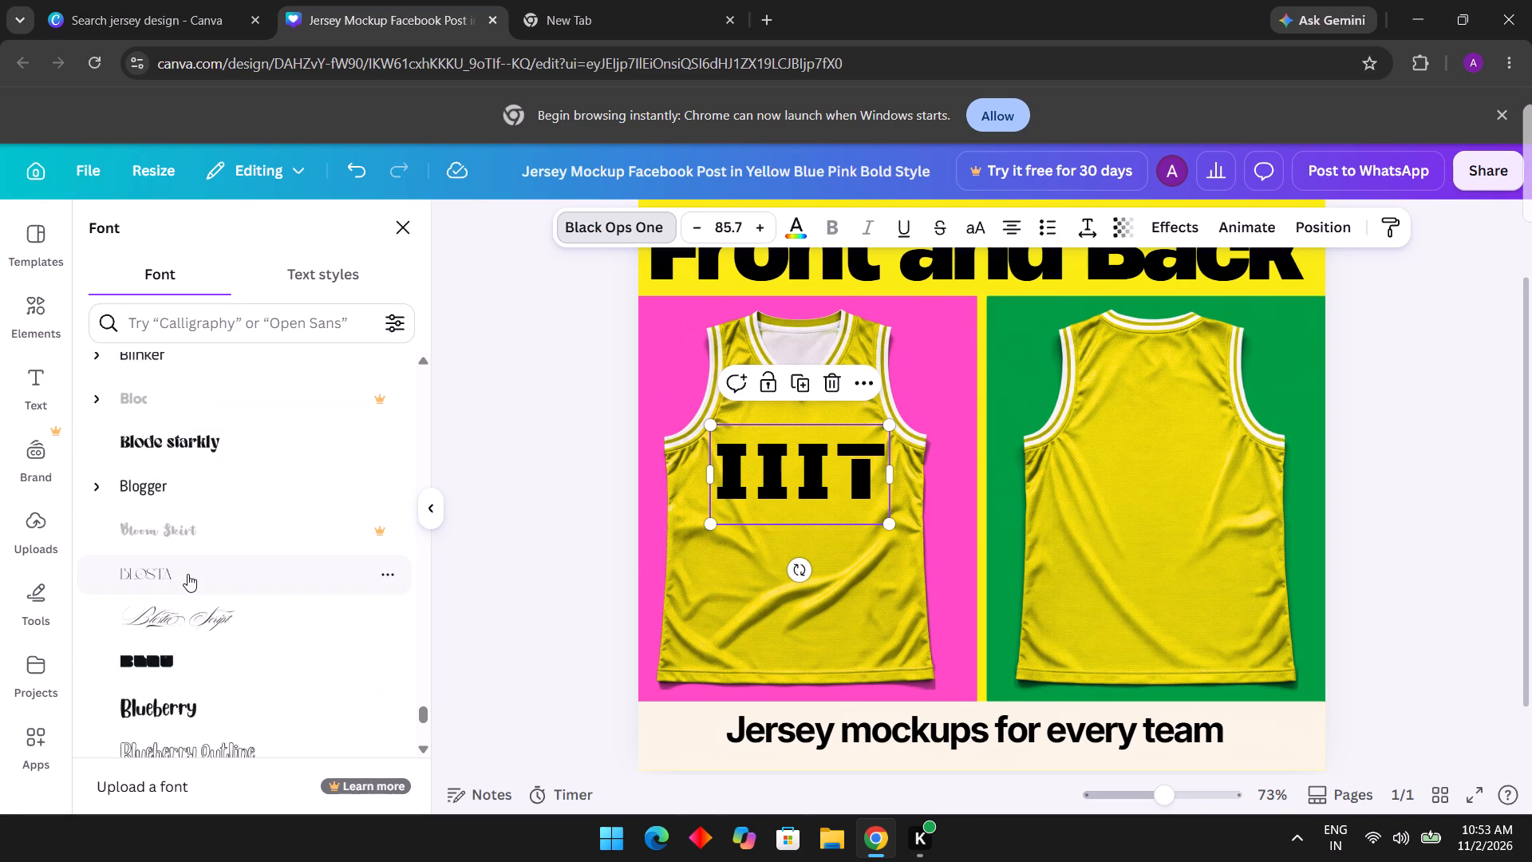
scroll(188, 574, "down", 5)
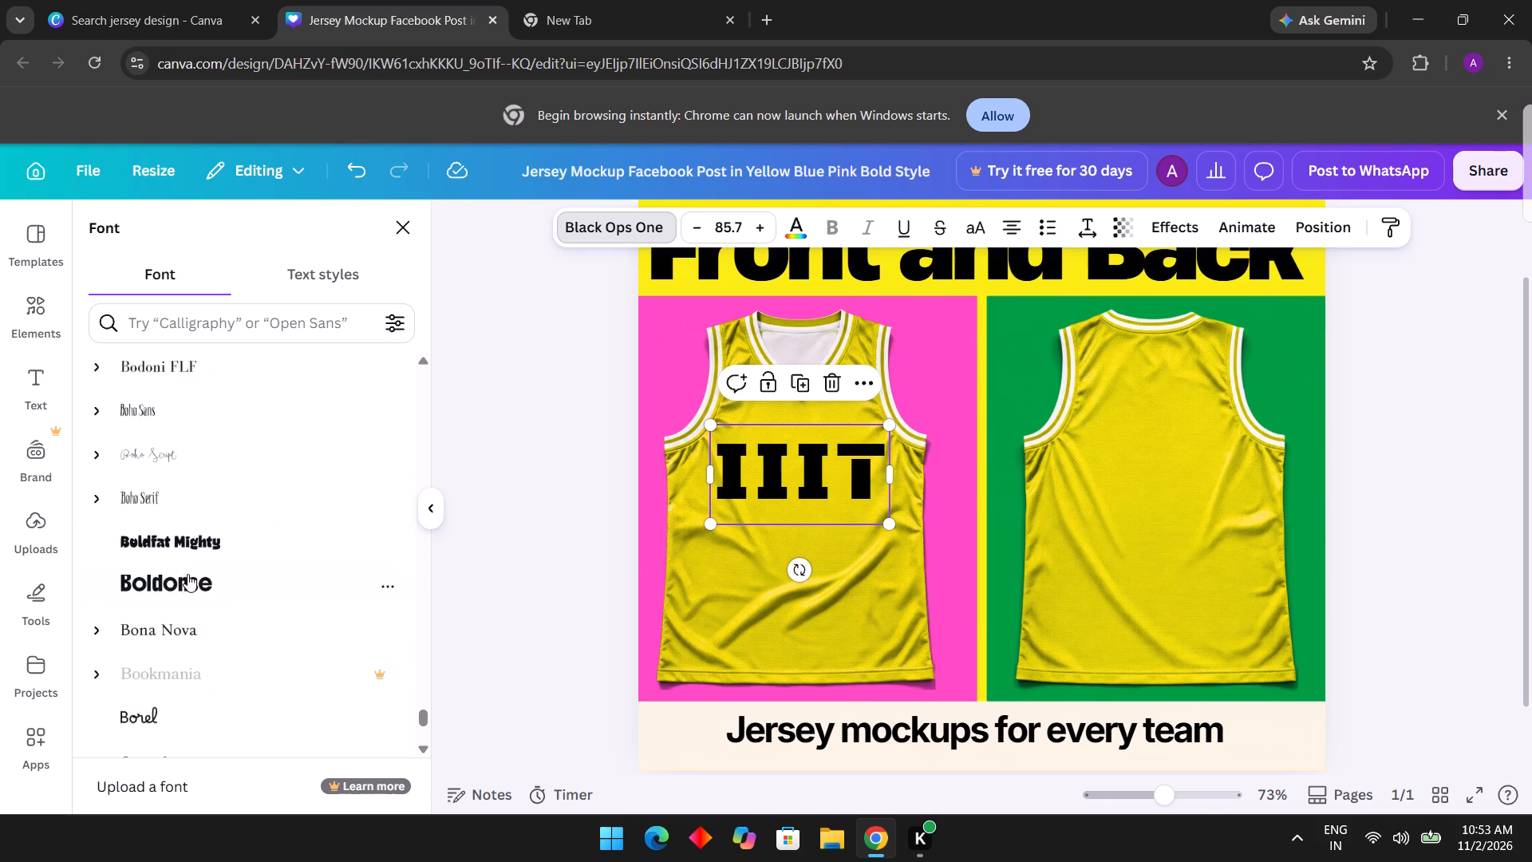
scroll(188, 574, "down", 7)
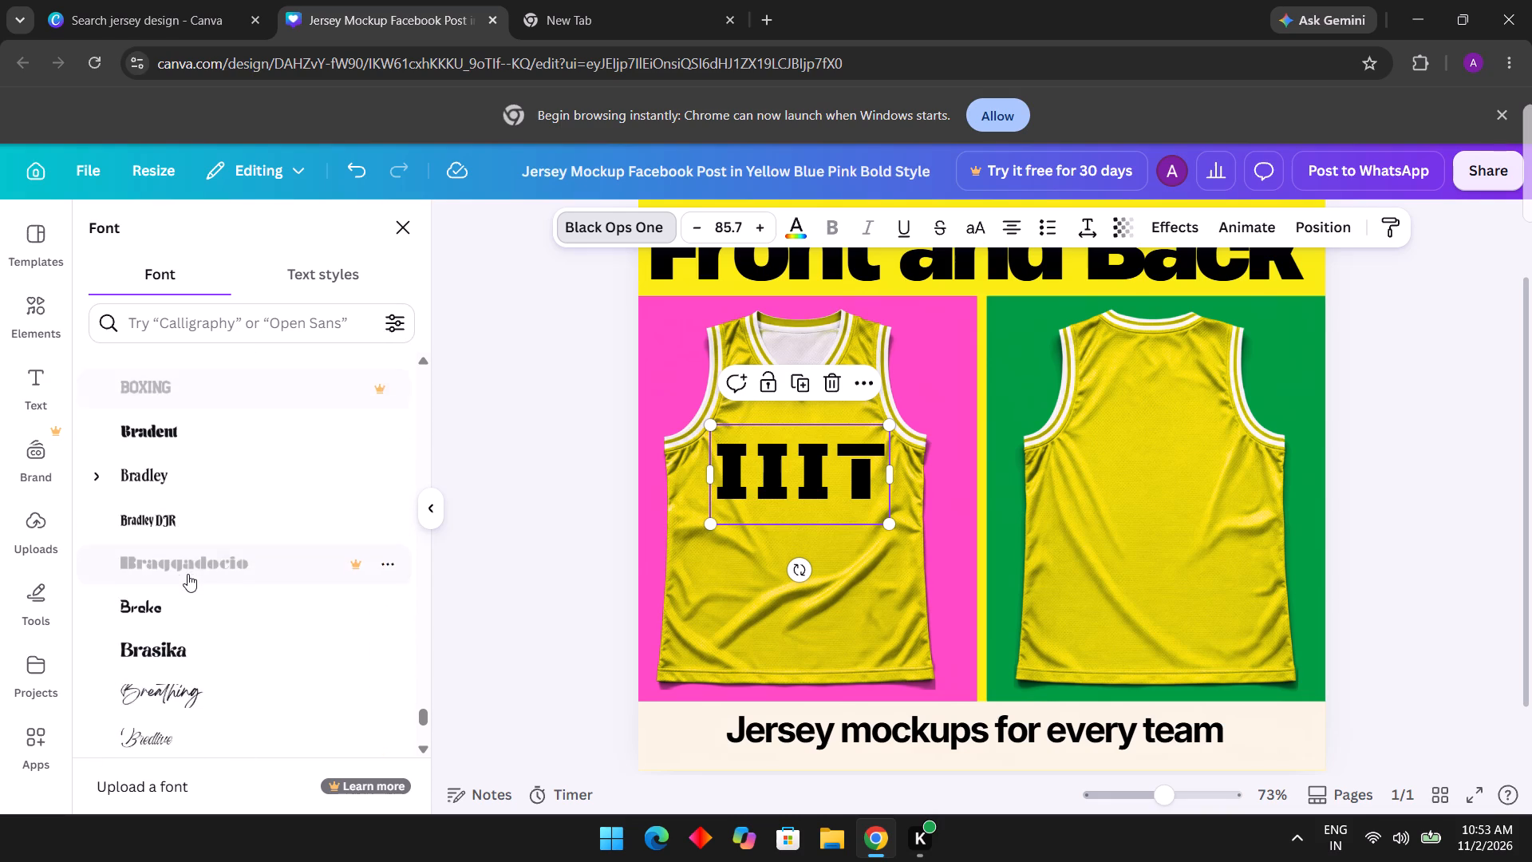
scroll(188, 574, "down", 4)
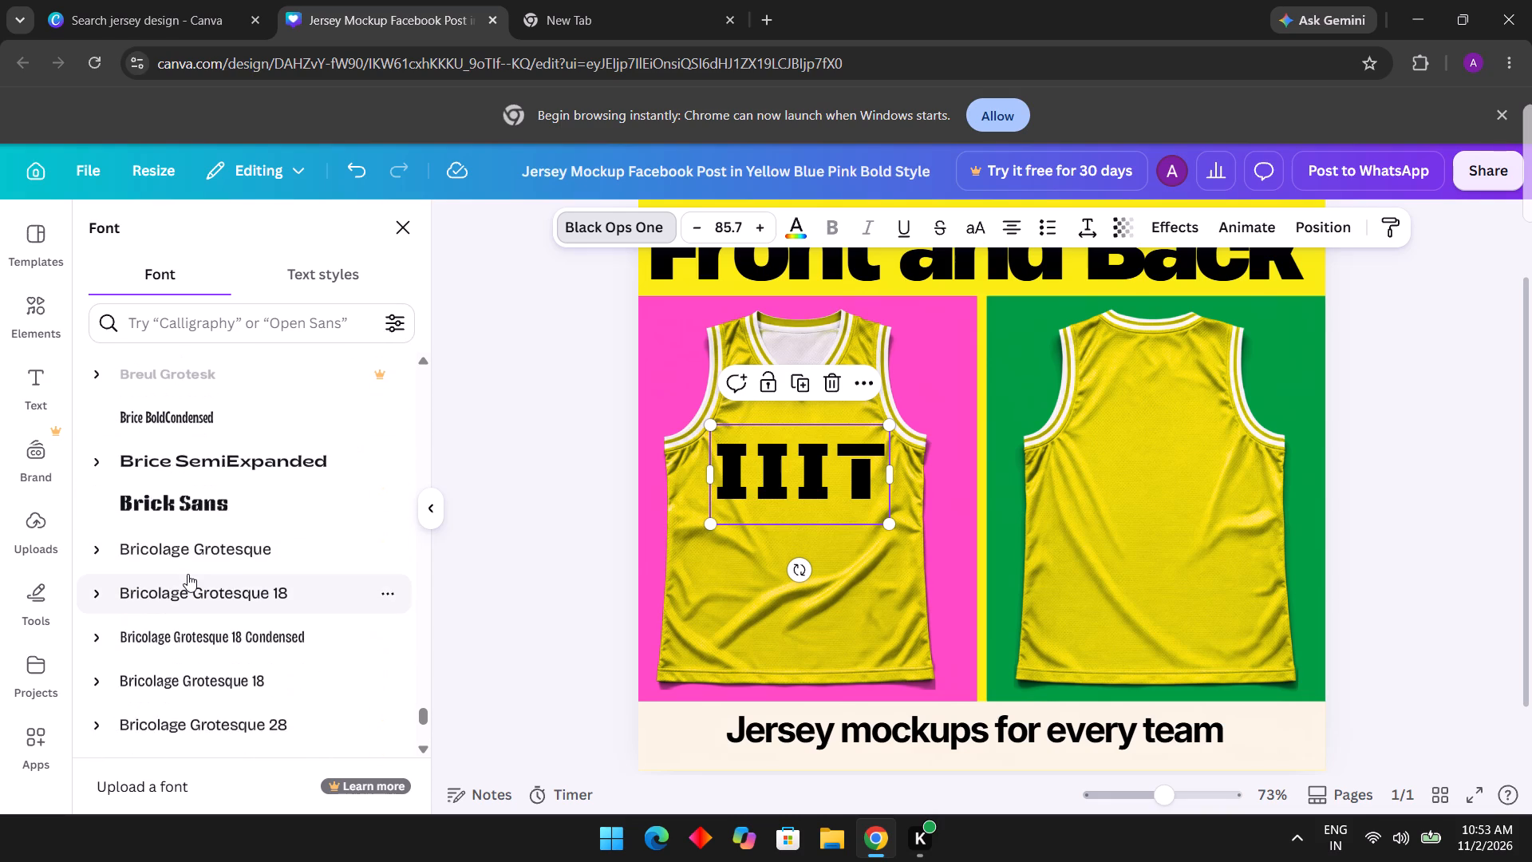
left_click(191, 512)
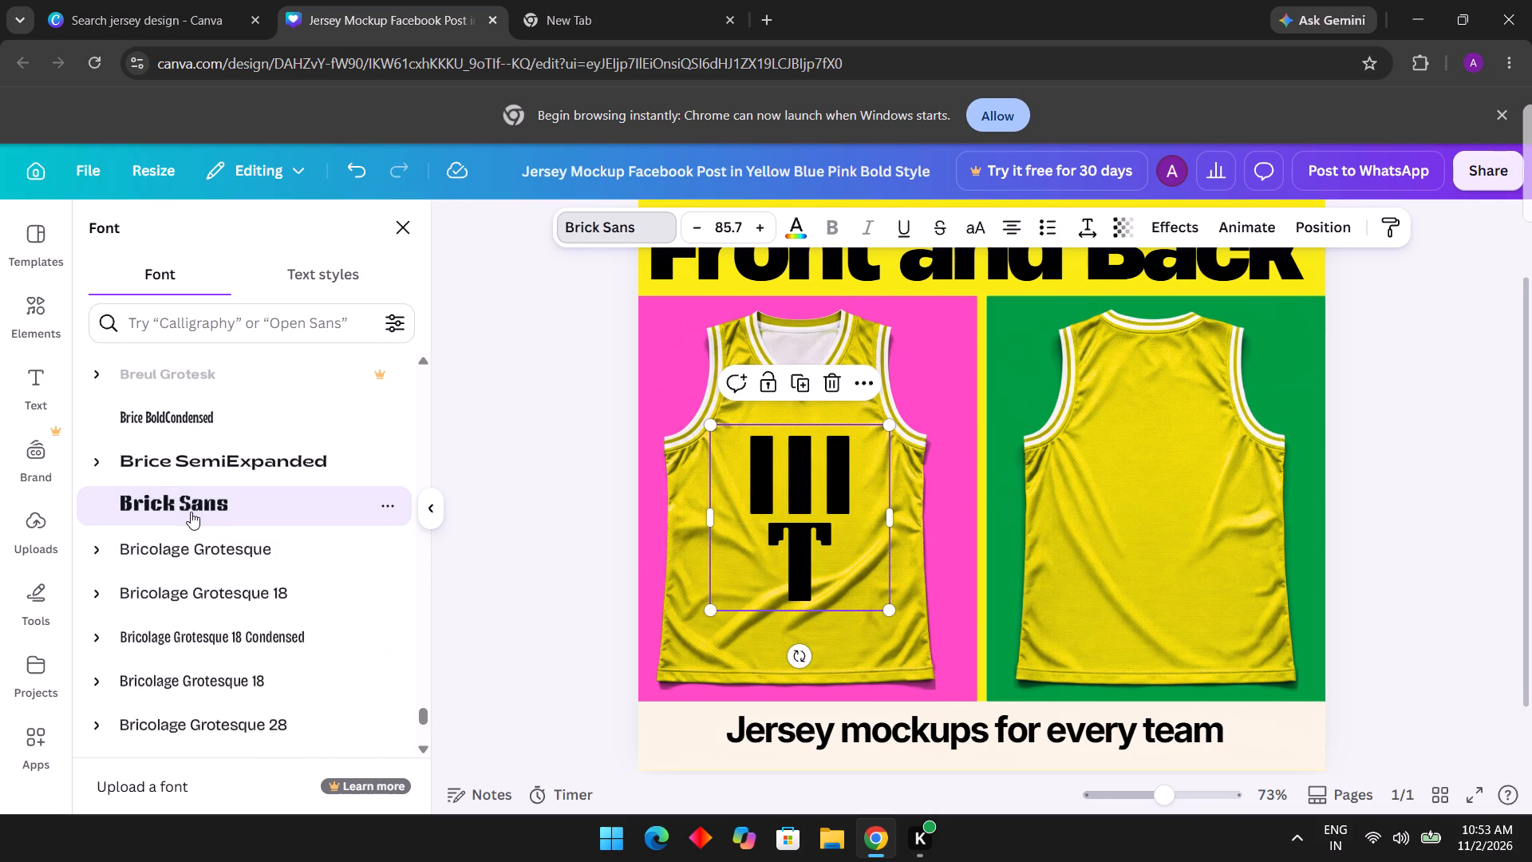
Find the Bungee font further down the font list and apply it to the "IIIT" text.
scroll(191, 512, "down", 6)
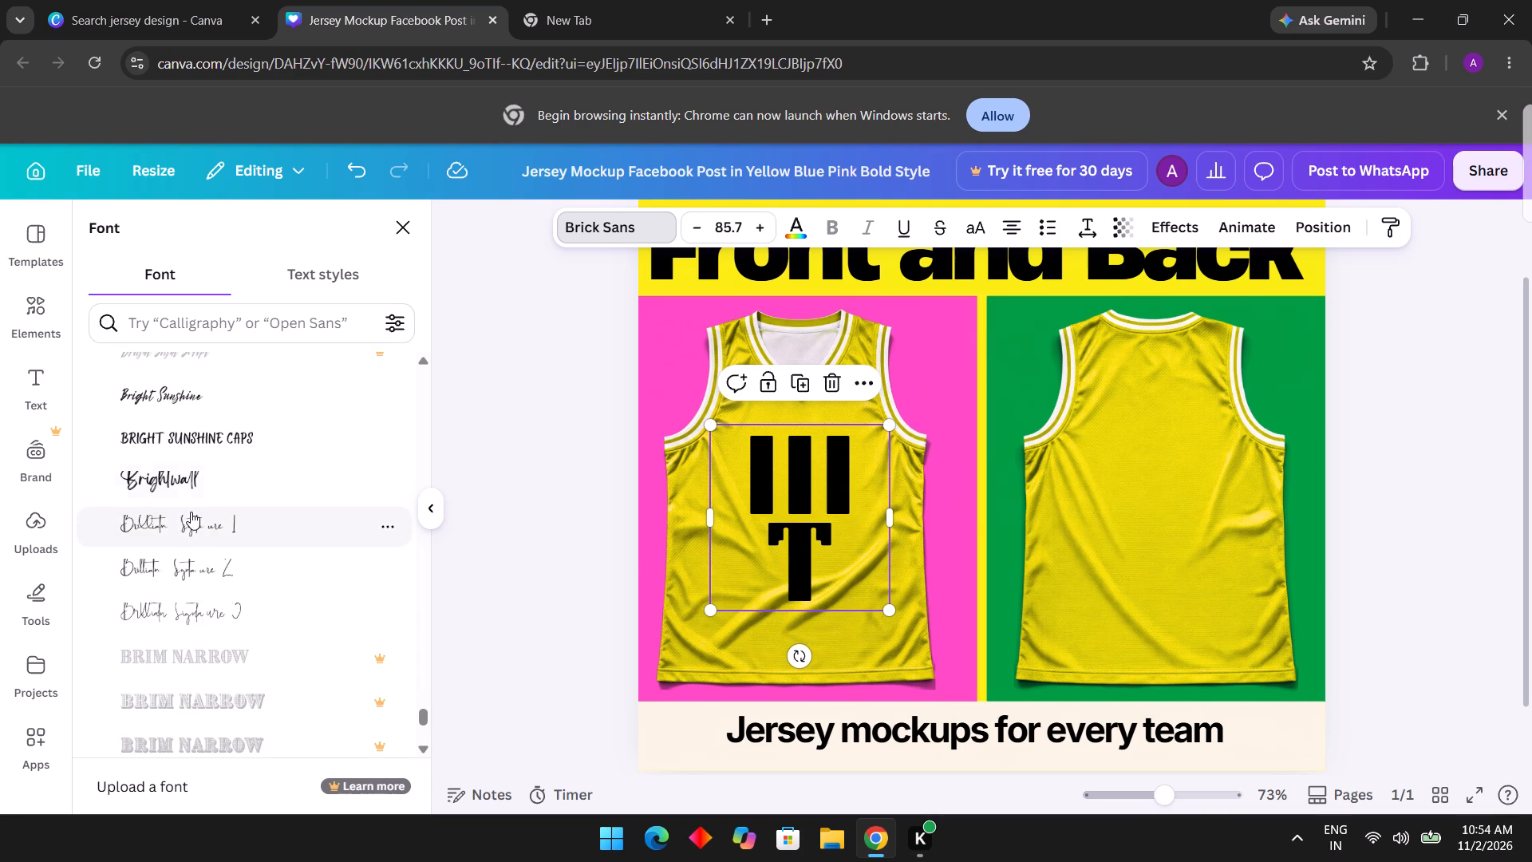
scroll(191, 512, "down", 9)
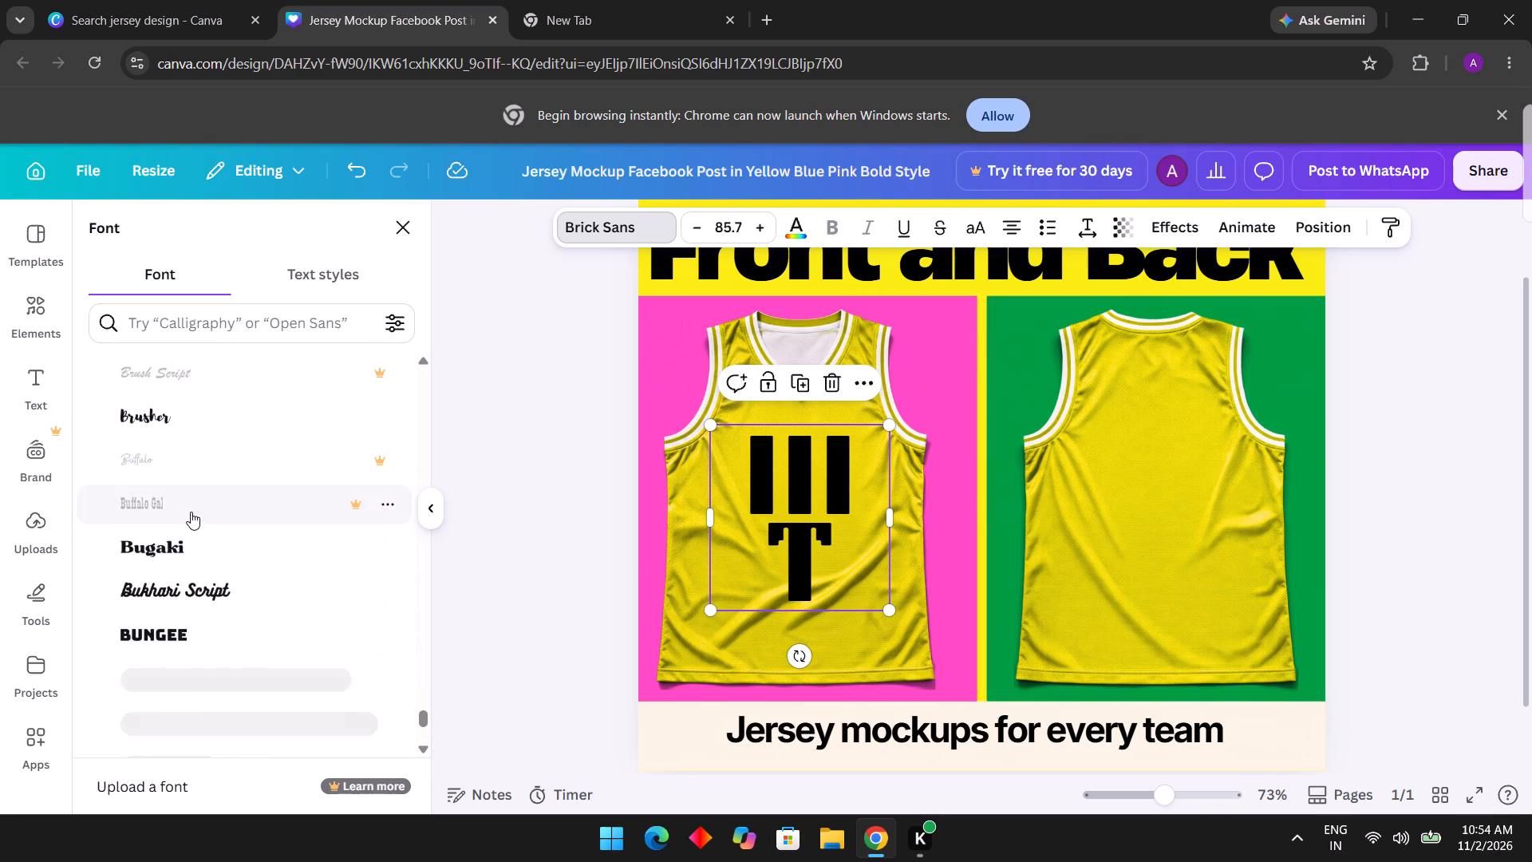
scroll(191, 512, "down", 2)
left_click(162, 386)
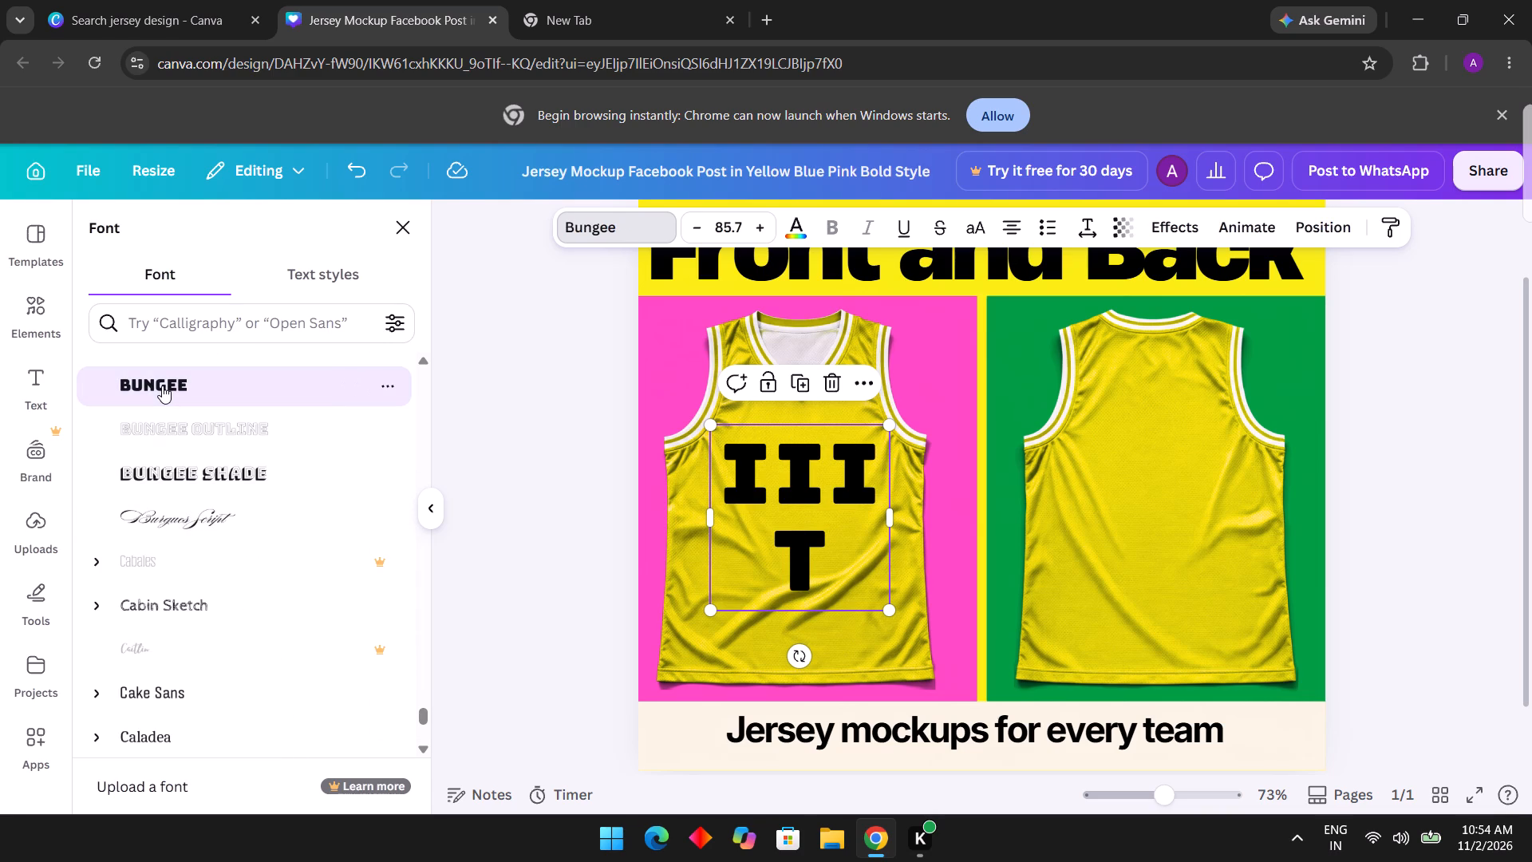
Widen the "IIIT" text box so the word fits on one line, and shift it back across the front jersey's chest.
left_click_drag(892, 516, 945, 502)
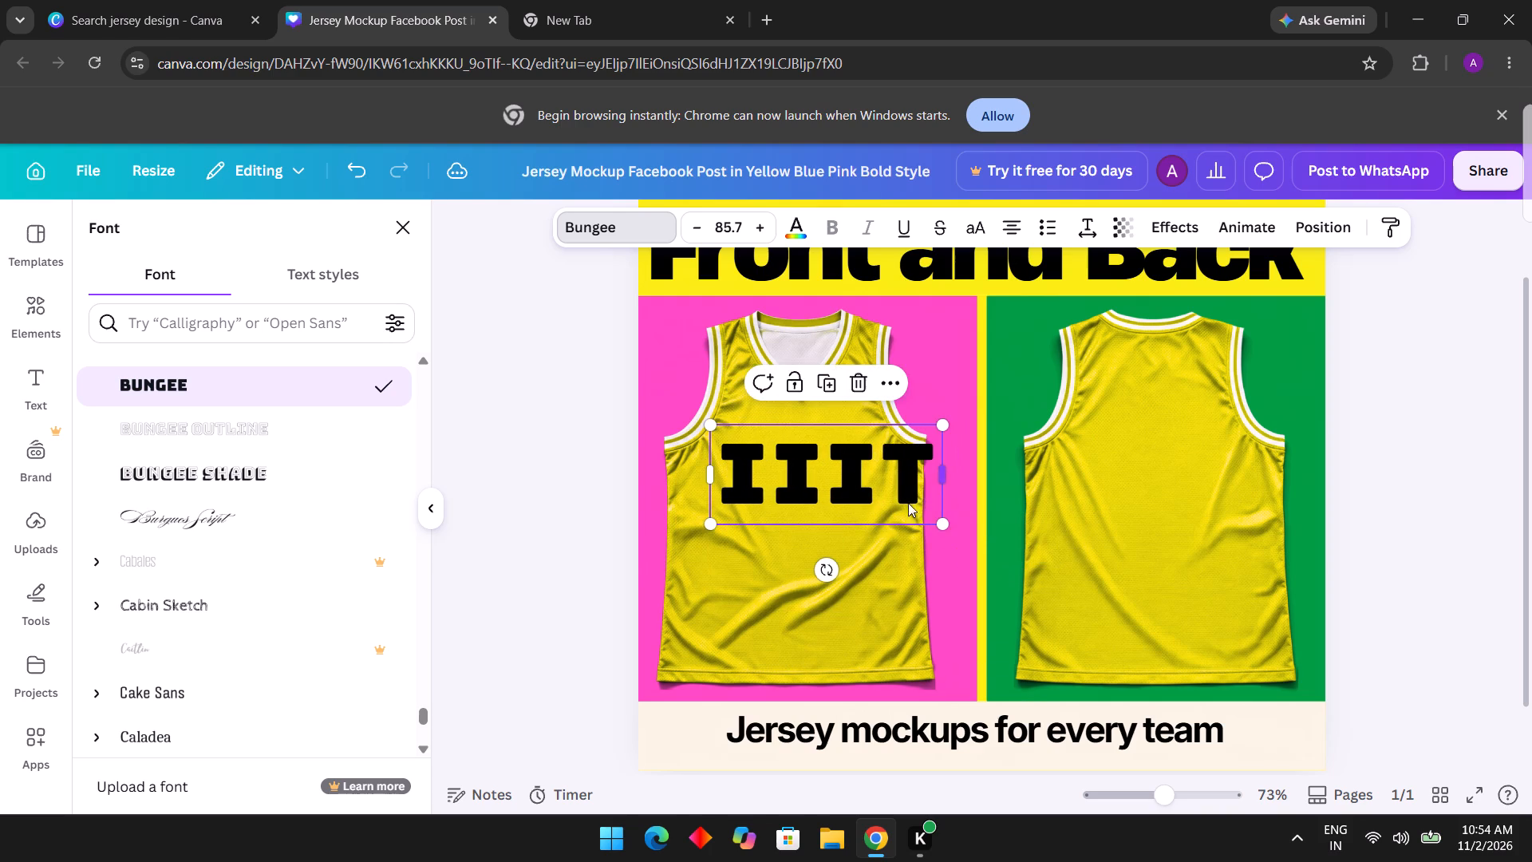
left_click_drag(838, 512, 818, 516)
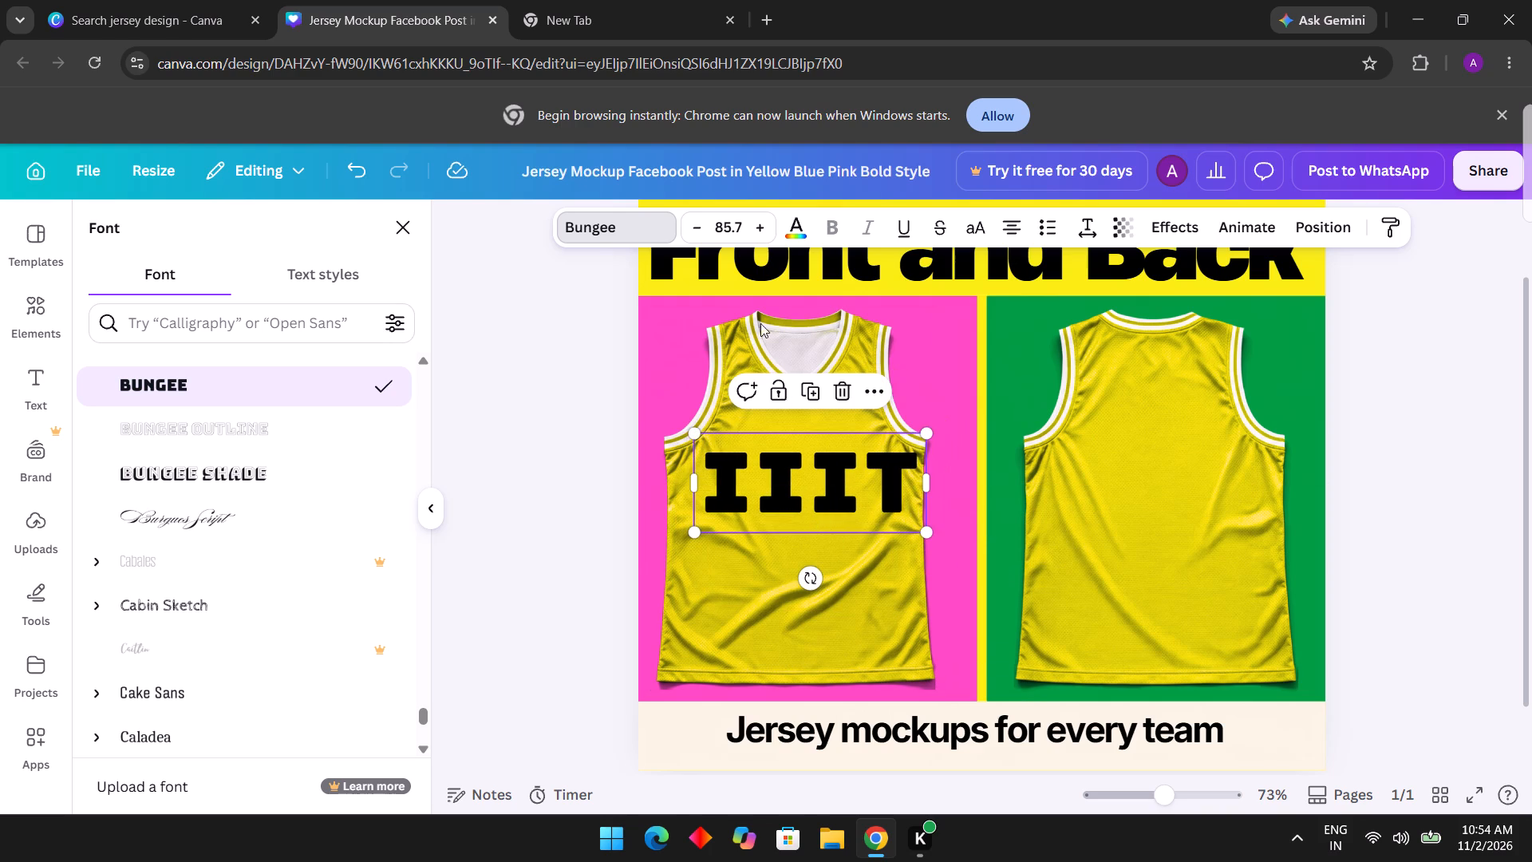
Set the "IIIT" text's letter spacing to -22.
left_click(1088, 239)
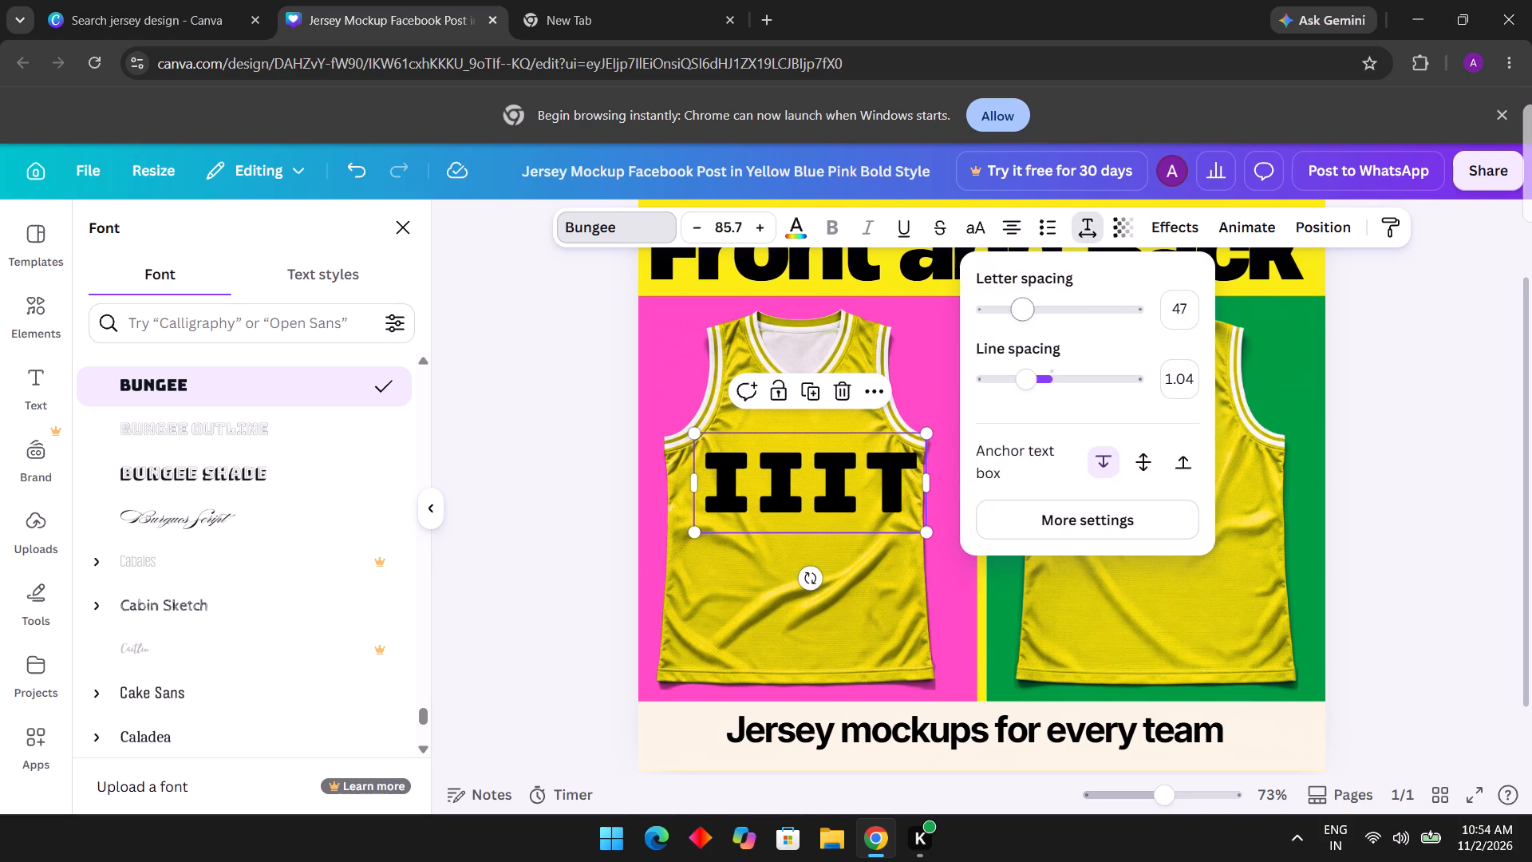
left_click_drag(1035, 316, 1023, 318)
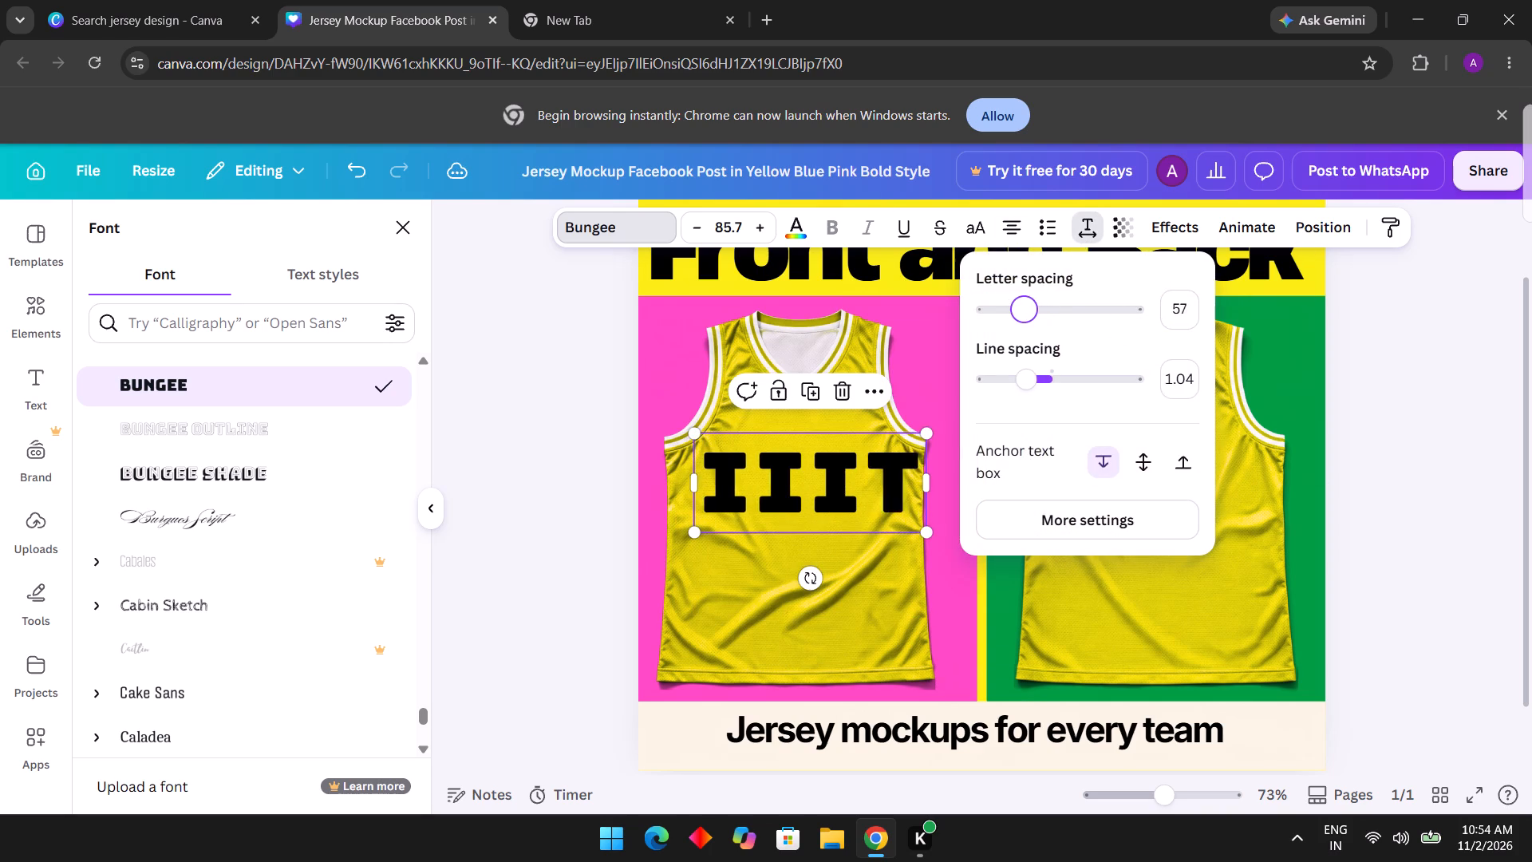
left_click_drag(1023, 318, 1014, 323)
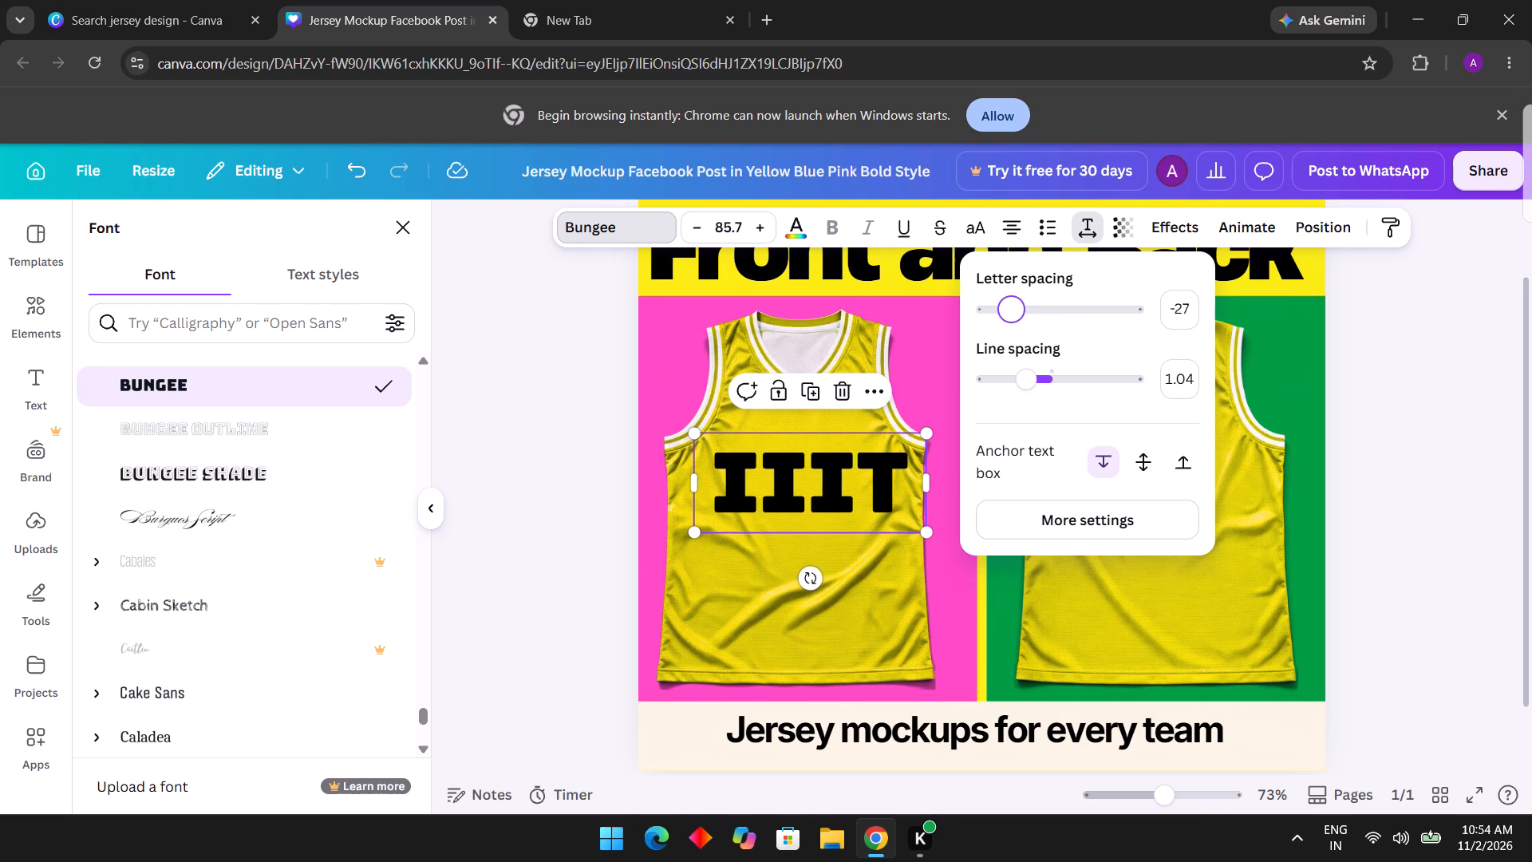
left_click_drag(1014, 323, 1010, 323)
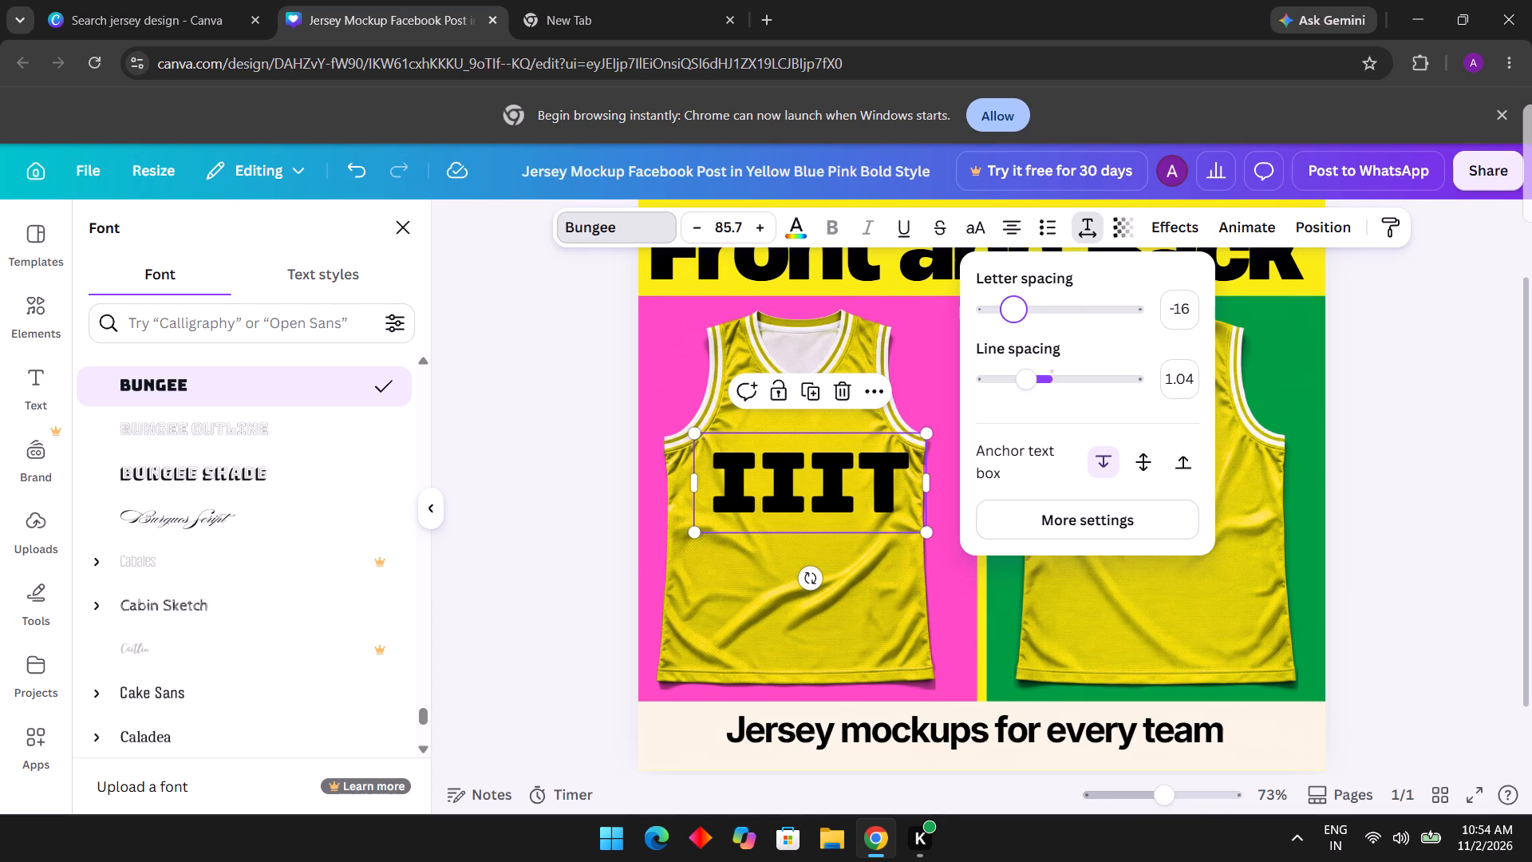
left_click_drag(1010, 323, 1011, 323)
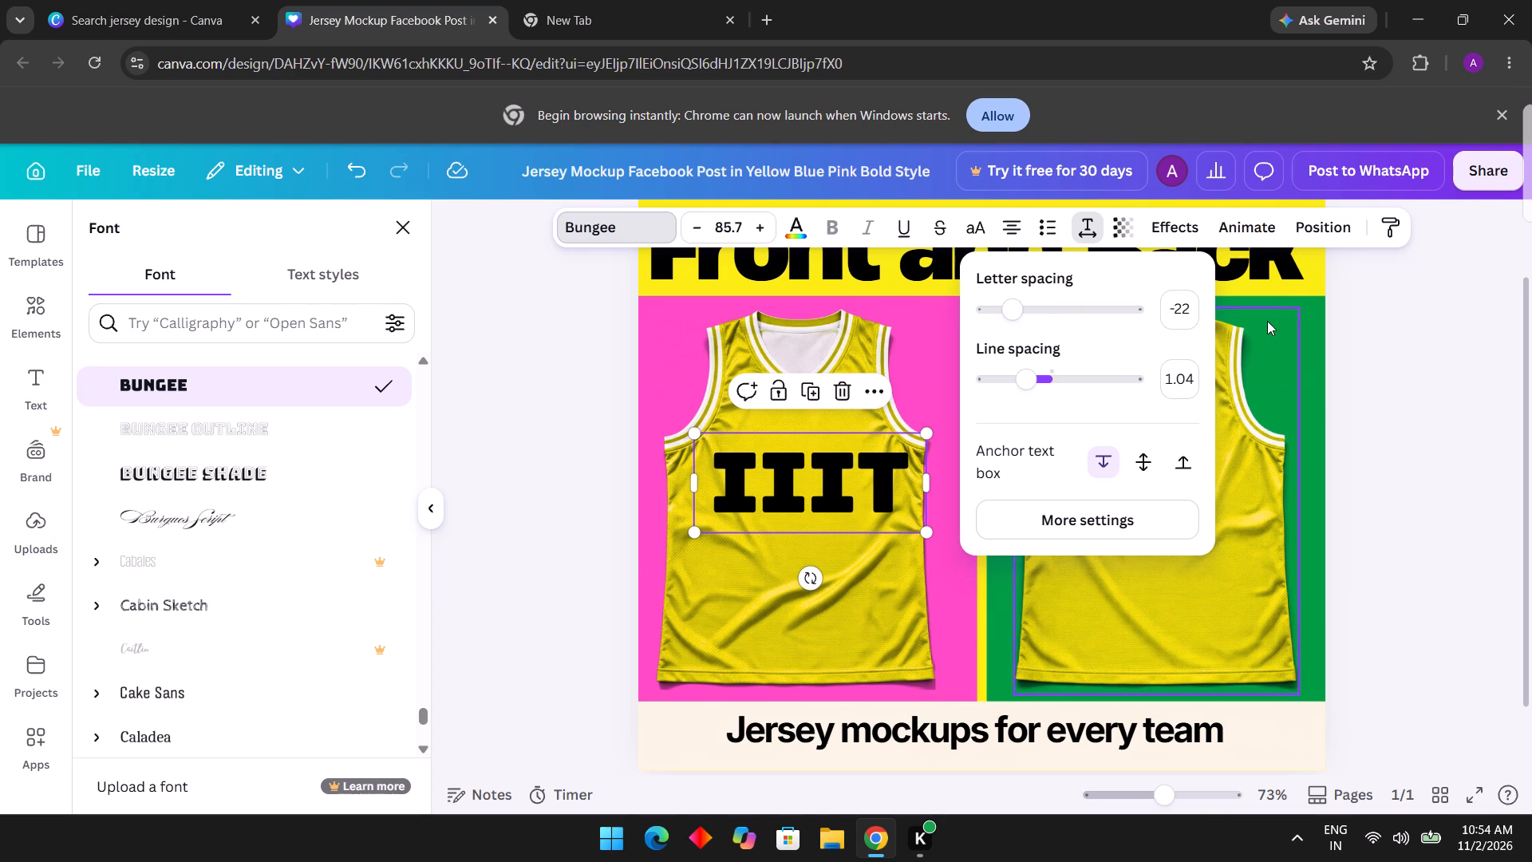
Reduce the "IIIT" text's font size to 45.7.
triple_click(693, 224)
triple_click(693, 224)
triple_click(693, 224)
left_click(693, 224)
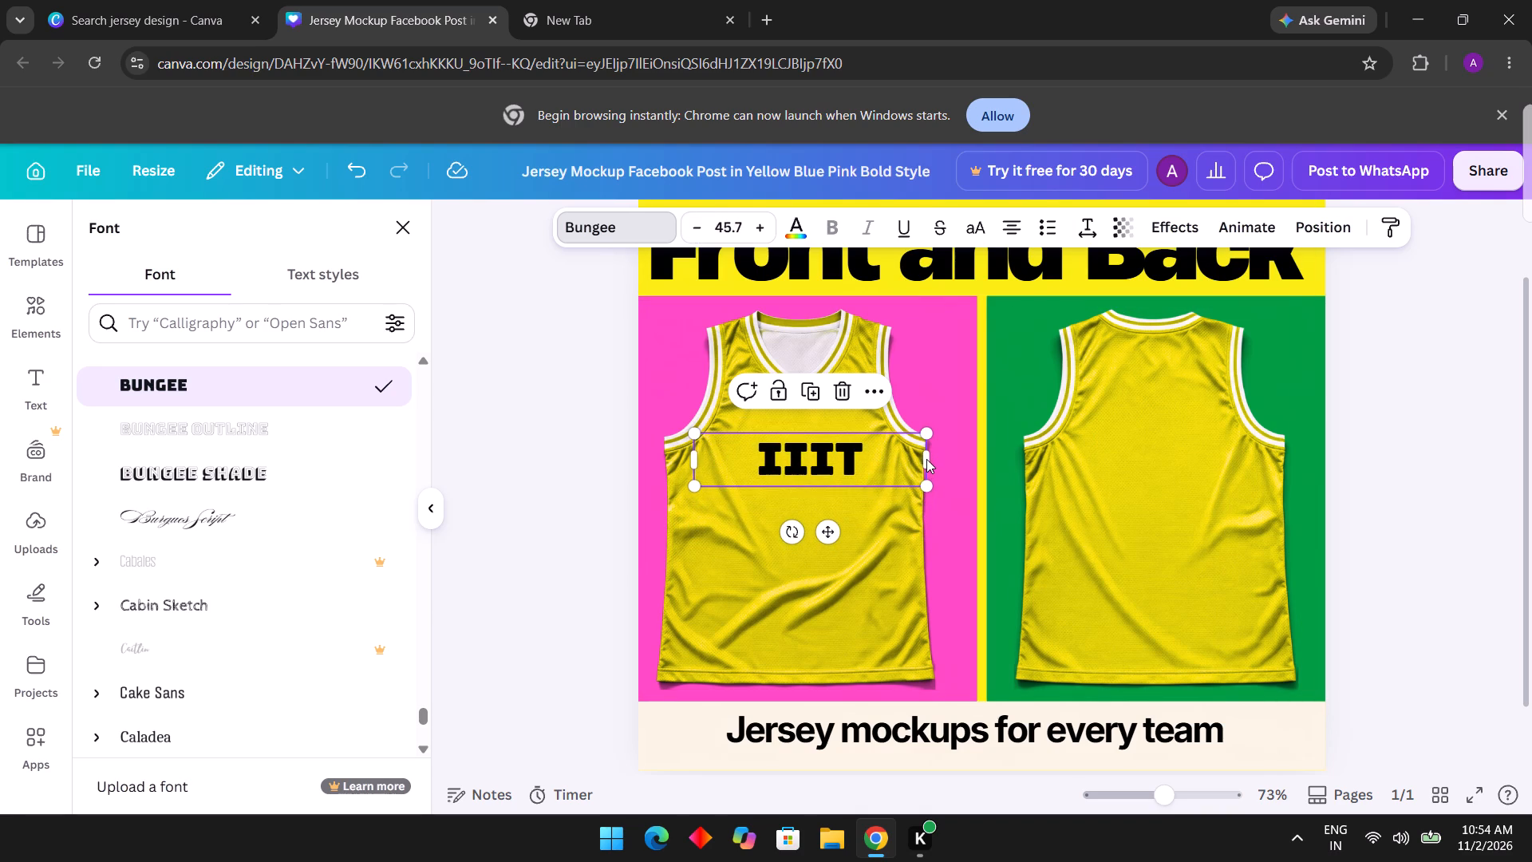
Narrow the "IIIT" text box to fit the word and place it centrally on the front jersey's chest.
left_click_drag(930, 461, 835, 461)
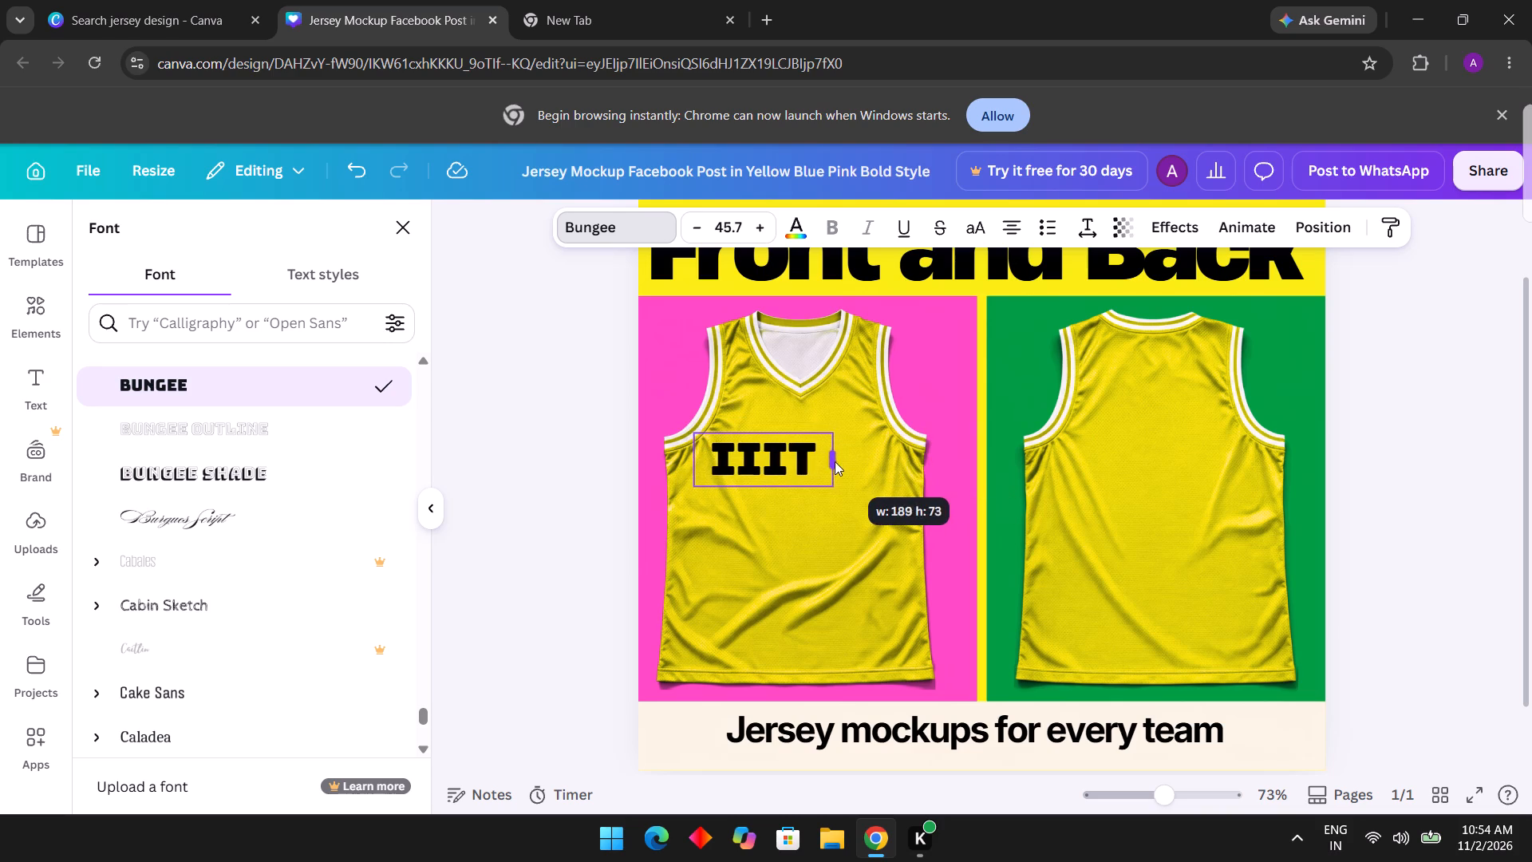
left_click_drag(835, 461, 813, 462)
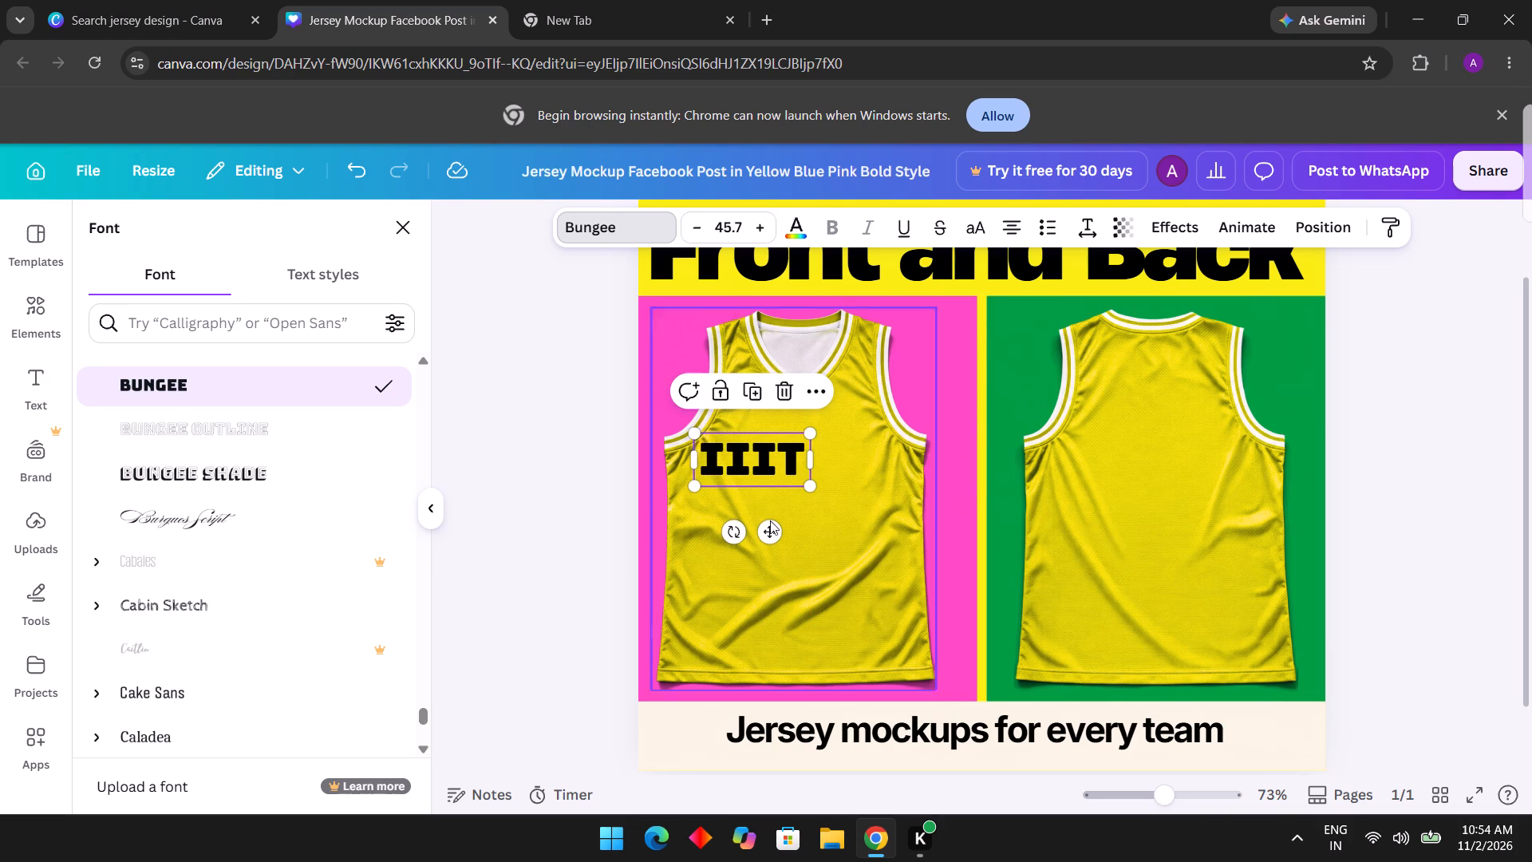
left_click_drag(774, 526, 823, 541)
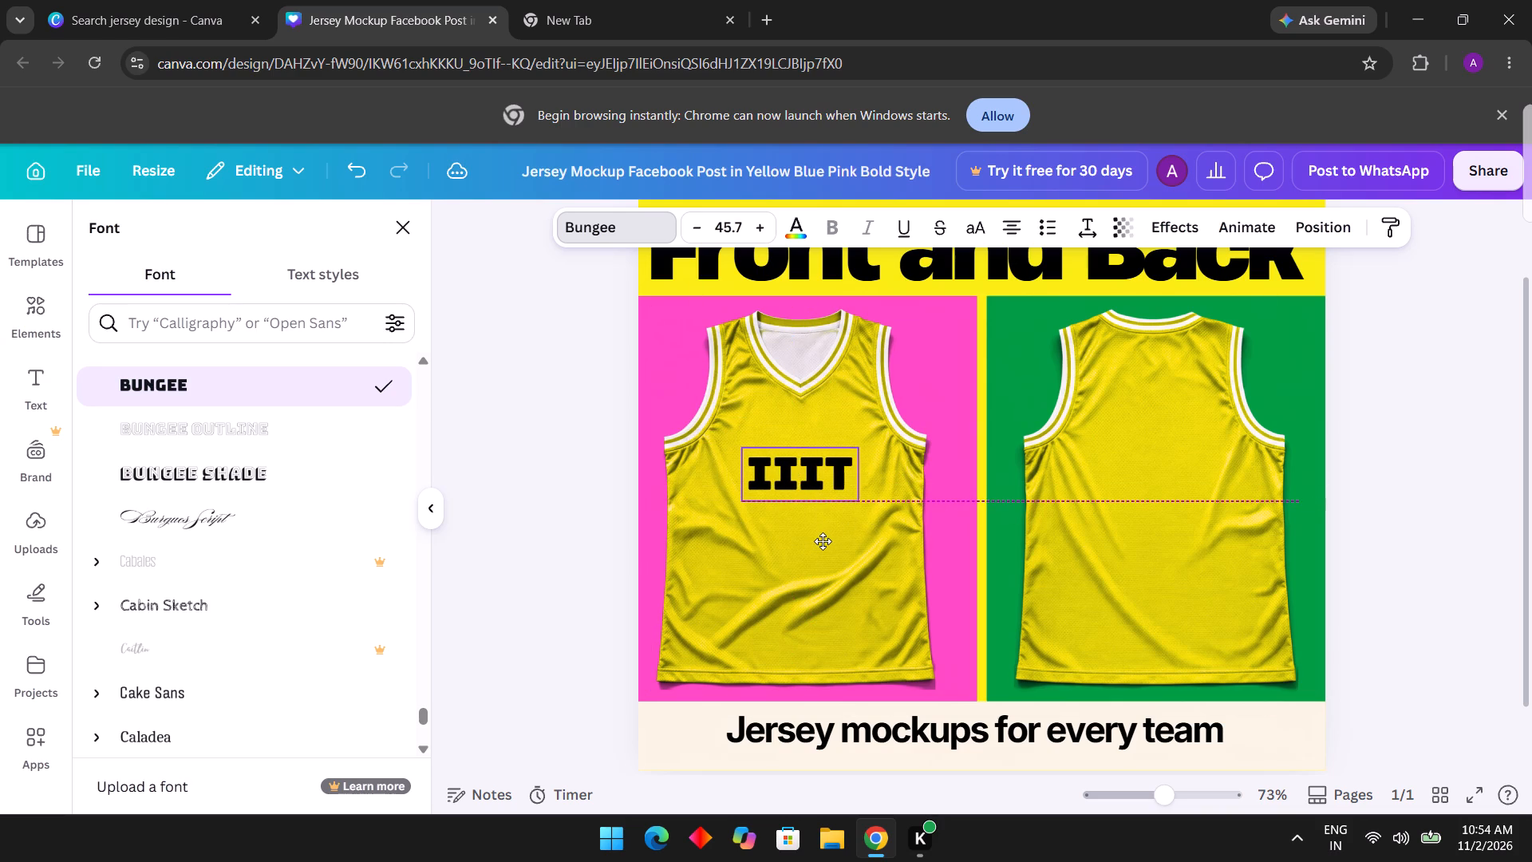
left_click_drag(823, 541, 823, 541)
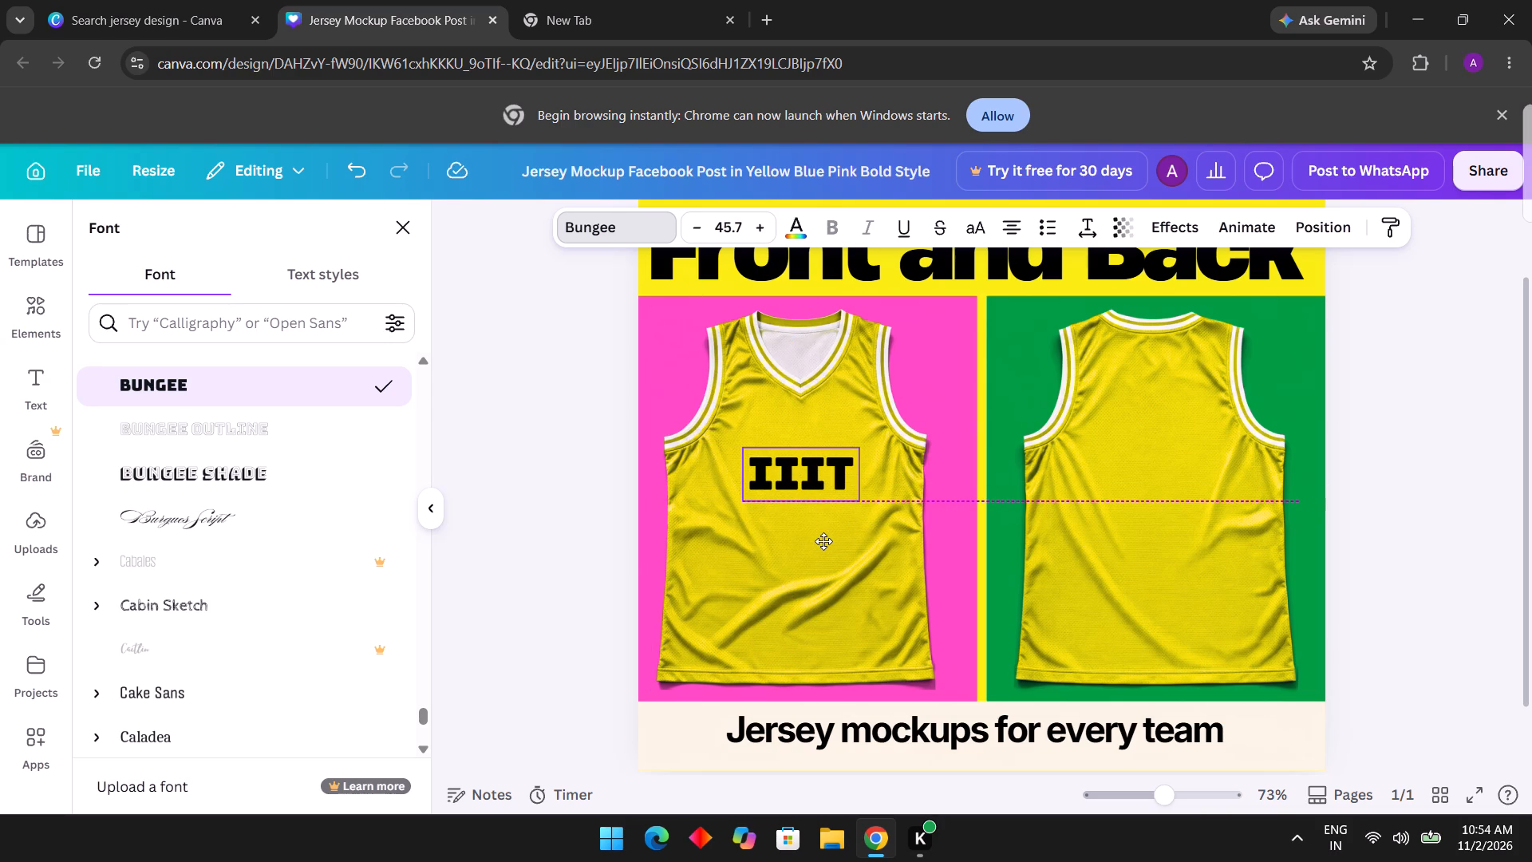
left_click_drag(823, 541, 821, 541)
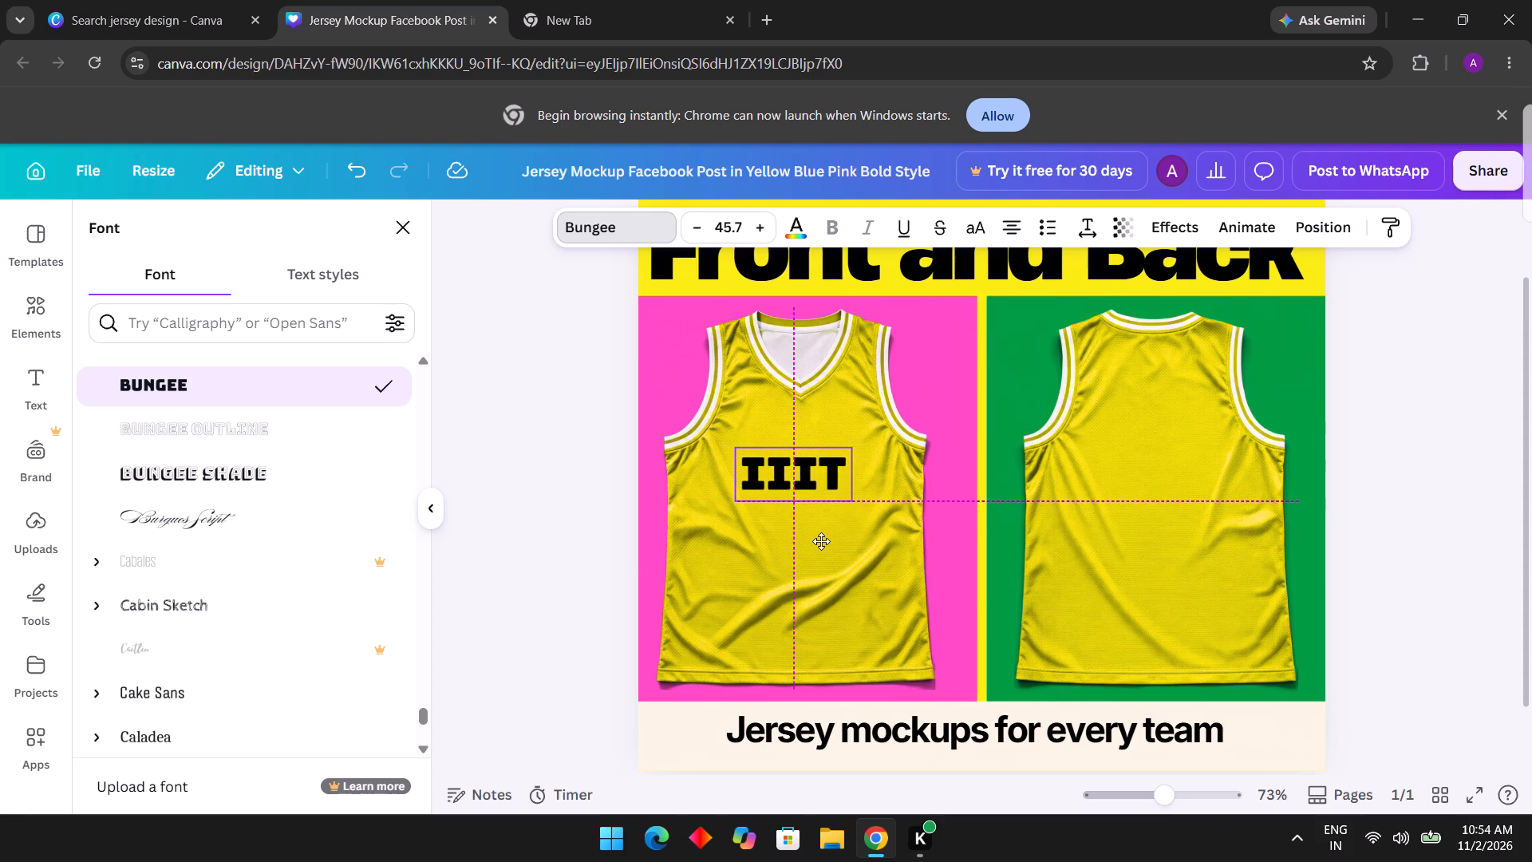
left_click_drag(821, 541, 823, 540)
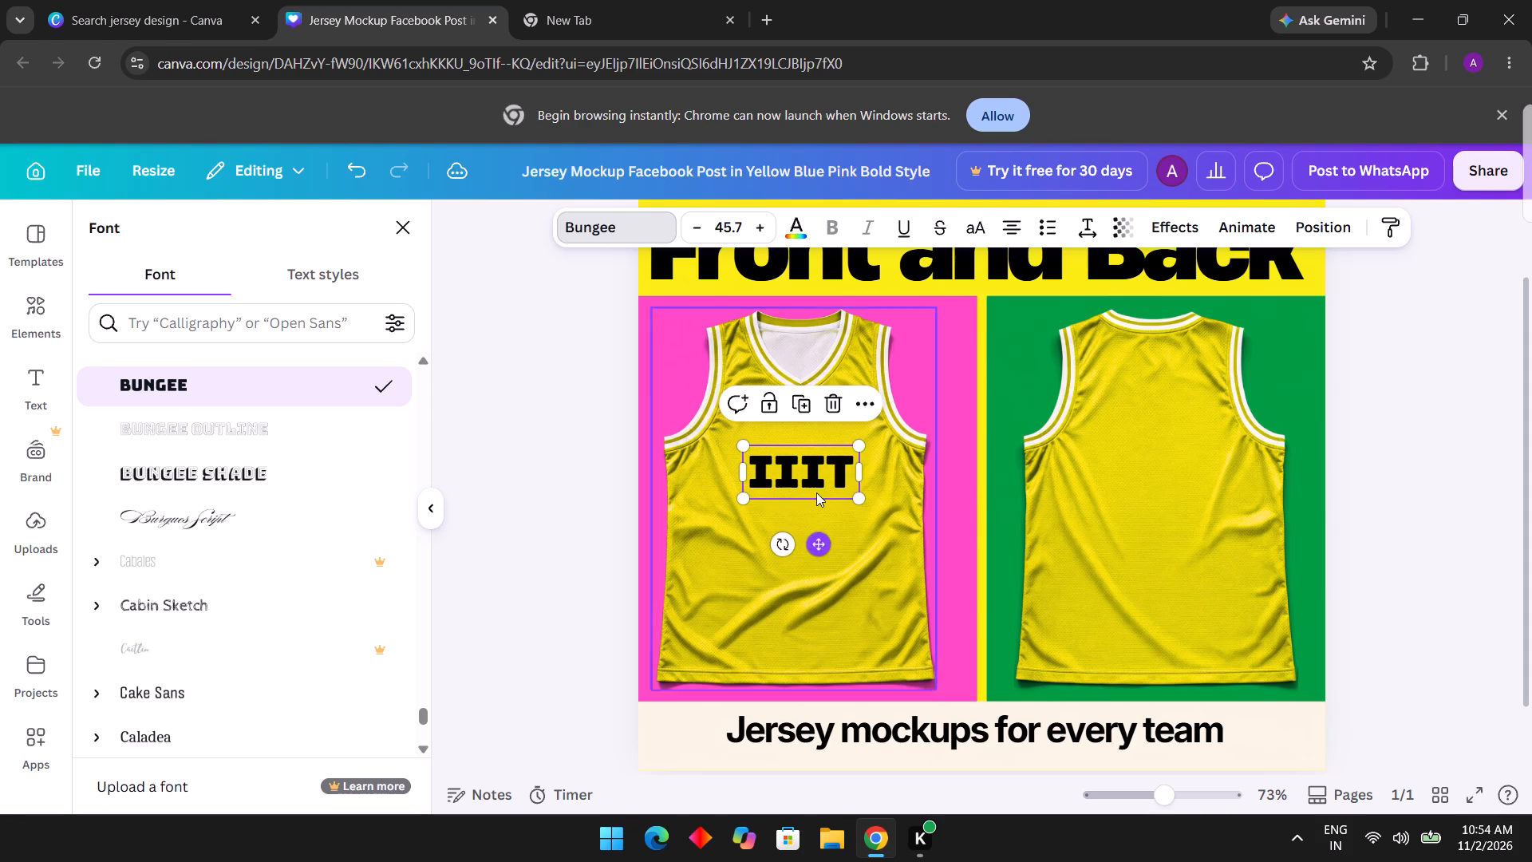
Nudge the "IIIT" text sideways to fine-tune its central position on the front jersey's chest.
left_click_drag(816, 490, 809, 490)
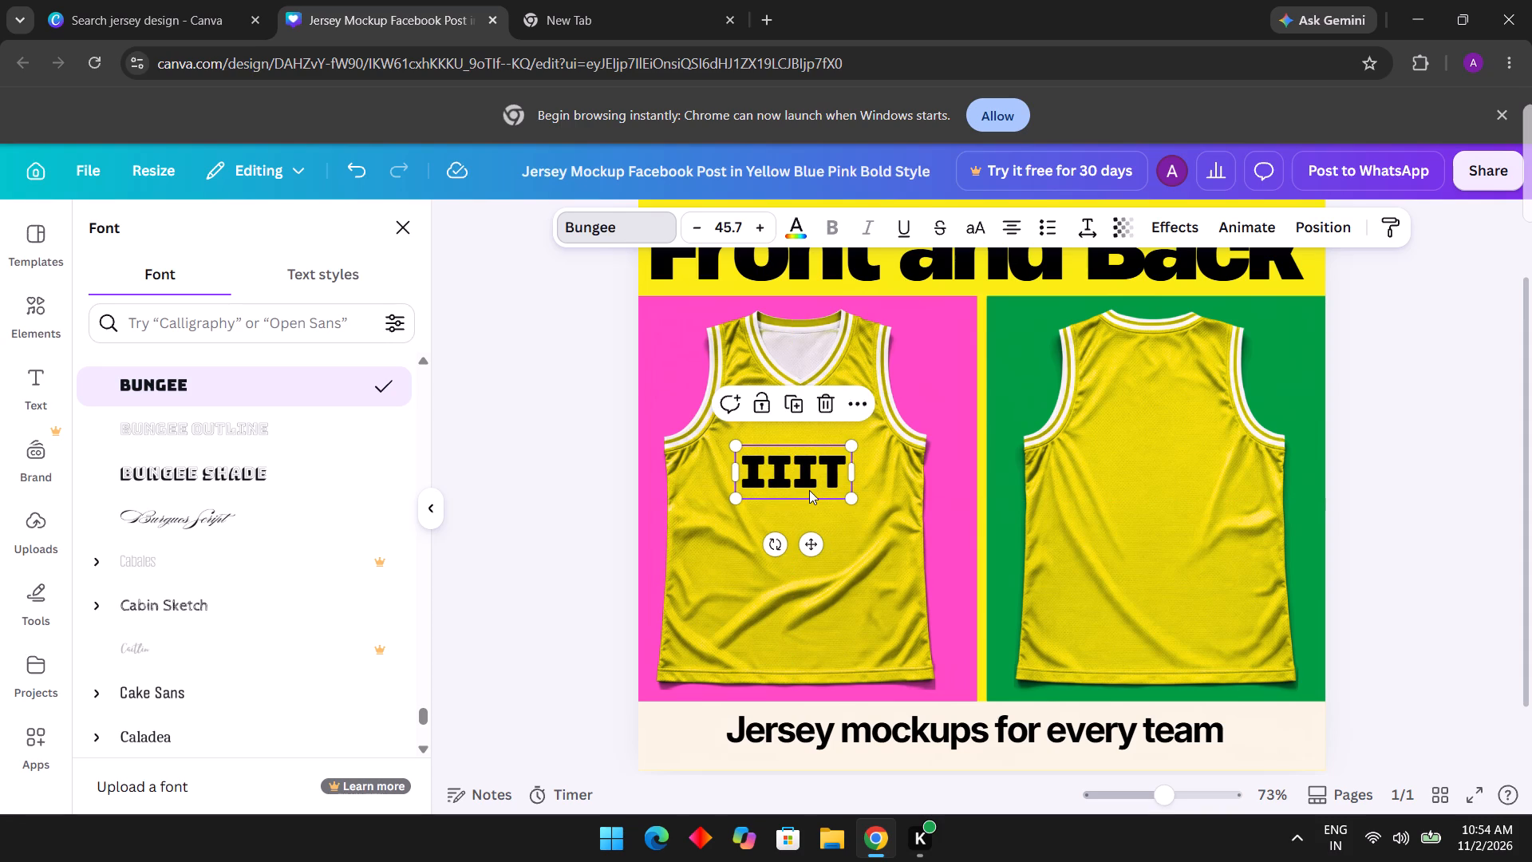
left_click(970, 412)
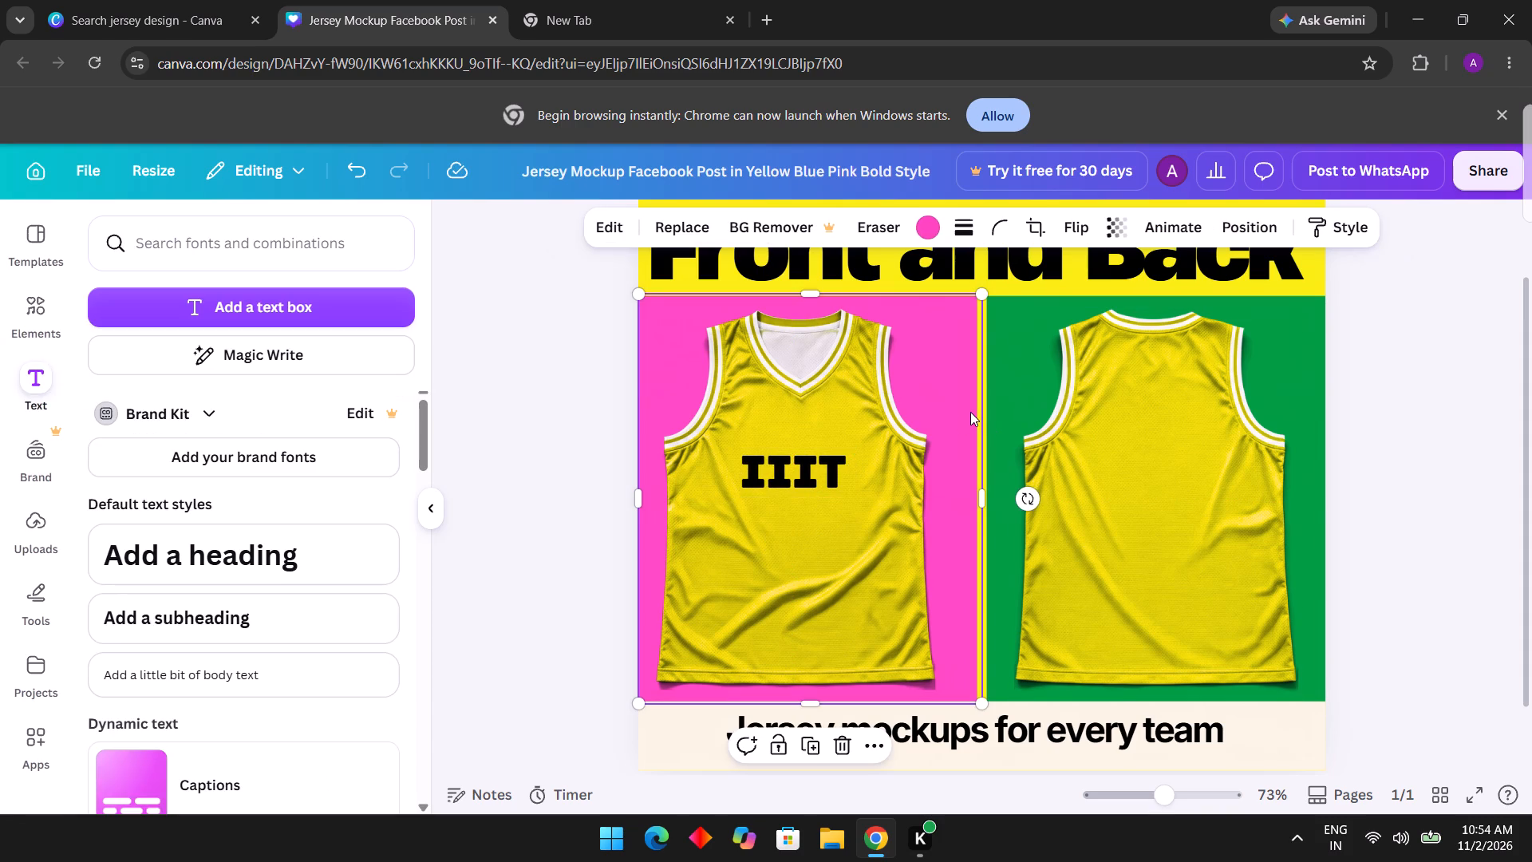
left_click_drag(776, 453, 789, 451)
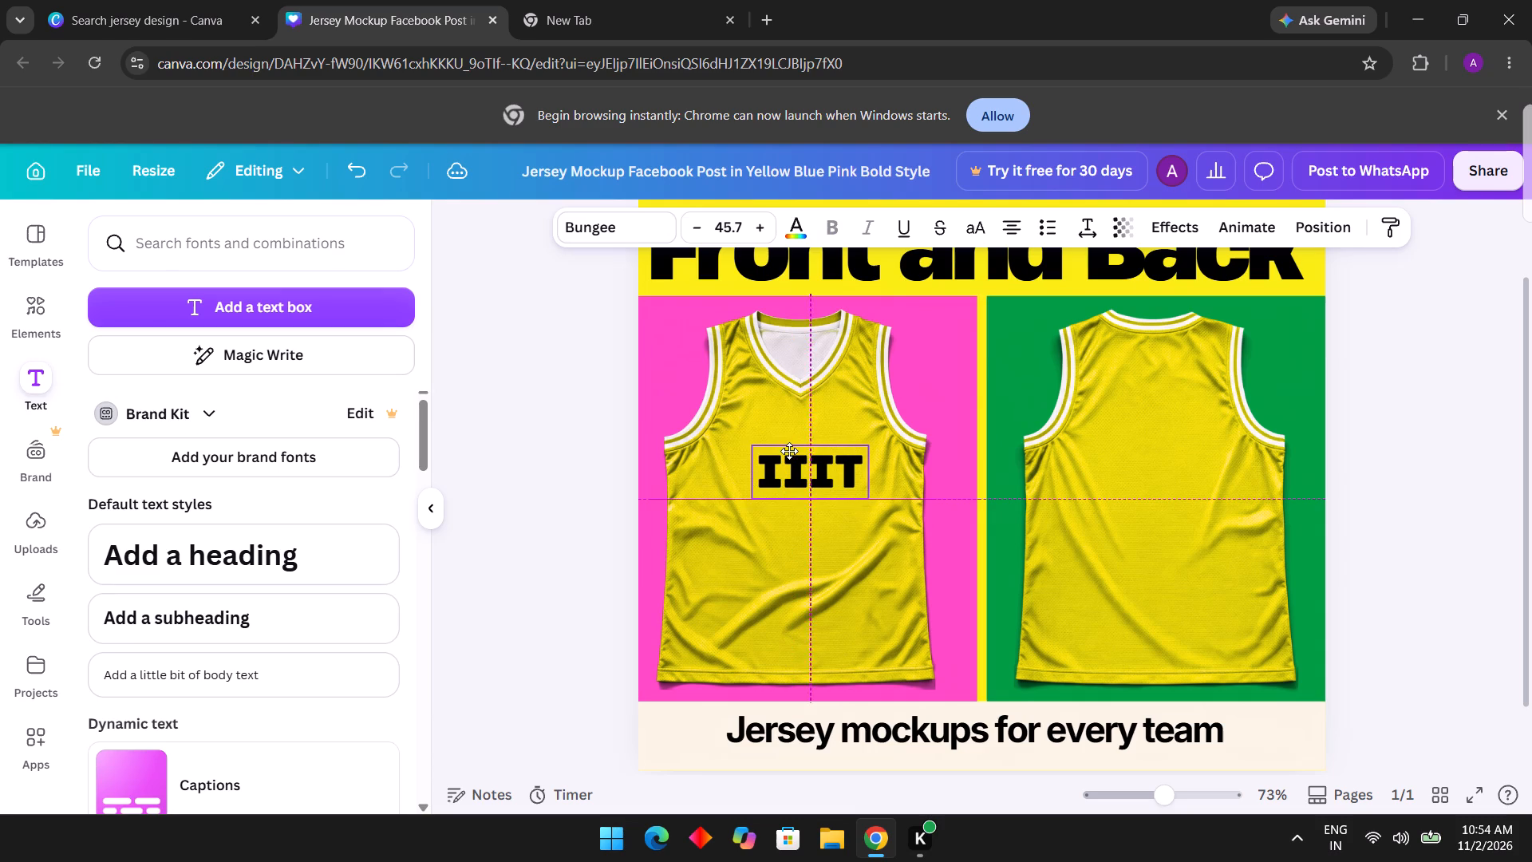
left_click_drag(789, 451, 784, 452)
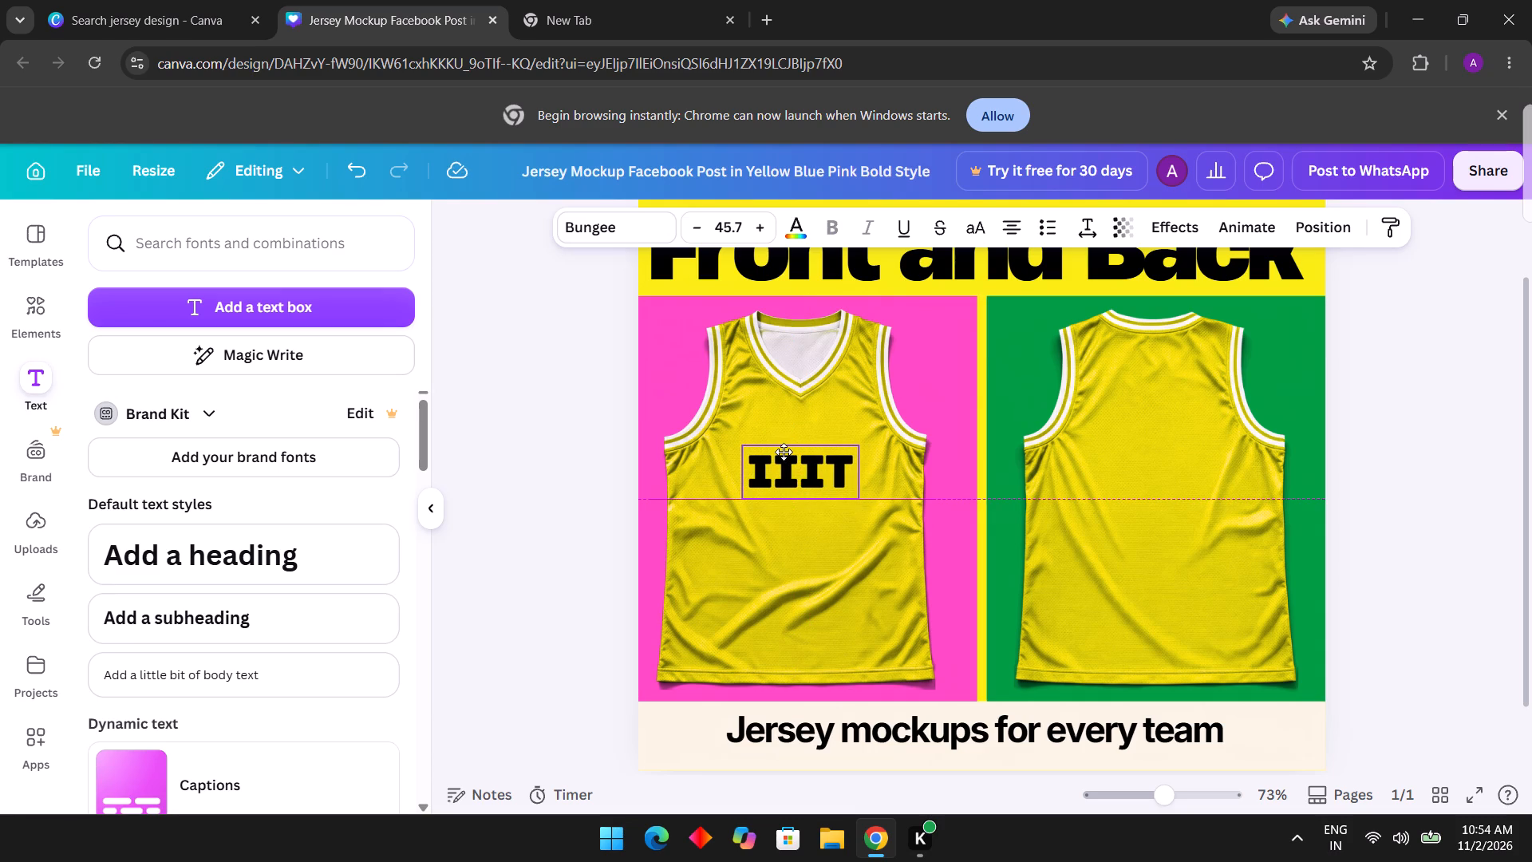
left_click_drag(784, 452, 784, 452)
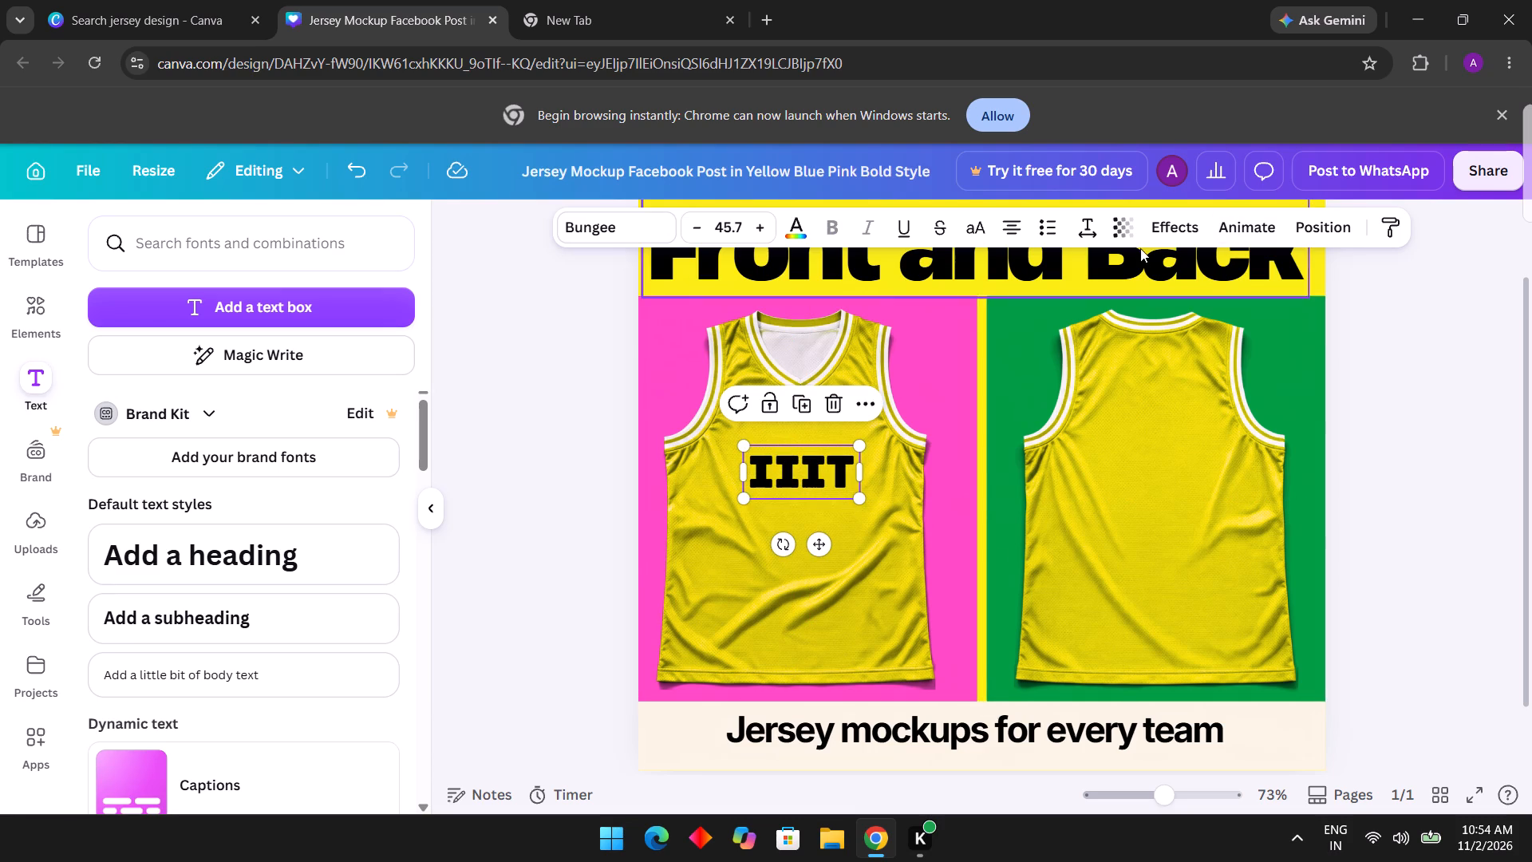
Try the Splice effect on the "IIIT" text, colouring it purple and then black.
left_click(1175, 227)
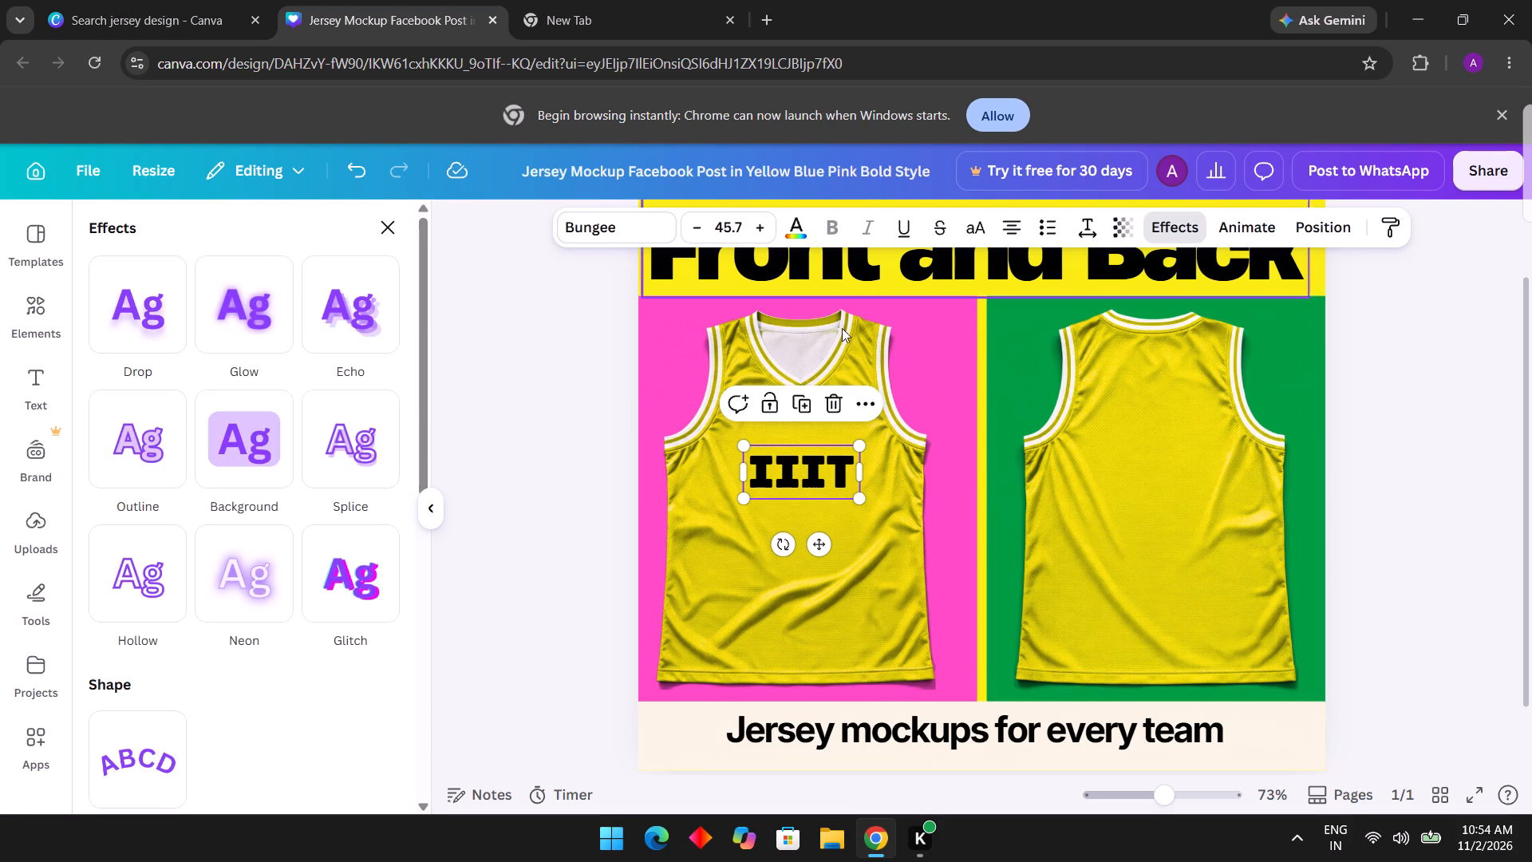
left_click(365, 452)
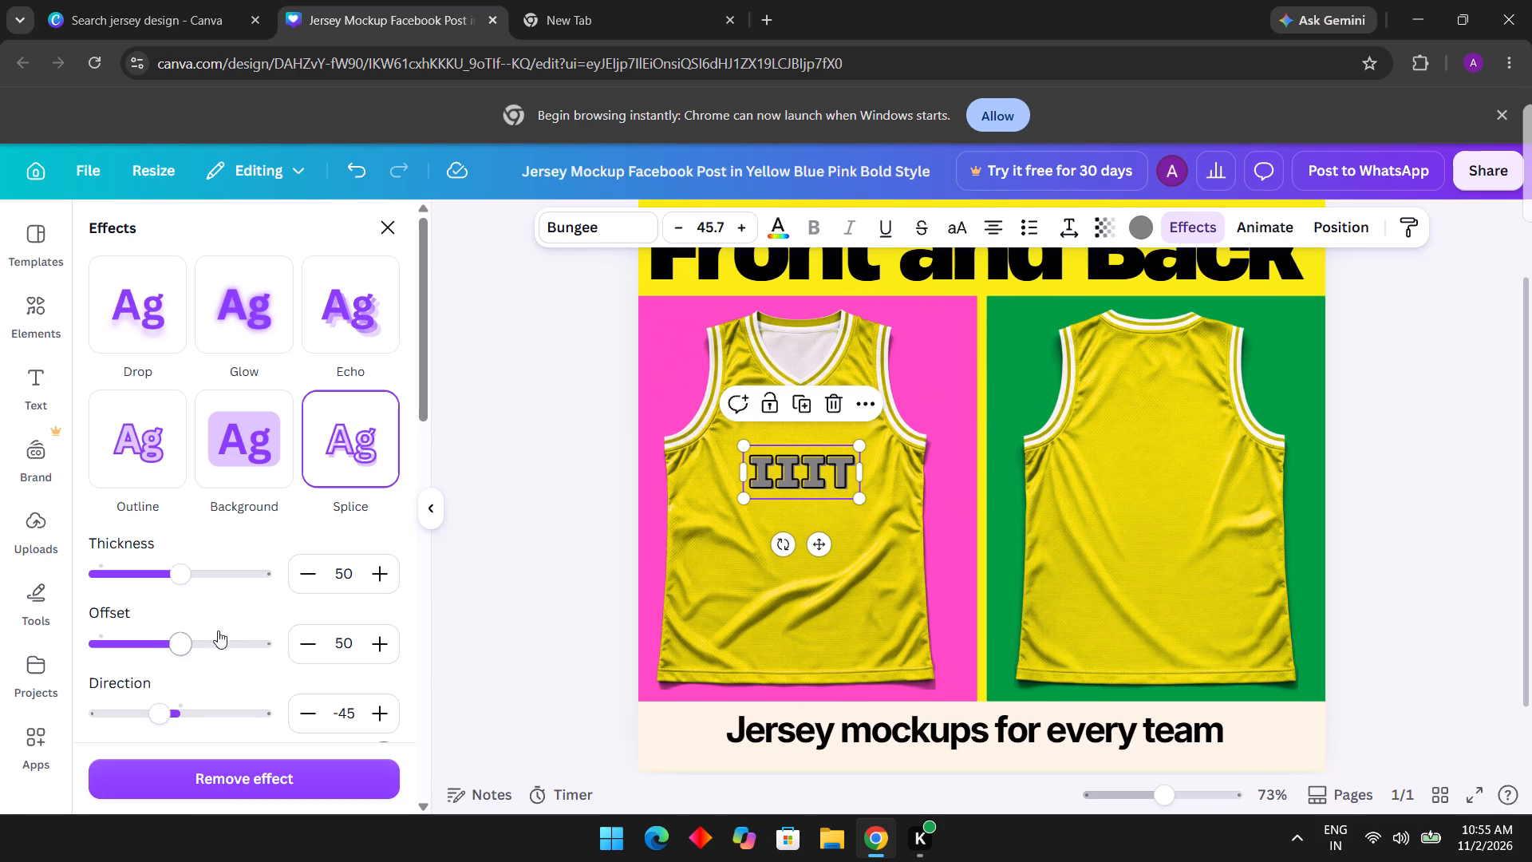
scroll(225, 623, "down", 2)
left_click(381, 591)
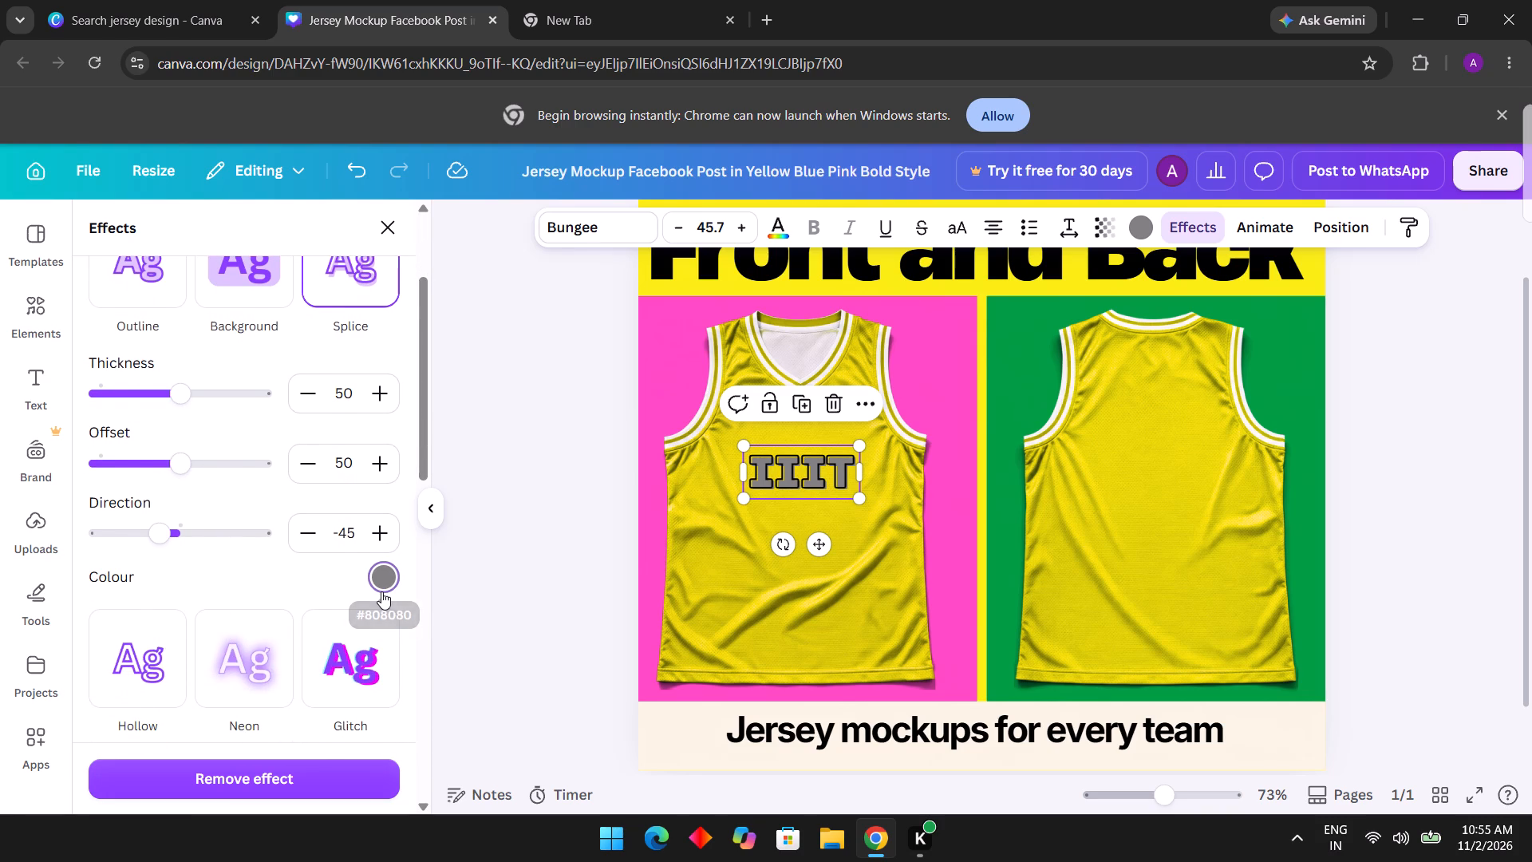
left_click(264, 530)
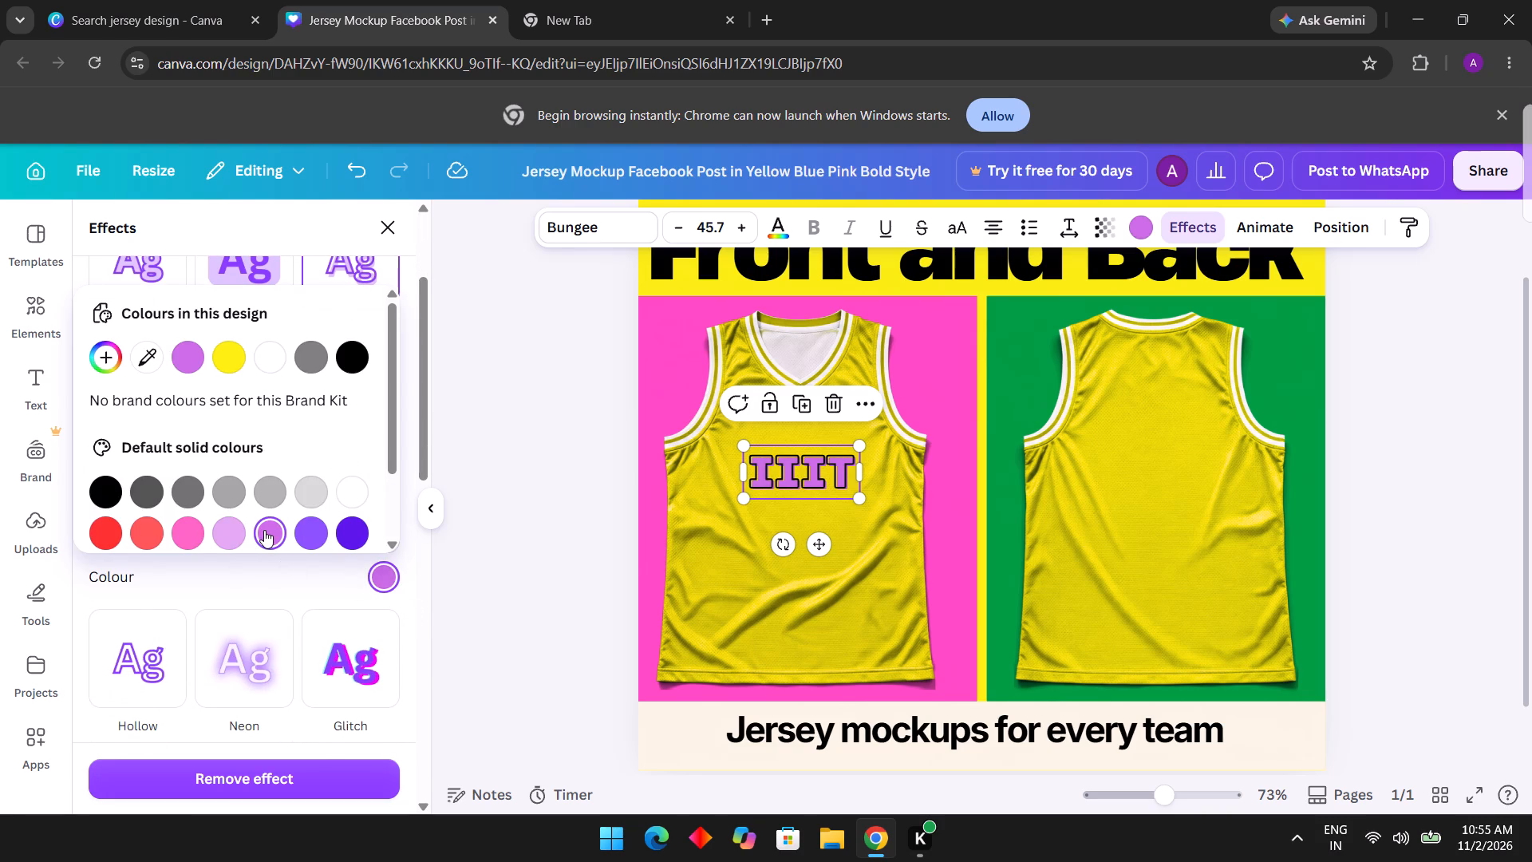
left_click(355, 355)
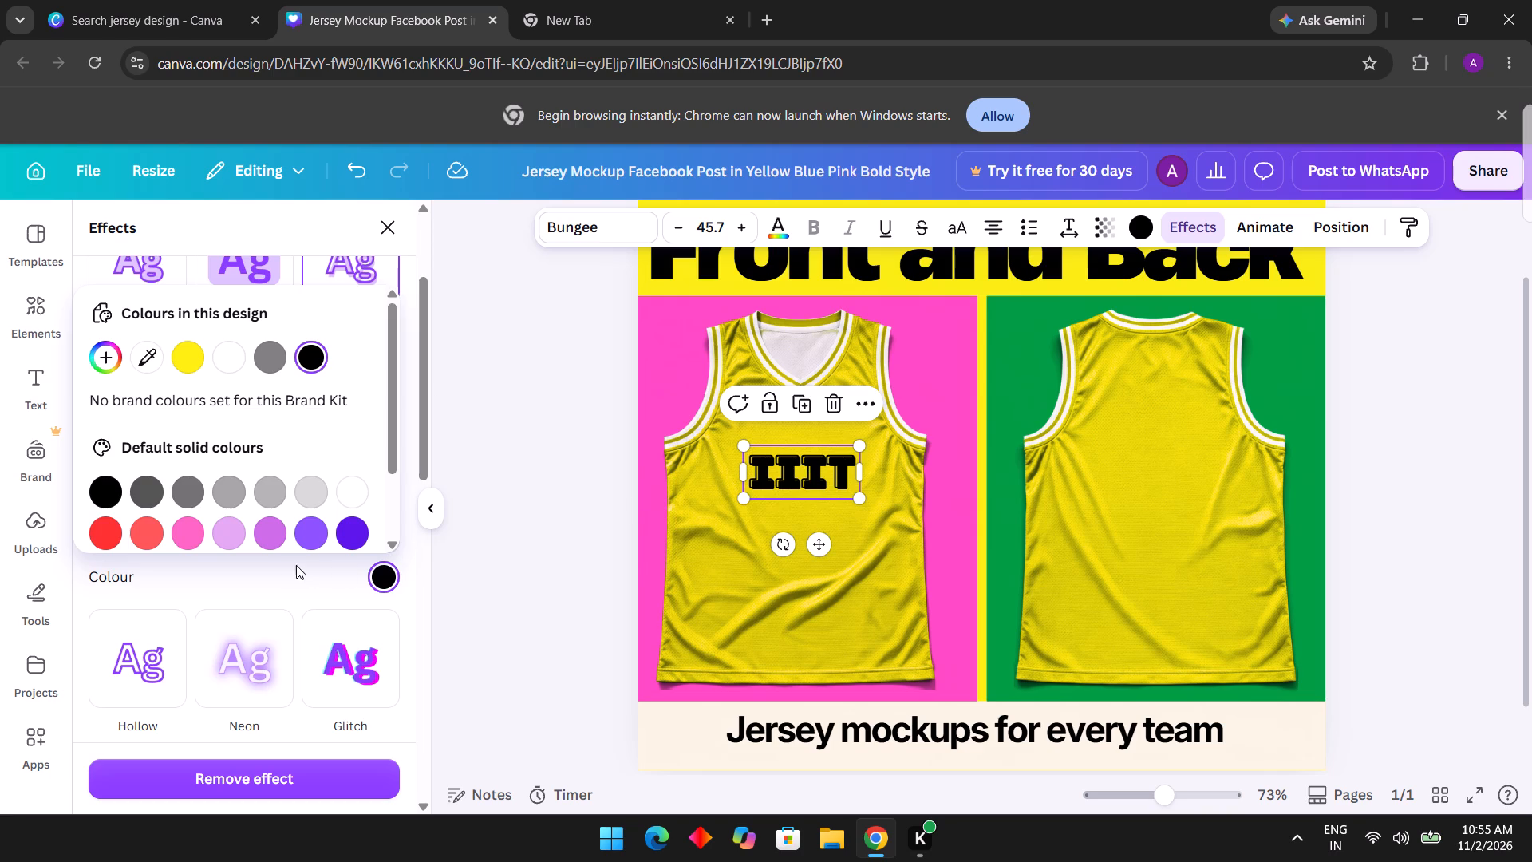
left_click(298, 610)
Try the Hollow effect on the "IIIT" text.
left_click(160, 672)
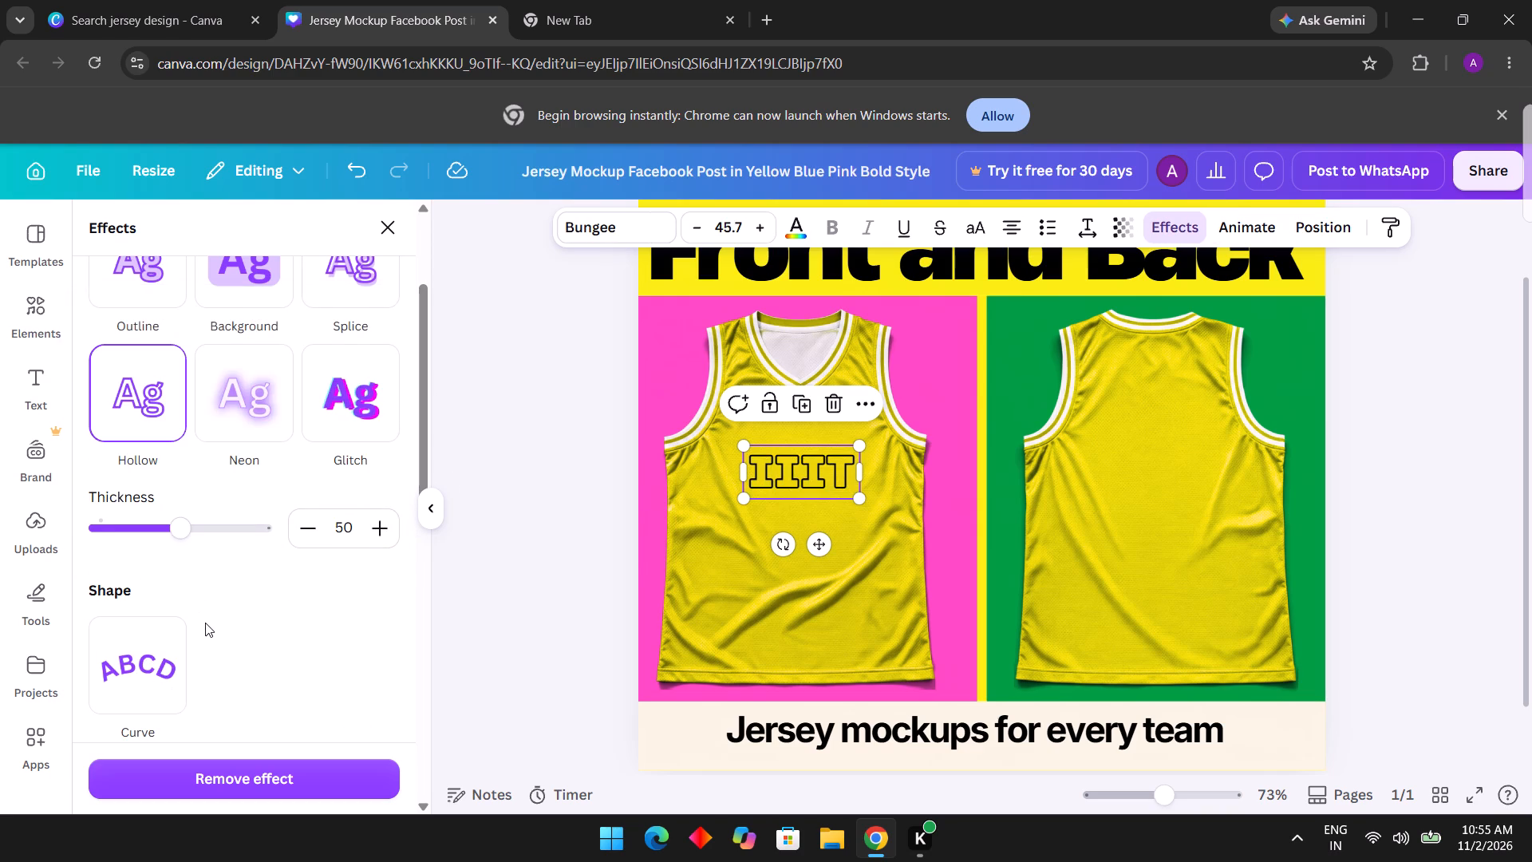
Apply the Outline effect to the "IIIT" text with a purple effect colour.
scroll(205, 623, "right", 1)
scroll(205, 623, "up", 3)
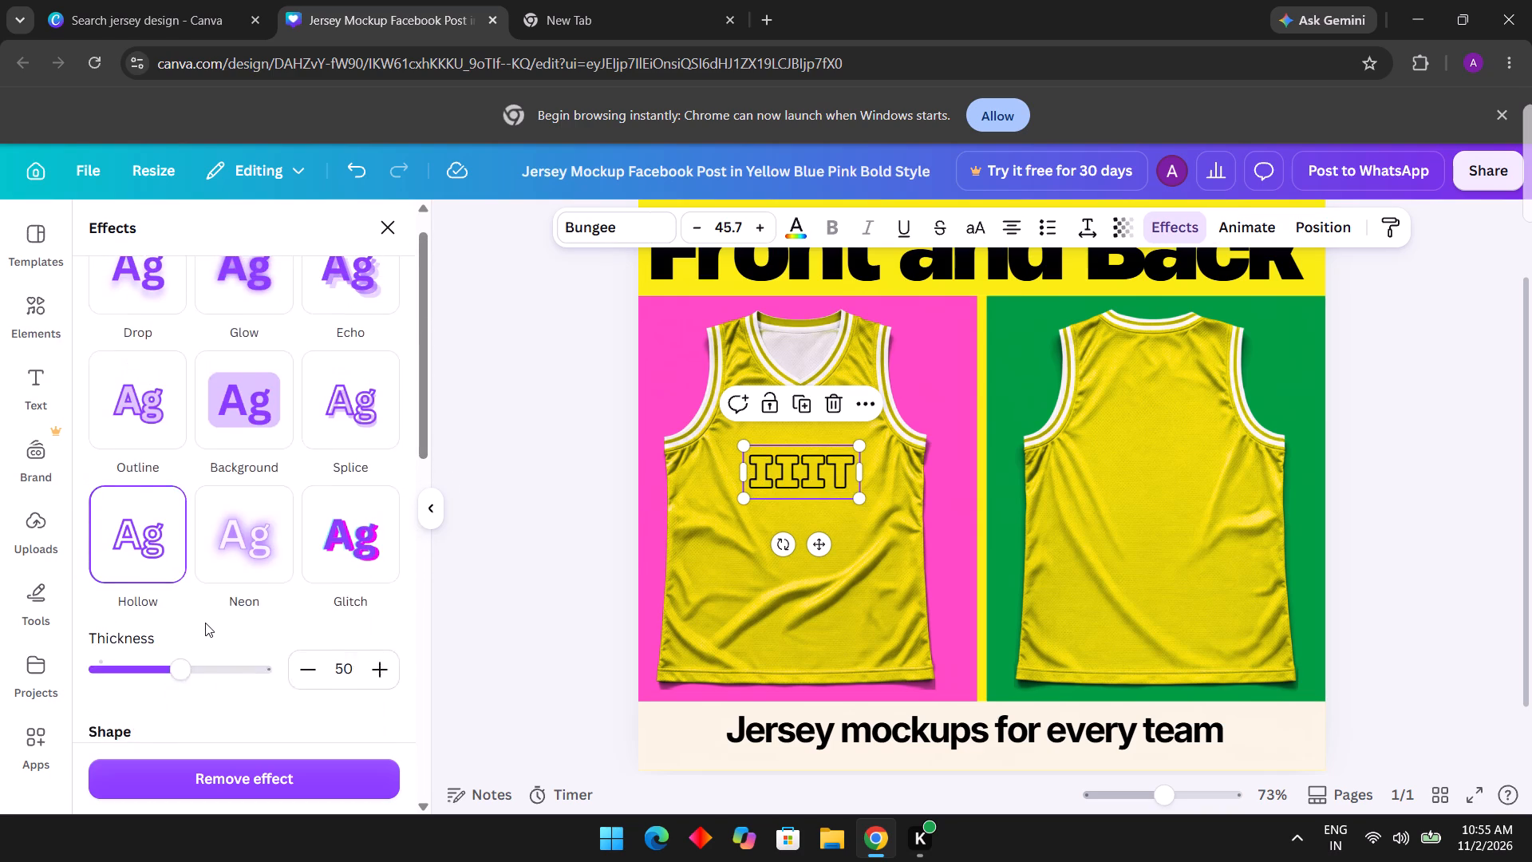
scroll(205, 623, "up", 2)
left_click(145, 479)
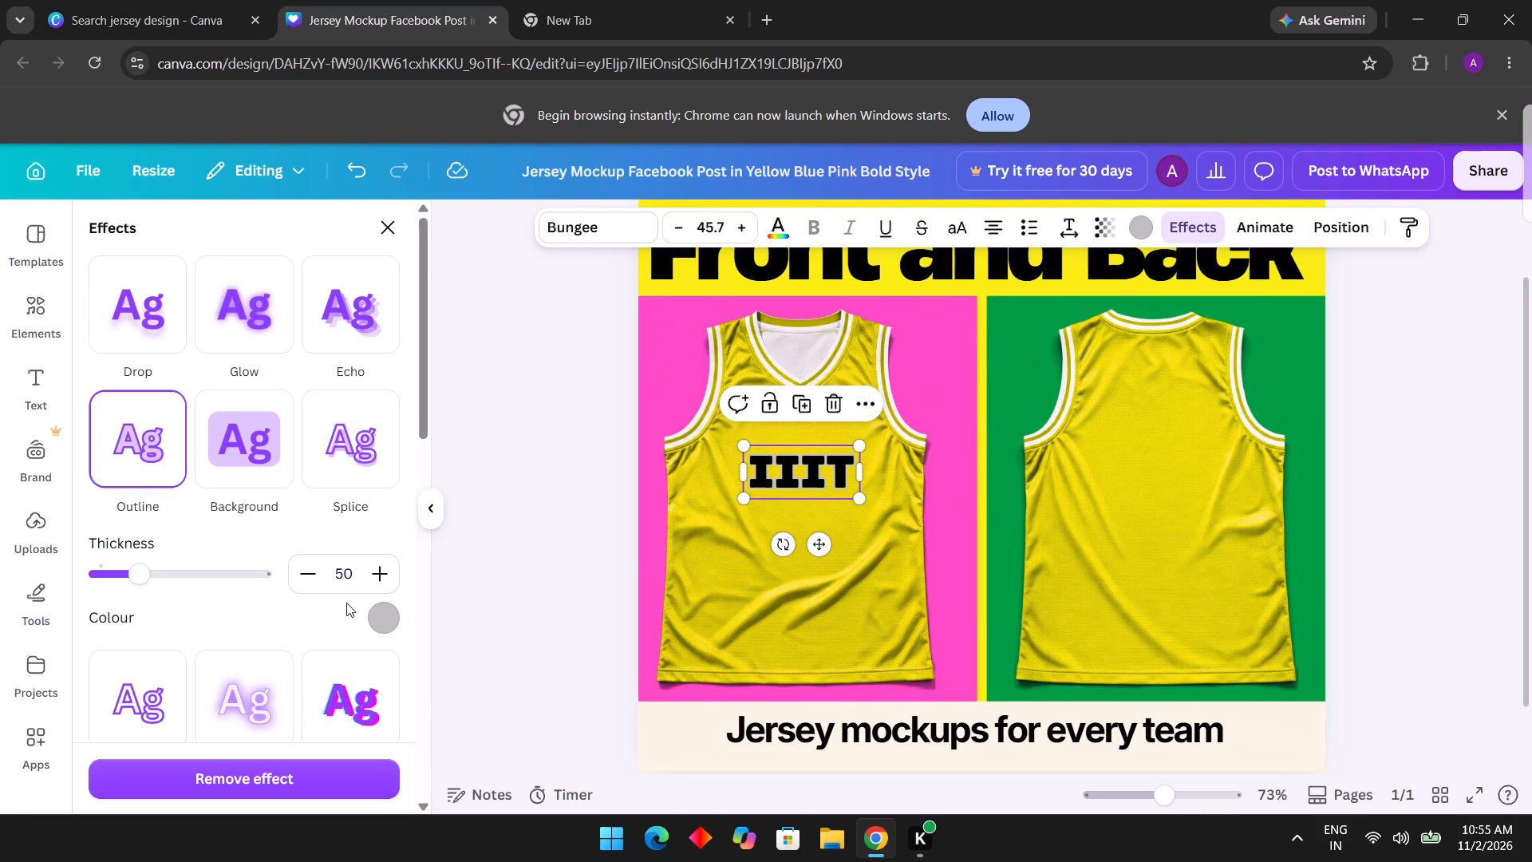
left_click(373, 609)
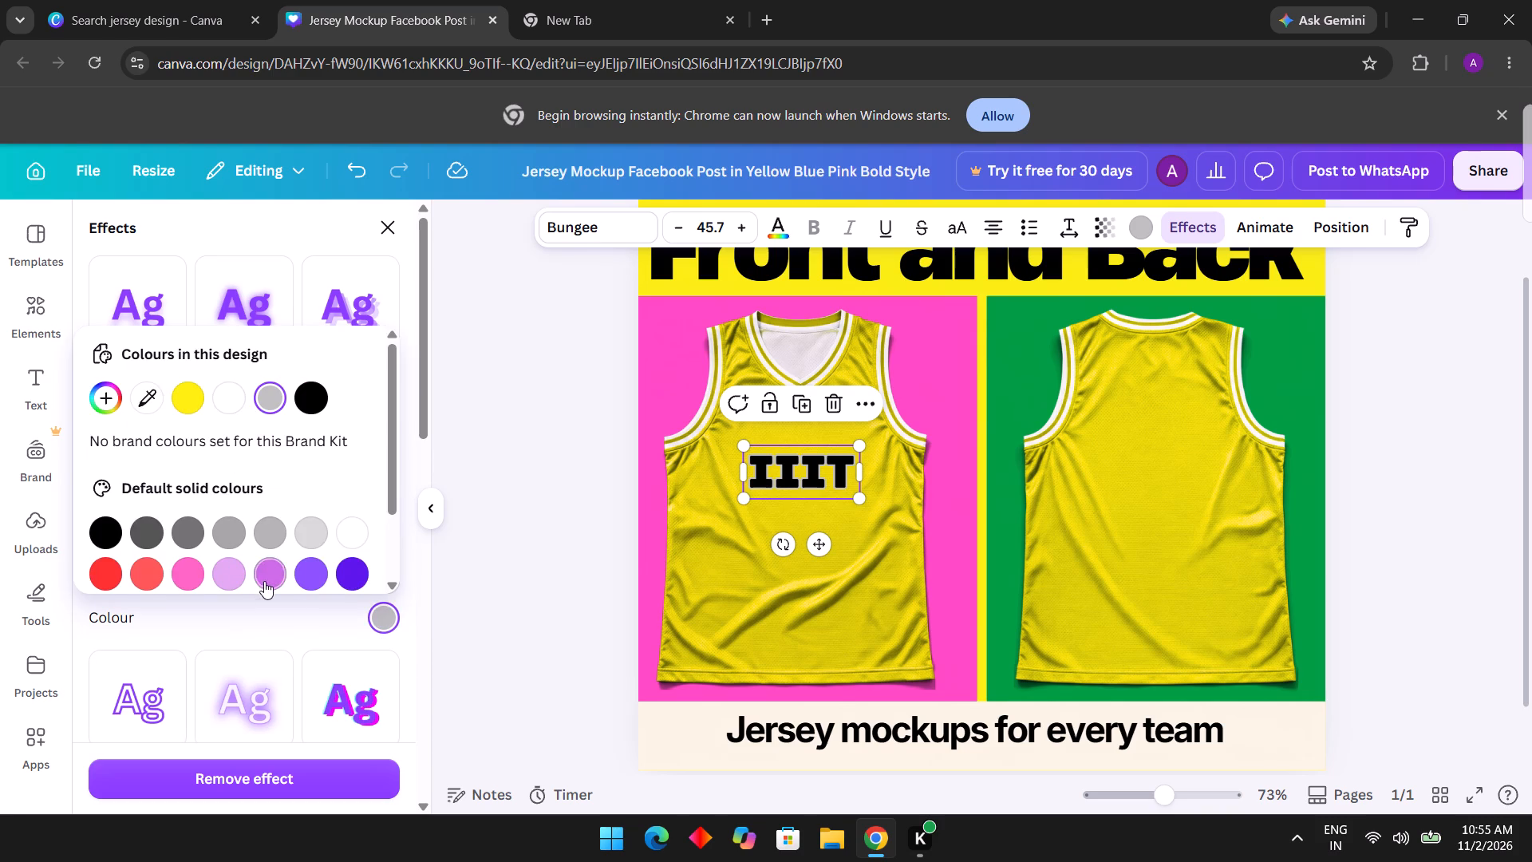
left_click(265, 581)
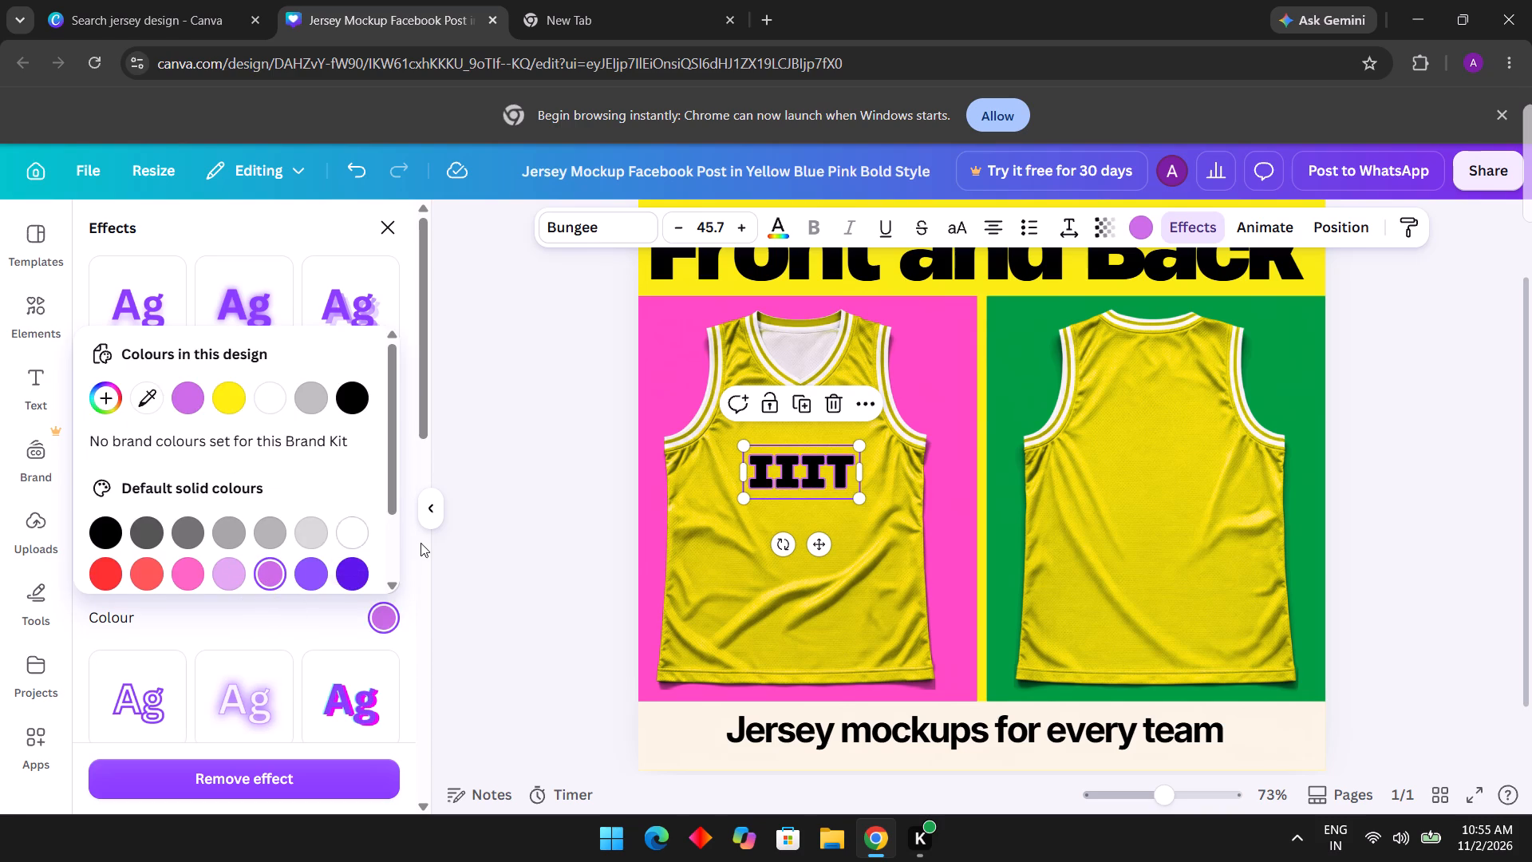
left_click(416, 544)
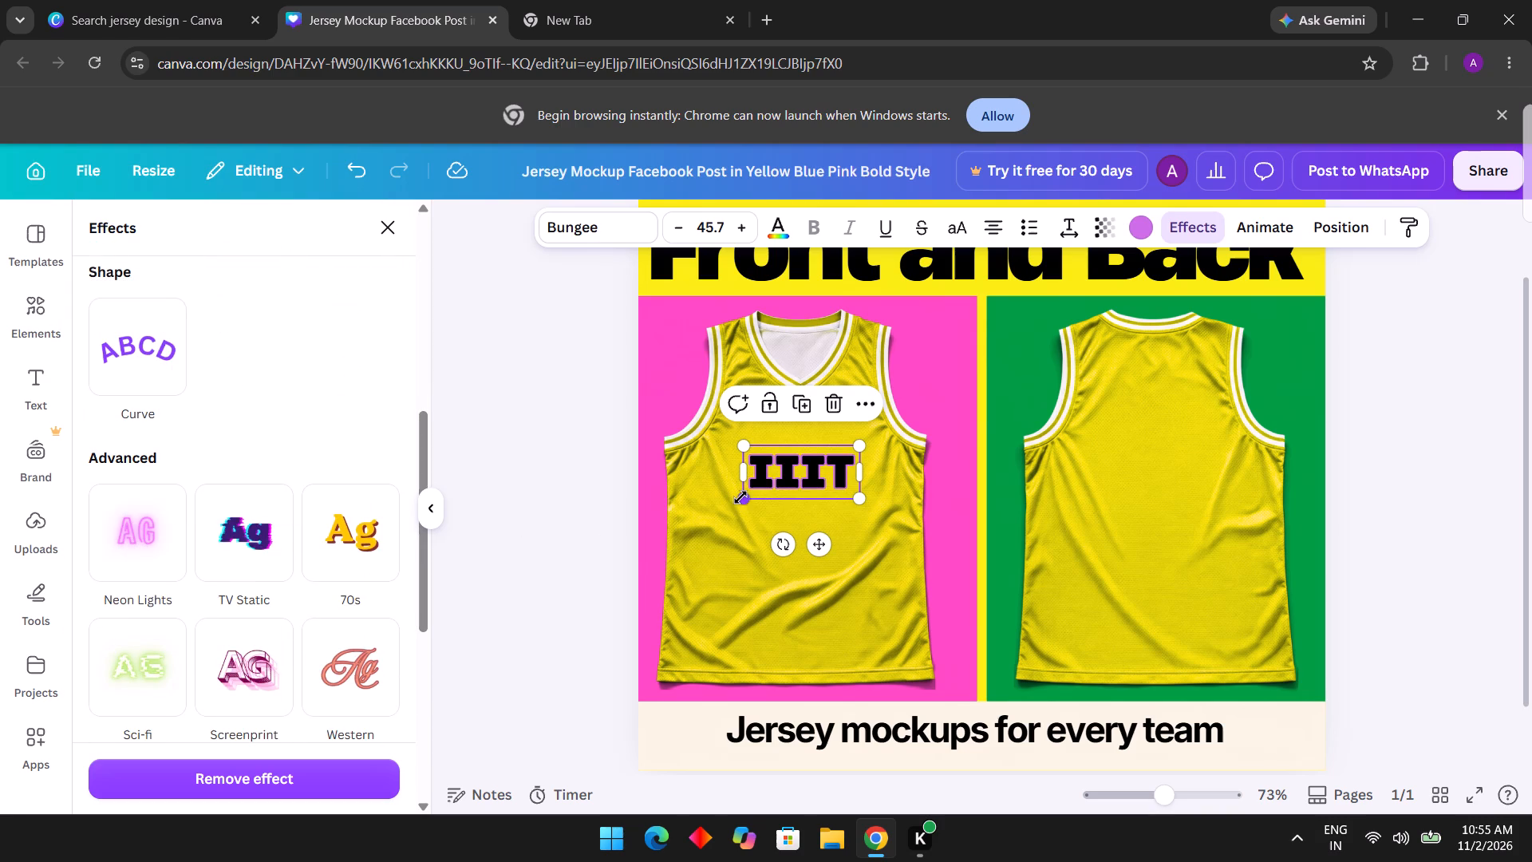
Duplicate the outlined "IIIT" text and replace the copy's wording with "BHOPAL".
key("ctrl+c")
key("ctrl+v")
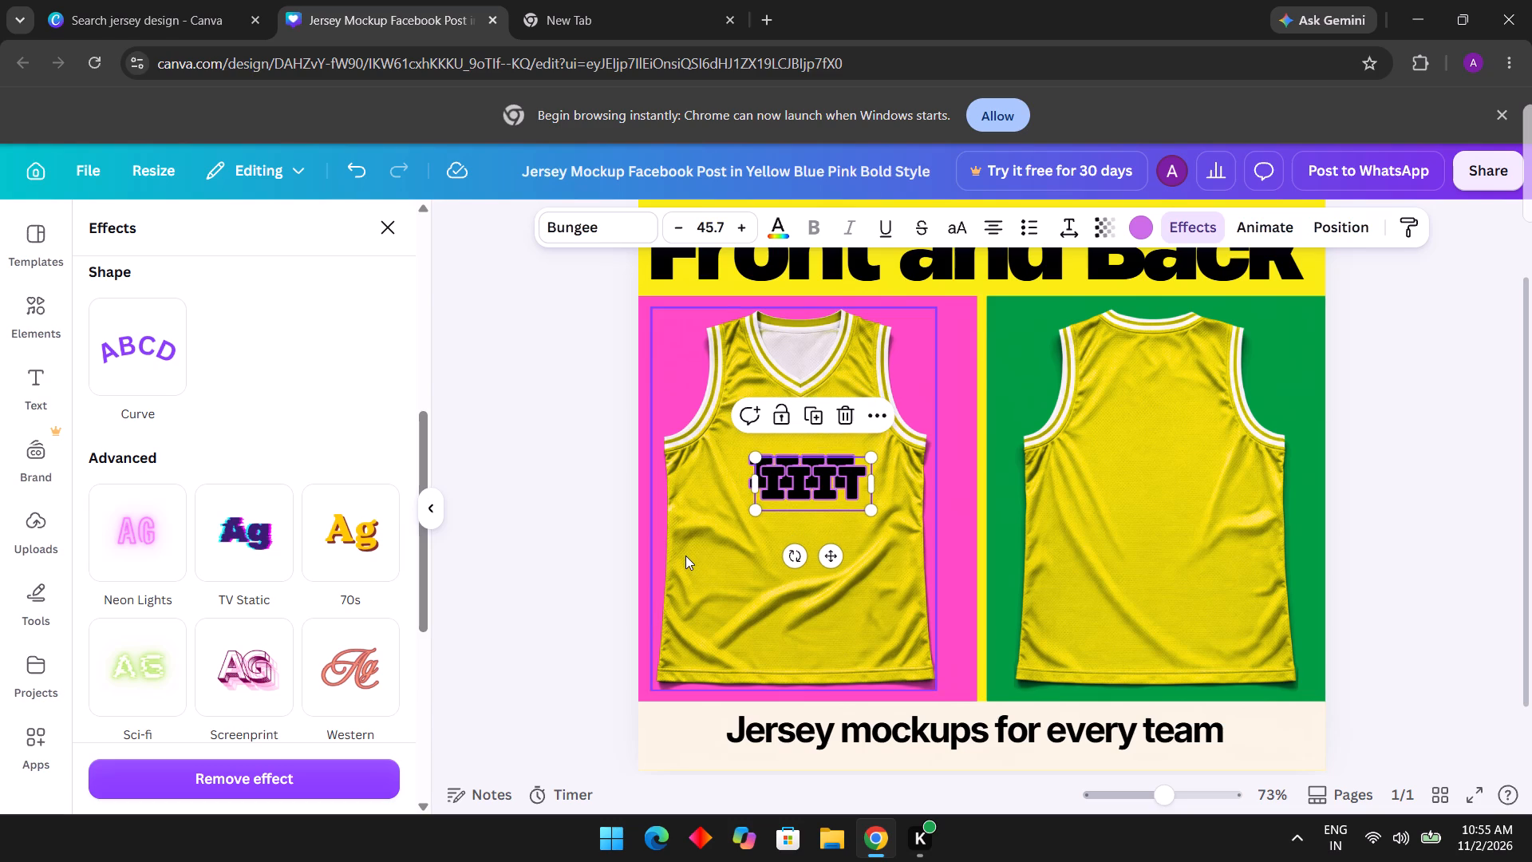
double_click(828, 475)
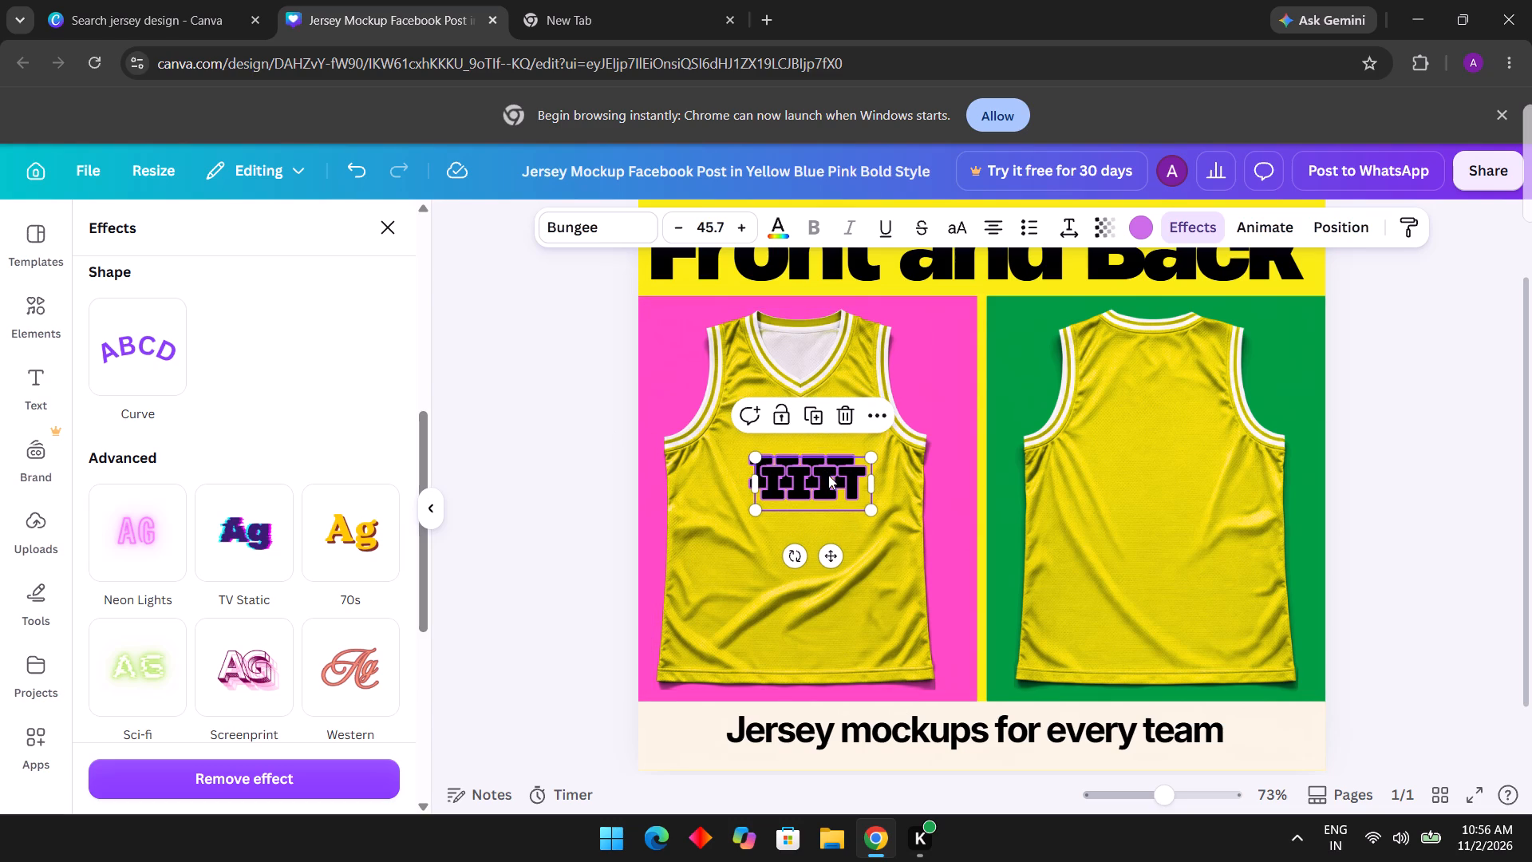
type("BHOPAL")
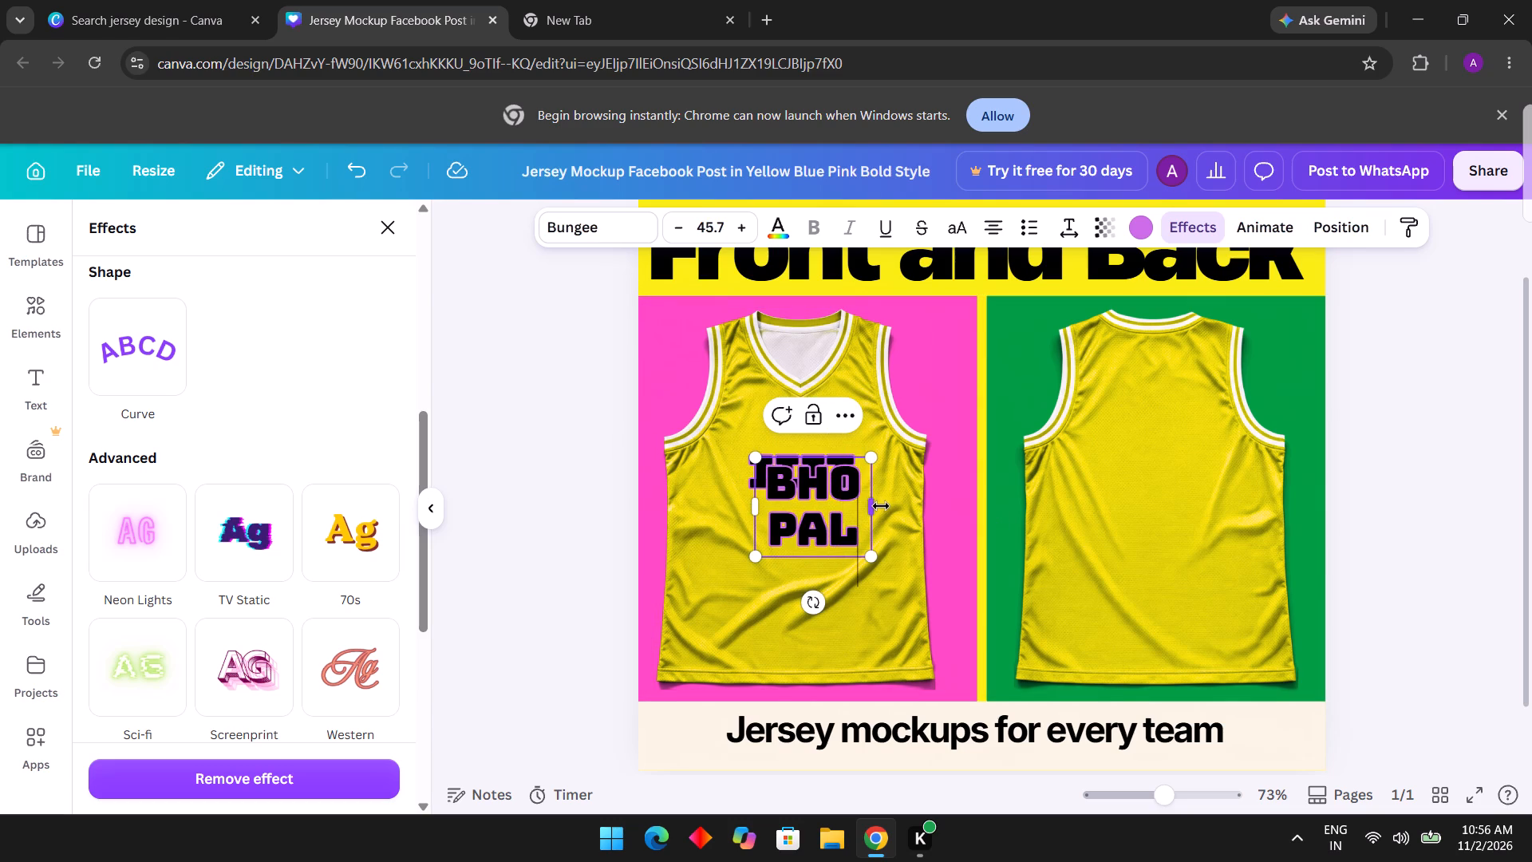
Widen the "BHOPAL" text box so the word fits on one line, and centre it directly below "IIIT" on the front jersey.
left_click_drag(877, 506, 958, 504)
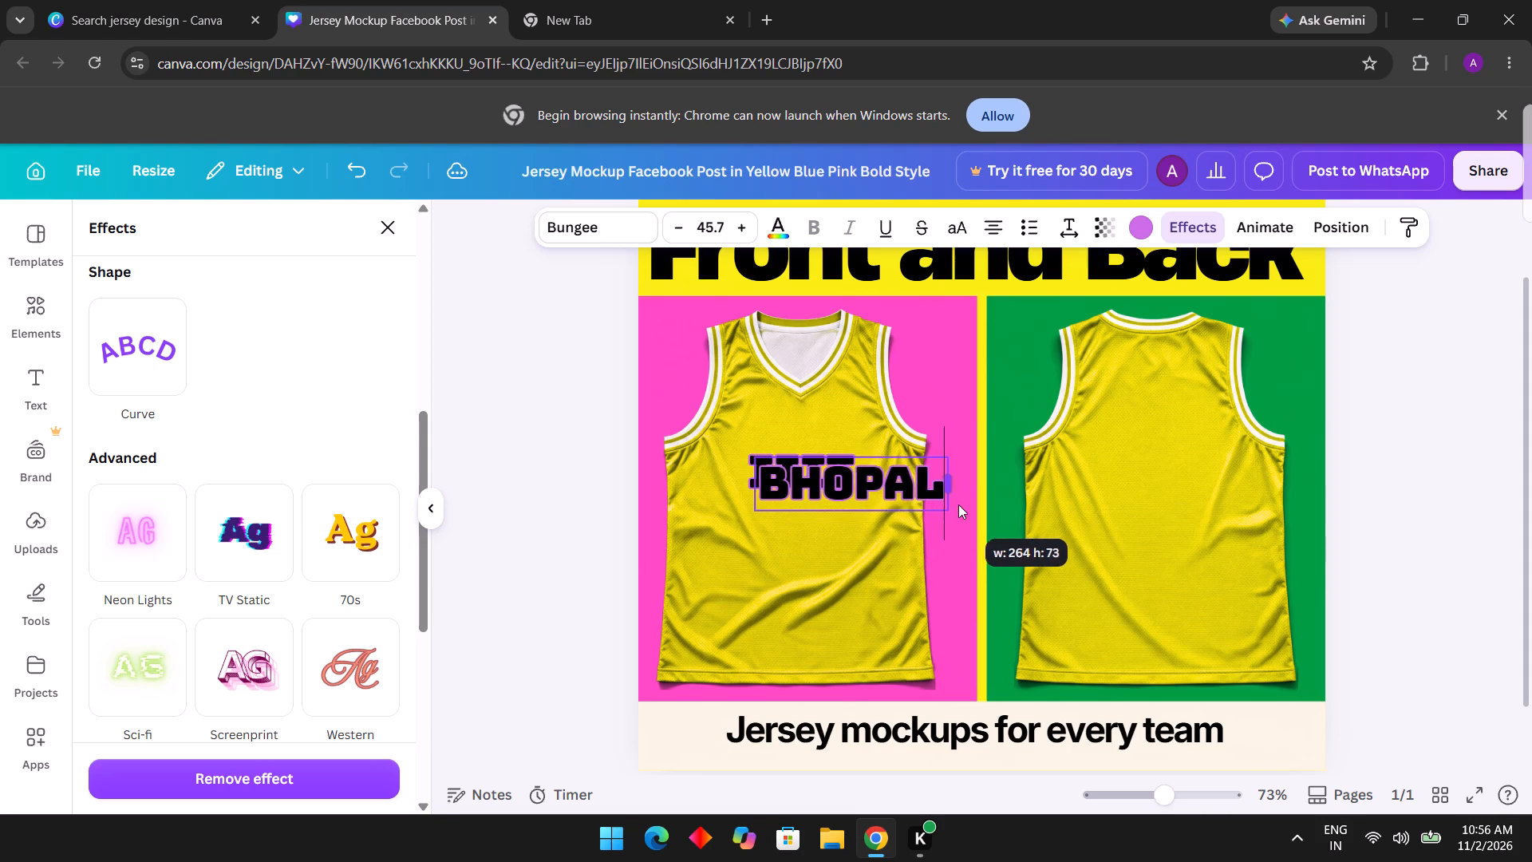
left_click_drag(958, 504, 950, 503)
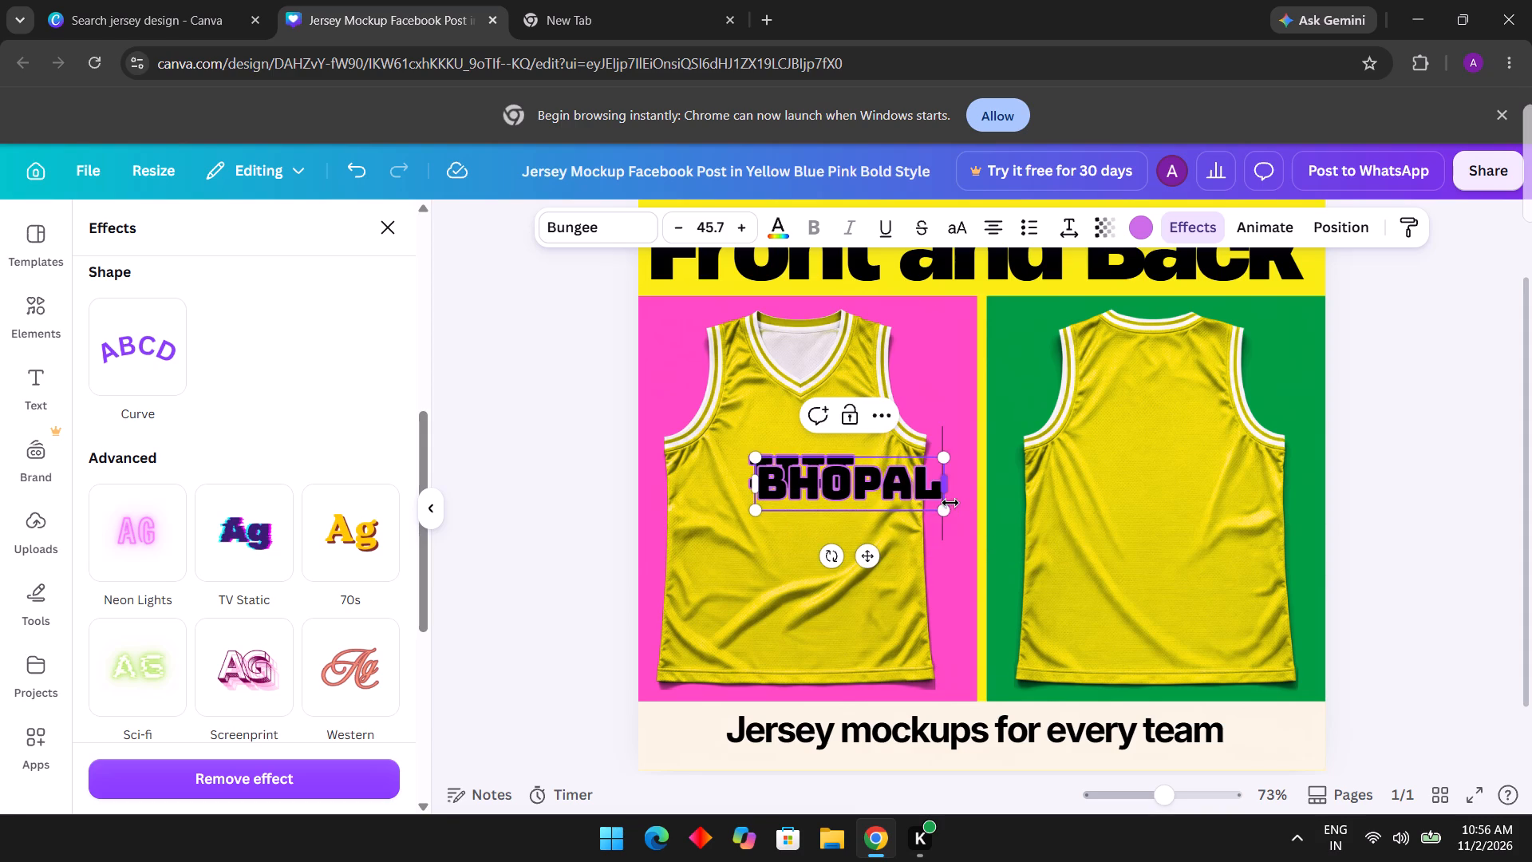
left_click_drag(878, 561, 831, 592)
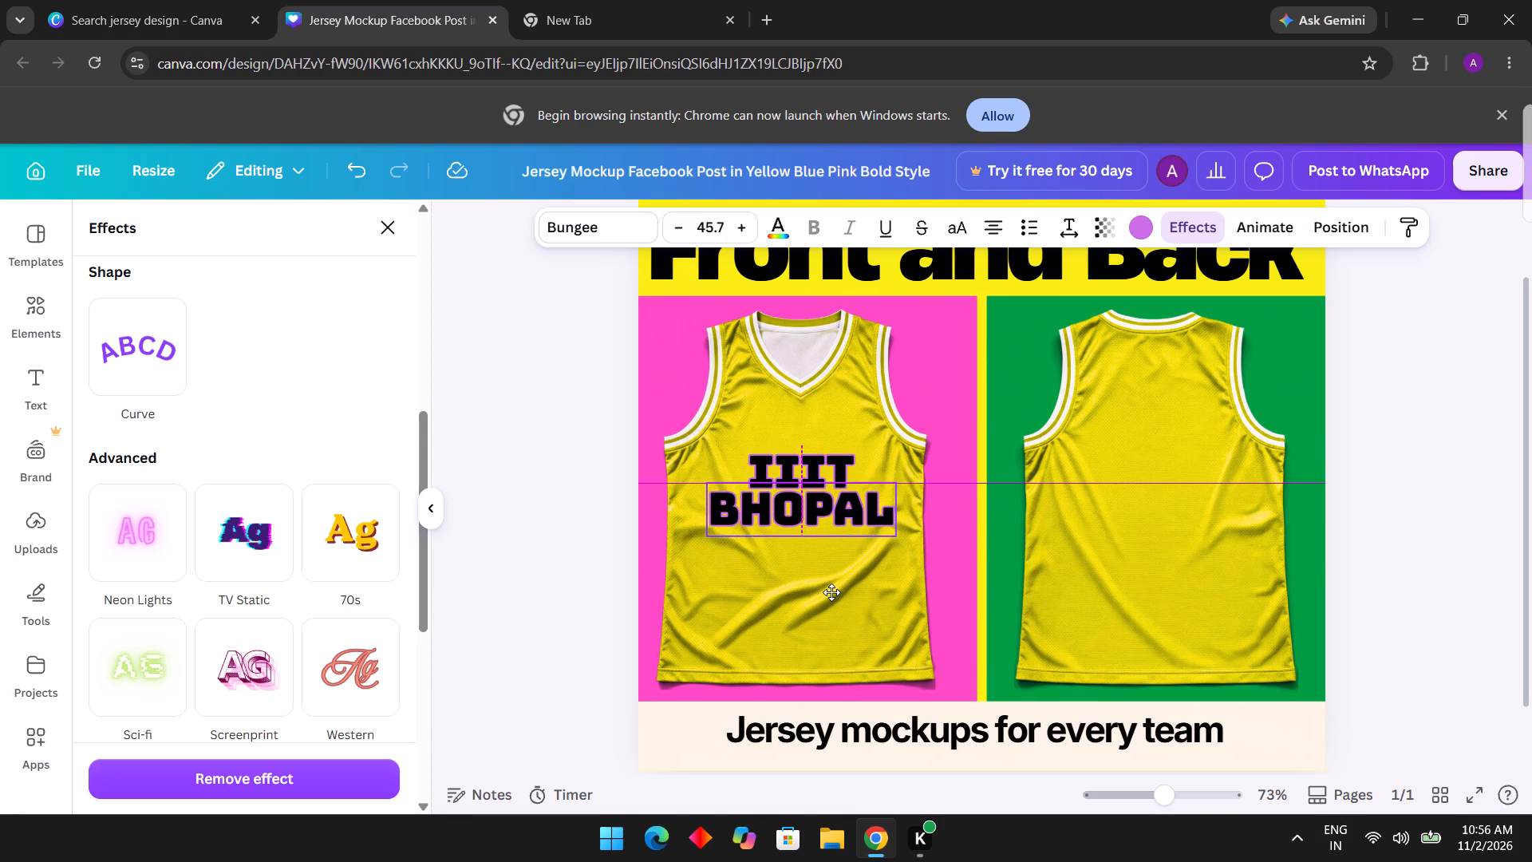
left_click_drag(831, 592, 832, 593)
left_click_drag(832, 593, 835, 595)
left_click(961, 417)
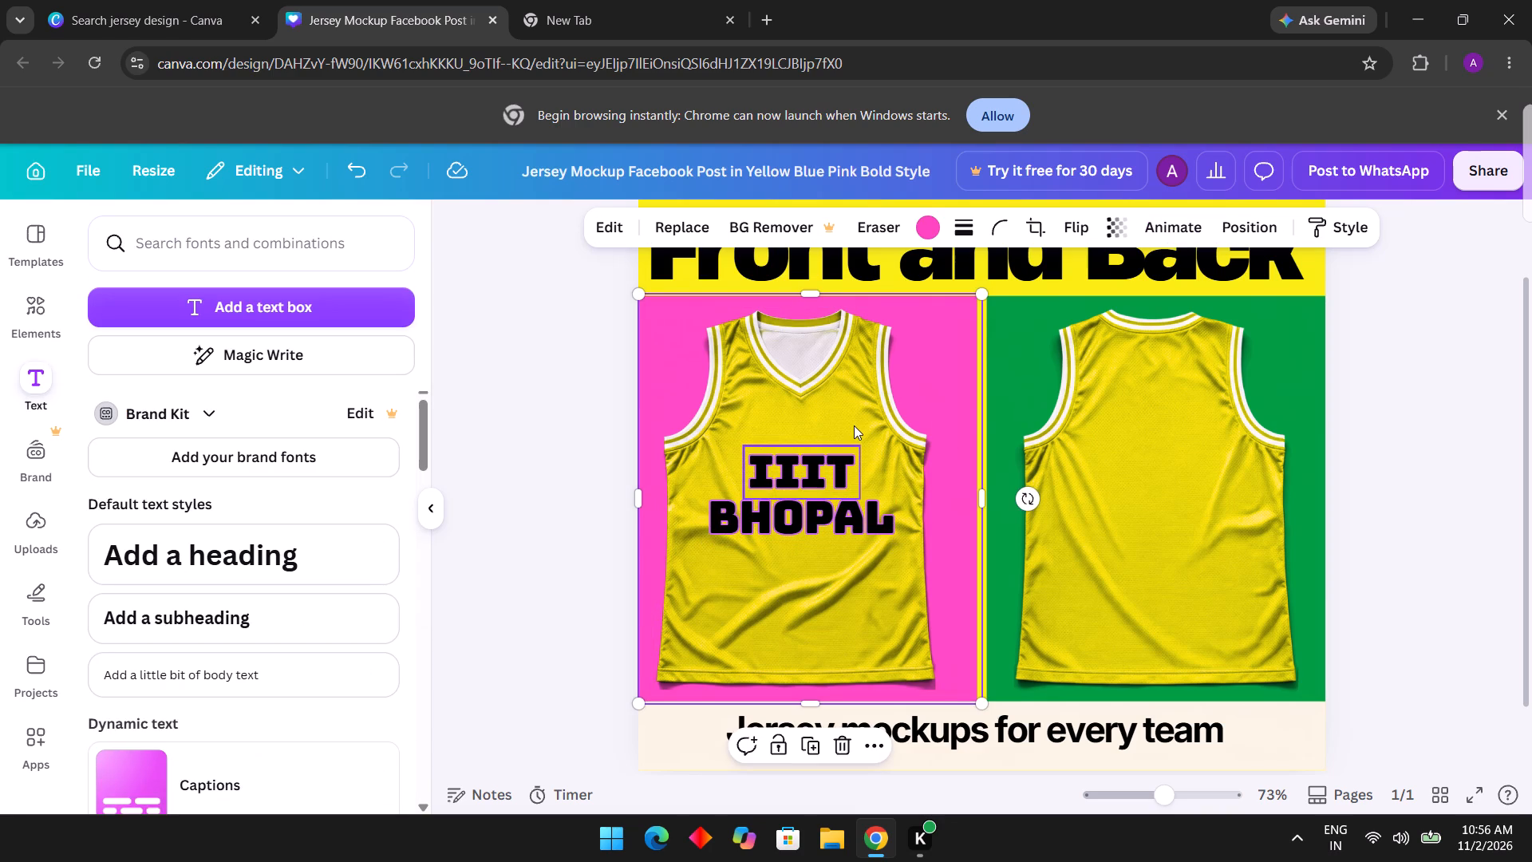
Set the outline effect colour of the "BHOPAL" text to white.
left_click(835, 473)
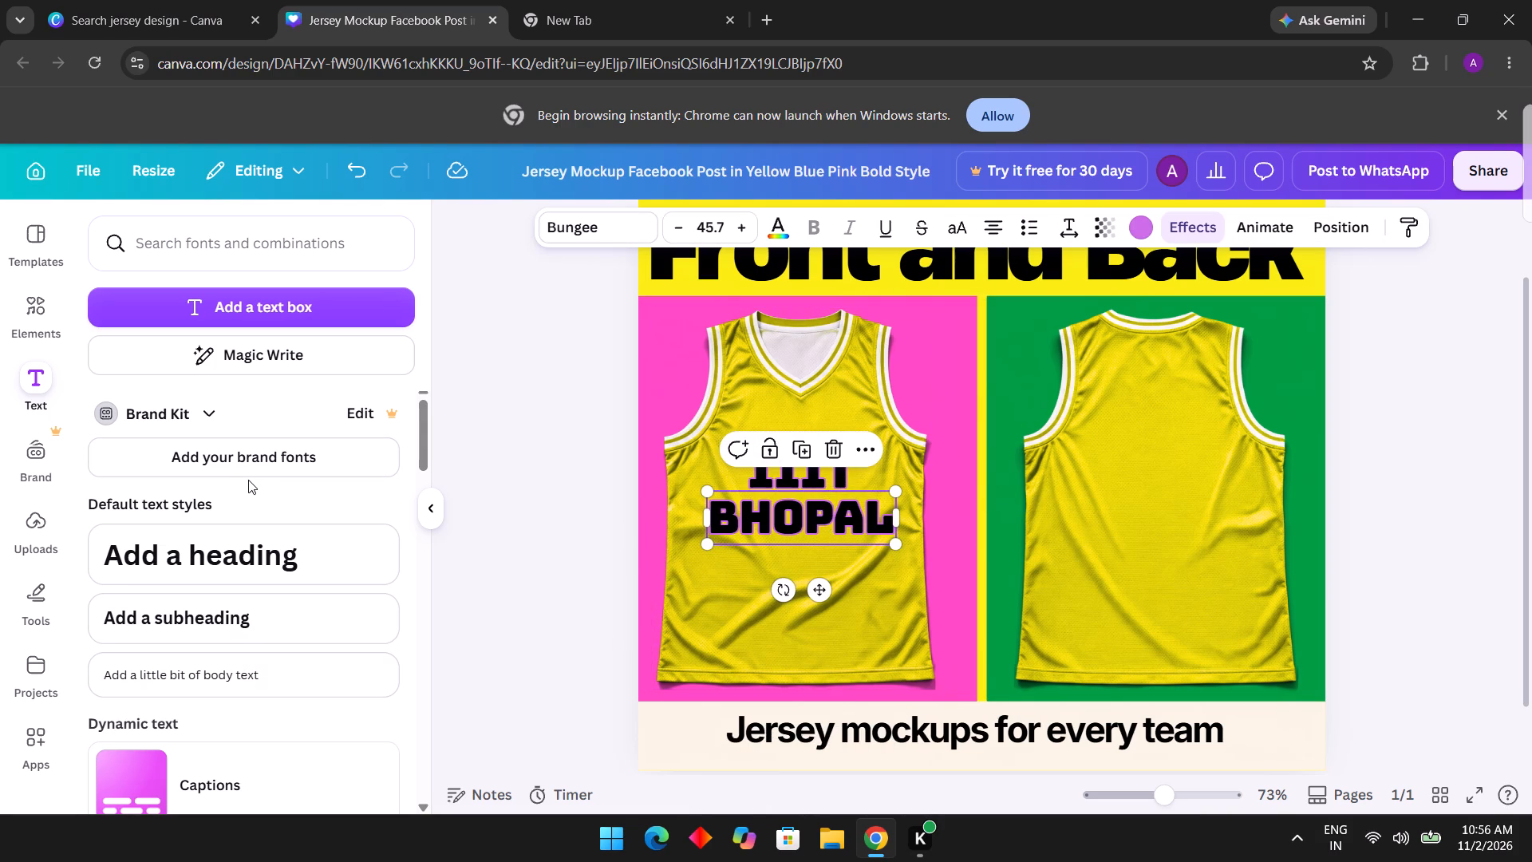
left_click(1177, 243)
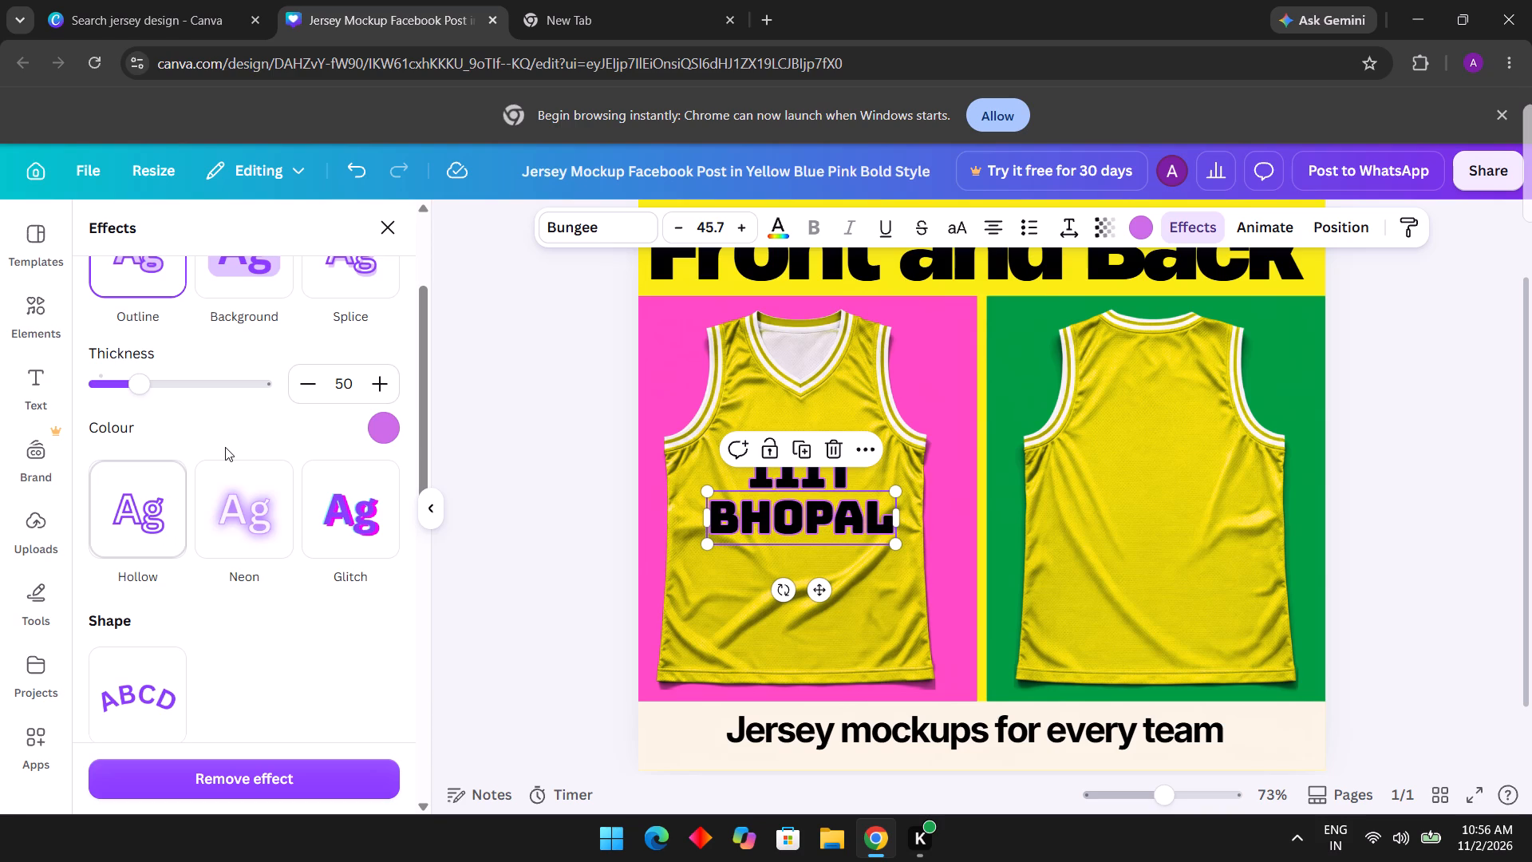
left_click(381, 426)
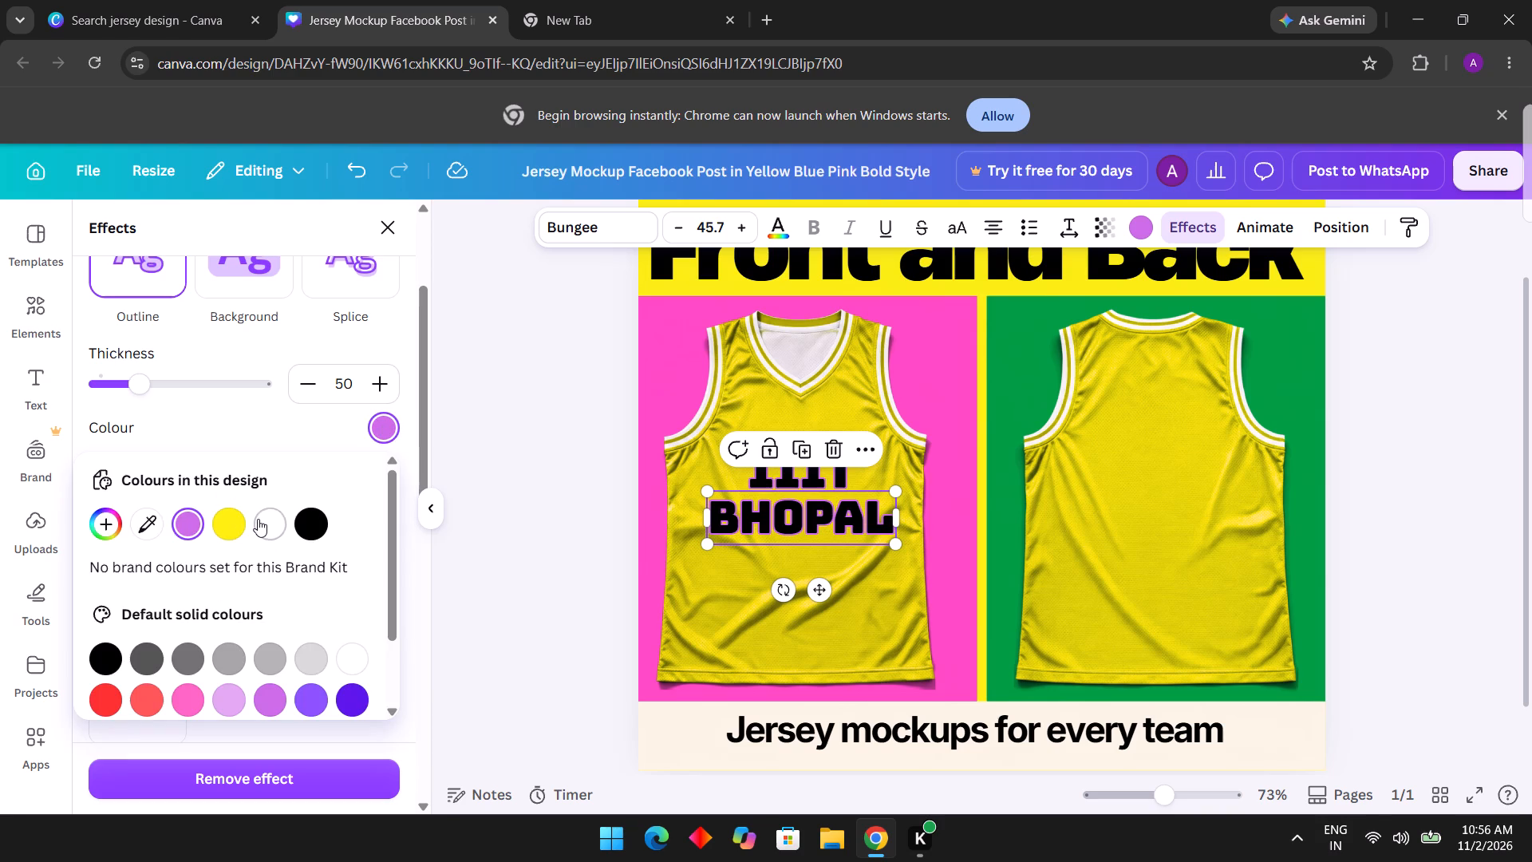
left_click(259, 519)
left_click(489, 539)
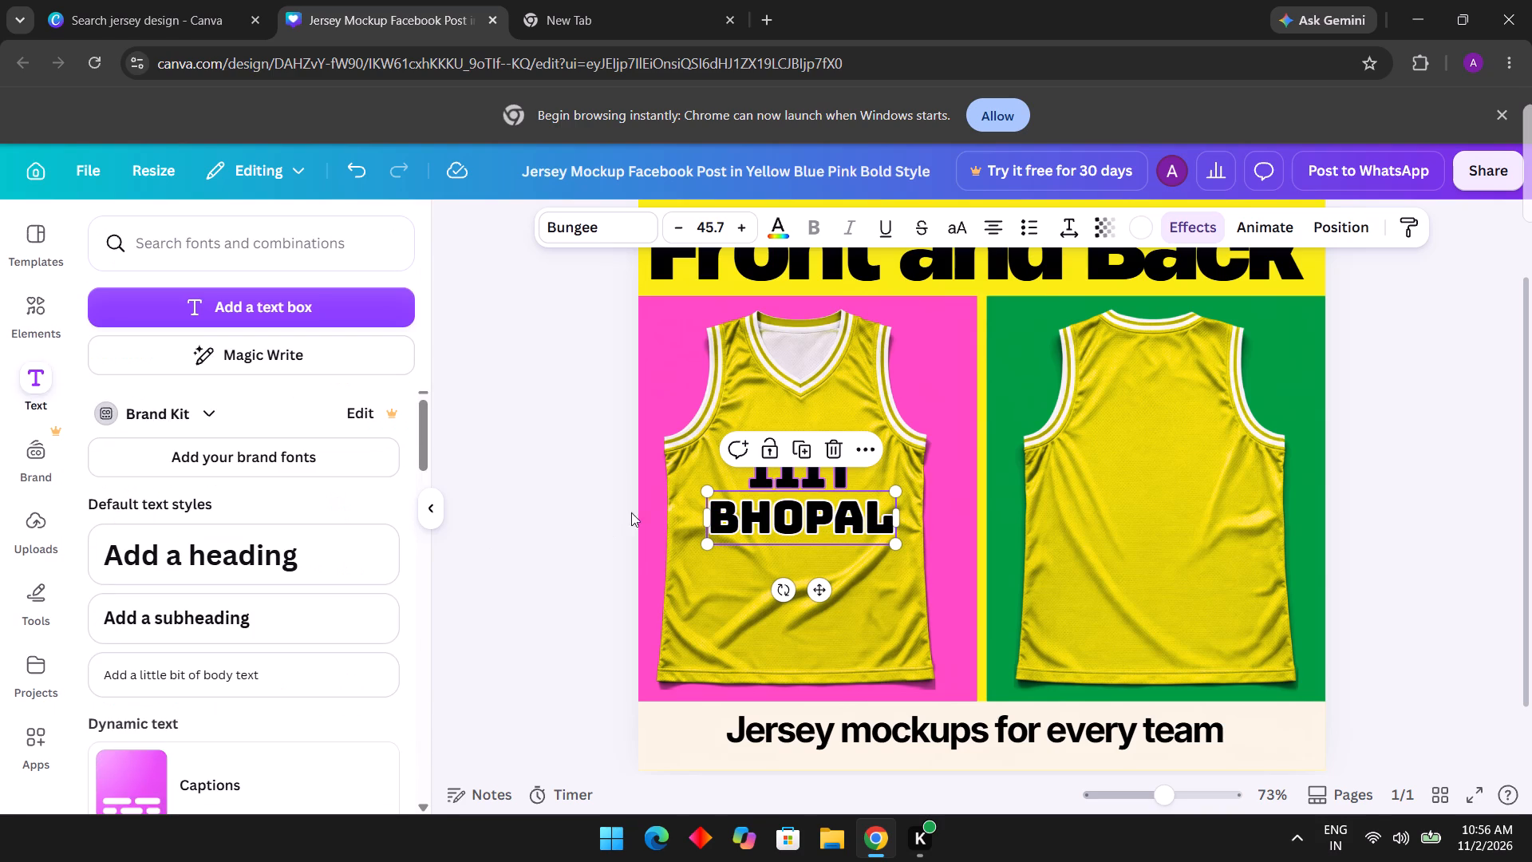
Set the outline effect colour of the "IIIT" text to white to match "BHOPAL", and deselect it.
left_click(809, 471)
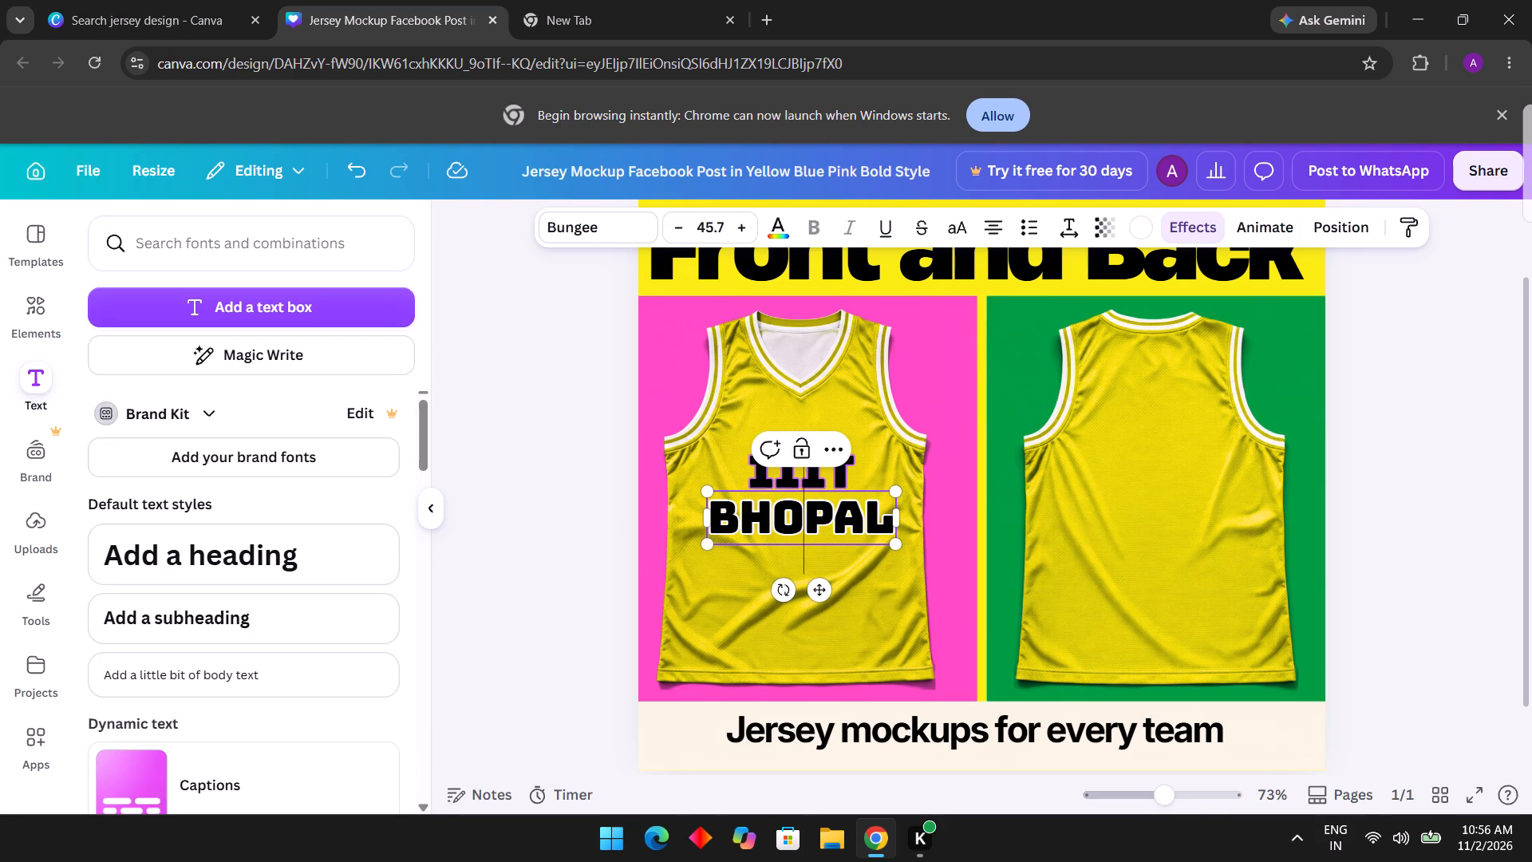
left_click(874, 496)
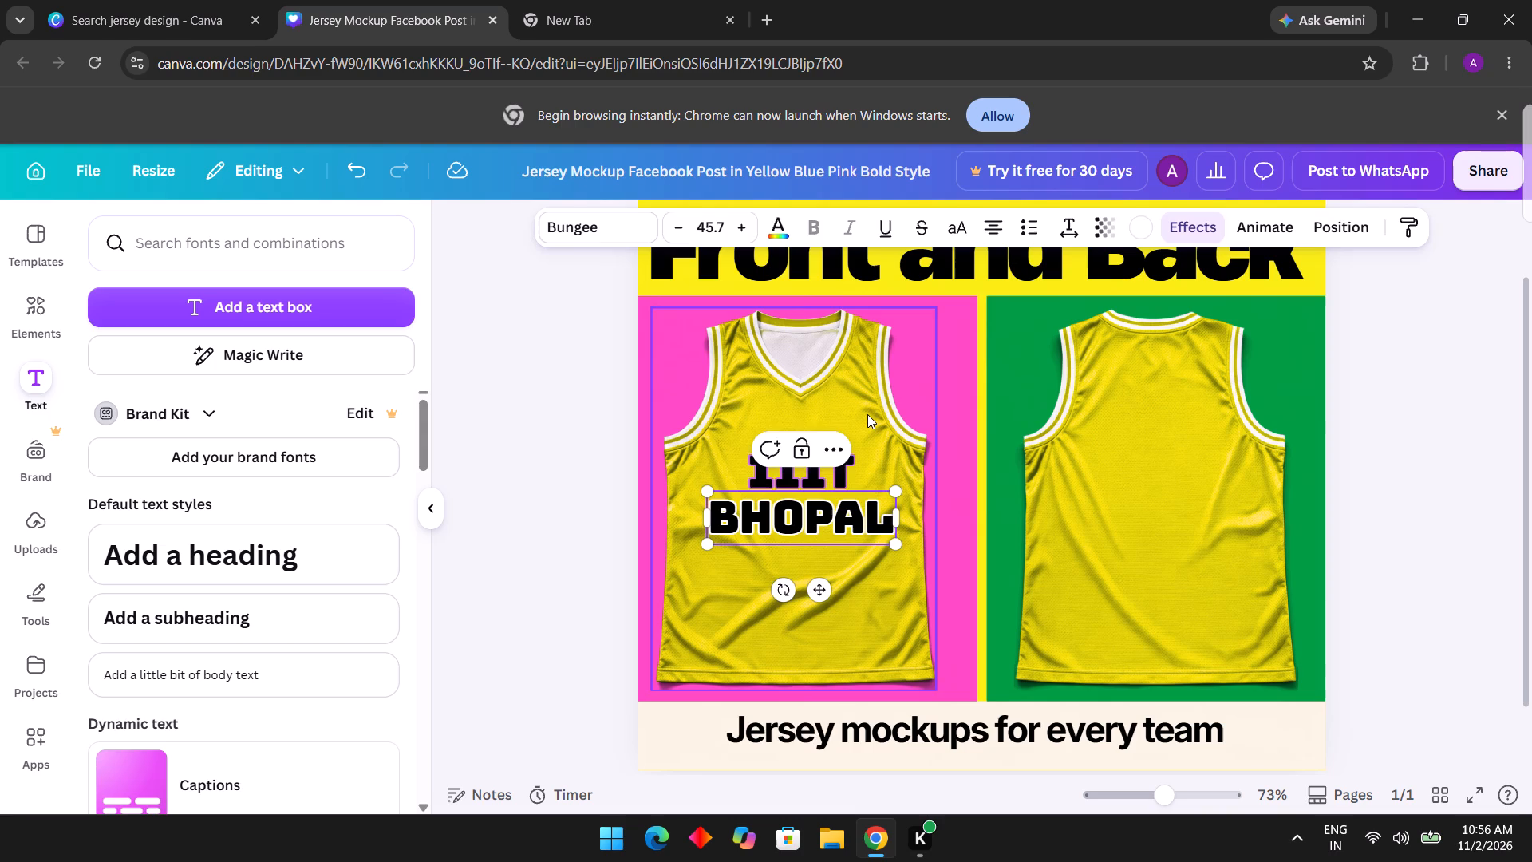
left_click(867, 414)
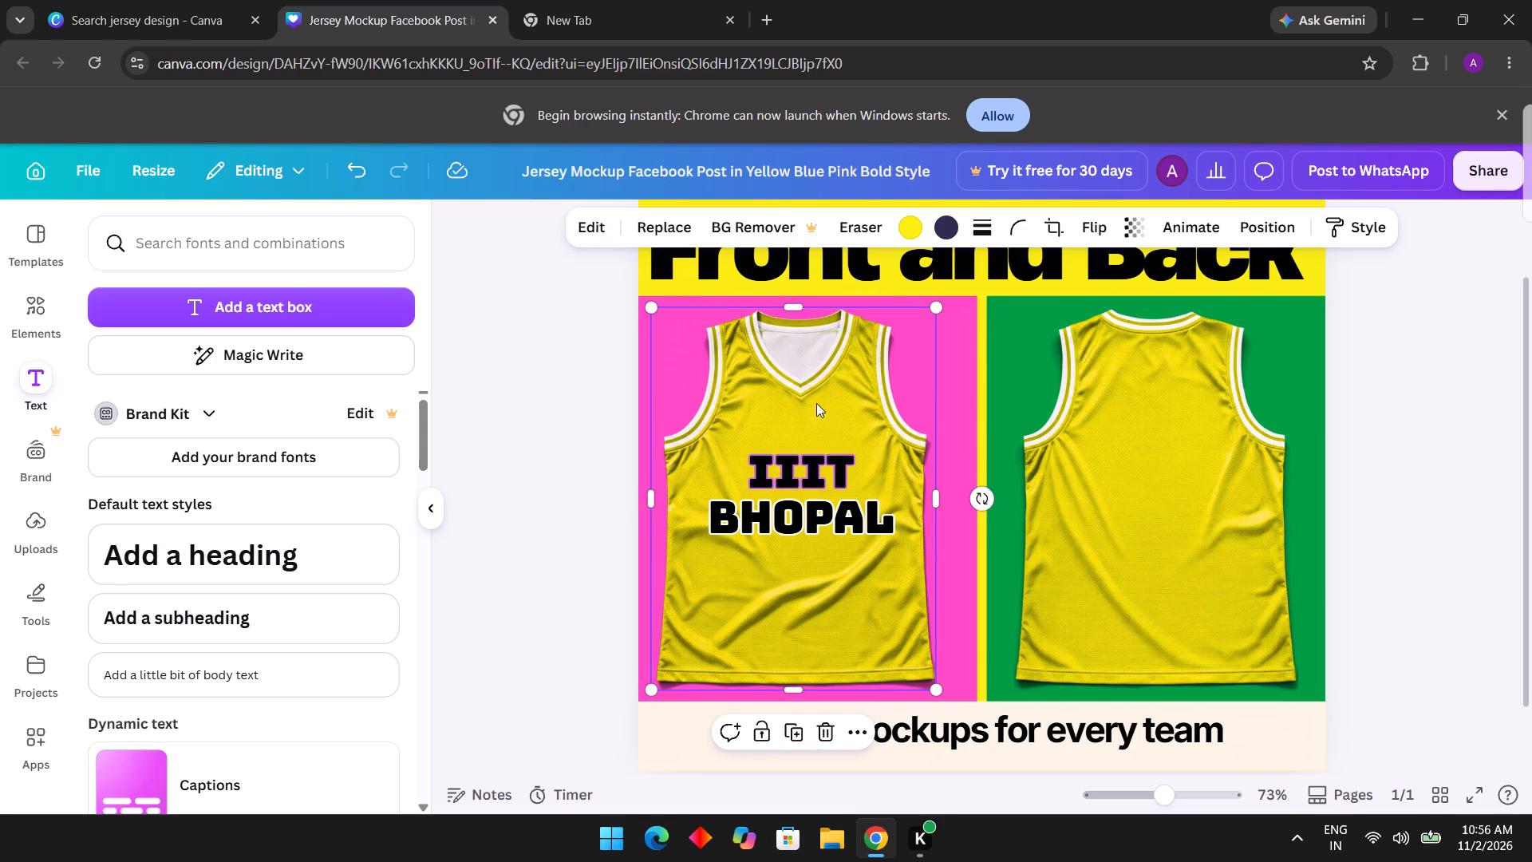
left_click(810, 457)
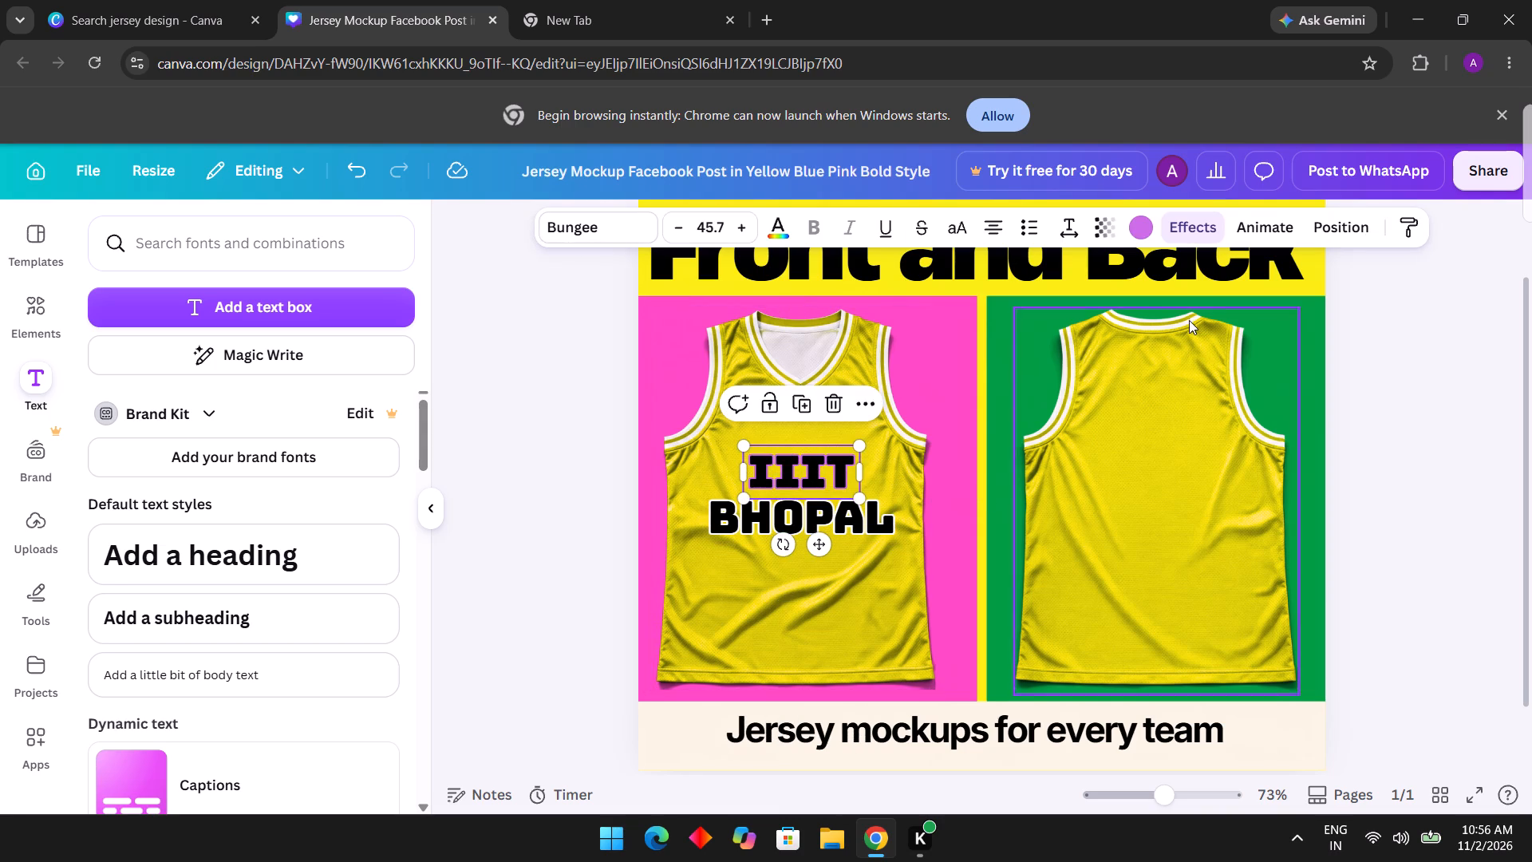
left_click(1138, 220)
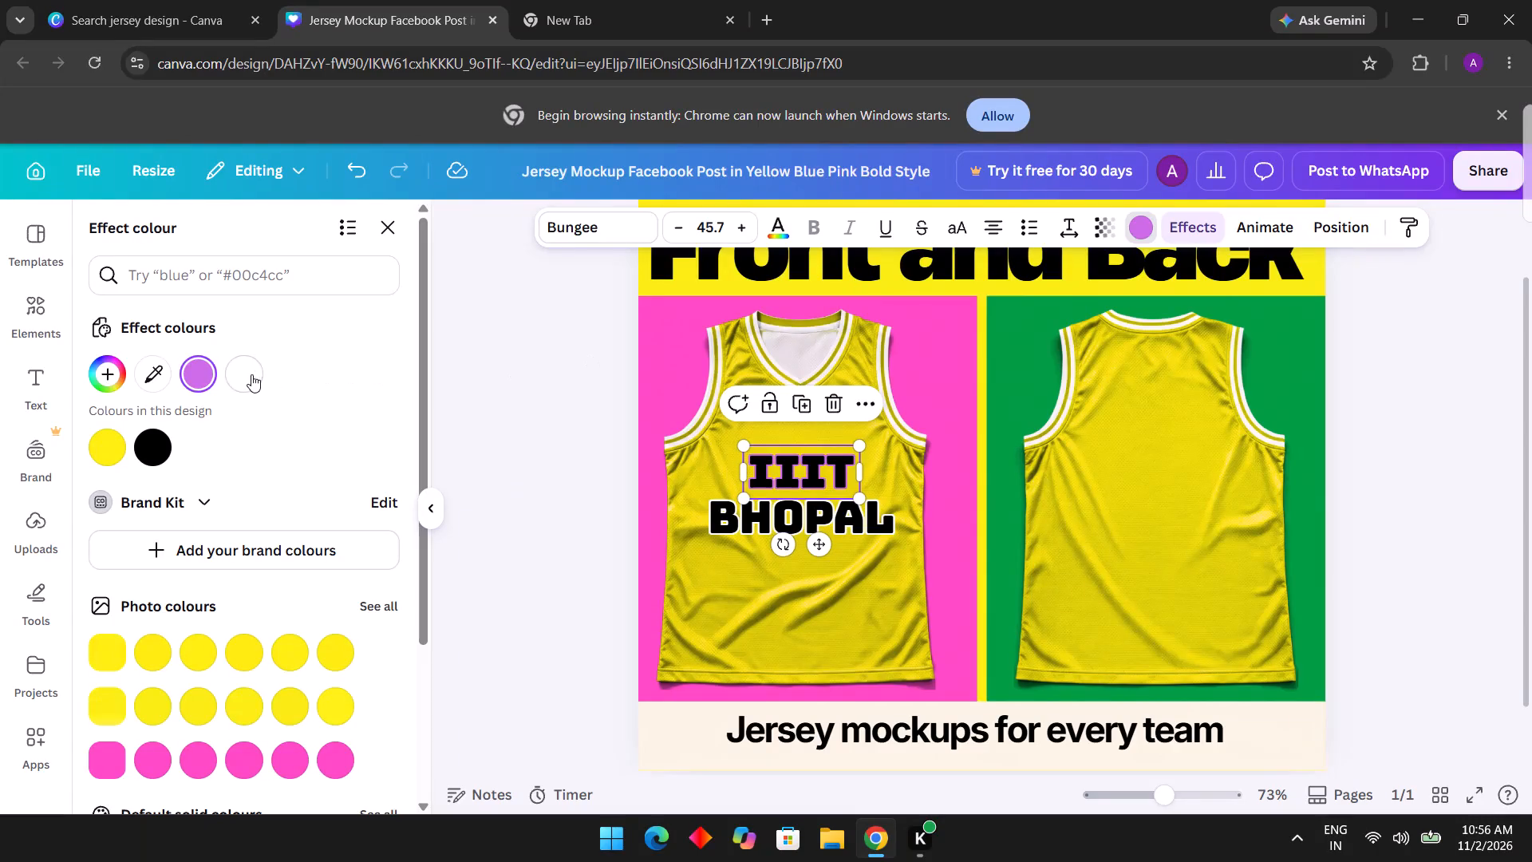
left_click(251, 374)
left_click(487, 410)
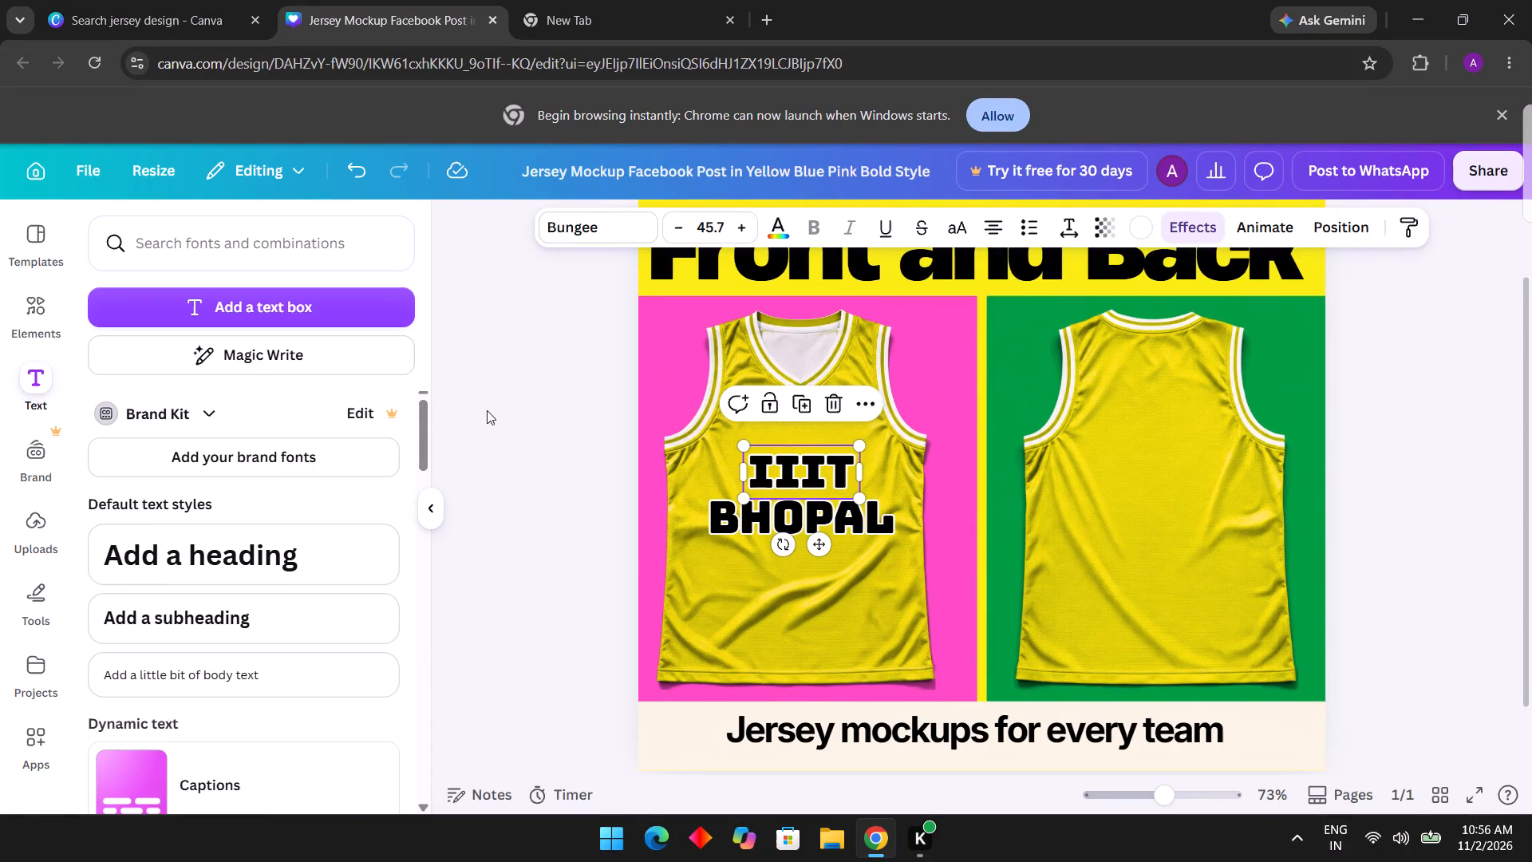
left_click(579, 434)
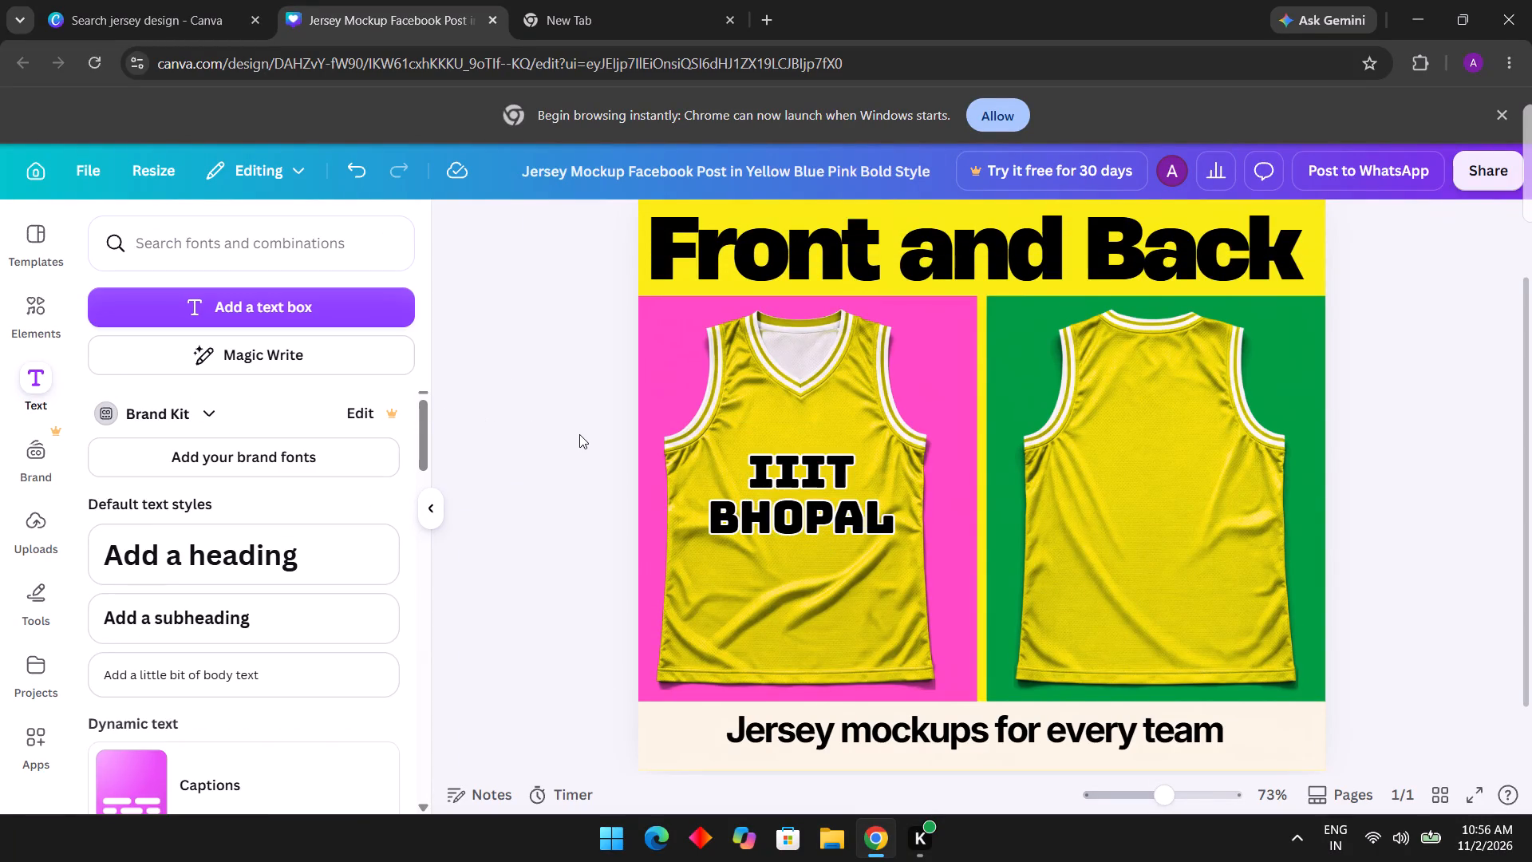
Shrink the "BHOPAL" text on the front jersey to about size 34.4 and recentre it beneath "IIIT".
left_click(766, 472)
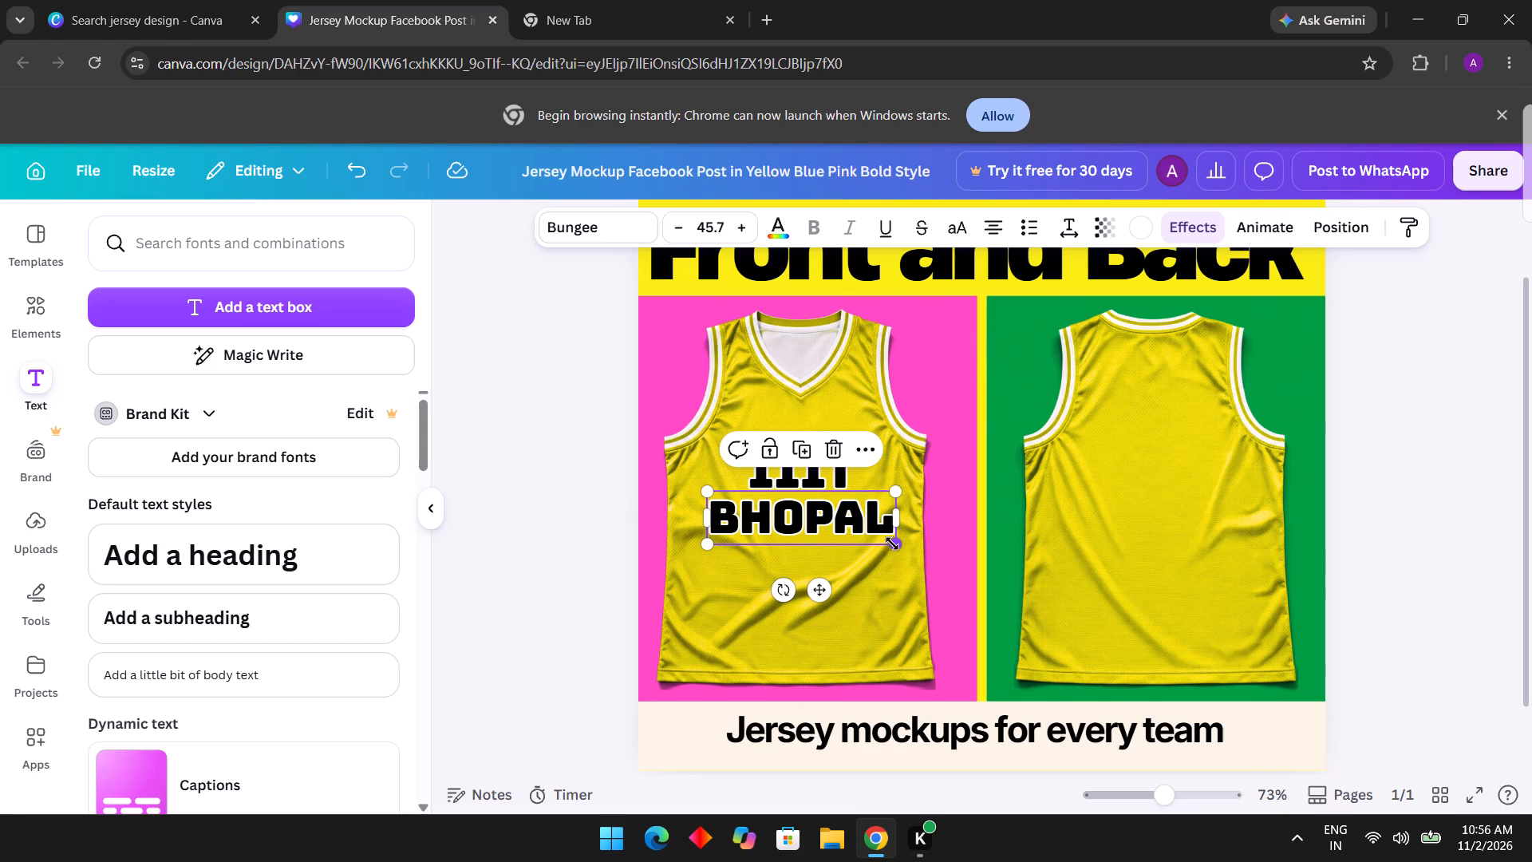
left_click_drag(892, 544, 847, 527)
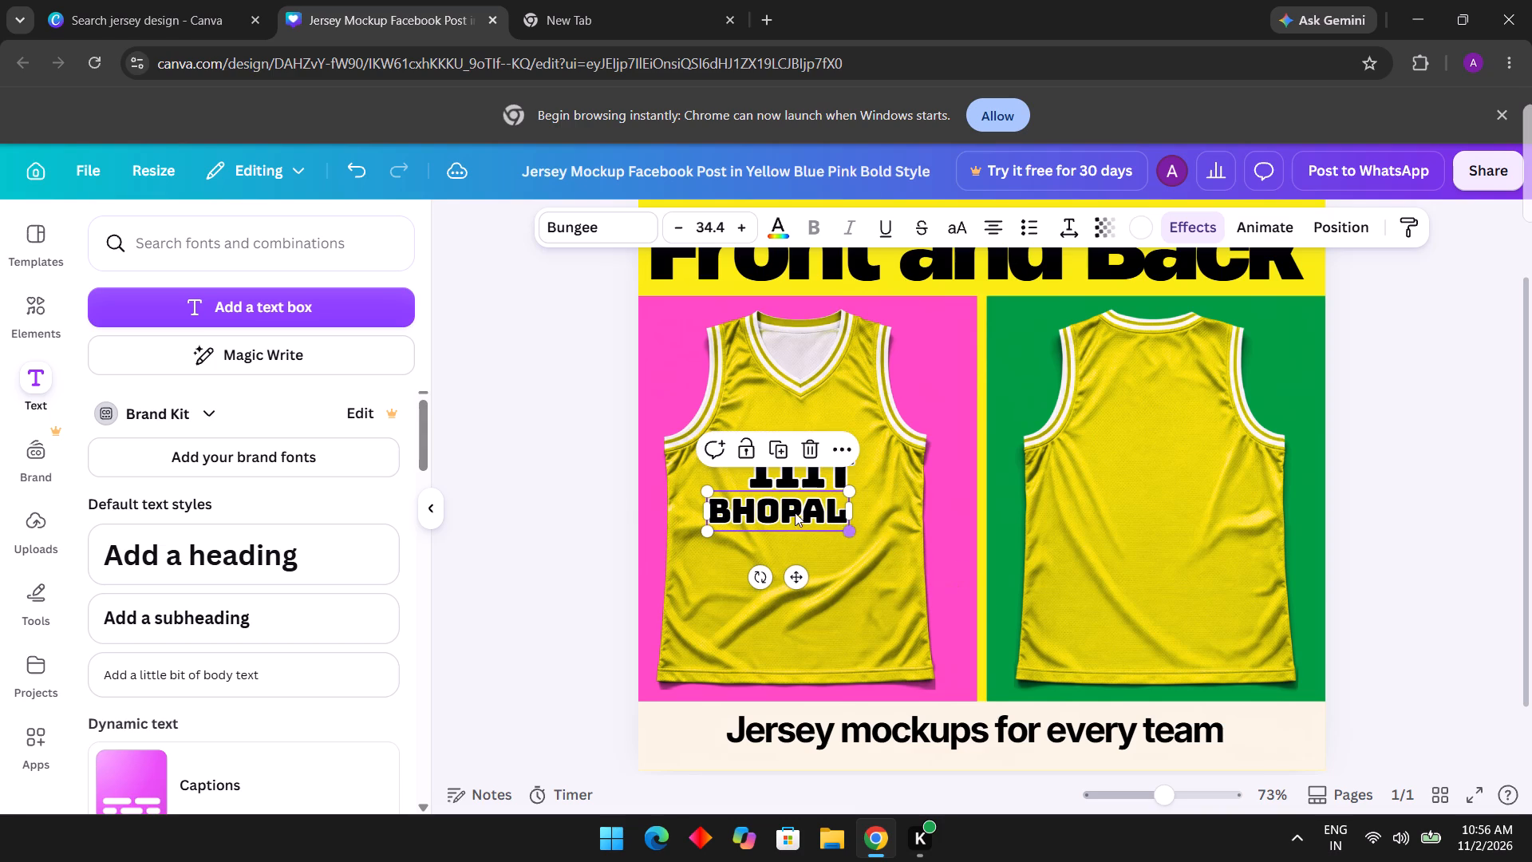
left_click_drag(788, 508, 808, 508)
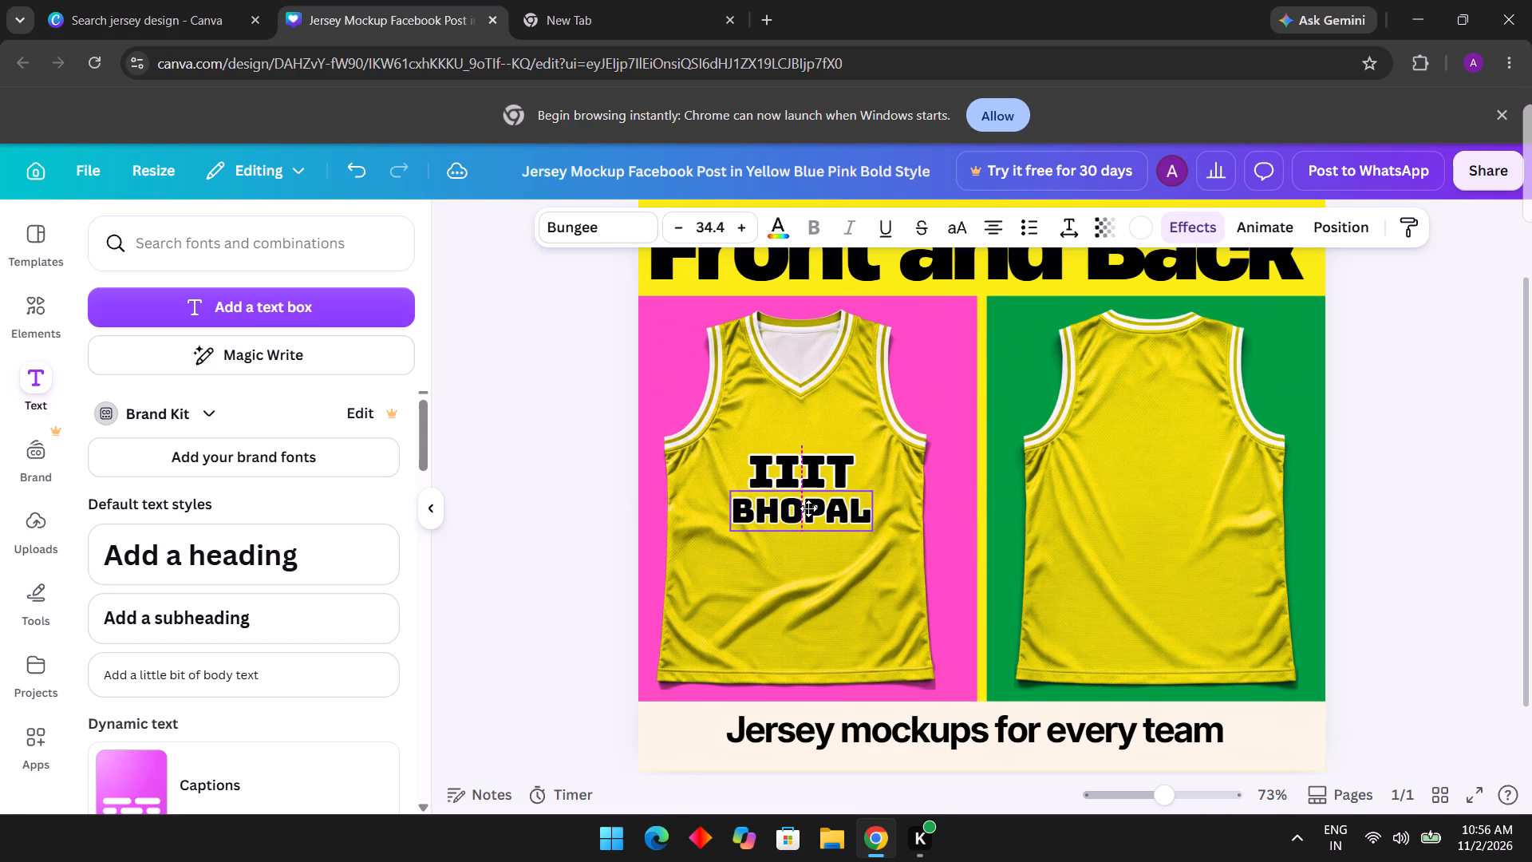
left_click_drag(808, 508, 809, 504)
Shrink the "IIIT" text to about size 37.8, centre it just above "BHOPAL", and deselect it.
left_click(811, 469)
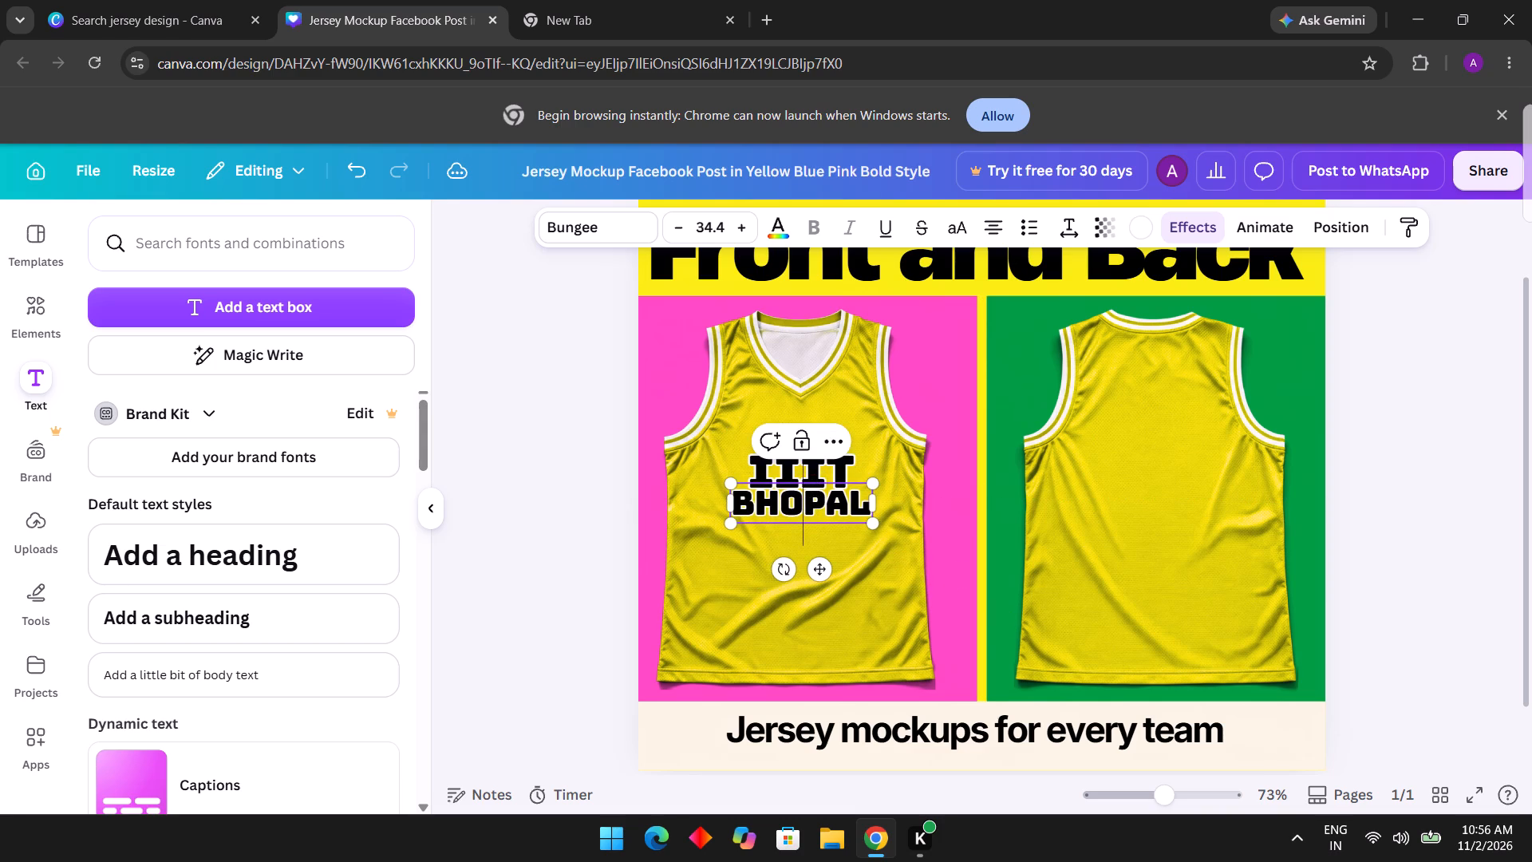
left_click(873, 465)
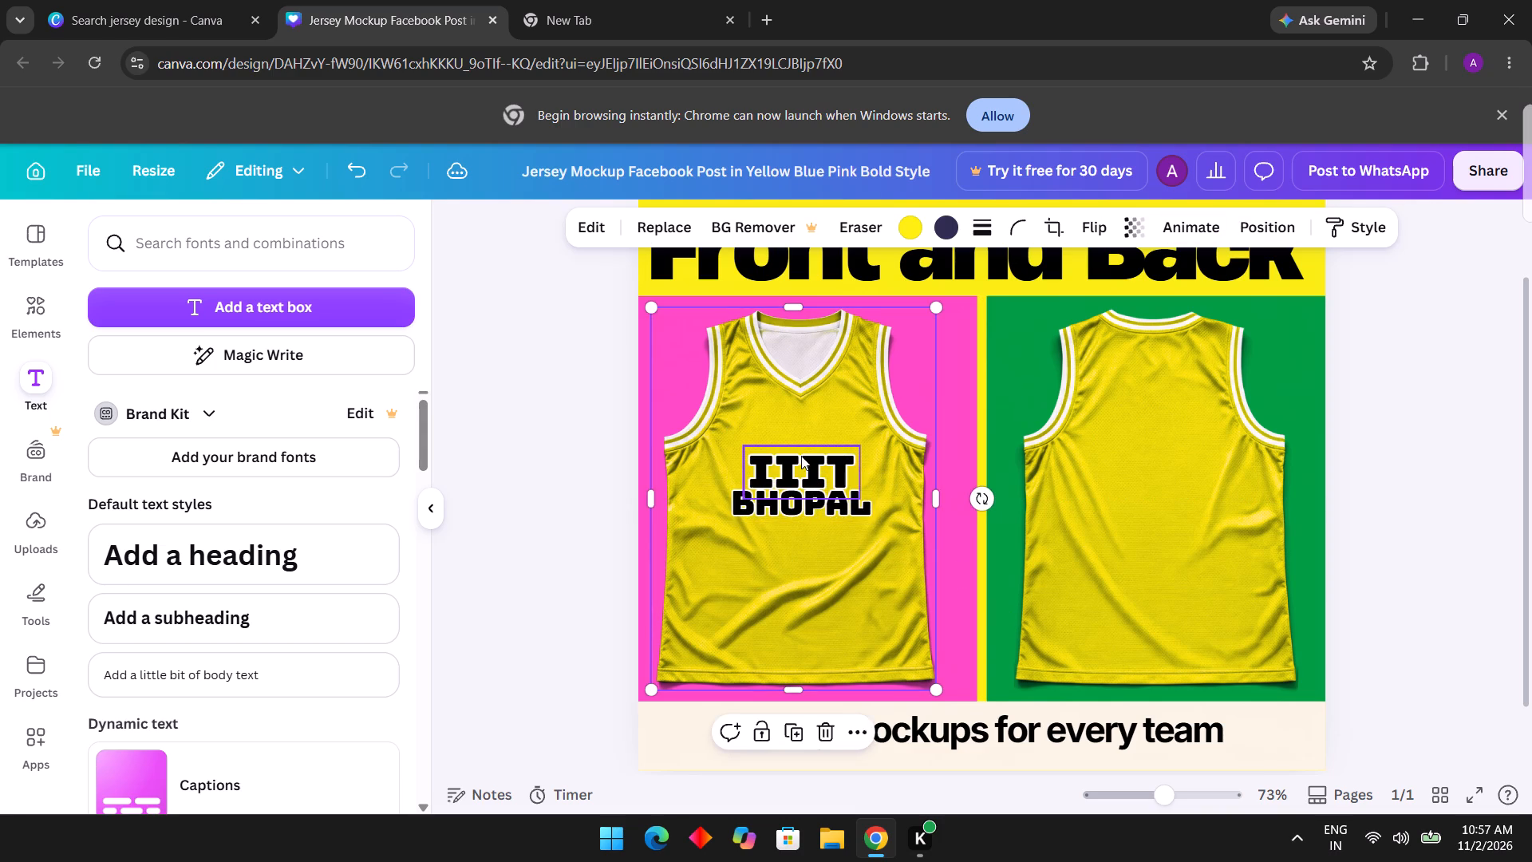
left_click(801, 455)
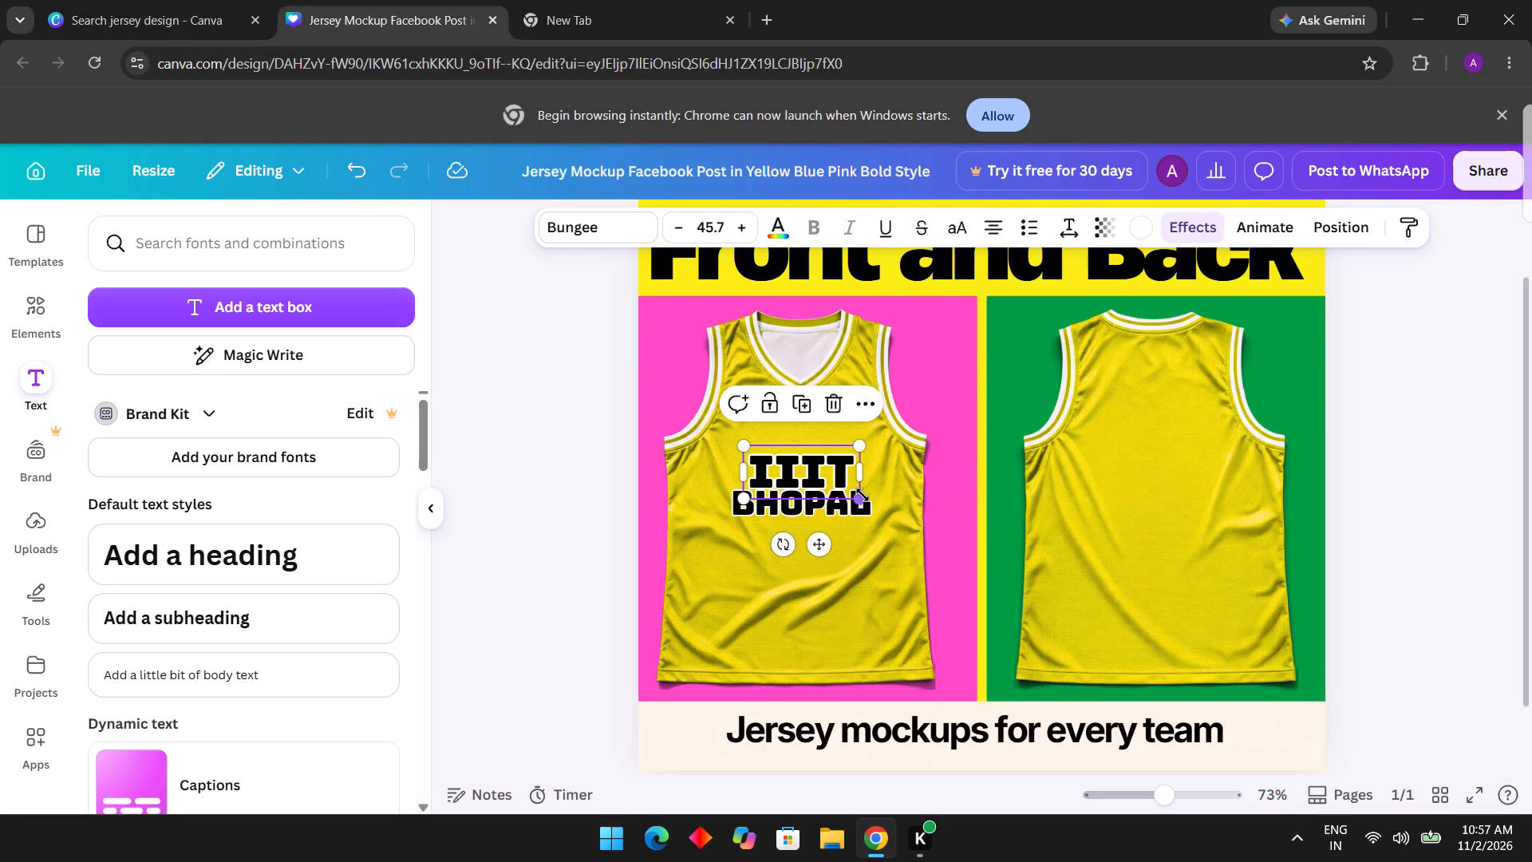
left_click_drag(863, 496, 836, 473)
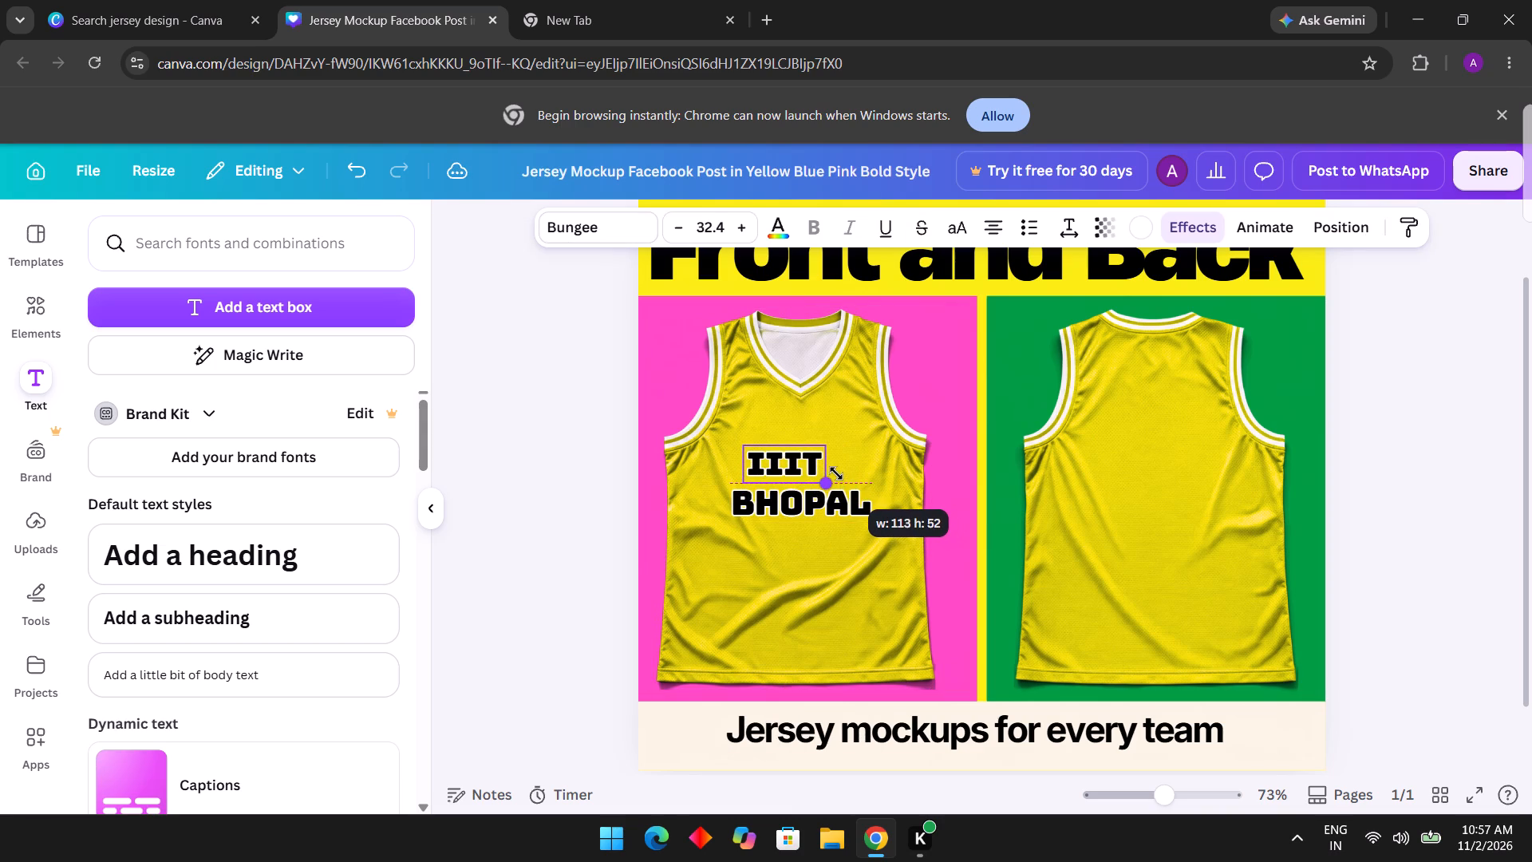
left_click_drag(836, 473, 845, 480)
left_click_drag(805, 469, 819, 472)
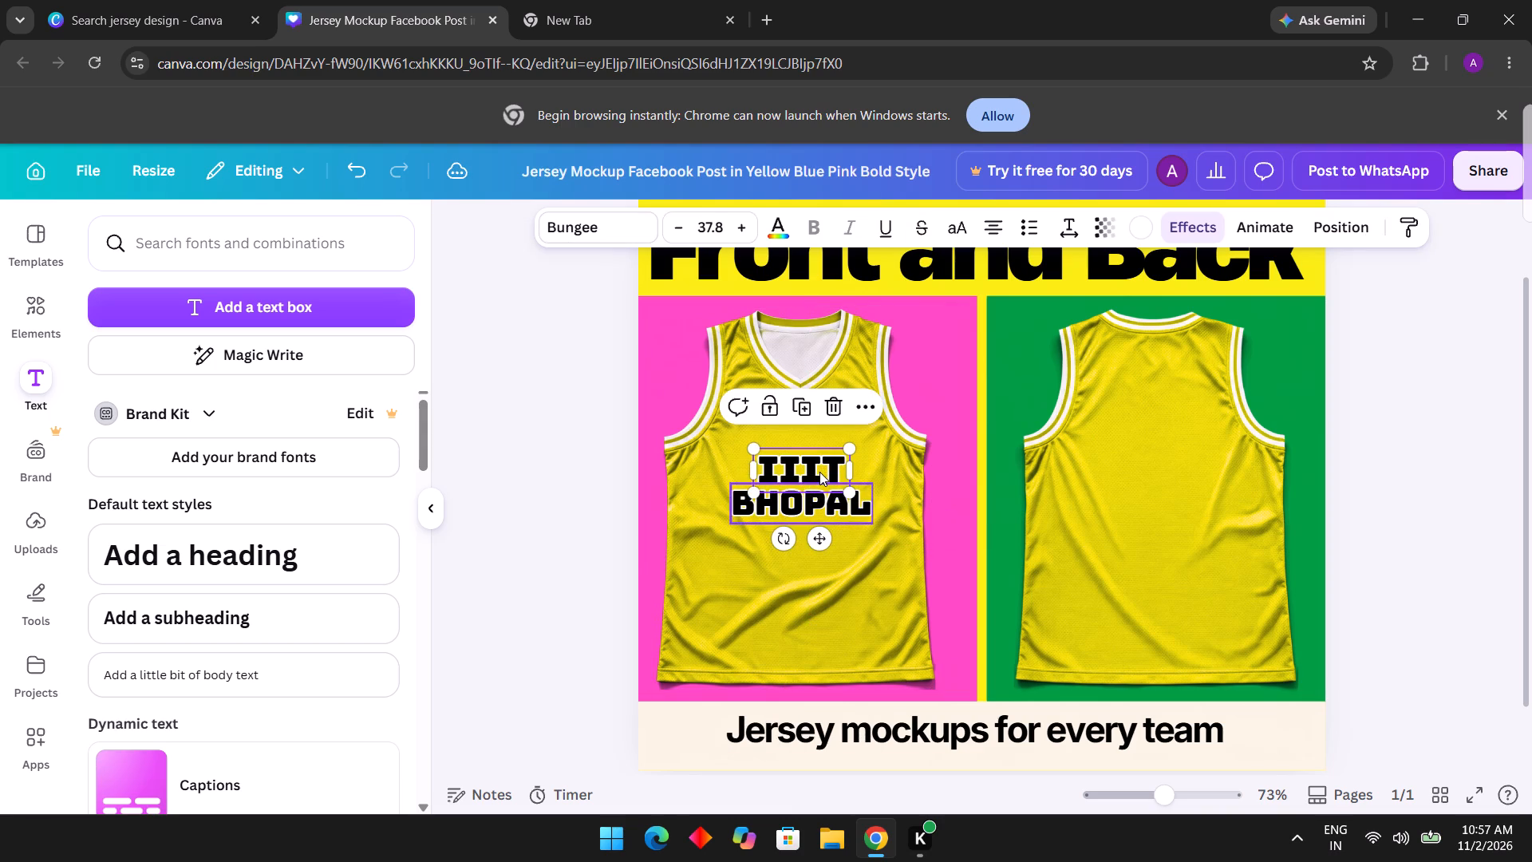
left_click(500, 547)
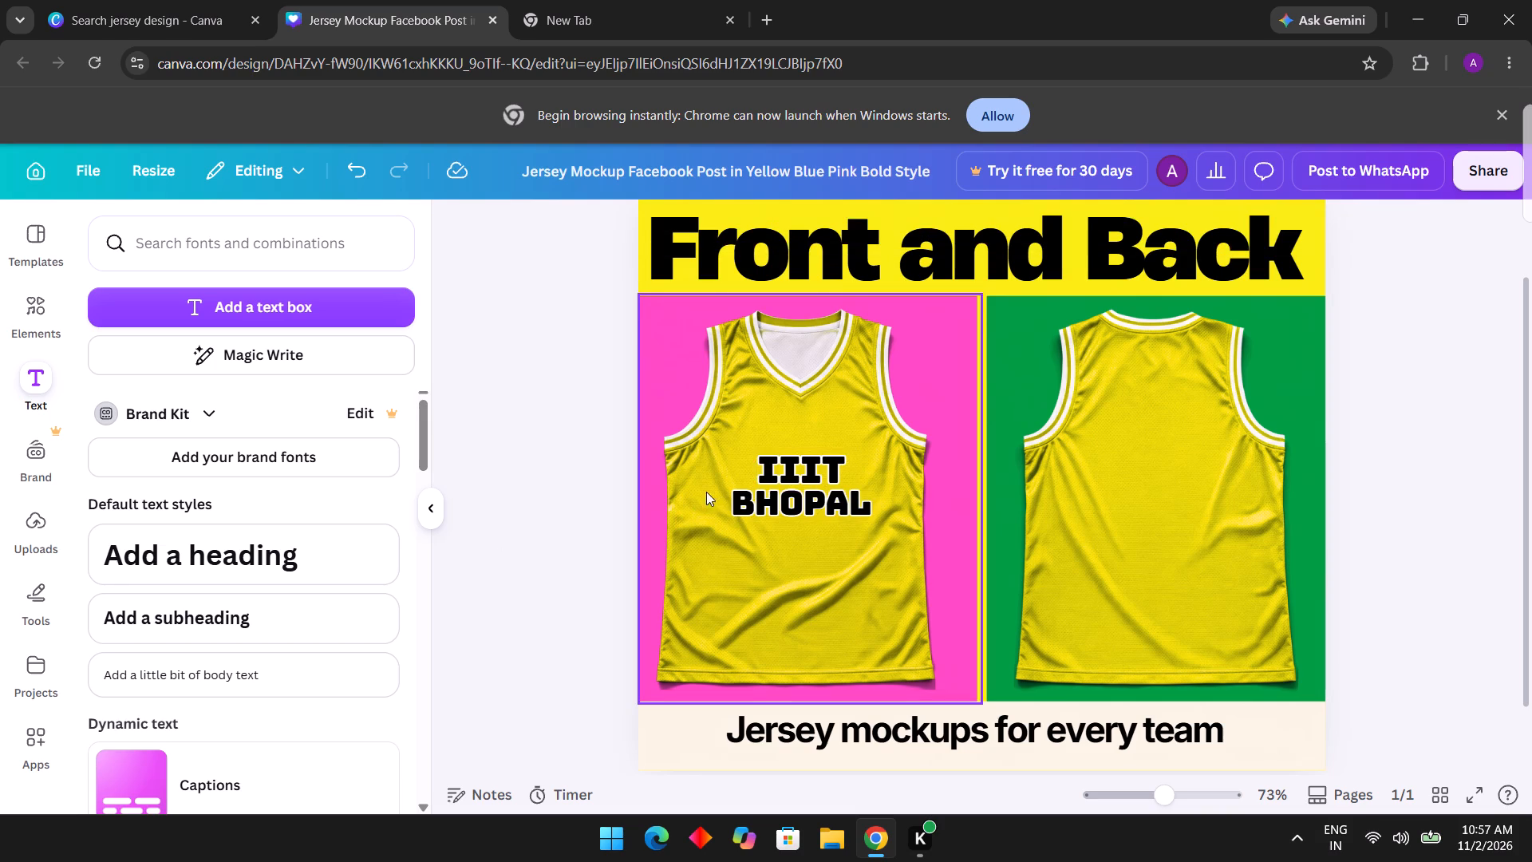
Copy the "BHOPAL" text onto the back jersey and replace the copy's wording with "ARPIT".
left_click(788, 494)
key("ctrl+c")
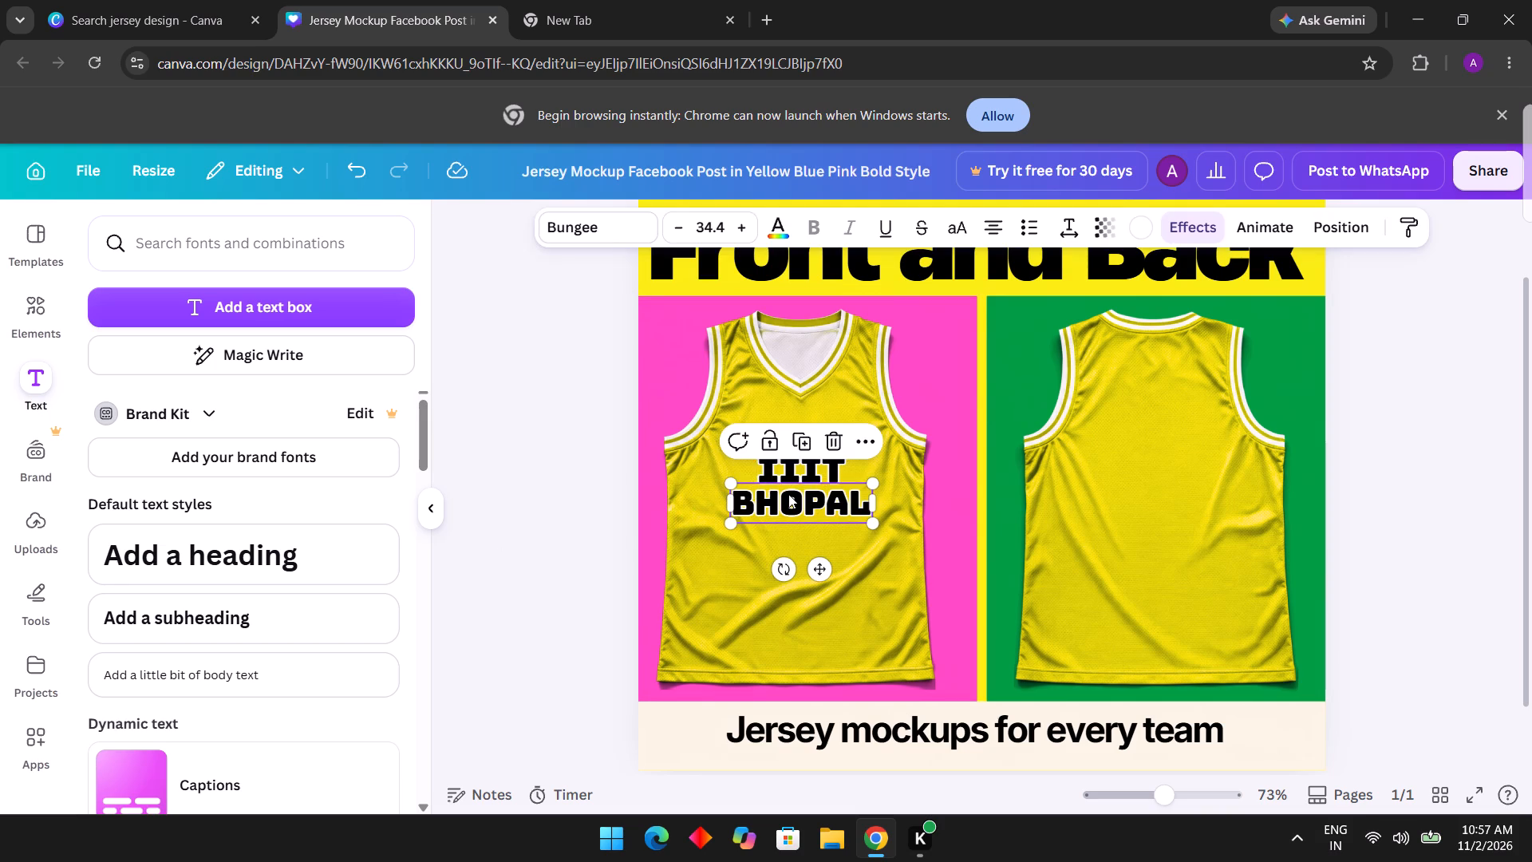
left_click(1226, 445)
key("ctrl+v")
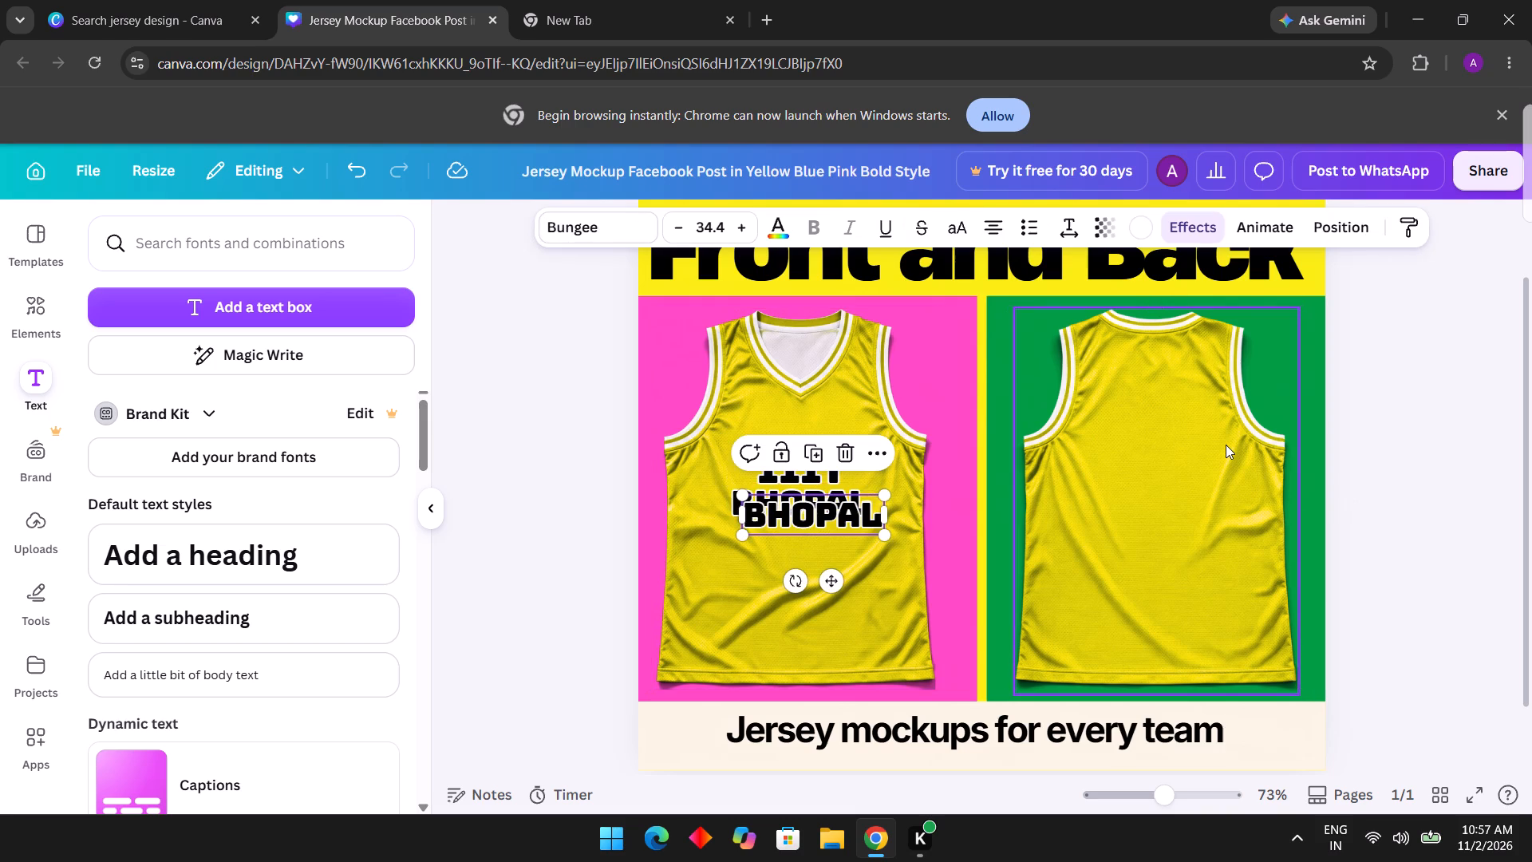
left_click_drag(806, 518, 1155, 494)
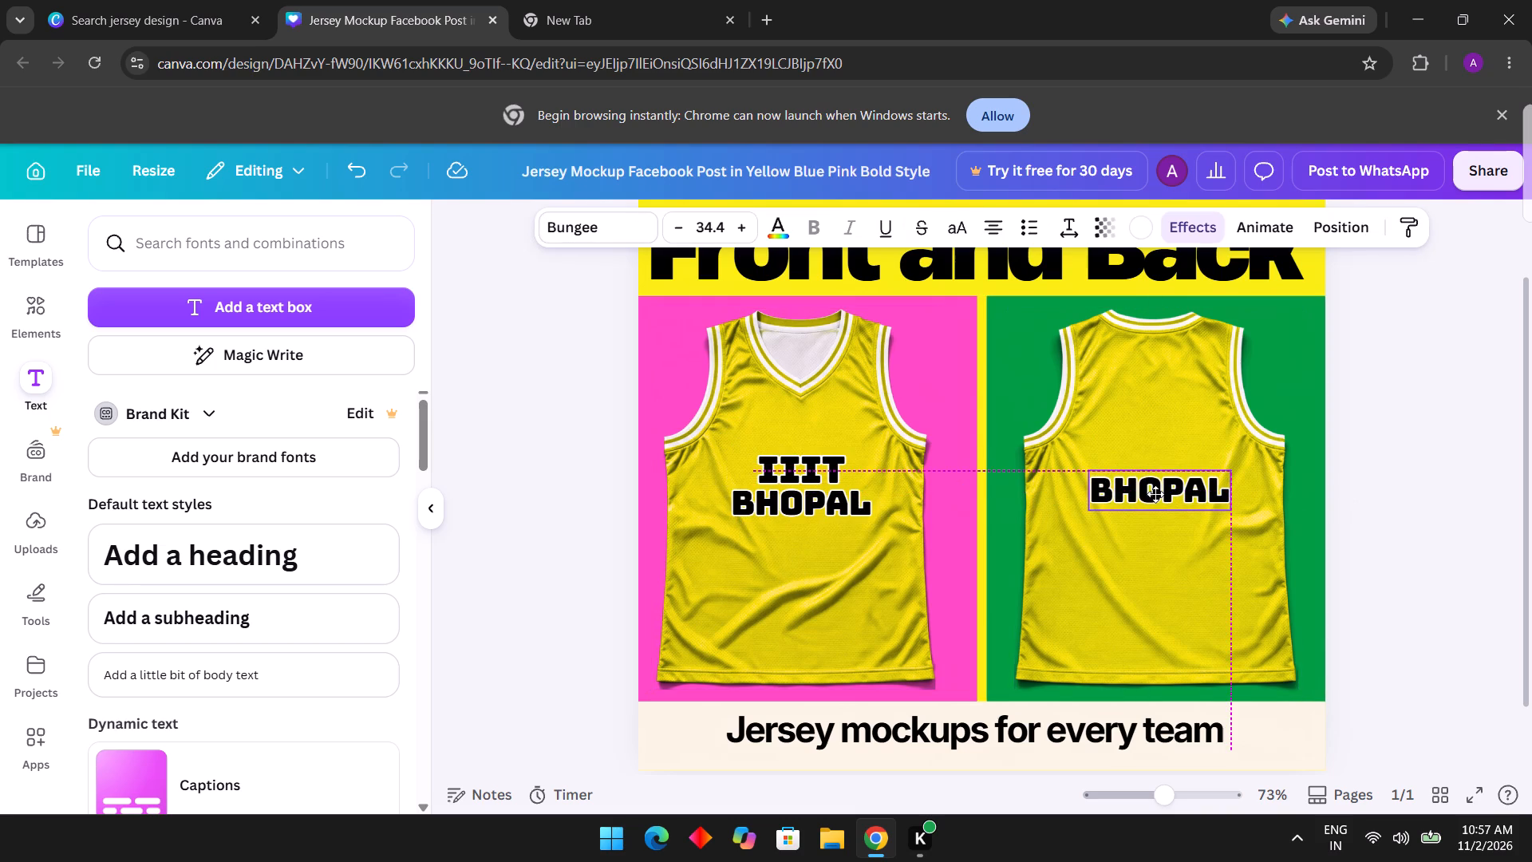
left_click_drag(1155, 494, 1156, 491)
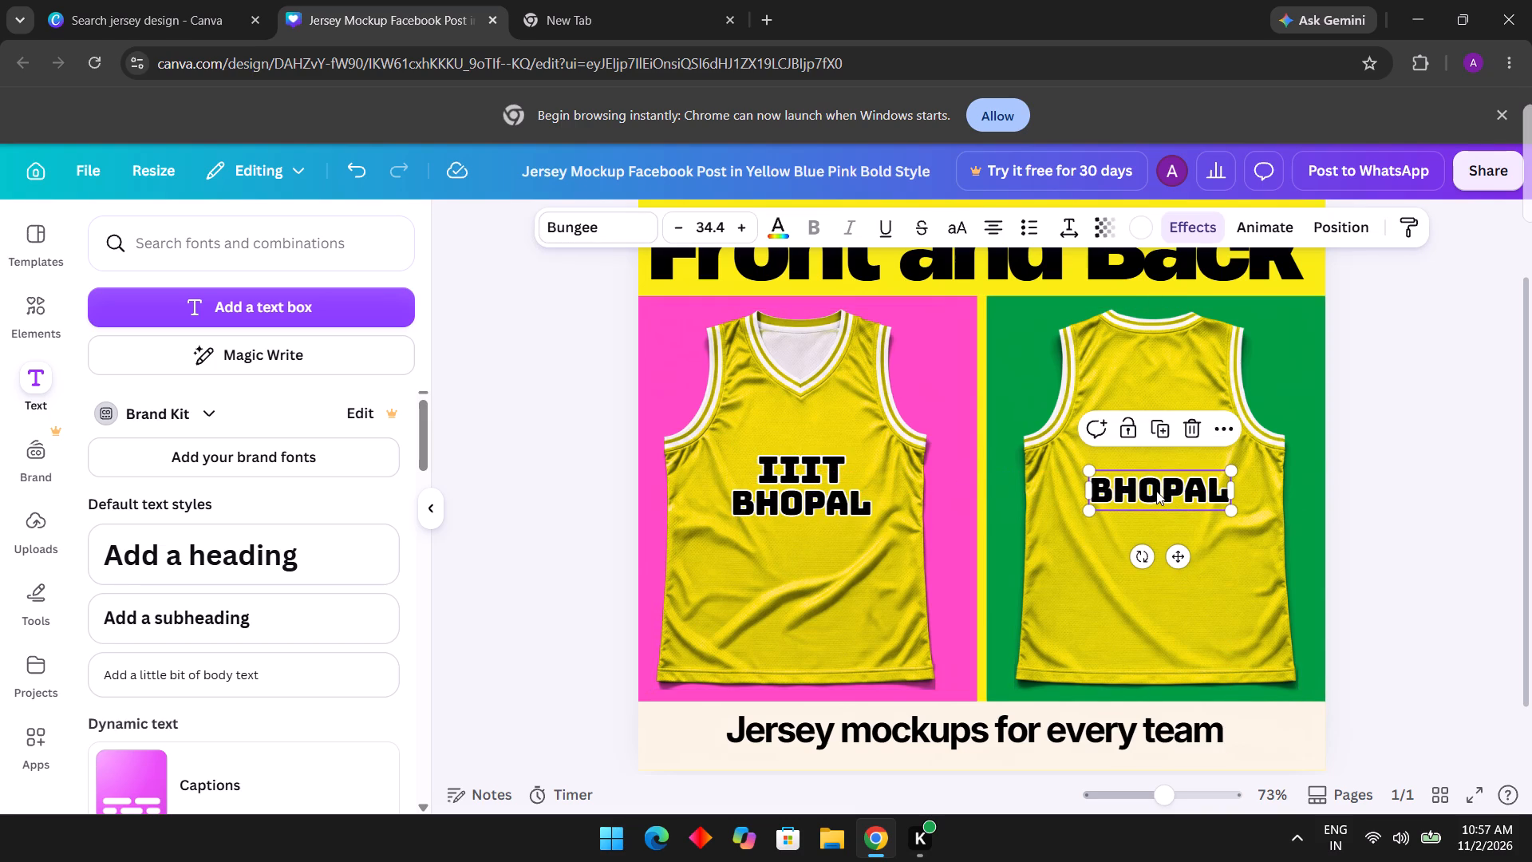
double_click(1156, 491)
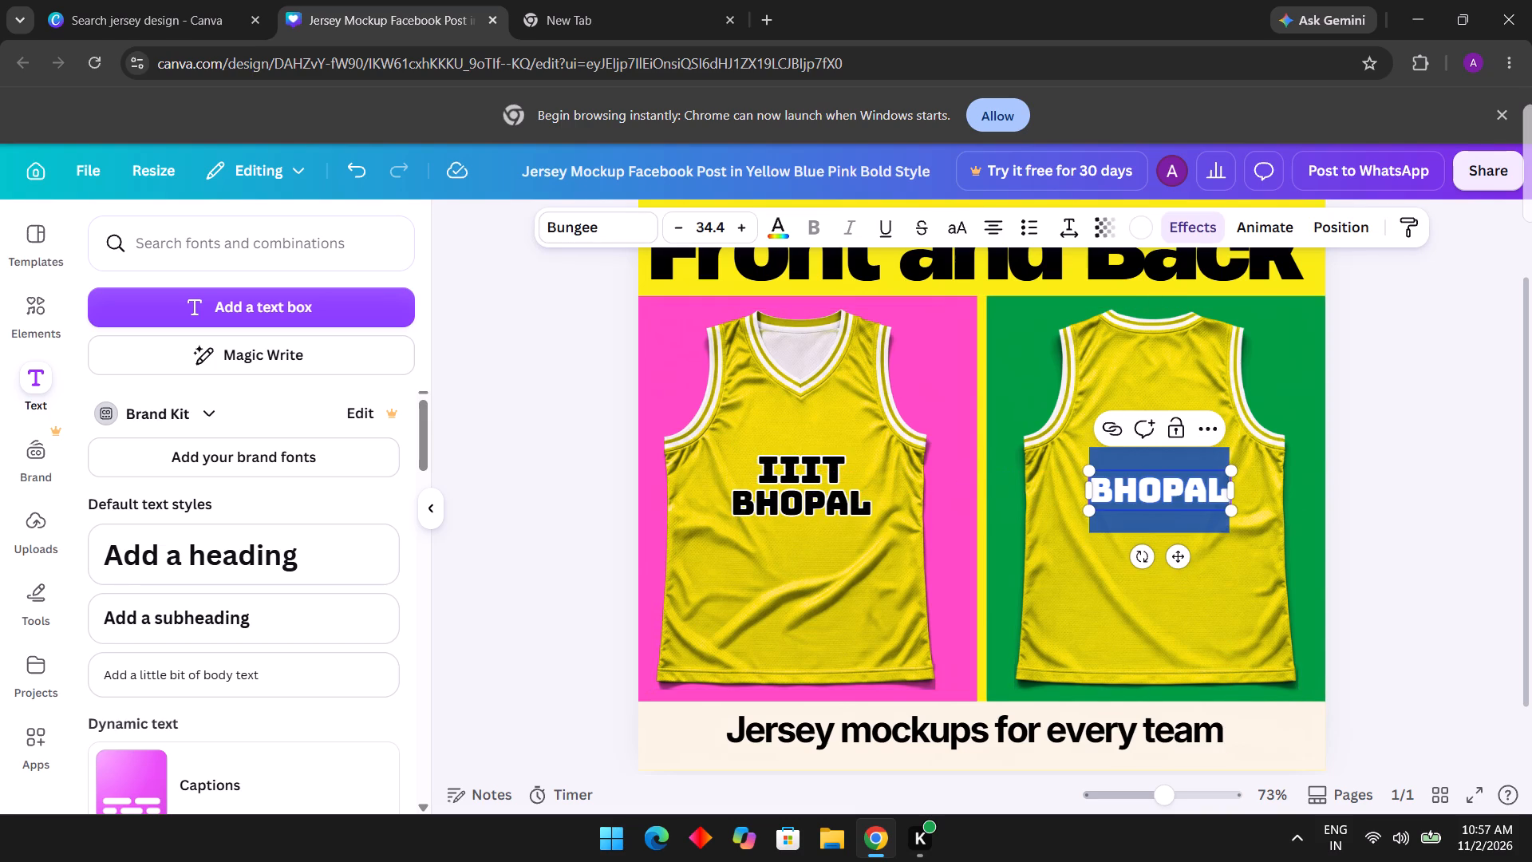
type("ARPIT")
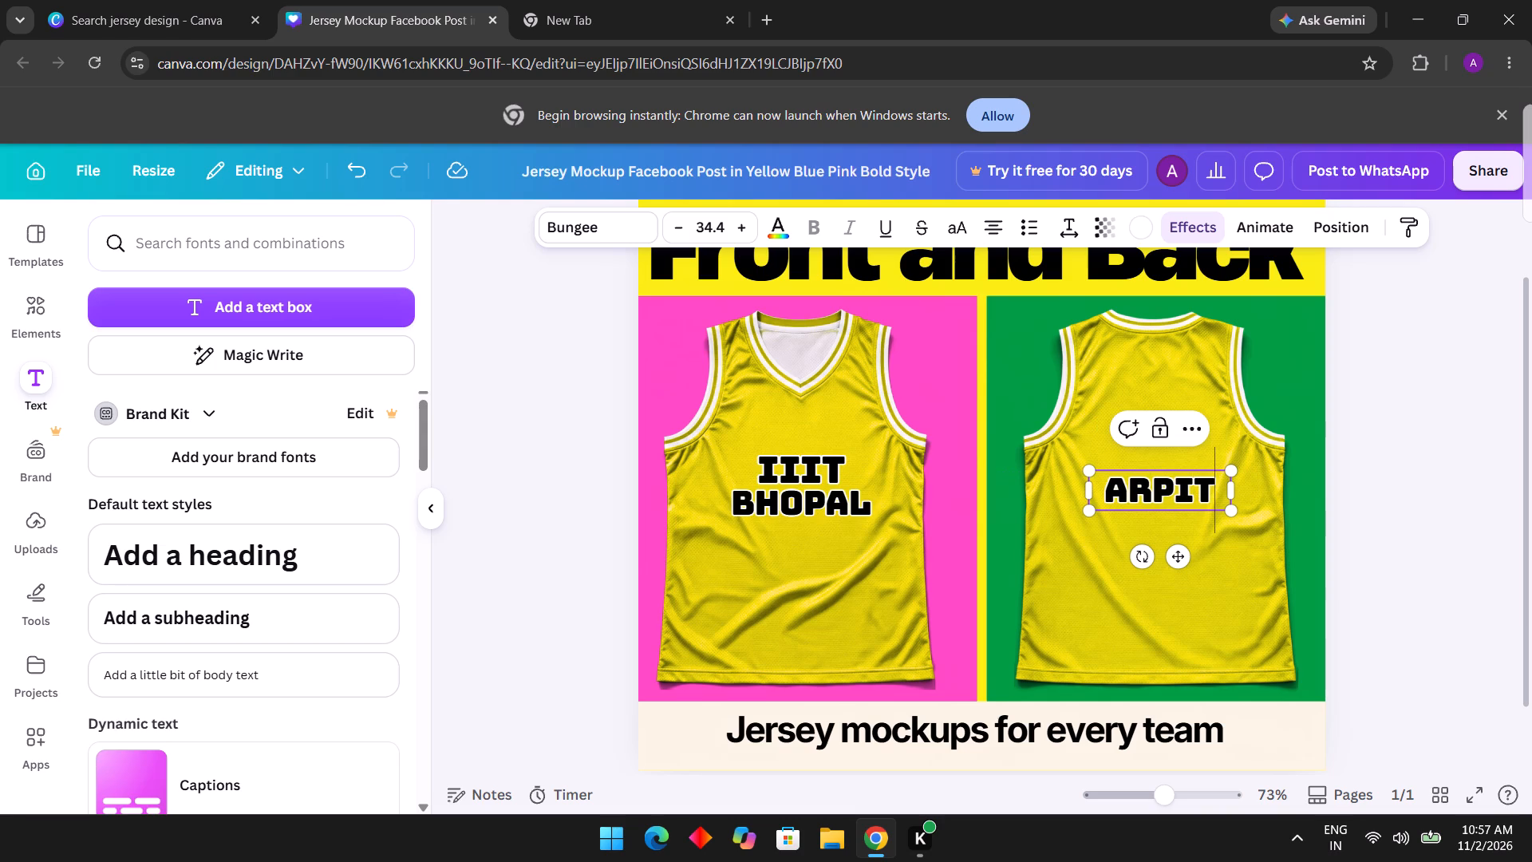
Position "ARPIT" in the middle of the back jersey, level with "BHOPAL" on the front, and deselect.
left_click_drag(1182, 556, 1180, 540)
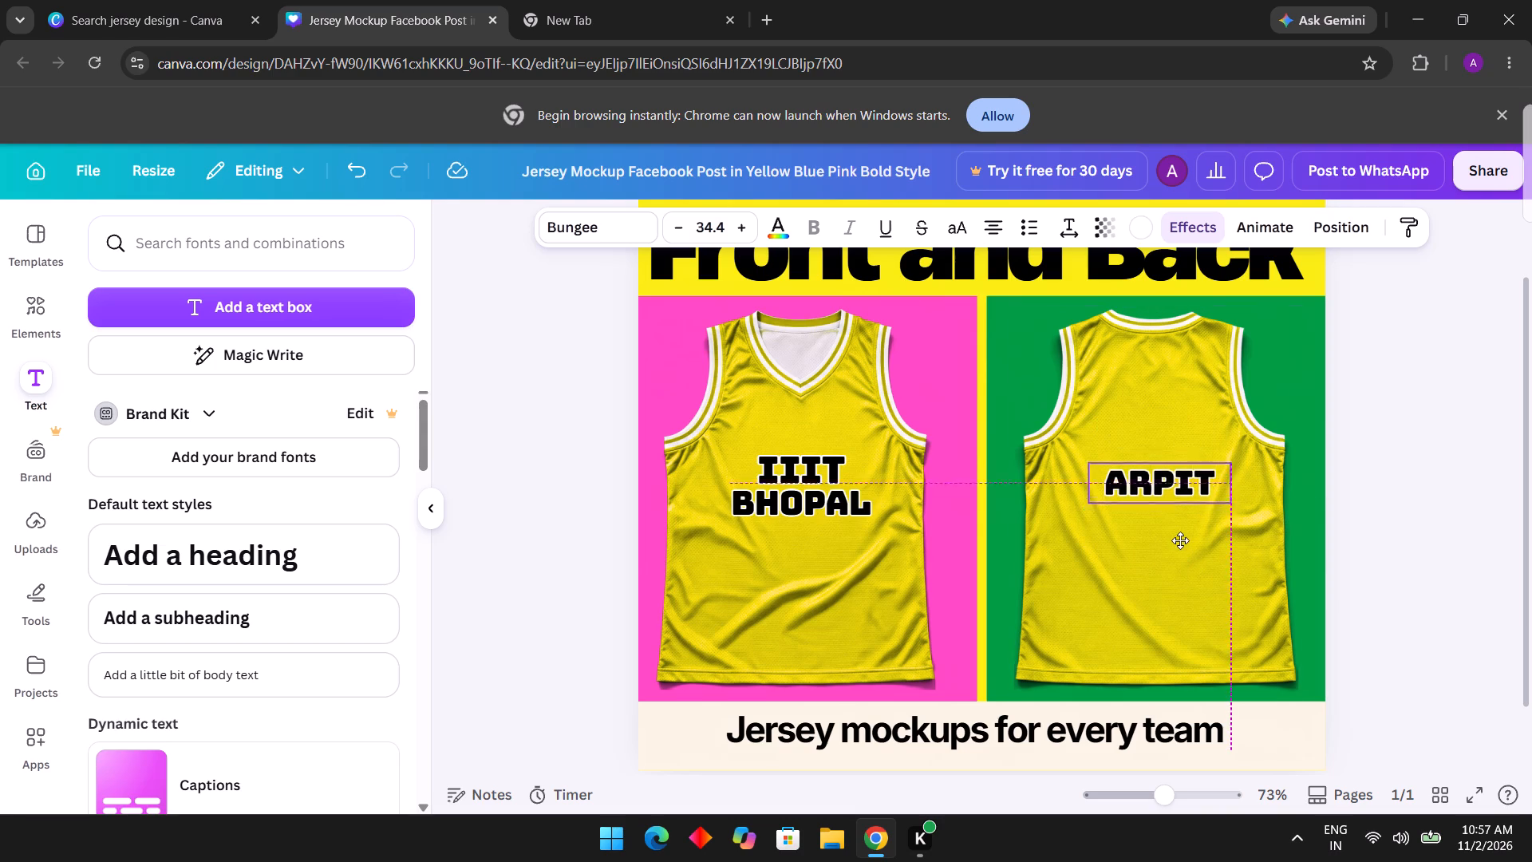
left_click_drag(1180, 540, 1182, 529)
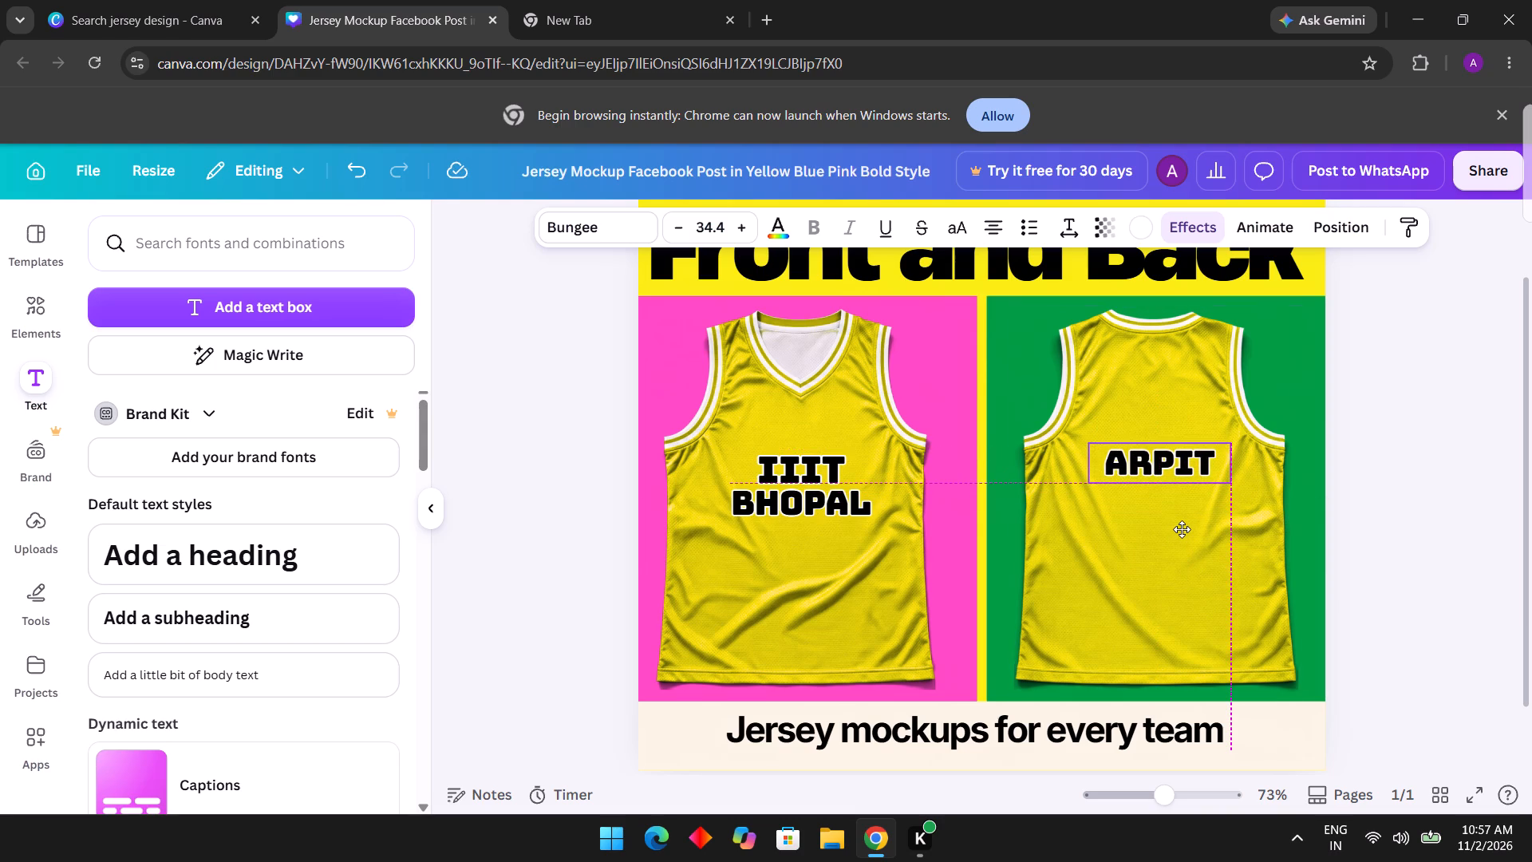
left_click_drag(1182, 529, 1189, 567)
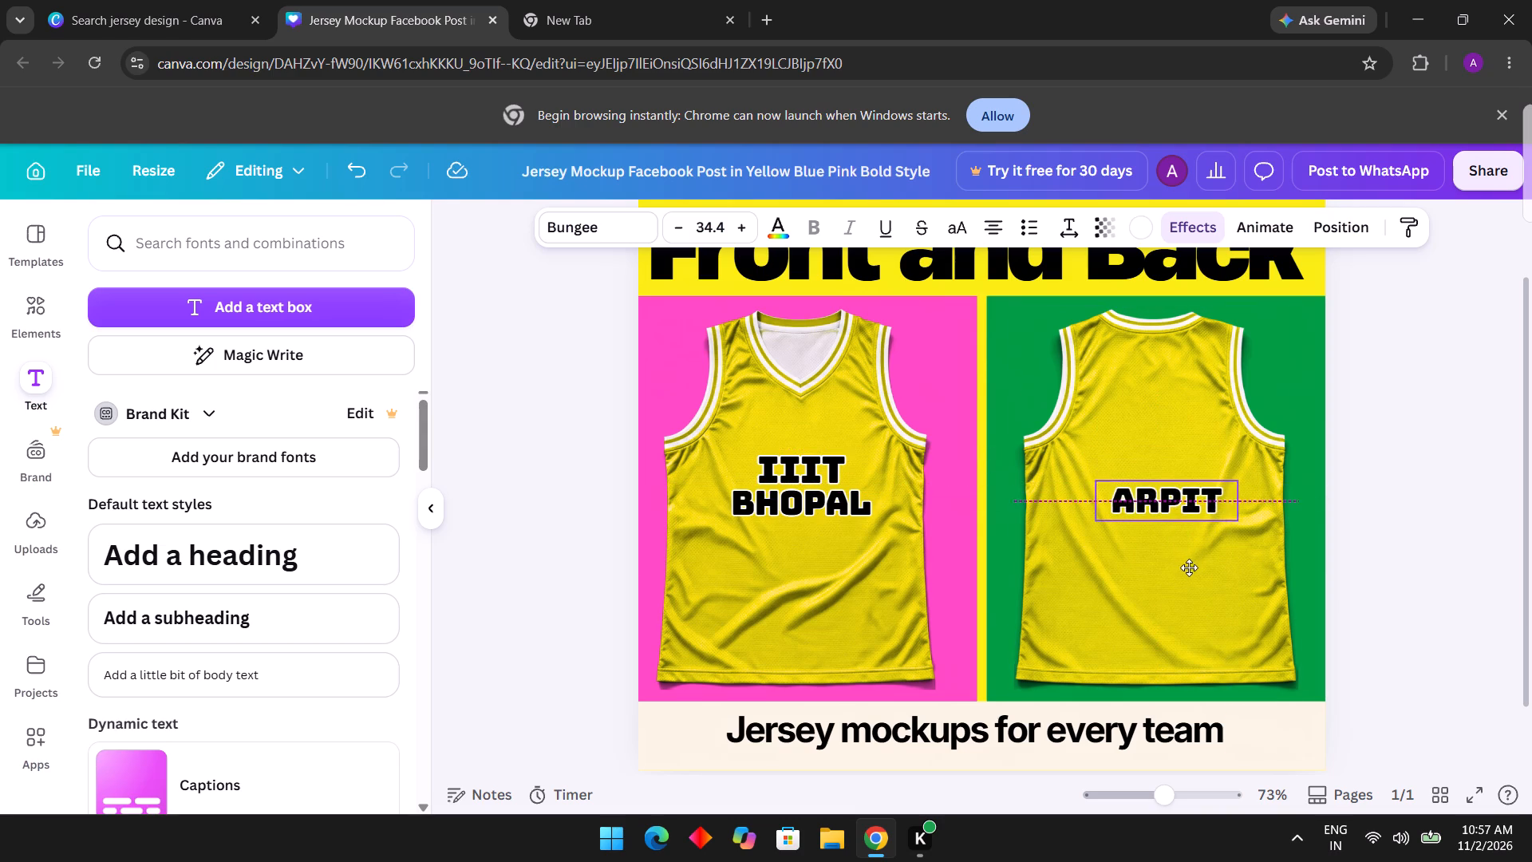
left_click_drag(1189, 567, 1181, 572)
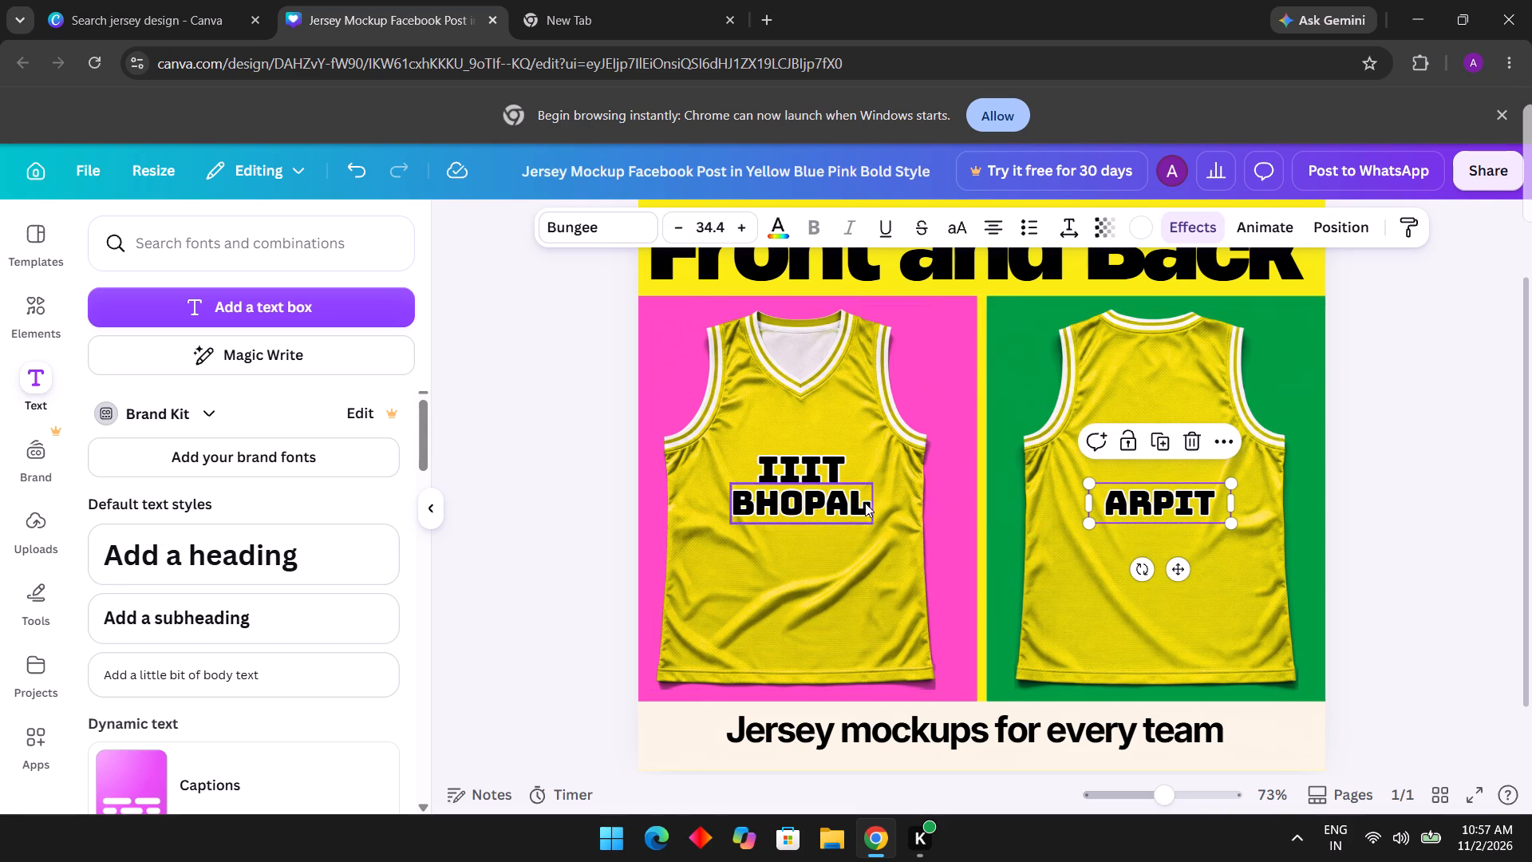
left_click(856, 499)
left_click(813, 571)
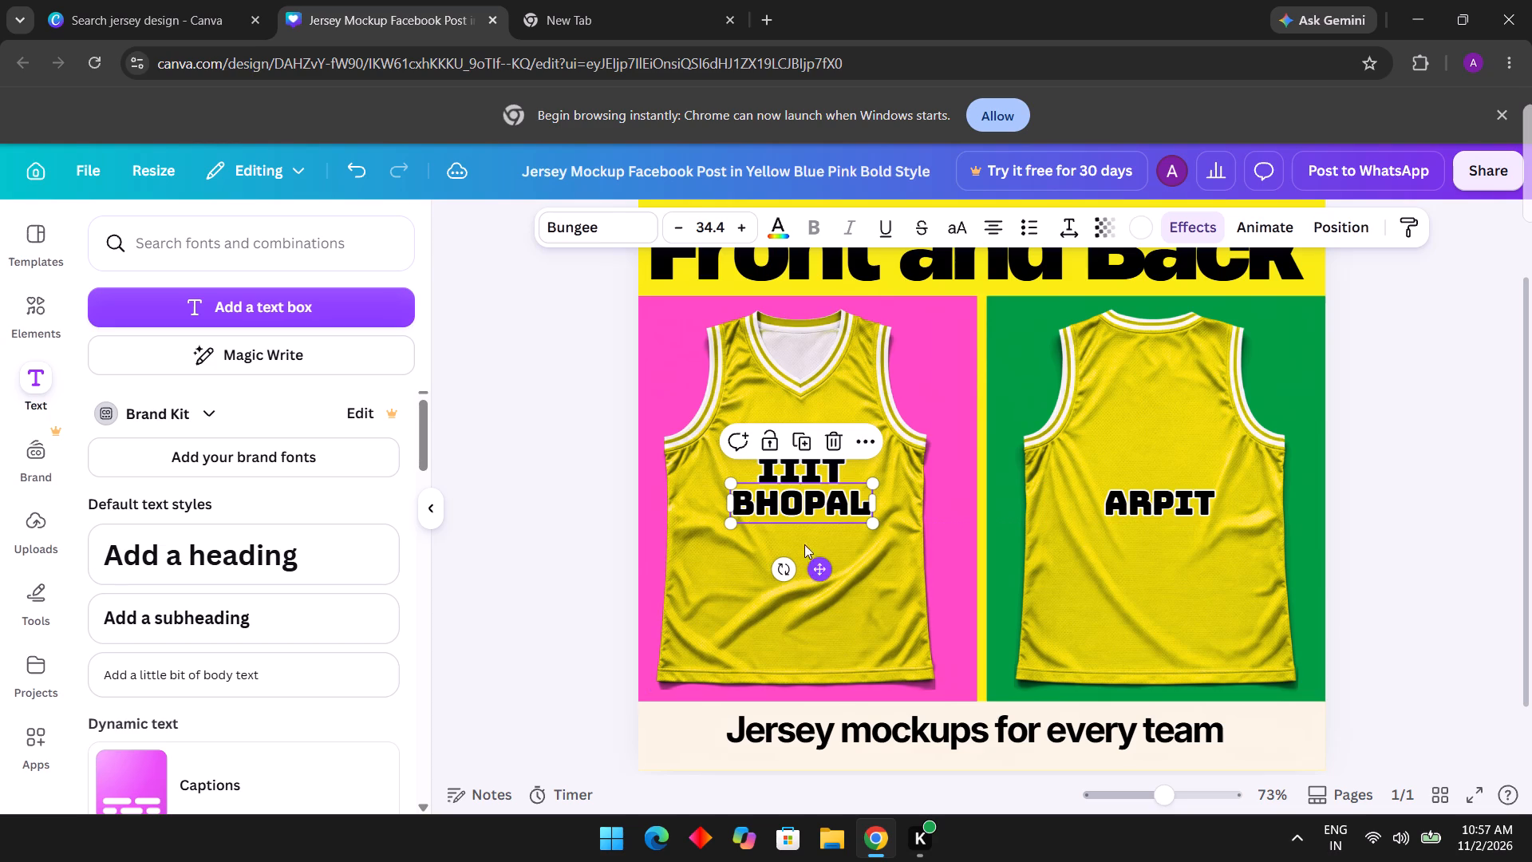
left_click(629, 489)
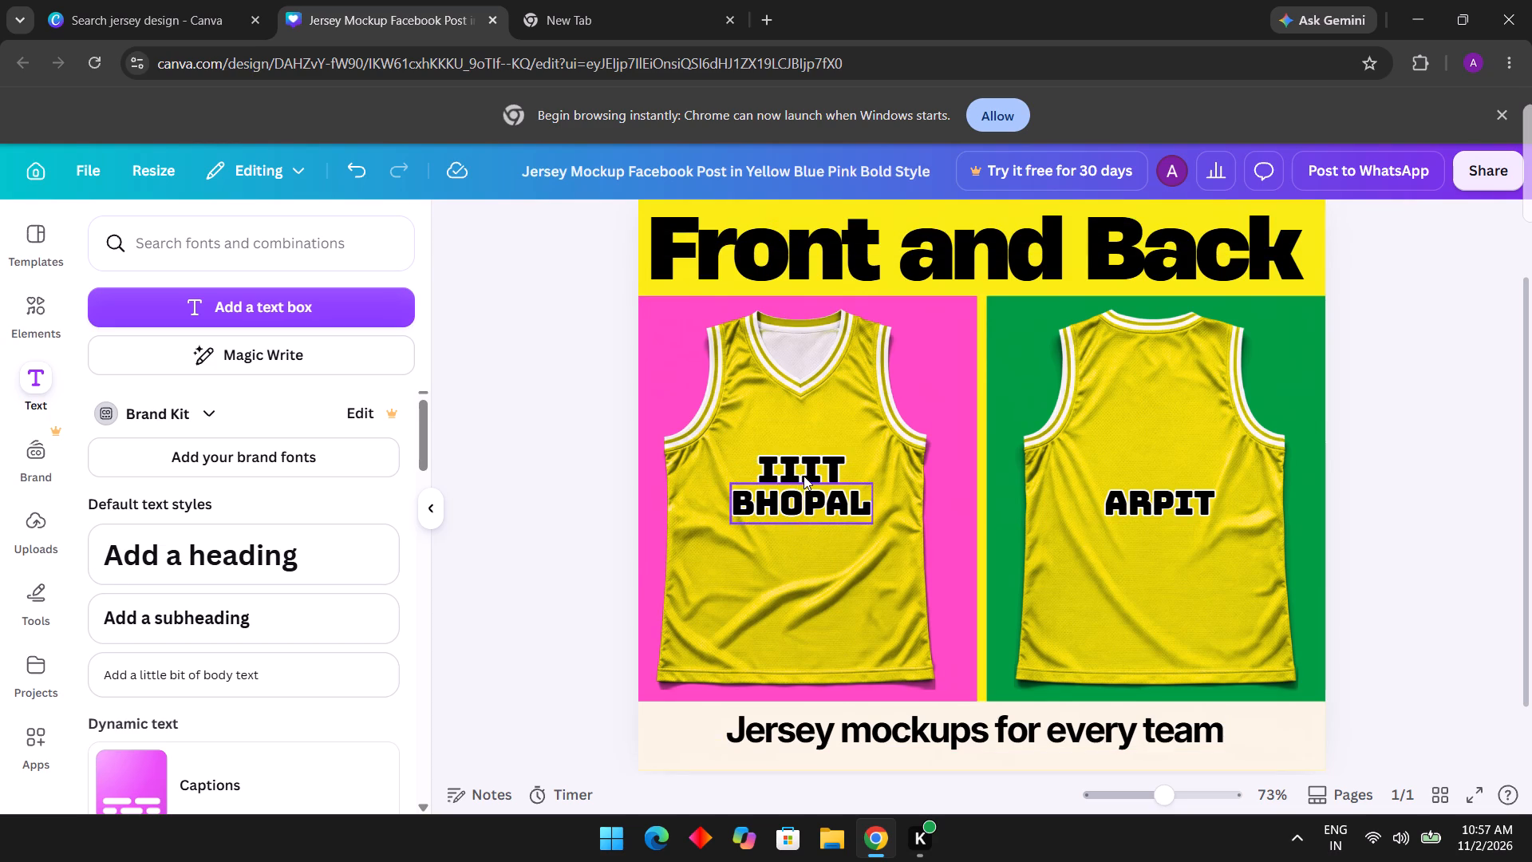
Duplicate the "ARPIT" text on the back jersey and replace the copy's wording with "09".
left_click(1154, 512)
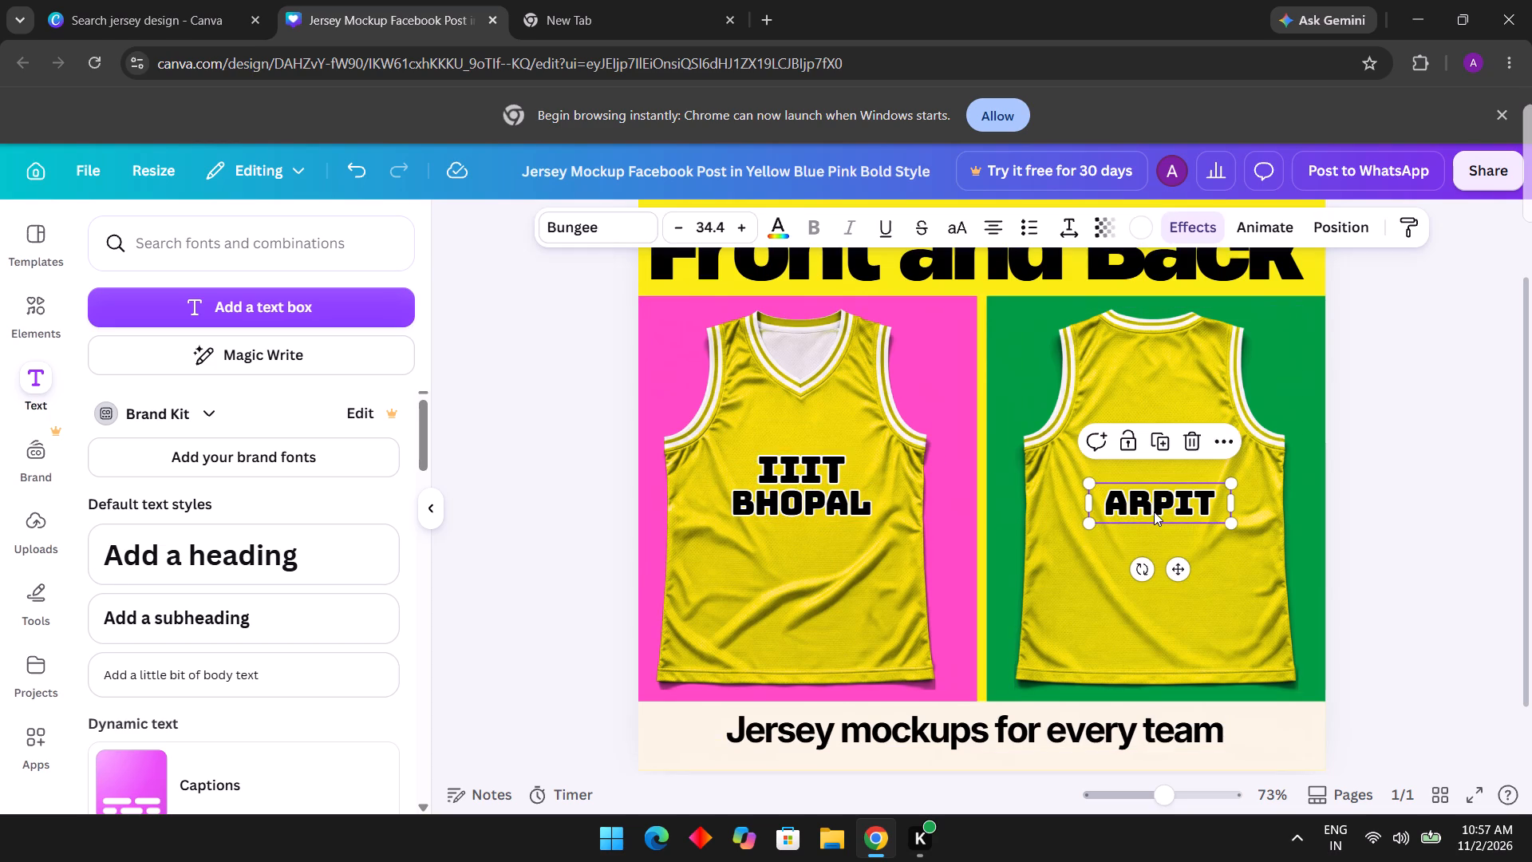
key("ctrl+c")
key("ctrl+v")
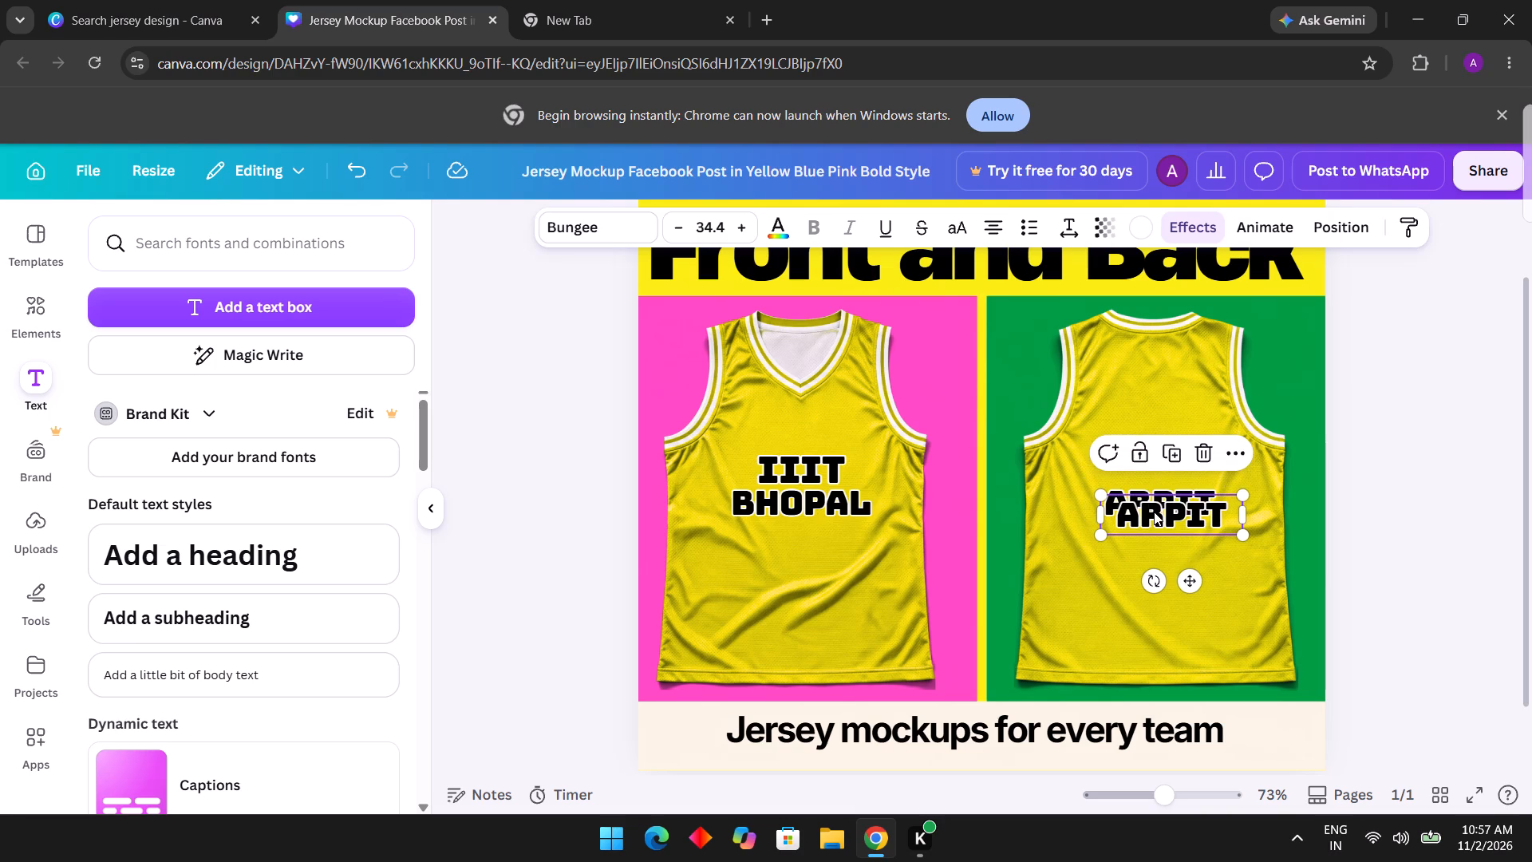
double_click(1154, 512)
type("09")
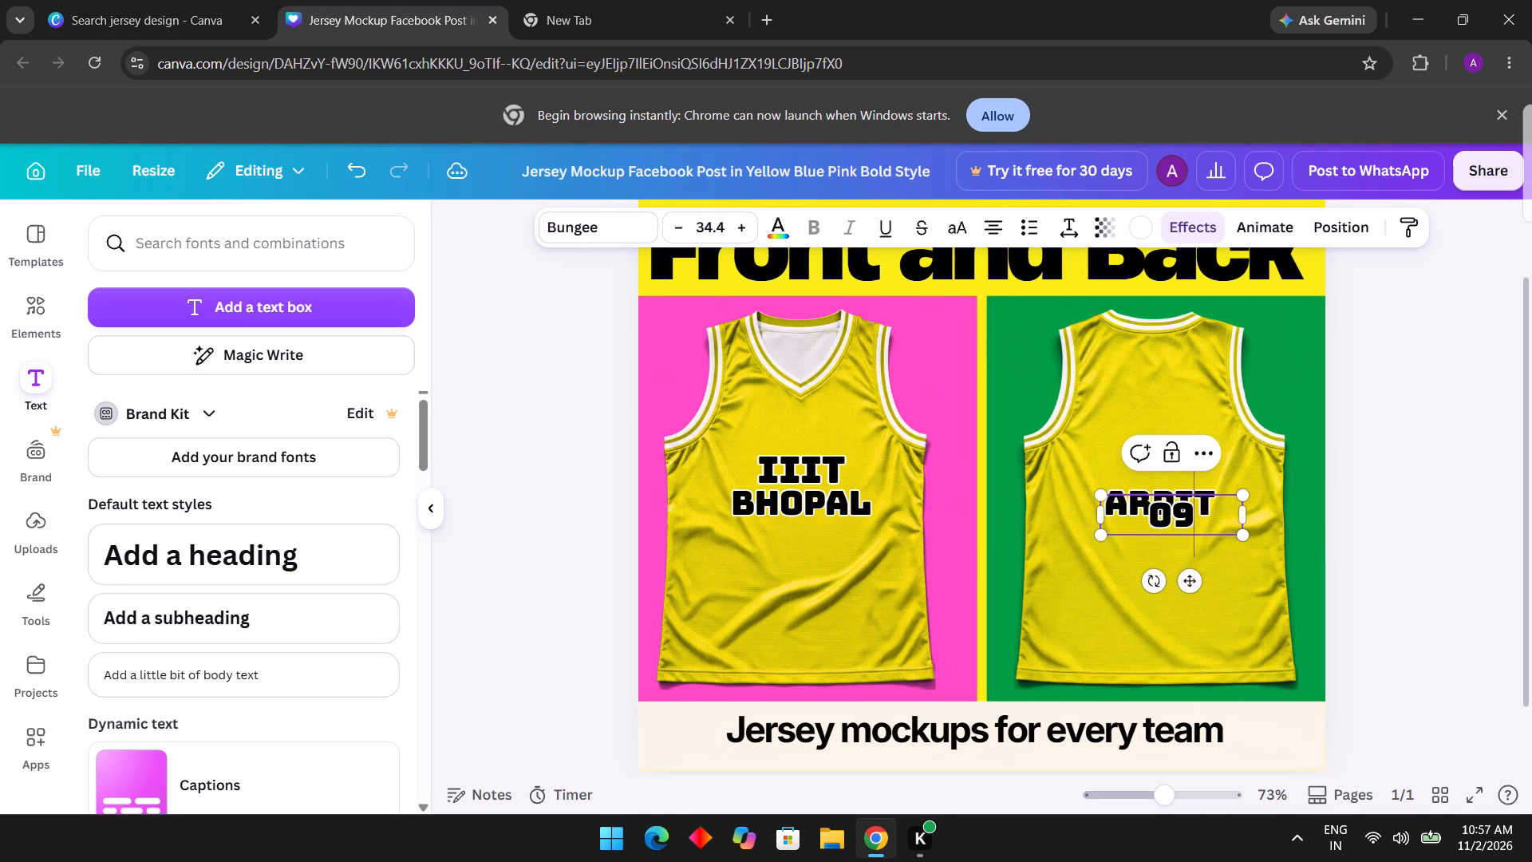
Narrow the "09" text box, enlarge the number to about size 67.9, and centre it directly above "ARPIT" on the back jersey.
left_click_drag(1245, 521, 1168, 521)
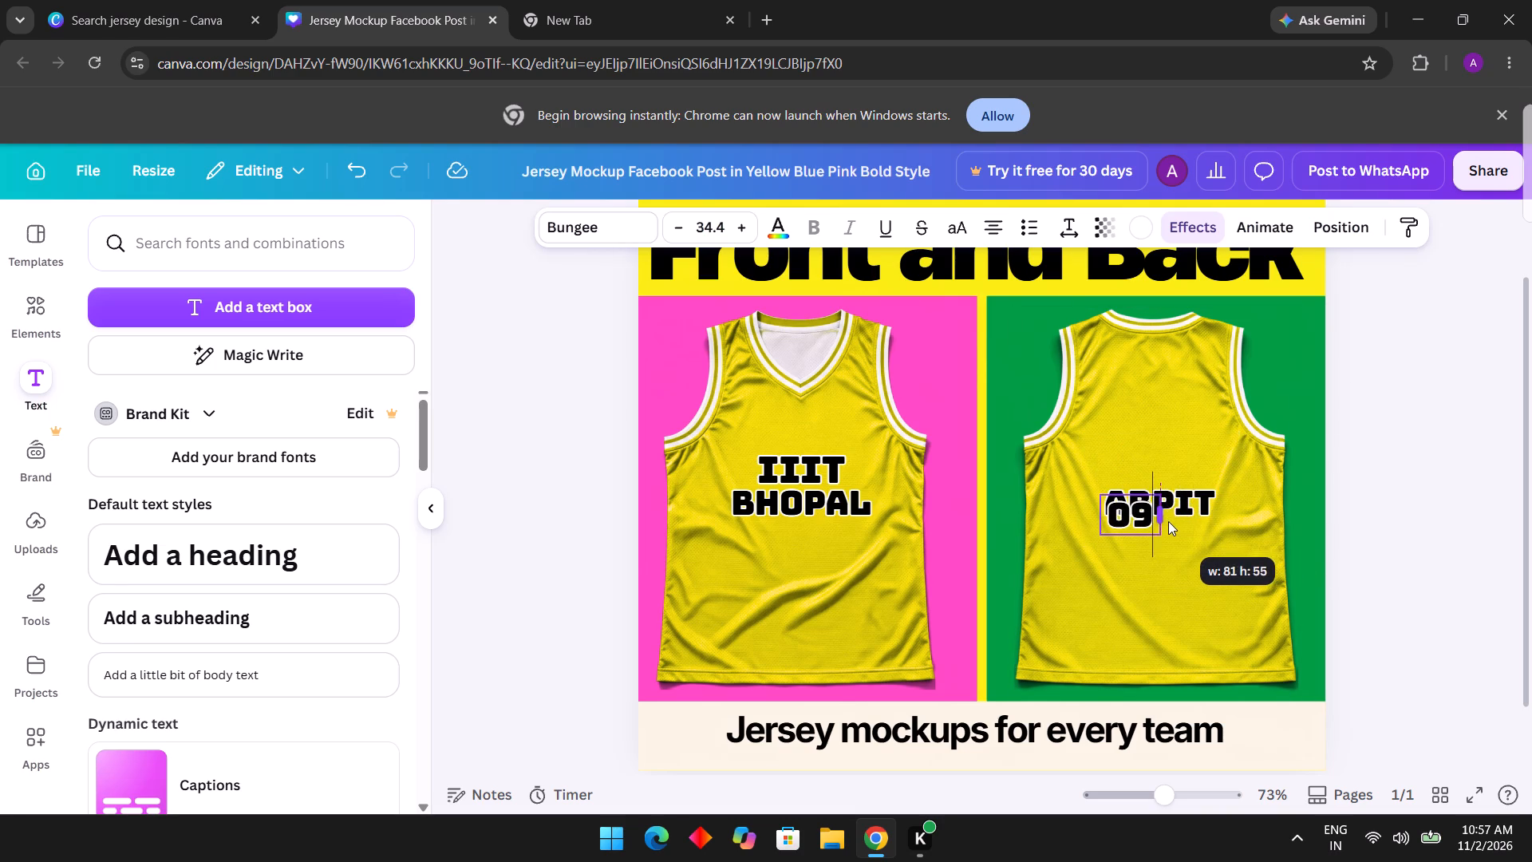
left_click_drag(1168, 521, 1168, 522)
left_click_drag(1162, 531, 1211, 646)
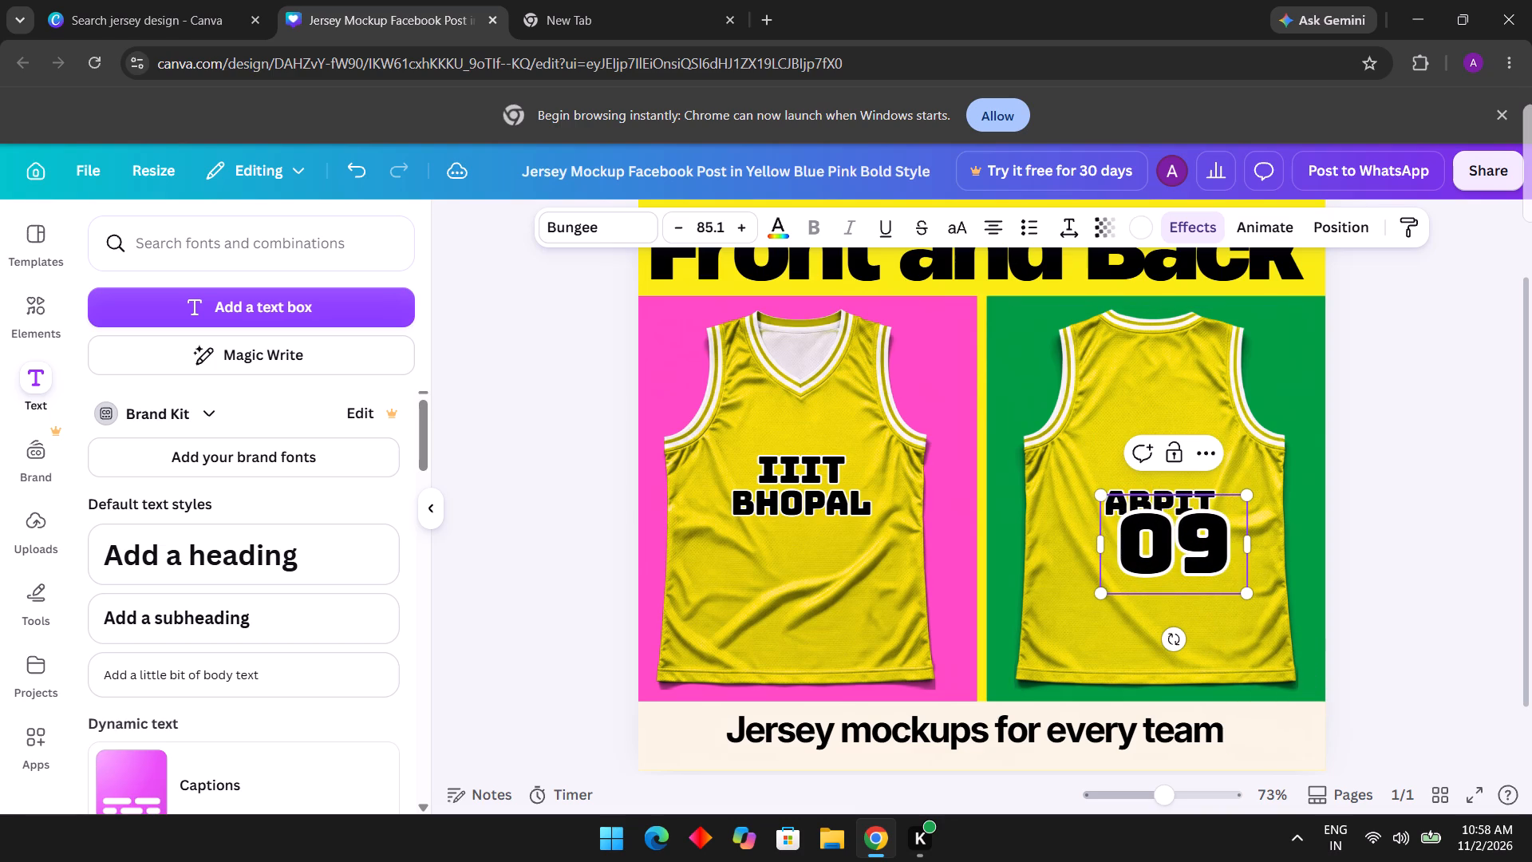
left_click_drag(1196, 567, 1194, 621)
left_click(1194, 621)
left_click(1367, 593)
left_click(1151, 529)
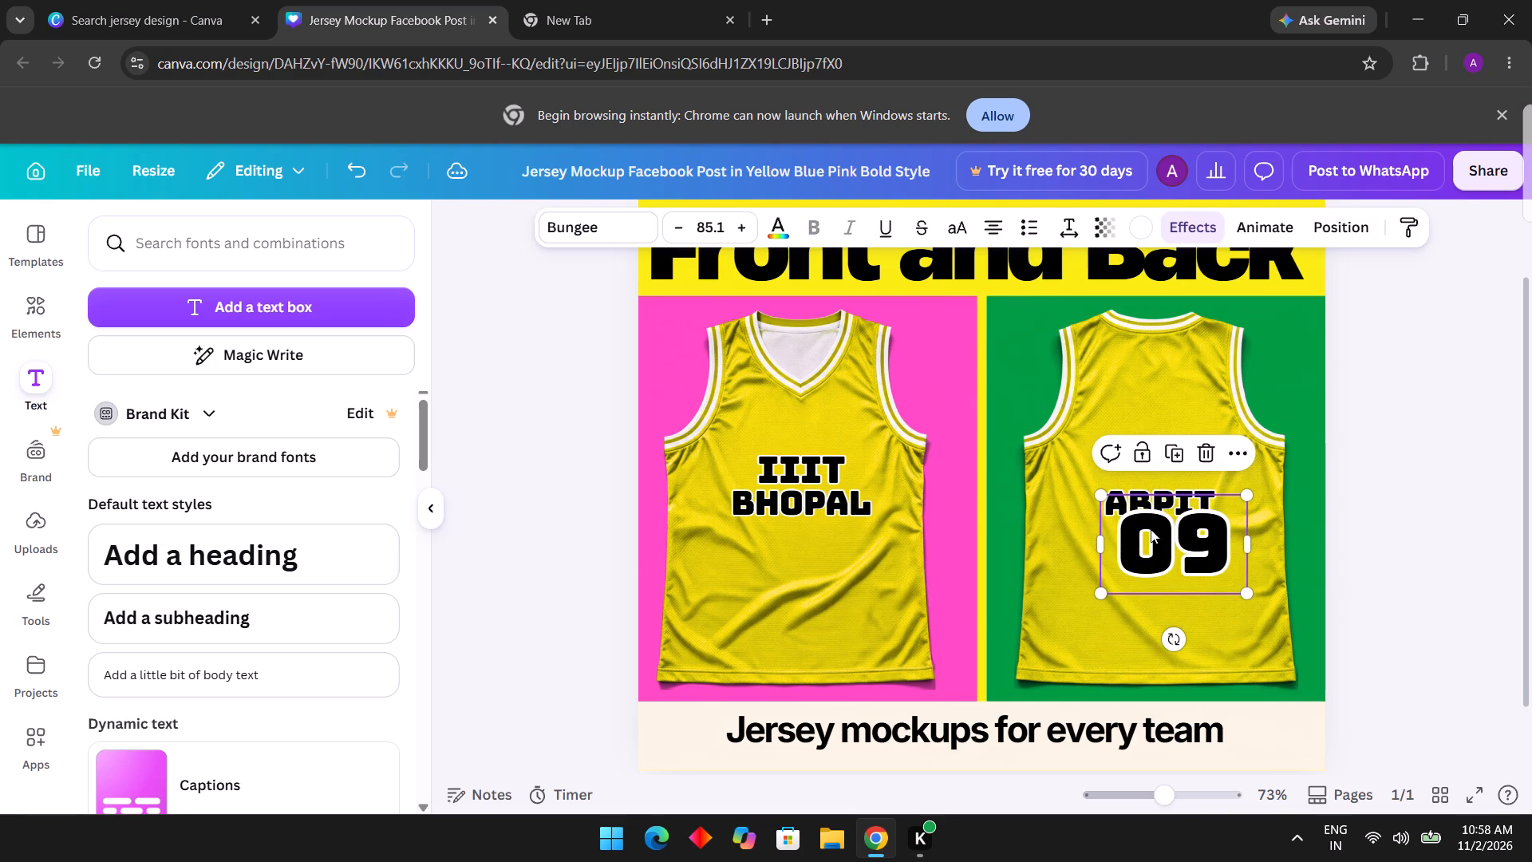
left_click_drag(1192, 562, 1166, 464)
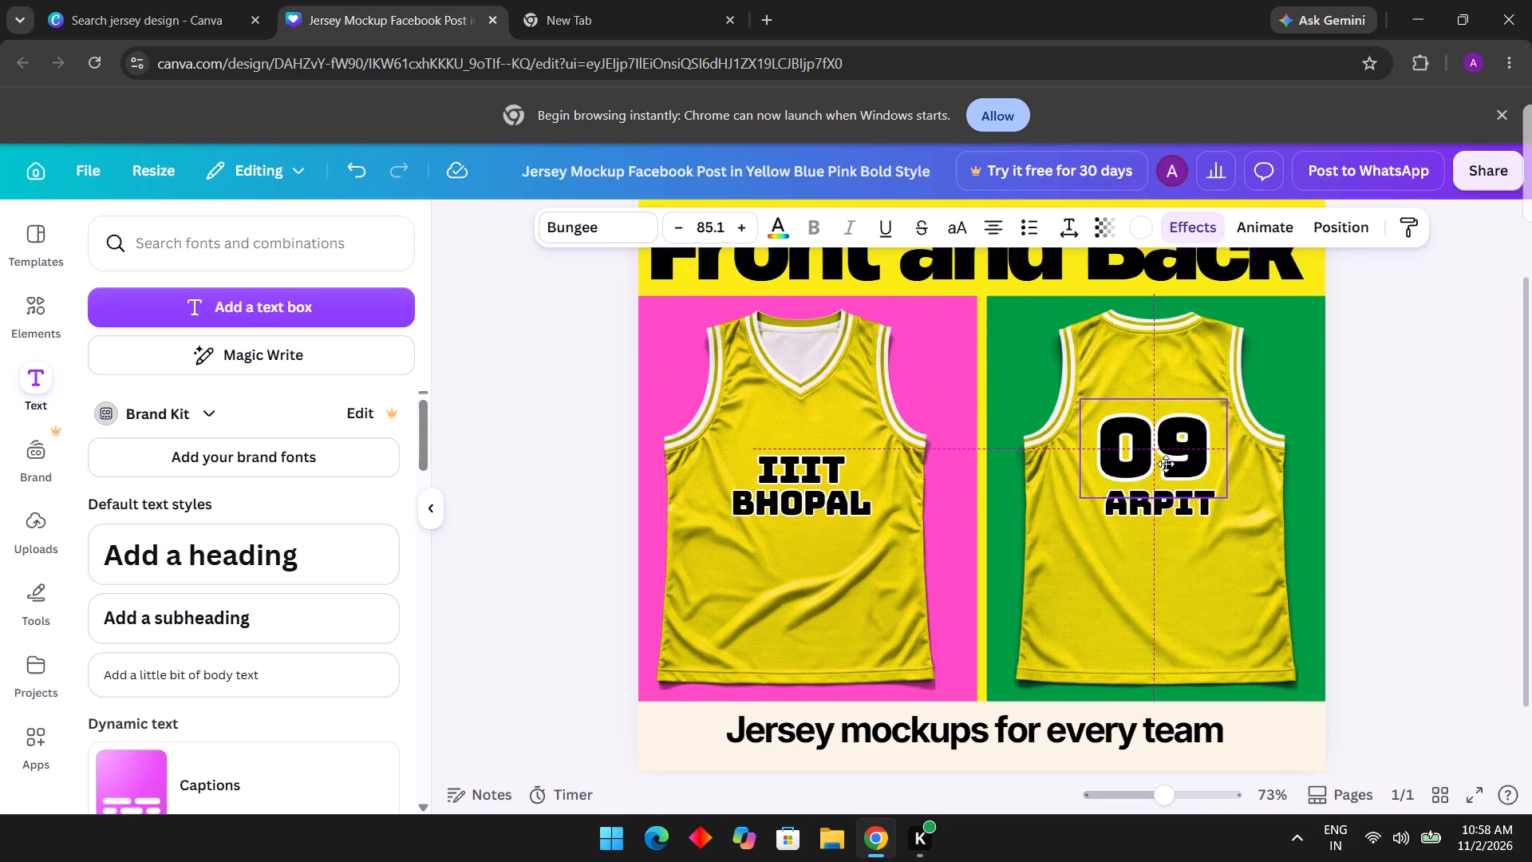
left_click_drag(1166, 464, 1173, 472)
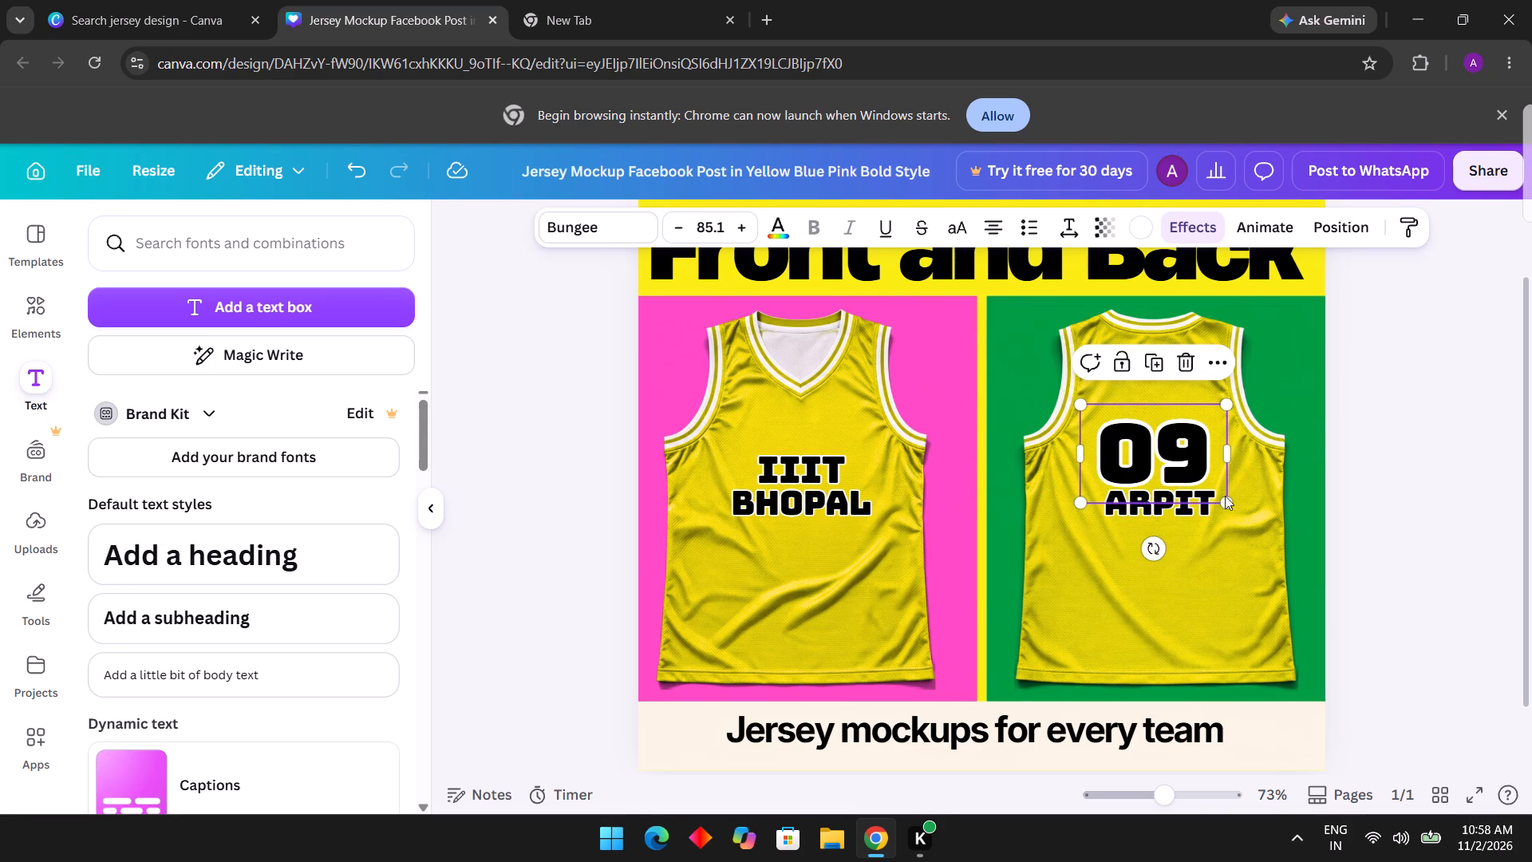
left_click_drag(1231, 499, 1204, 479)
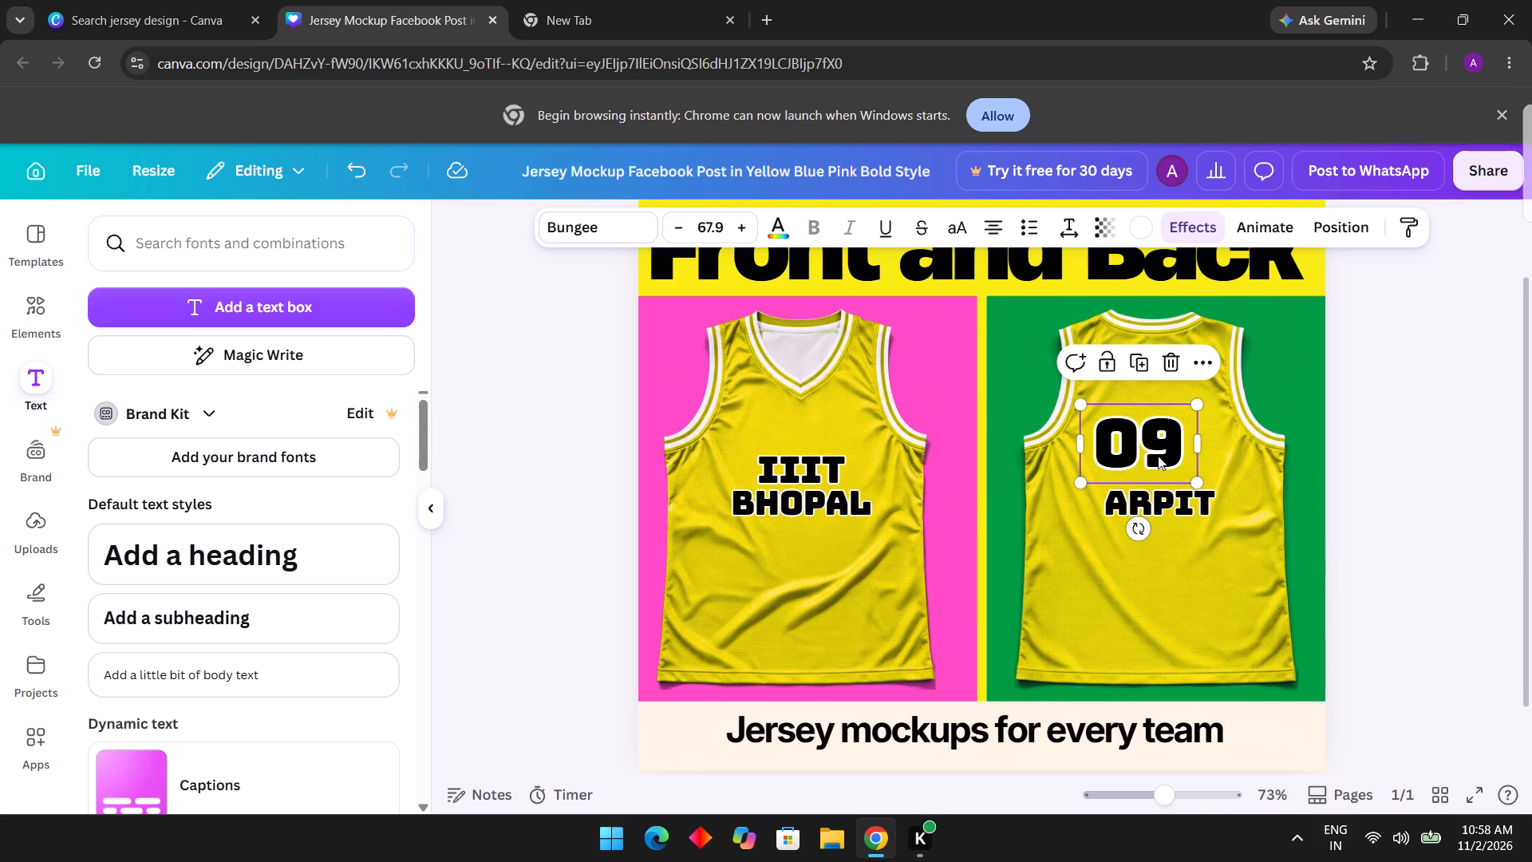
left_click_drag(1155, 453, 1172, 464)
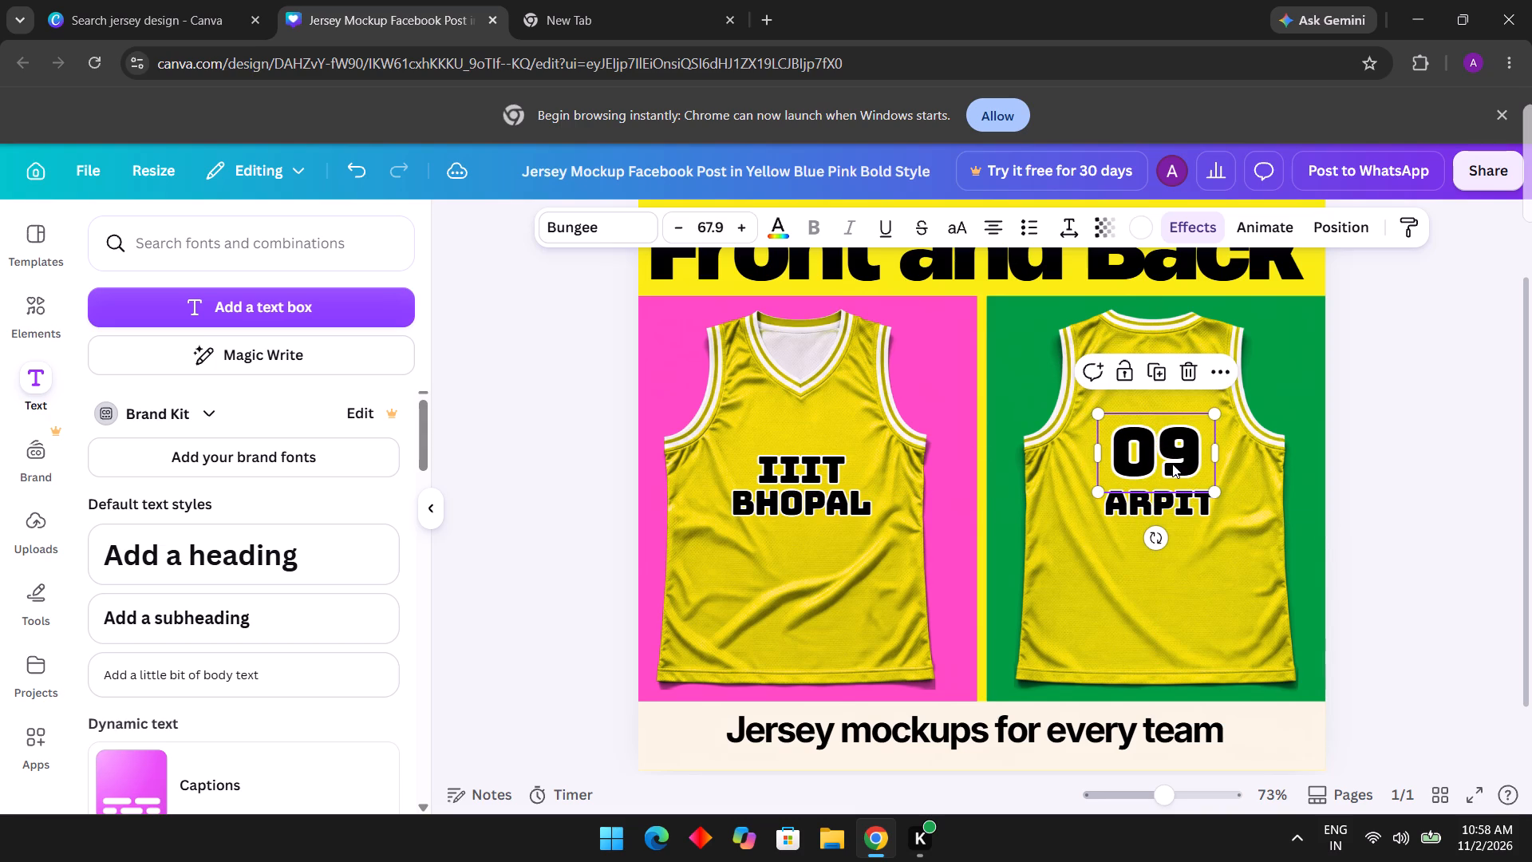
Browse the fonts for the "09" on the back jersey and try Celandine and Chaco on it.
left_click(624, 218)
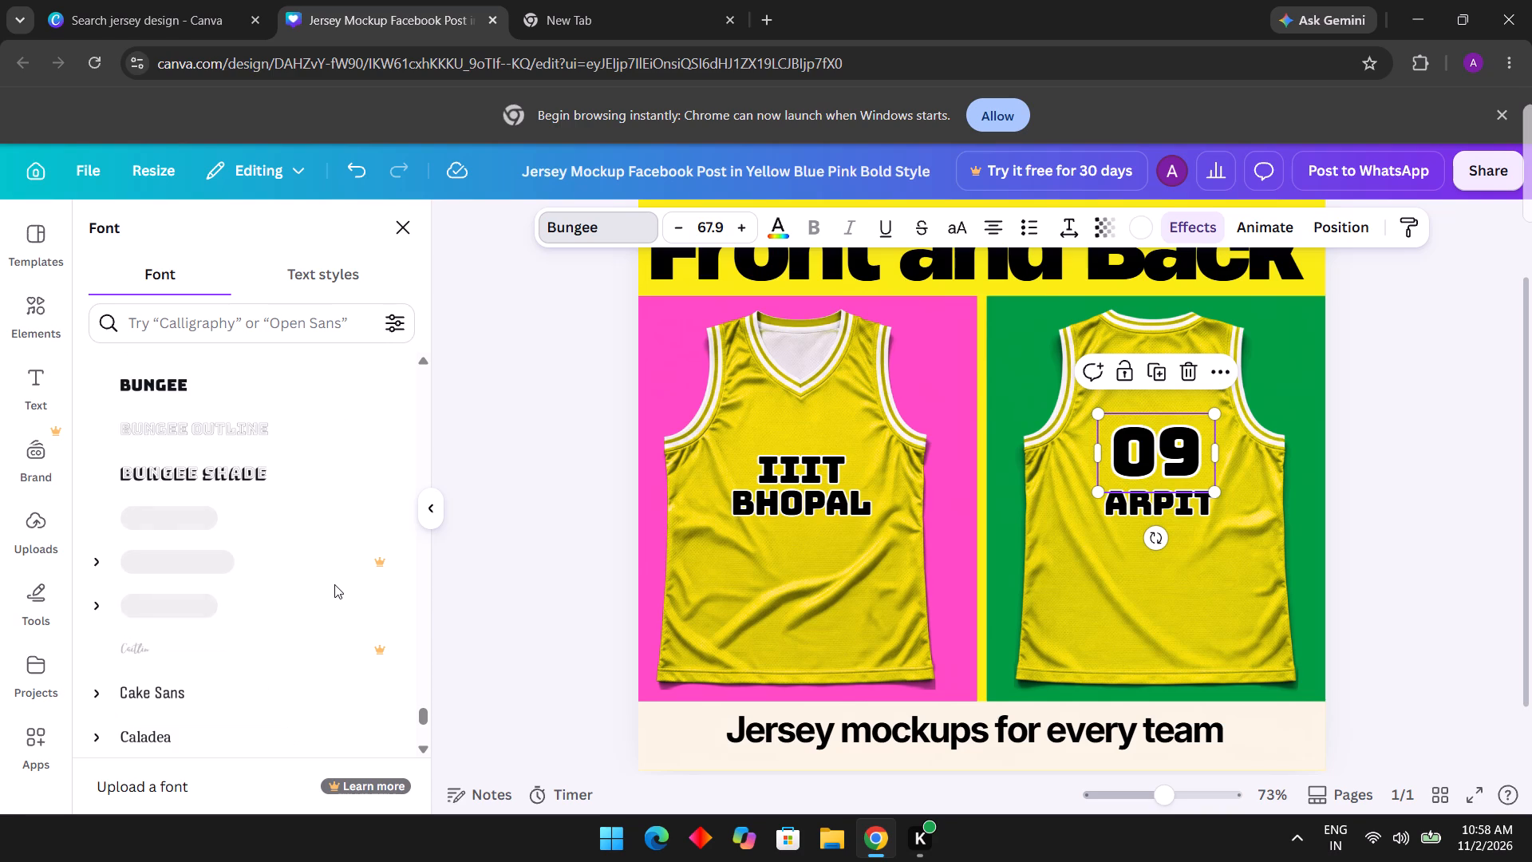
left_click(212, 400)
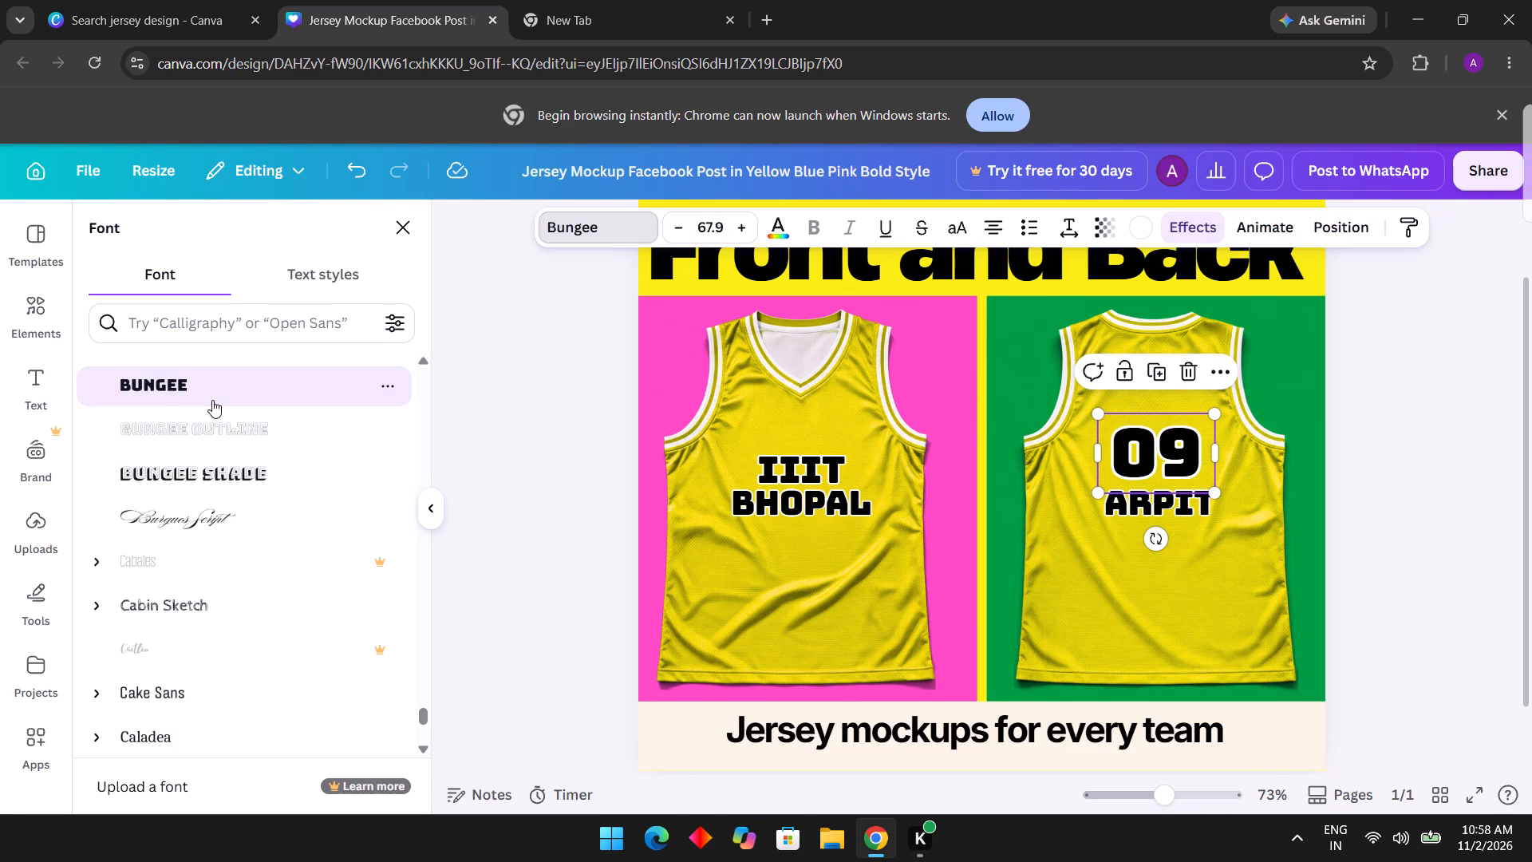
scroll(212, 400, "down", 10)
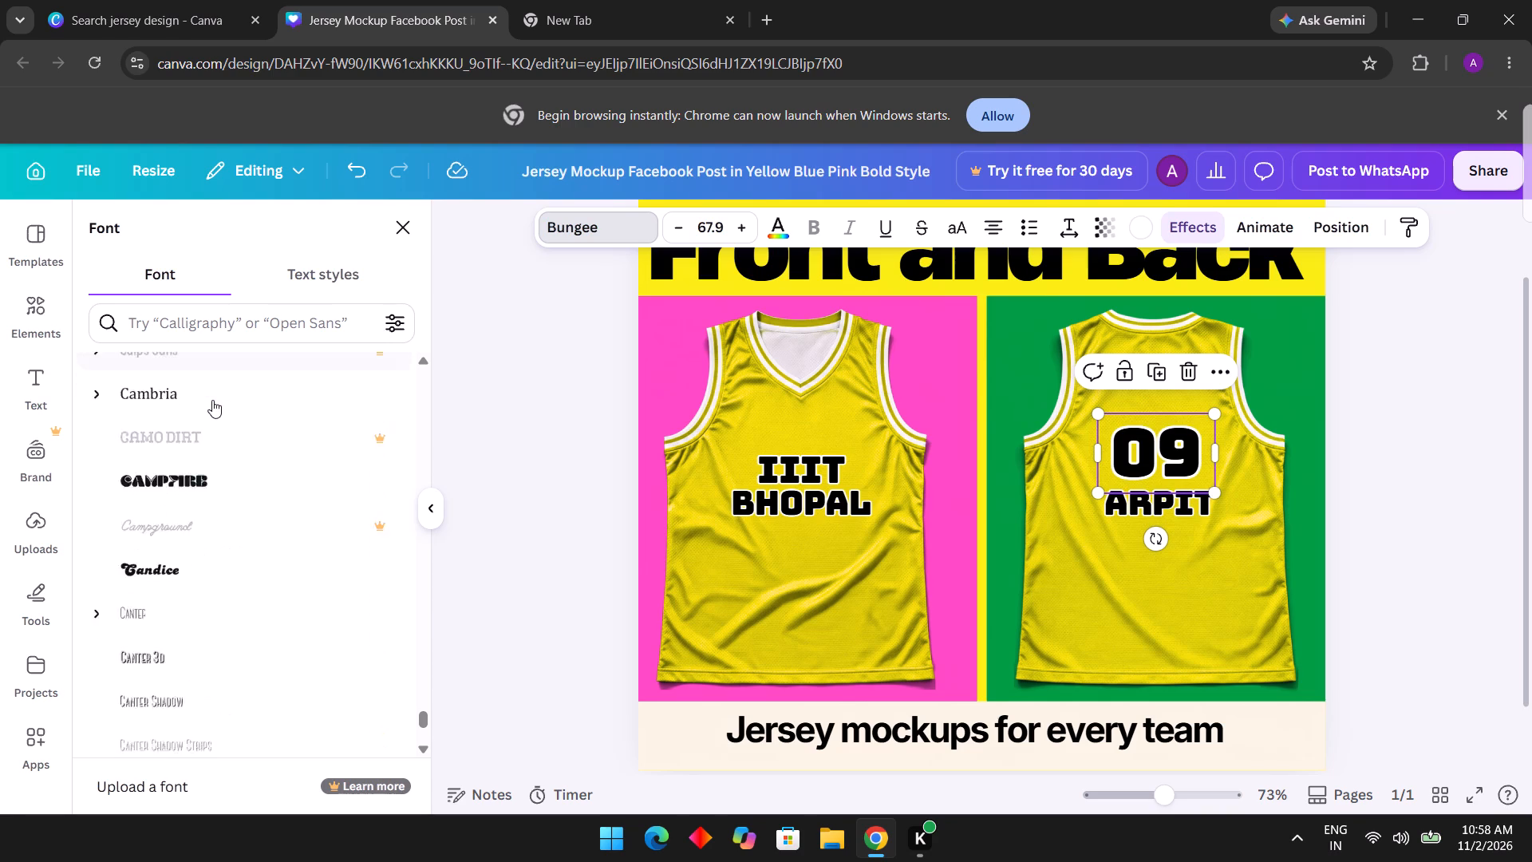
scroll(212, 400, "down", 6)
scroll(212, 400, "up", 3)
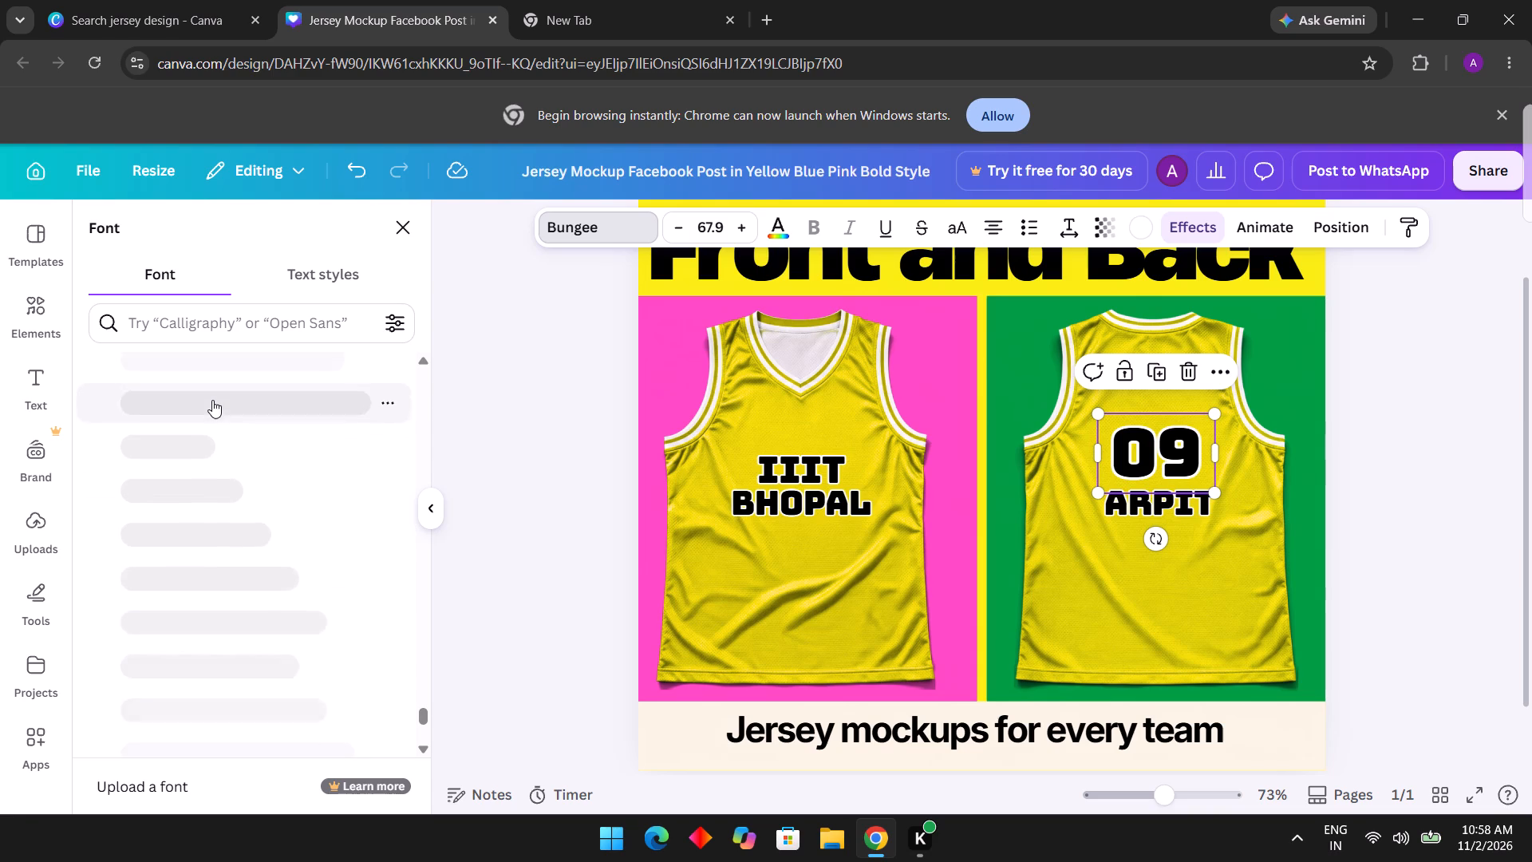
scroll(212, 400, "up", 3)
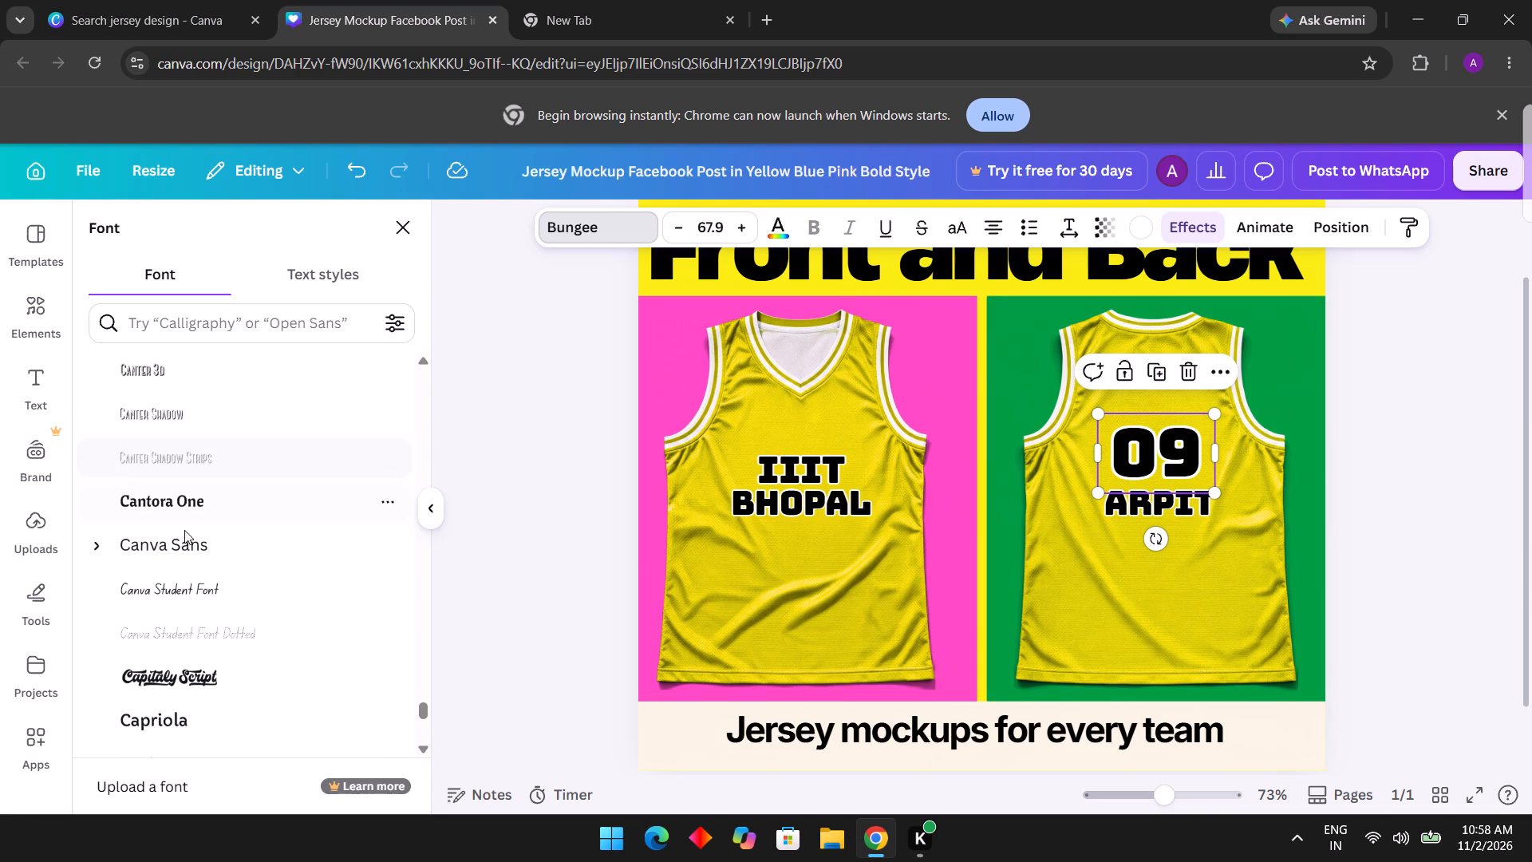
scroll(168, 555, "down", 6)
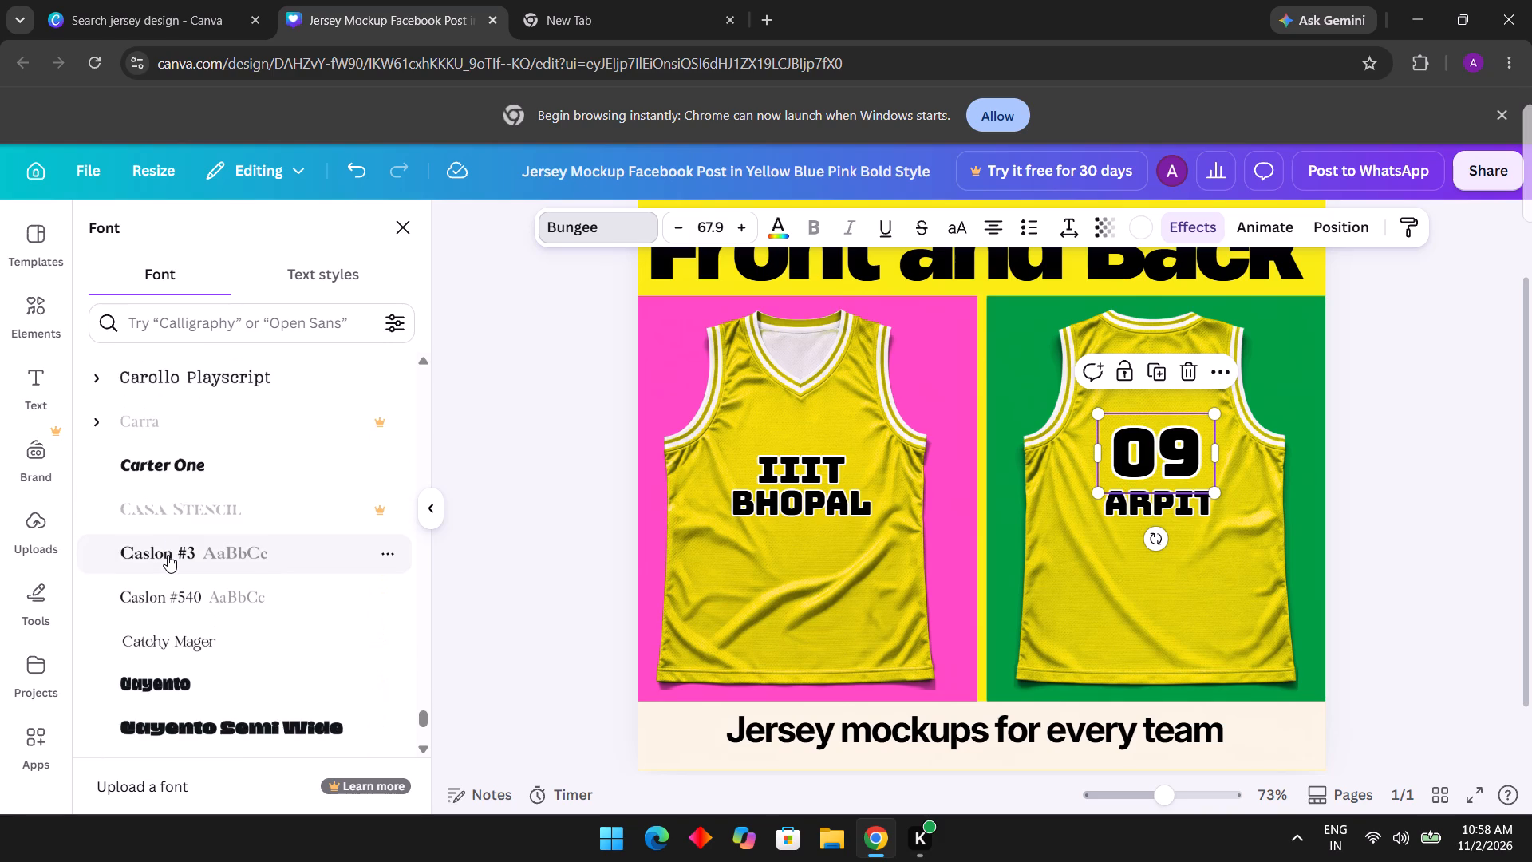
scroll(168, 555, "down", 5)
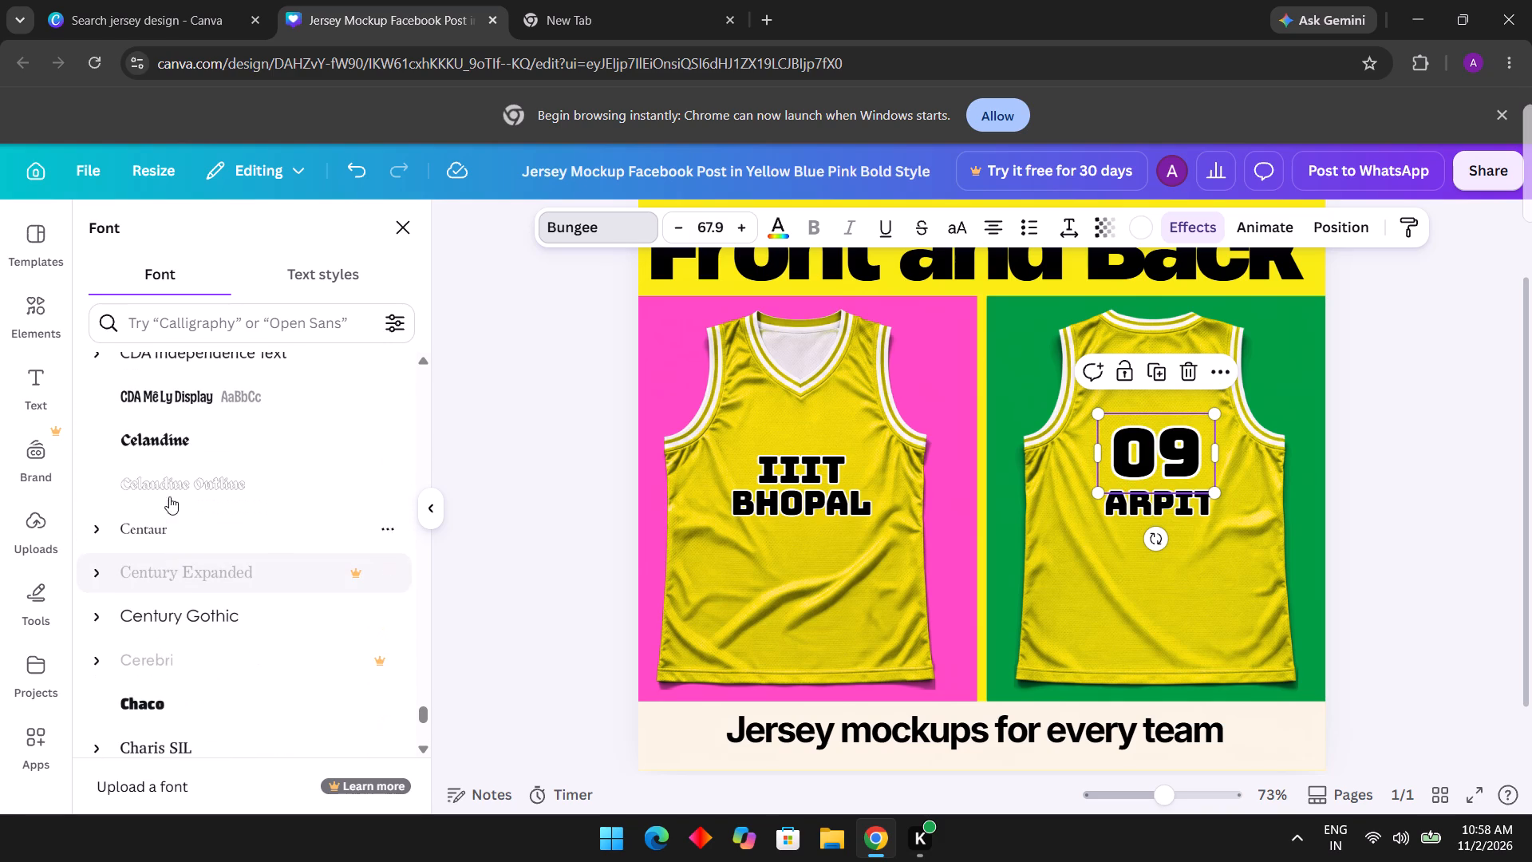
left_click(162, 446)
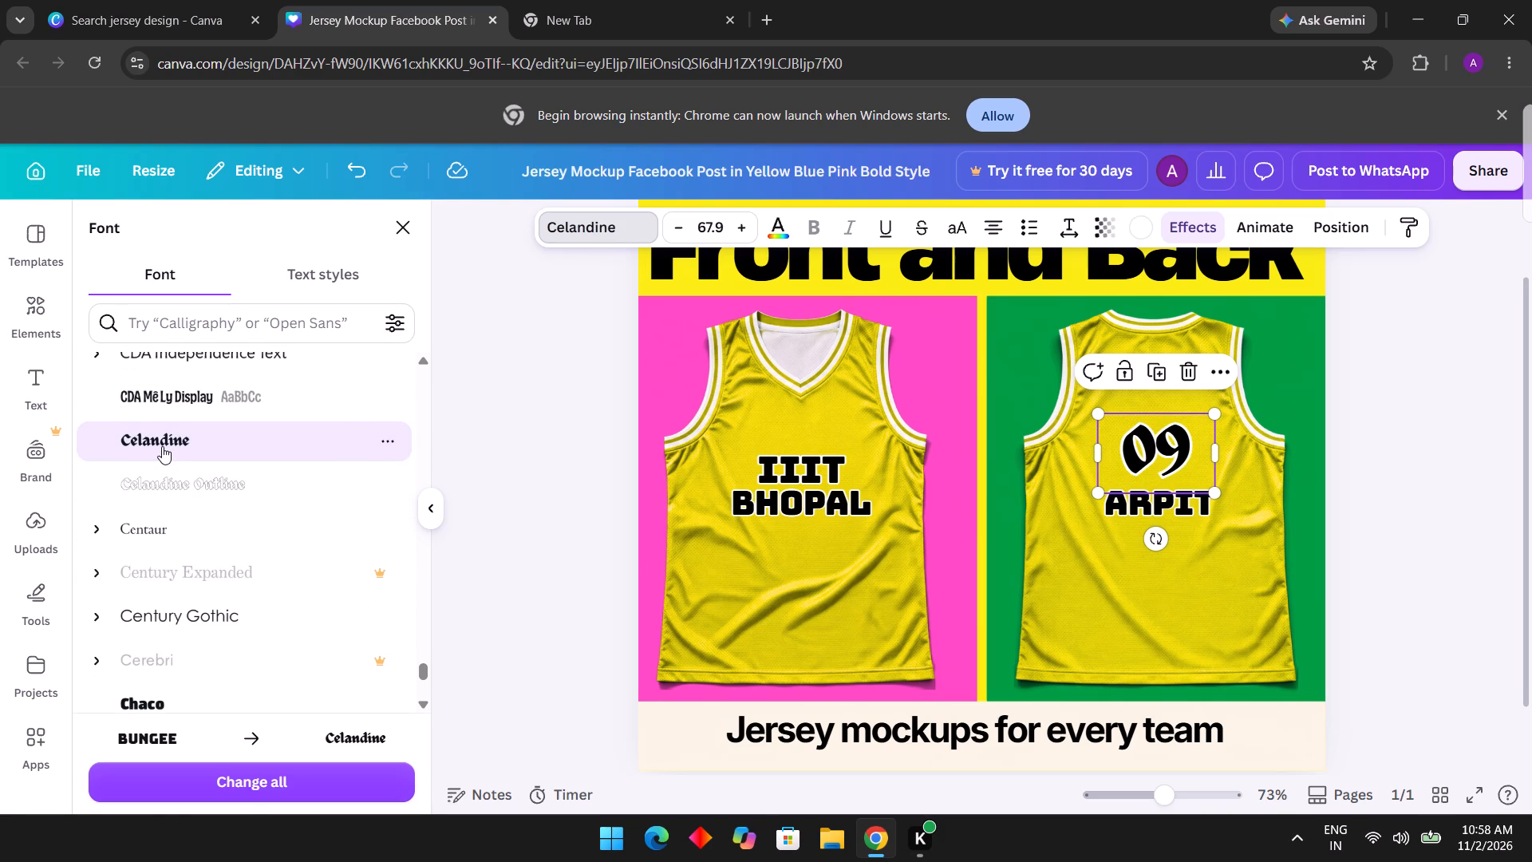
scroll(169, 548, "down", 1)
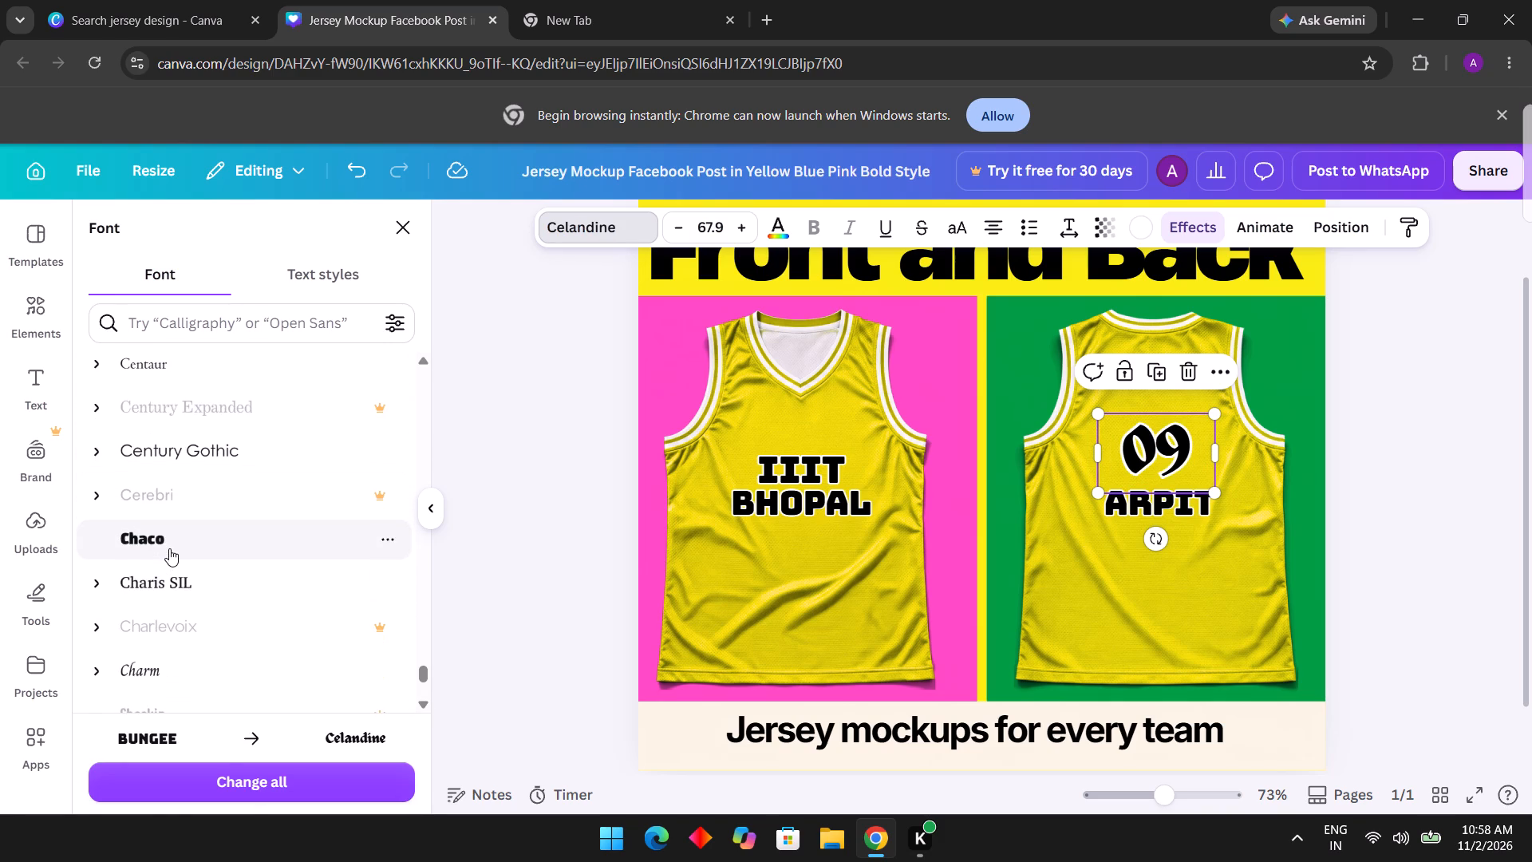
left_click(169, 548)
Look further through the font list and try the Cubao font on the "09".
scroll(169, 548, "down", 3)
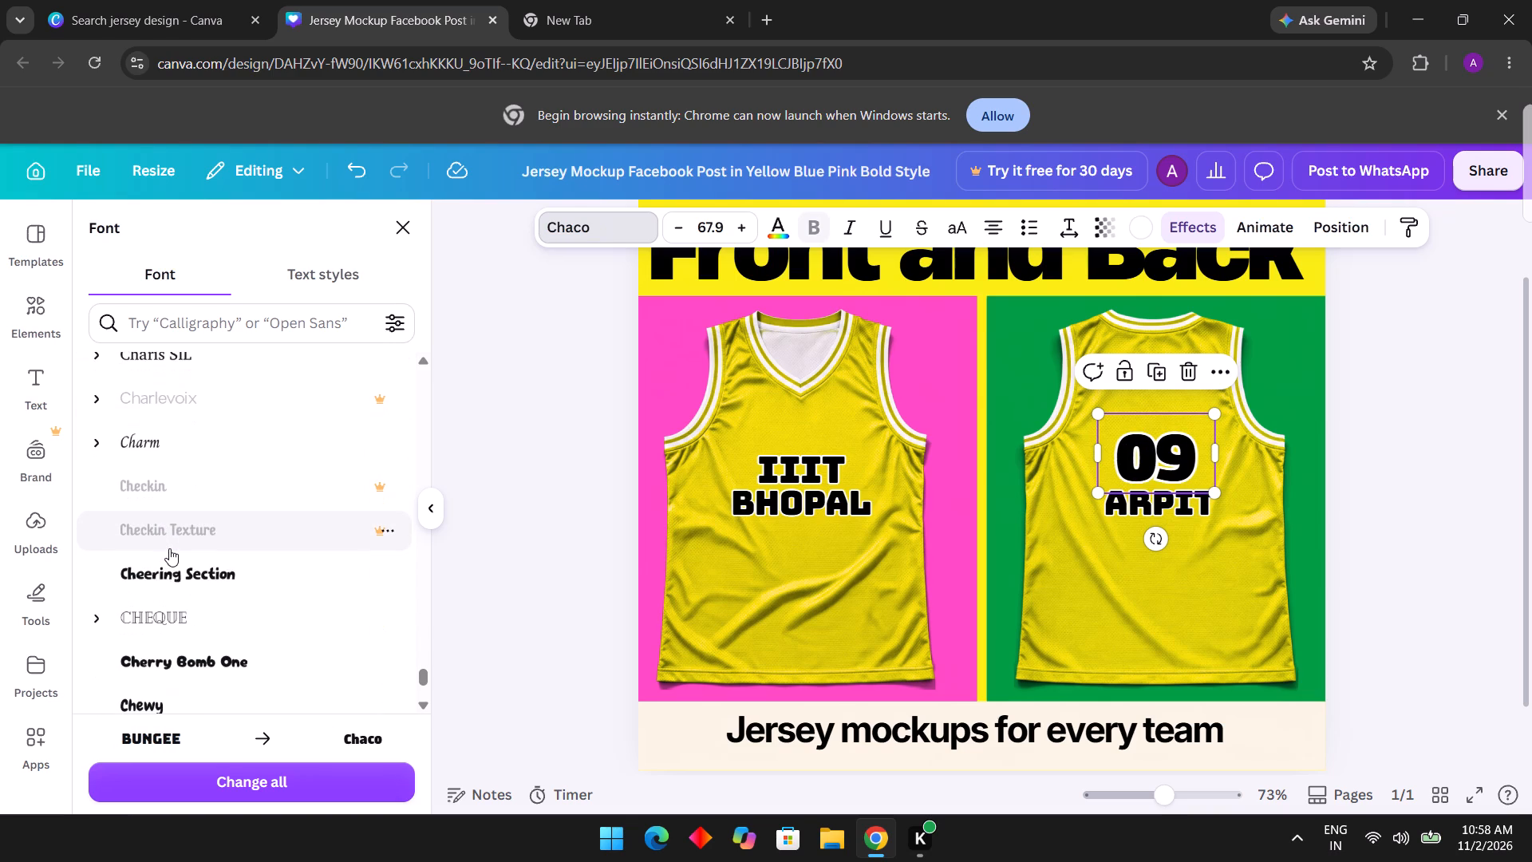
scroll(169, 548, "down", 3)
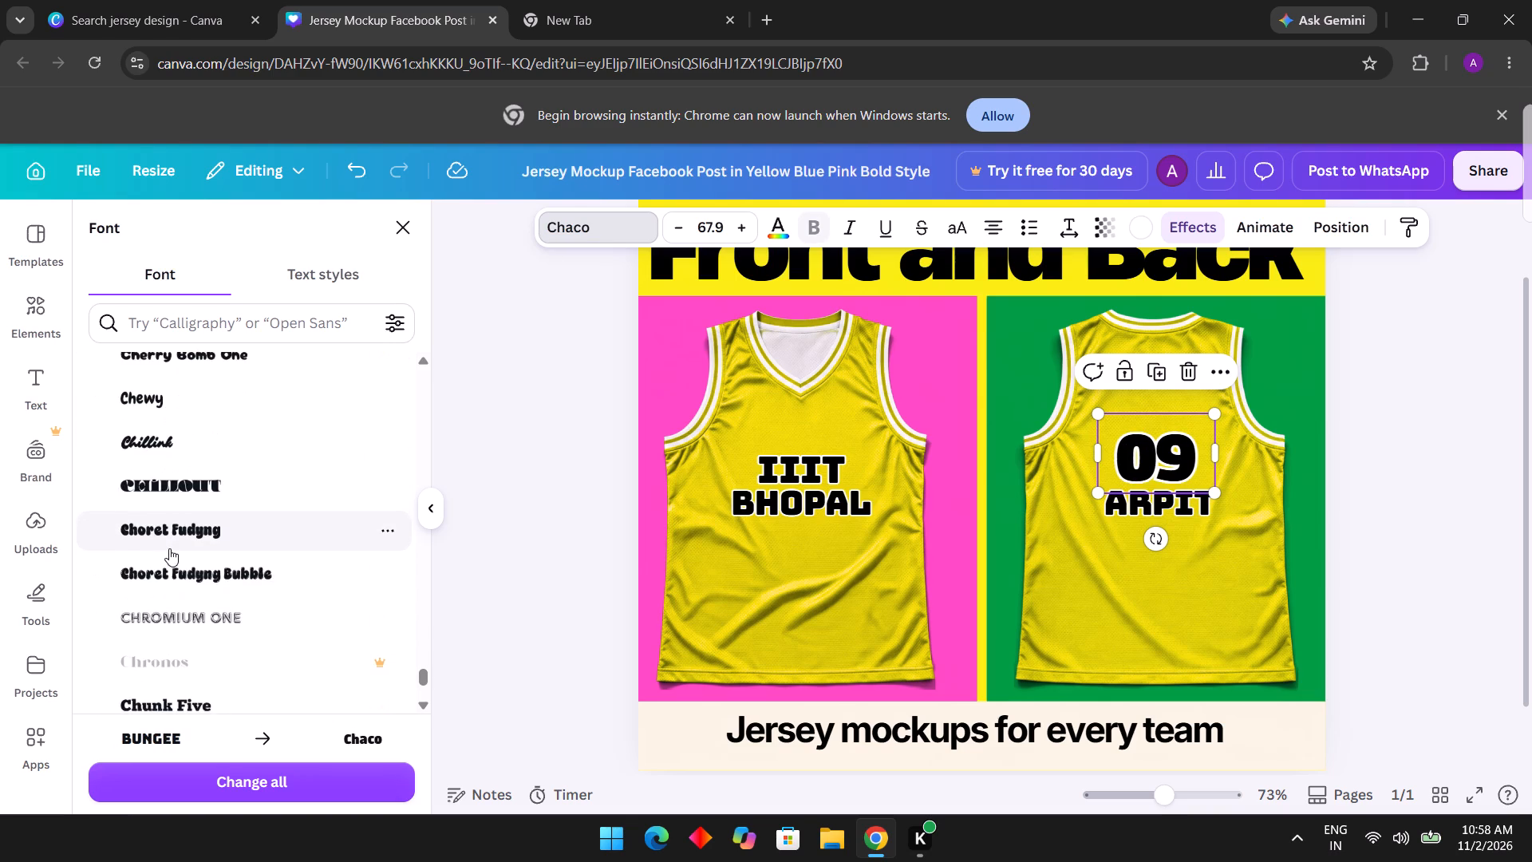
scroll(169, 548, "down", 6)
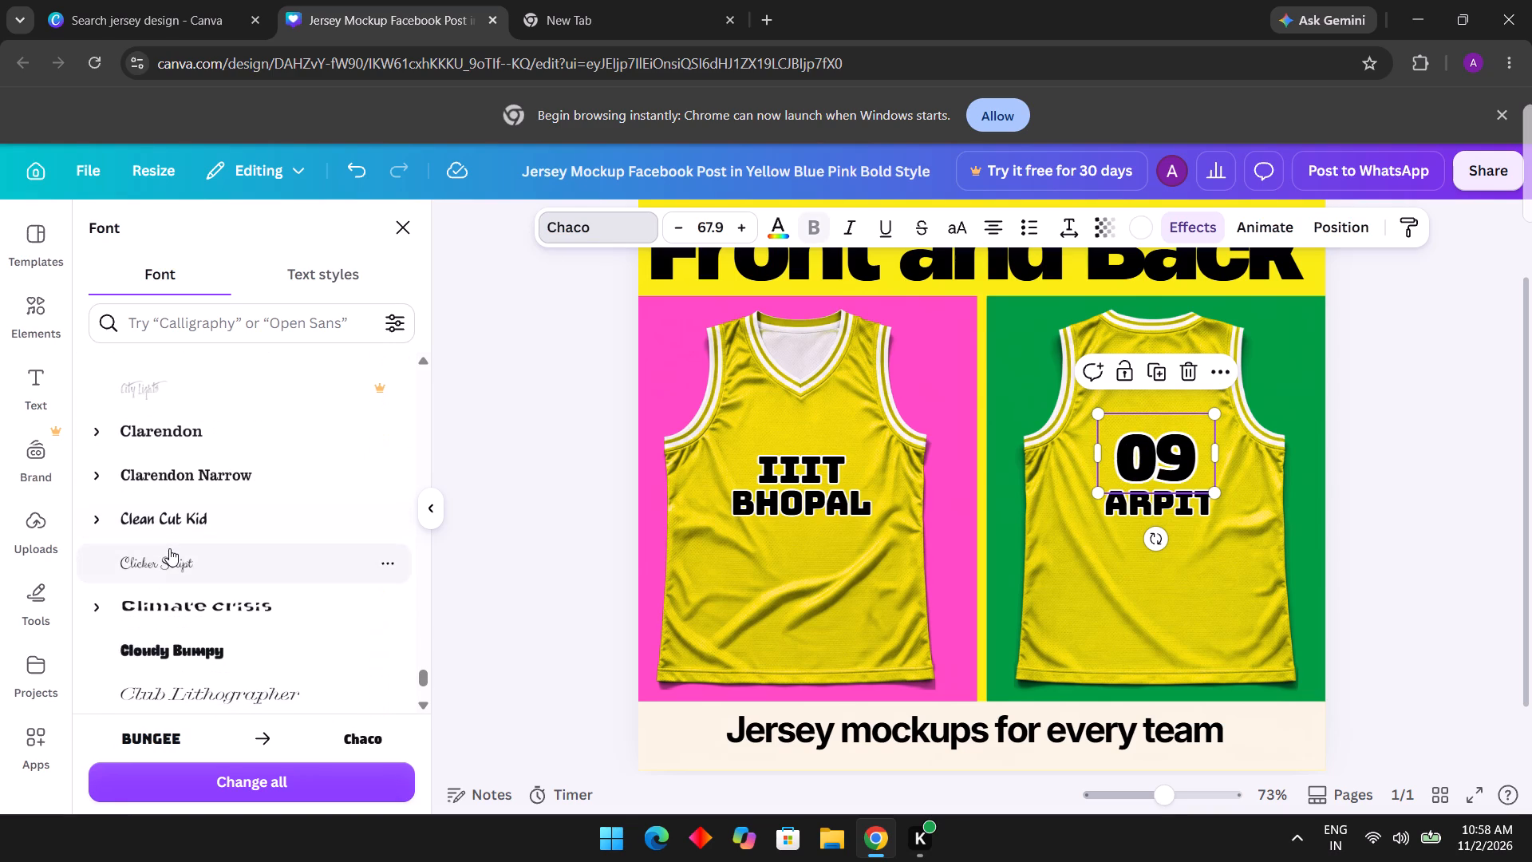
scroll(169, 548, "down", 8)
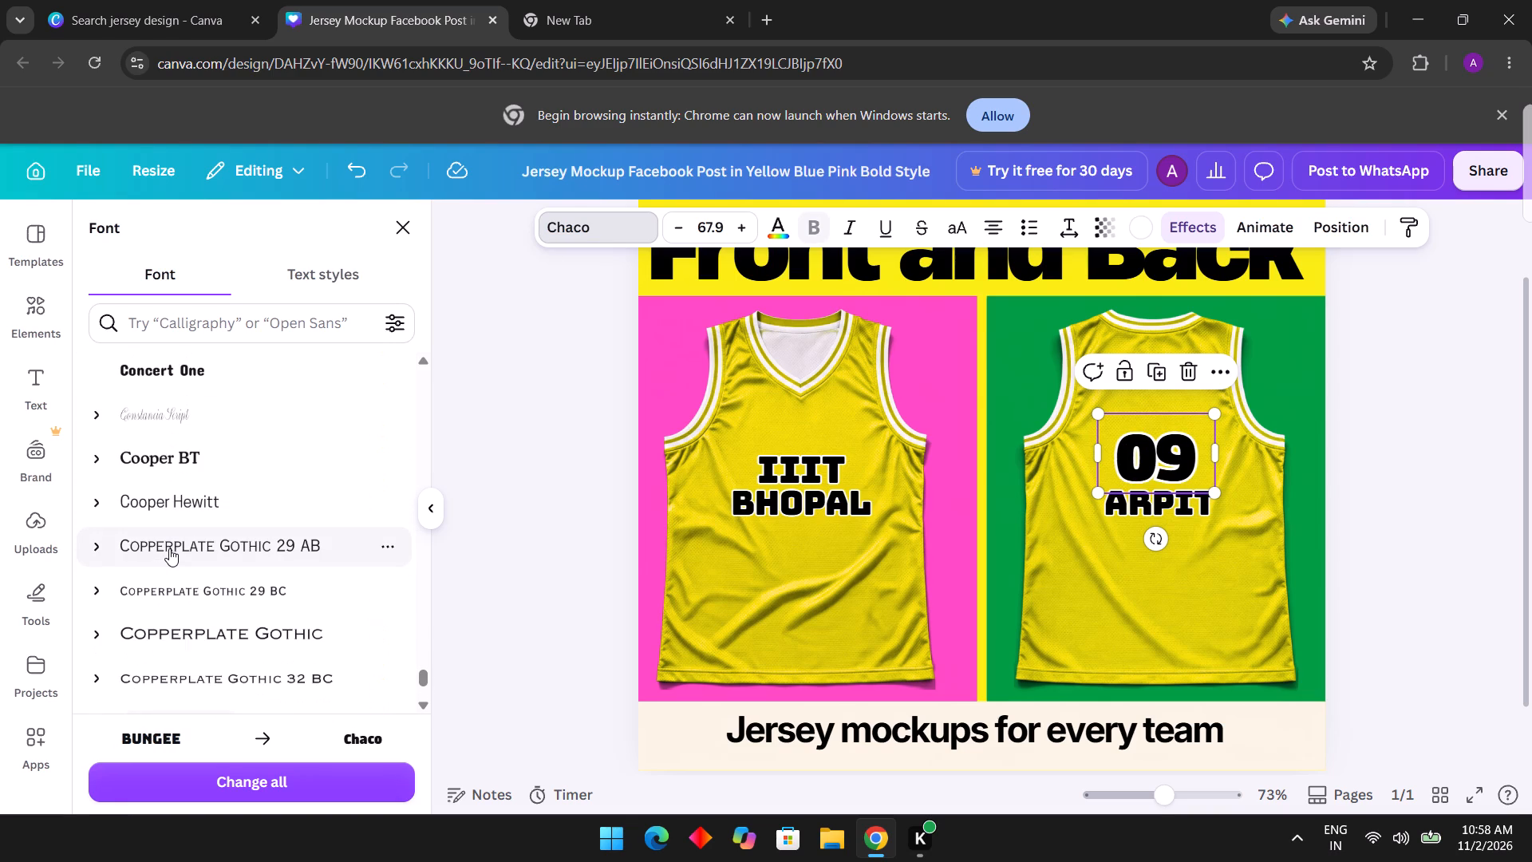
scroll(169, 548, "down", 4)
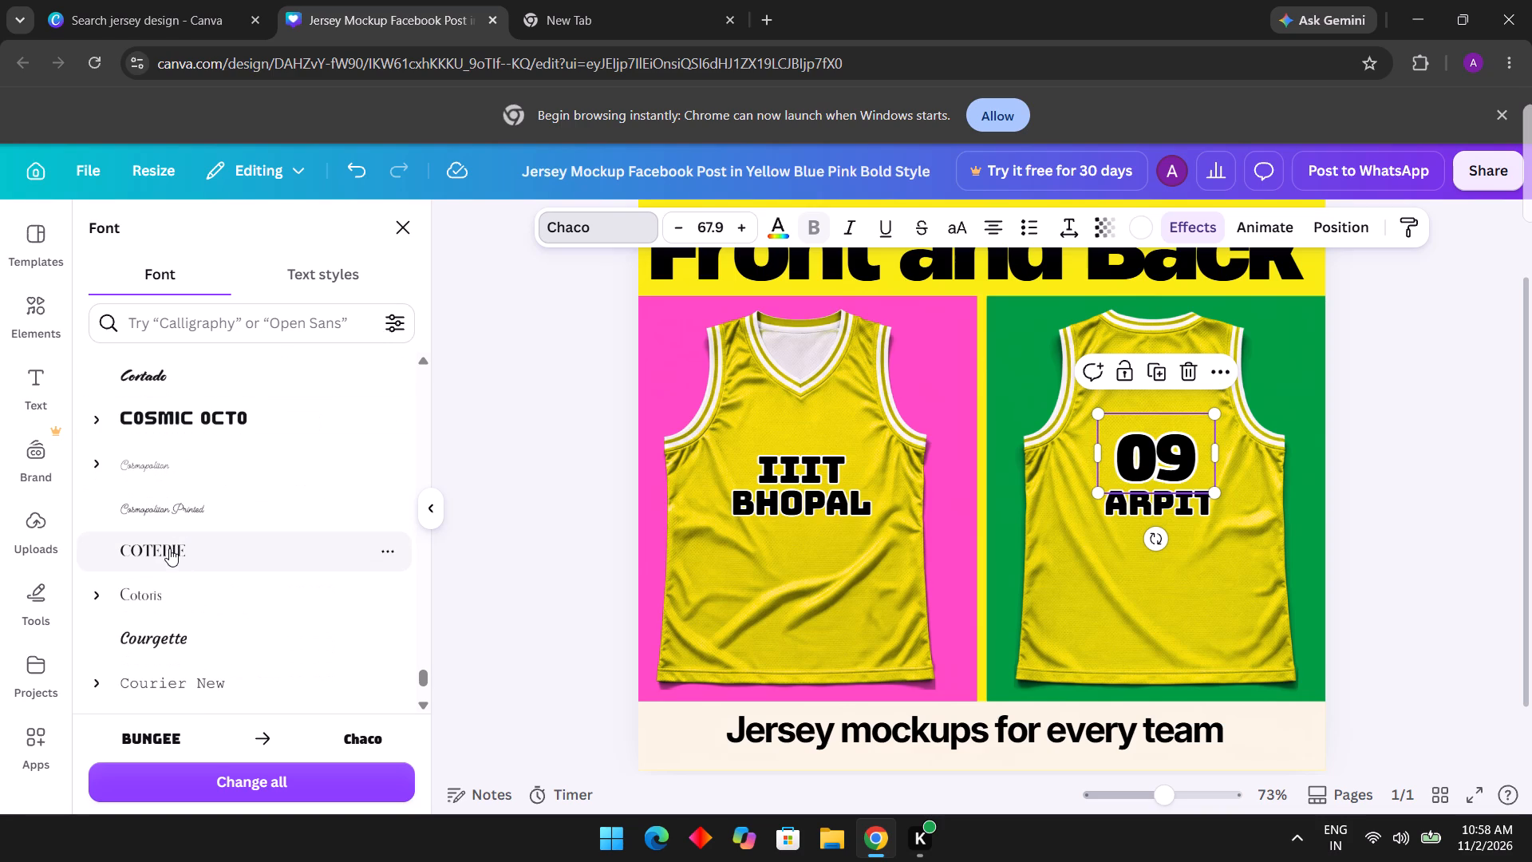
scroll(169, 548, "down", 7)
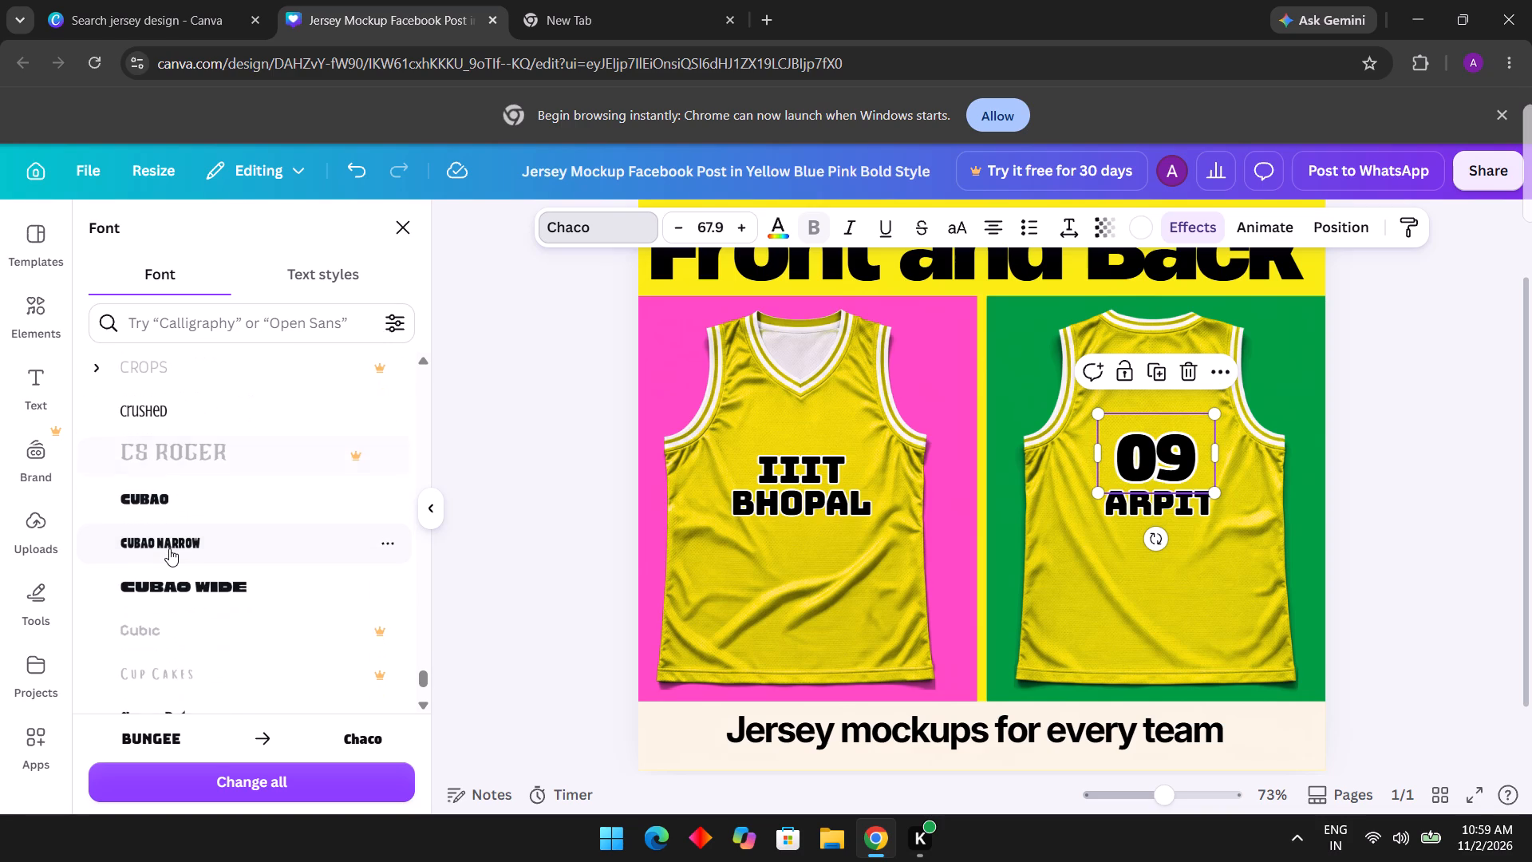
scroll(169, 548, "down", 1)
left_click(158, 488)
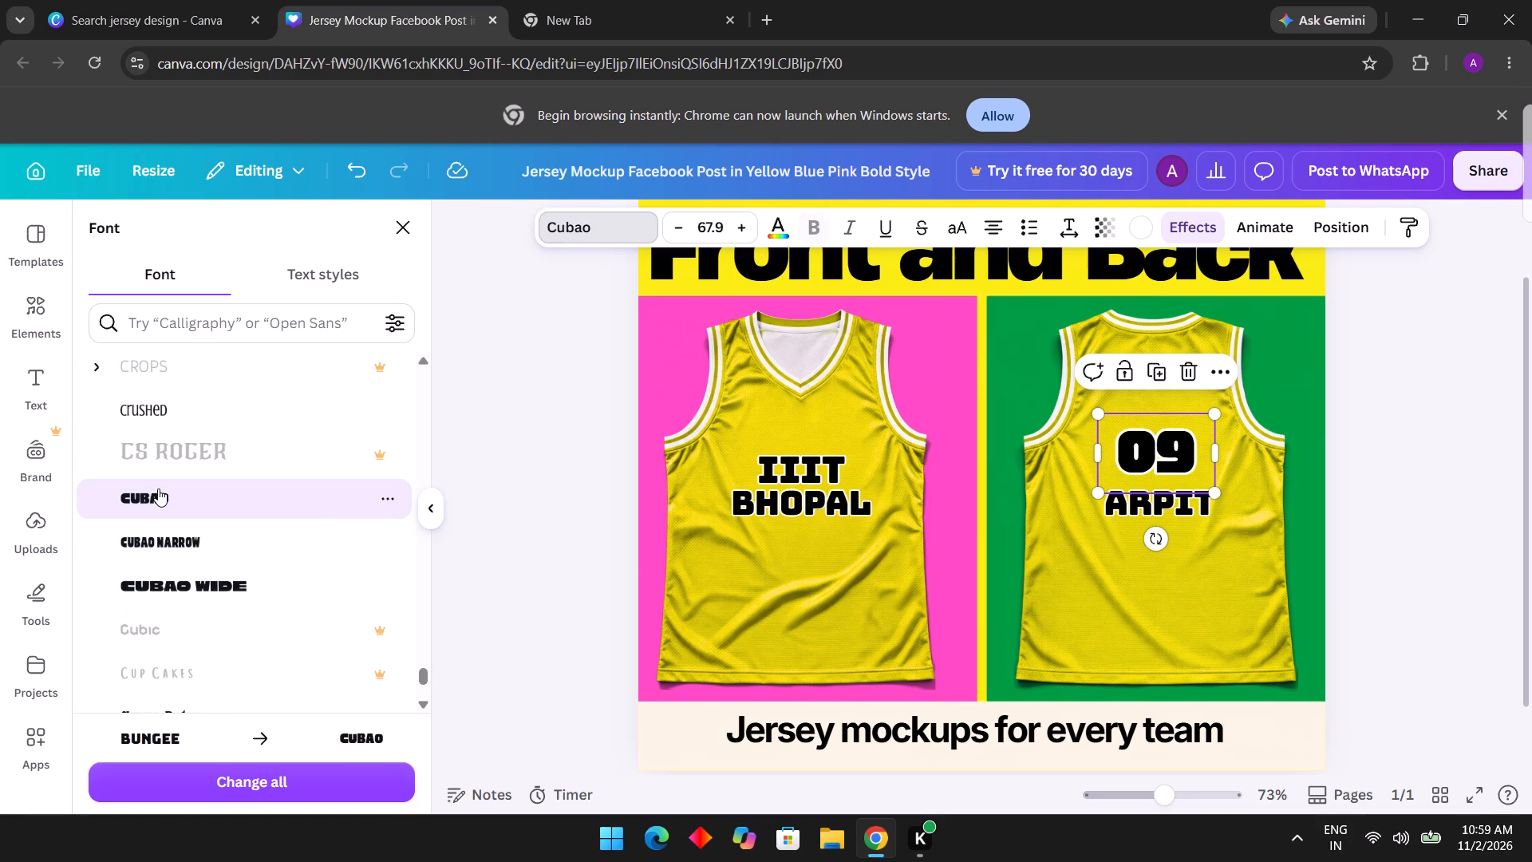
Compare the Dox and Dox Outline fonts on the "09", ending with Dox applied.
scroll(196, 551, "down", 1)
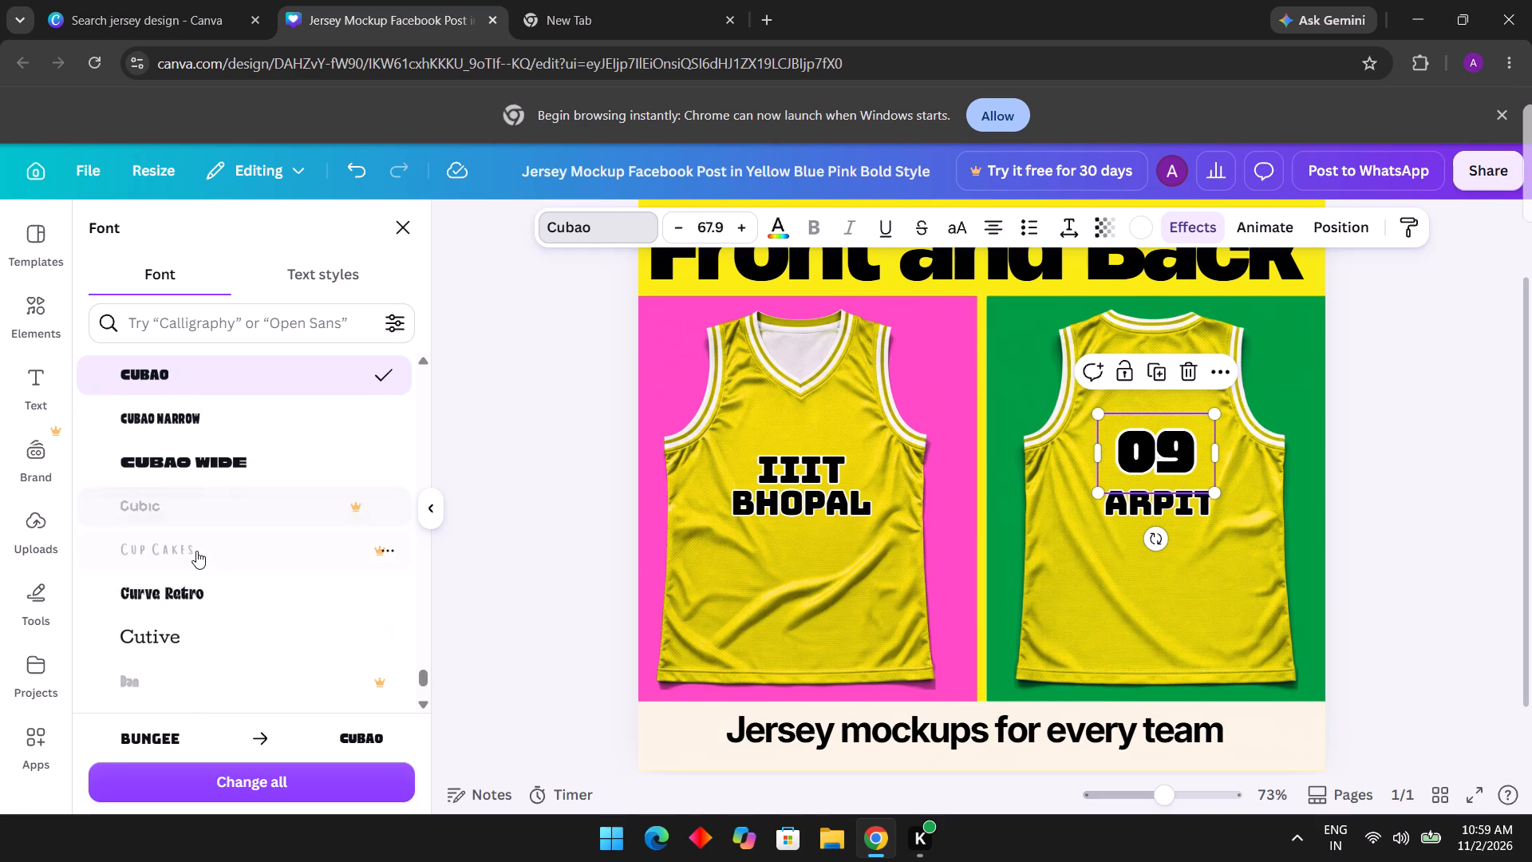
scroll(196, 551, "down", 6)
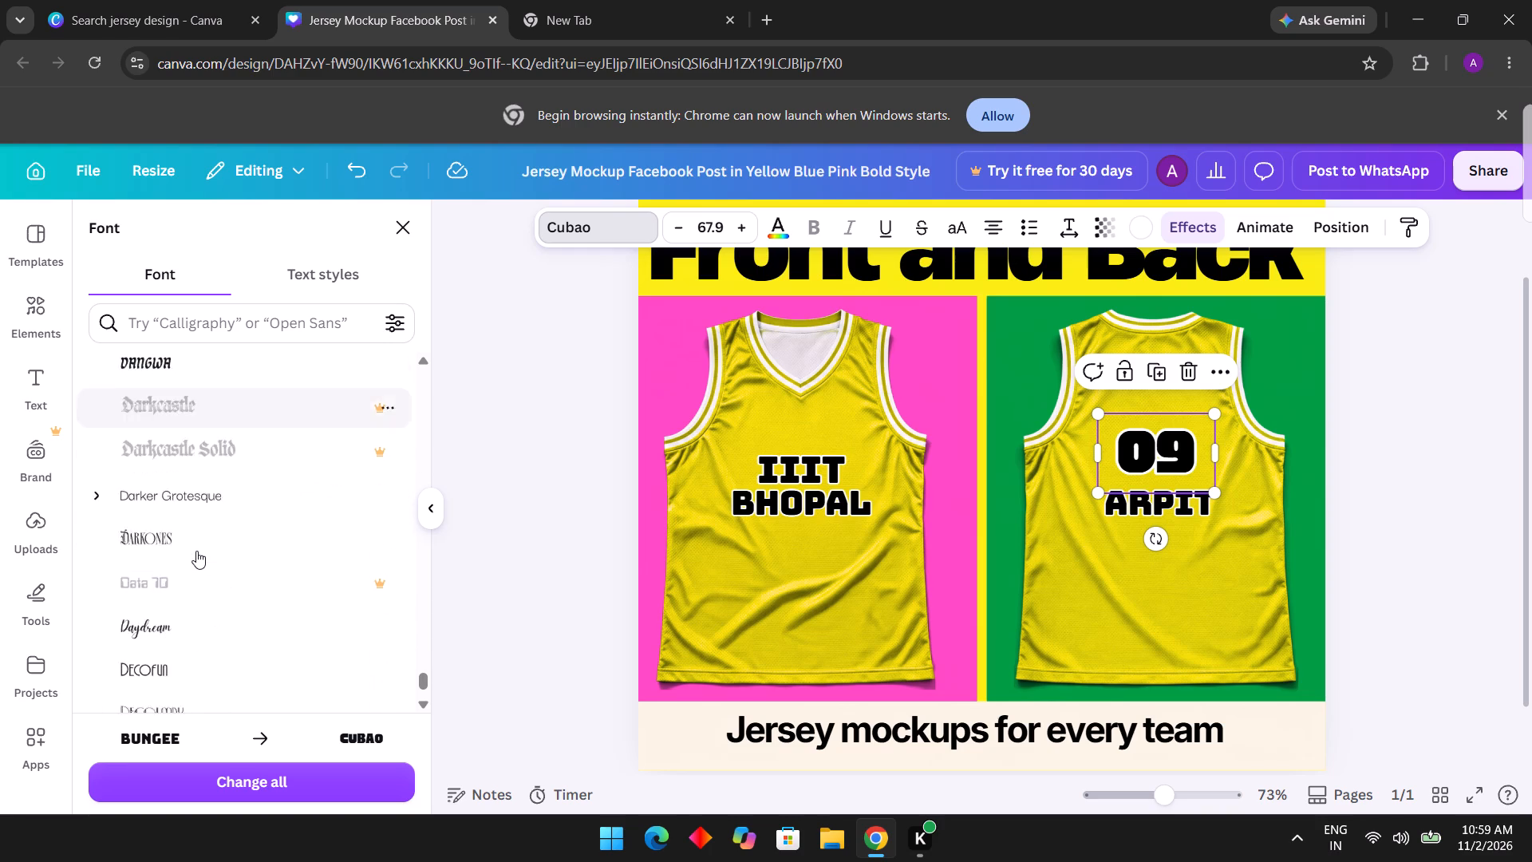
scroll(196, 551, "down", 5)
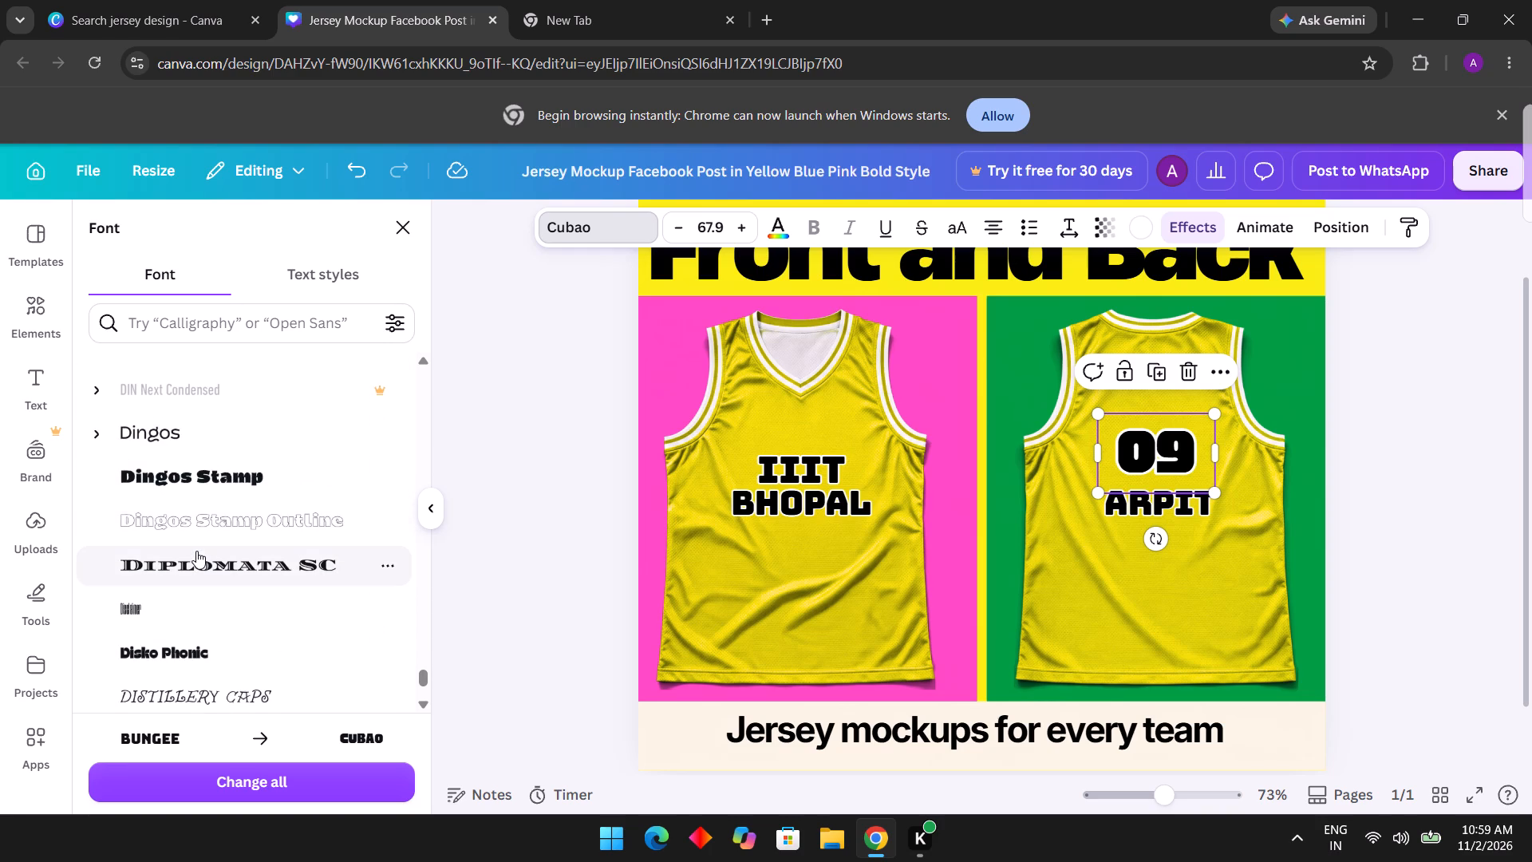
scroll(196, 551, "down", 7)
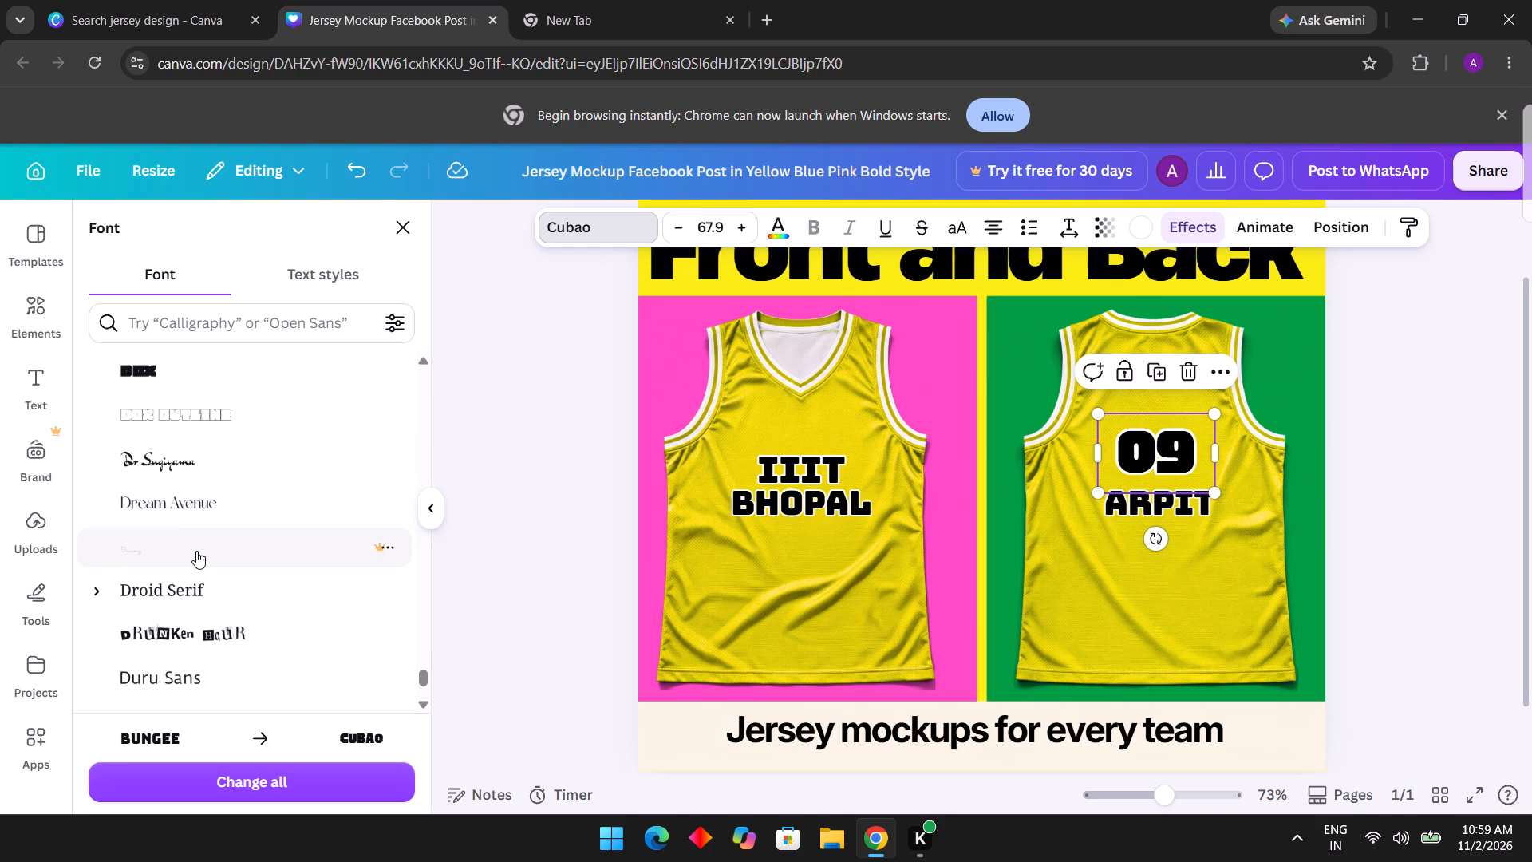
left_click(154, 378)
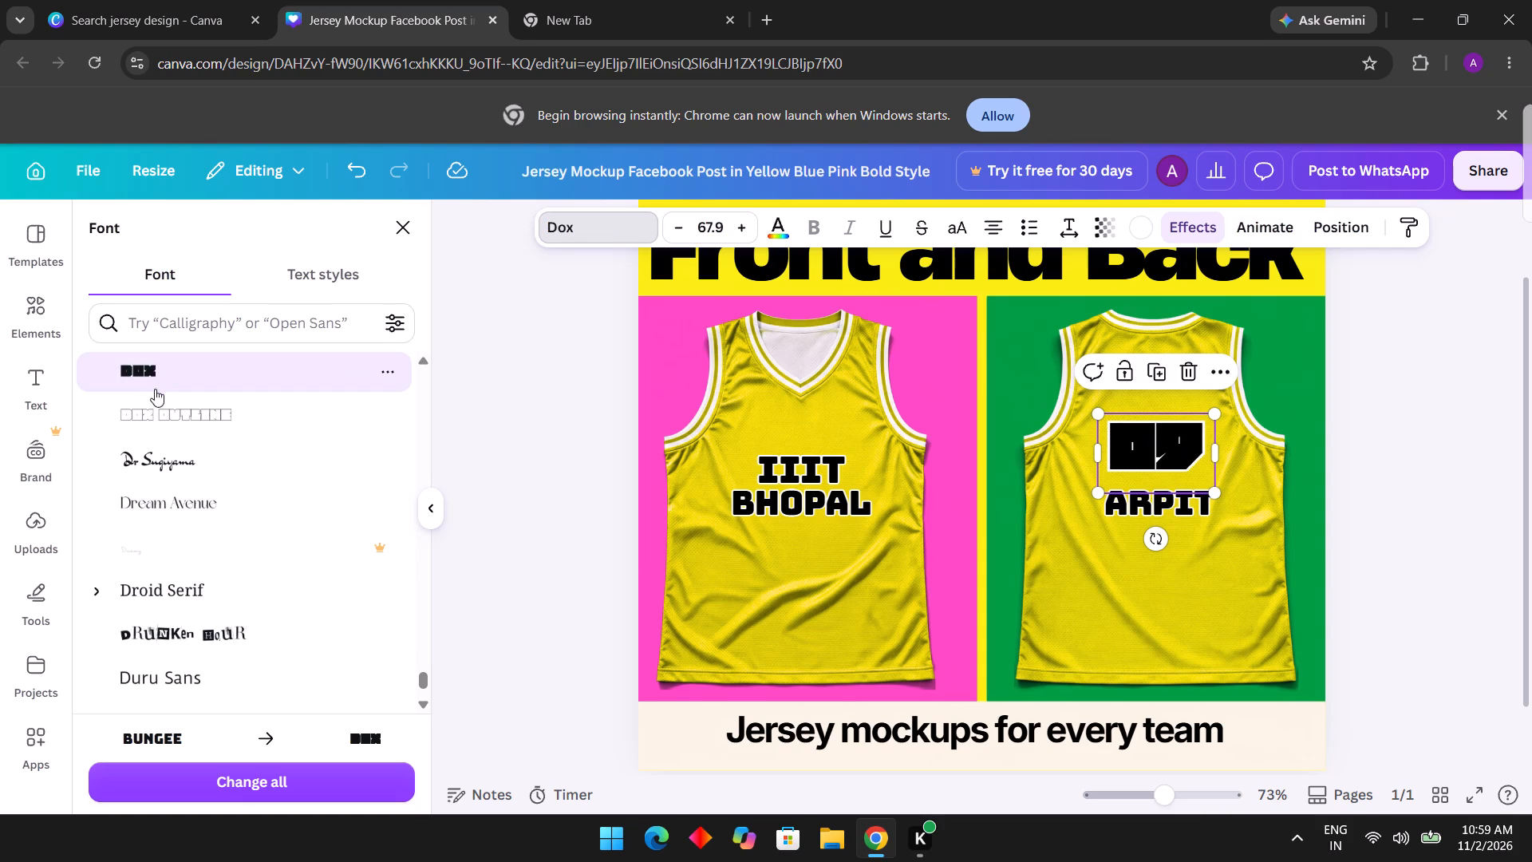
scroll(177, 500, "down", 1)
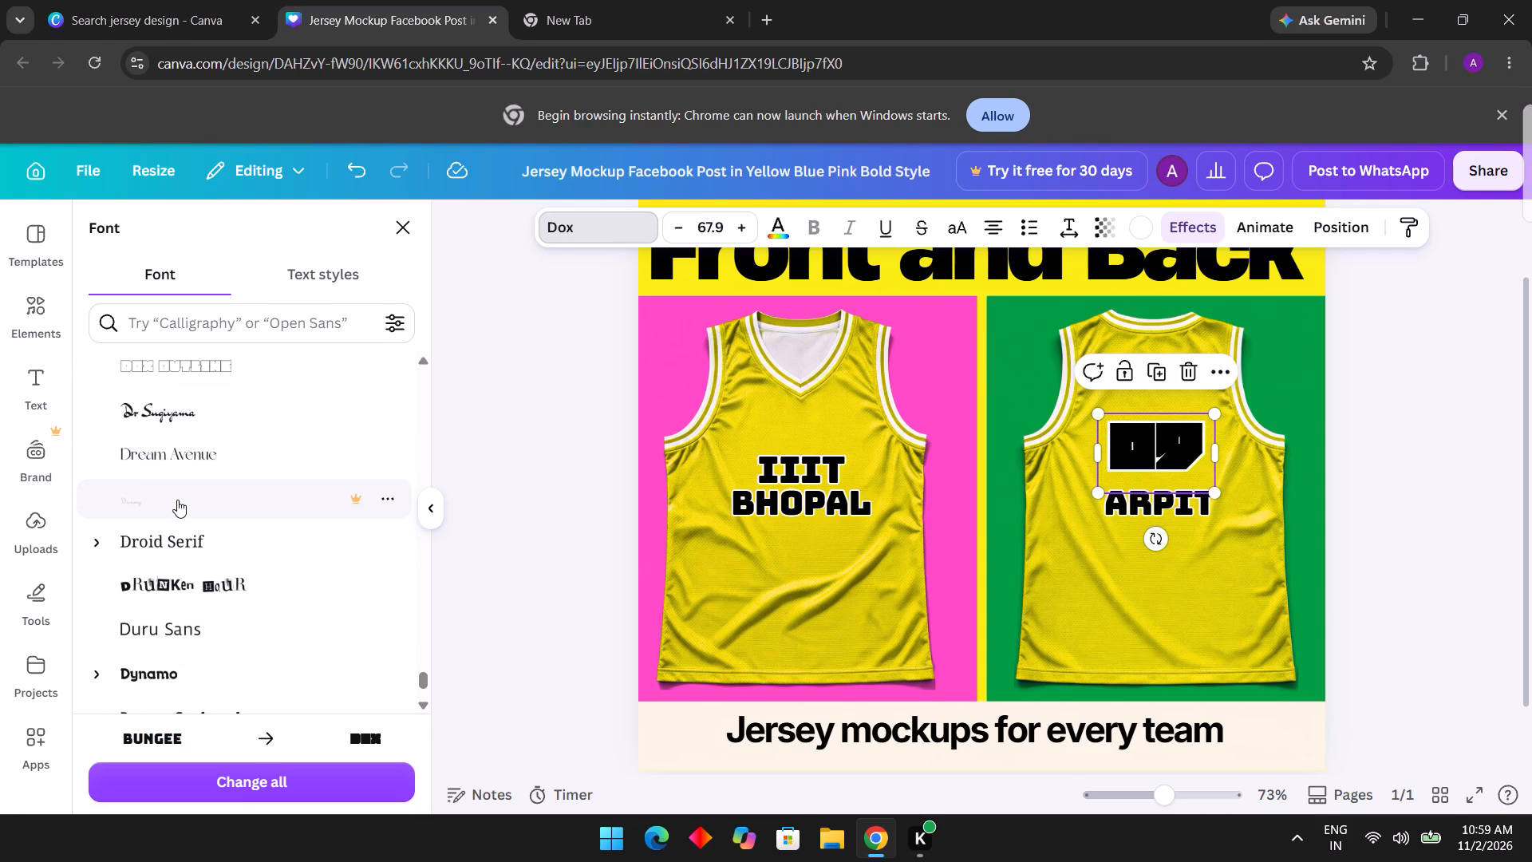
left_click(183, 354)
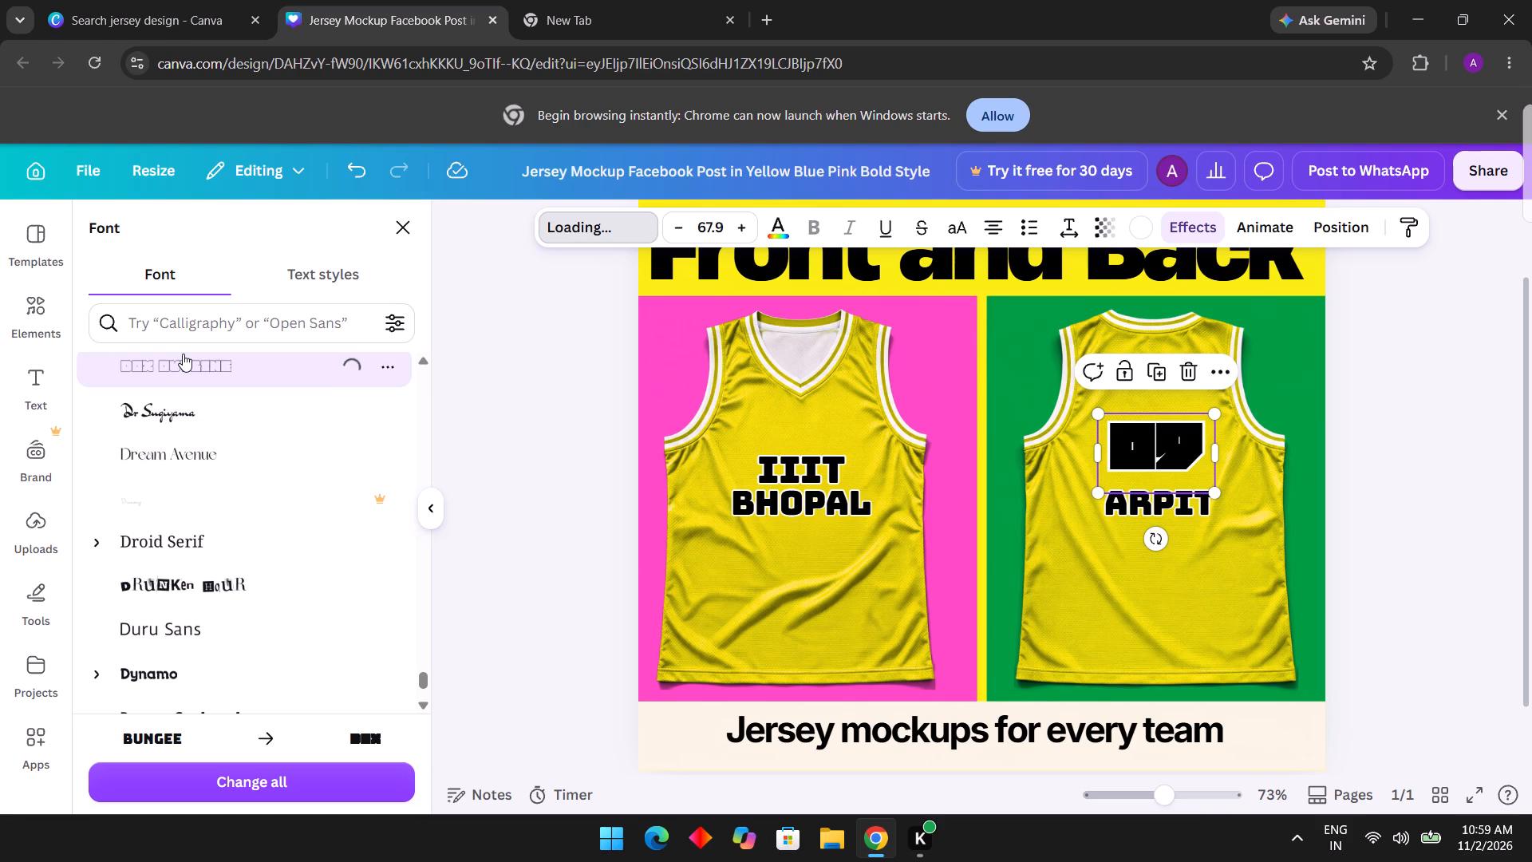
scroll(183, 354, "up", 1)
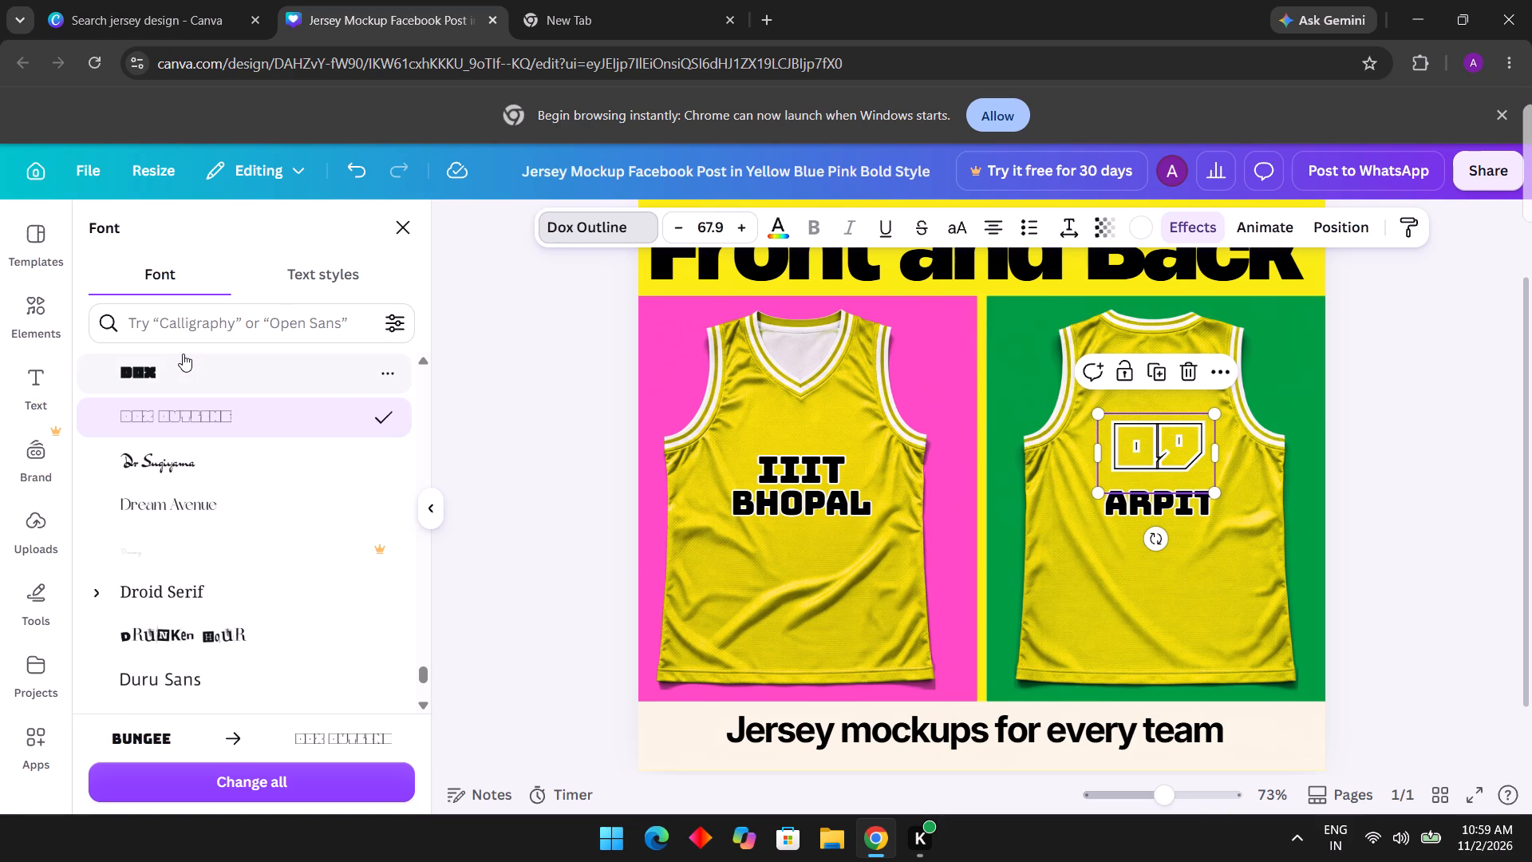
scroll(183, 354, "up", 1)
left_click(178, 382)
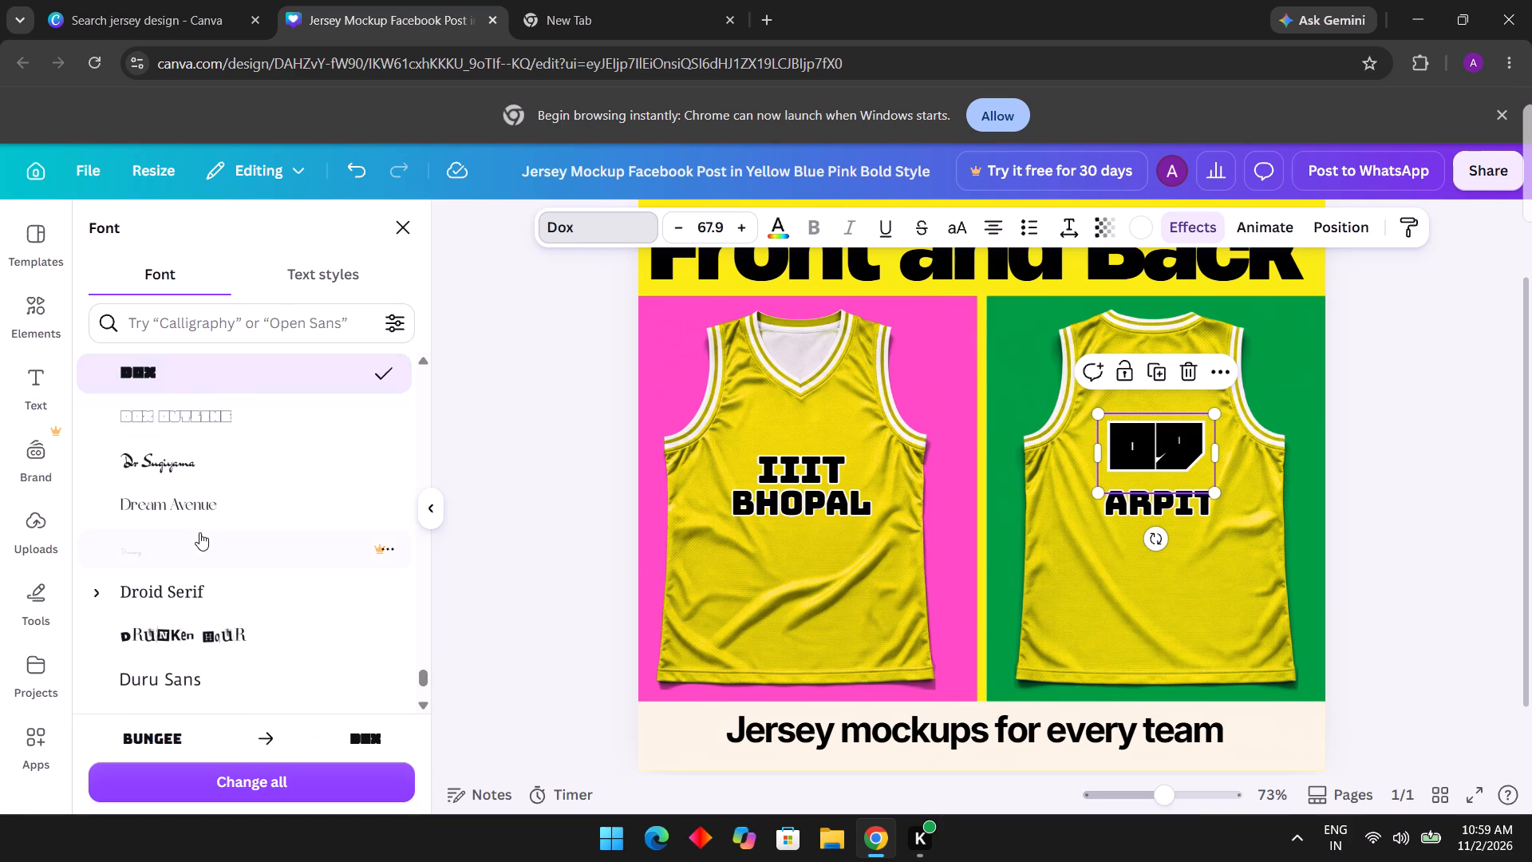
Change the font of the "09" on the back jersey to Fat.
scroll(199, 532, "down", 5)
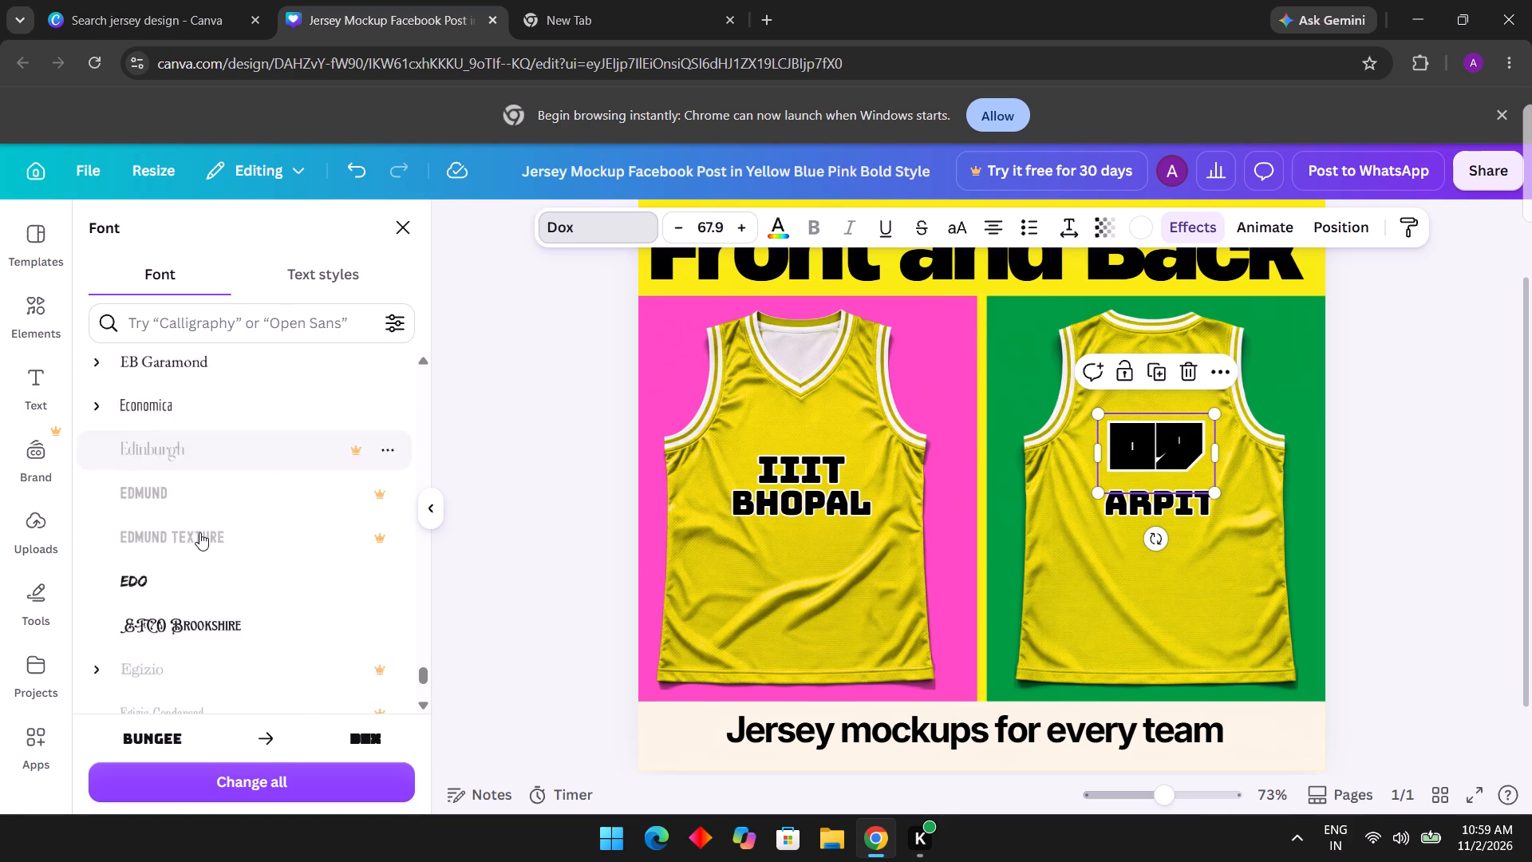
scroll(199, 532, "down", 6)
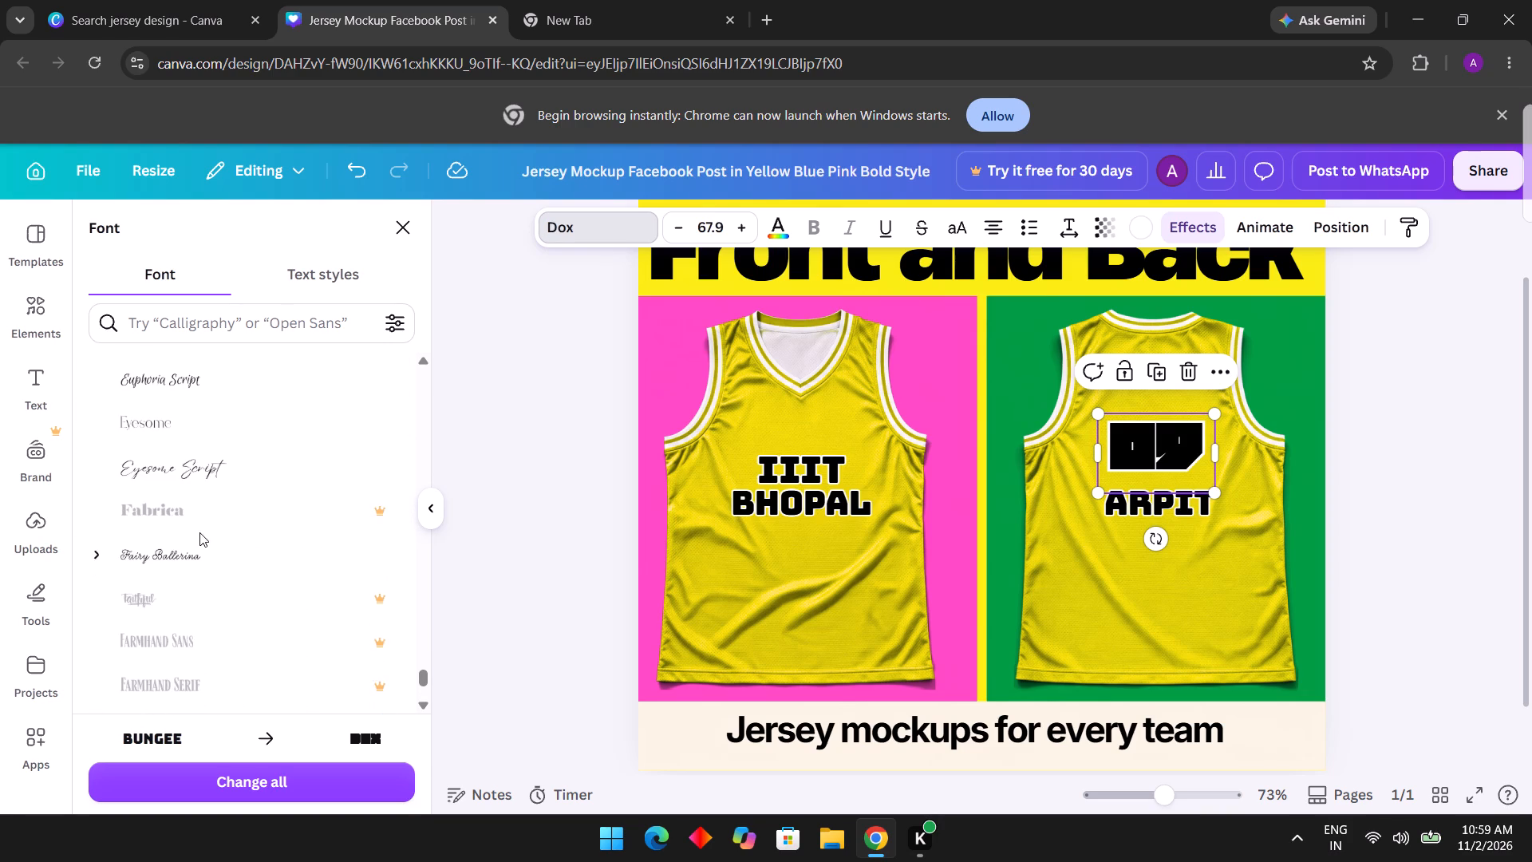
scroll(199, 532, "down", 2)
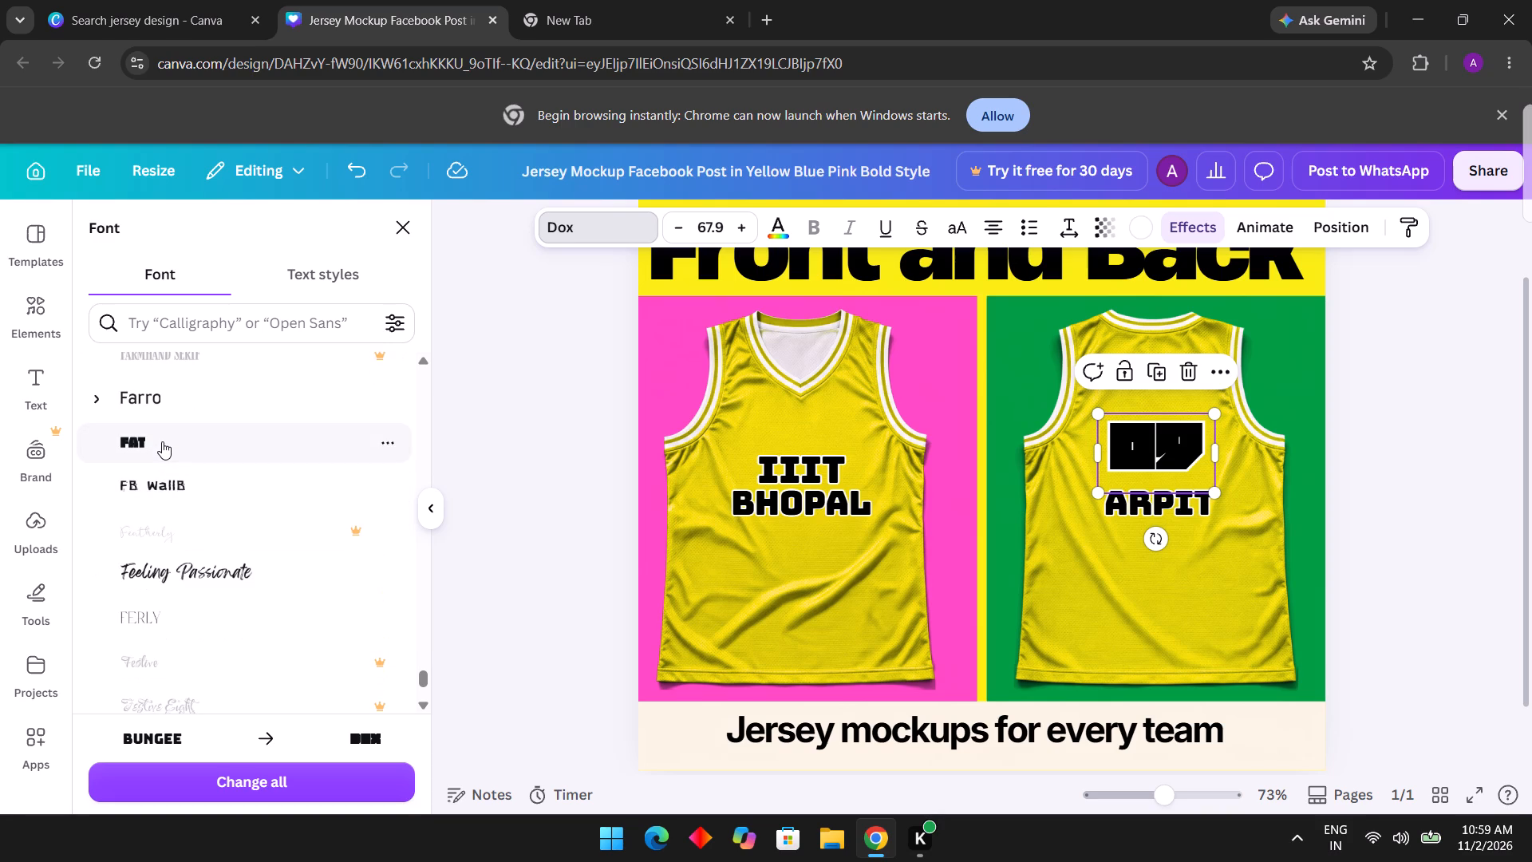
left_click(162, 441)
Browse further down the font list and change the "09" on the back jersey to Handelson Six.
scroll(162, 441, "down", 2)
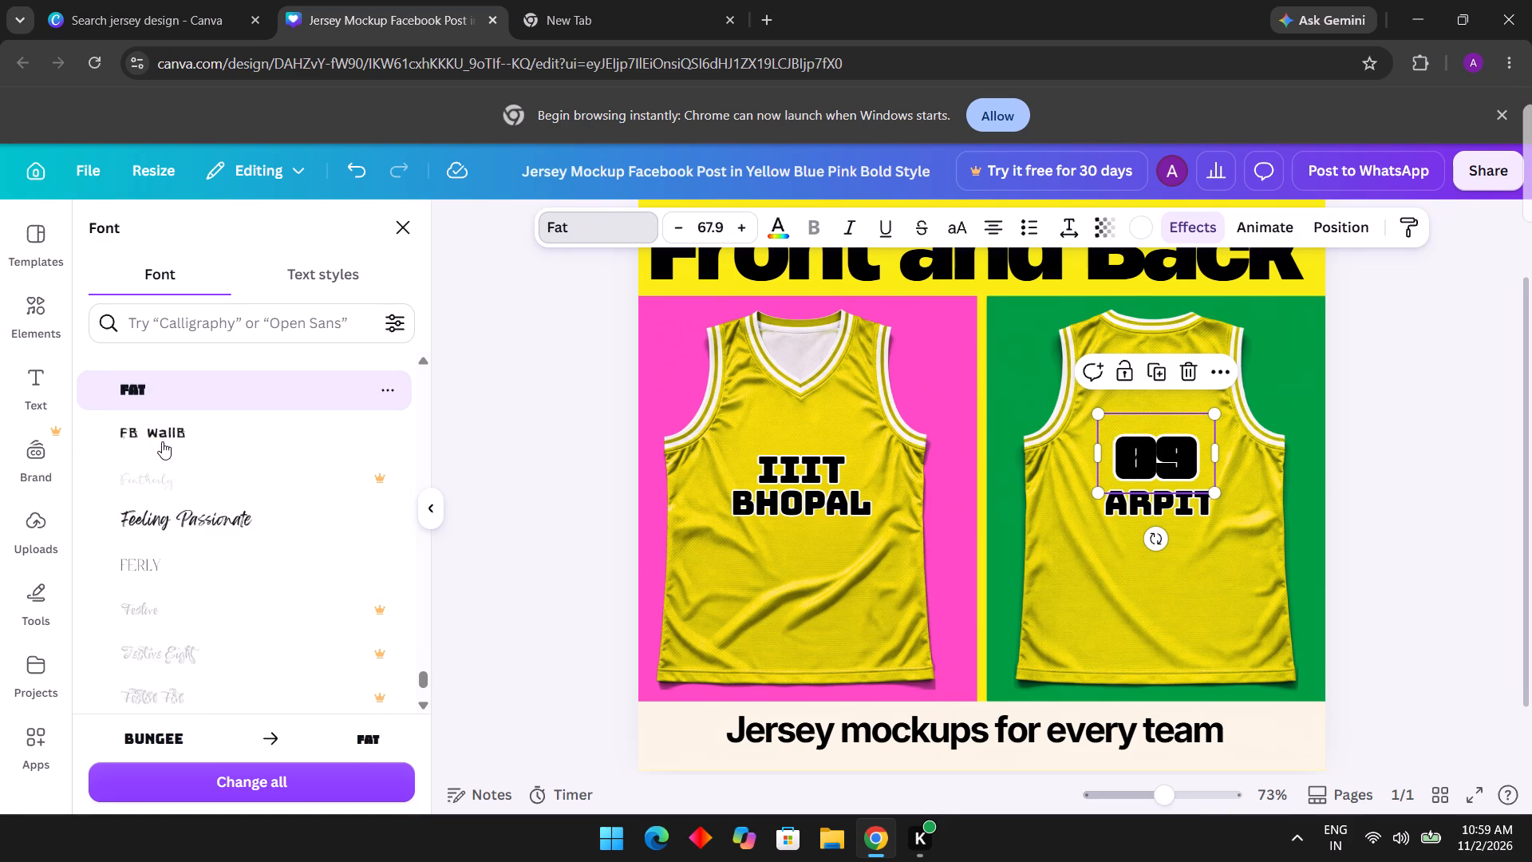
scroll(162, 441, "down", 14)
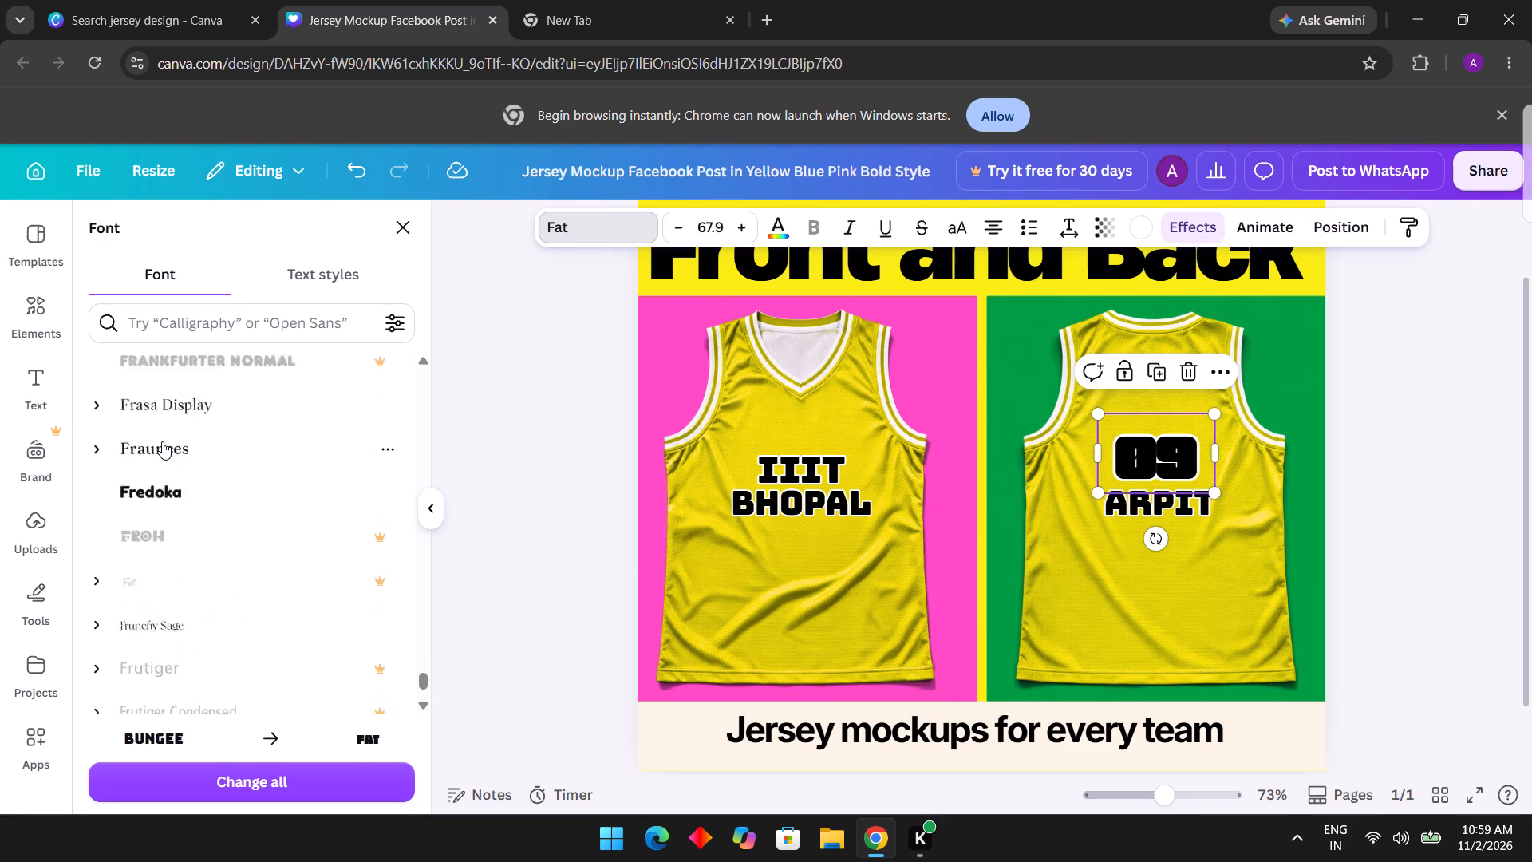
scroll(162, 441, "down", 4)
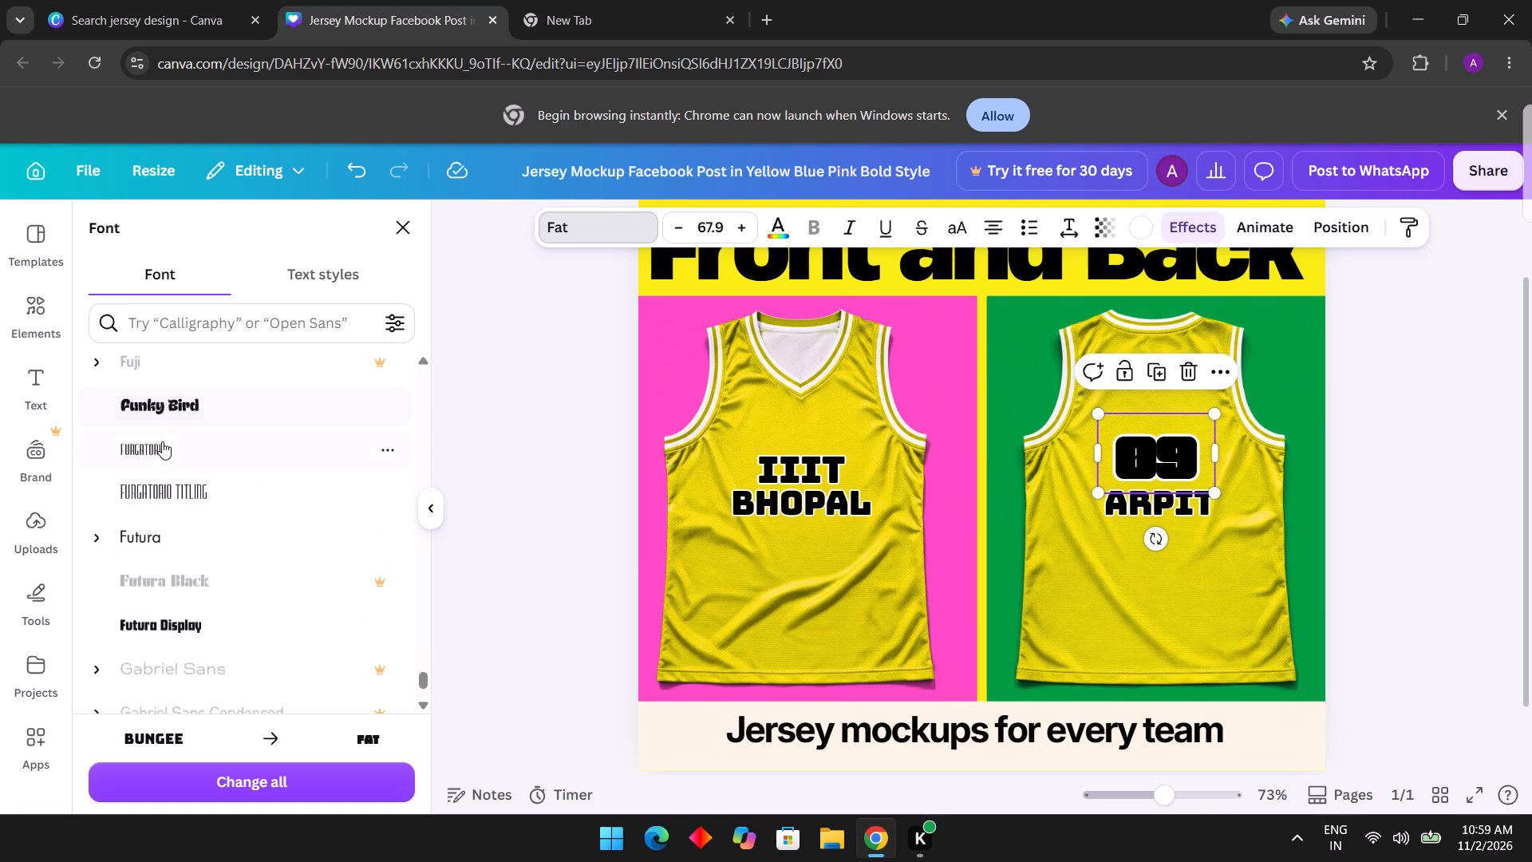
scroll(162, 441, "down", 3)
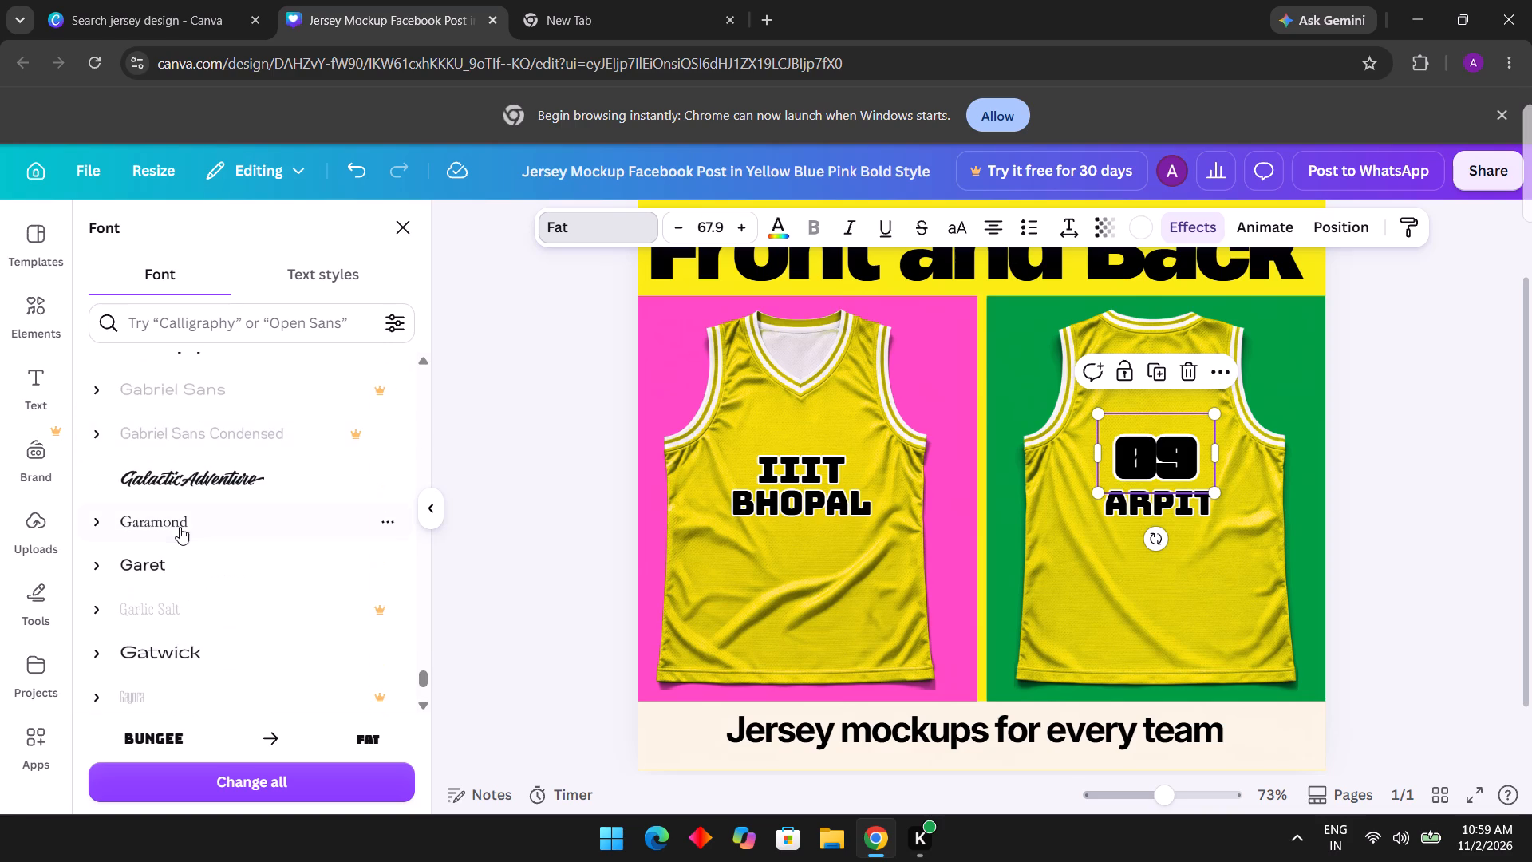
scroll(180, 525, "down", 3)
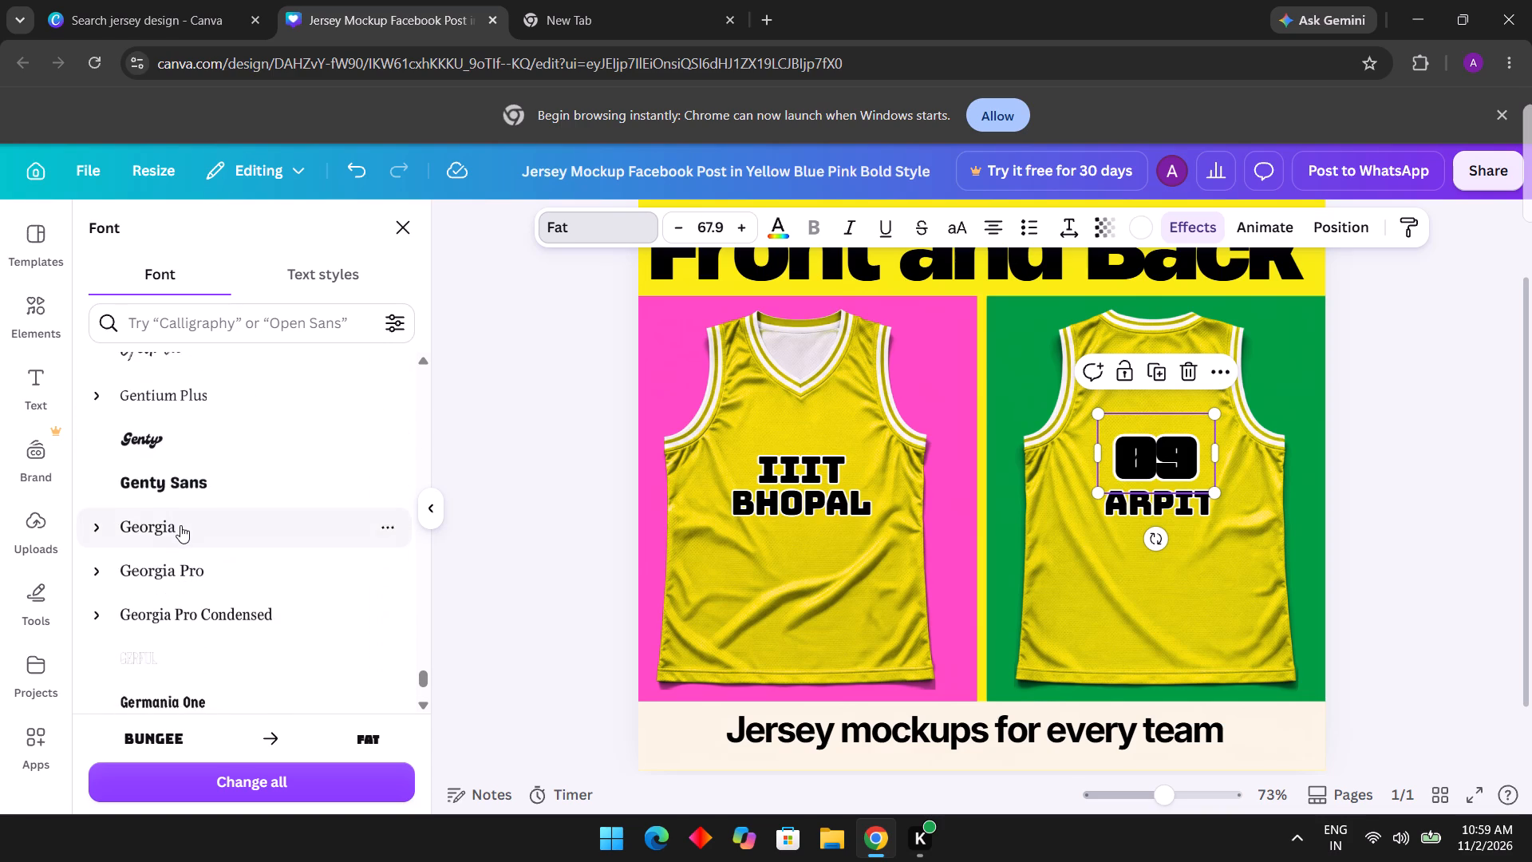
scroll(180, 525, "down", 3)
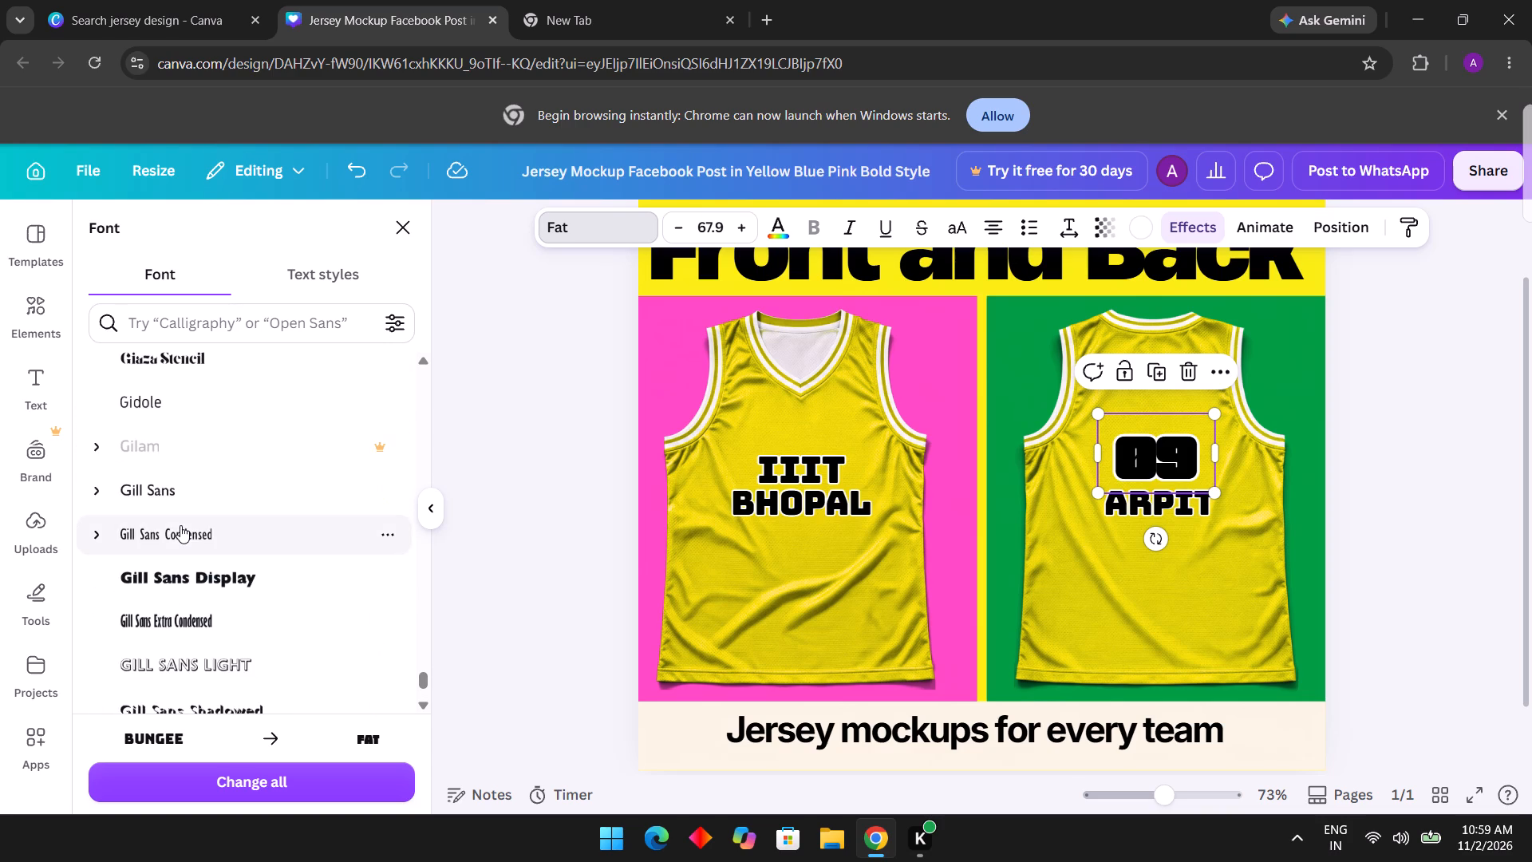
scroll(180, 525, "down", 2)
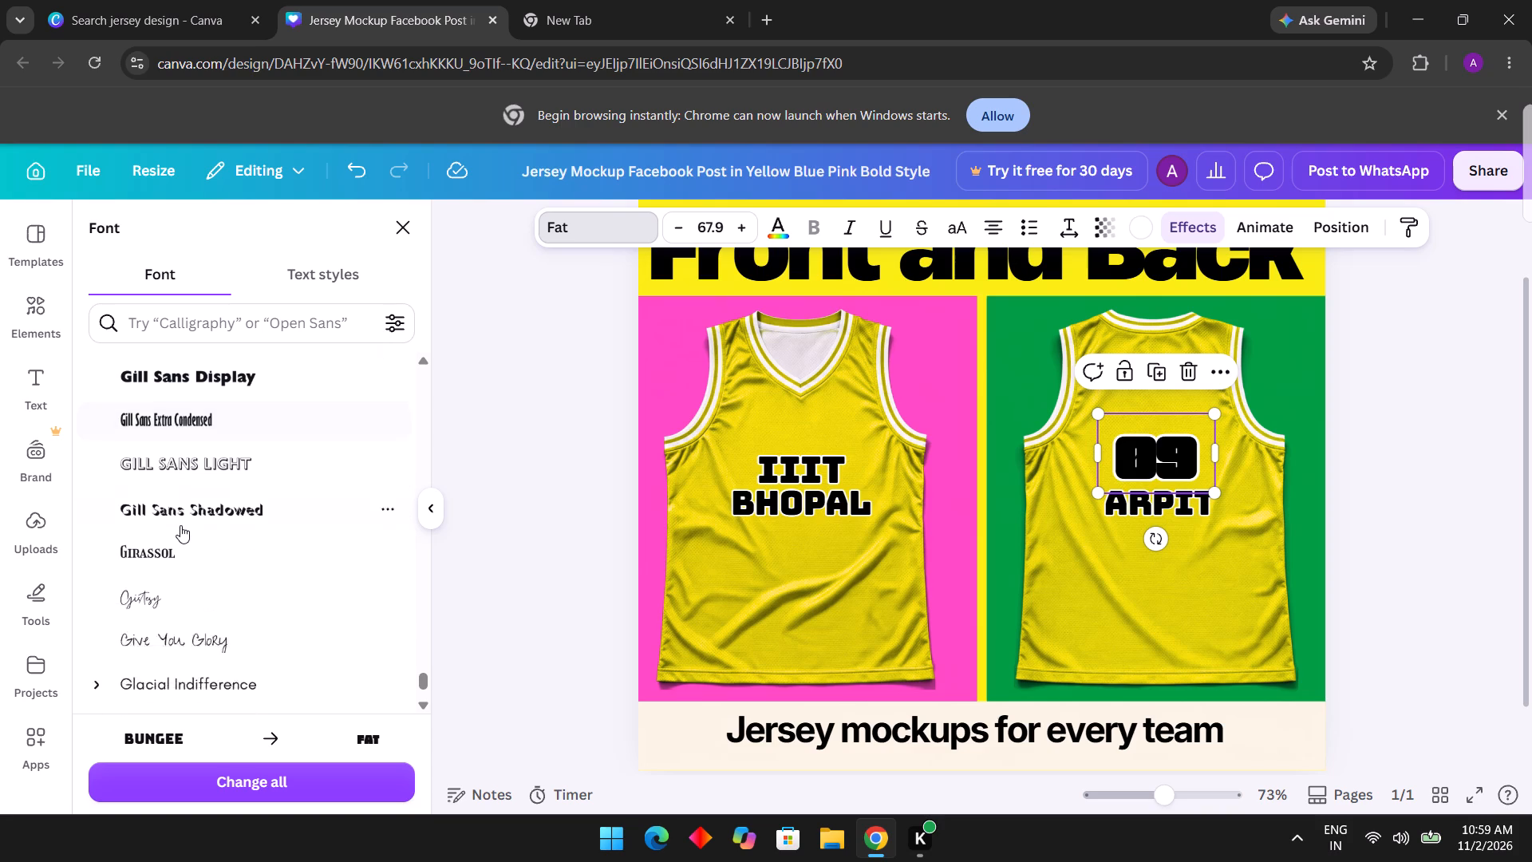
scroll(180, 525, "down", 5)
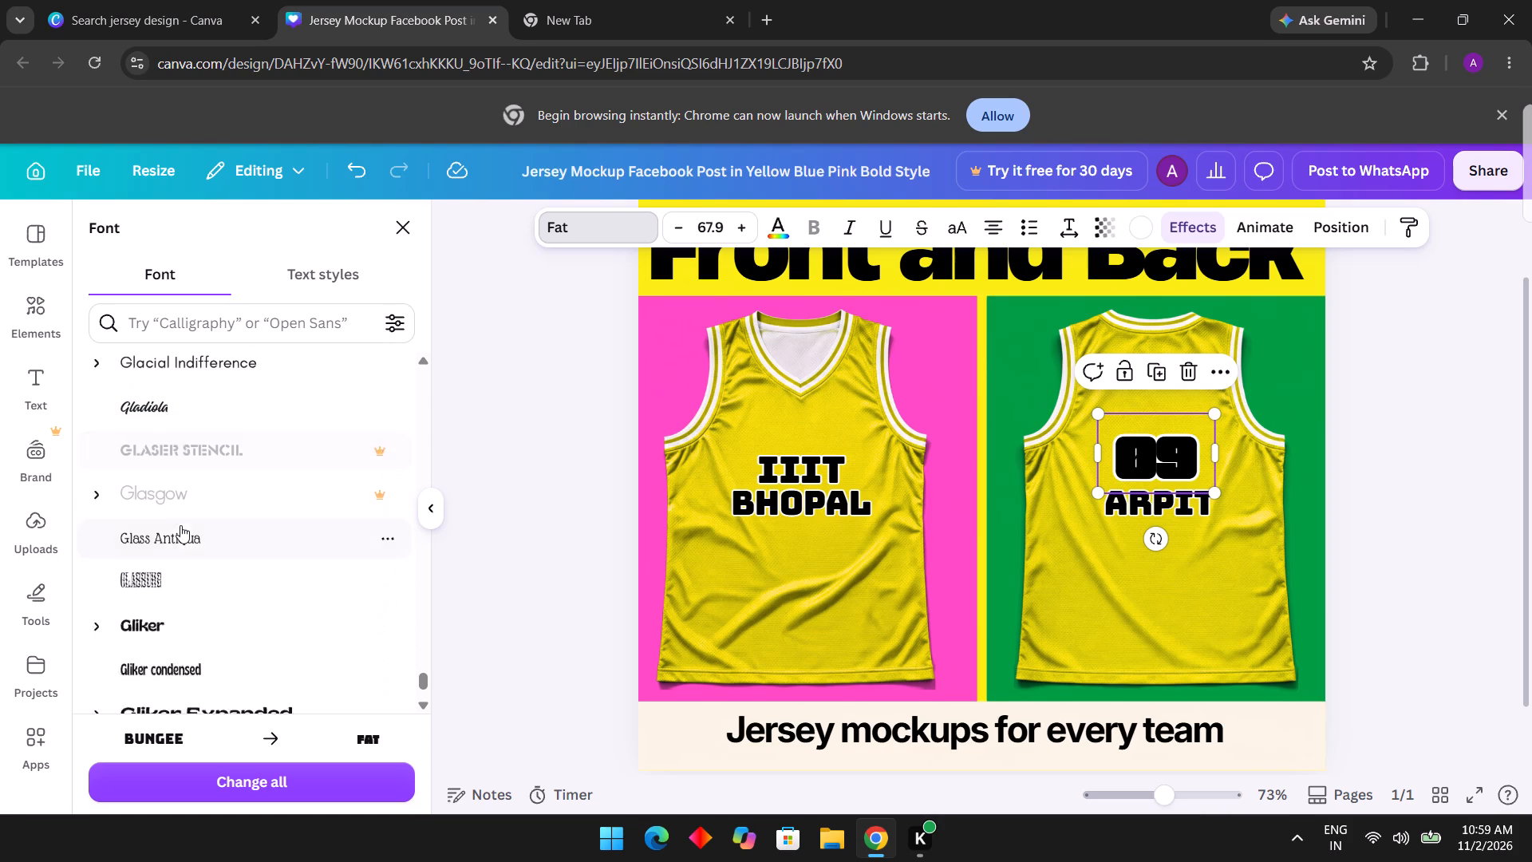
scroll(180, 525, "down", 5)
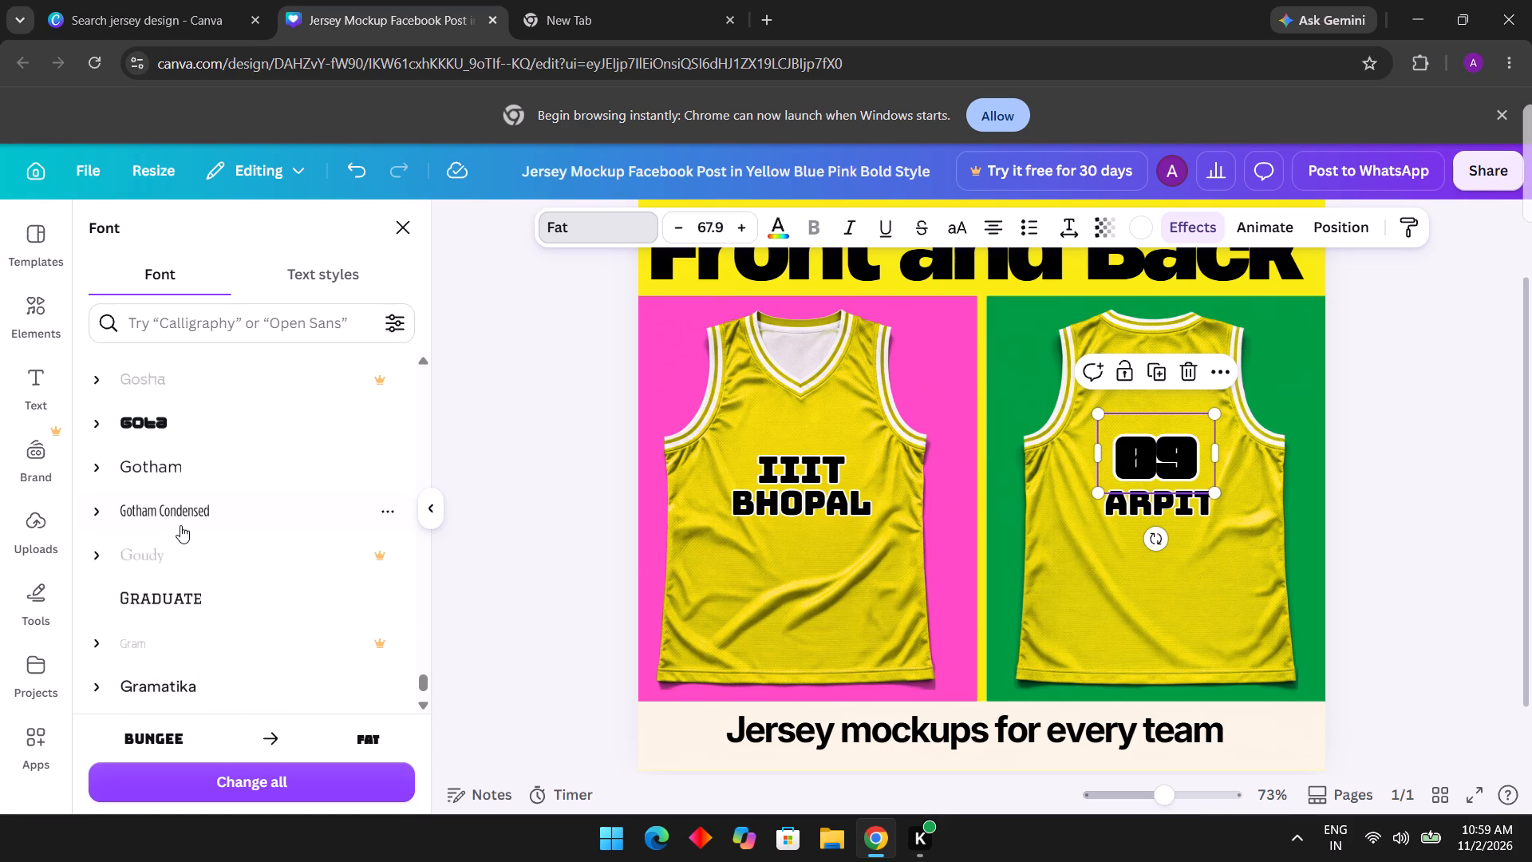
scroll(180, 525, "down", 6)
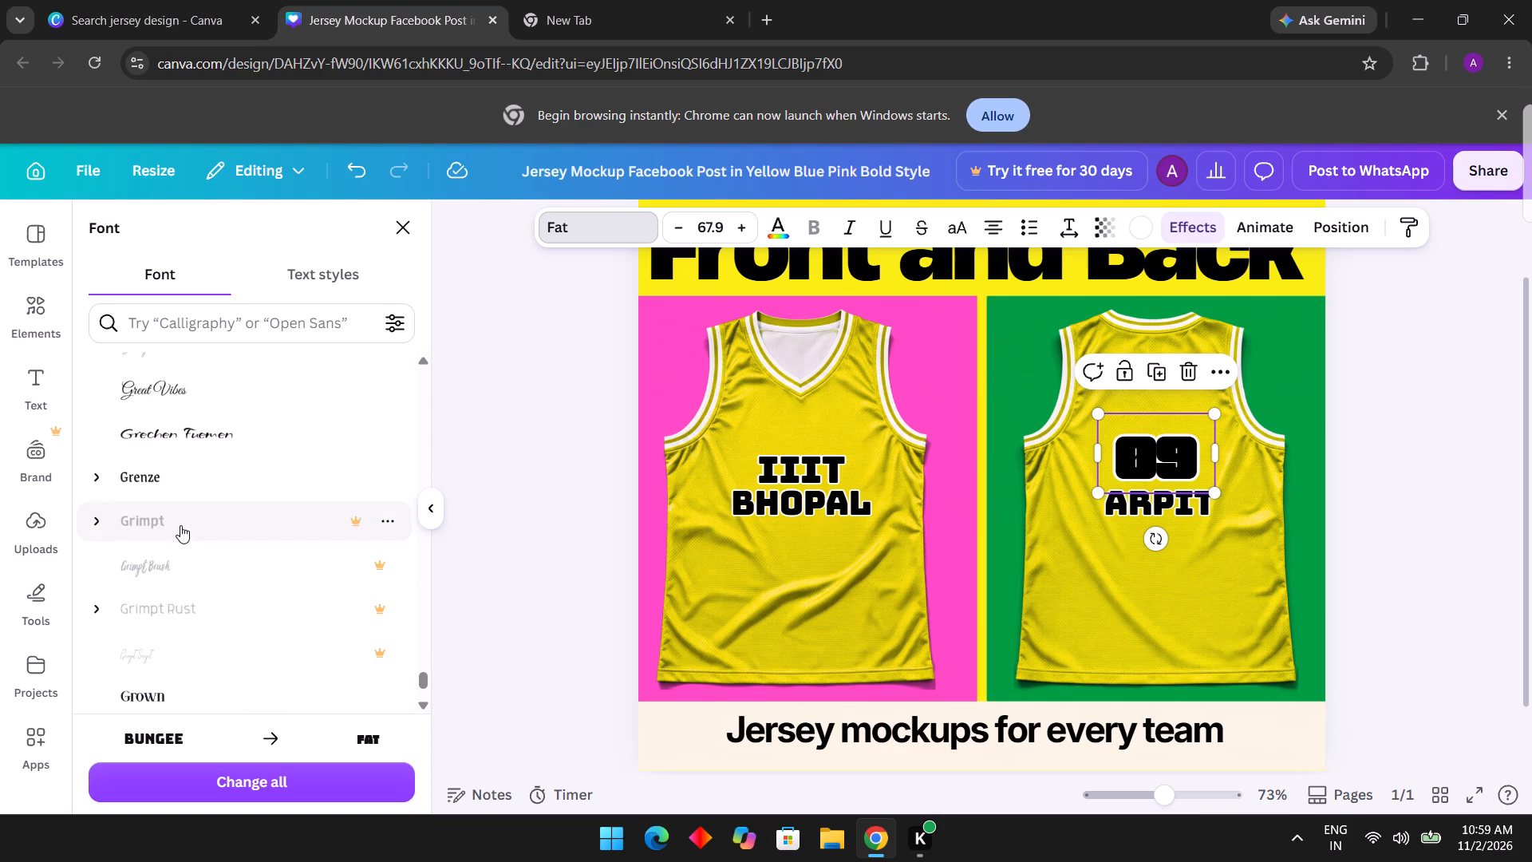
scroll(180, 525, "down", 5)
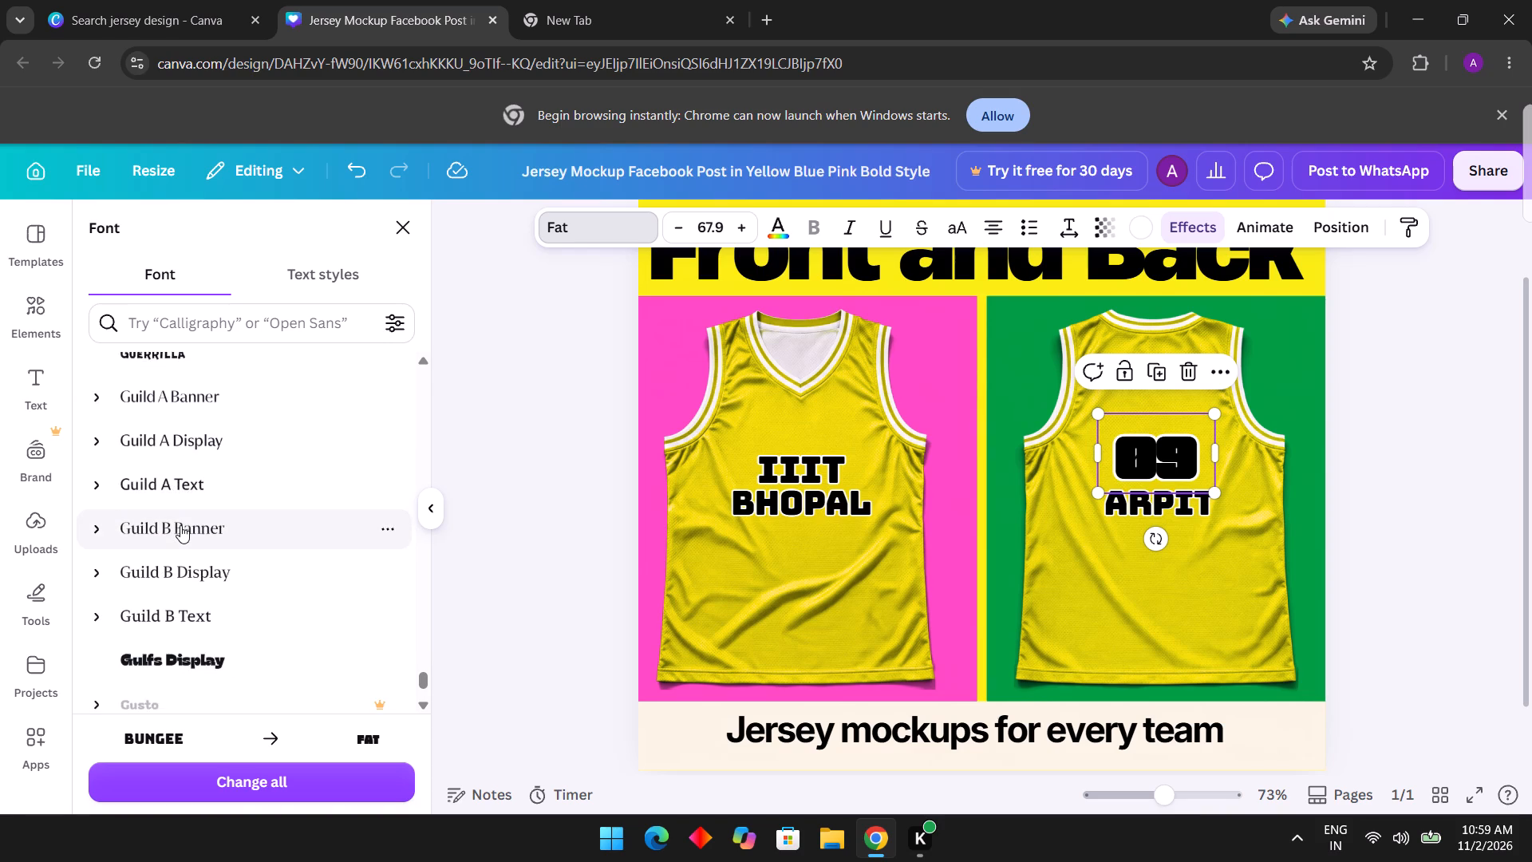
scroll(180, 525, "down", 5)
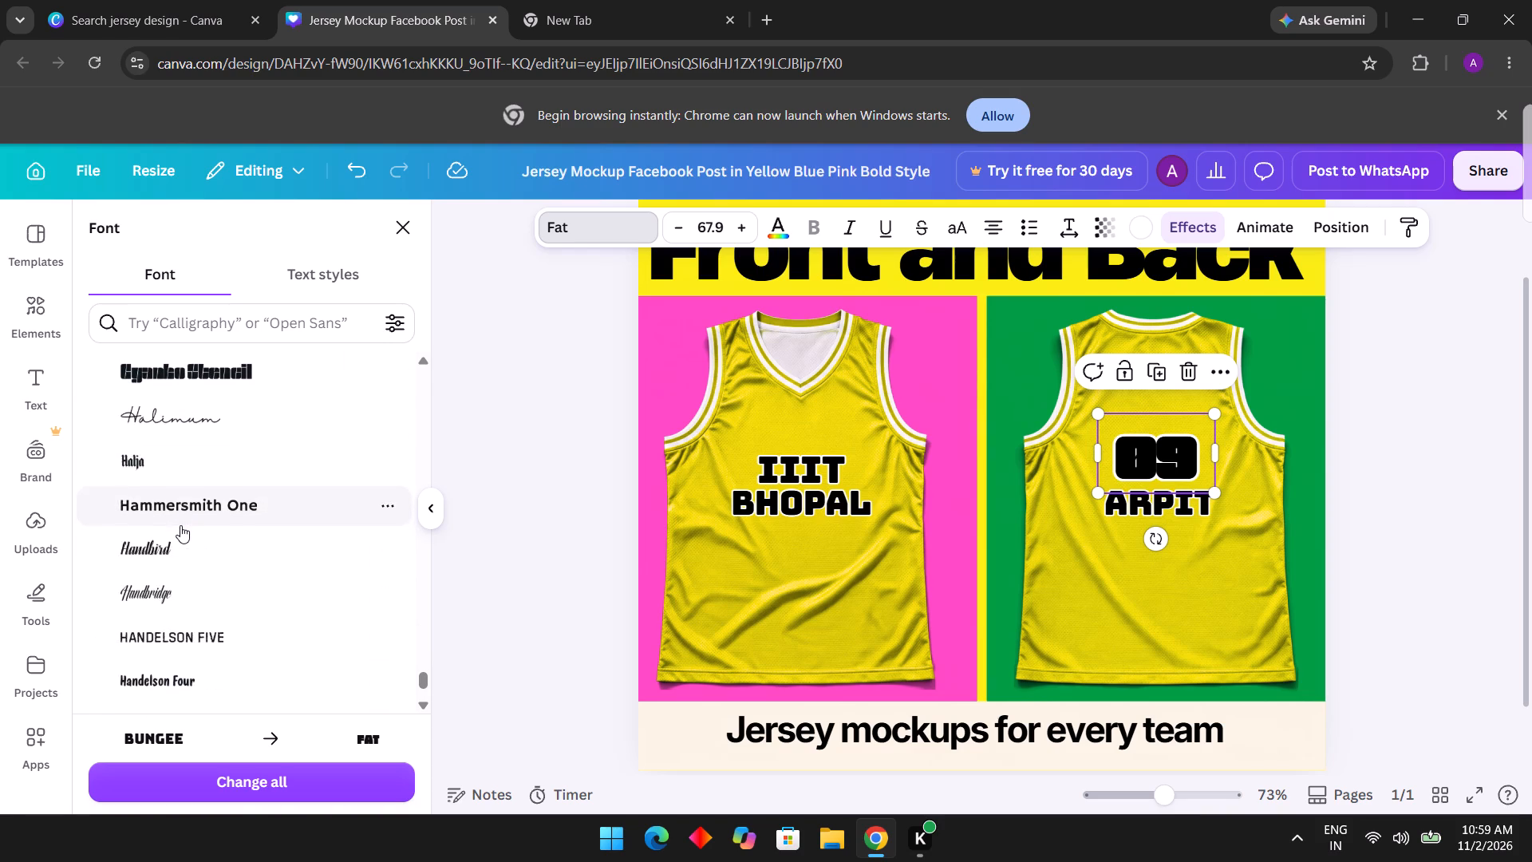
scroll(180, 525, "down", 3)
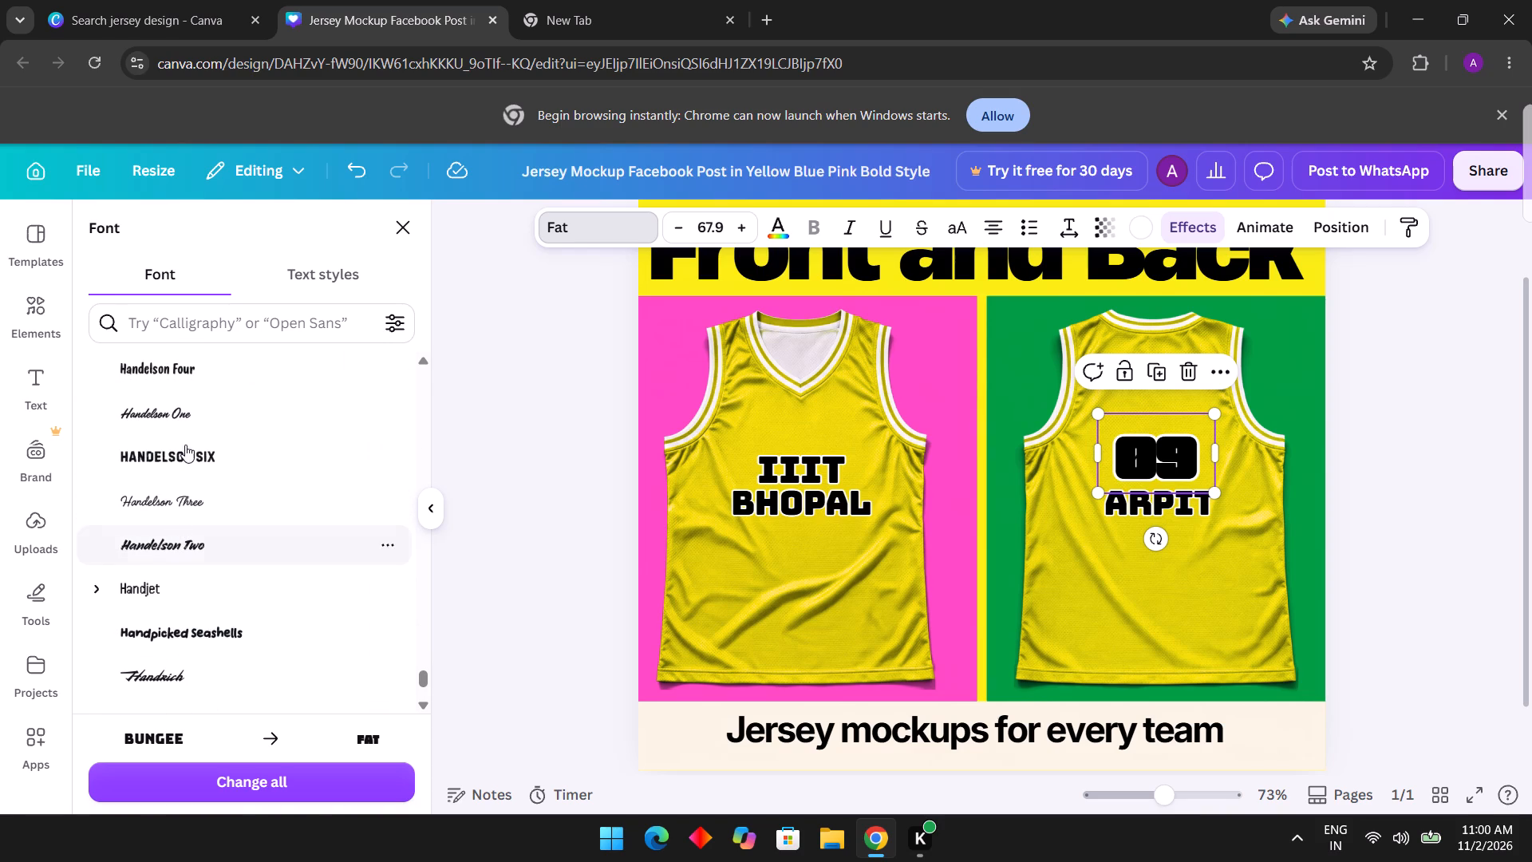
left_click(182, 449)
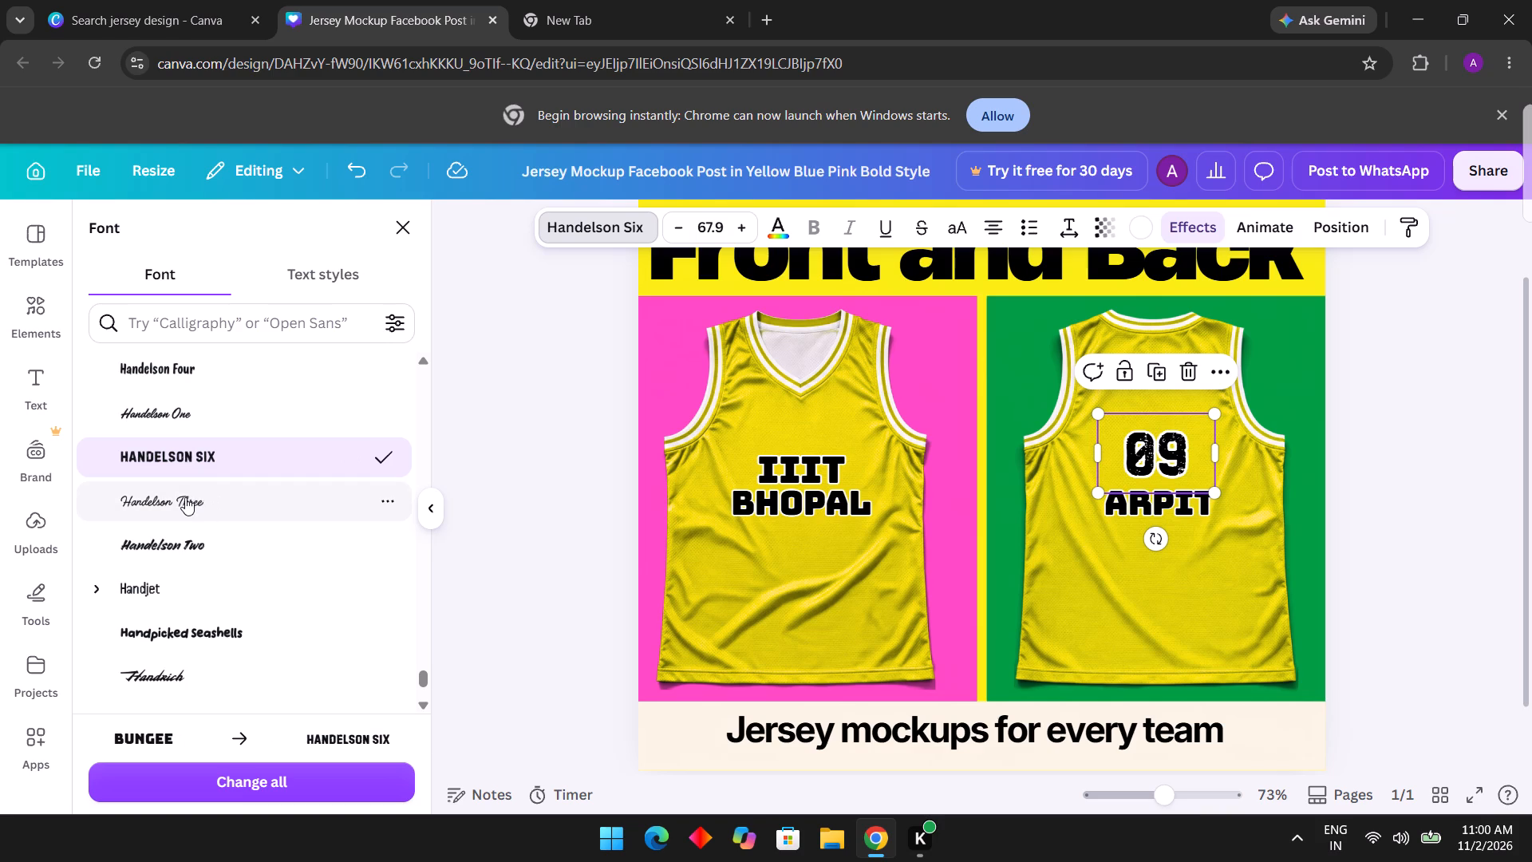
Look through the fonts listed after Handelson Six, from H through K, for another bold style for the "09".
scroll(184, 497, "down", 2)
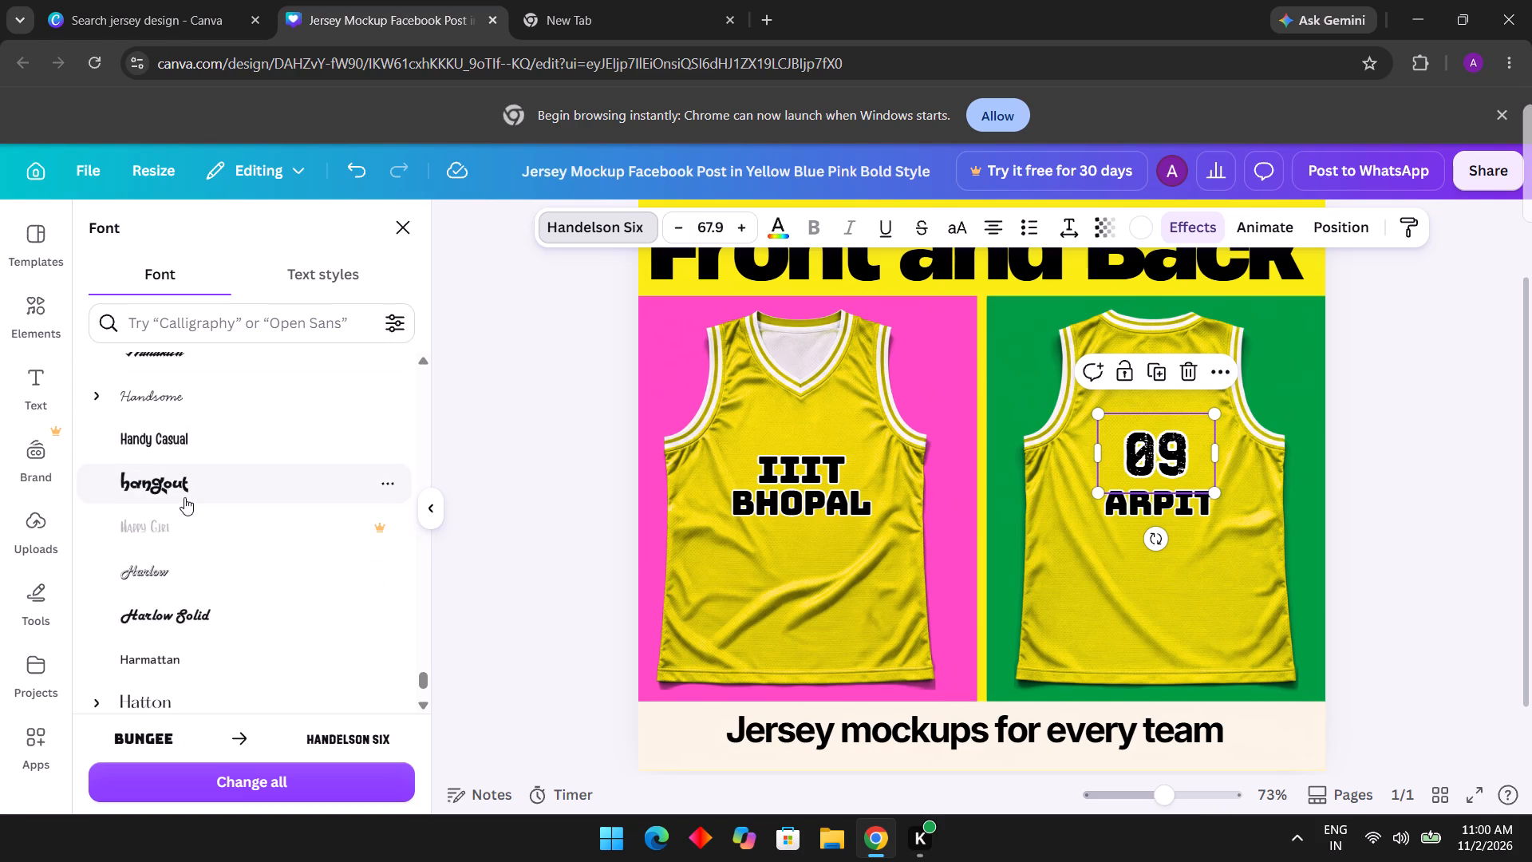
scroll(184, 497, "down", 3)
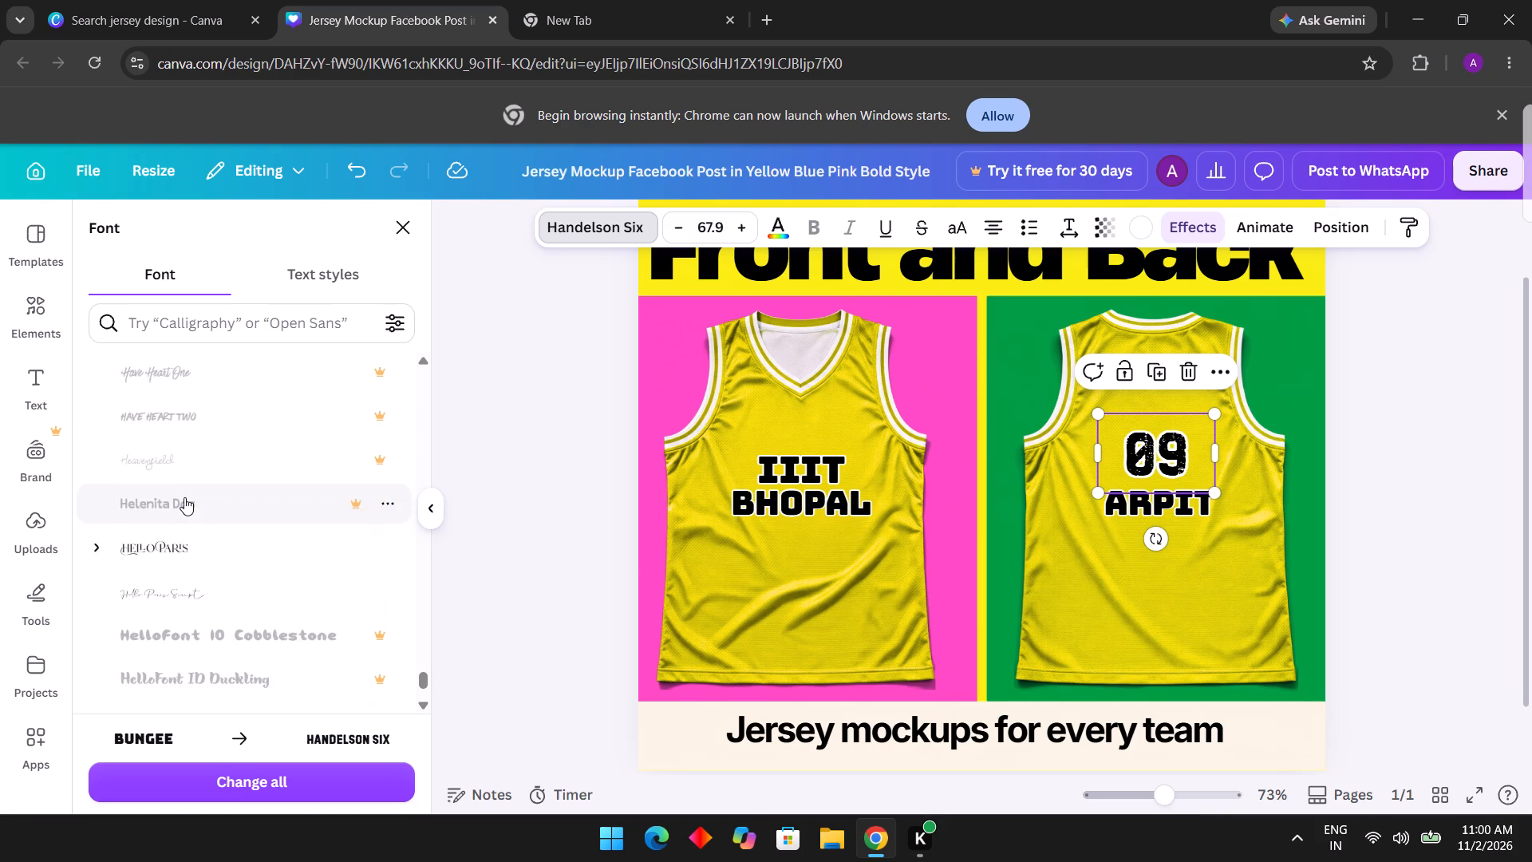
scroll(184, 497, "down", 3)
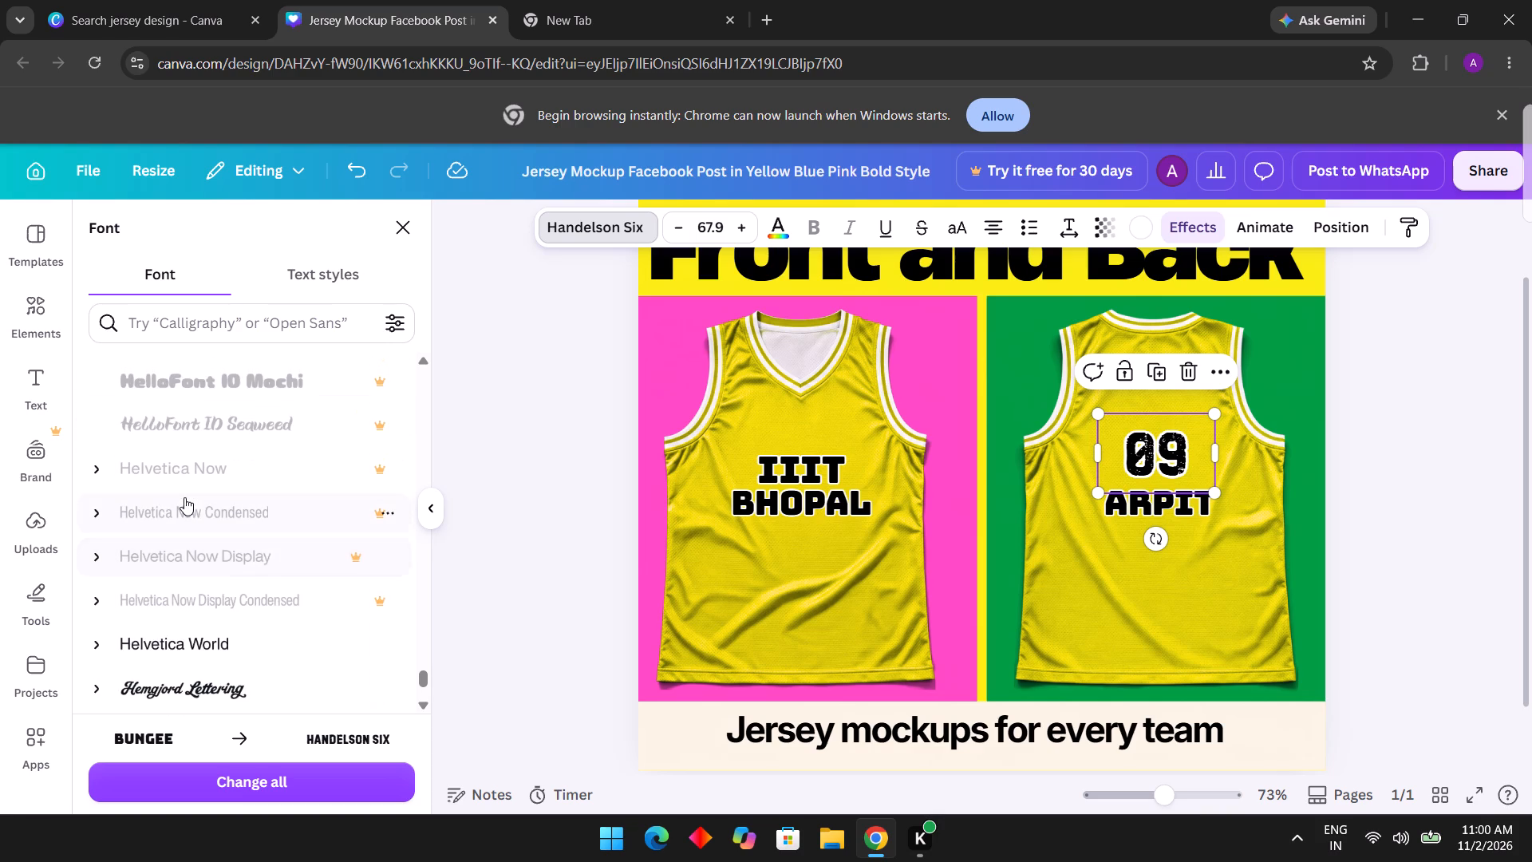
scroll(184, 497, "down", 3)
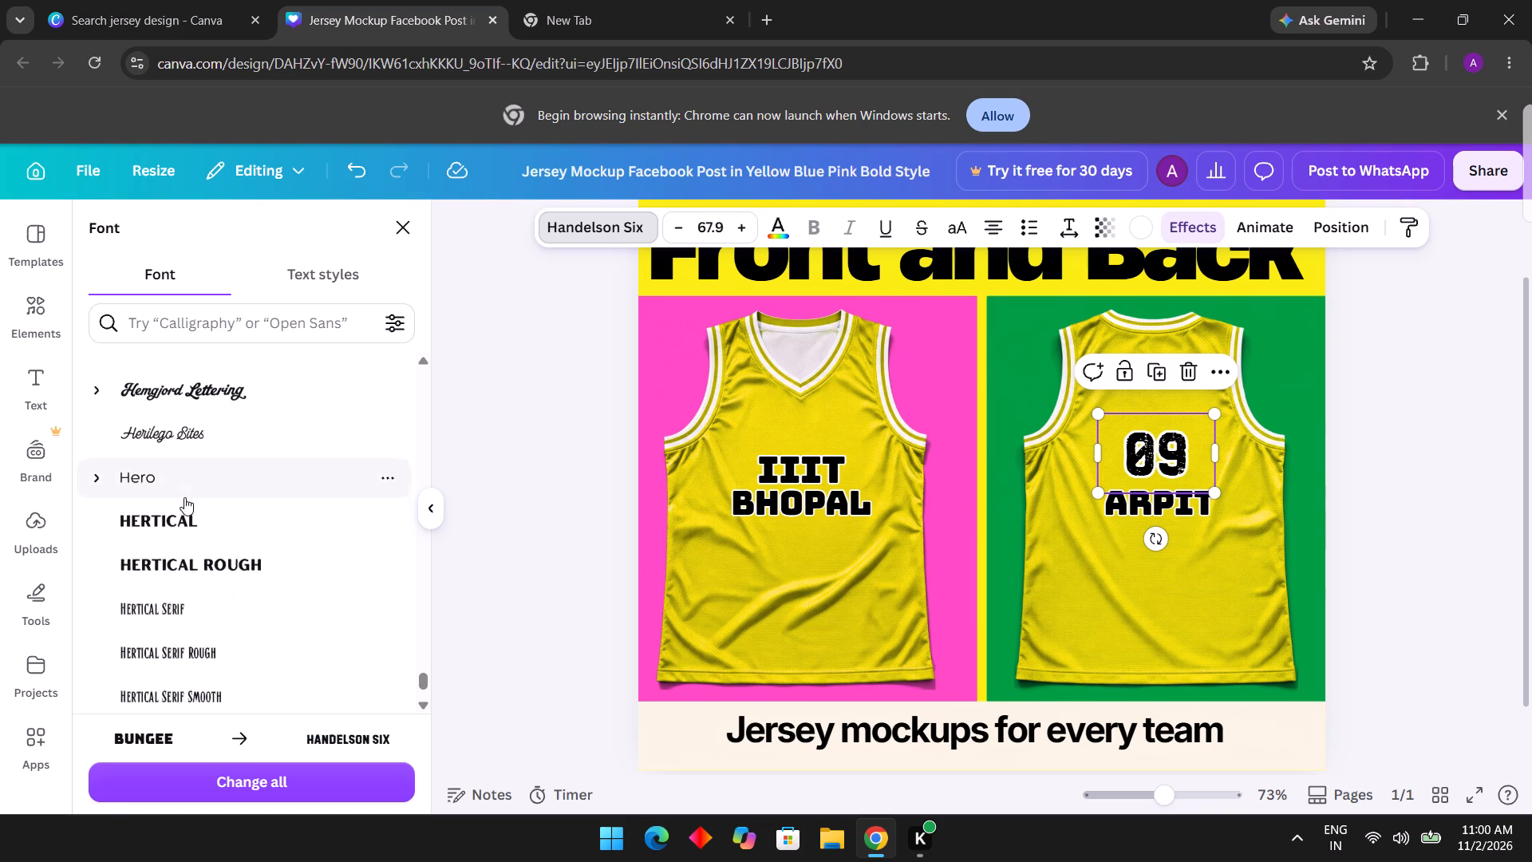
scroll(184, 497, "down", 3)
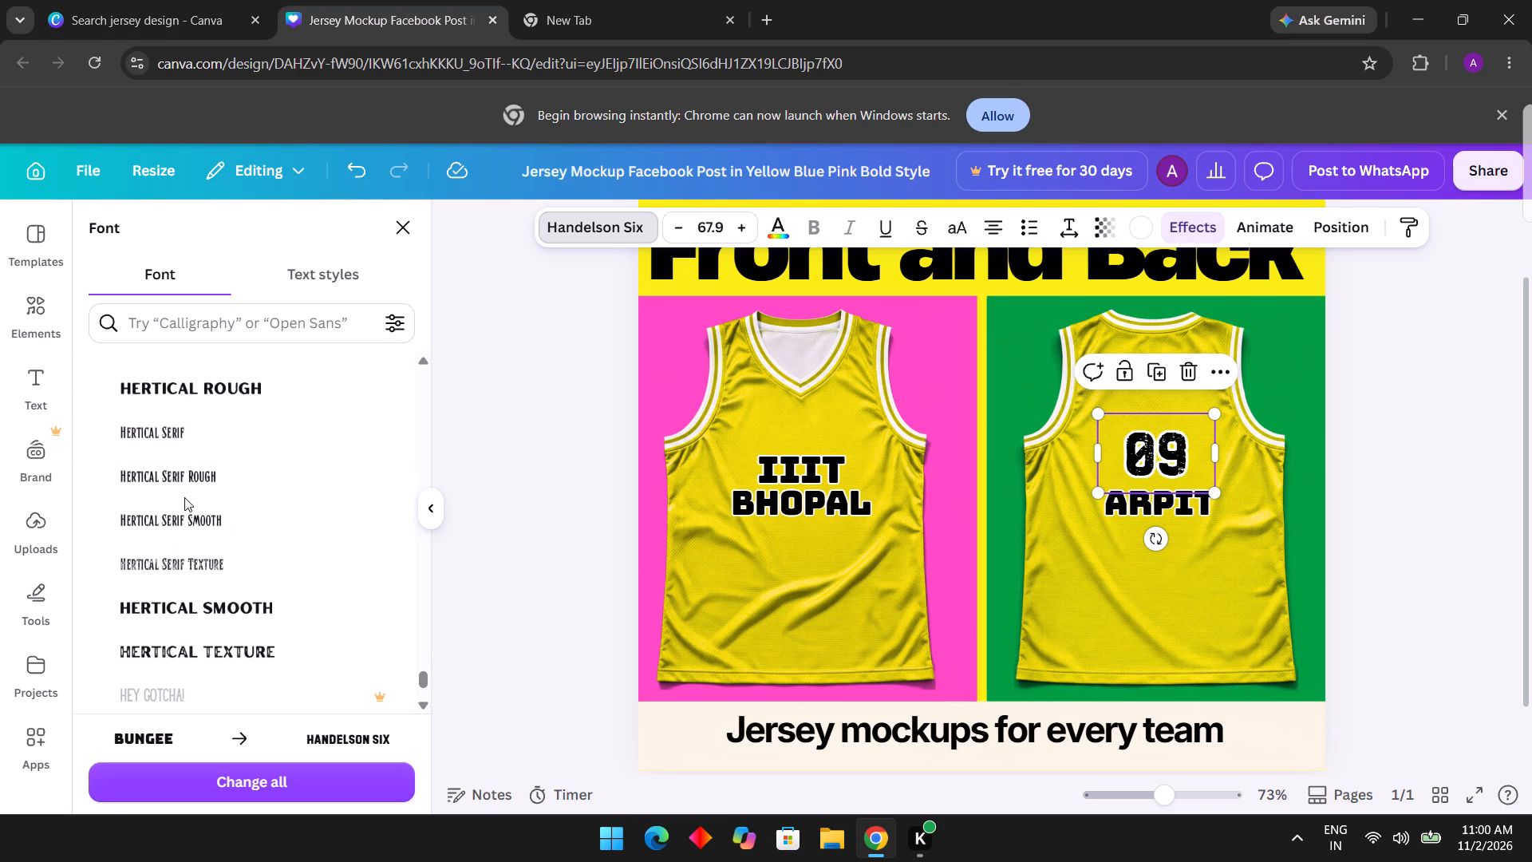
scroll(184, 497, "down", 2)
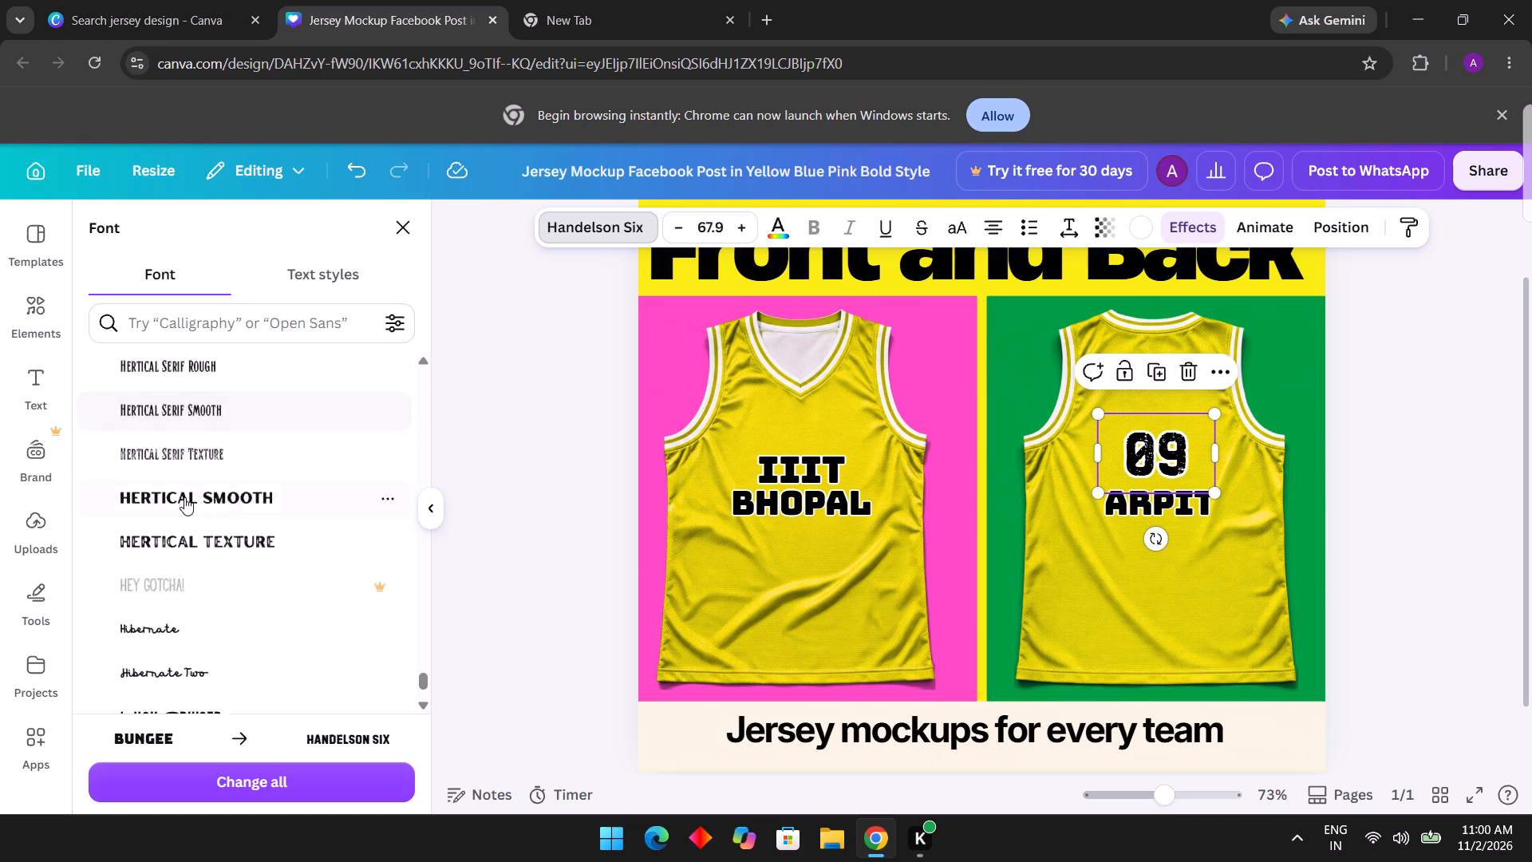
scroll(184, 497, "down", 4)
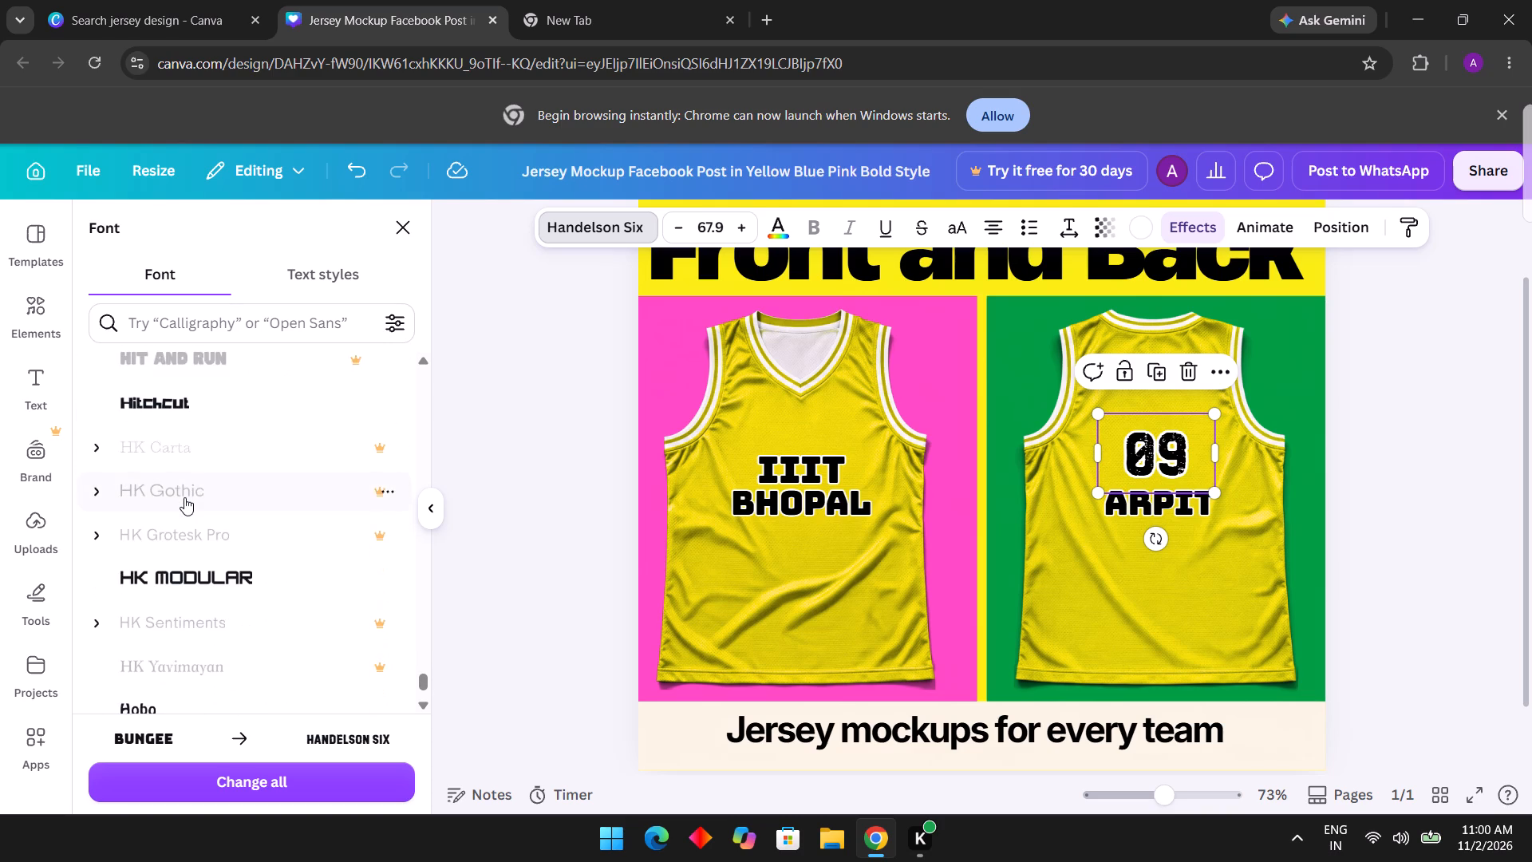
scroll(184, 497, "down", 4)
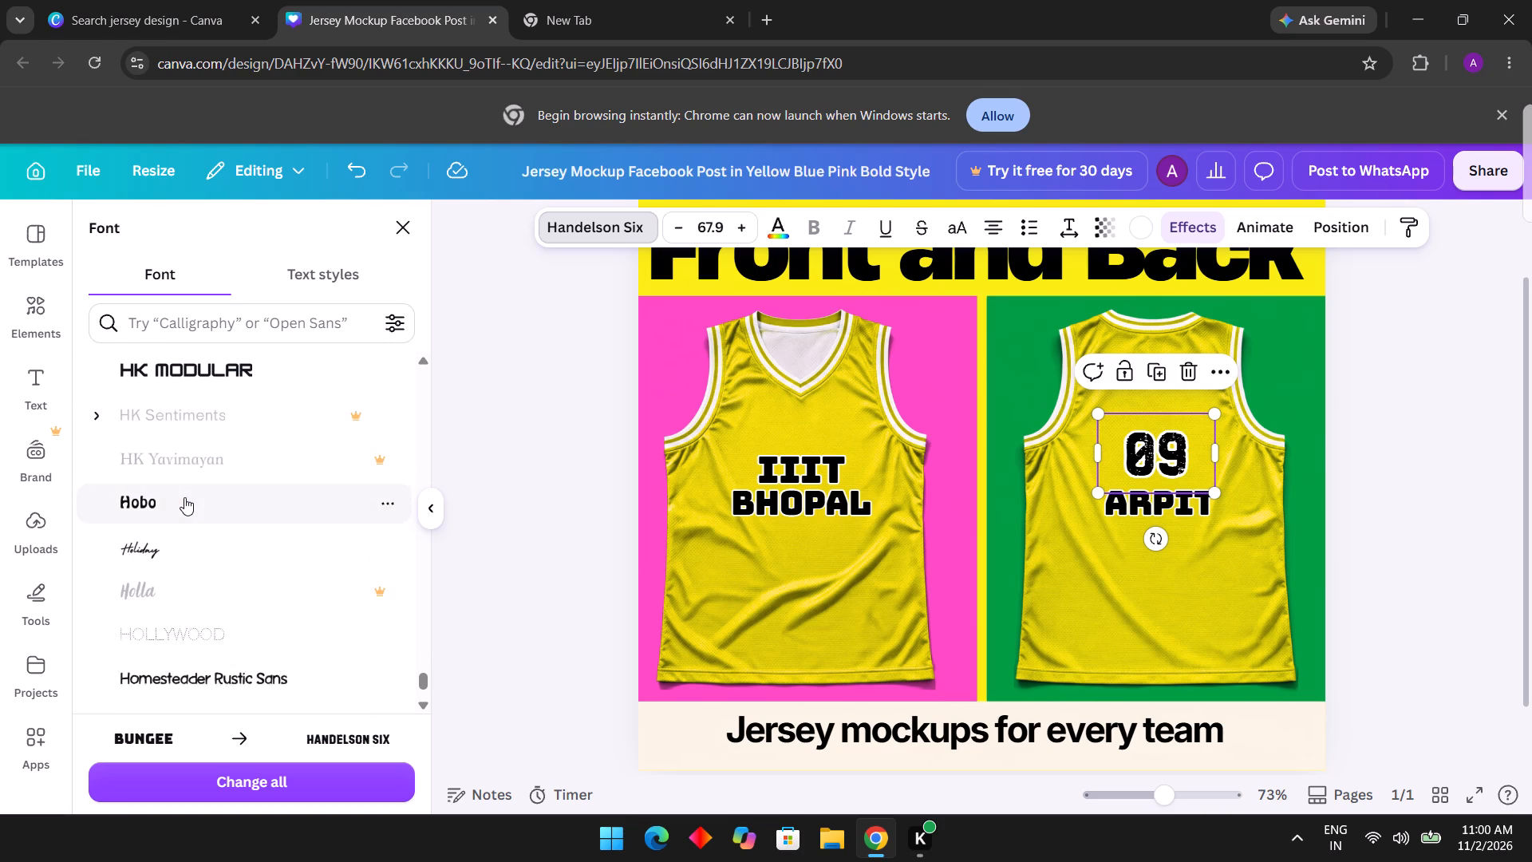
scroll(184, 497, "down", 2)
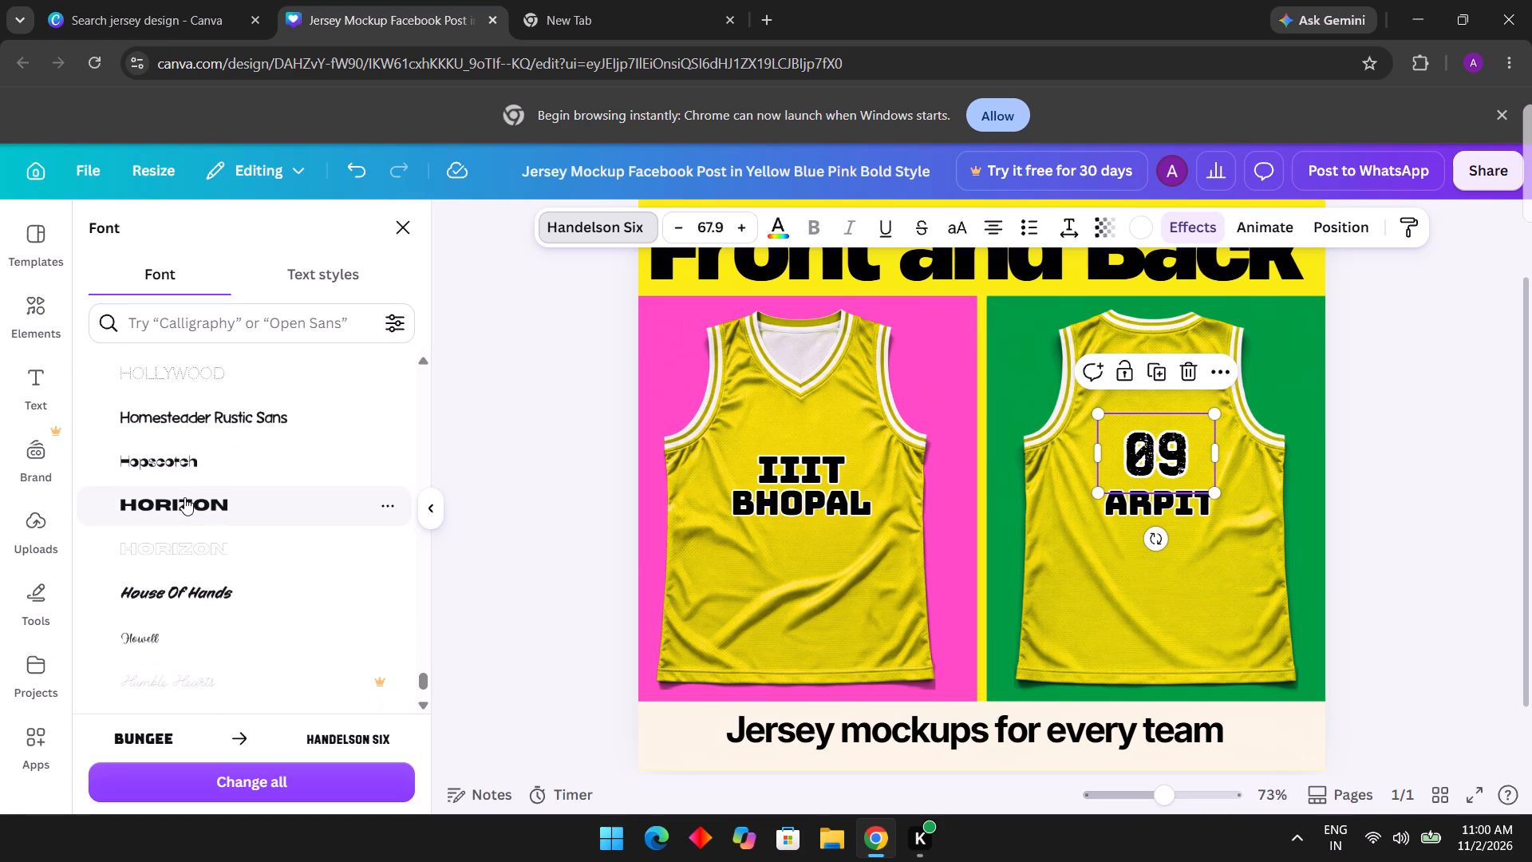
scroll(184, 497, "down", 5)
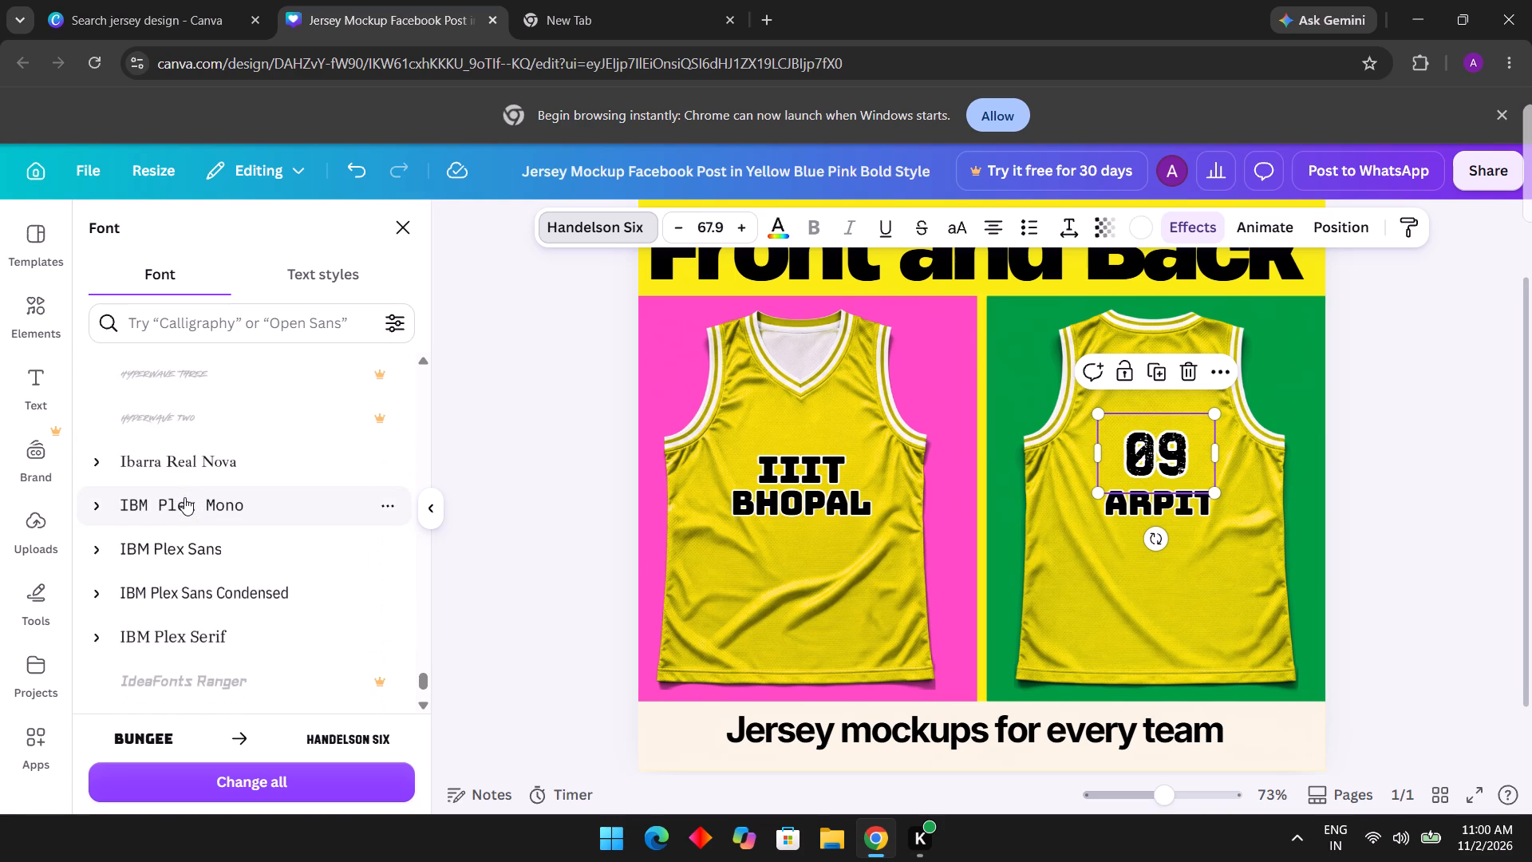
scroll(184, 497, "down", 4)
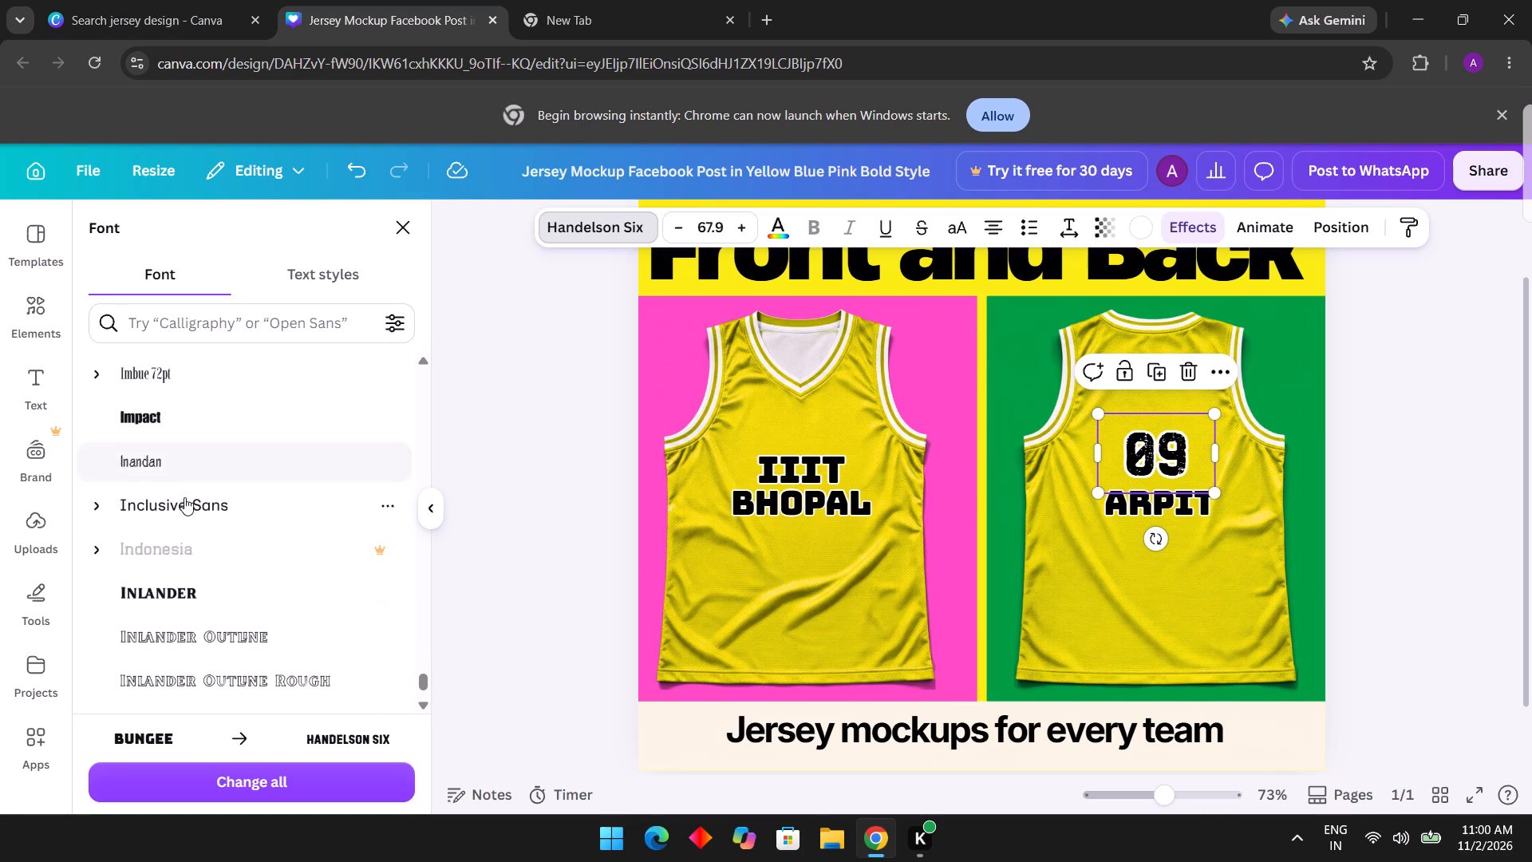
scroll(184, 497, "down", 4)
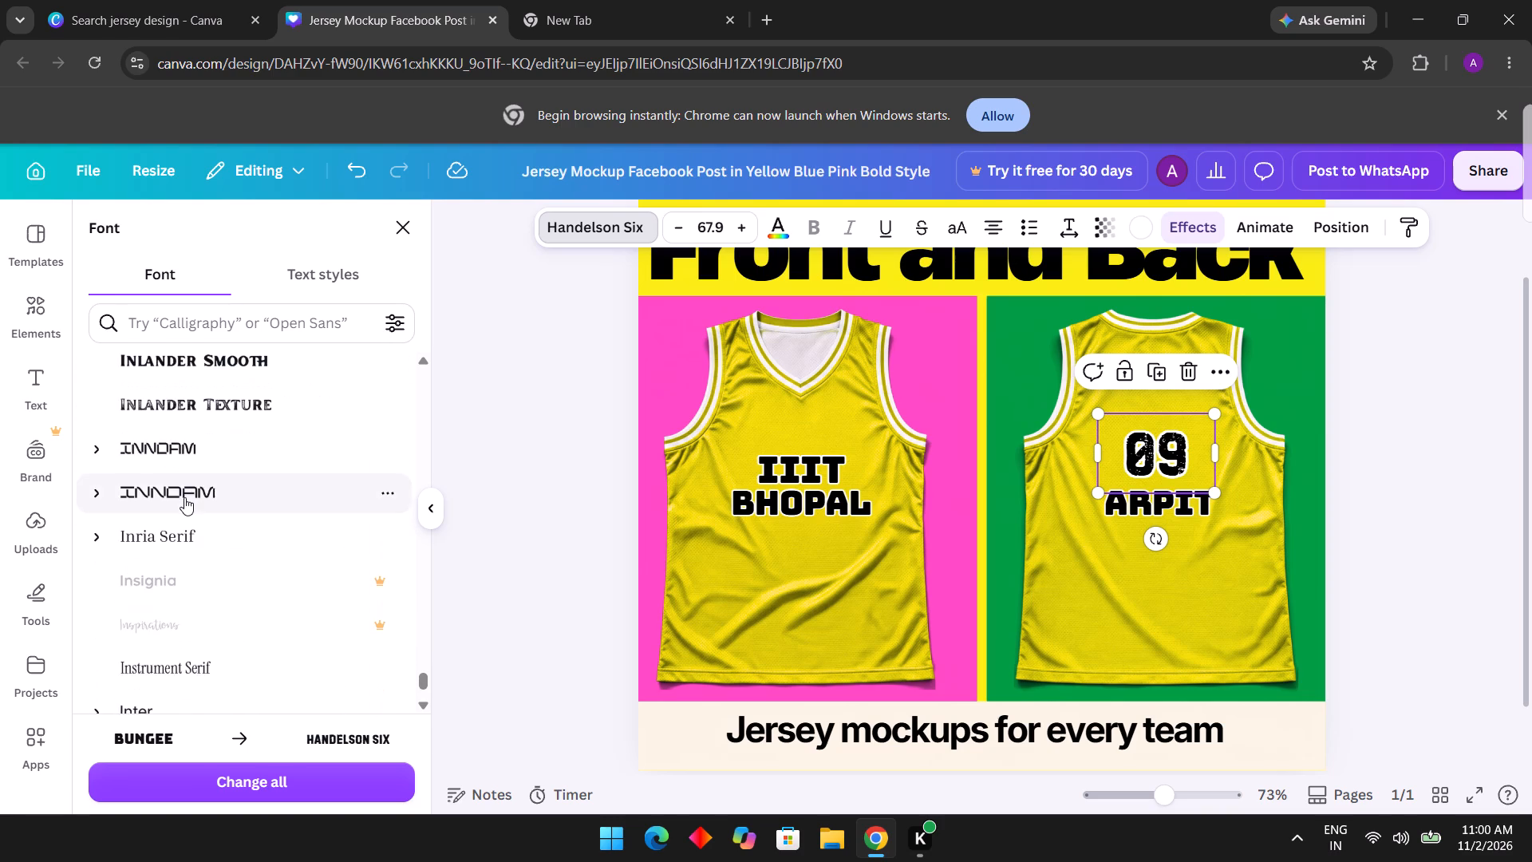
scroll(184, 497, "down", 3)
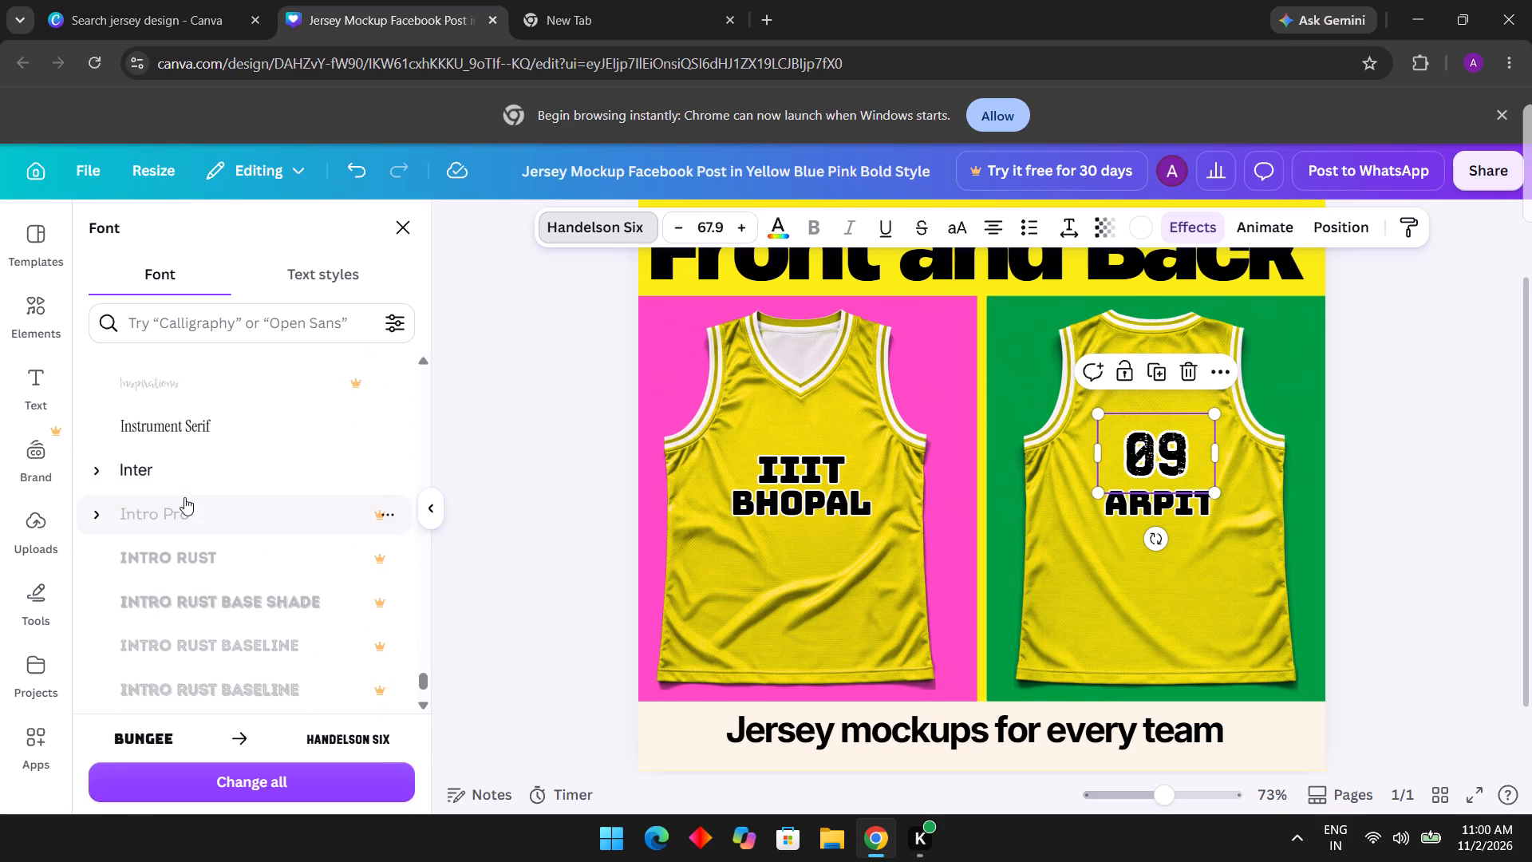
scroll(184, 497, "down", 4)
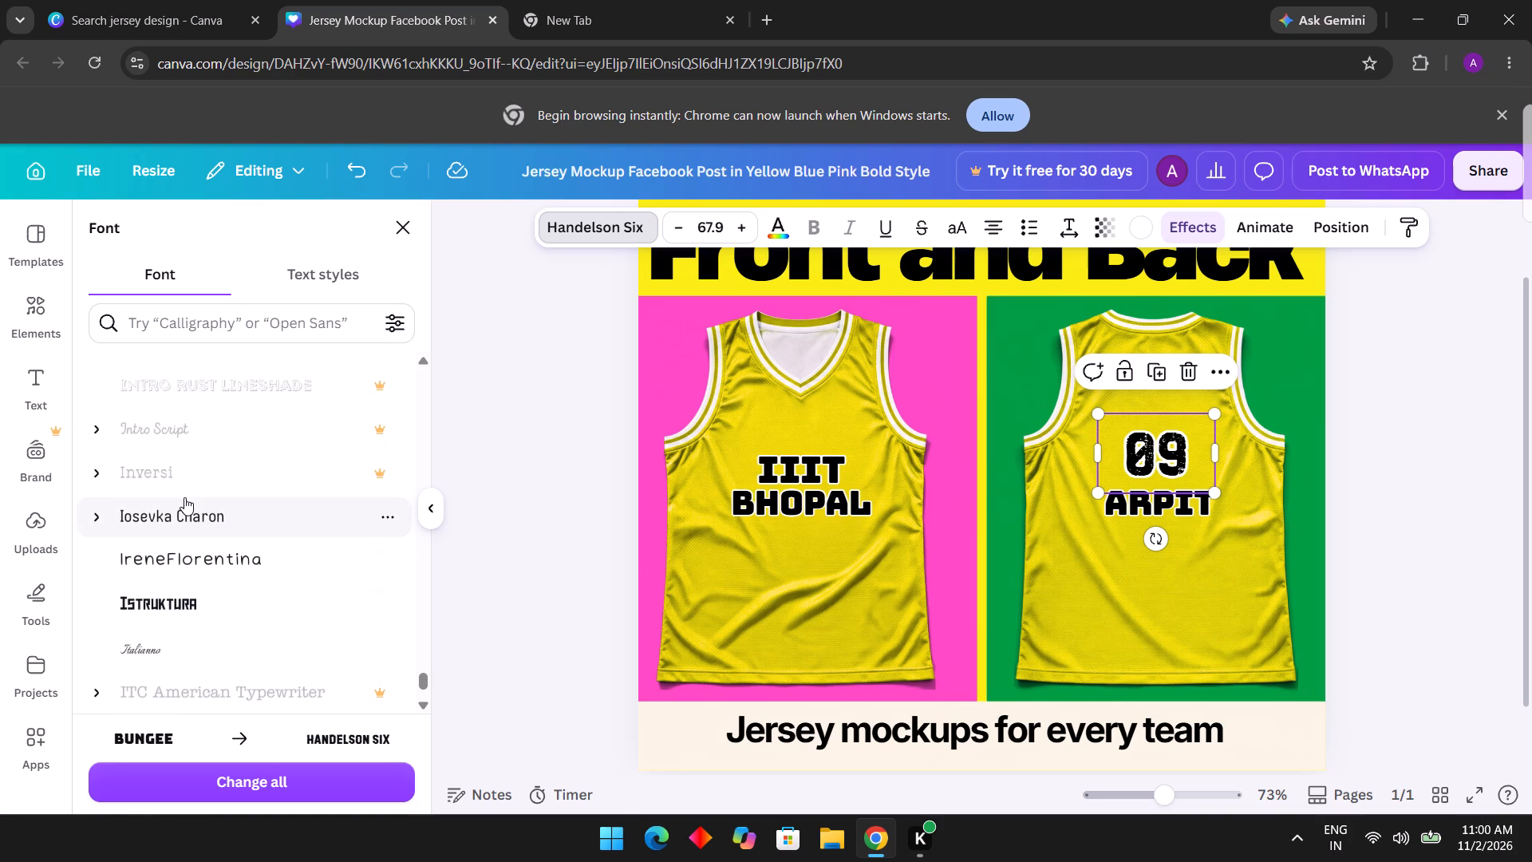
scroll(184, 497, "down", 3)
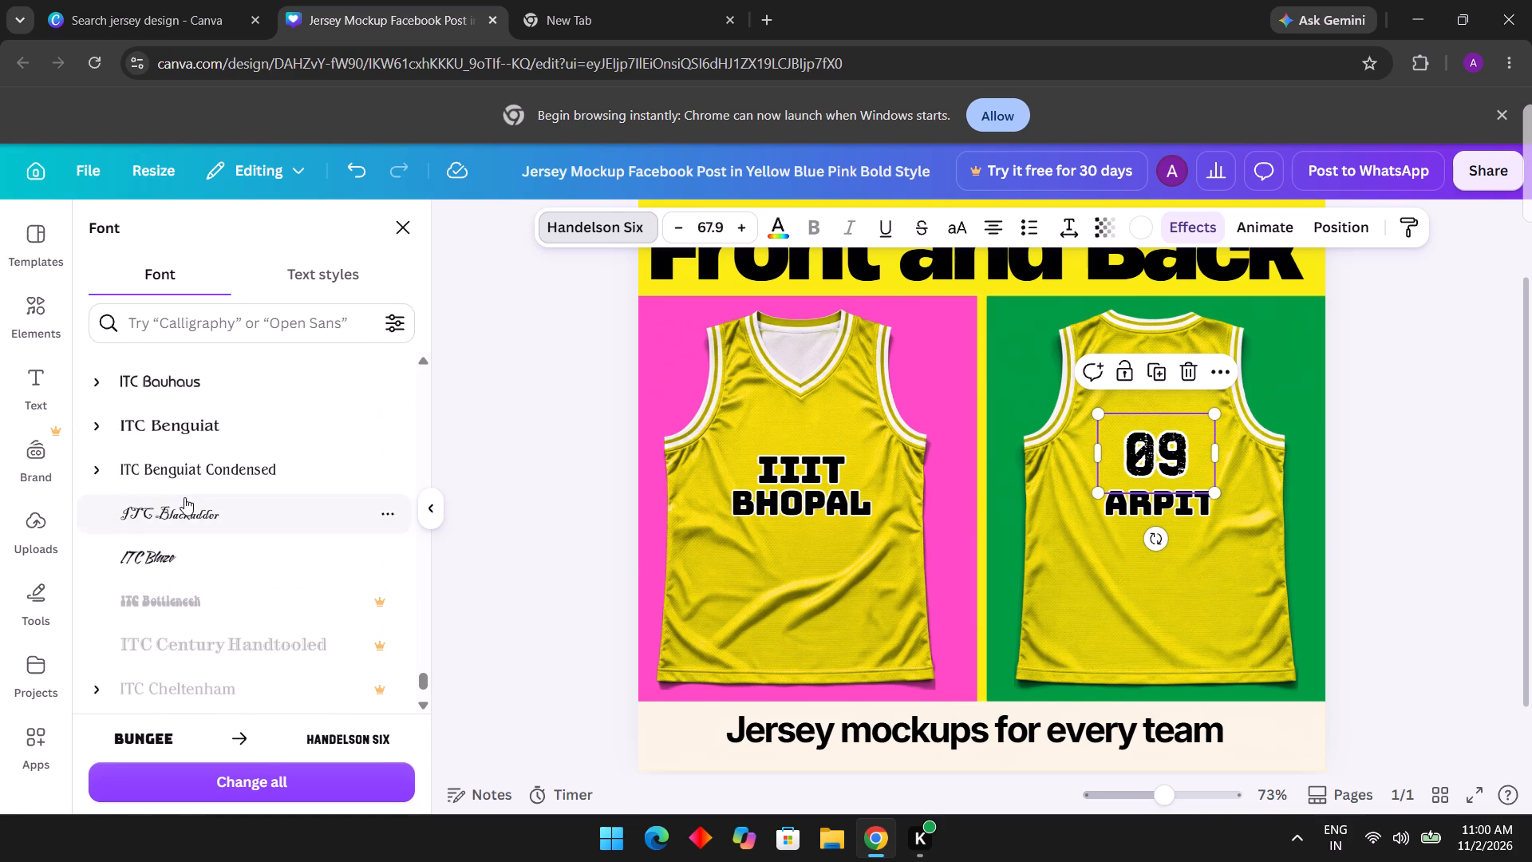
scroll(184, 497, "down", 4)
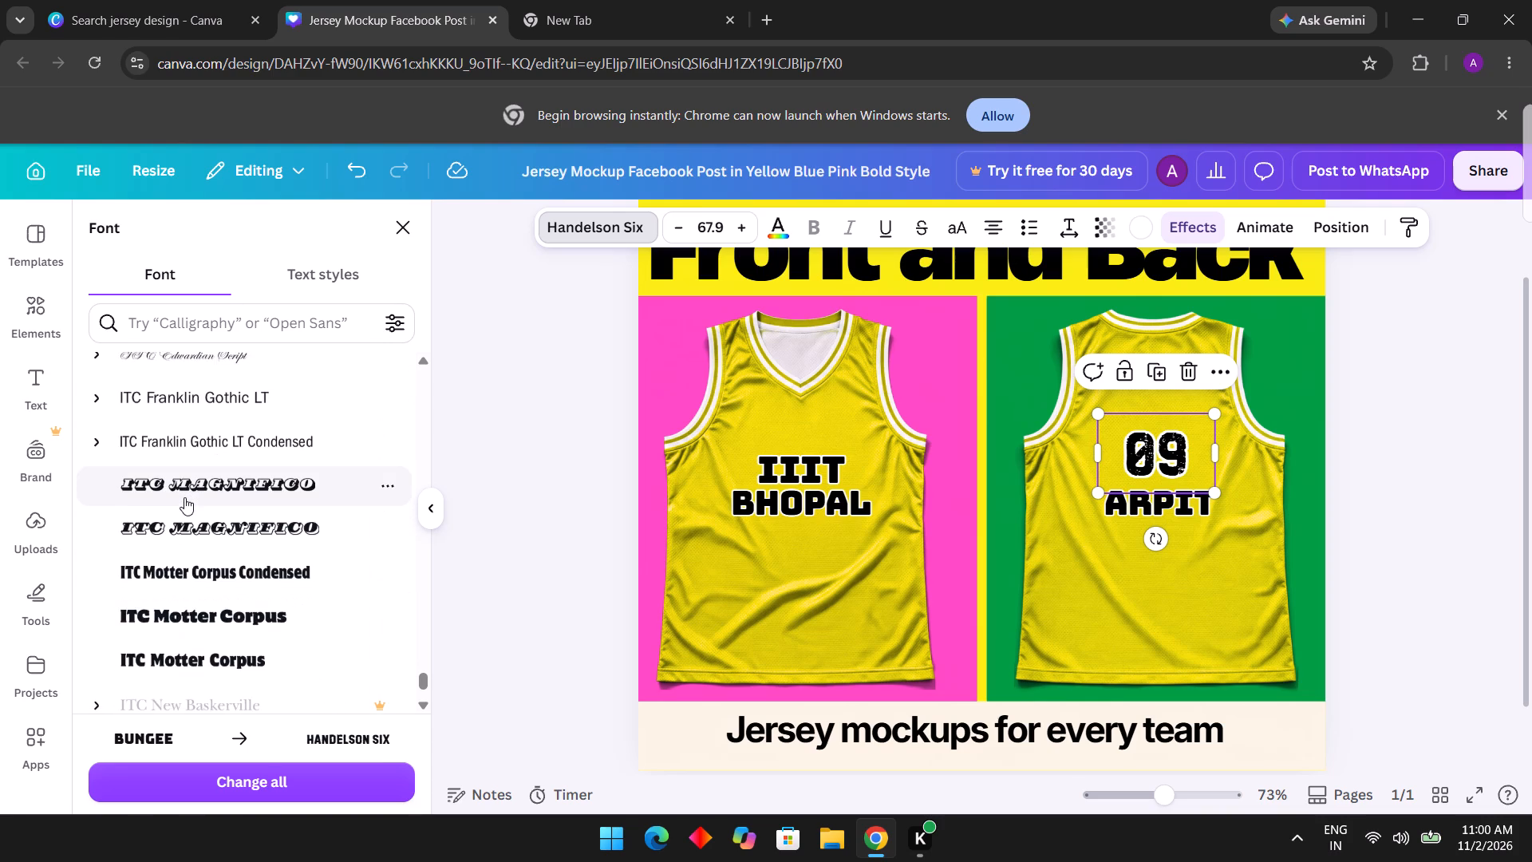
scroll(184, 497, "down", 2)
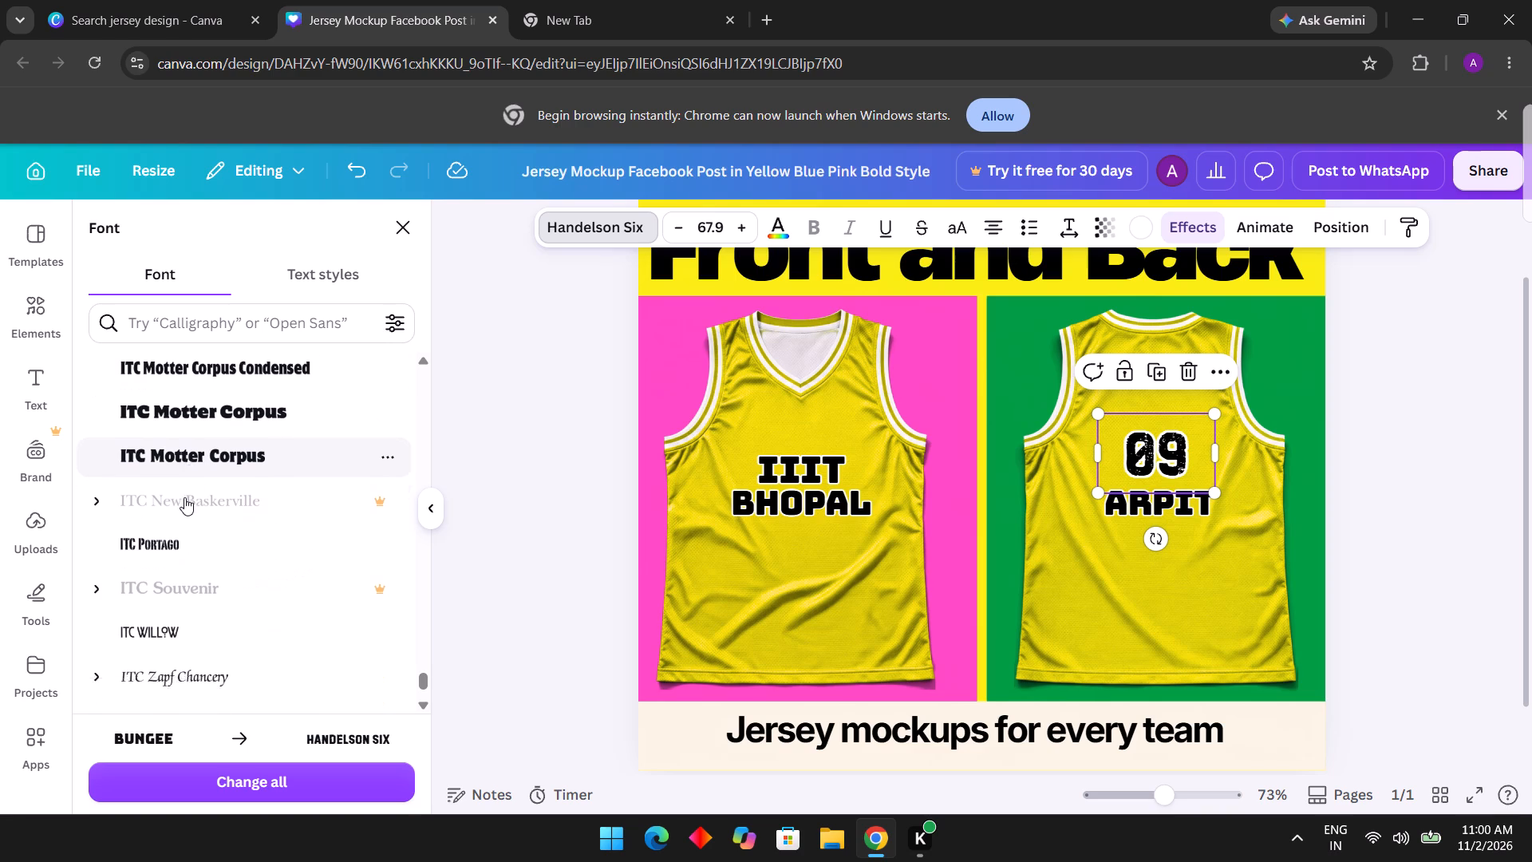
scroll(184, 497, "down", 3)
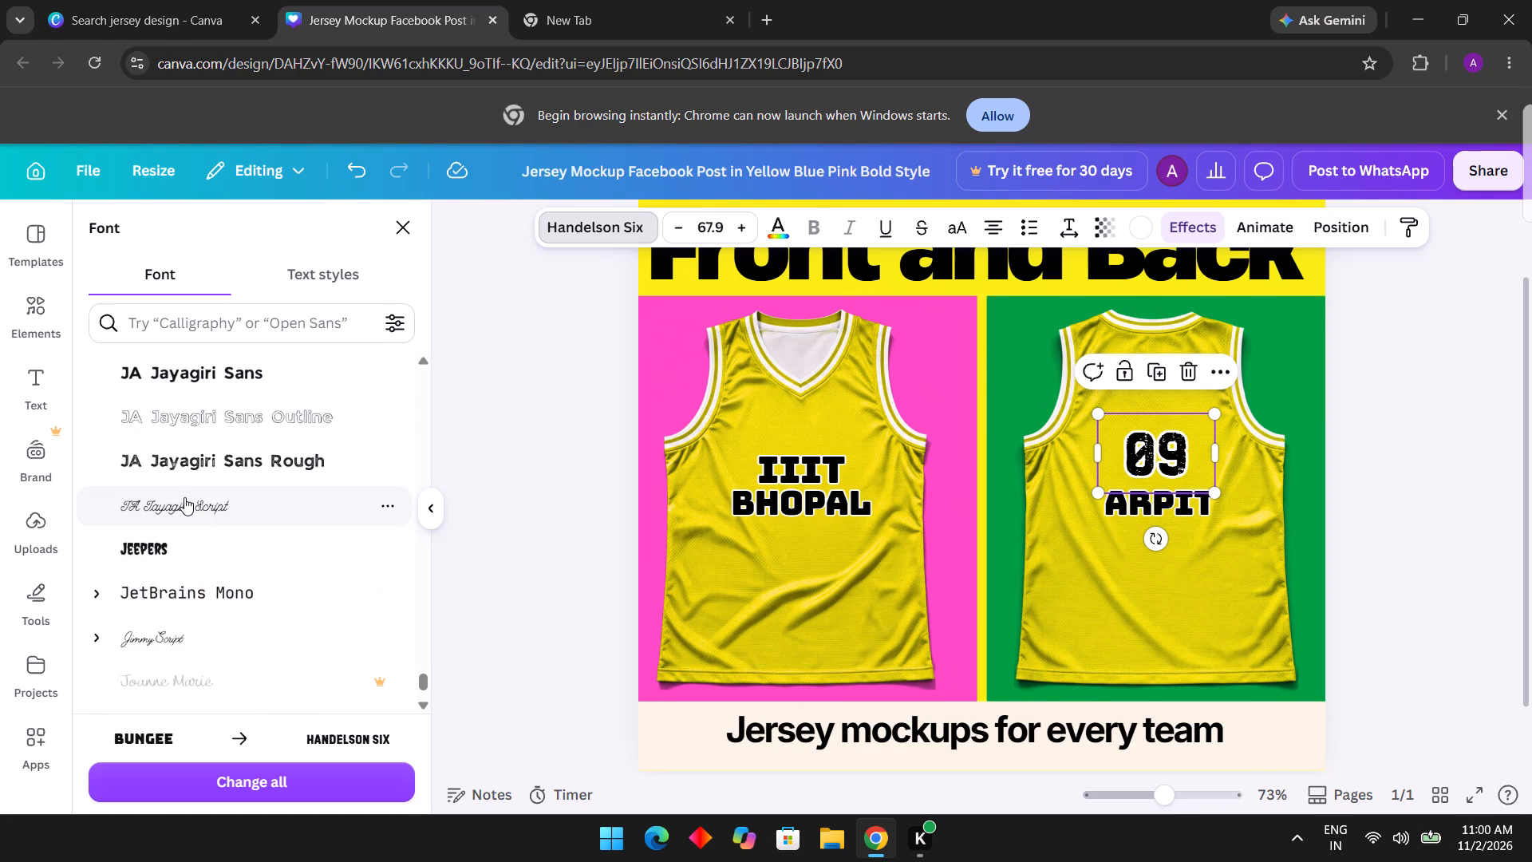
scroll(184, 497, "down", 5)
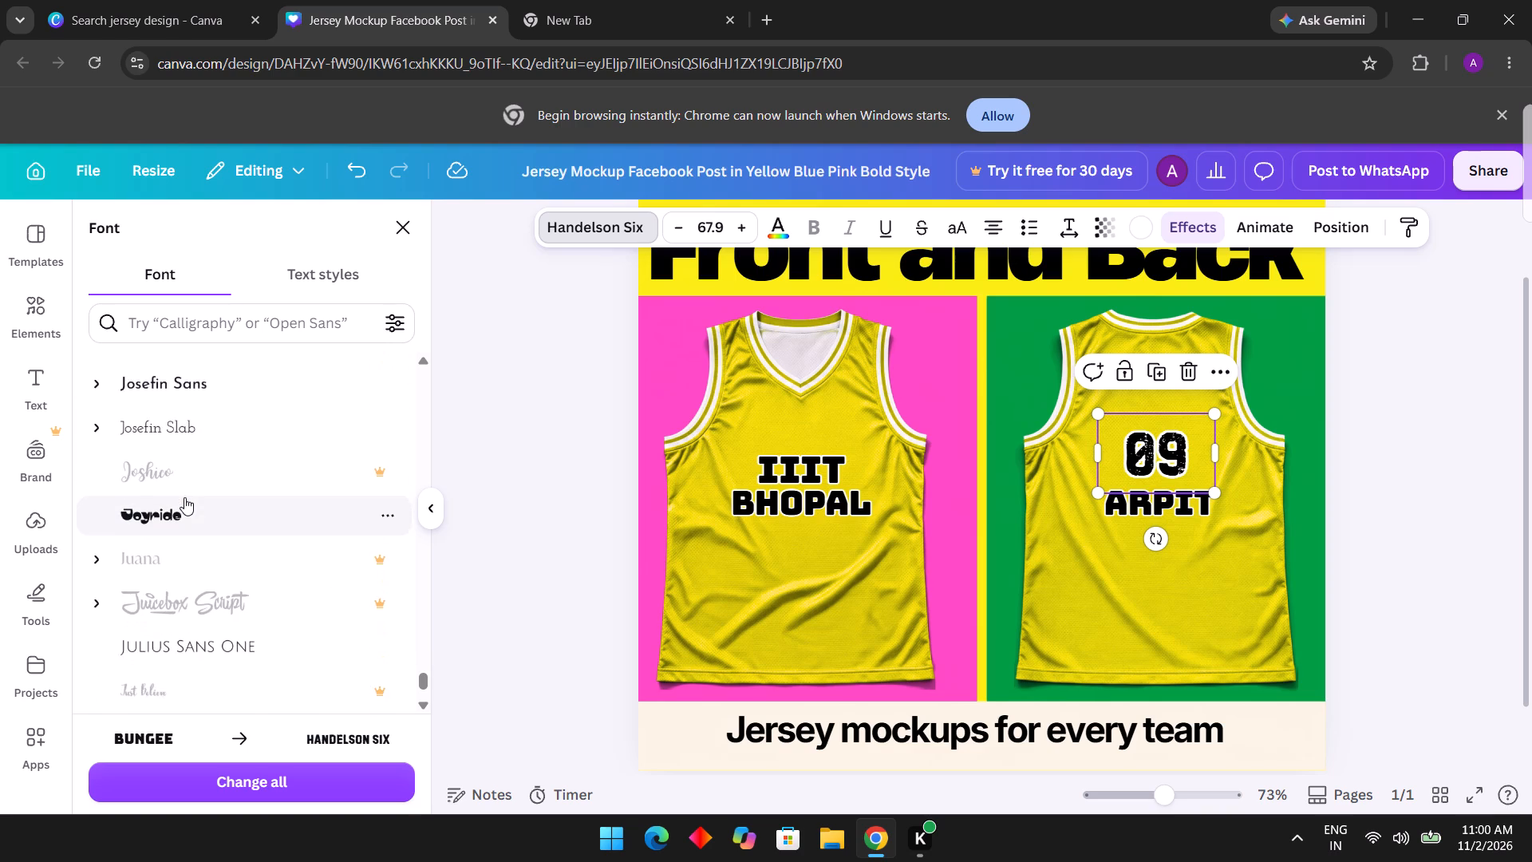
scroll(184, 497, "down", 4)
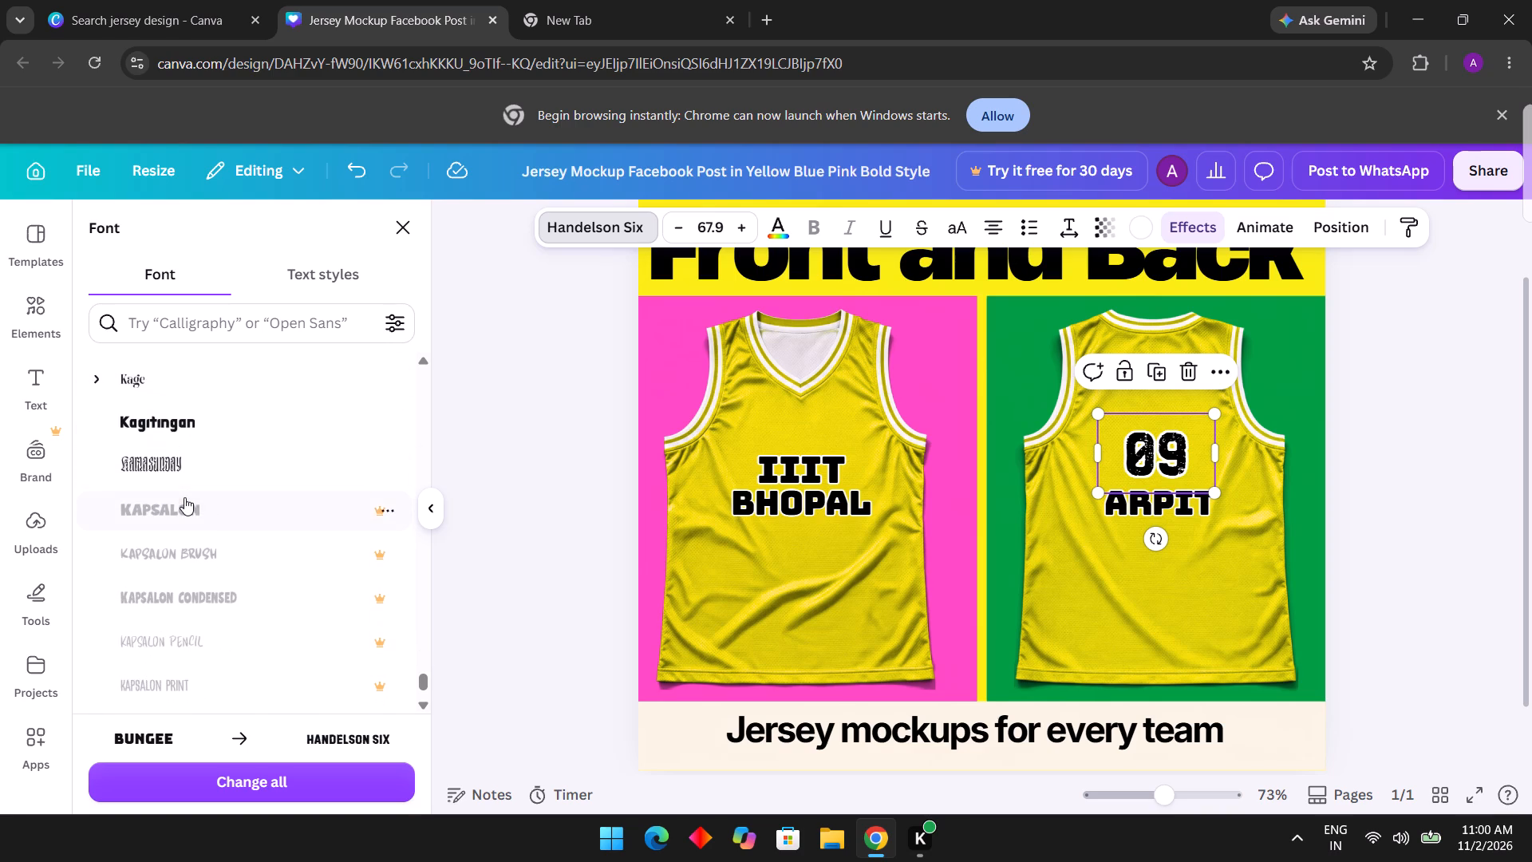
scroll(184, 497, "down", 3)
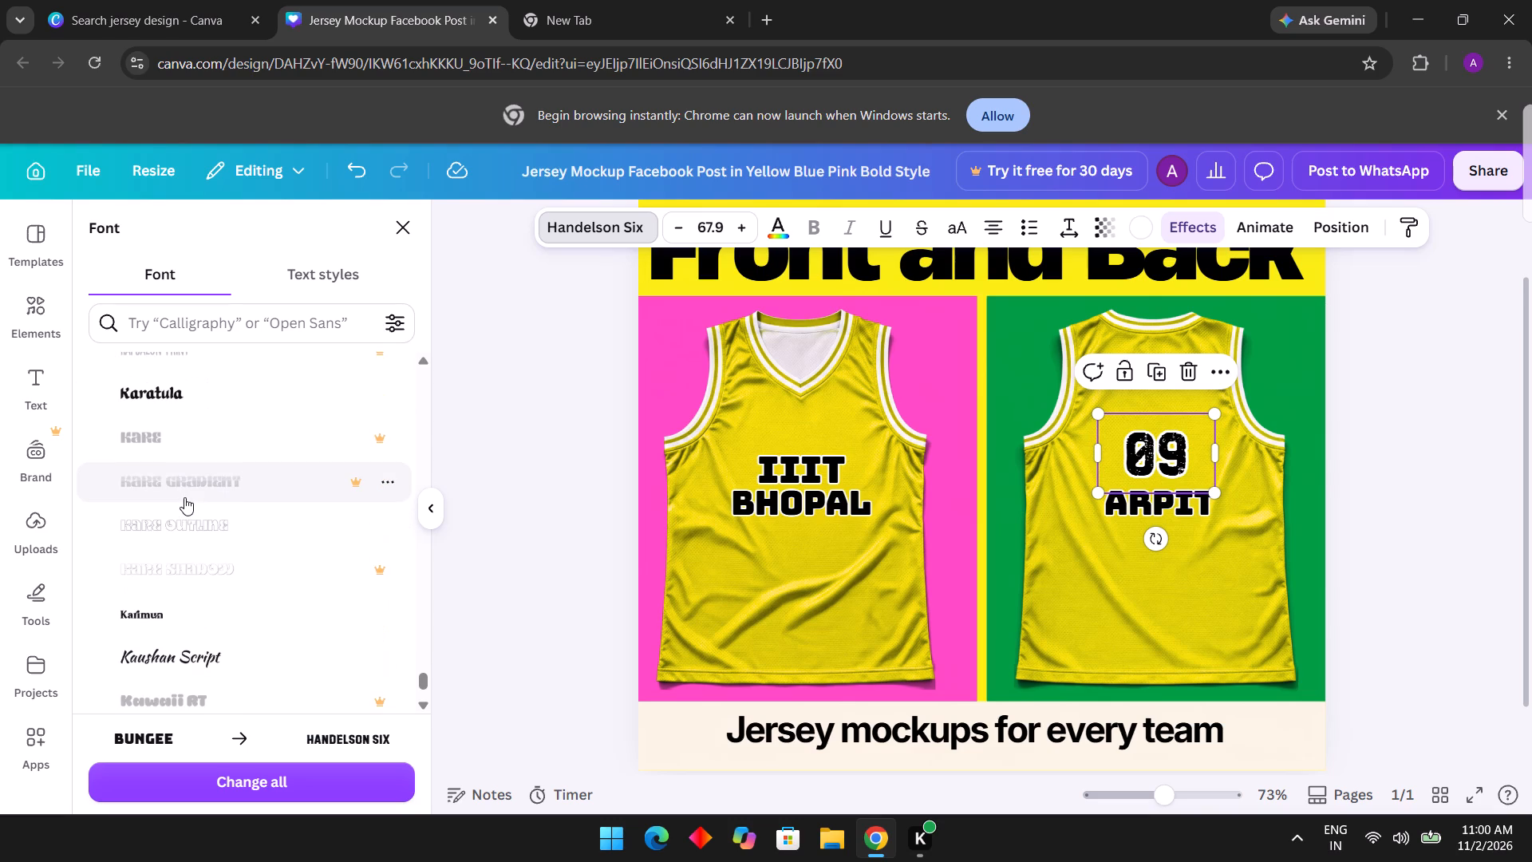
Look through the fonts listed from K through M for another bold style for the "09".
scroll(184, 497, "down", 3)
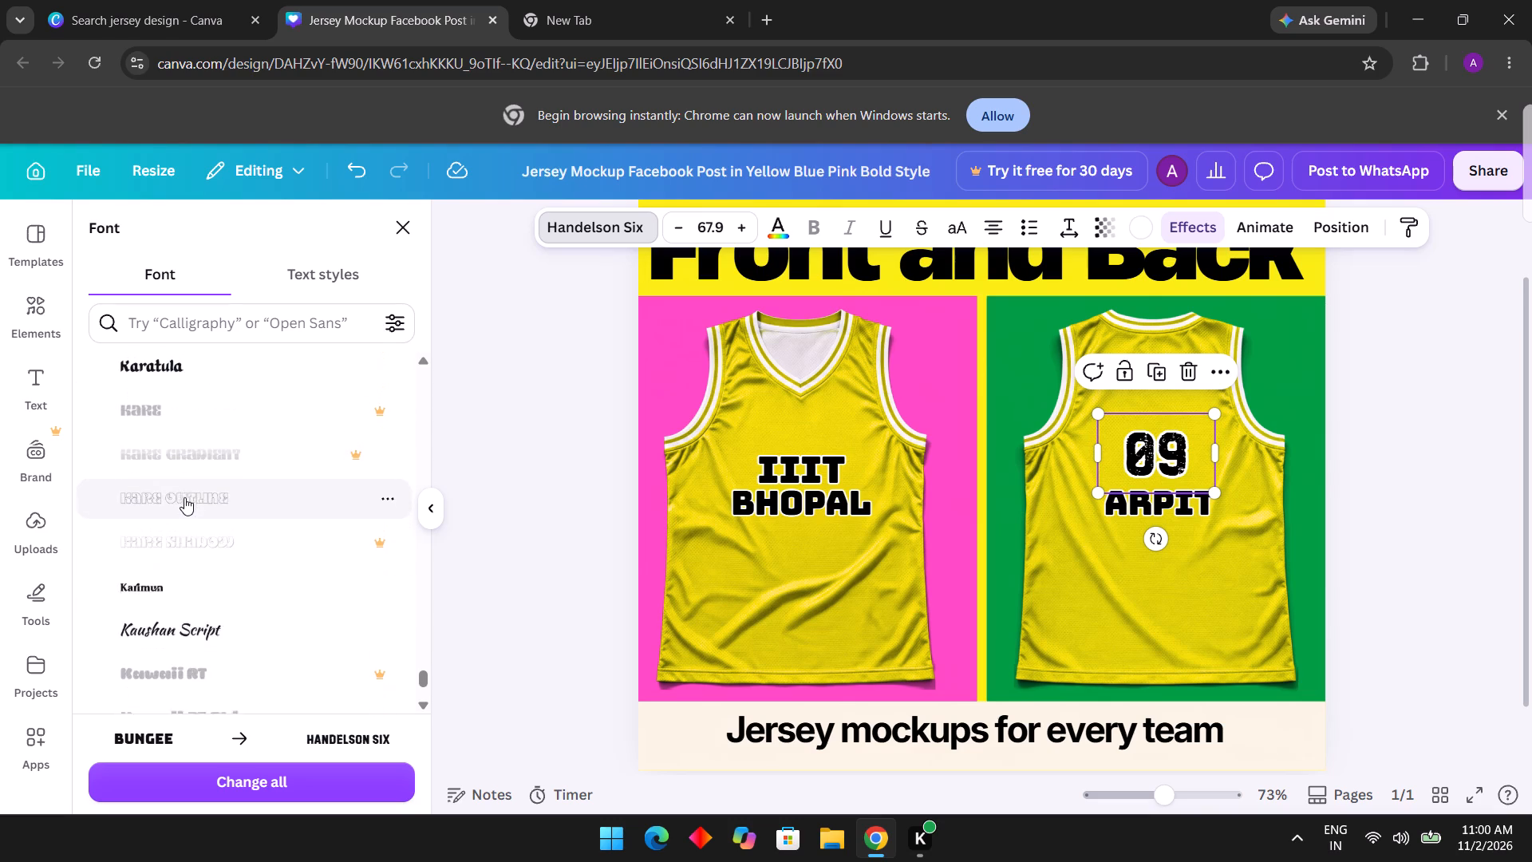
scroll(184, 497, "down", 5)
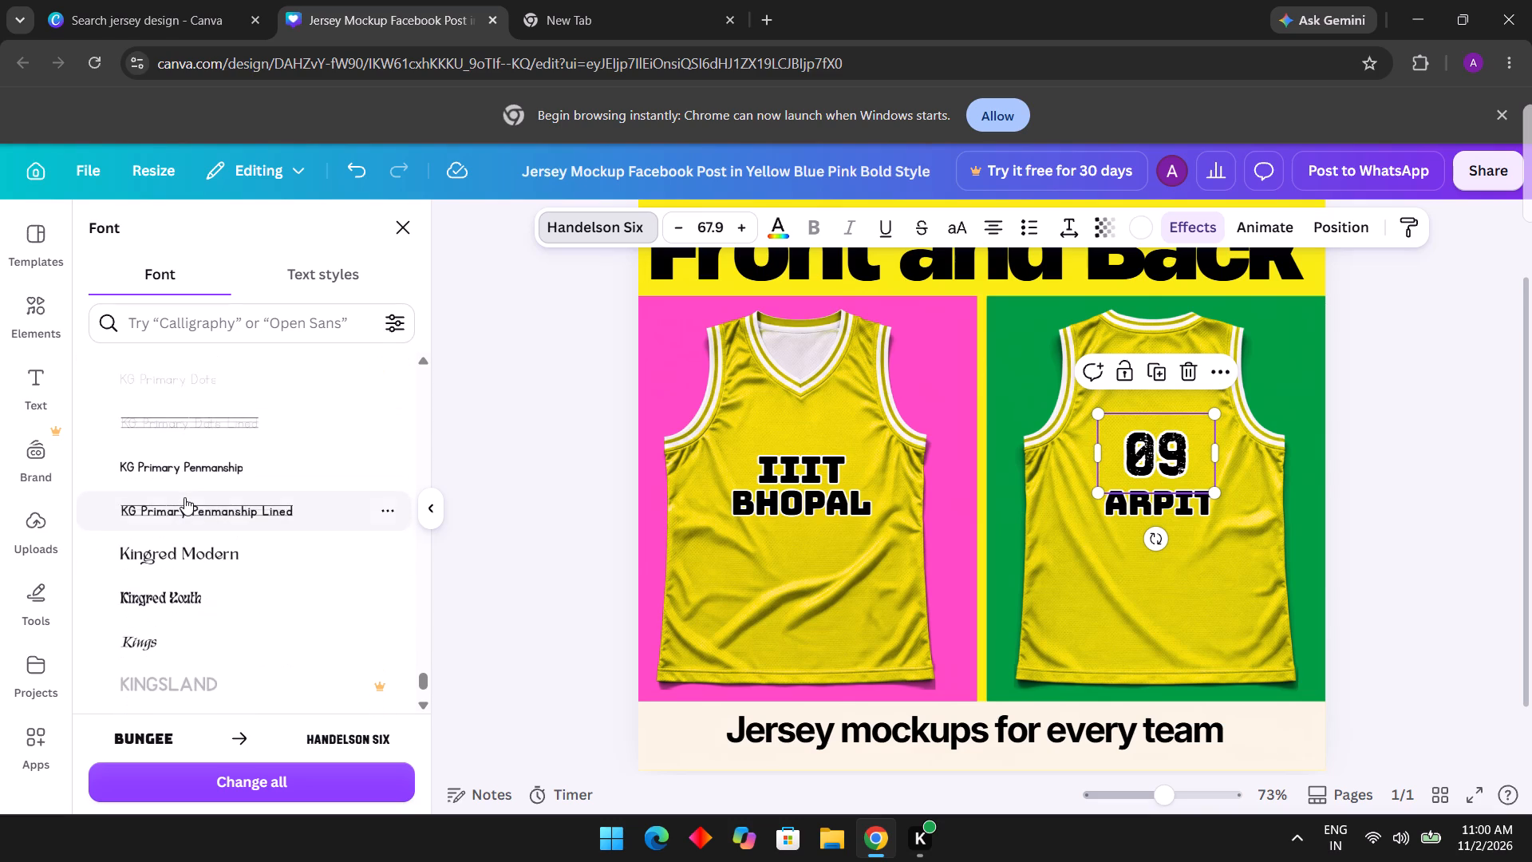
scroll(184, 497, "down", 6)
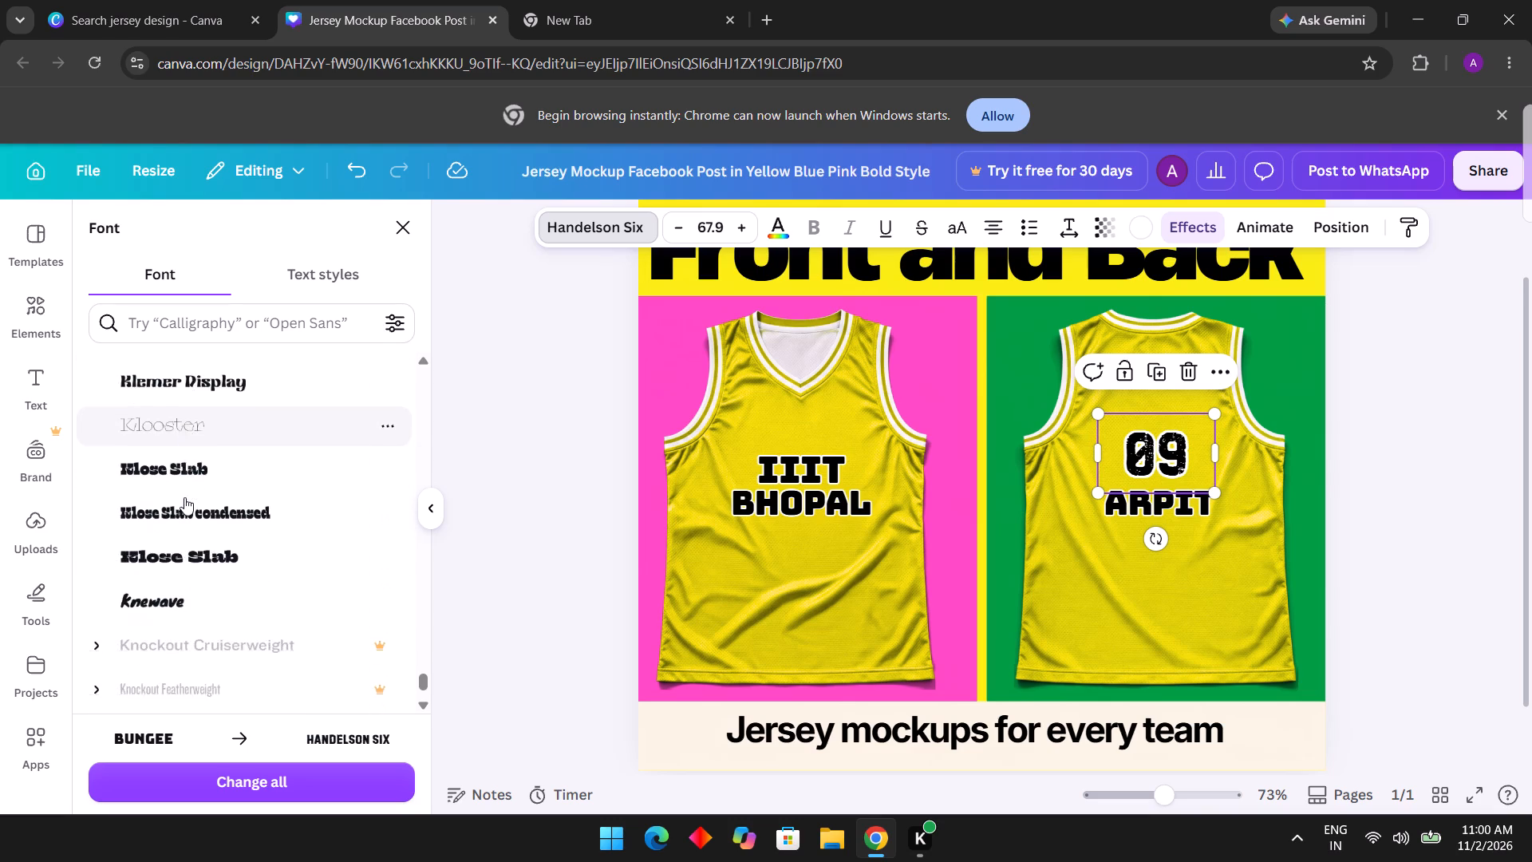
scroll(184, 497, "down", 4)
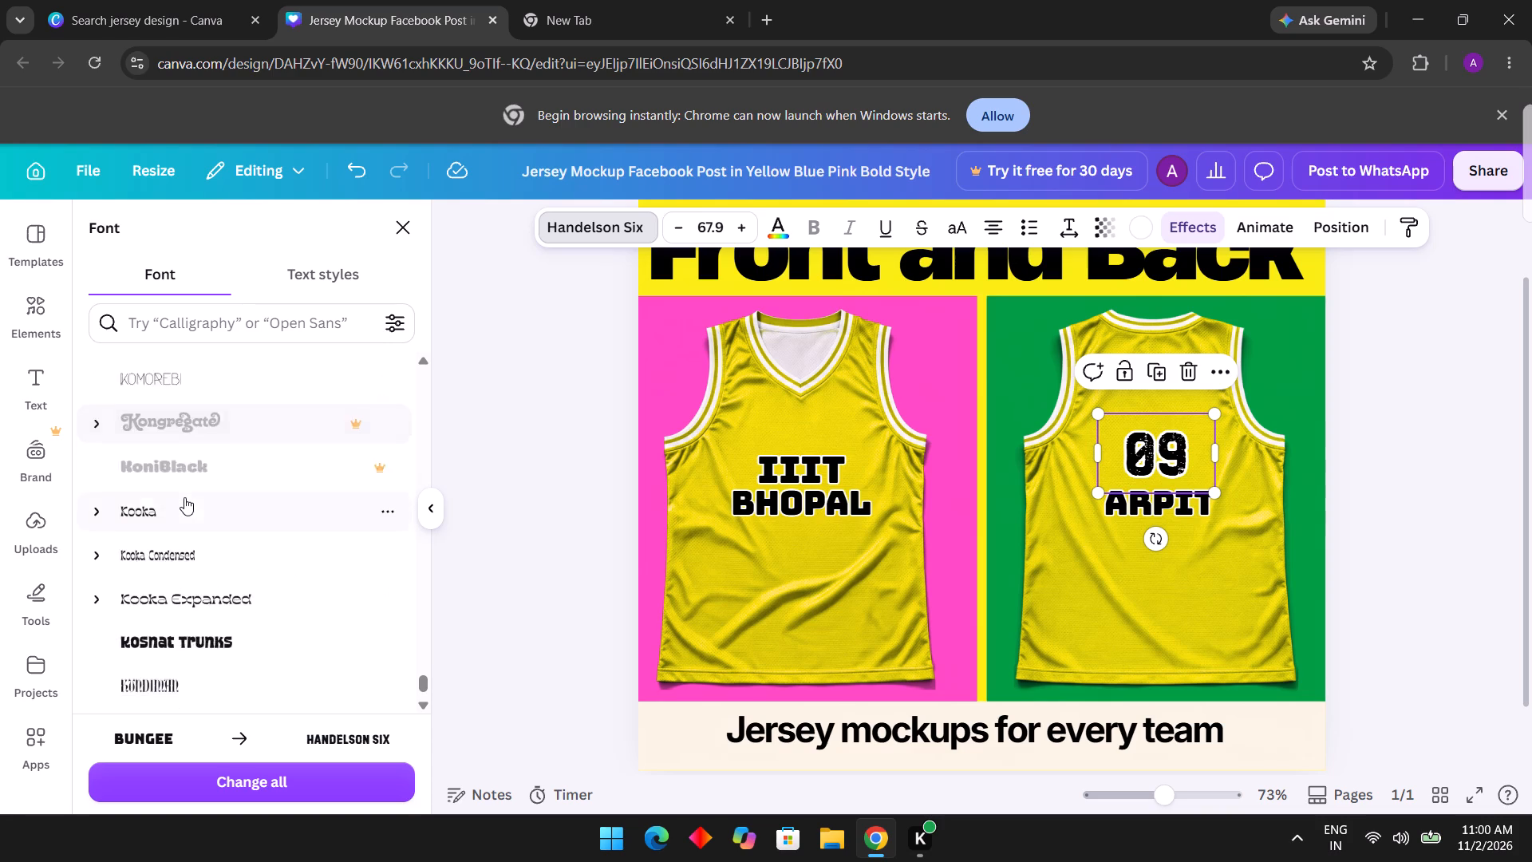
scroll(184, 497, "down", 4)
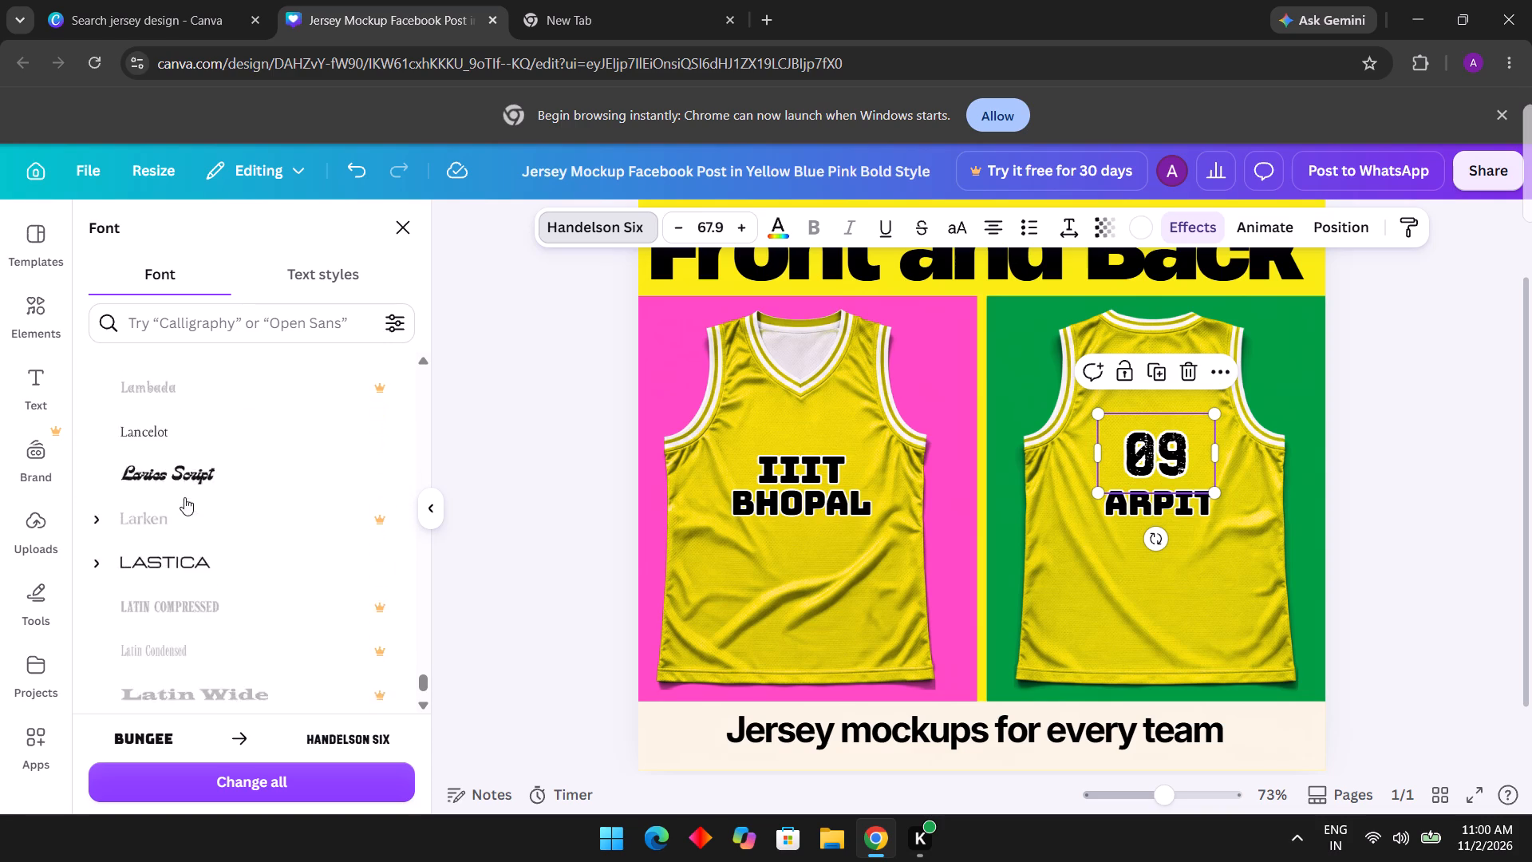
scroll(184, 497, "down", 5)
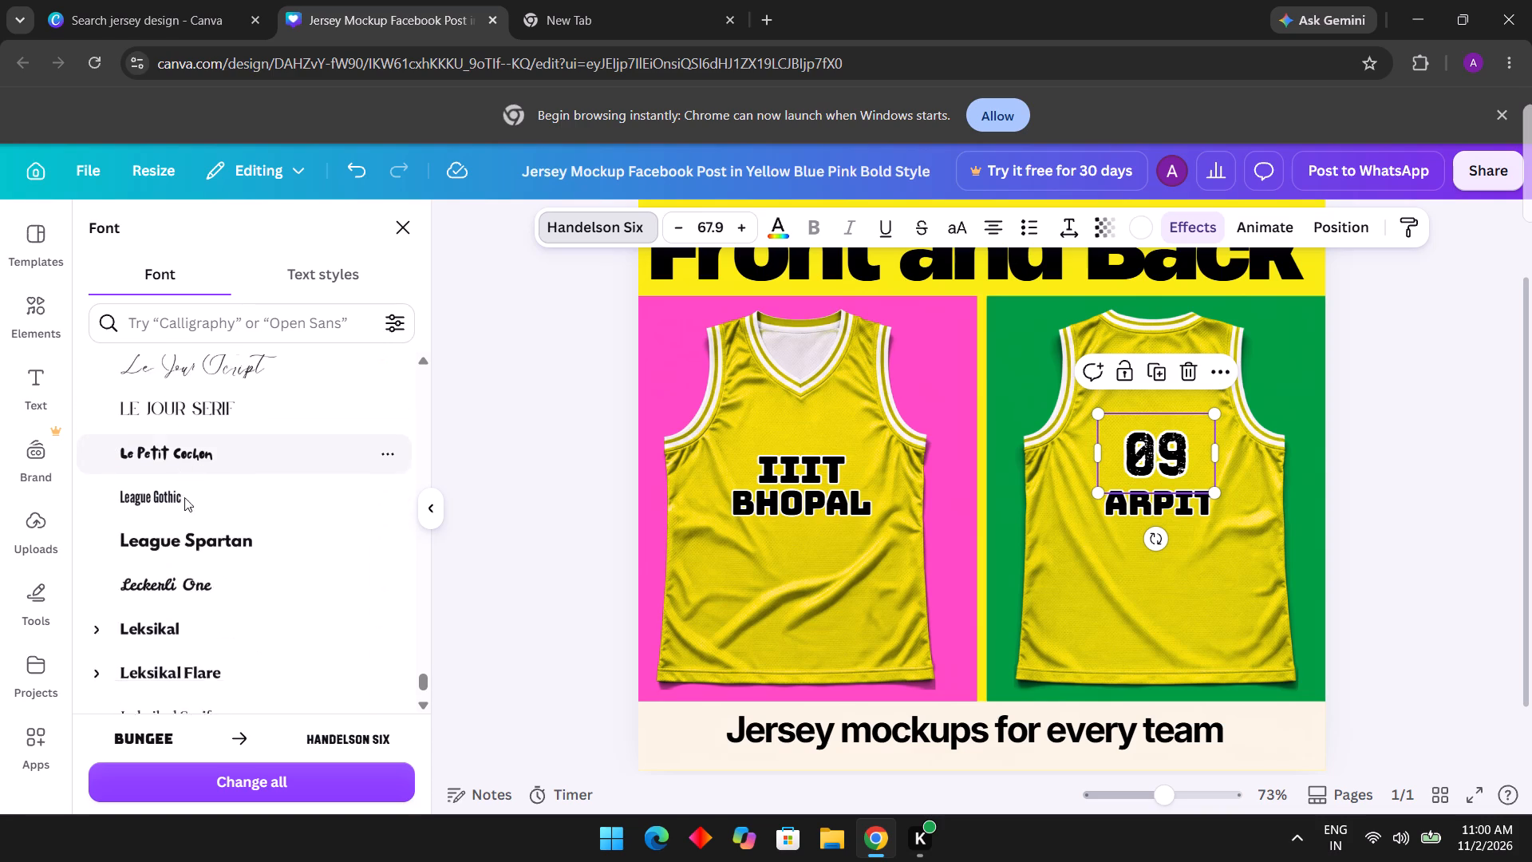
scroll(184, 497, "down", 4)
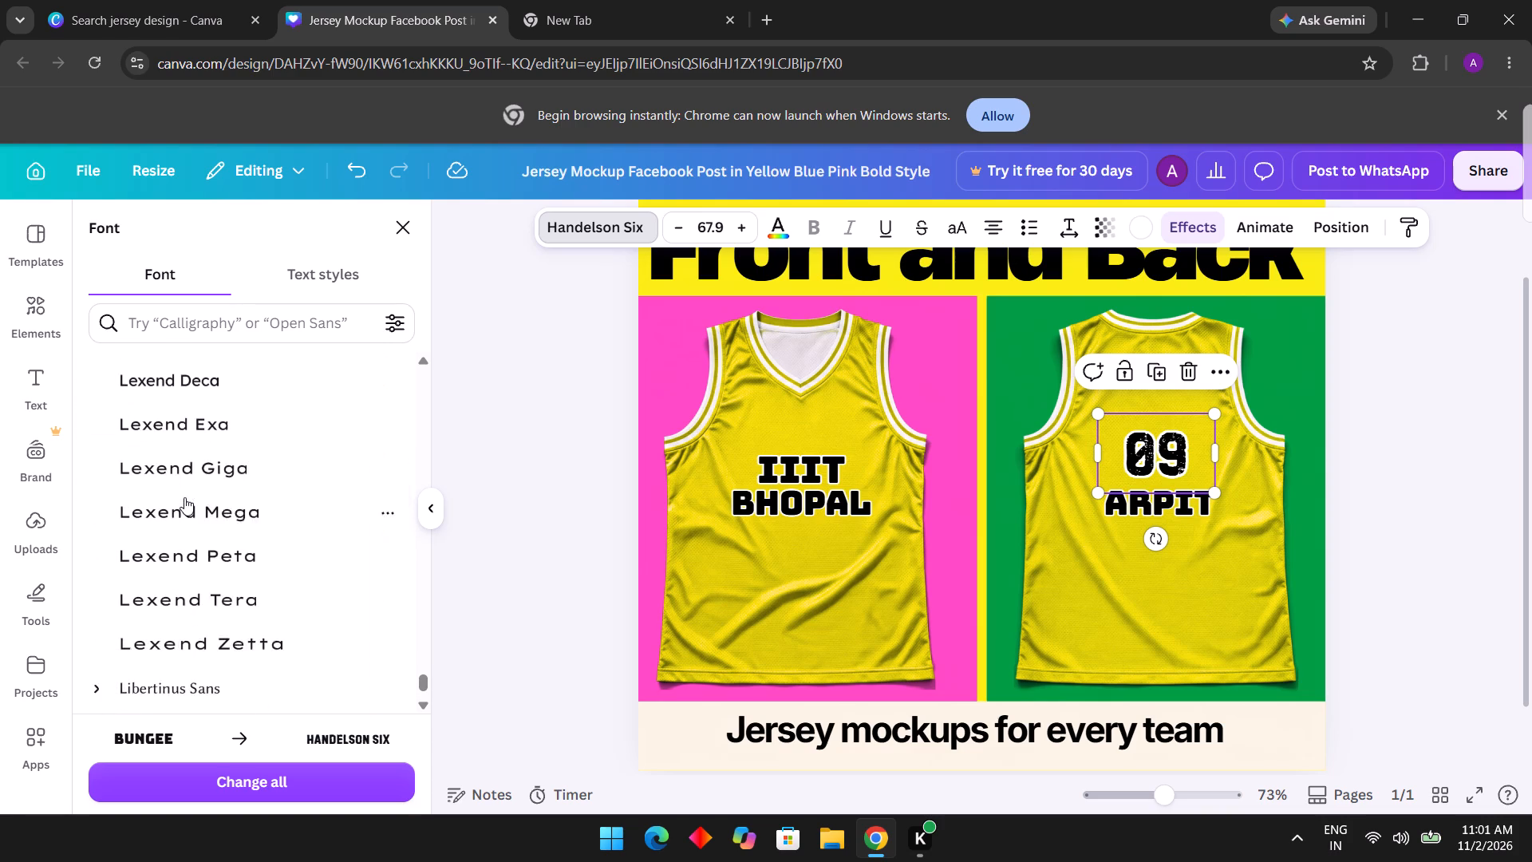
scroll(184, 497, "down", 4)
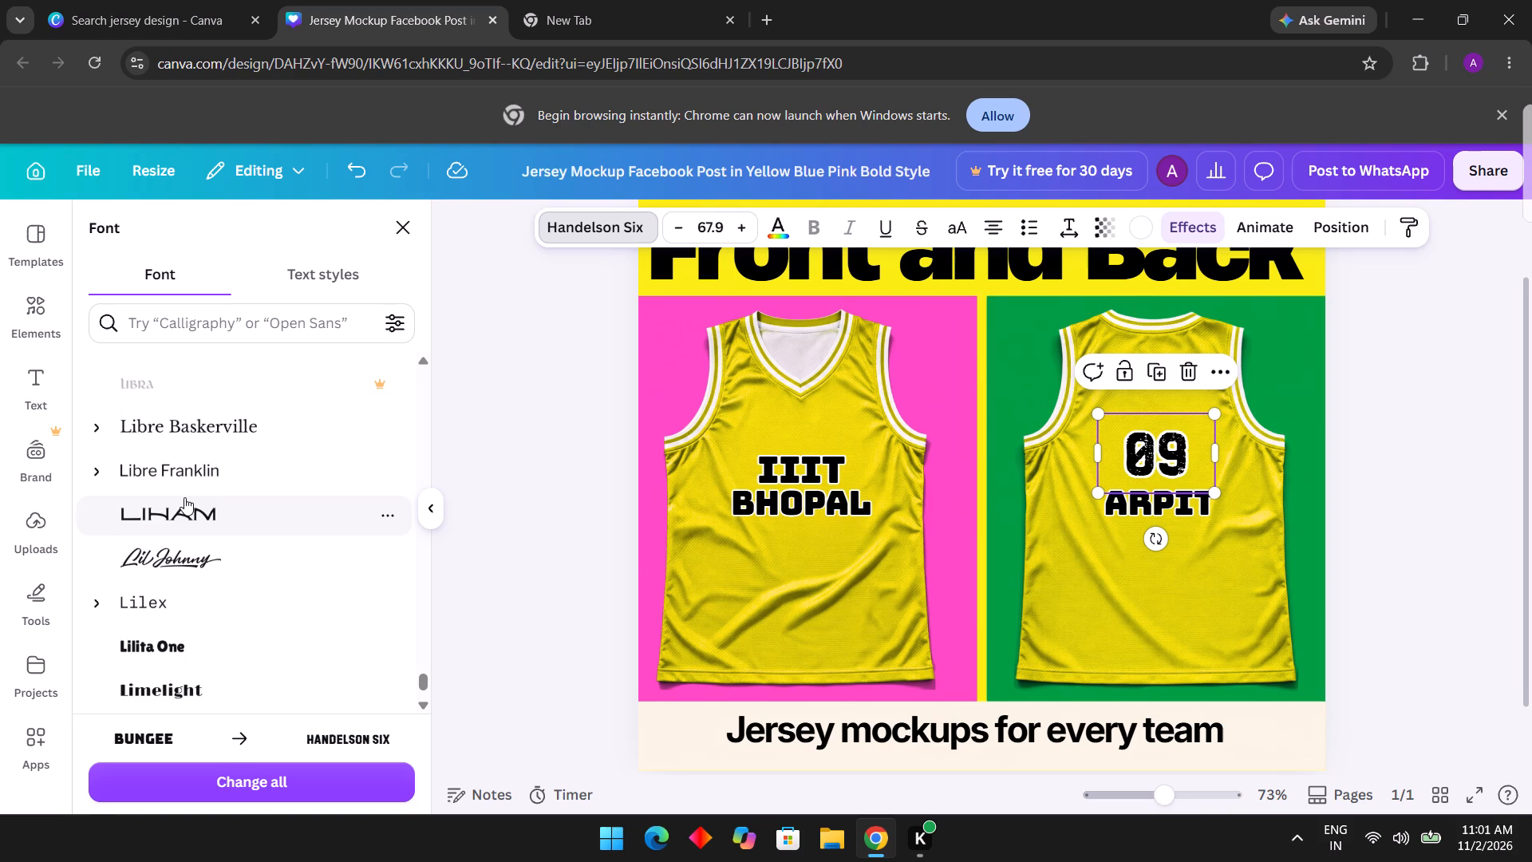
scroll(184, 497, "down", 1)
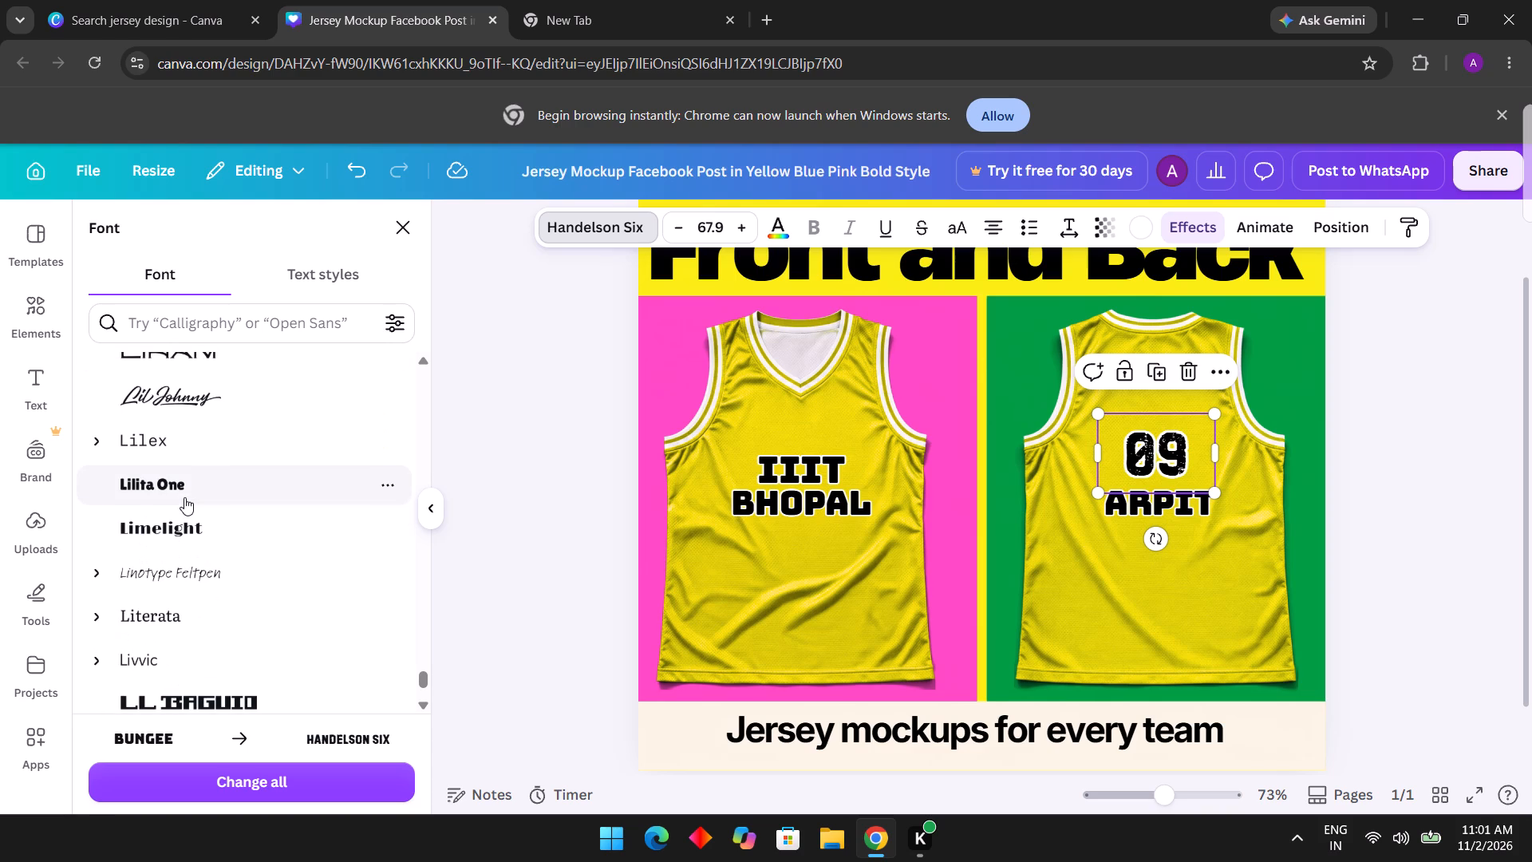
scroll(184, 497, "down", 6)
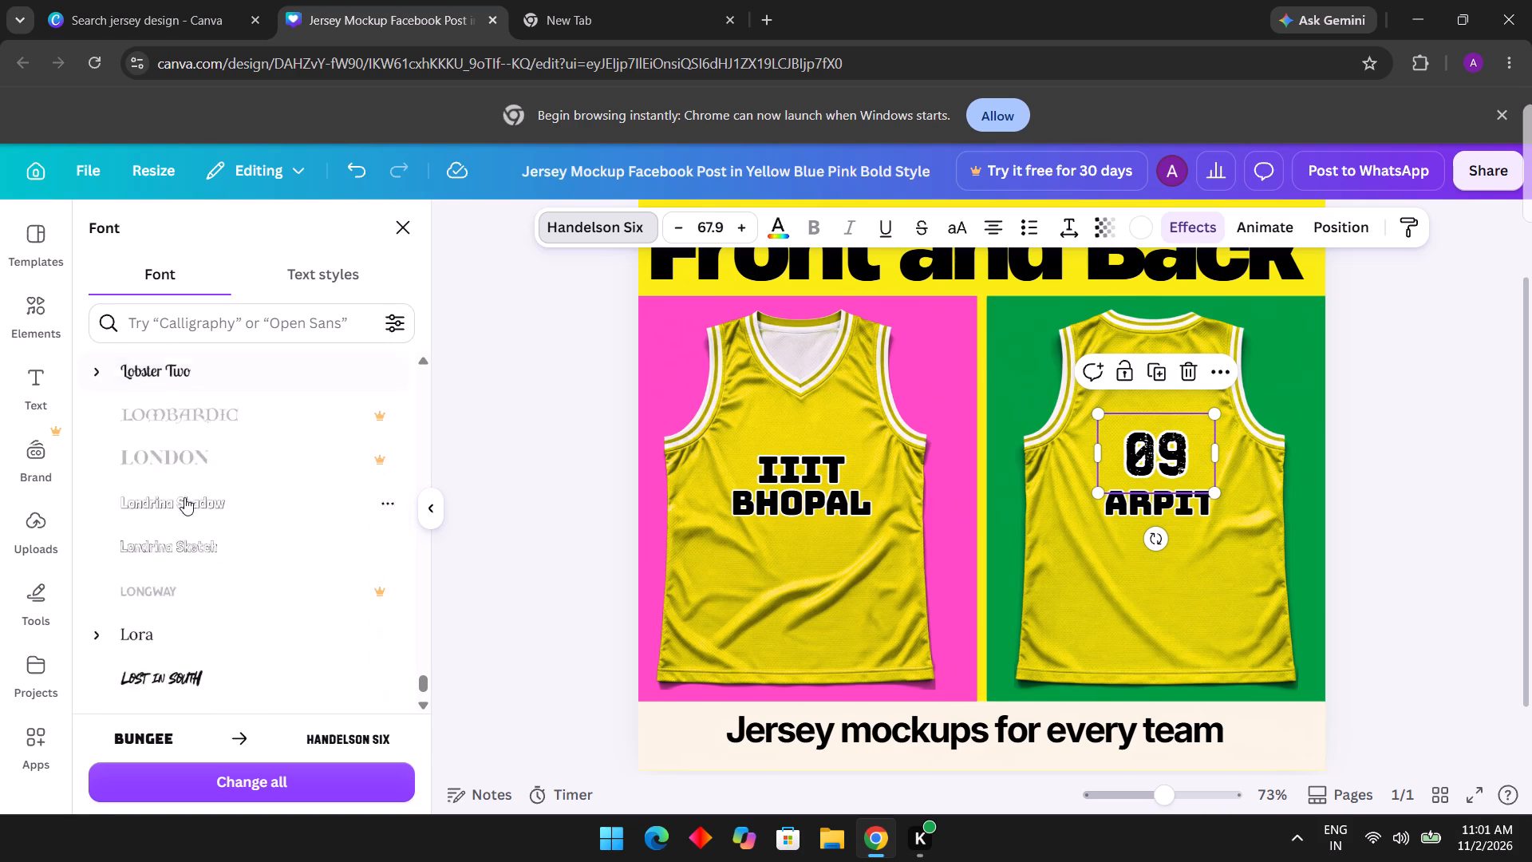
scroll(184, 497, "down", 7)
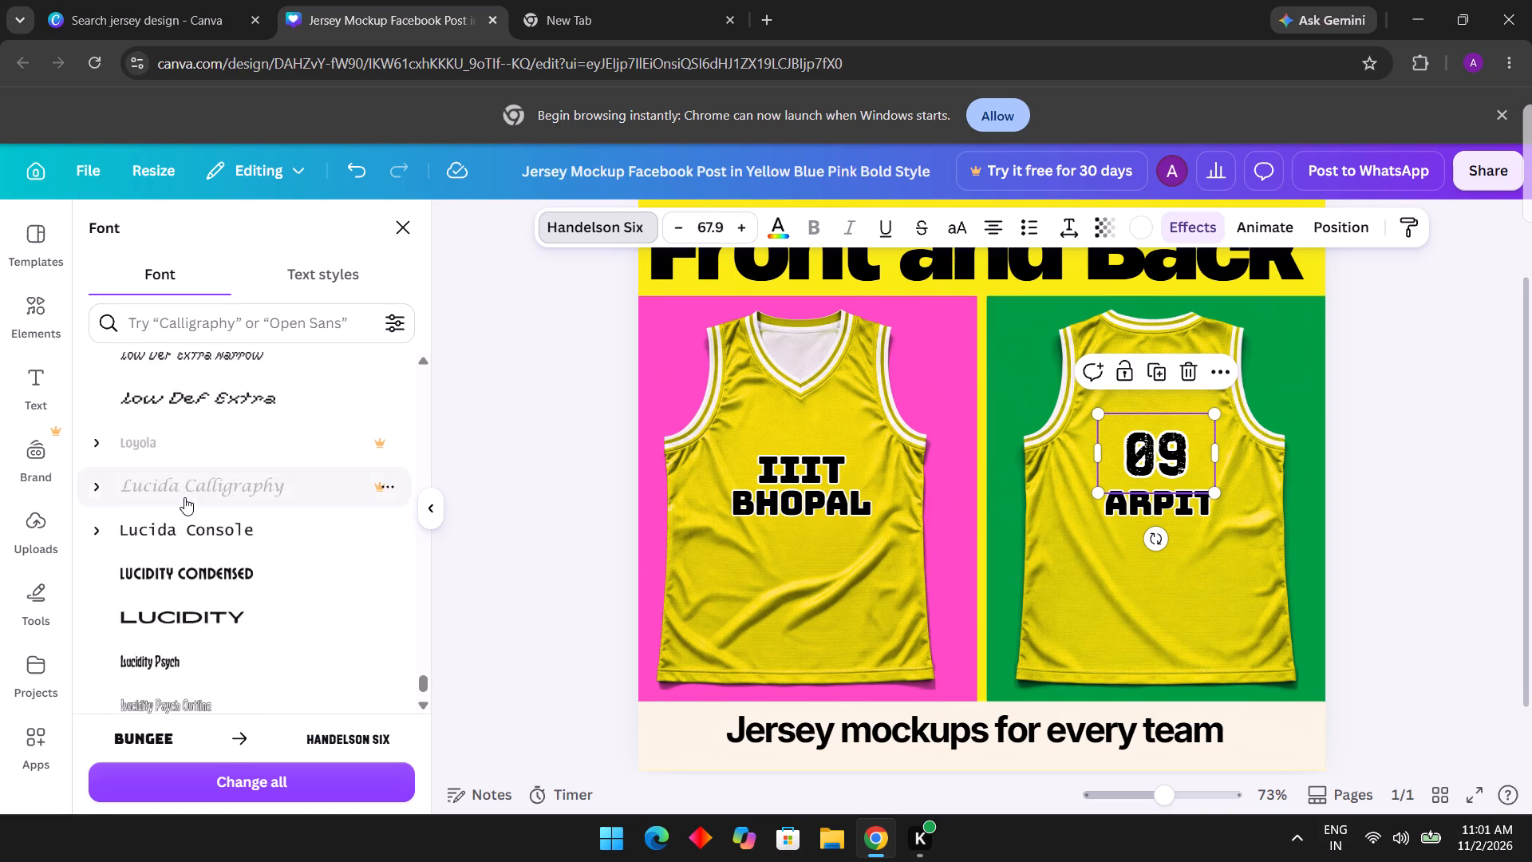
scroll(184, 497, "down", 6)
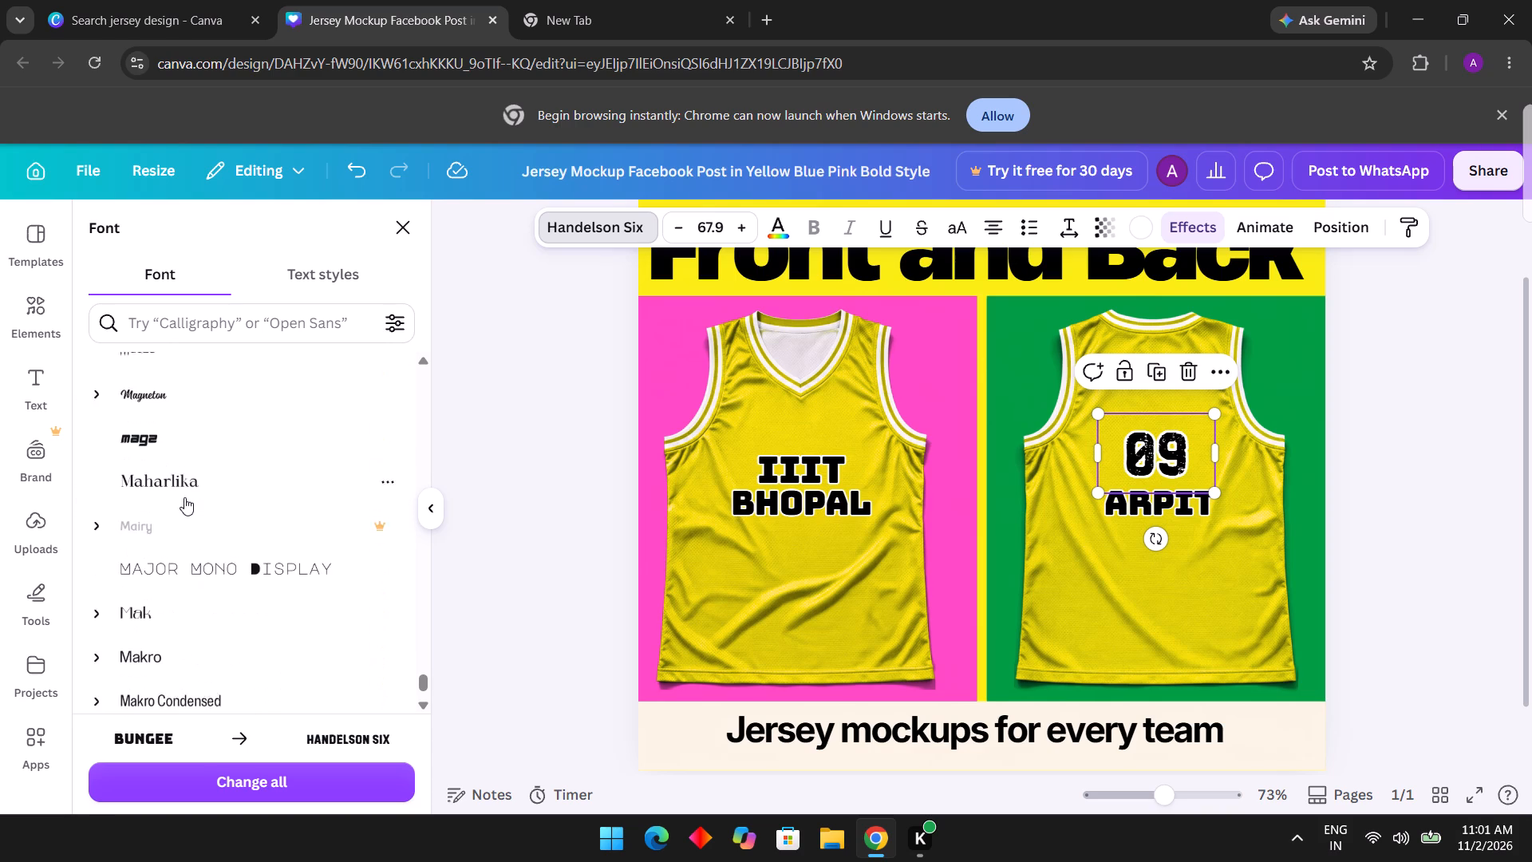
scroll(184, 497, "down", 5)
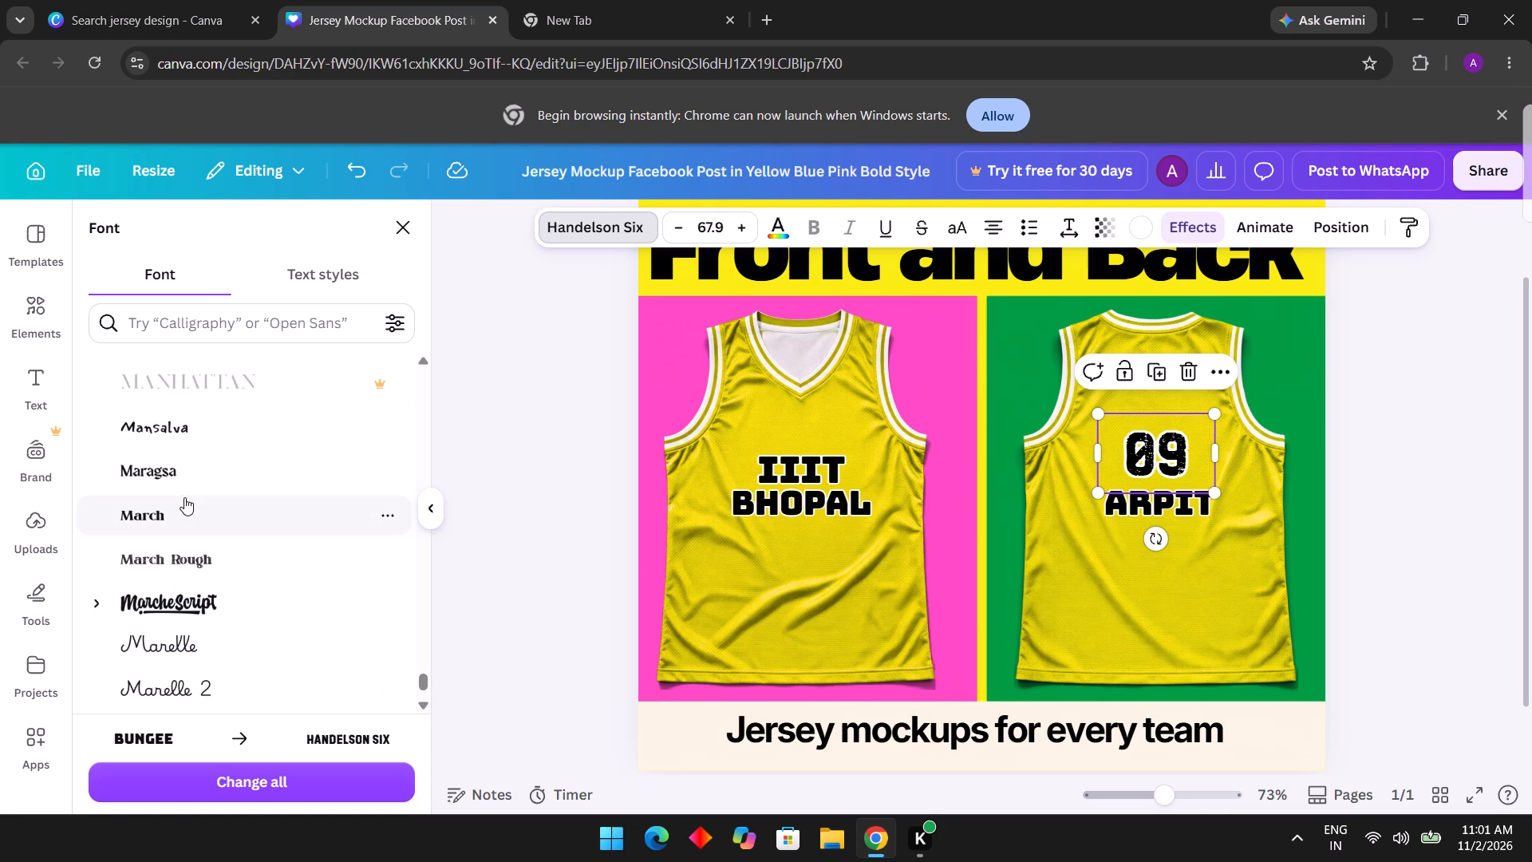
scroll(184, 497, "down", 2)
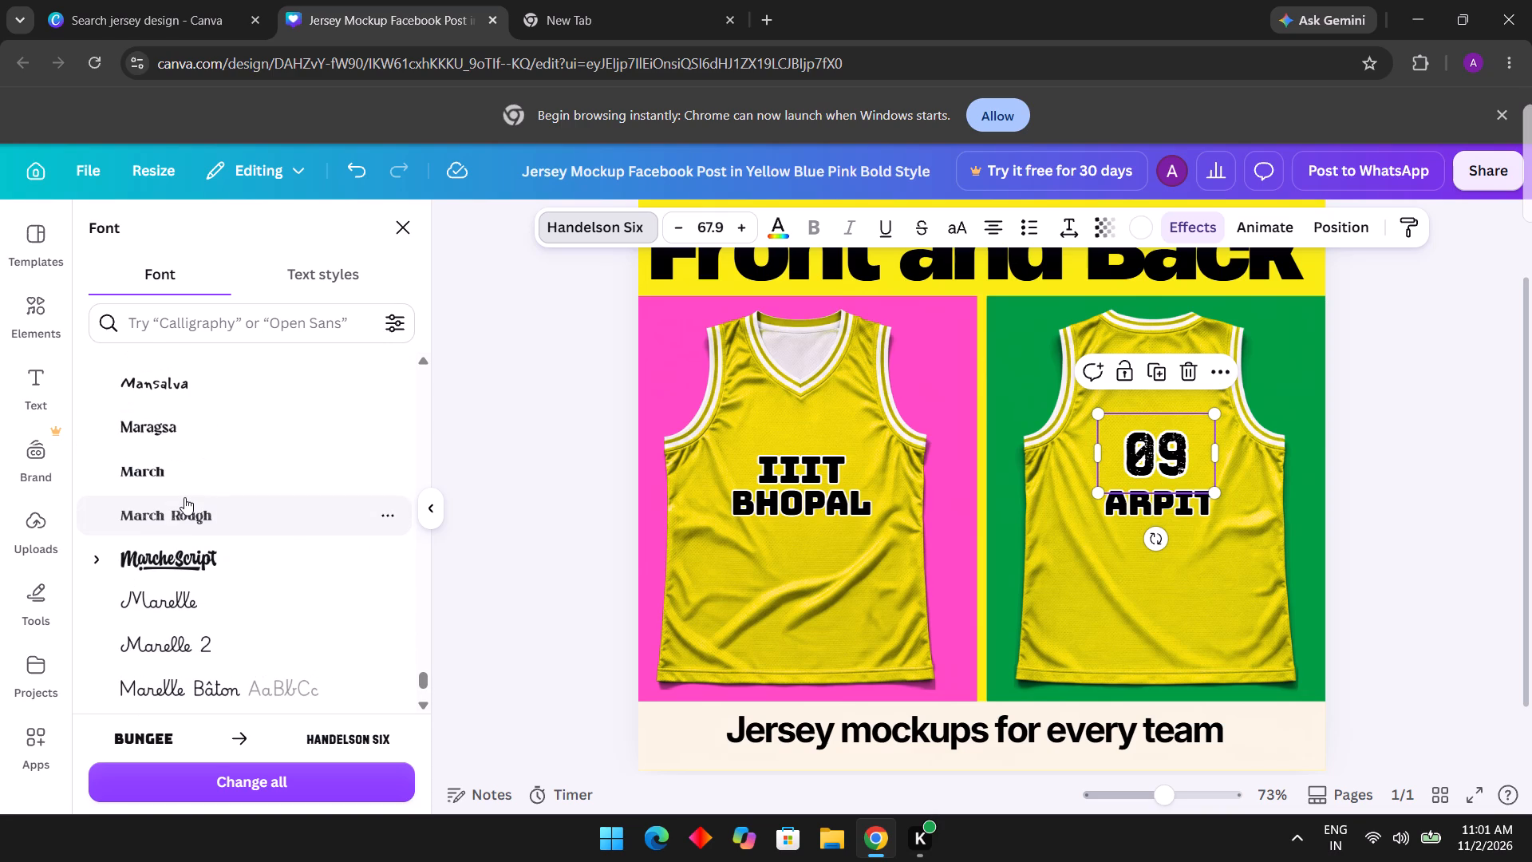
scroll(184, 497, "down", 4)
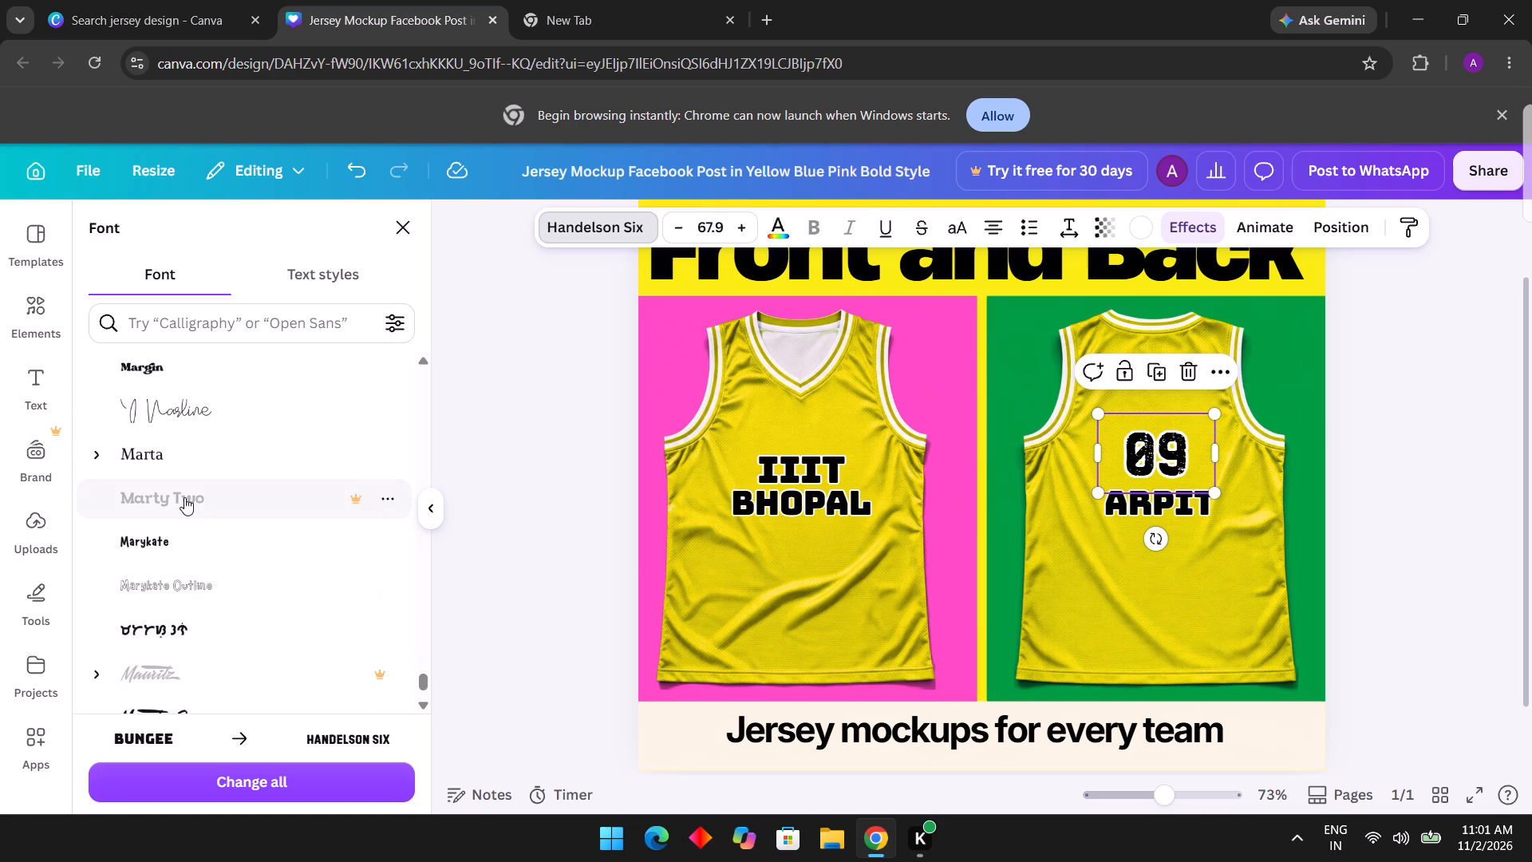
scroll(184, 497, "down", 3)
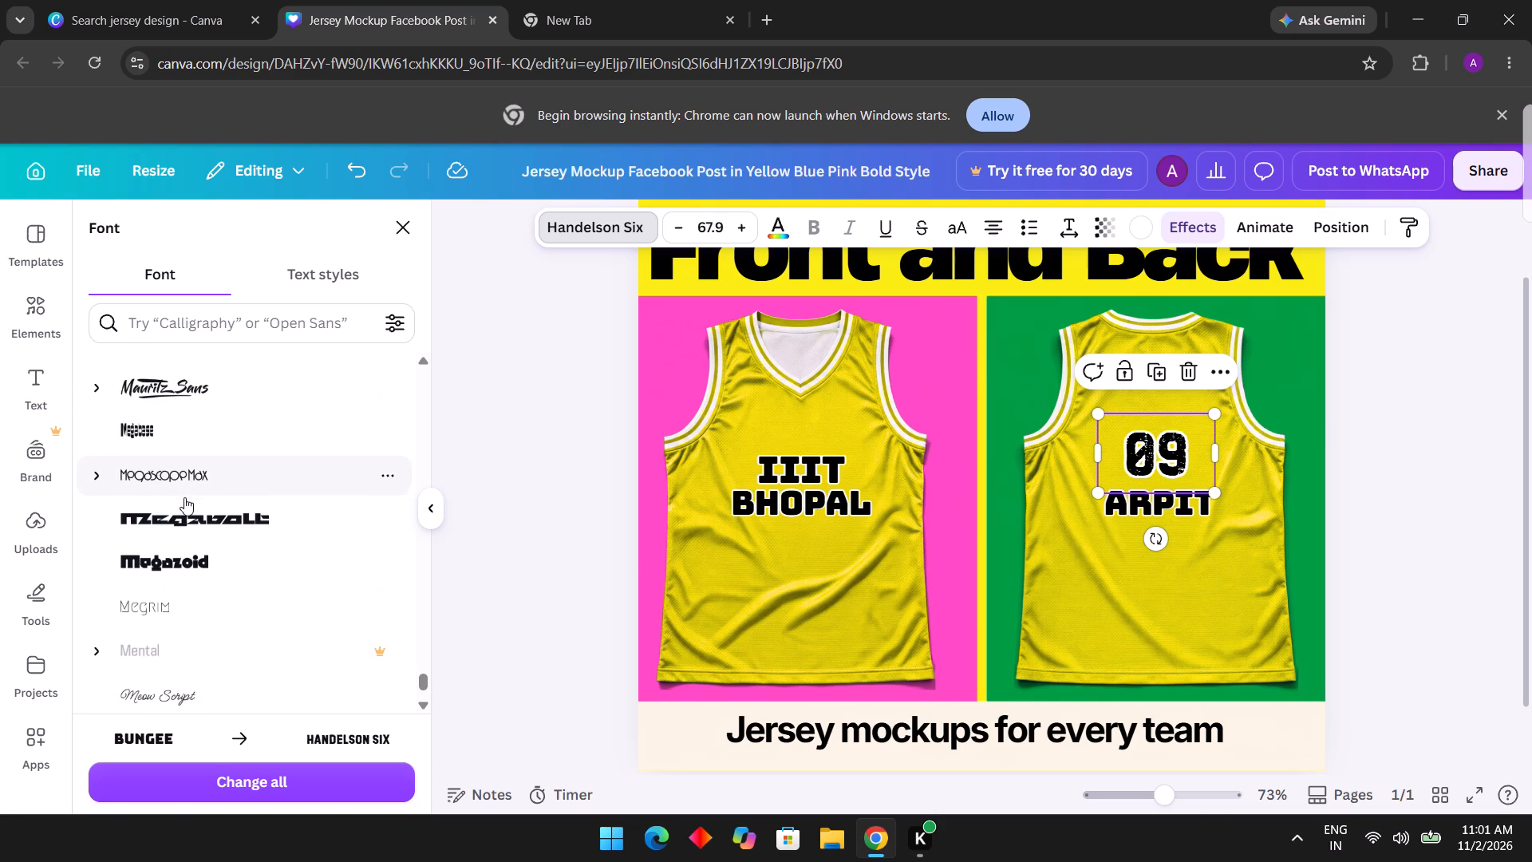
Change the font of the "09" on the back jersey to Mestizo.
scroll(184, 497, "down", 4)
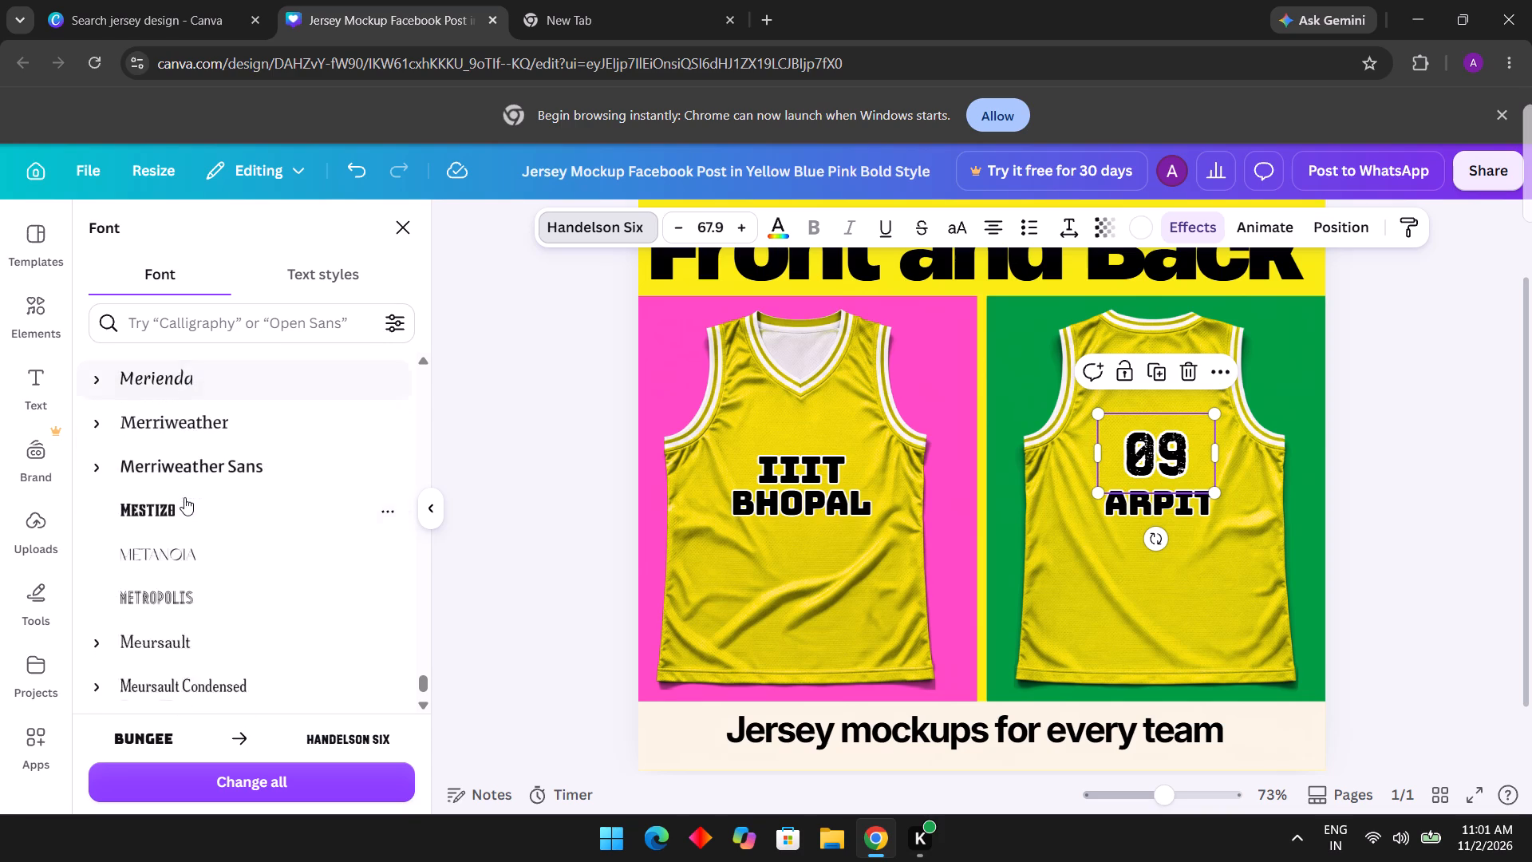
scroll(184, 497, "down", 1)
left_click(173, 416)
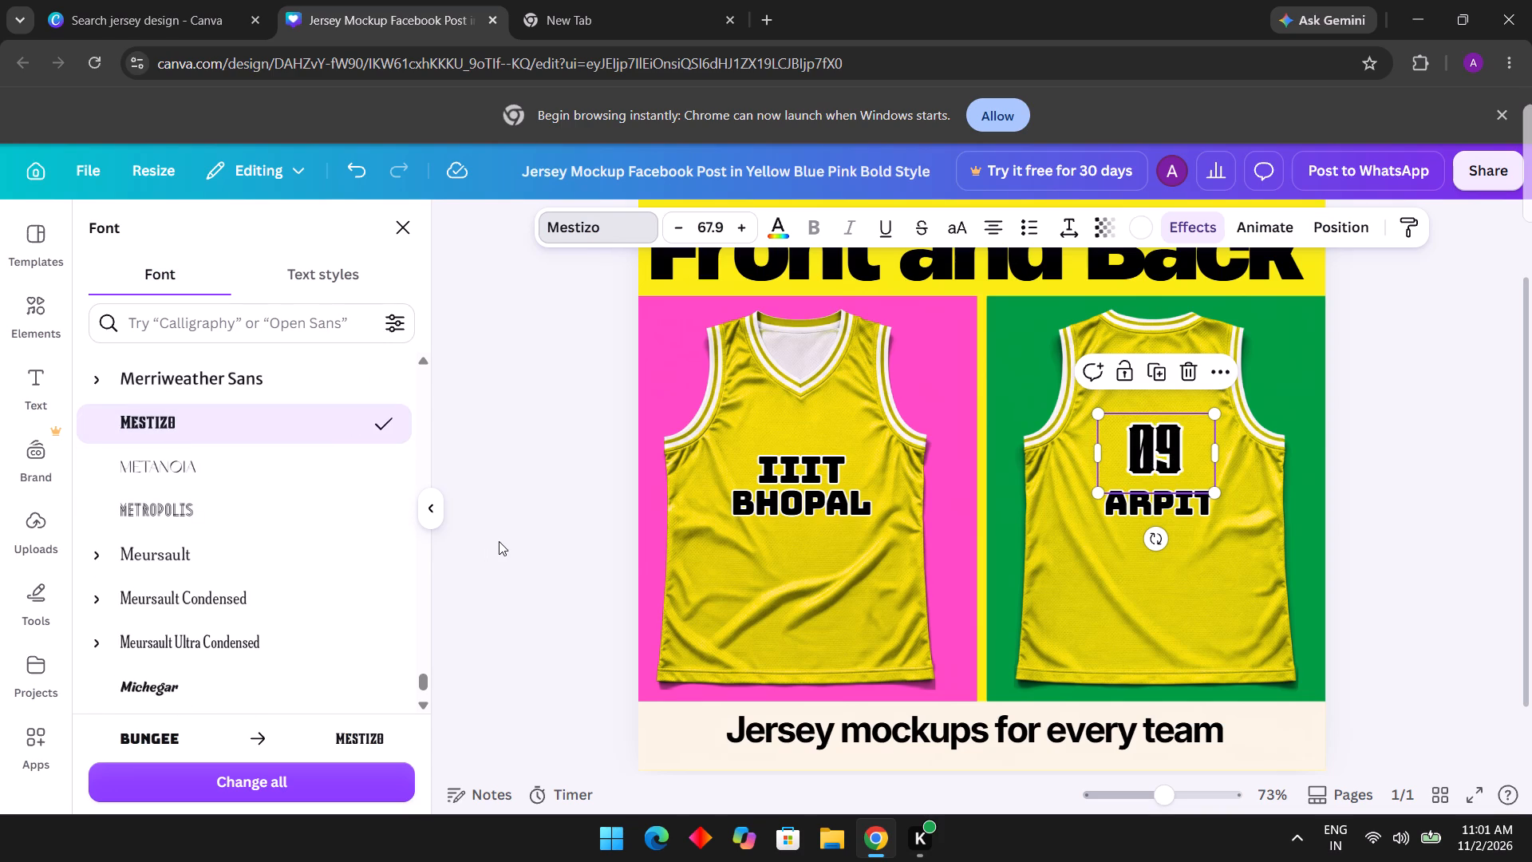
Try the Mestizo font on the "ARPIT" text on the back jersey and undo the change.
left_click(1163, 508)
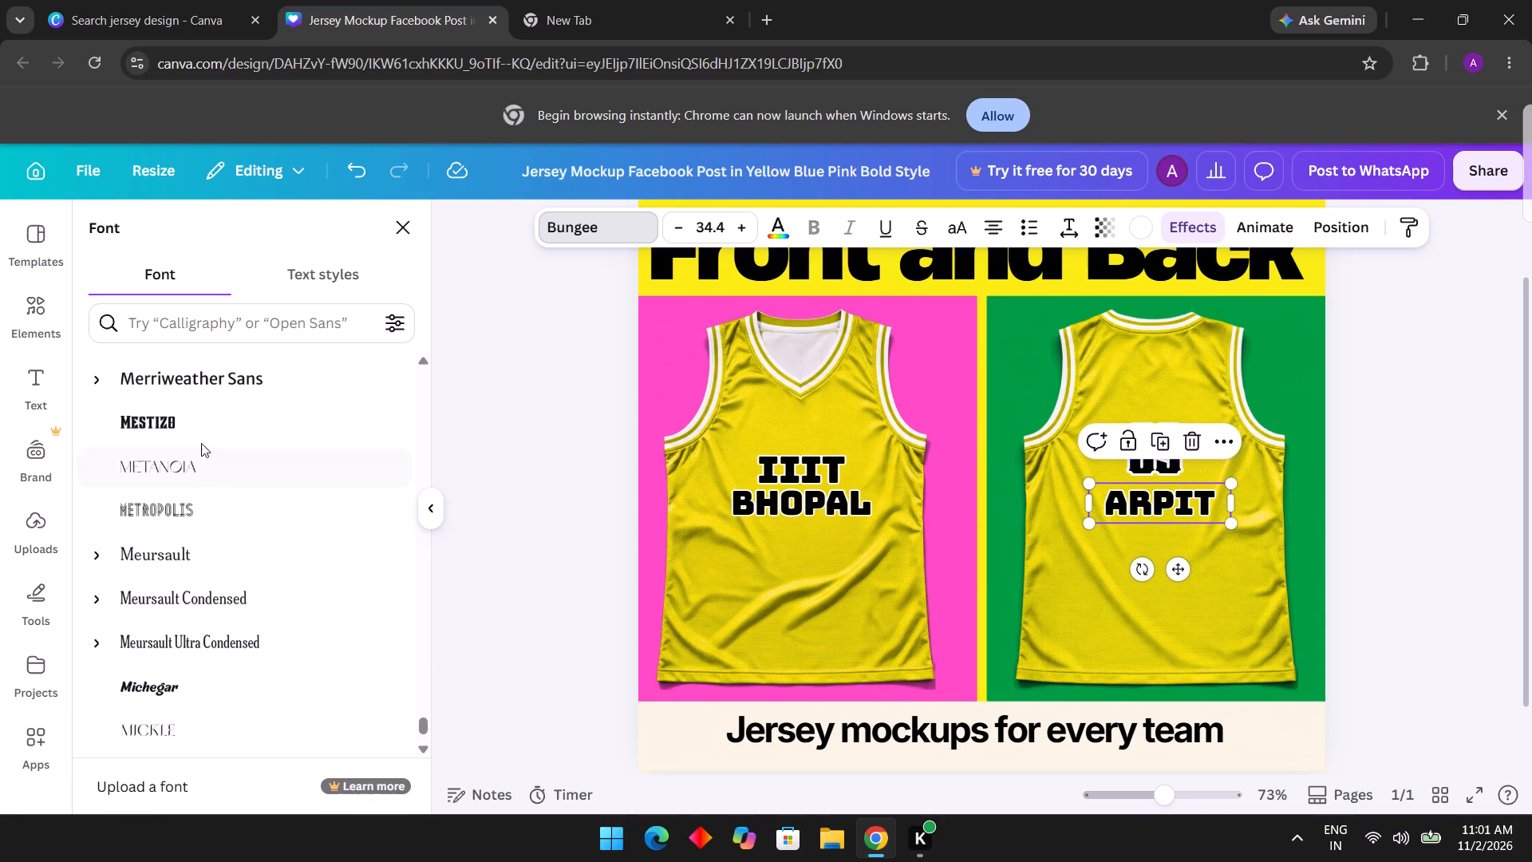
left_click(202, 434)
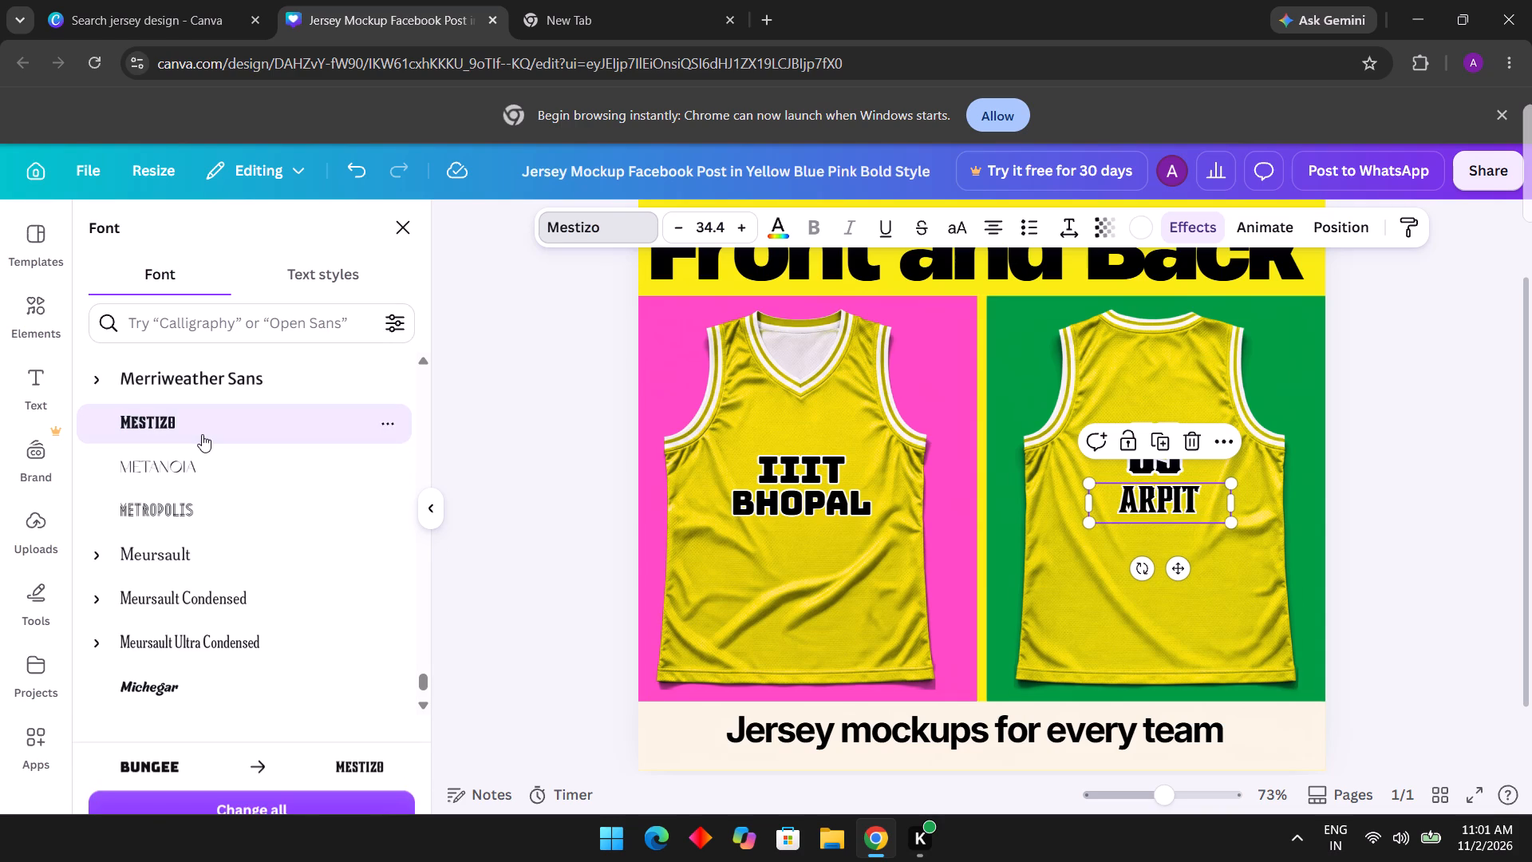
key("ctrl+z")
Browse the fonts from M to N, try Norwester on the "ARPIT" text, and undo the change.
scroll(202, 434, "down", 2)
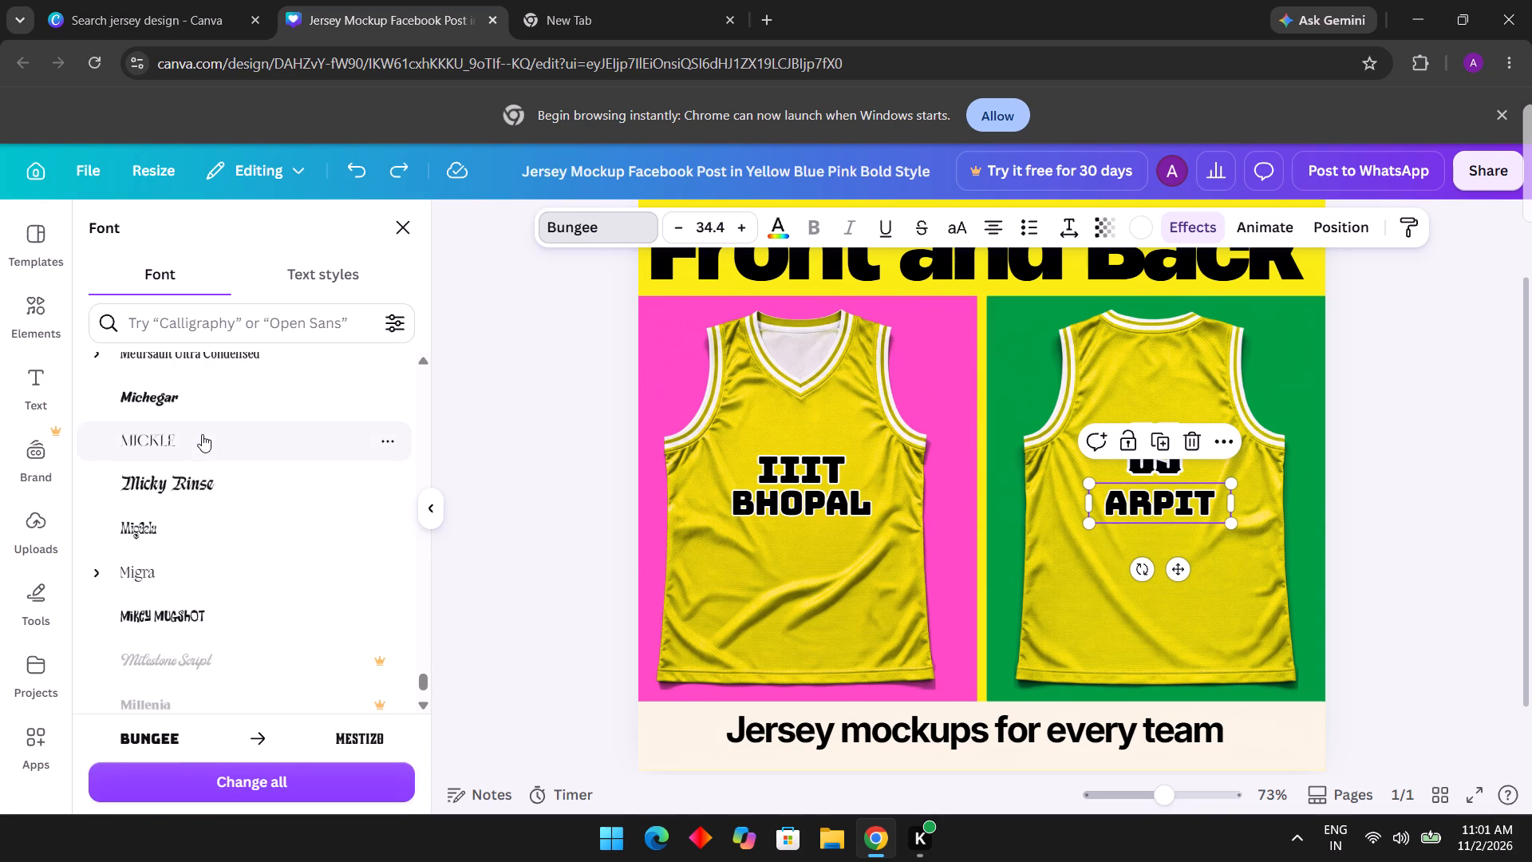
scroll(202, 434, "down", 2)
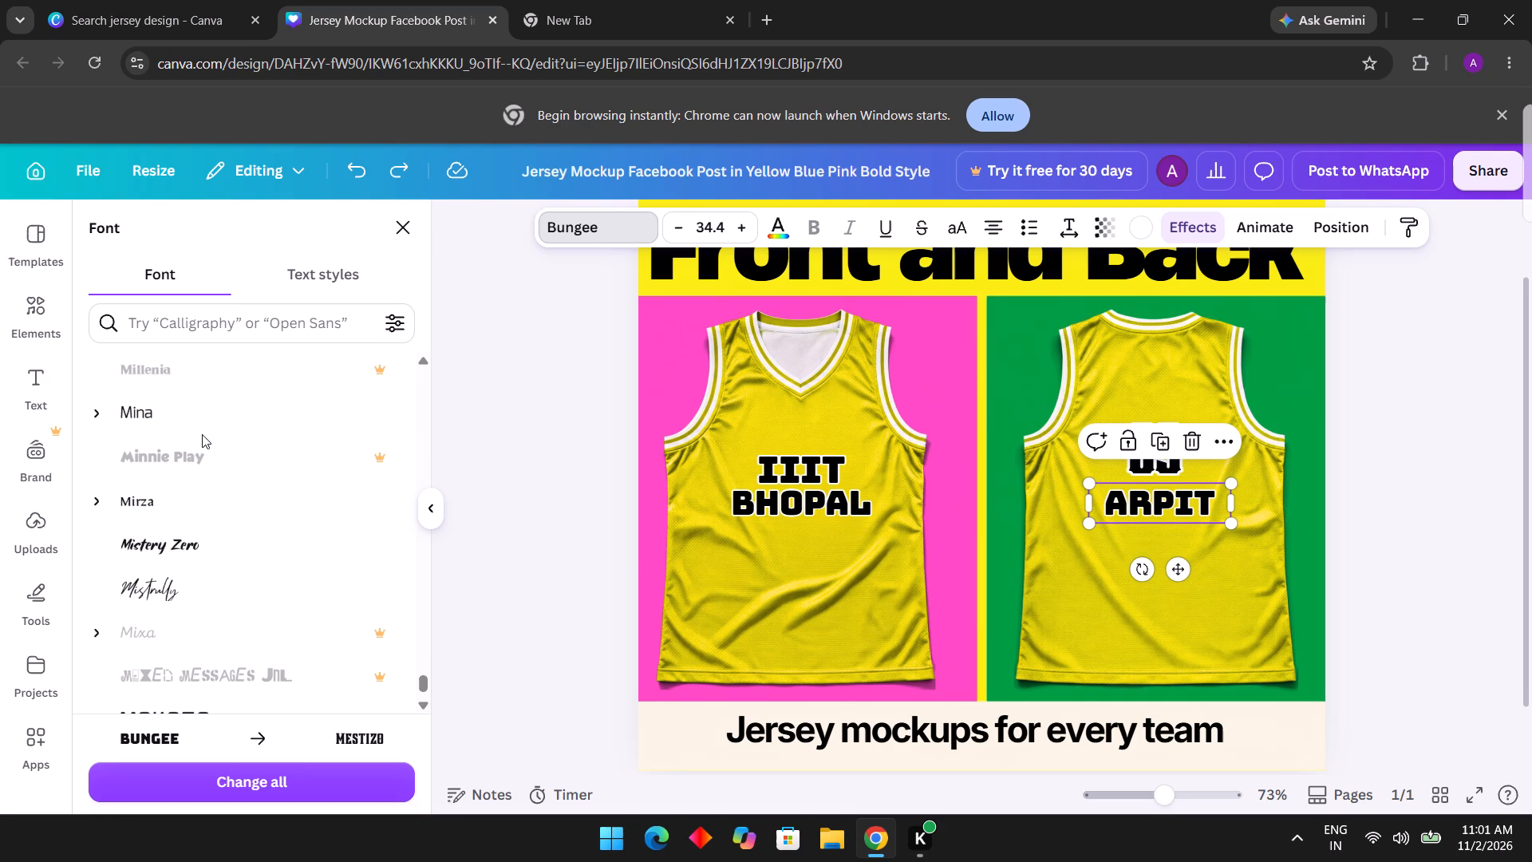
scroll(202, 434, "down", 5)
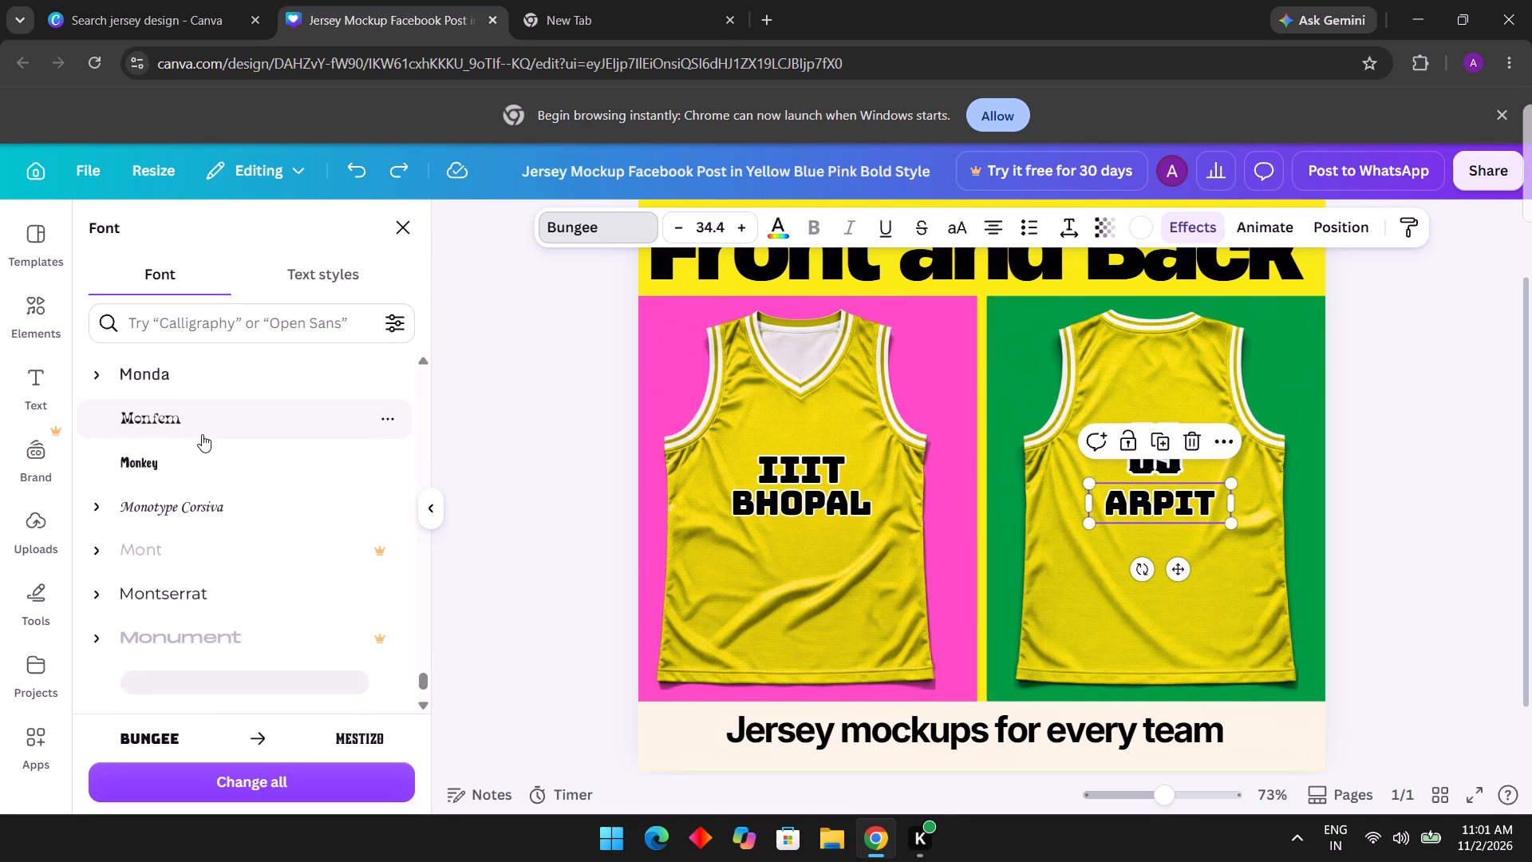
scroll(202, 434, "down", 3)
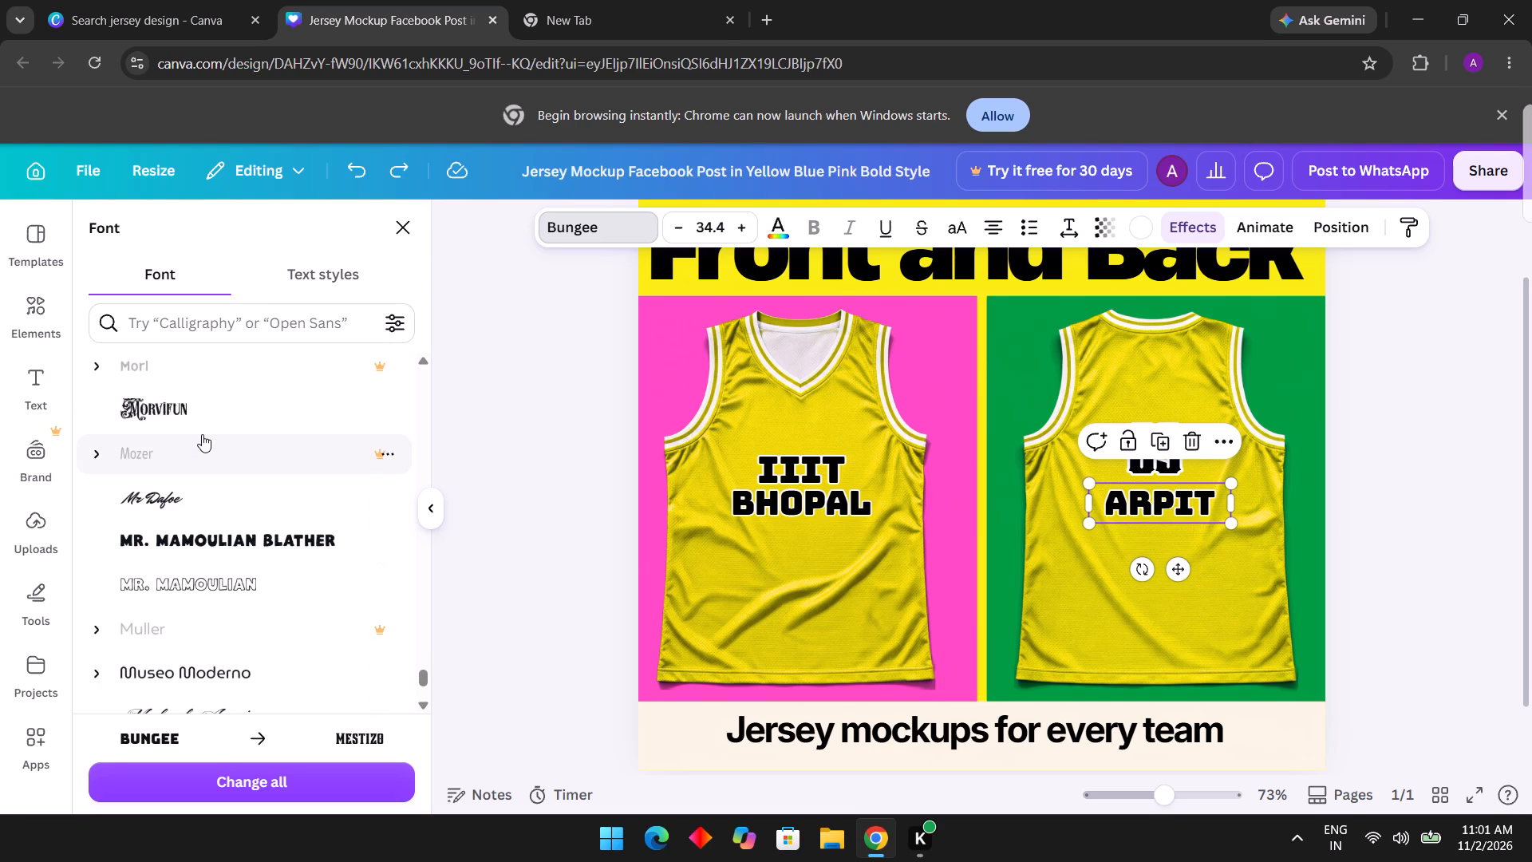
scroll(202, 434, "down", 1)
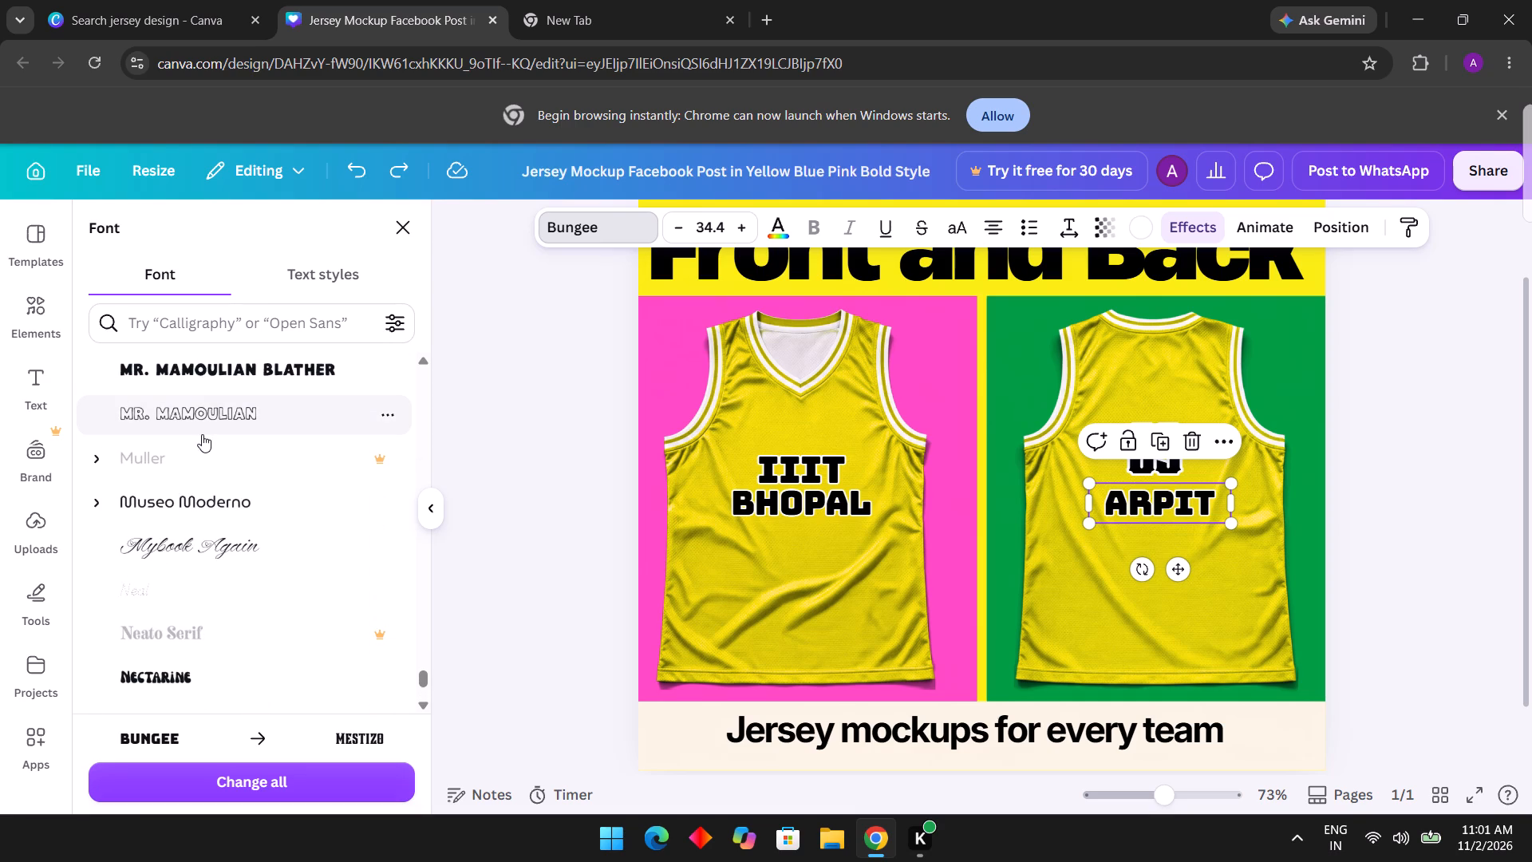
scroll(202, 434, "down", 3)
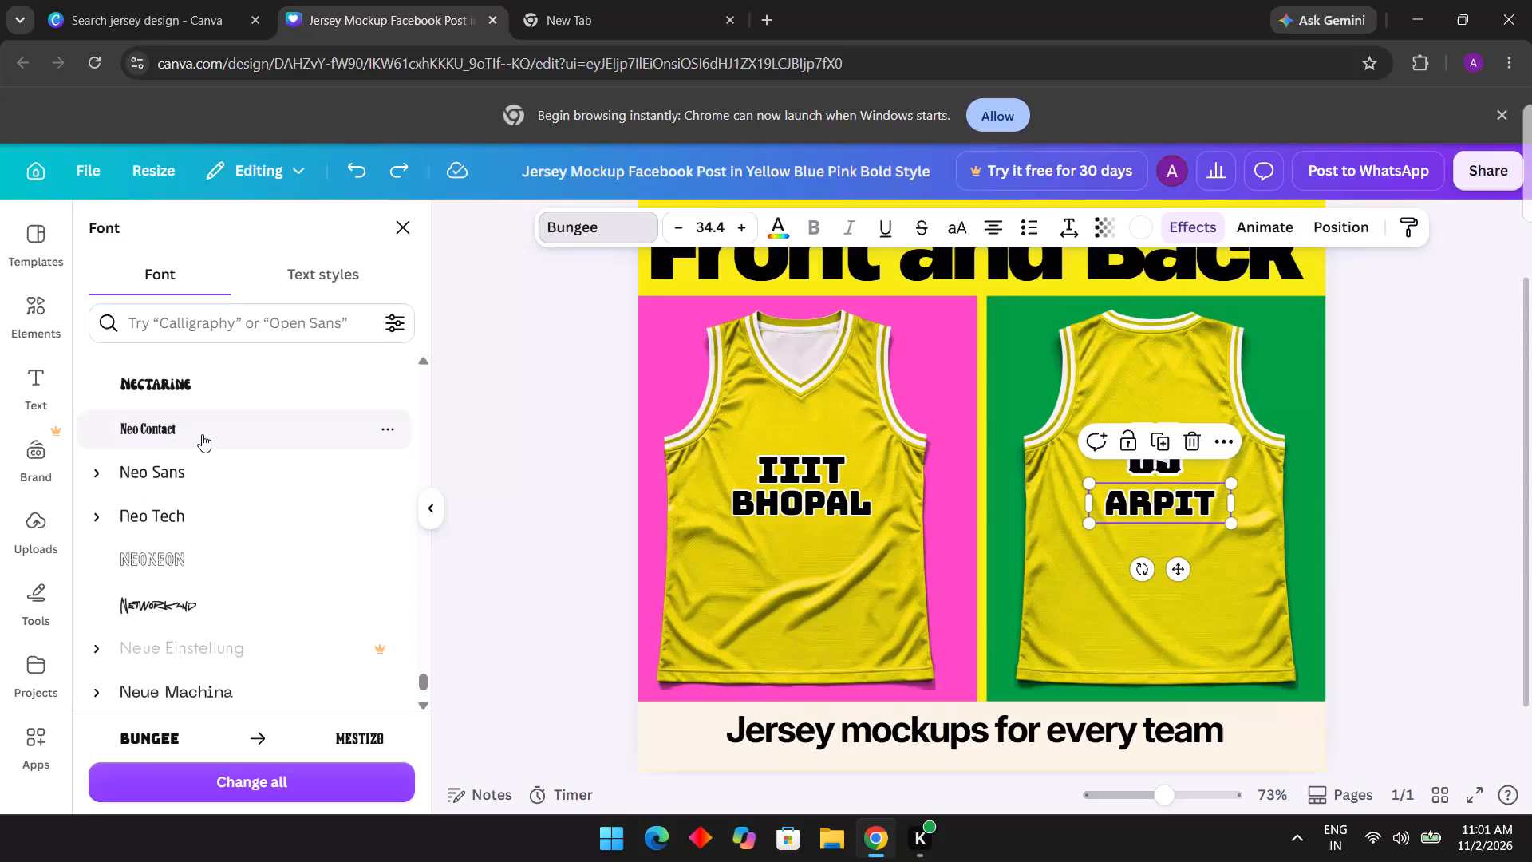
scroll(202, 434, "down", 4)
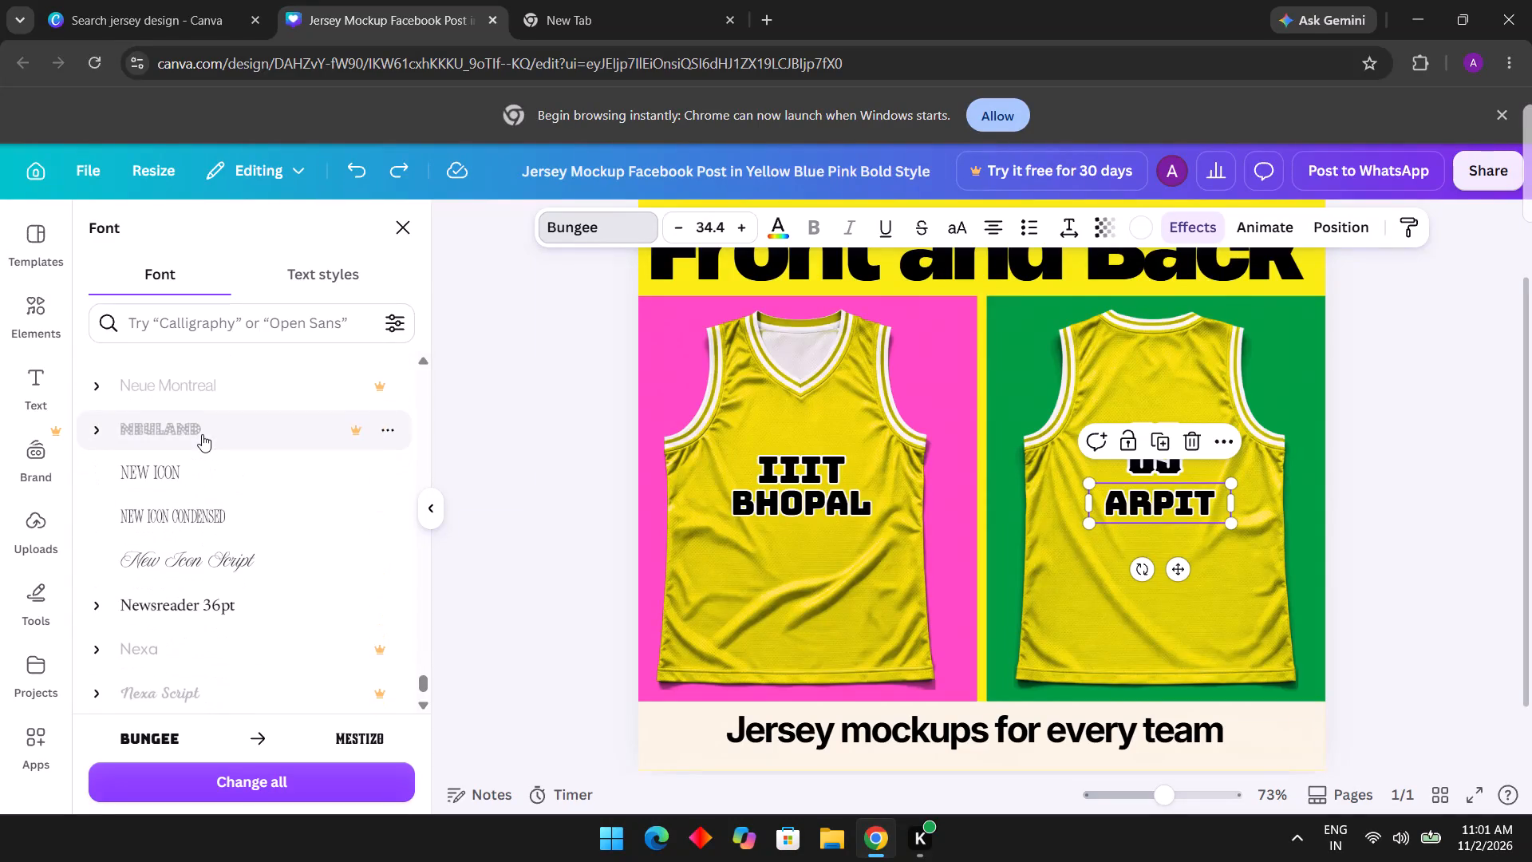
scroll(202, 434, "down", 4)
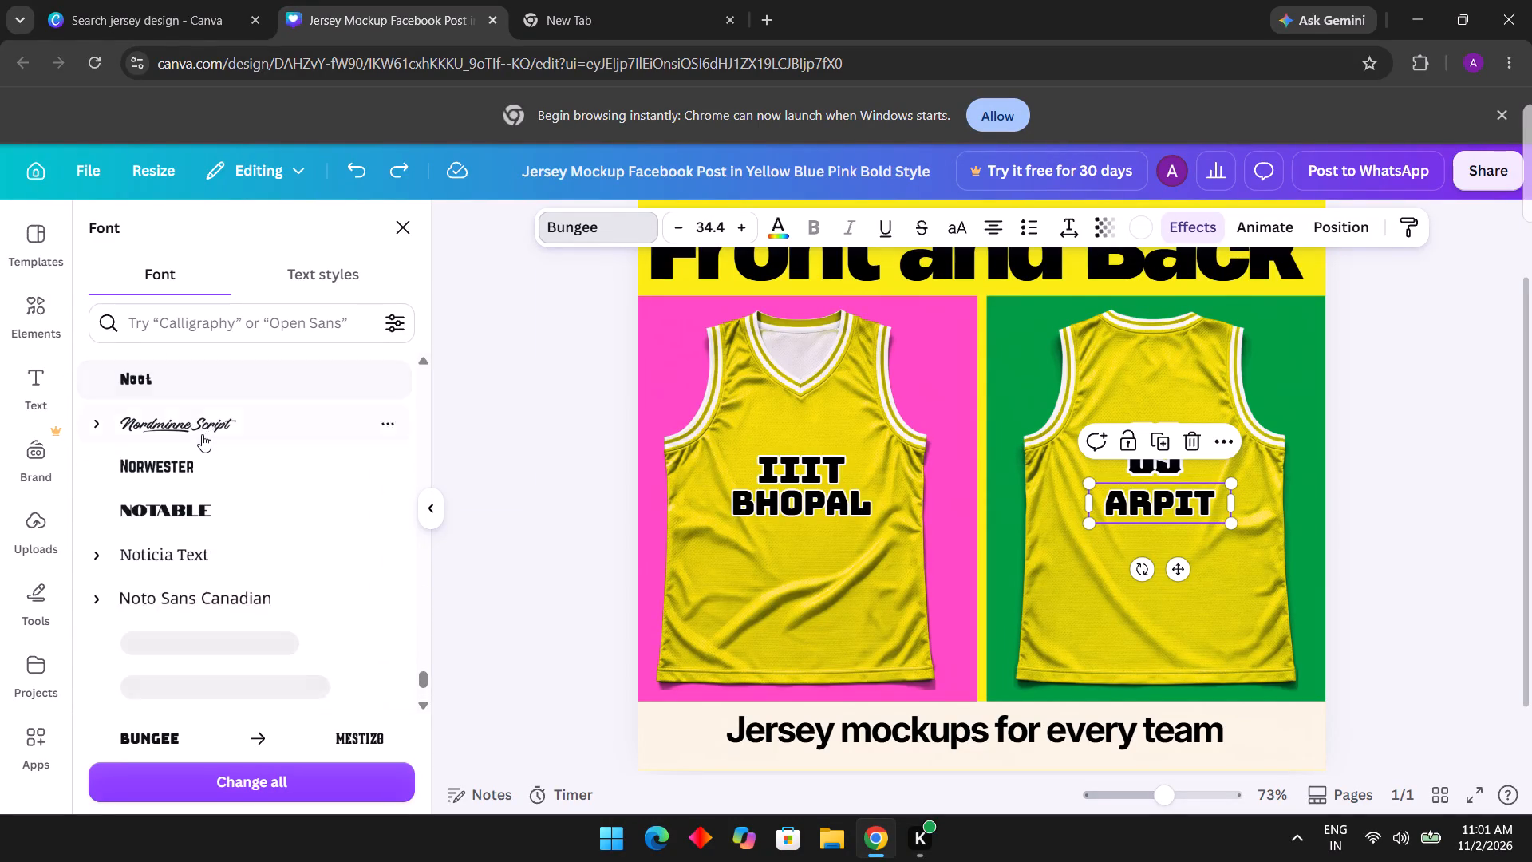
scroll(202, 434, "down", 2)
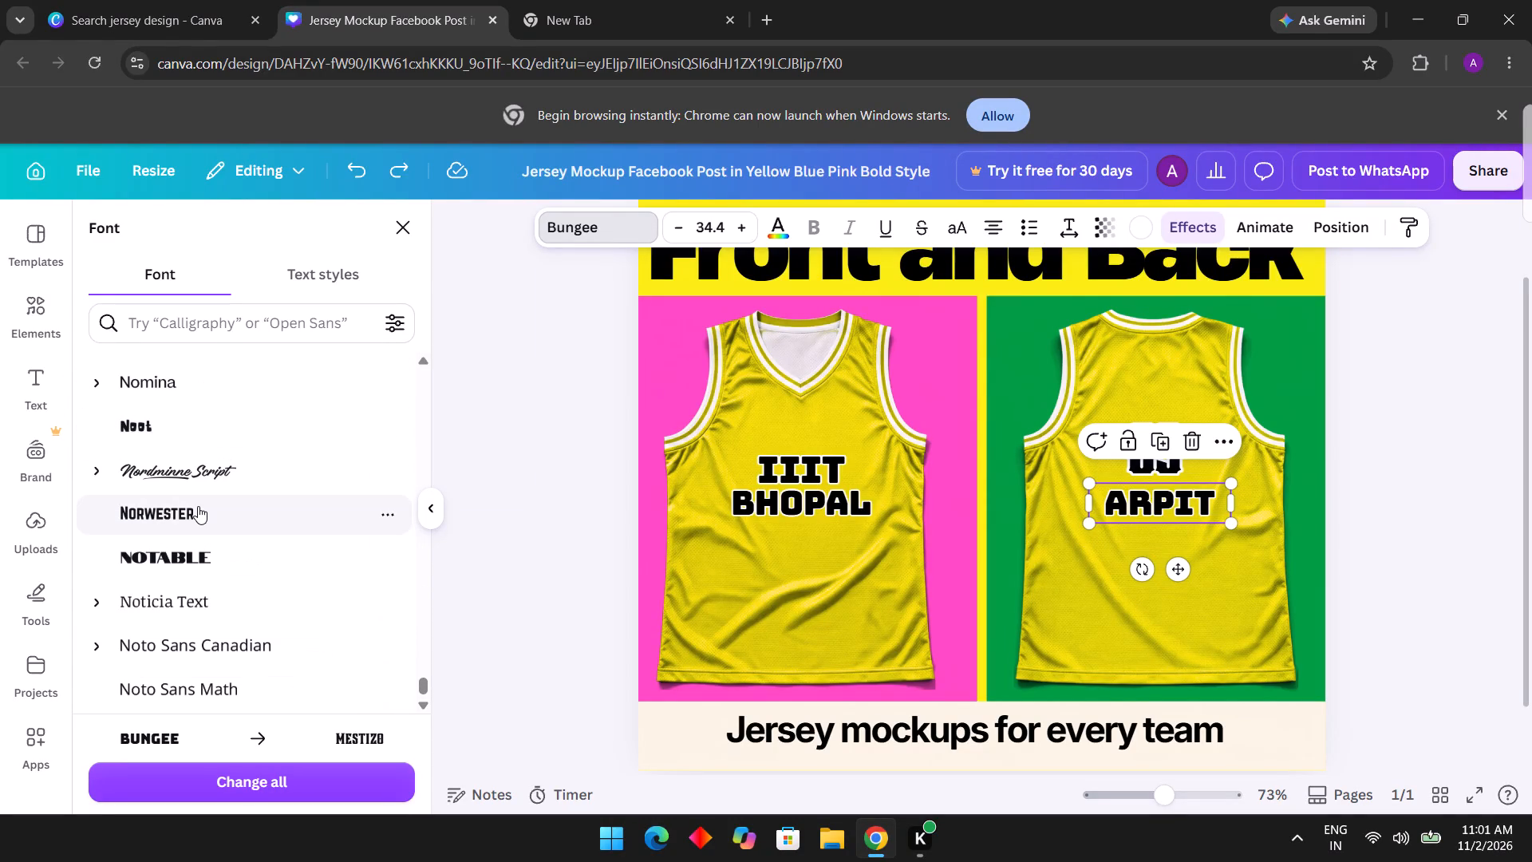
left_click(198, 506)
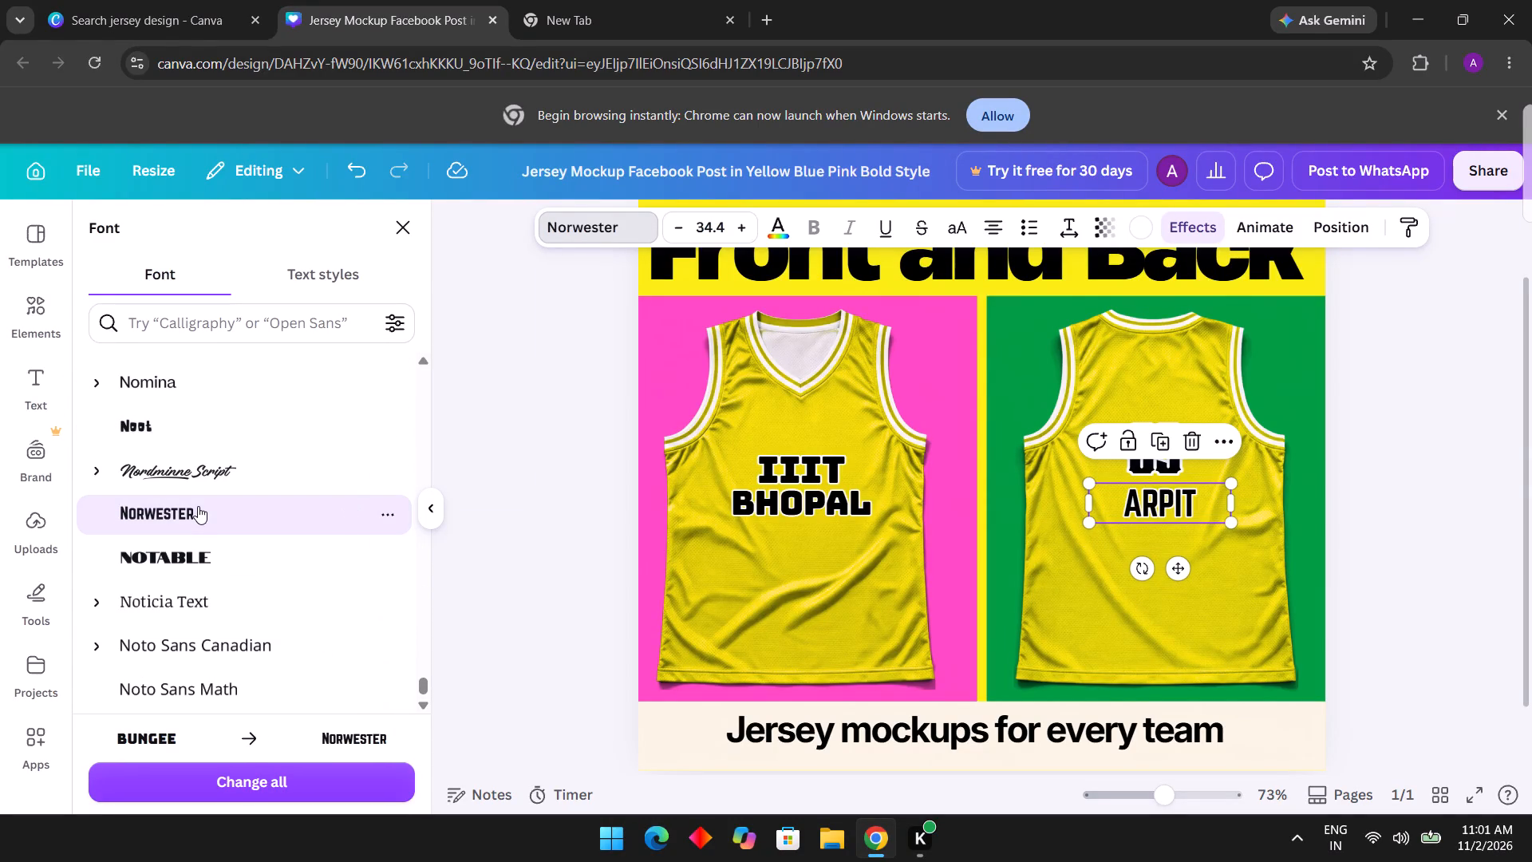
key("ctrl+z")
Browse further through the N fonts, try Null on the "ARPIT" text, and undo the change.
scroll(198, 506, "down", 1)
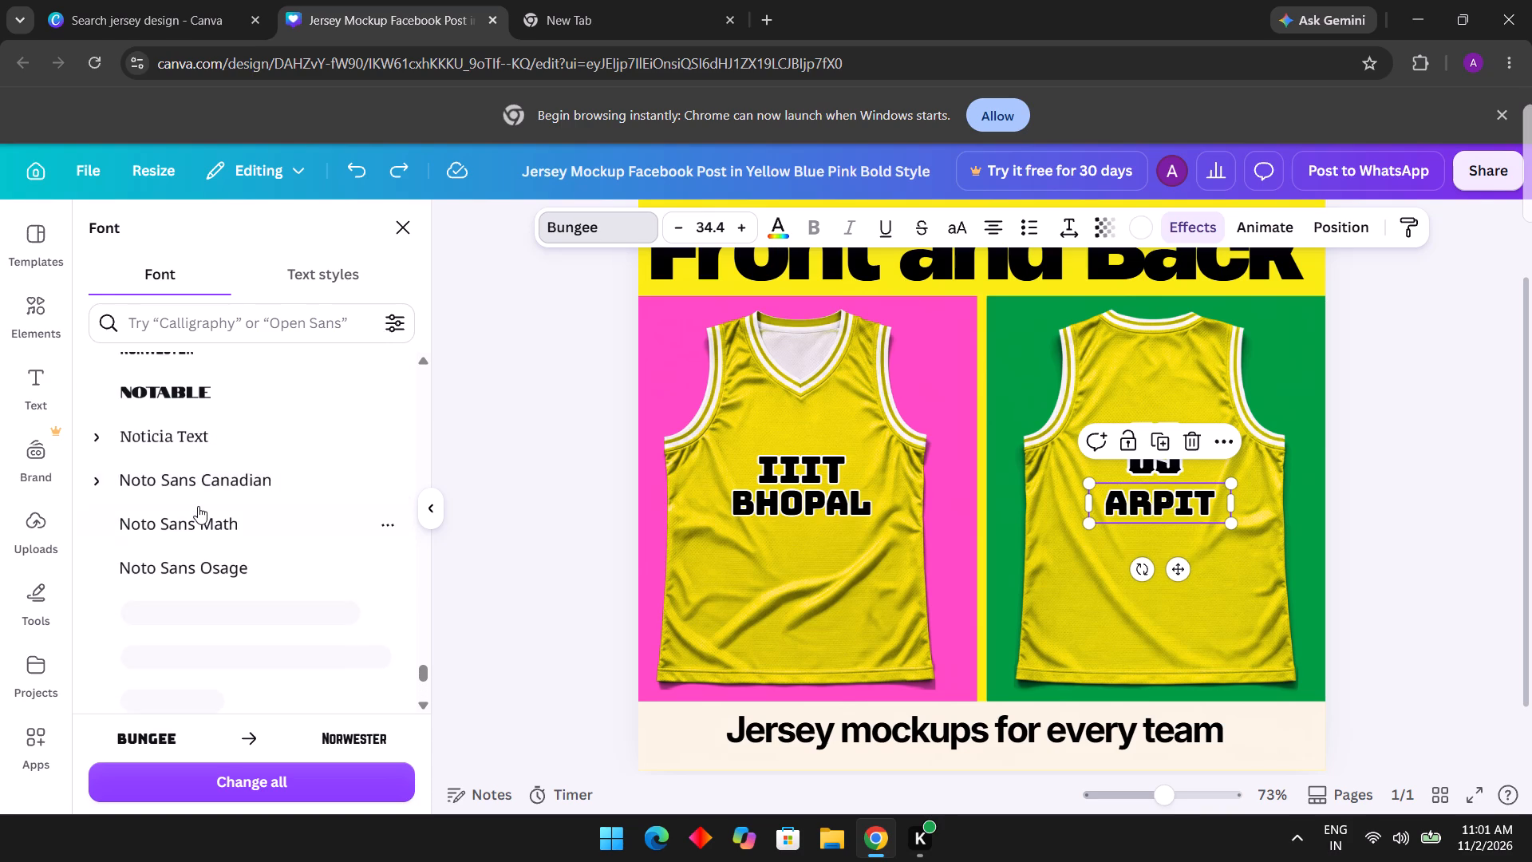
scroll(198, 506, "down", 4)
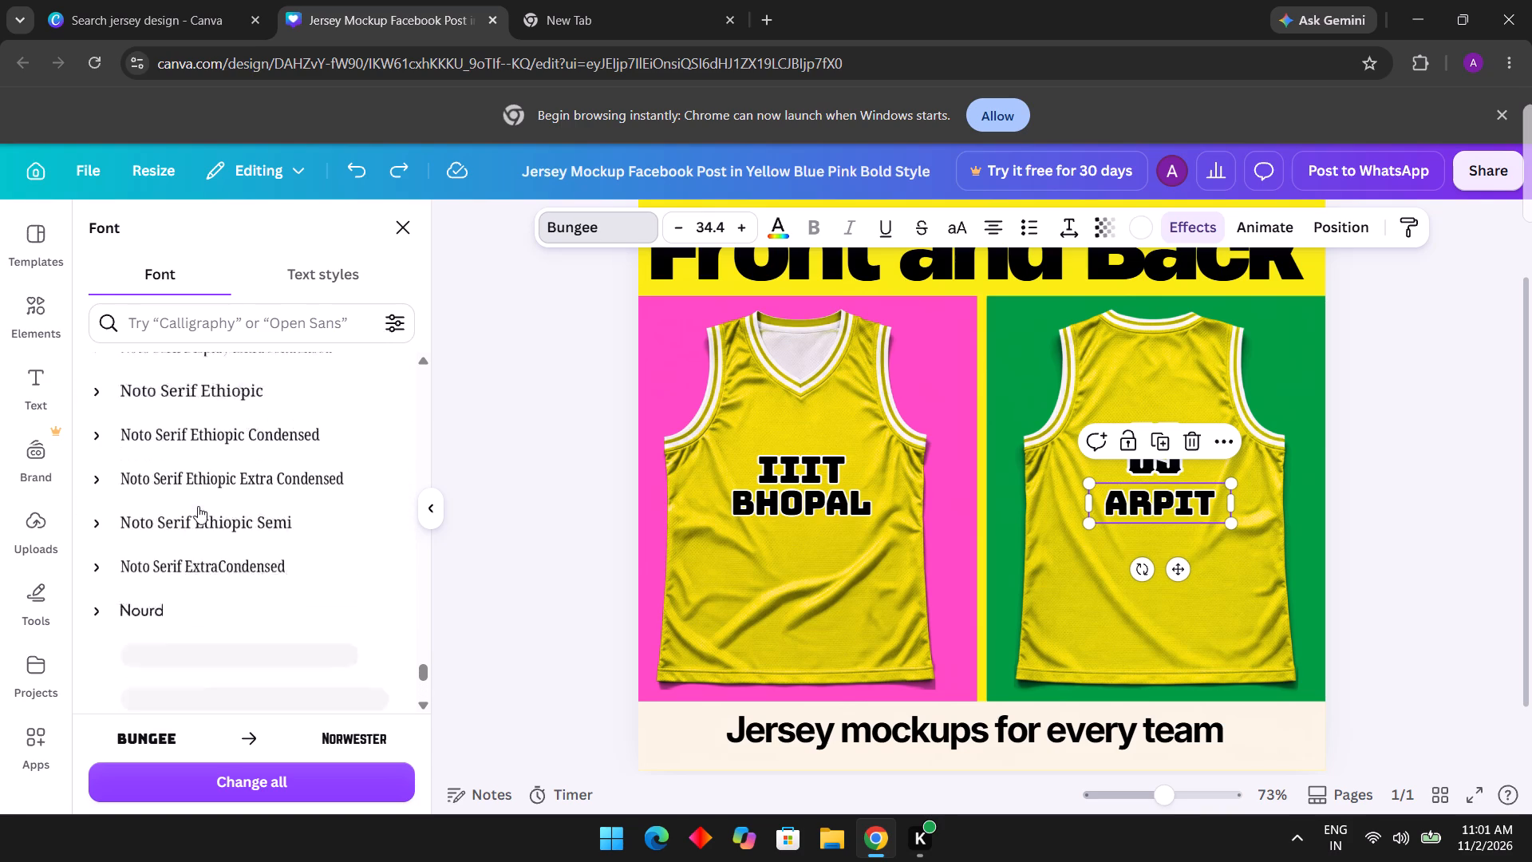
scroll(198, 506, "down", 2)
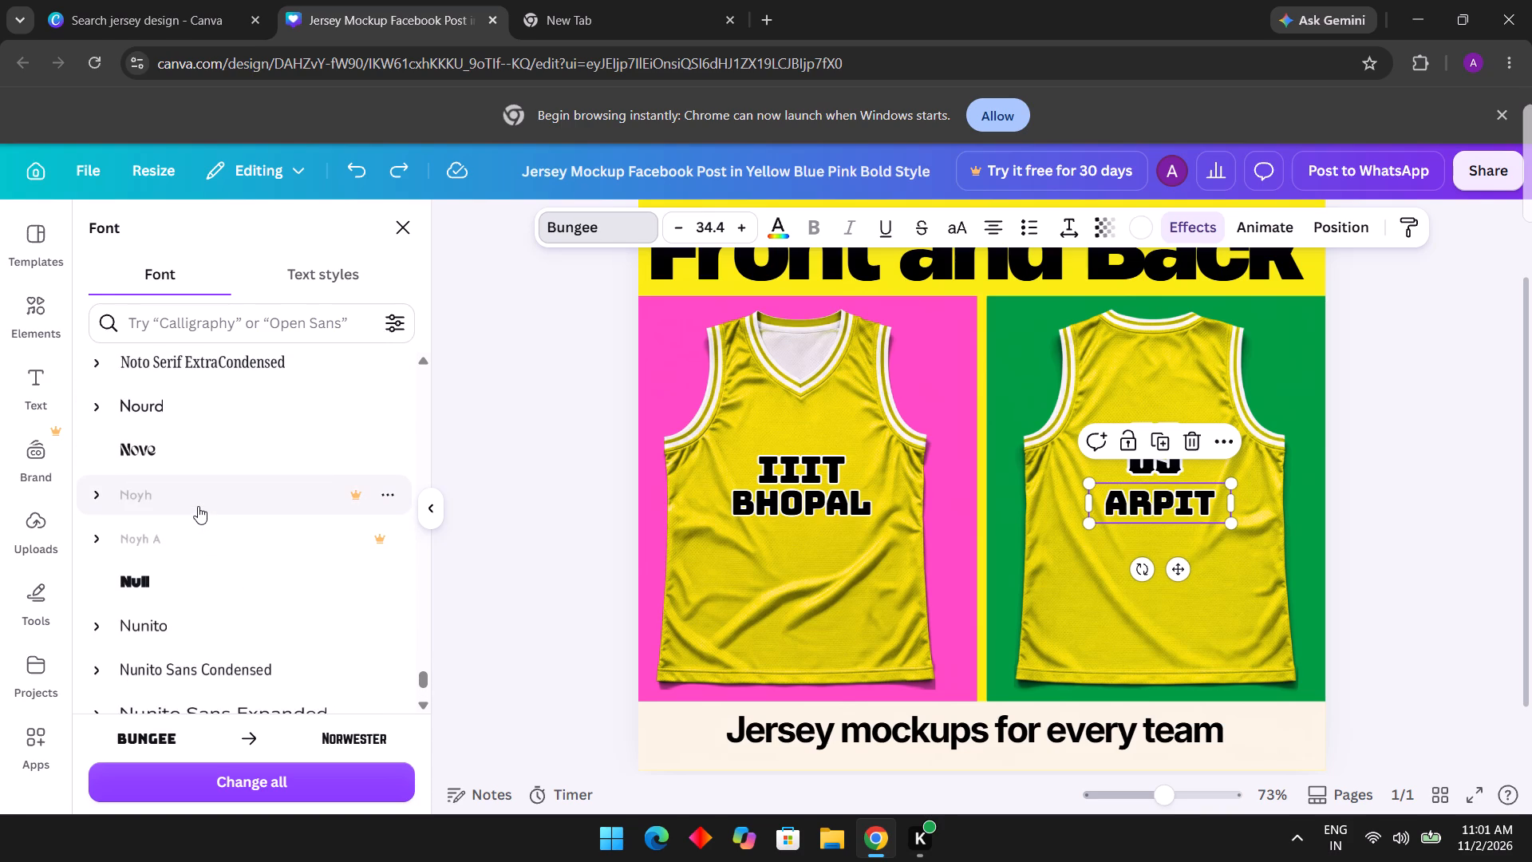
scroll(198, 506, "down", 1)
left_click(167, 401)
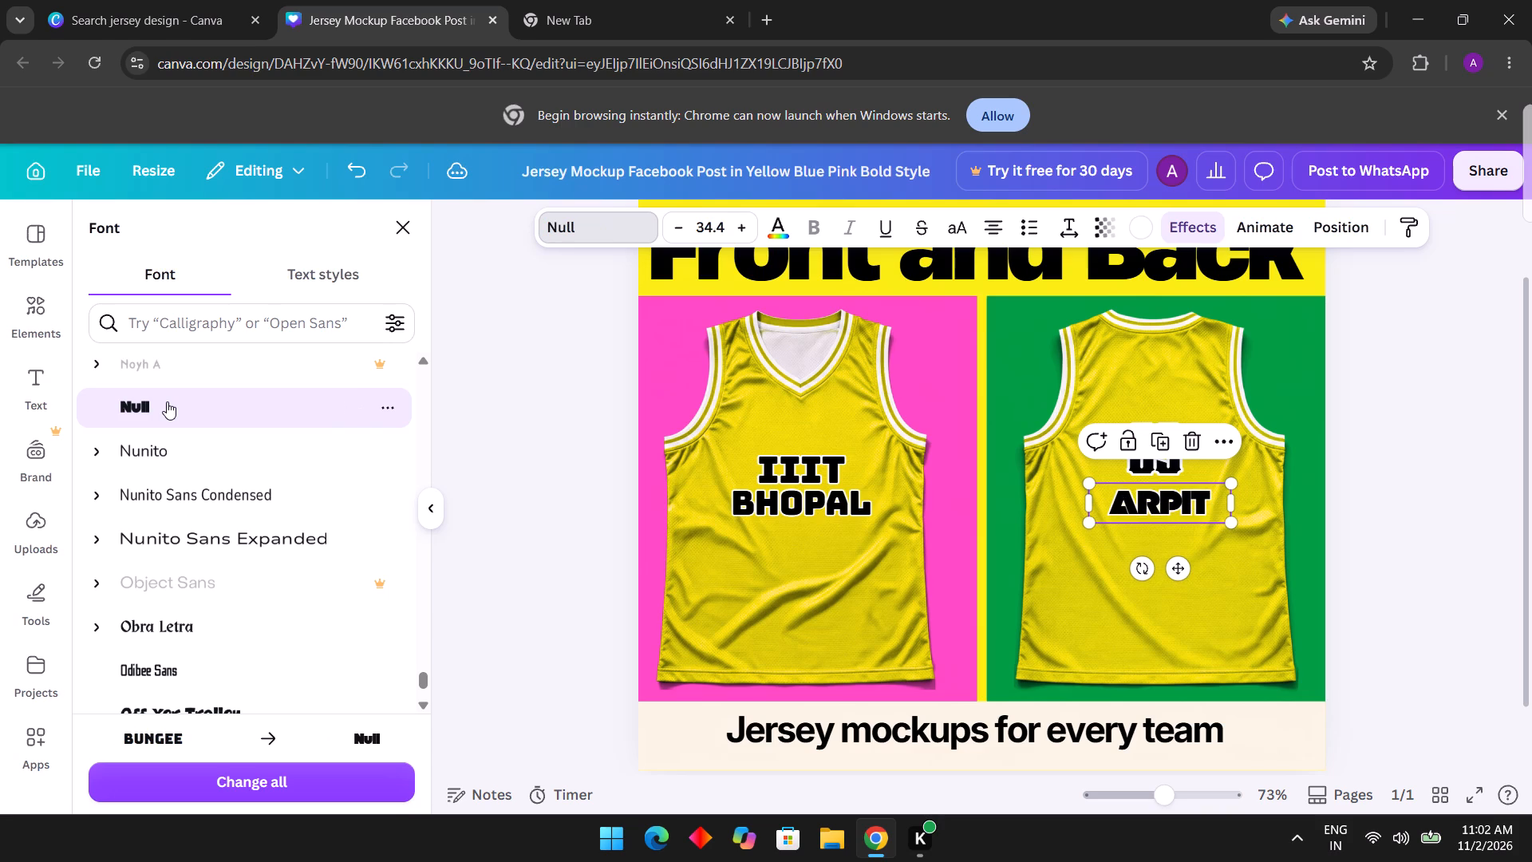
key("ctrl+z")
Browse the O and P fonts for a style that suits the "ARPIT" text on the back jersey.
scroll(167, 401, "down", 3)
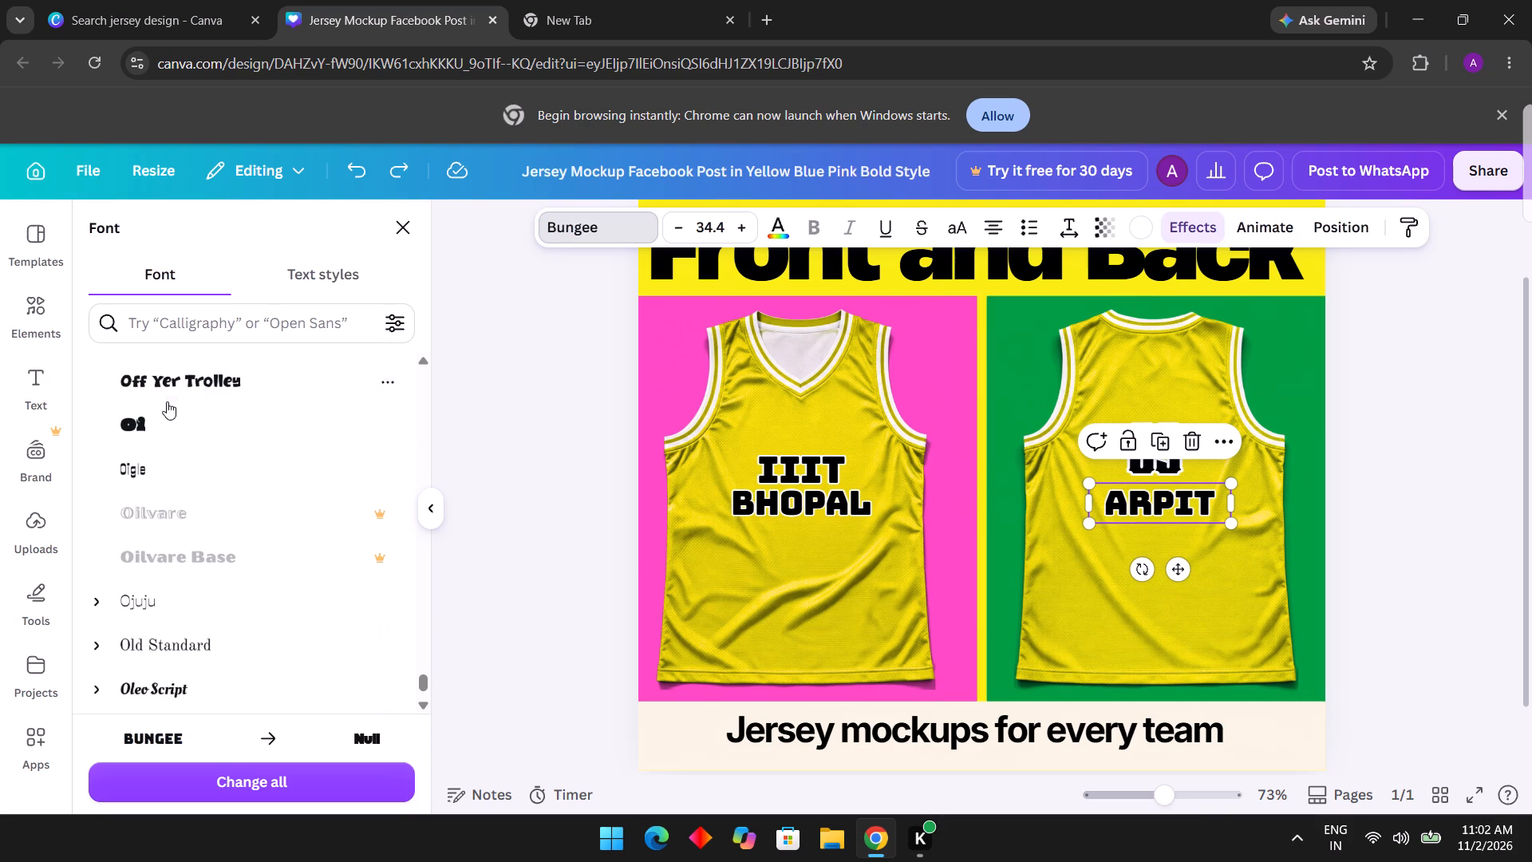
scroll(167, 401, "right", 1)
scroll(167, 401, "down", 1)
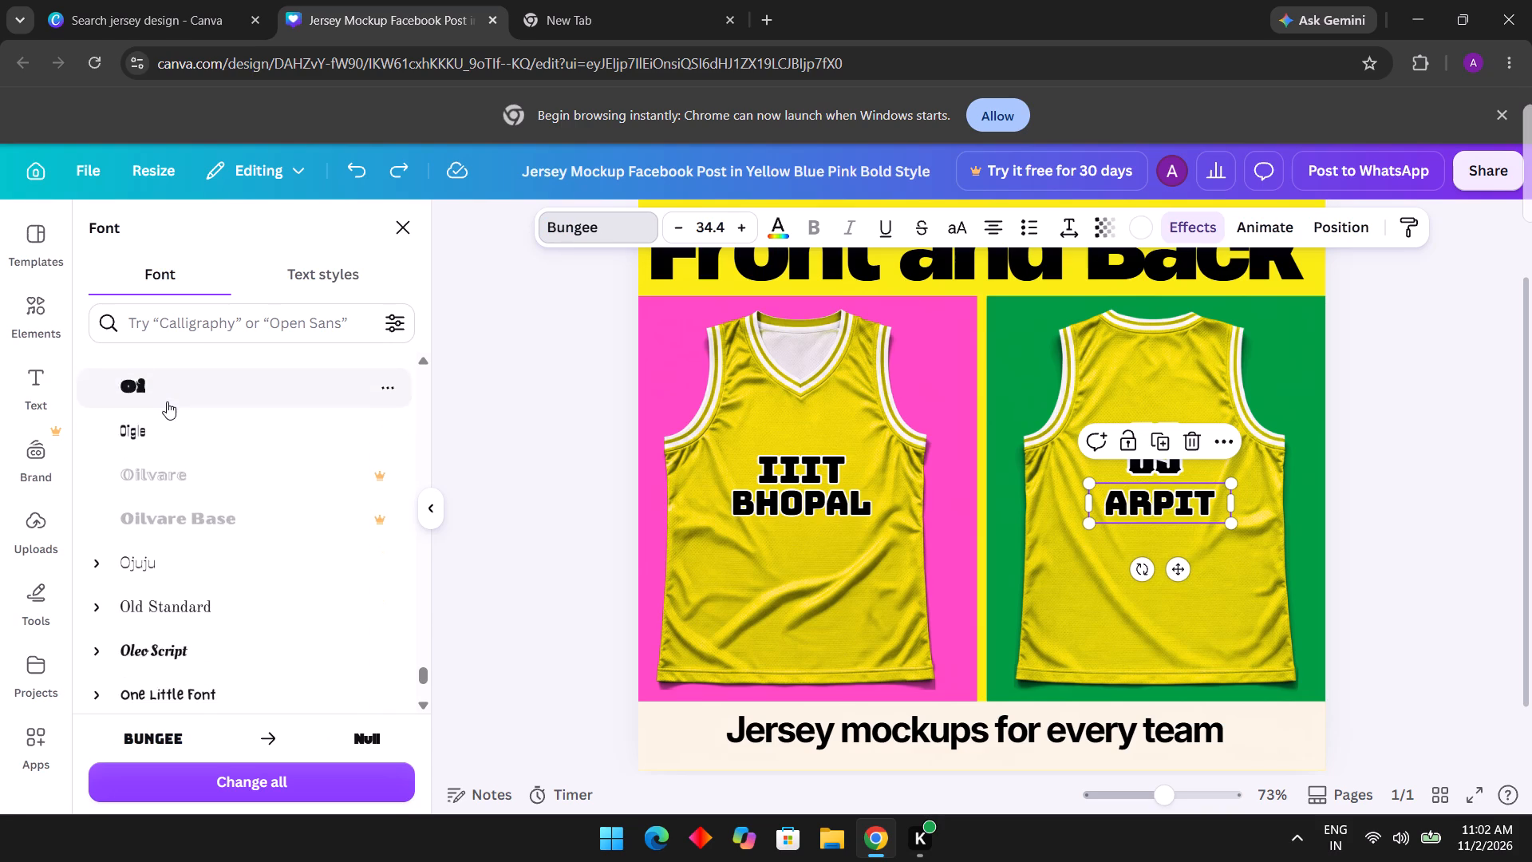
scroll(167, 401, "down", 4)
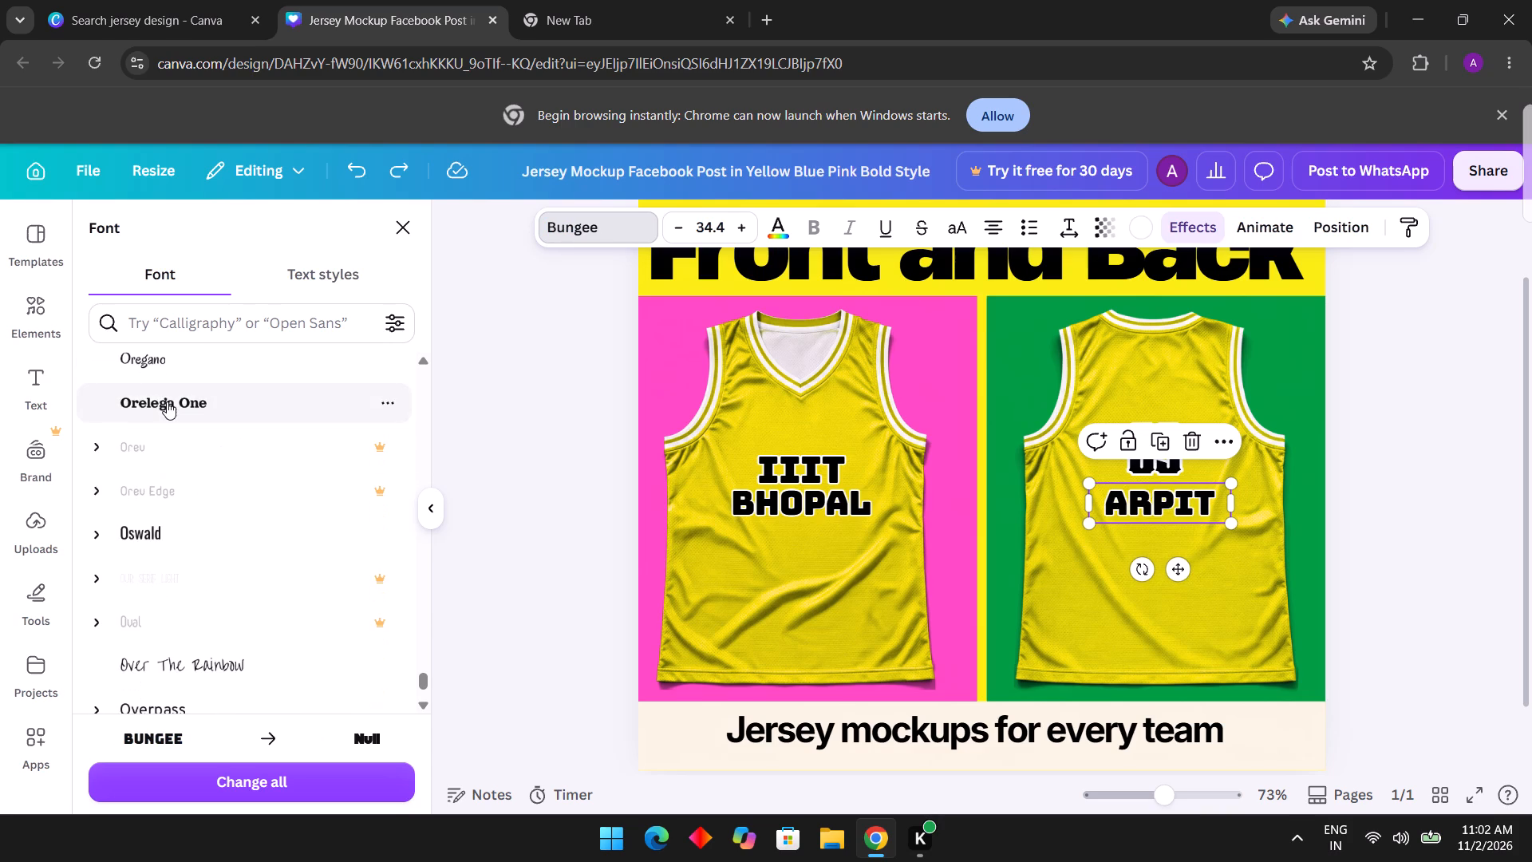
scroll(167, 401, "down", 5)
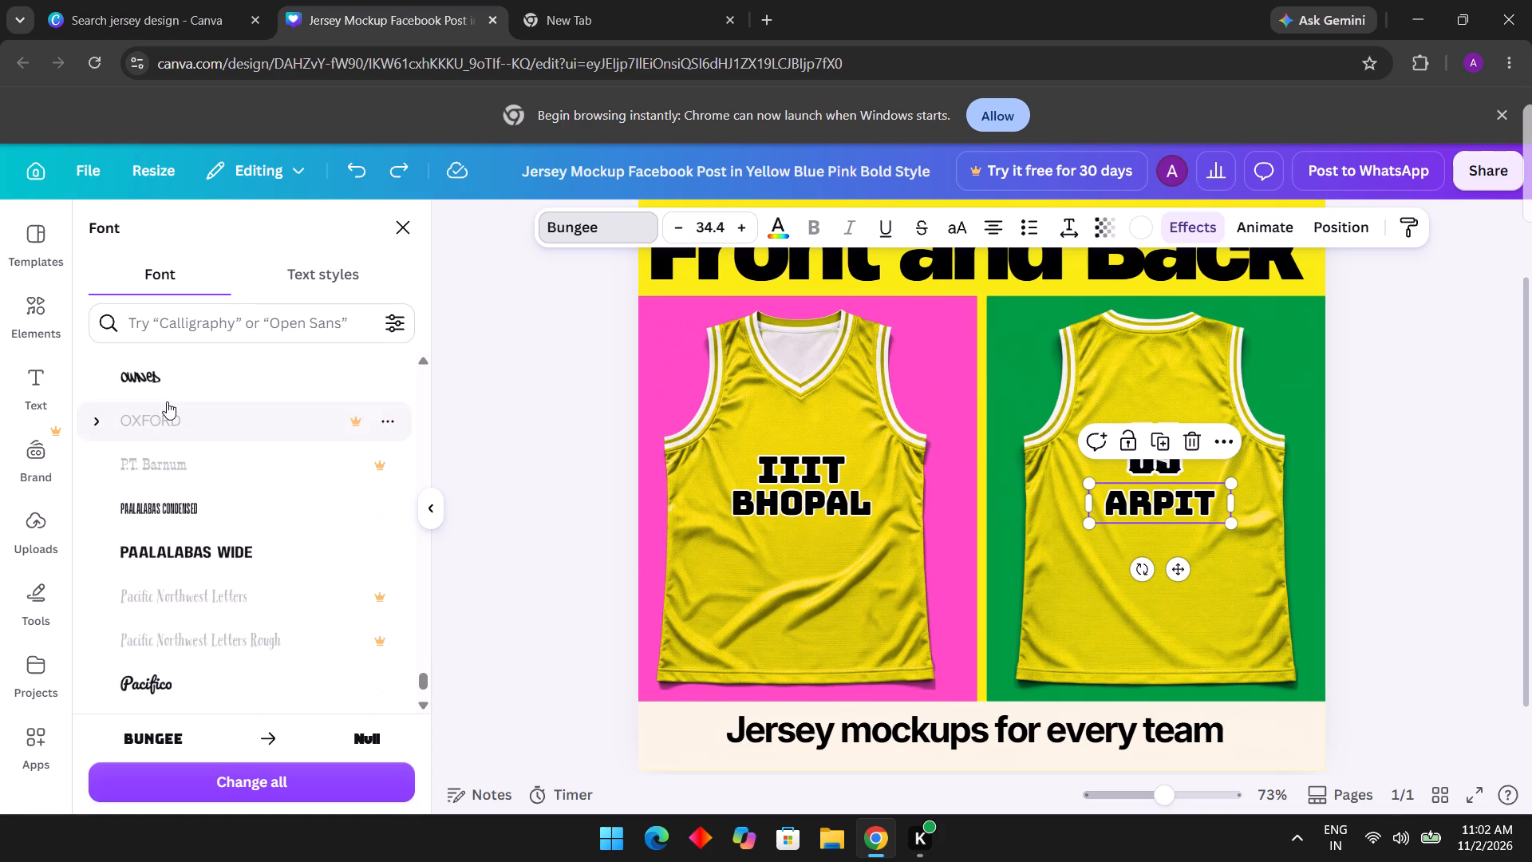
scroll(167, 401, "down", 4)
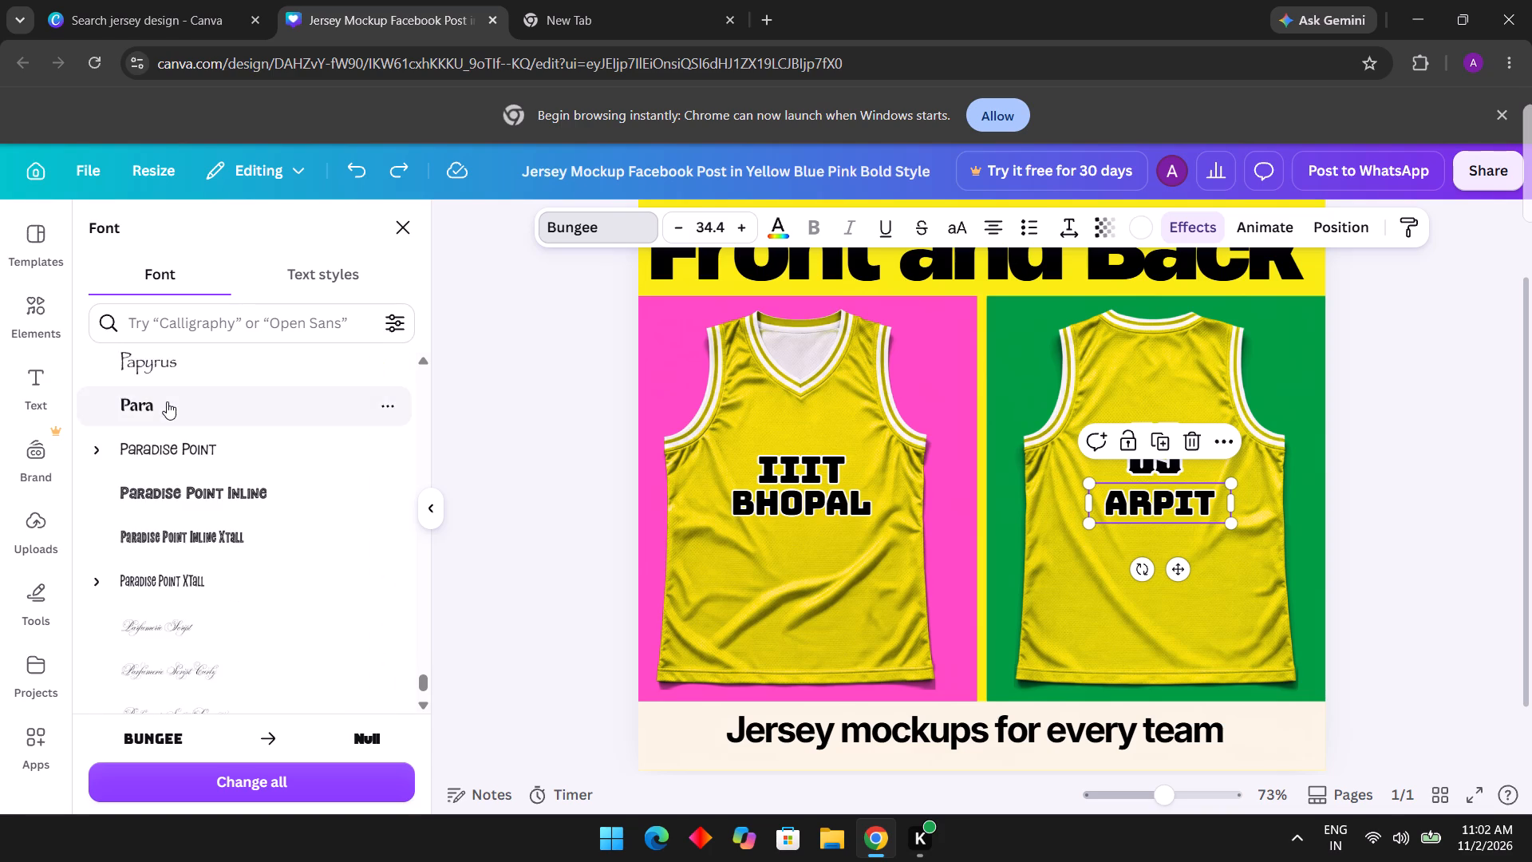
scroll(167, 401, "down", 3)
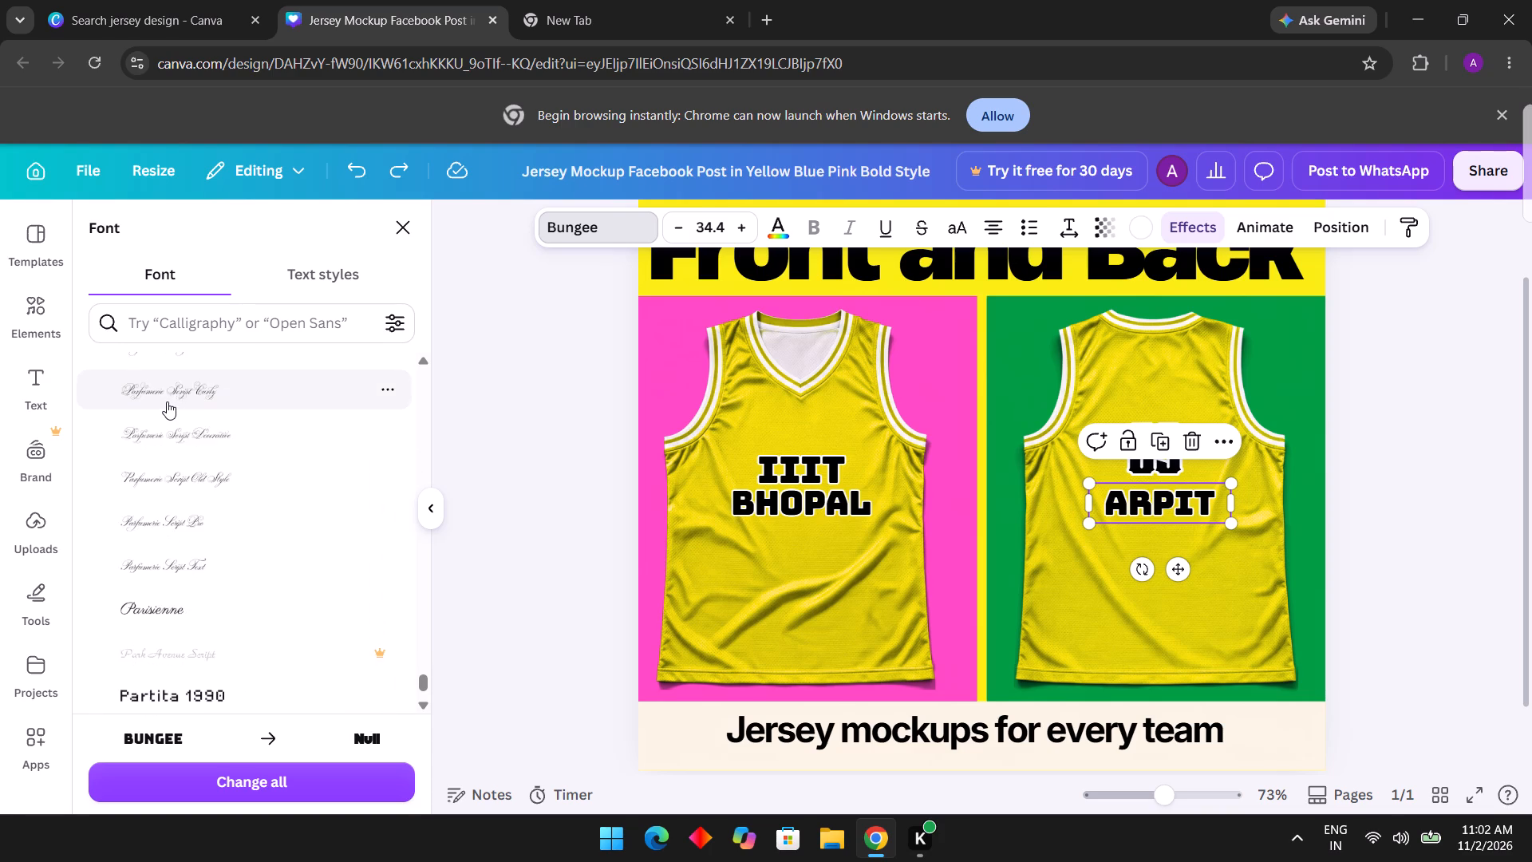
scroll(167, 401, "down", 2)
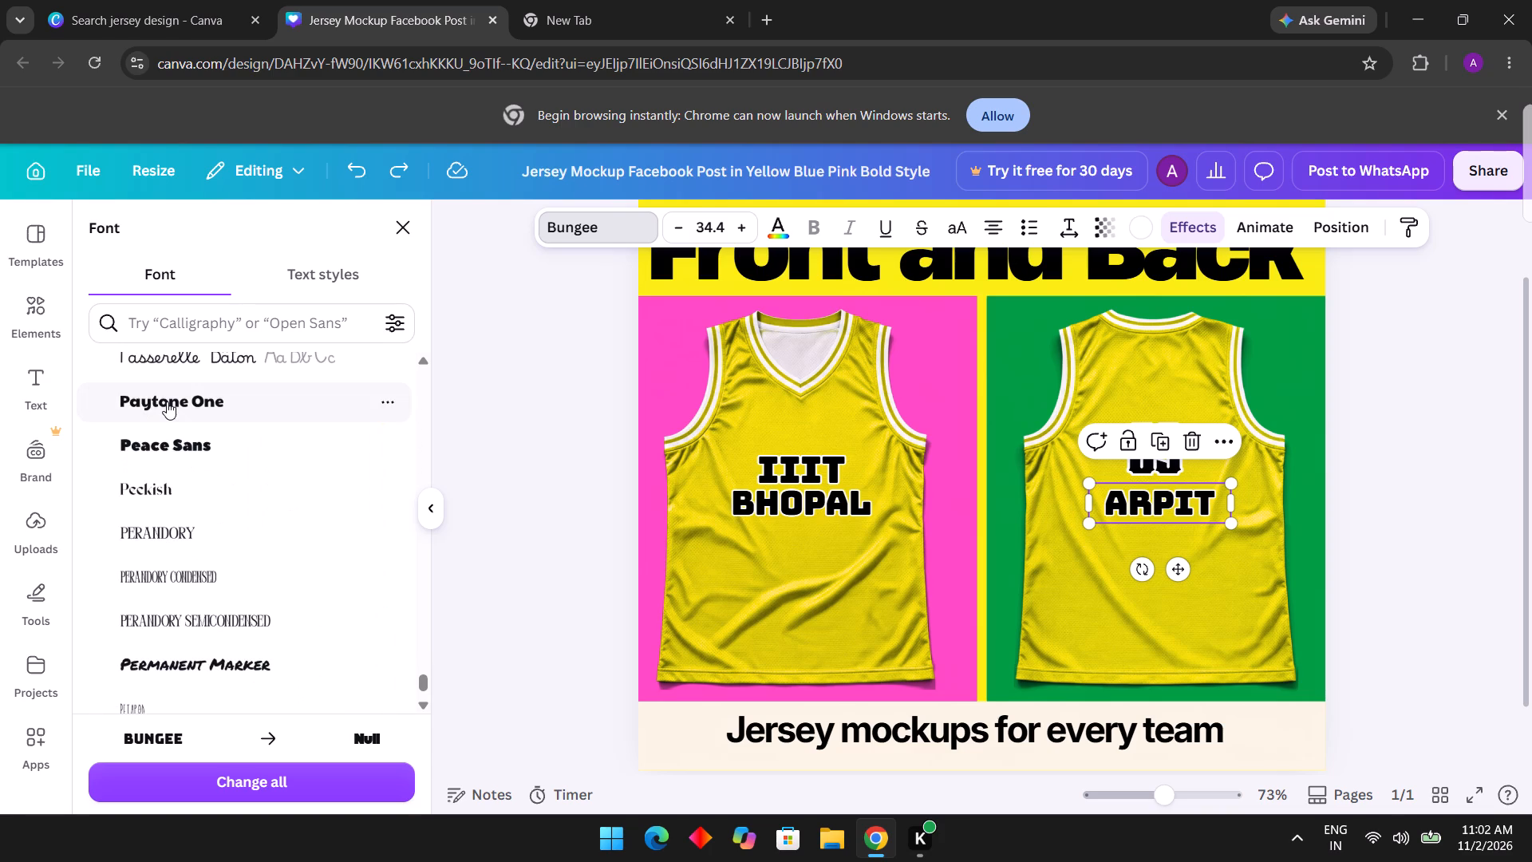
scroll(167, 401, "down", 4)
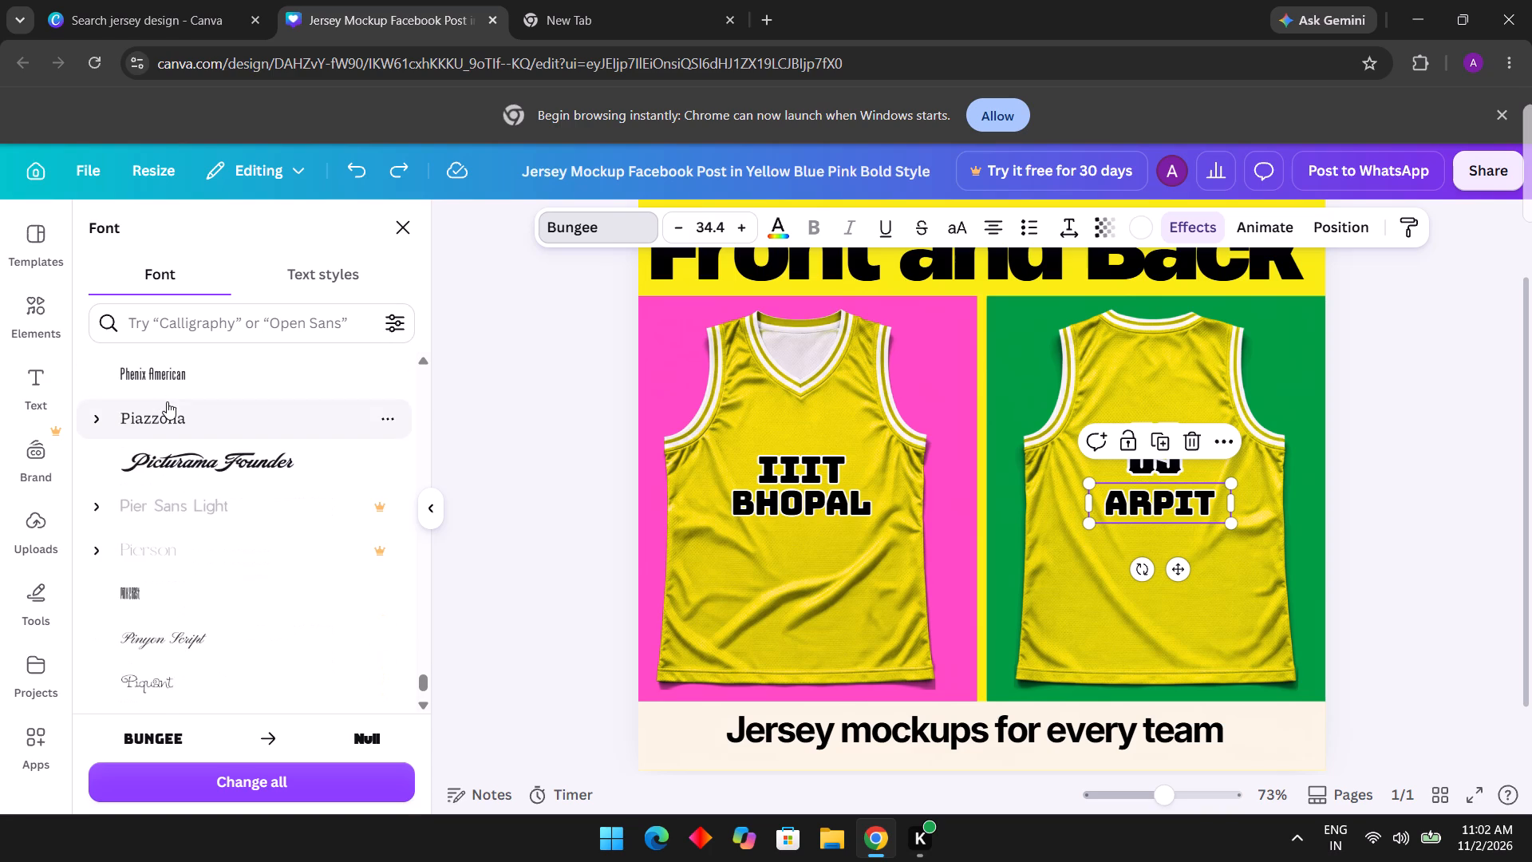
scroll(167, 401, "down", 6)
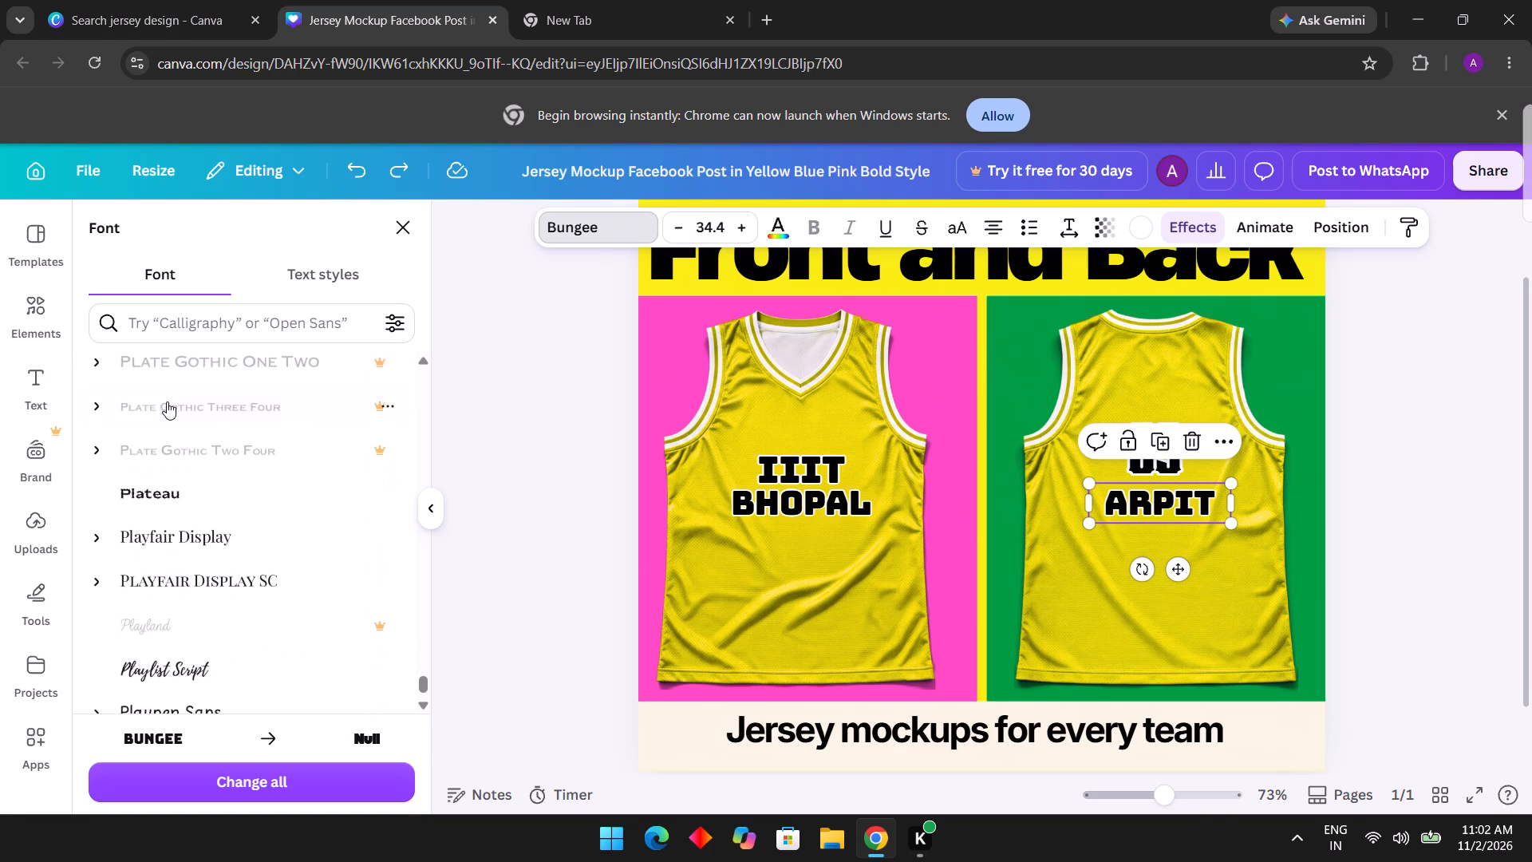
scroll(167, 401, "down", 3)
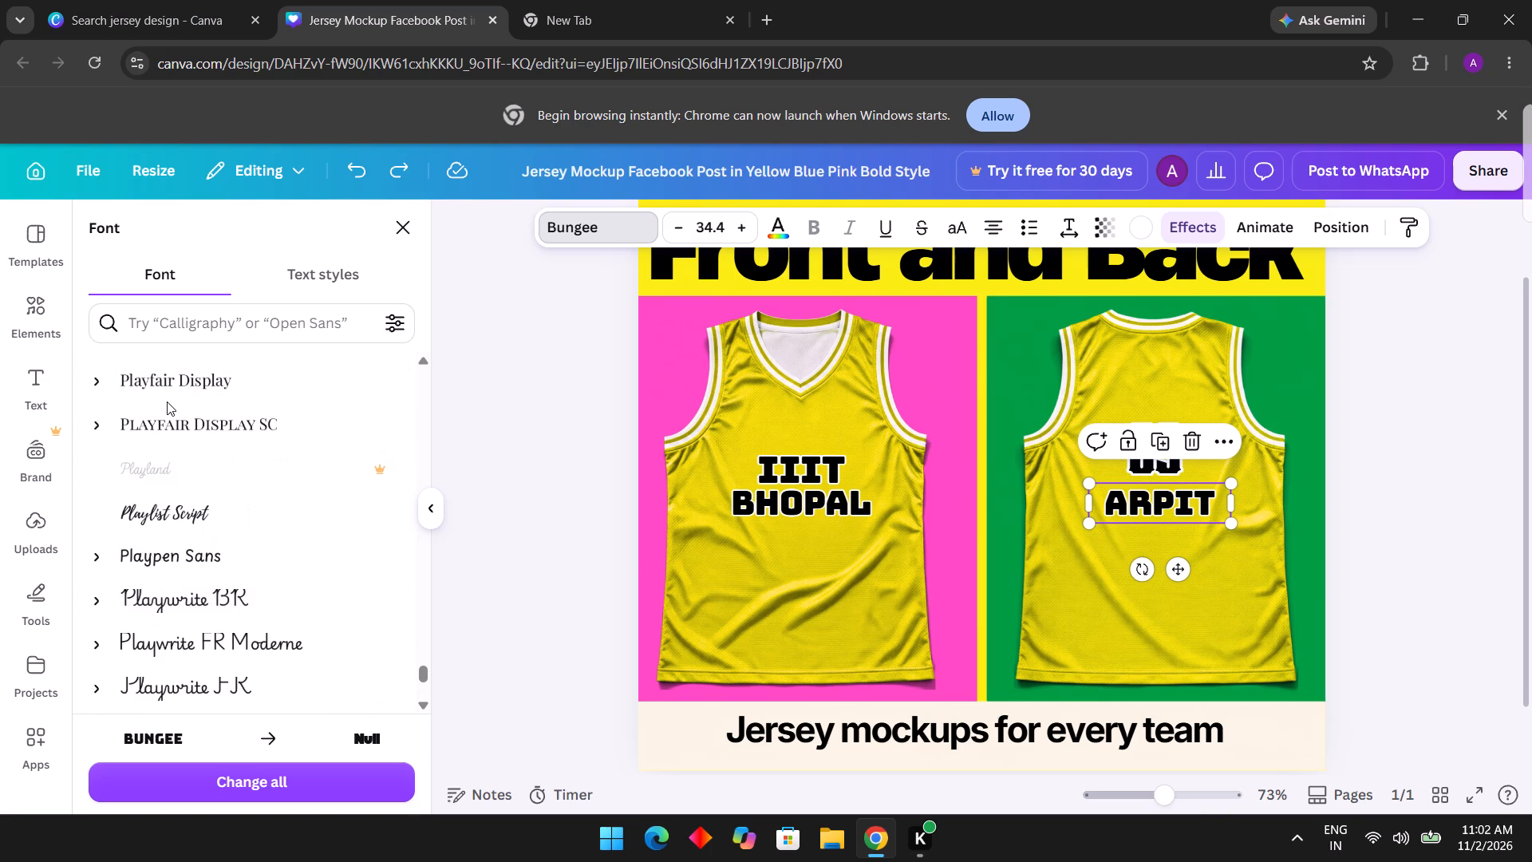
scroll(167, 401, "down", 6)
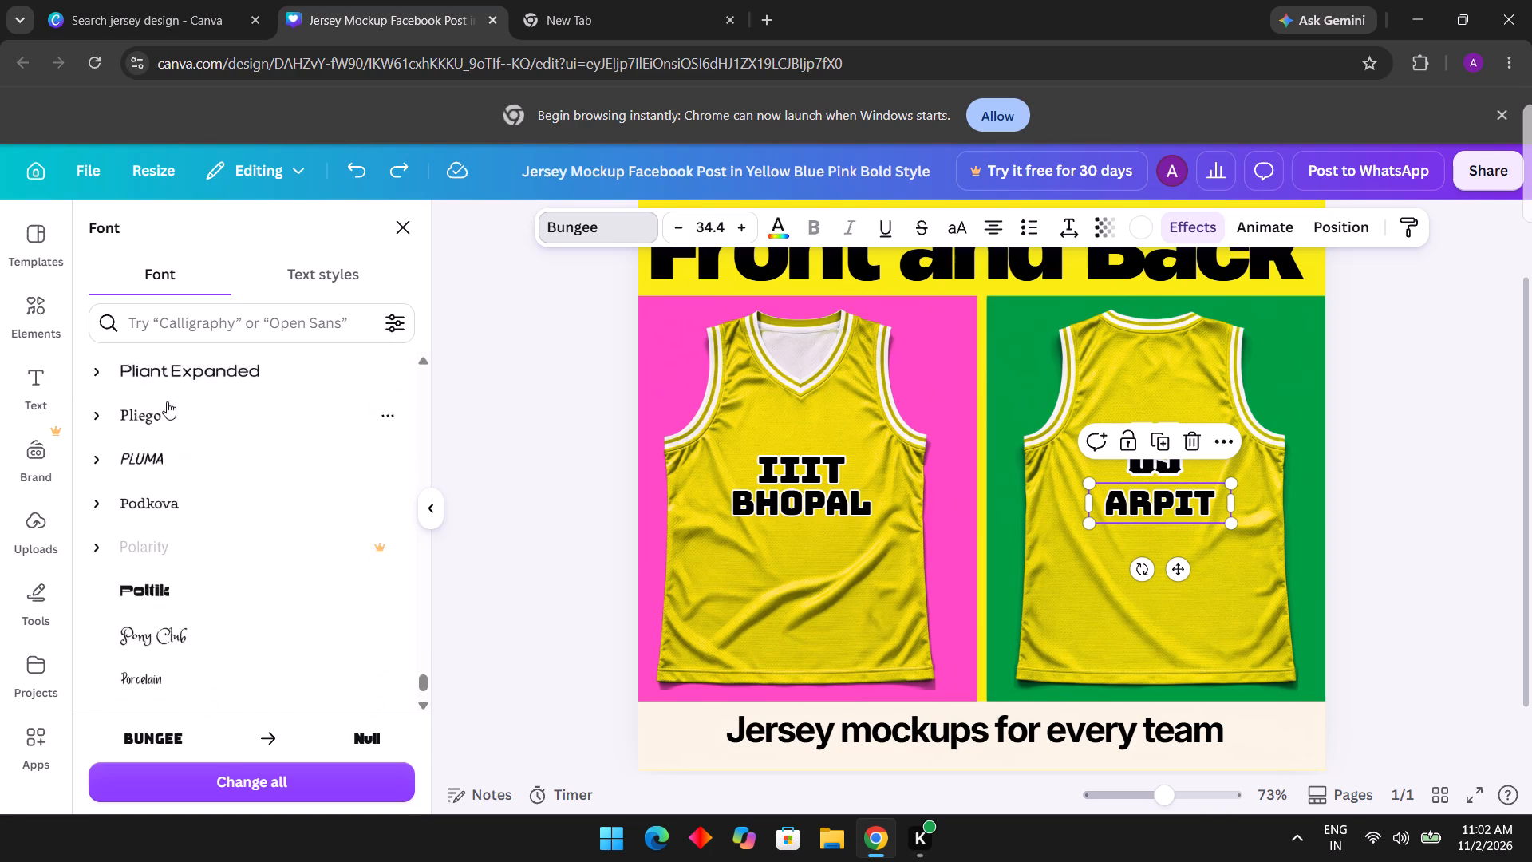
scroll(167, 401, "down", 5)
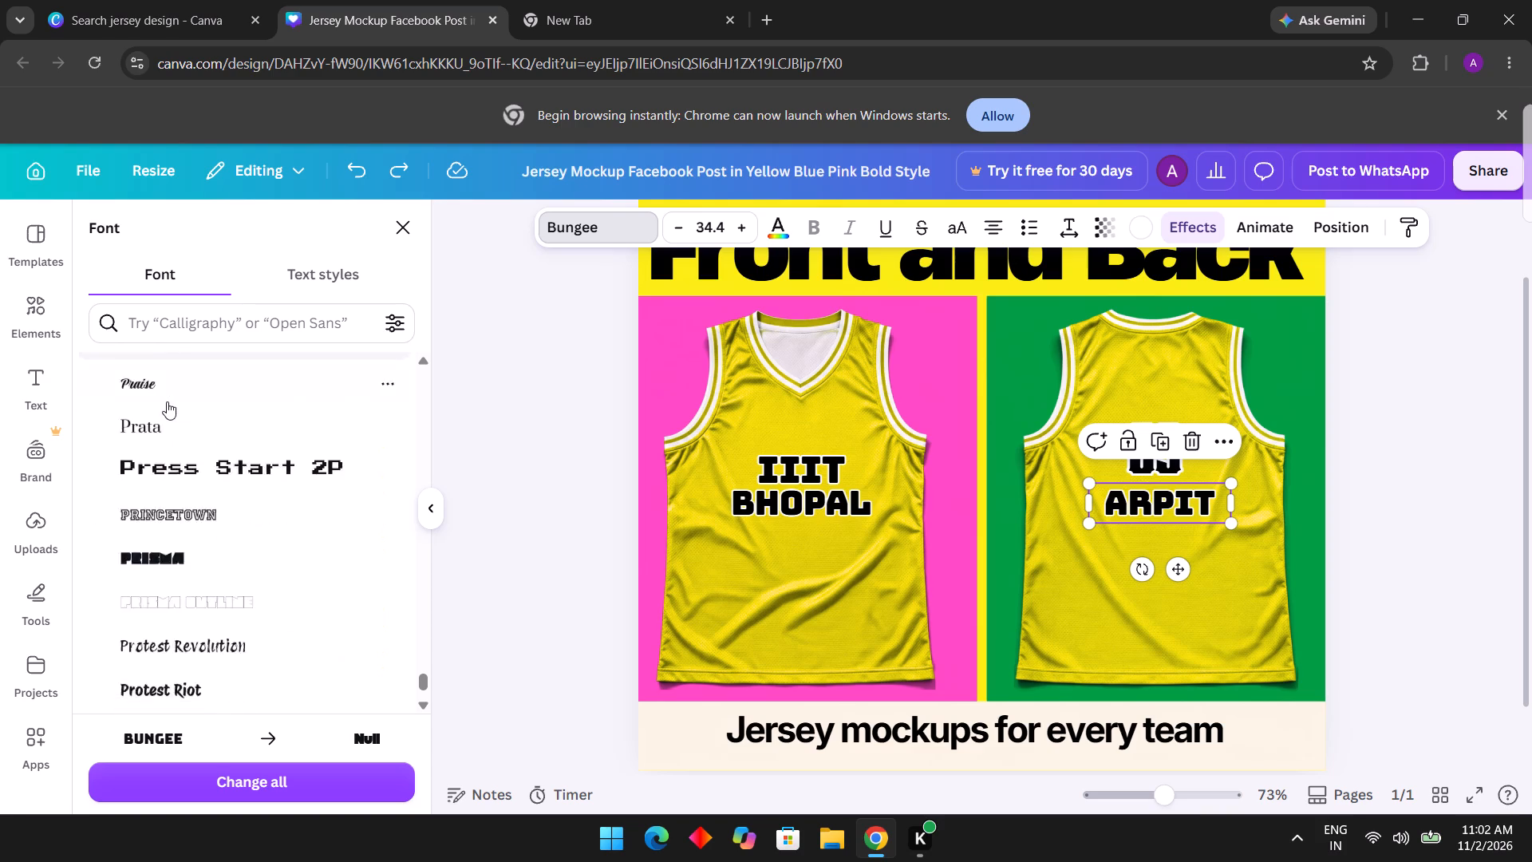
scroll(167, 401, "down", 3)
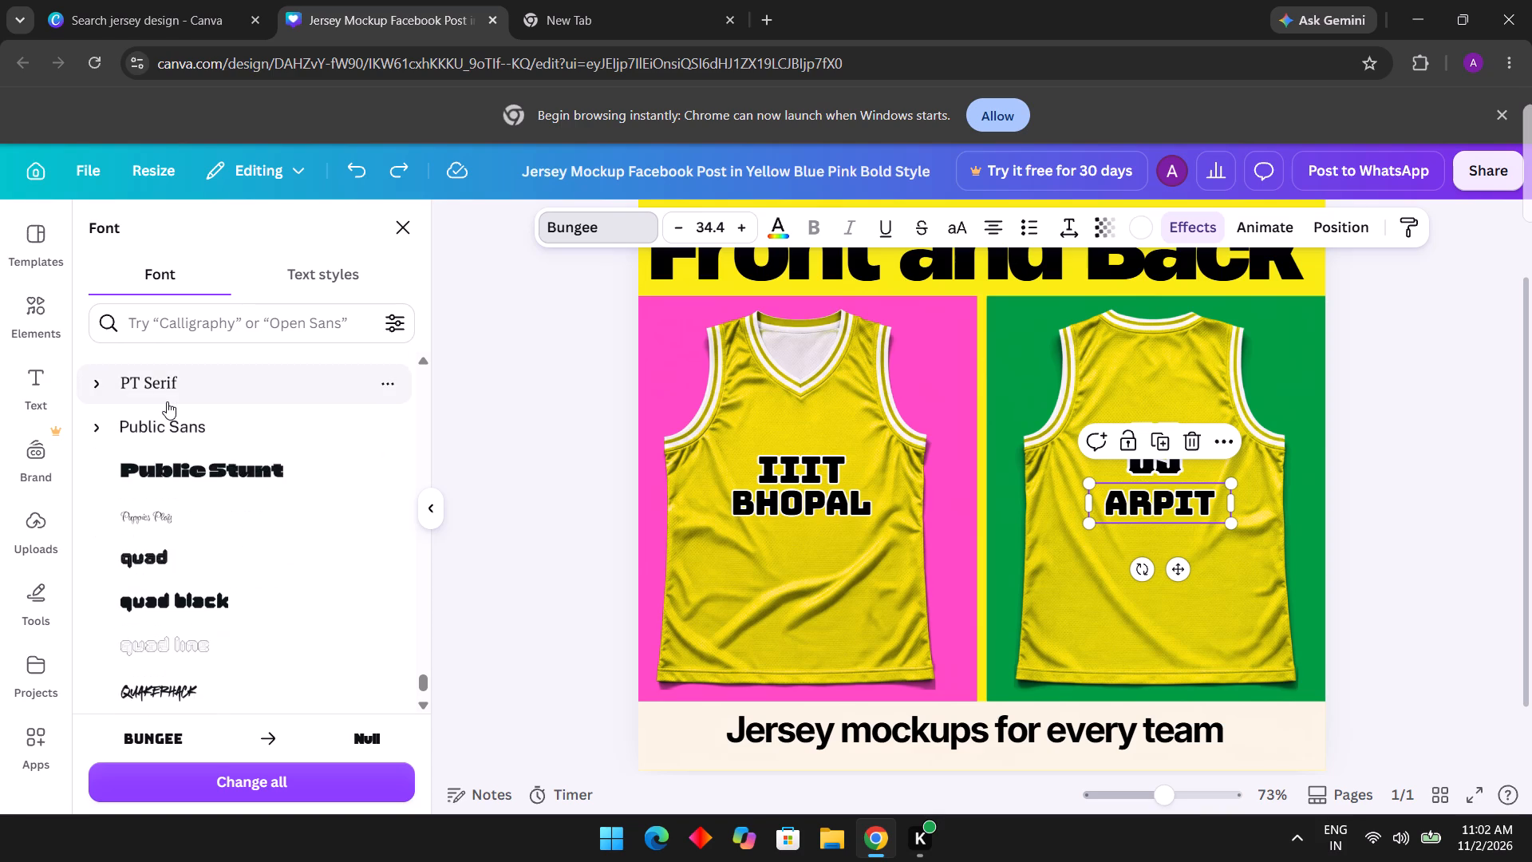
Look through the Q and R fonts for a bold style for the "ARPIT" text.
scroll(167, 401, "down", 3)
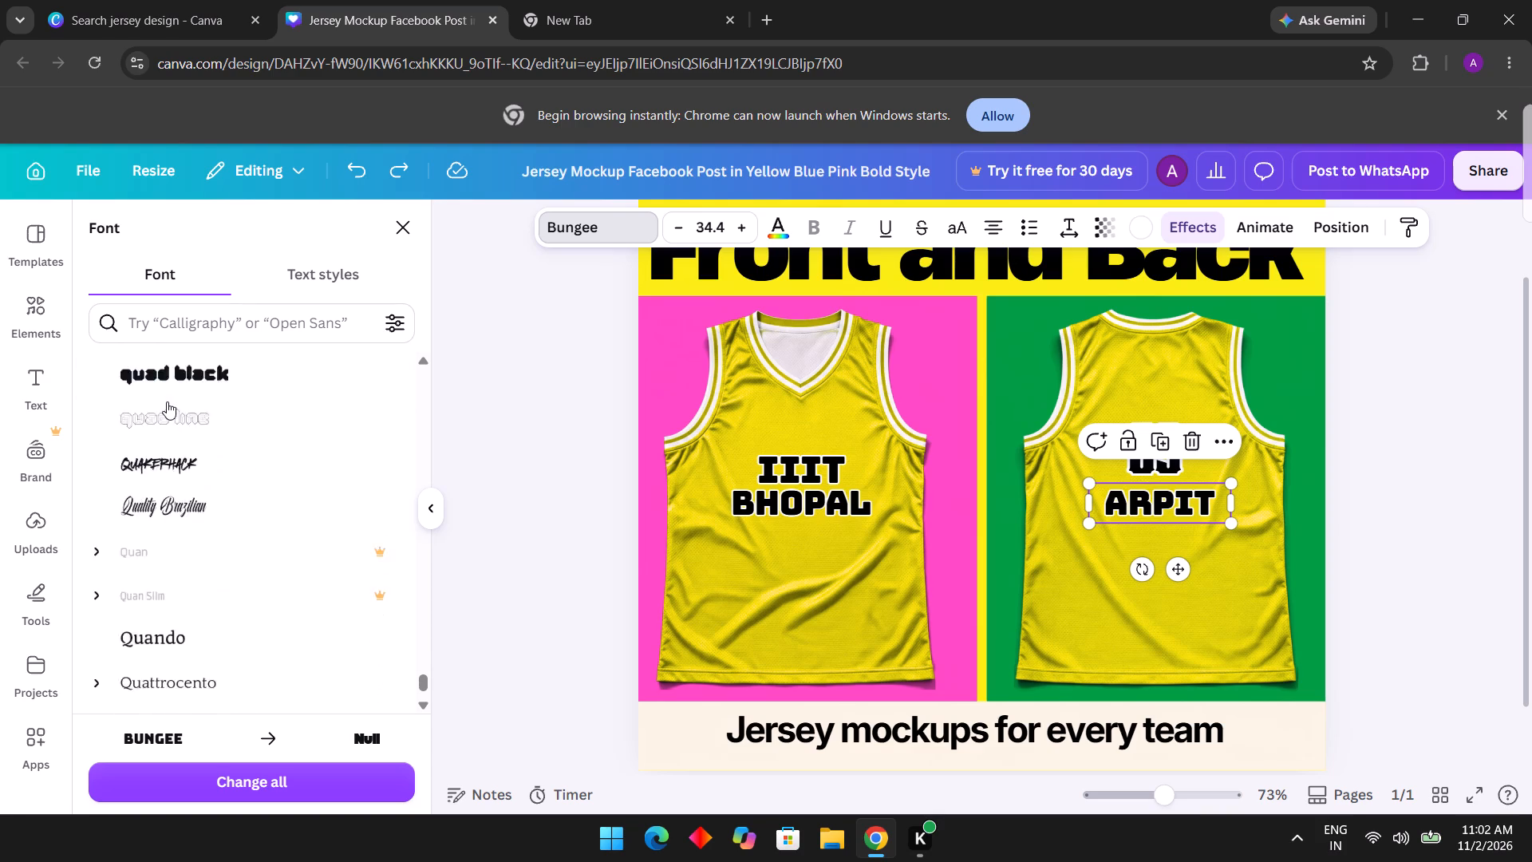
scroll(167, 401, "down", 4)
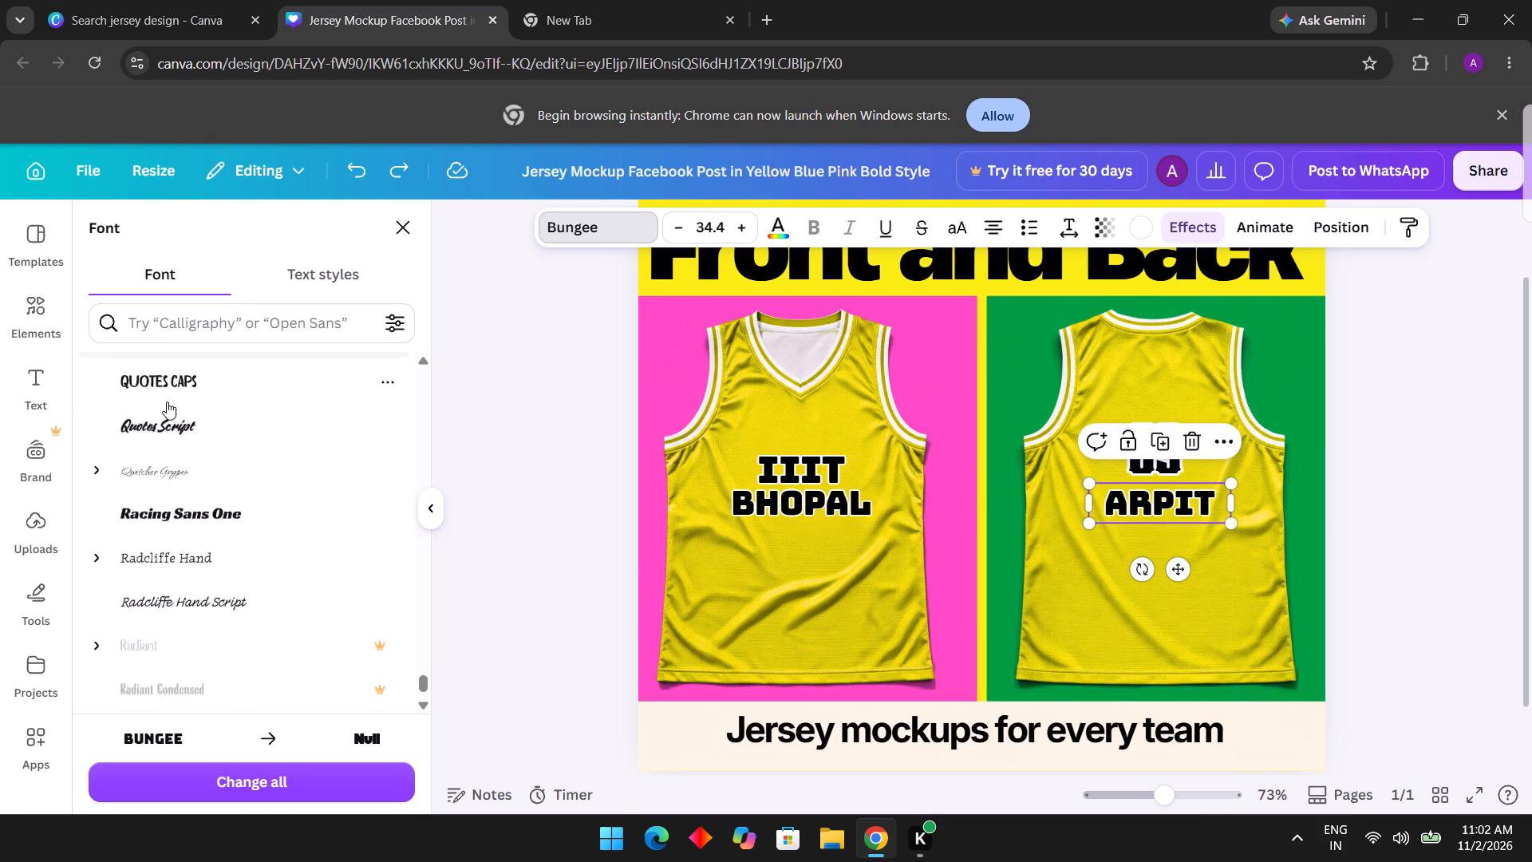
scroll(167, 401, "down", 5)
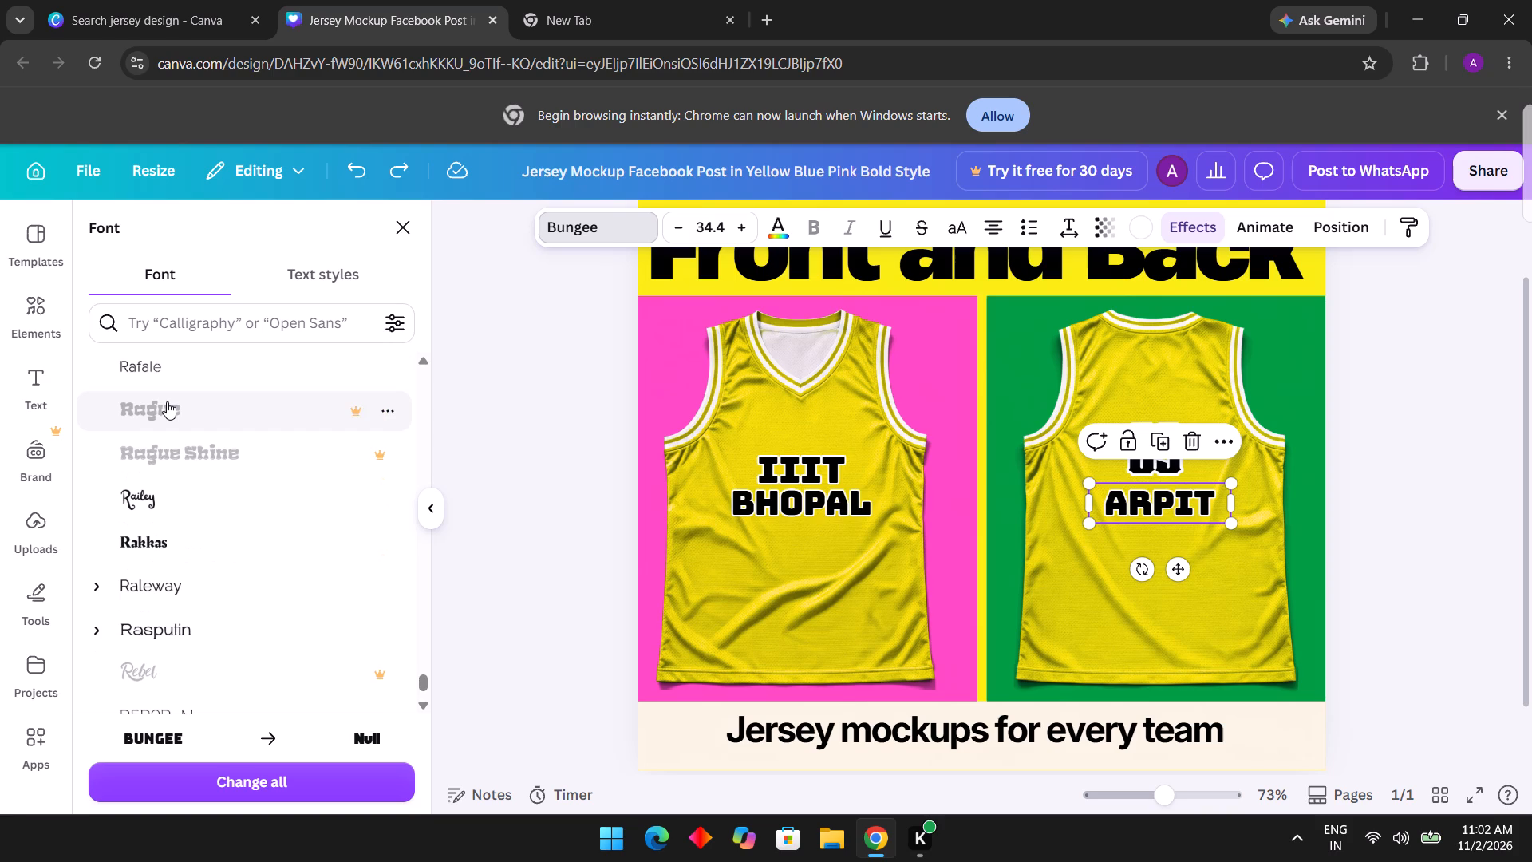
scroll(167, 401, "down", 7)
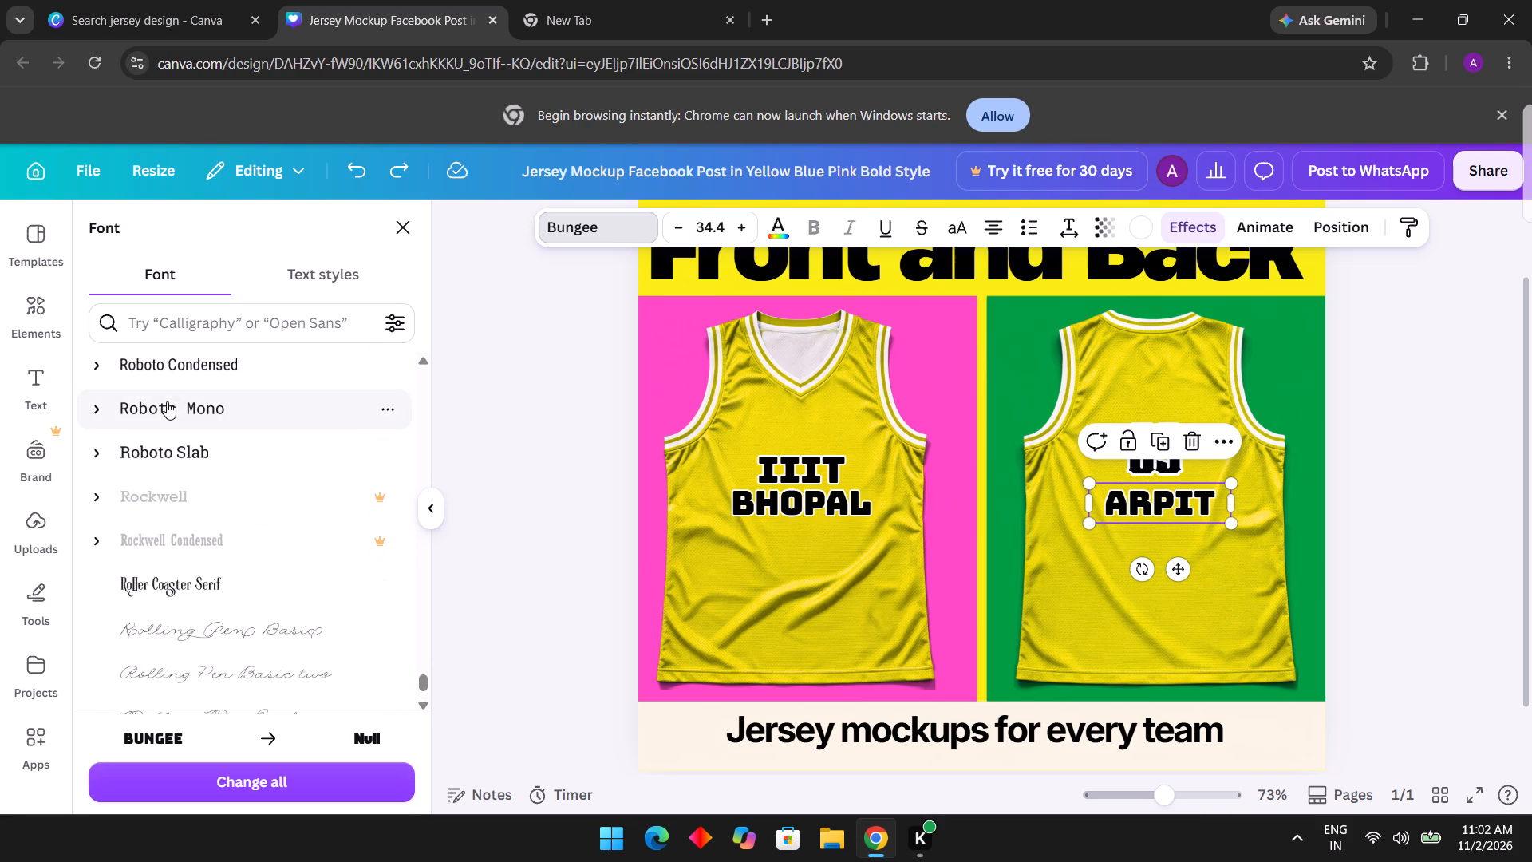
scroll(167, 401, "down", 6)
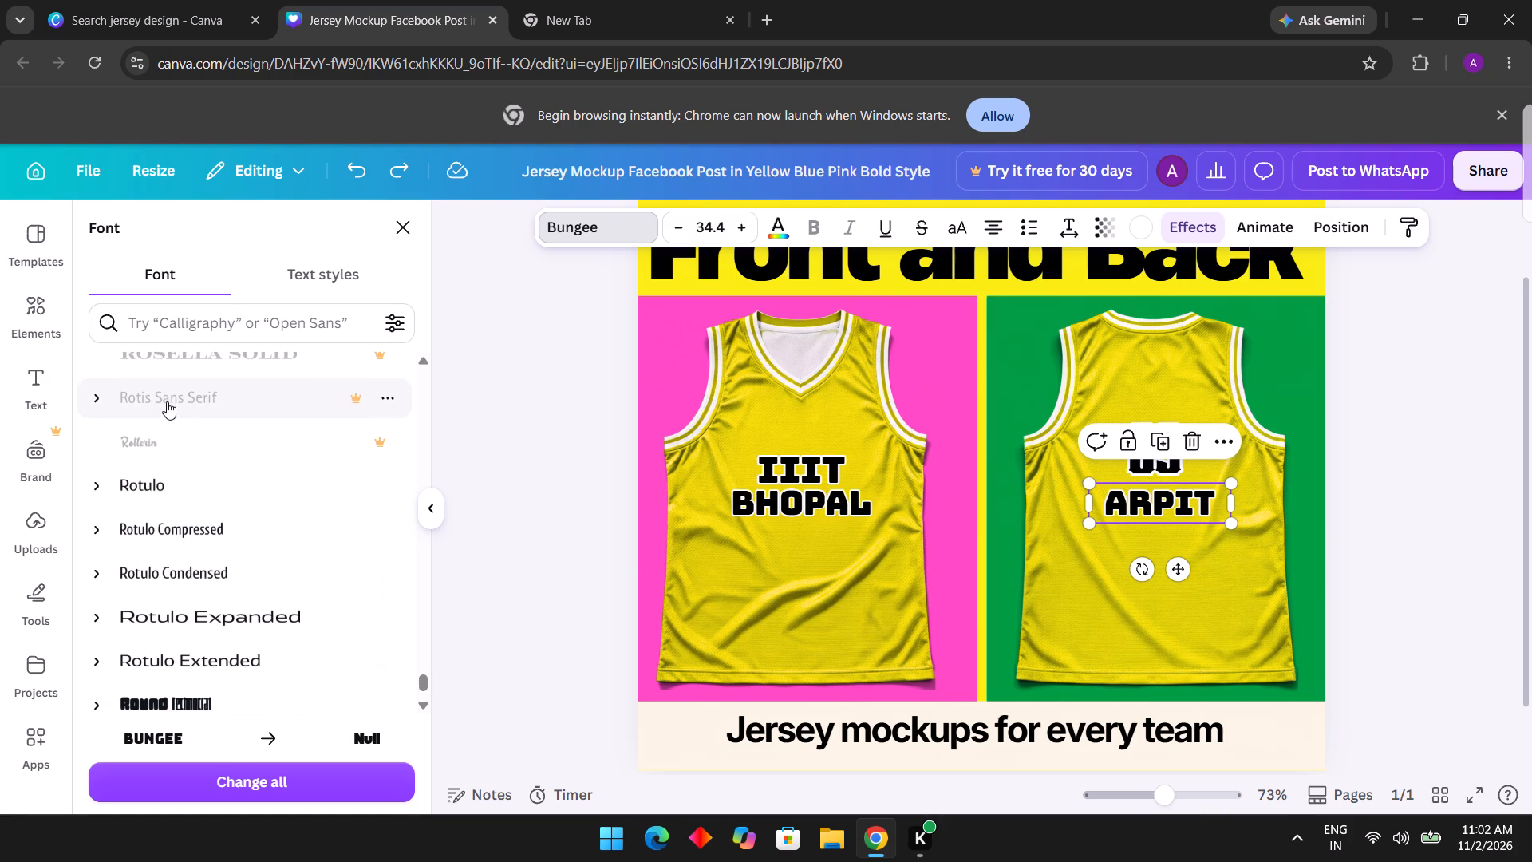
scroll(167, 401, "down", 4)
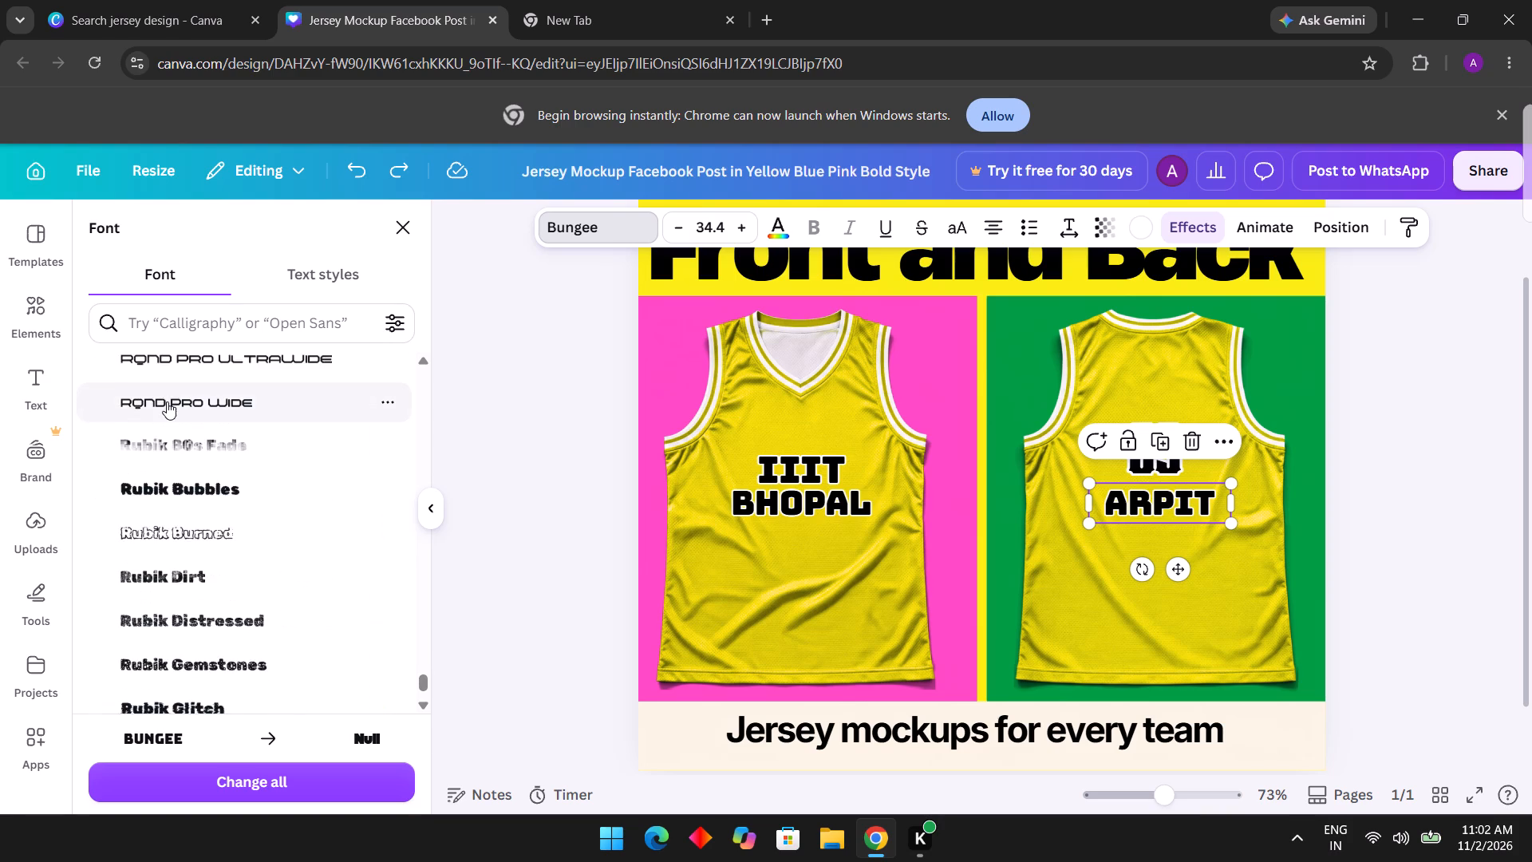
scroll(167, 401, "down", 3)
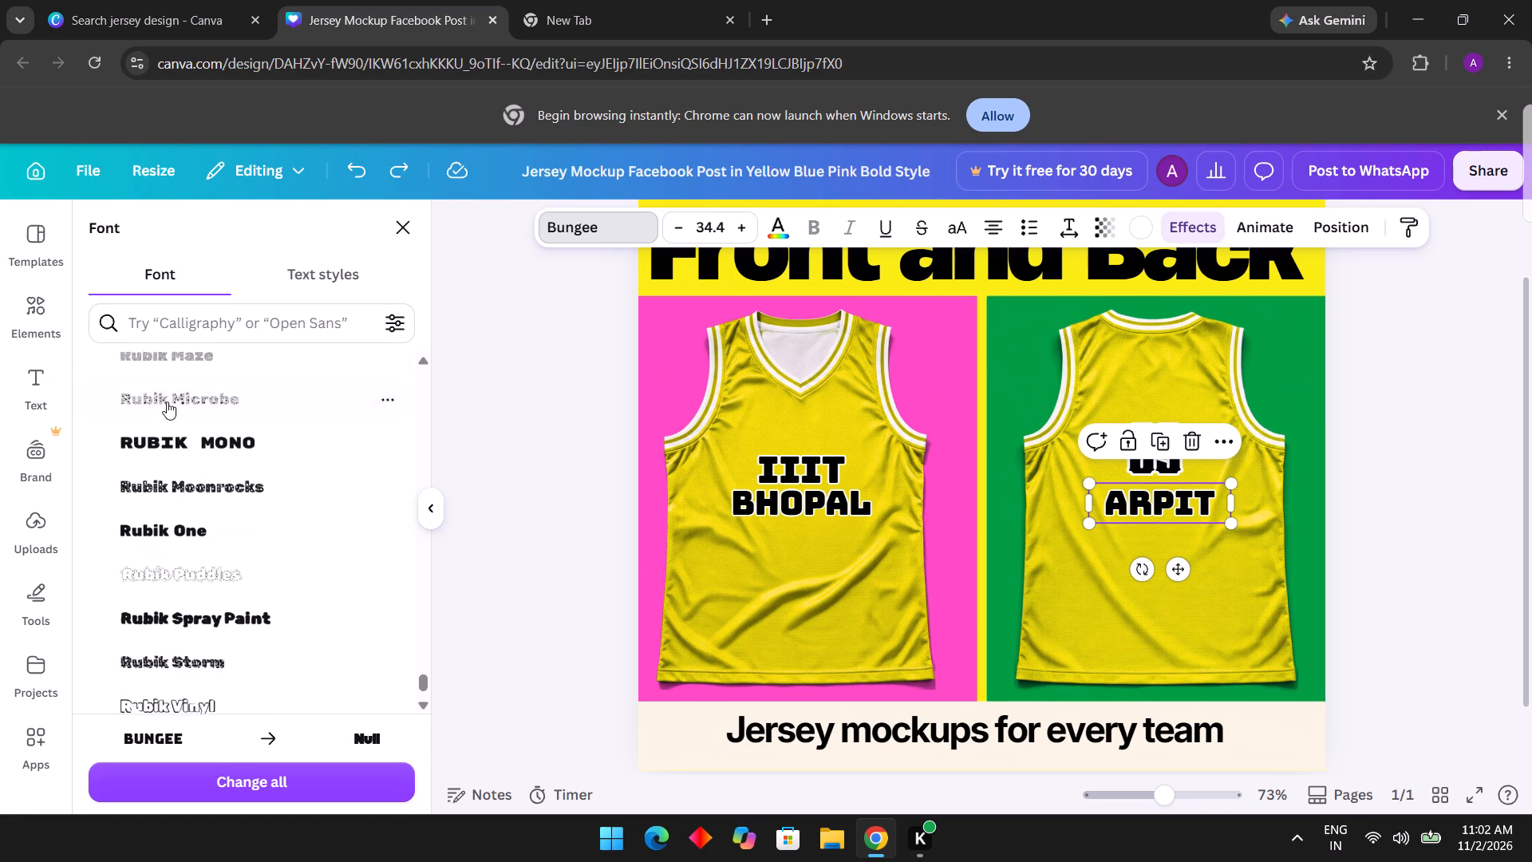
scroll(167, 401, "down", 6)
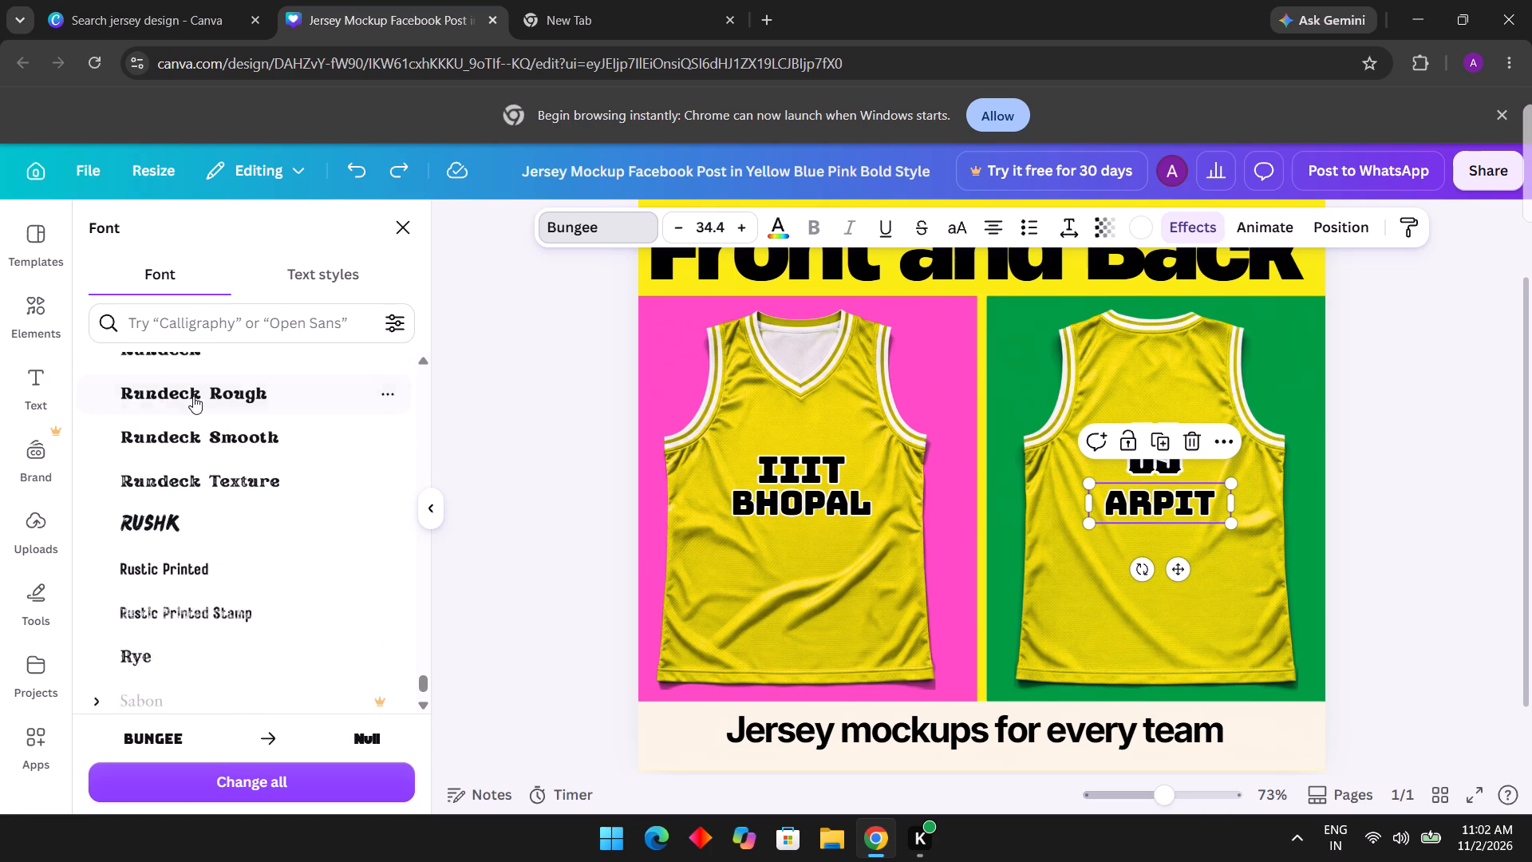
Examine the S fonts as far as Squada One for the "ARPIT" text.
scroll(193, 396, "down", 5)
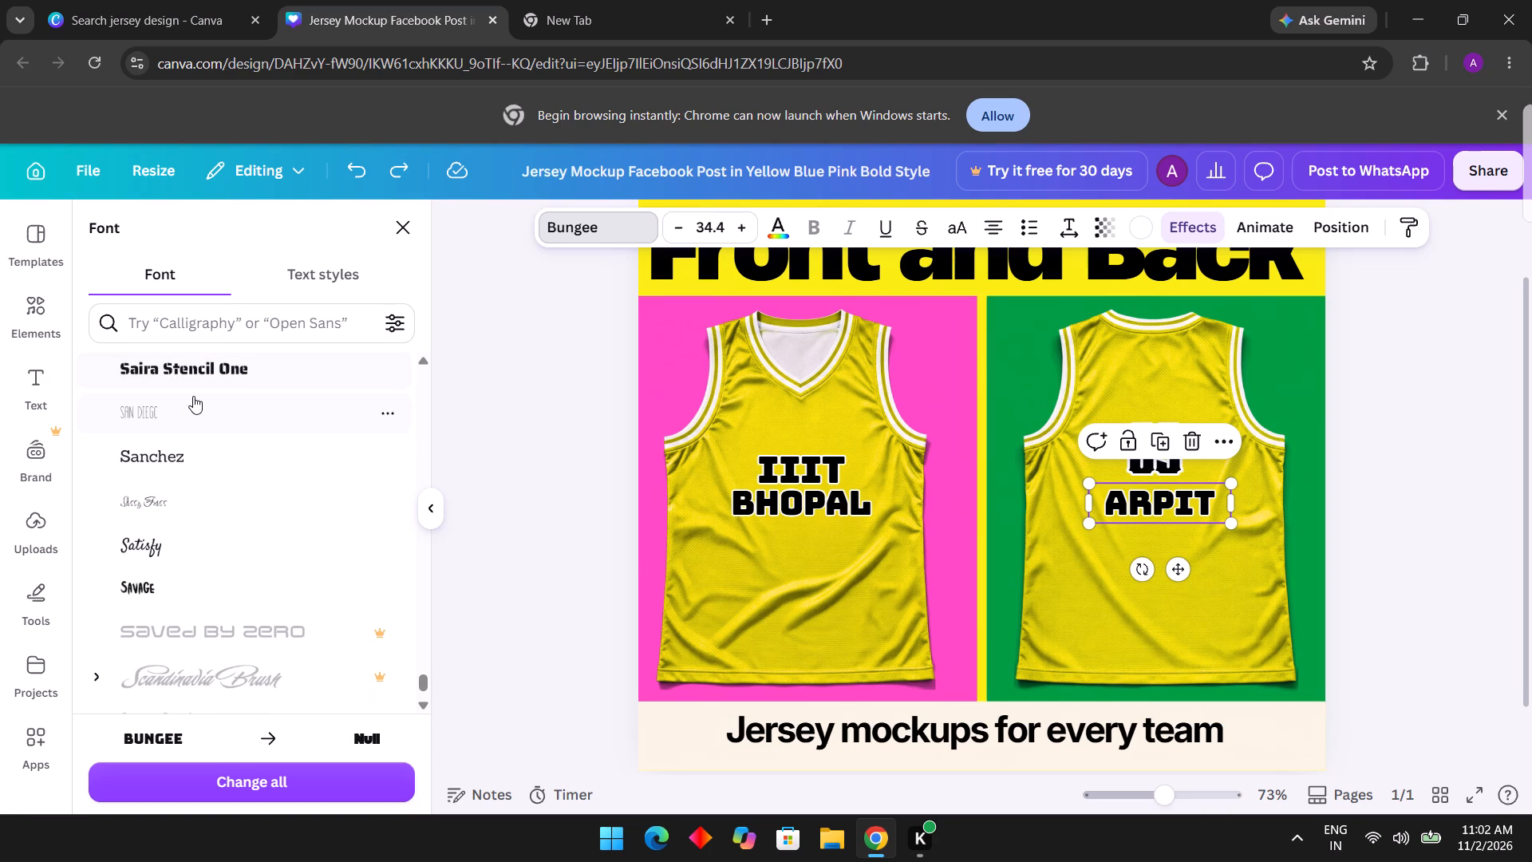
scroll(193, 396, "down", 4)
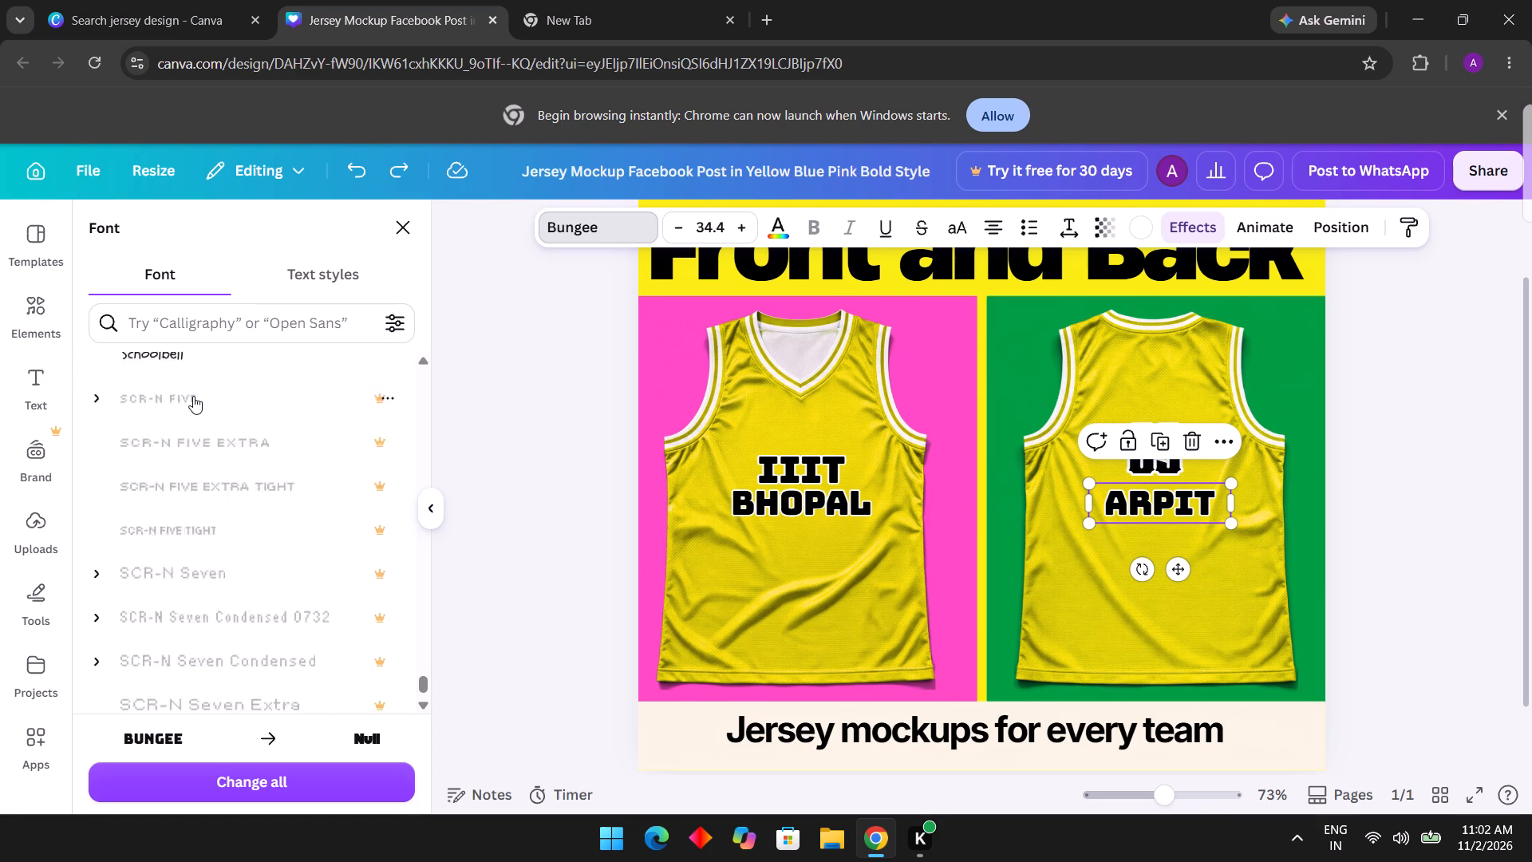
scroll(193, 396, "down", 4)
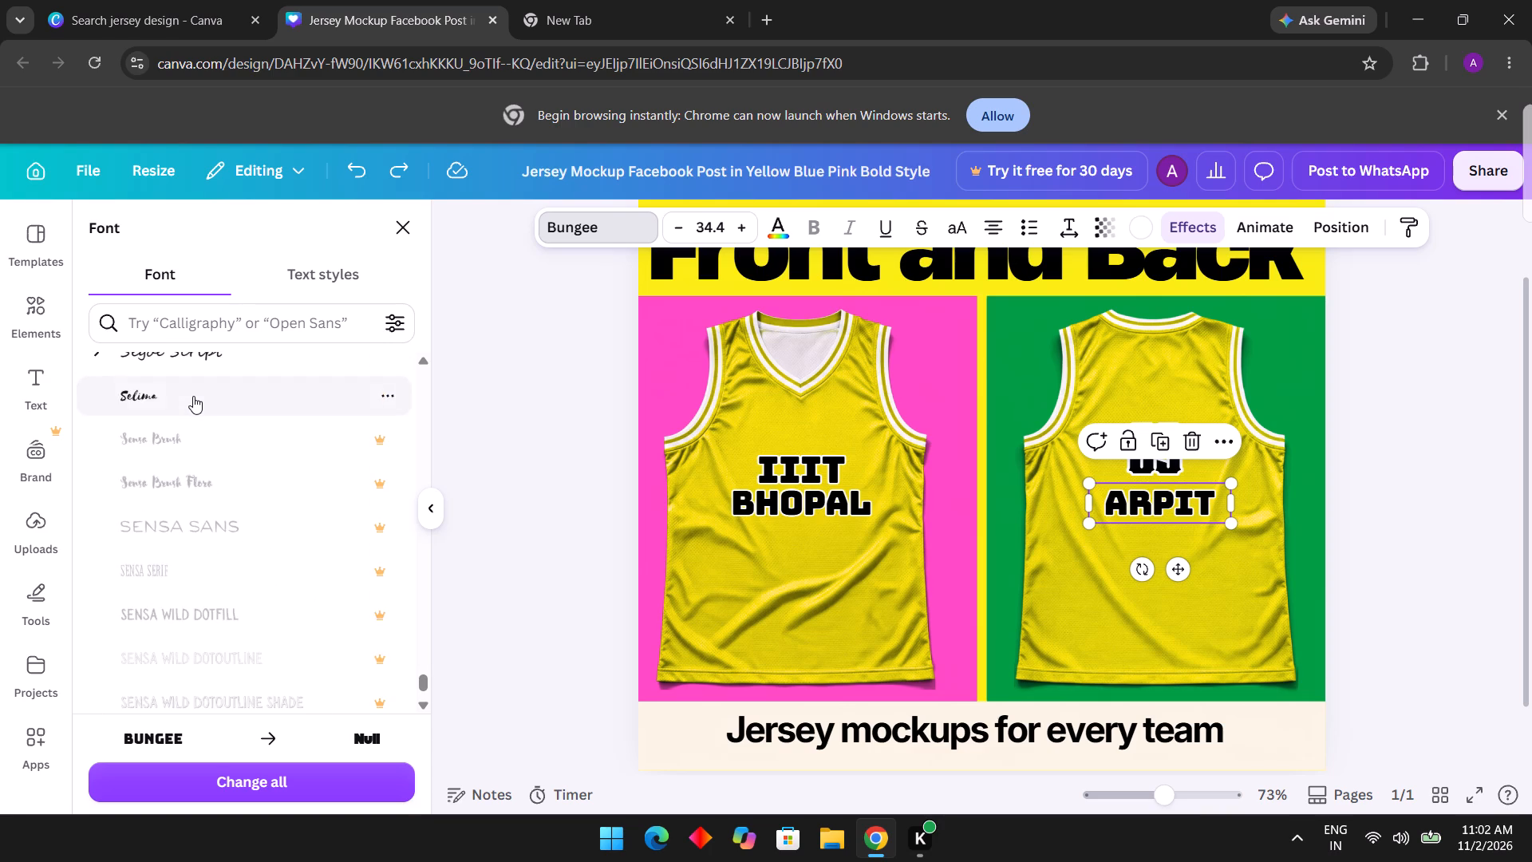
scroll(193, 396, "down", 6)
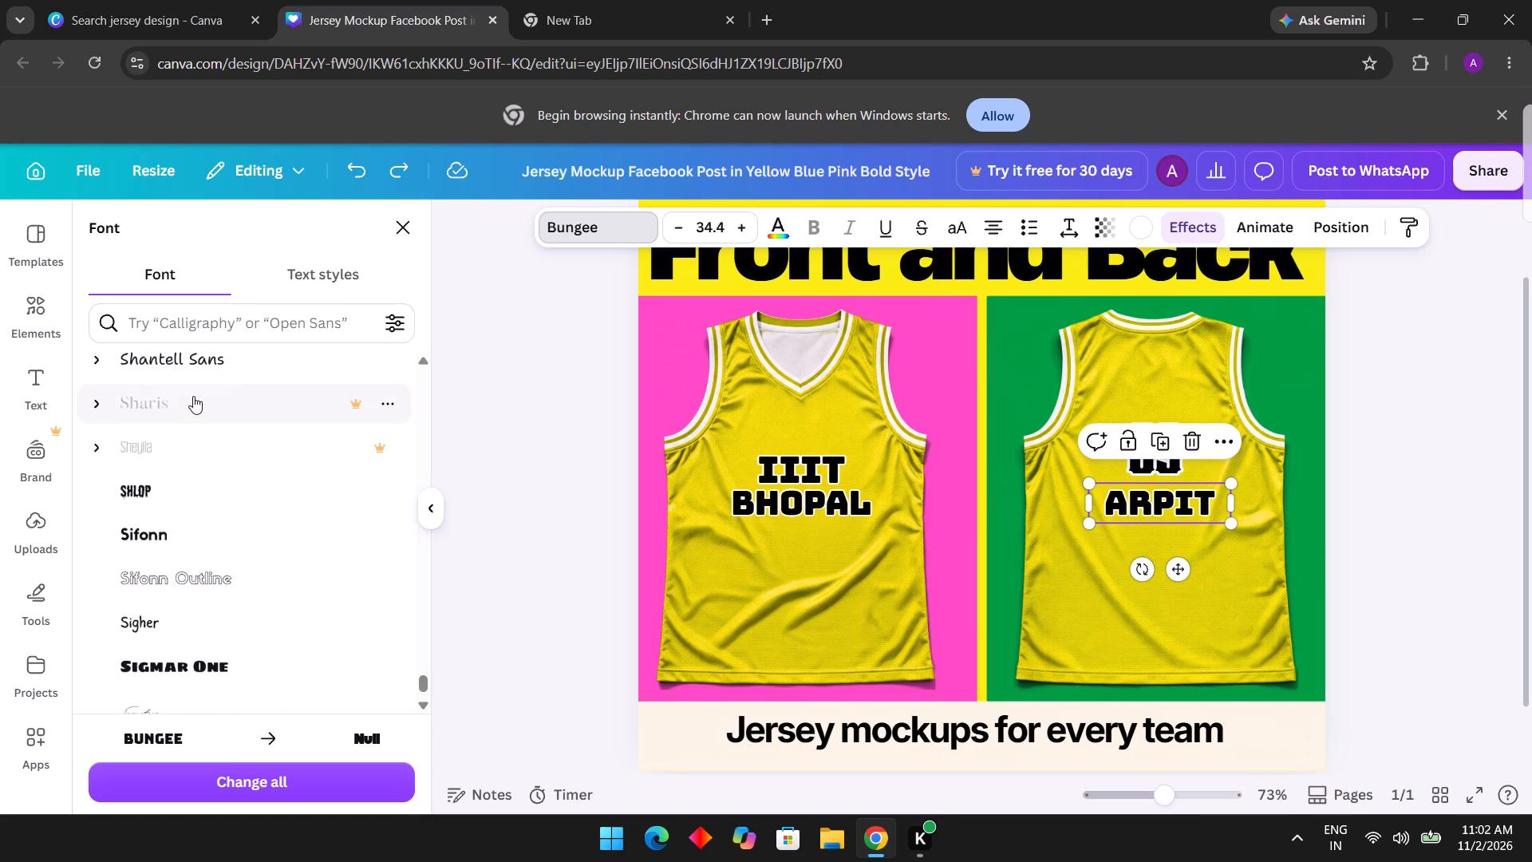
scroll(193, 396, "down", 6)
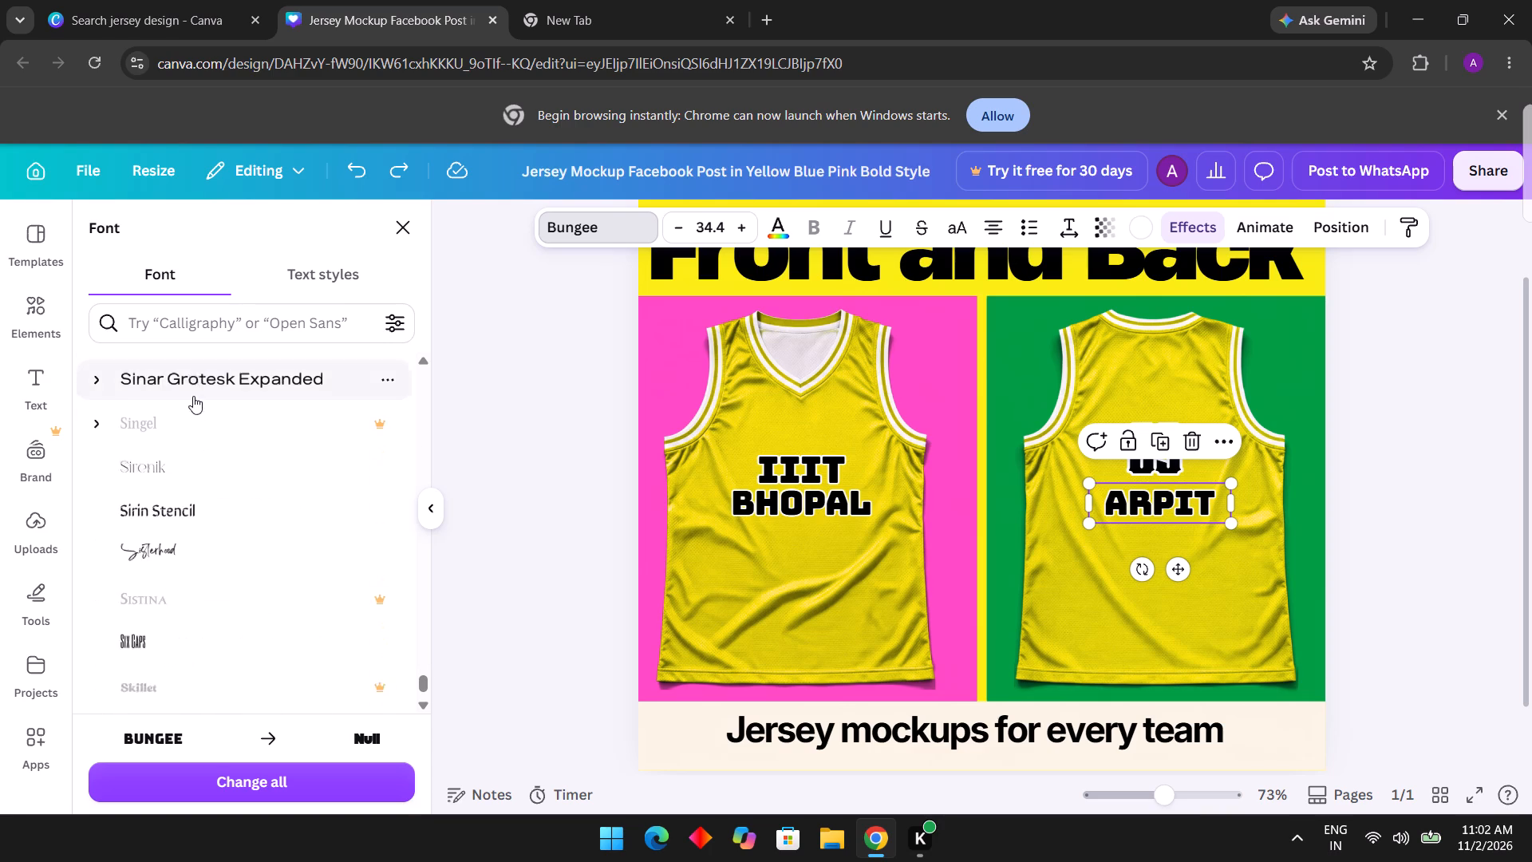
scroll(193, 396, "down", 5)
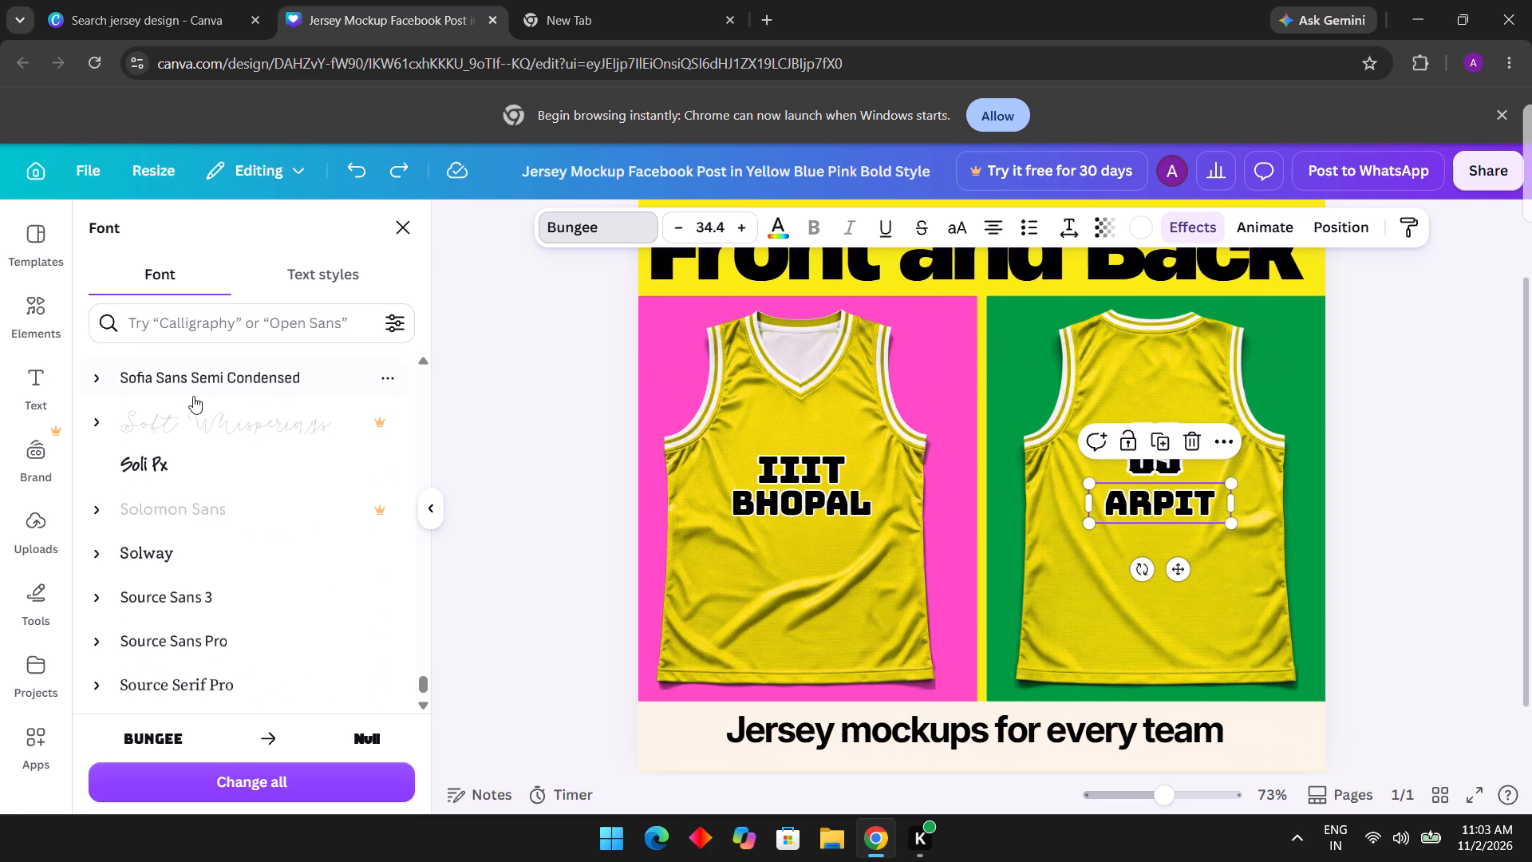
scroll(193, 396, "down", 5)
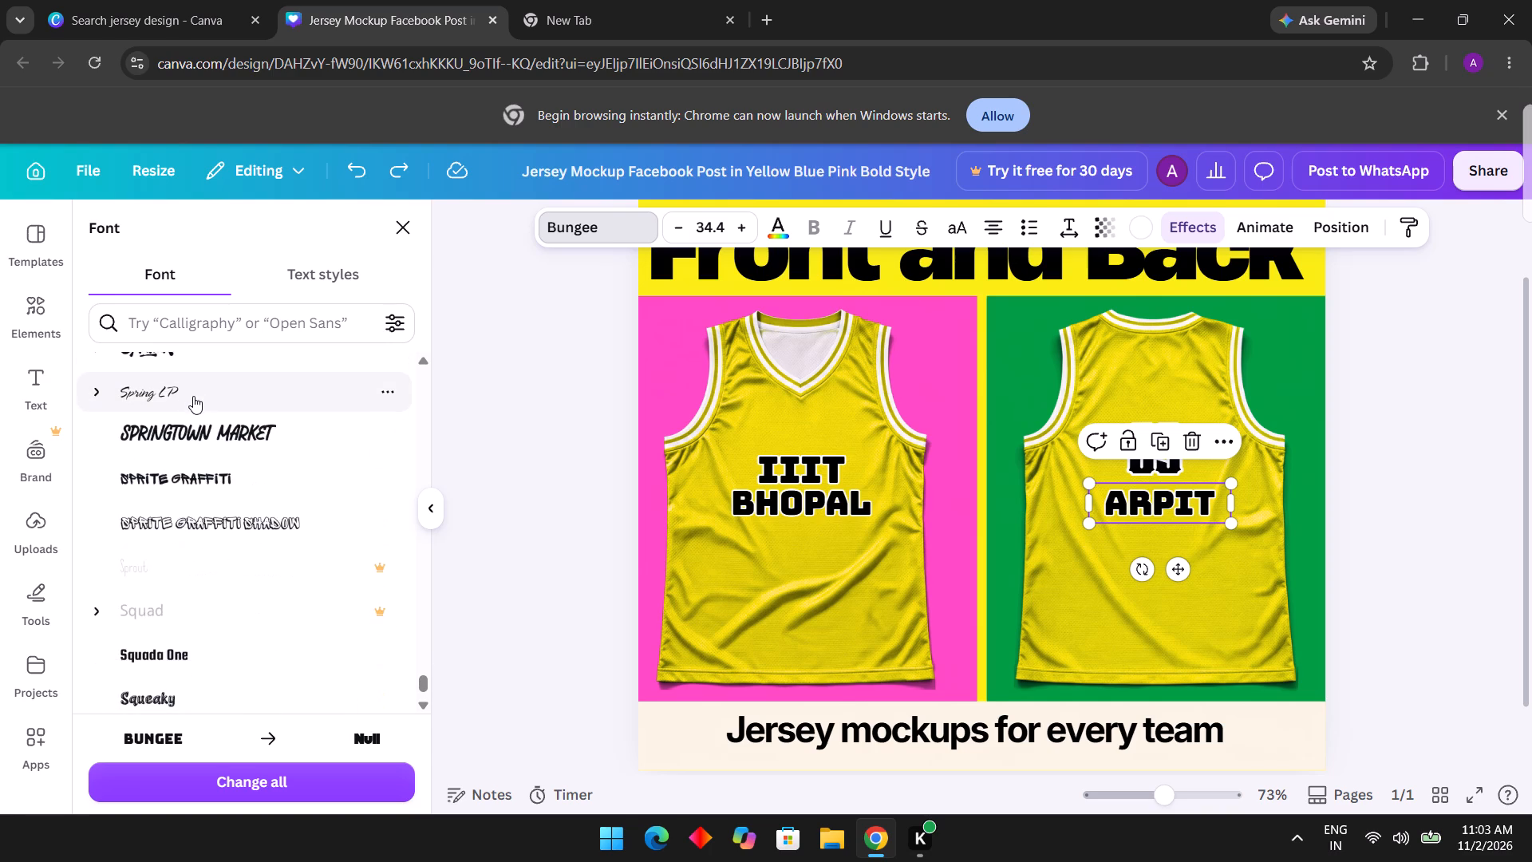
scroll(193, 396, "down", 2)
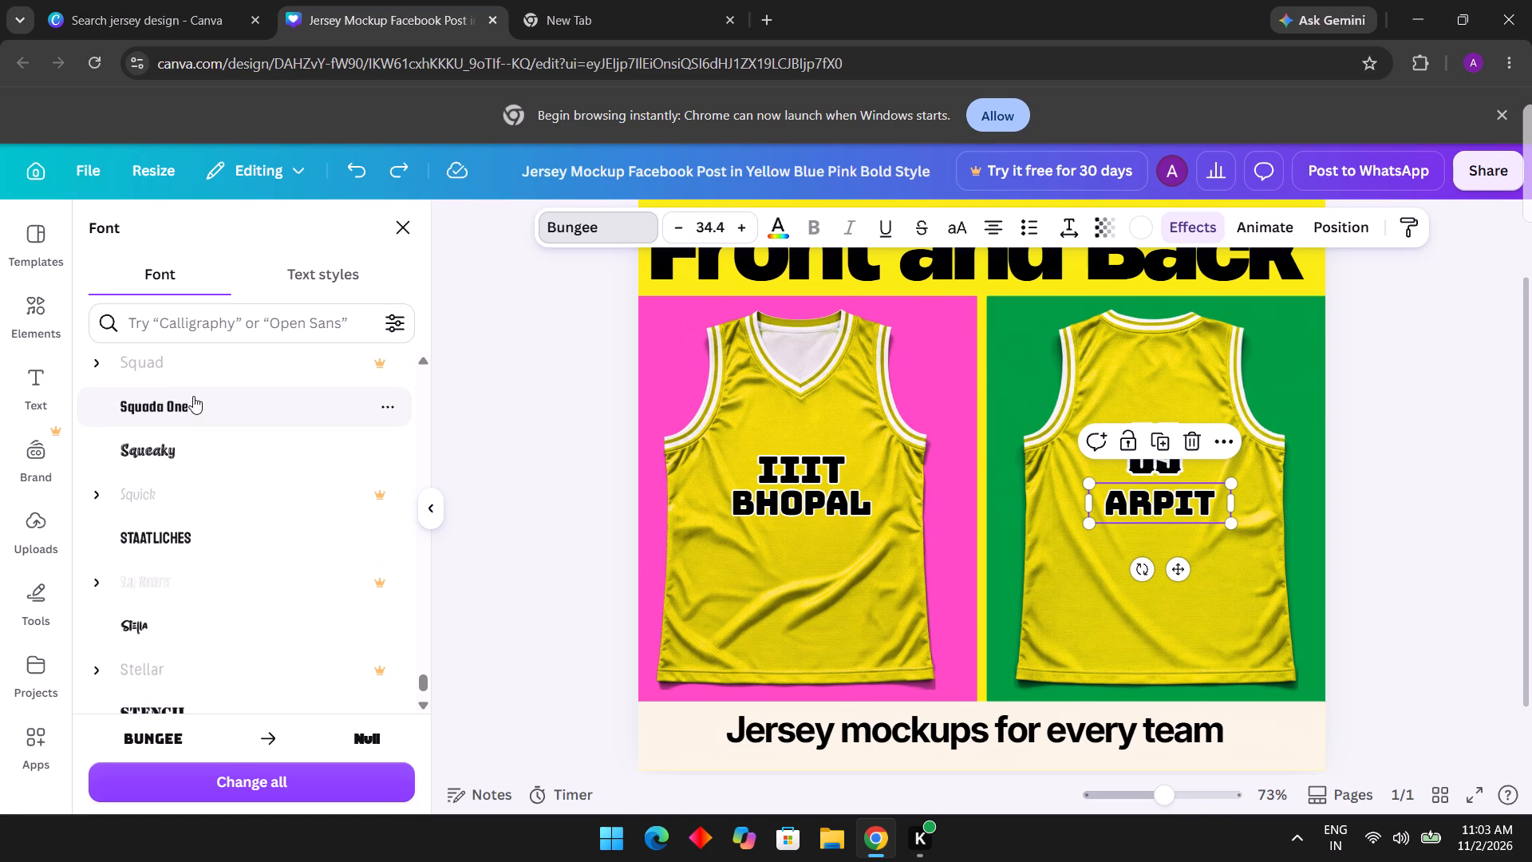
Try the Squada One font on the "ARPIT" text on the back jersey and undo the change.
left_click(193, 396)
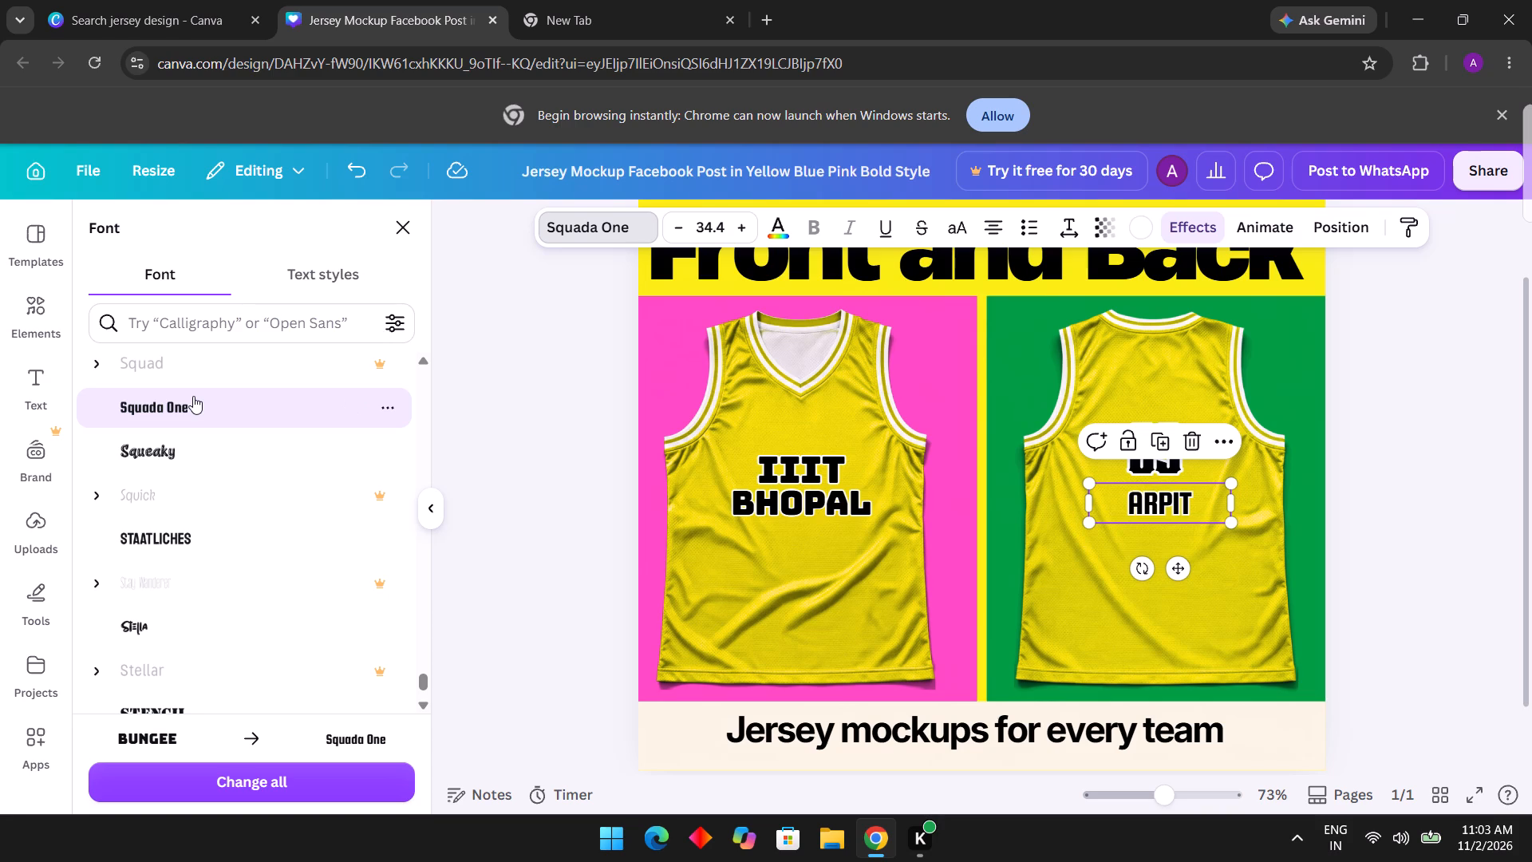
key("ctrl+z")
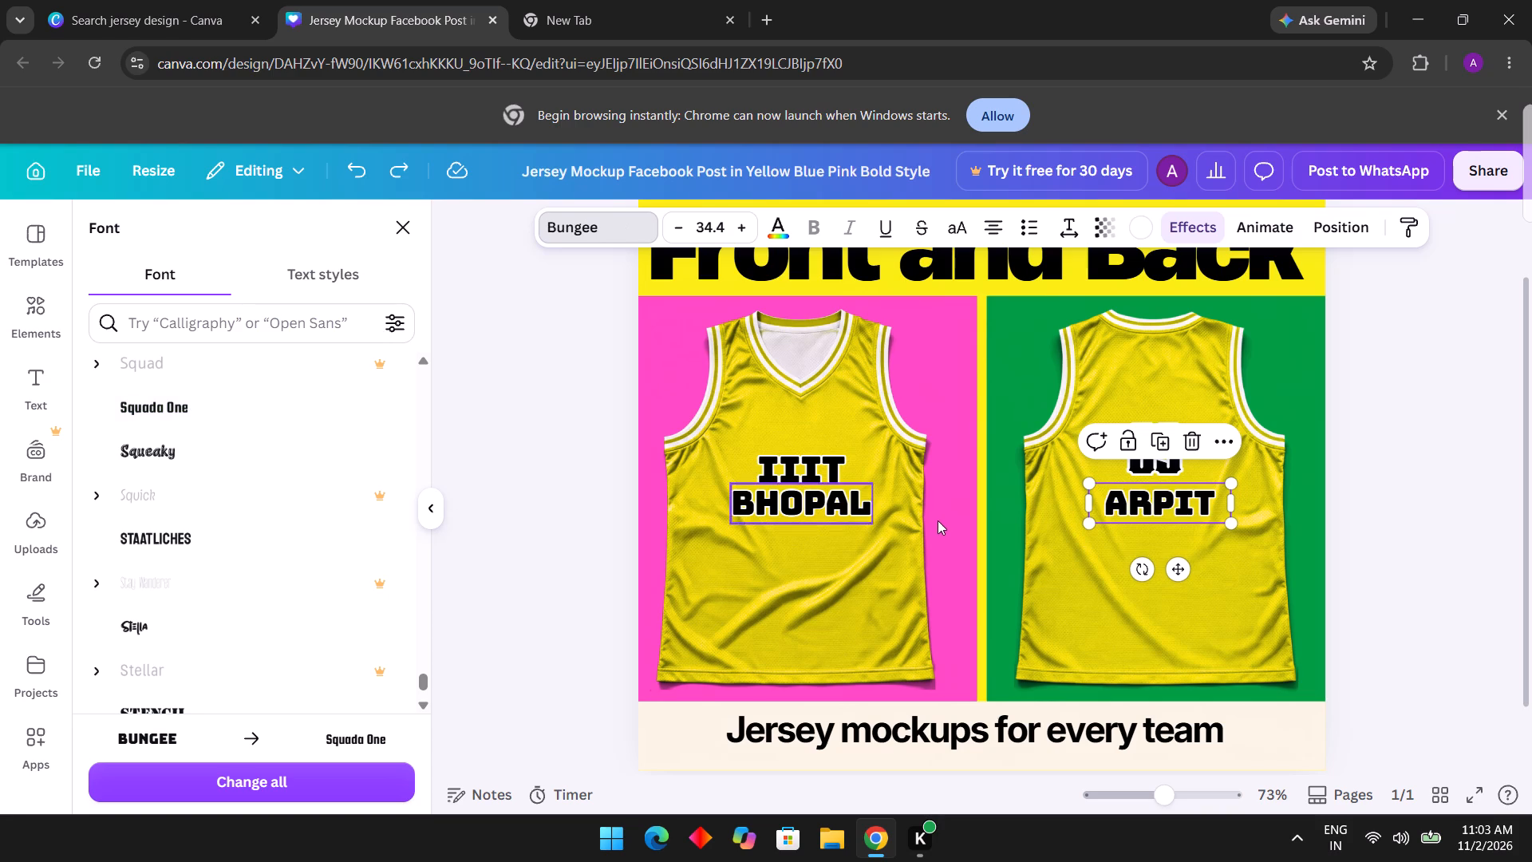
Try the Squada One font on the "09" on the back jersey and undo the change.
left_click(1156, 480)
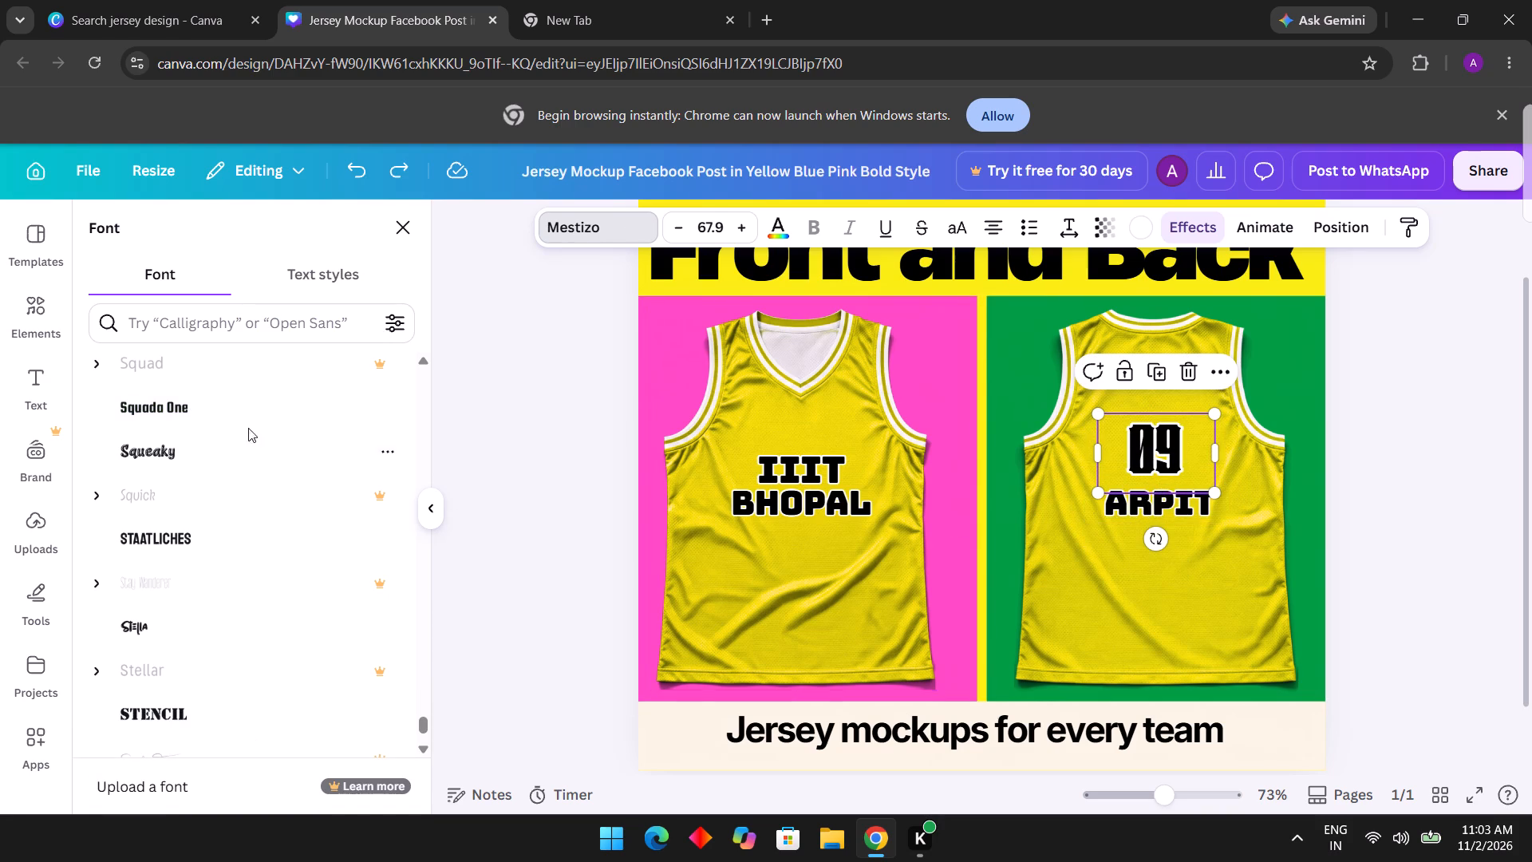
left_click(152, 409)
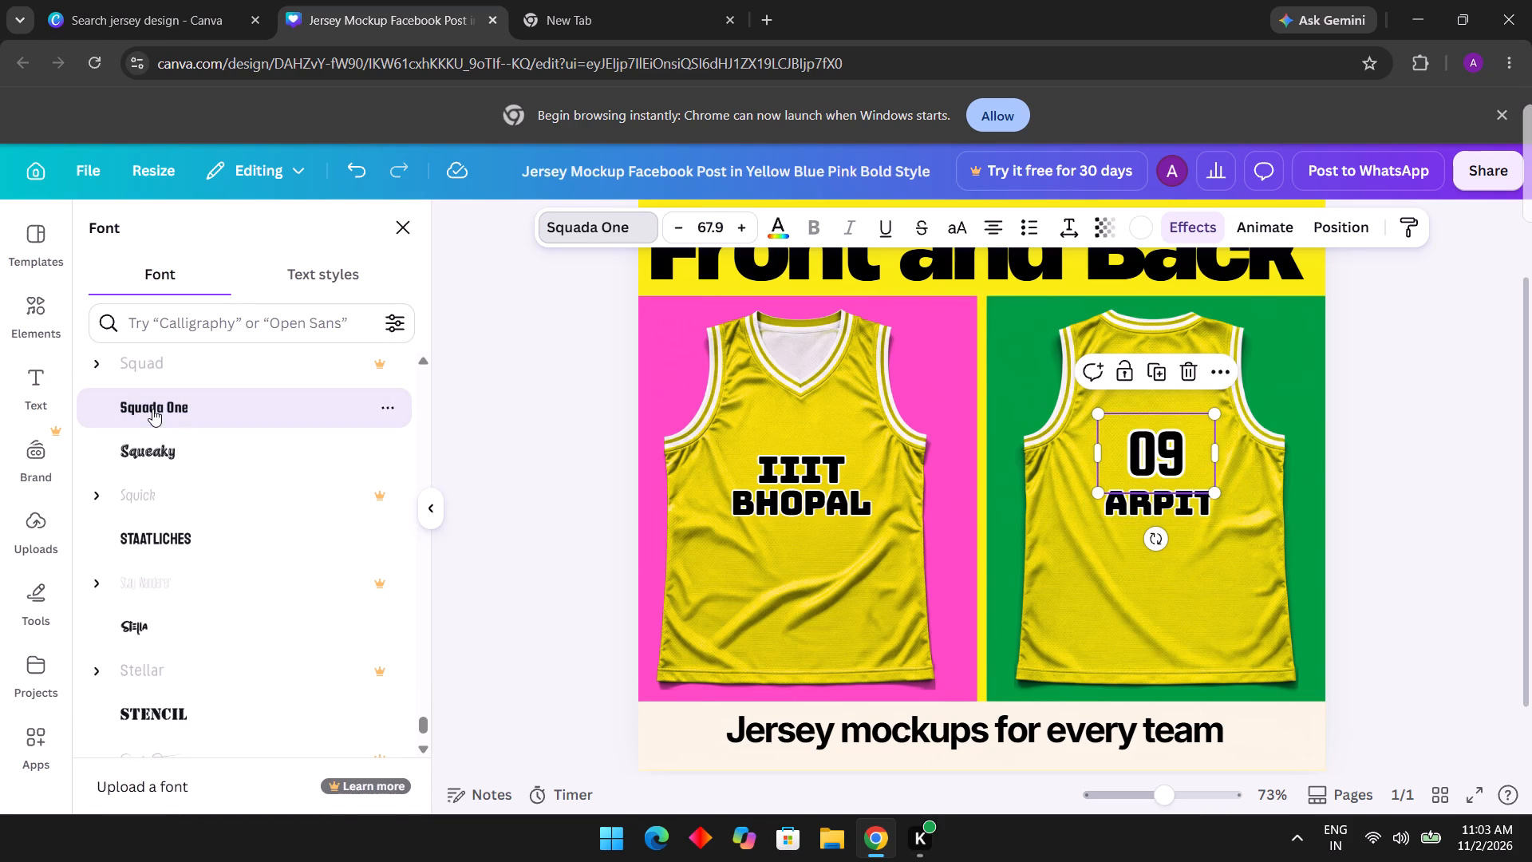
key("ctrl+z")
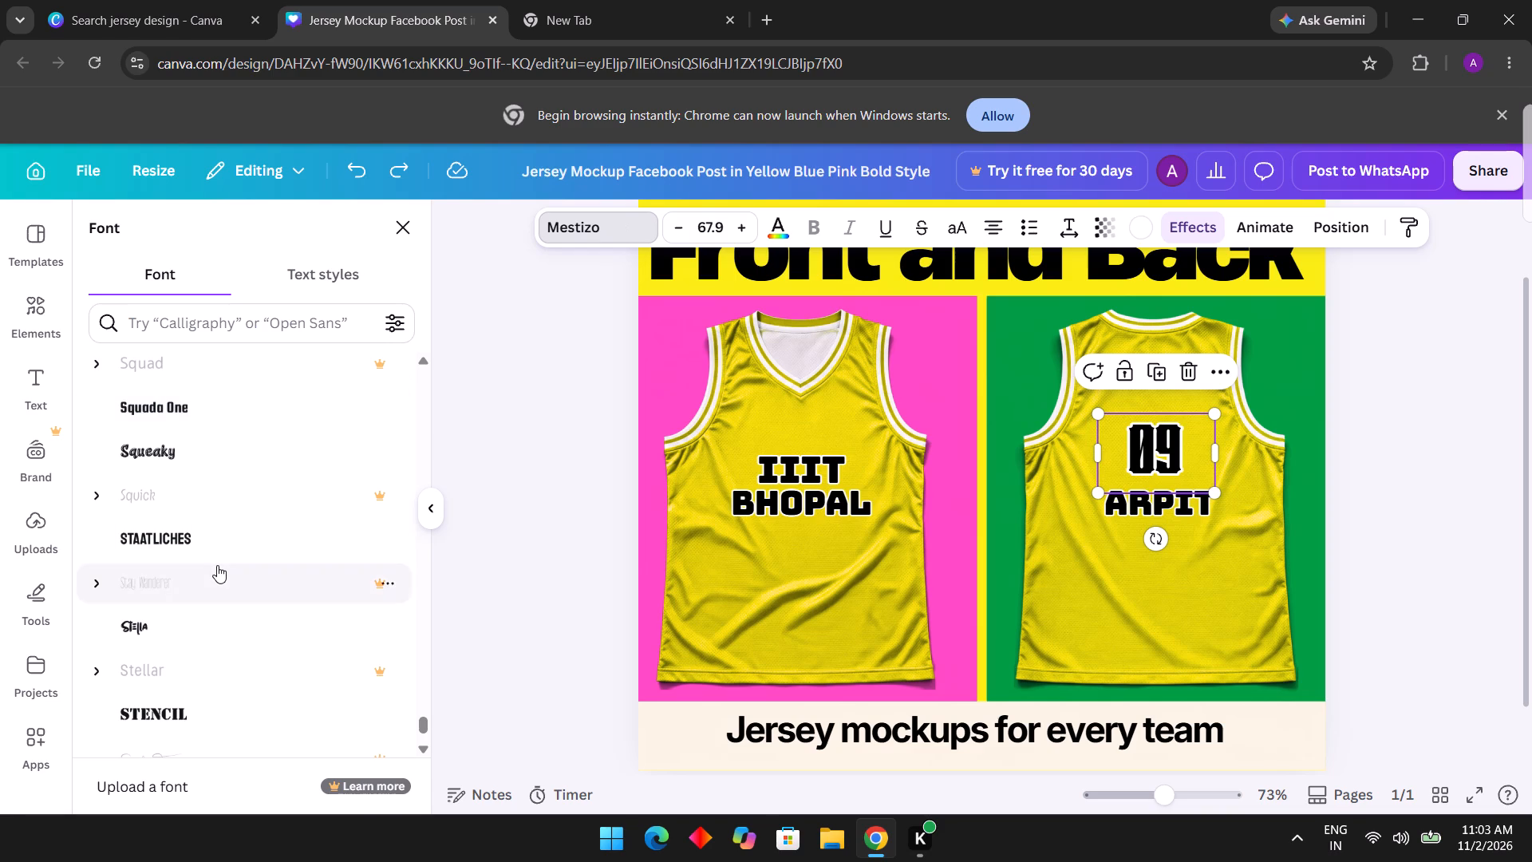
Examine the remaining S fonts and the T fonts for a bold jersey style for the "09" on the back.
scroll(217, 565, "down", 3)
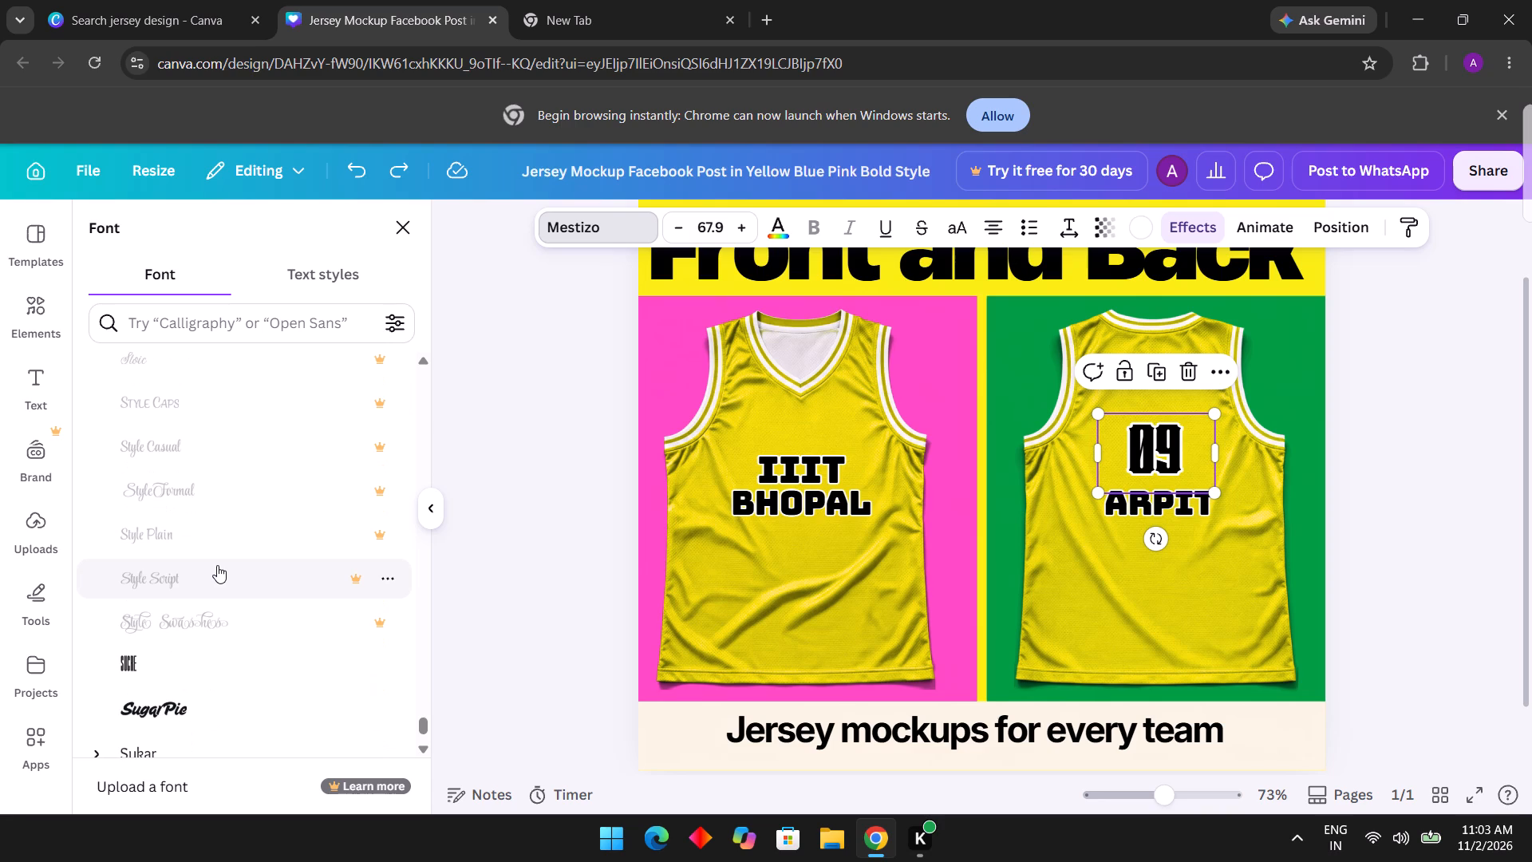
scroll(217, 565, "down", 3)
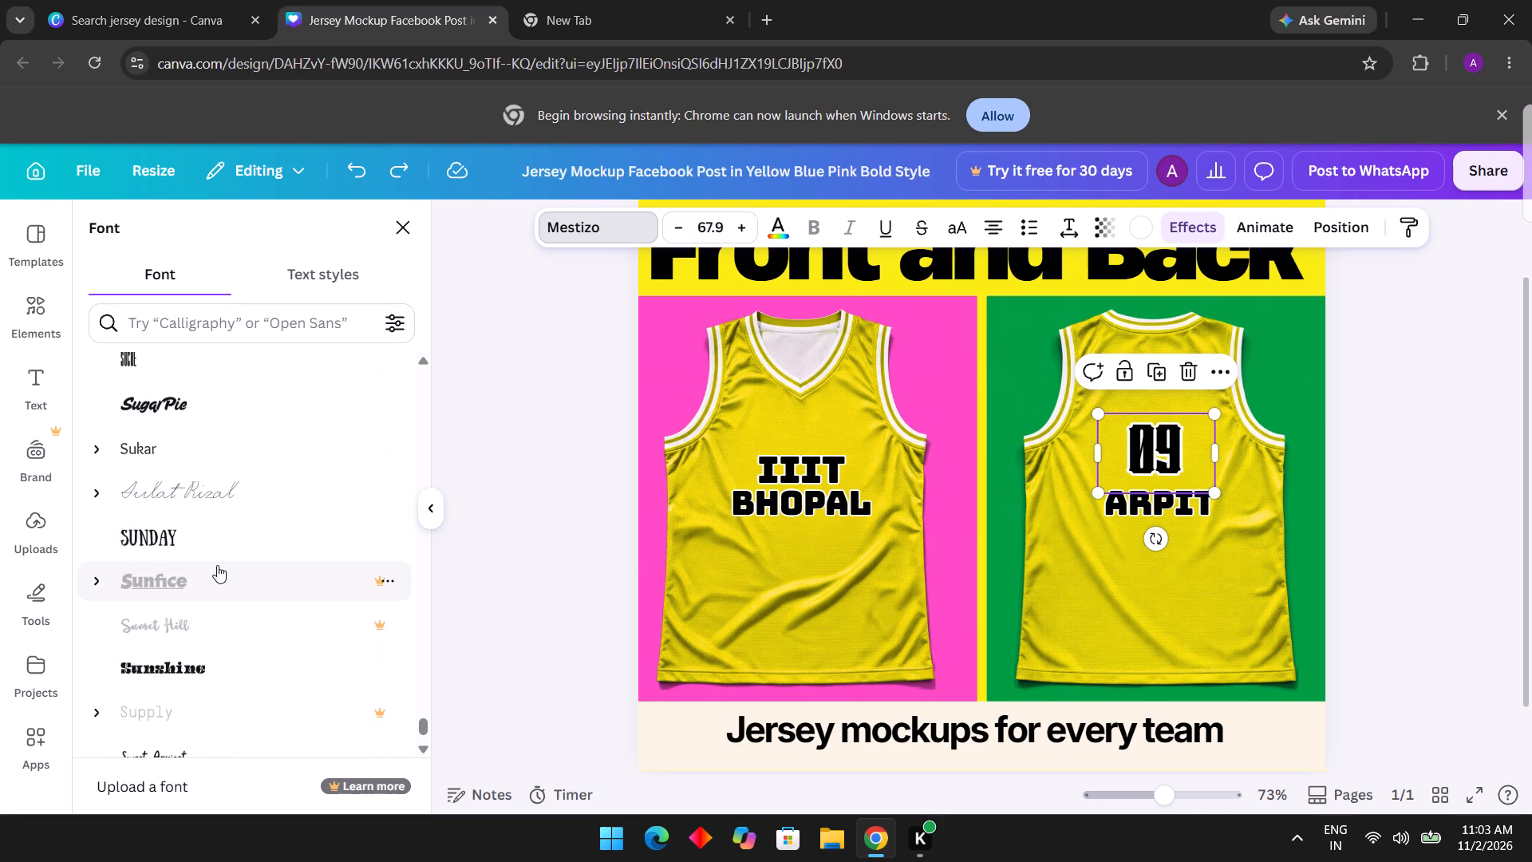
scroll(217, 565, "down", 5)
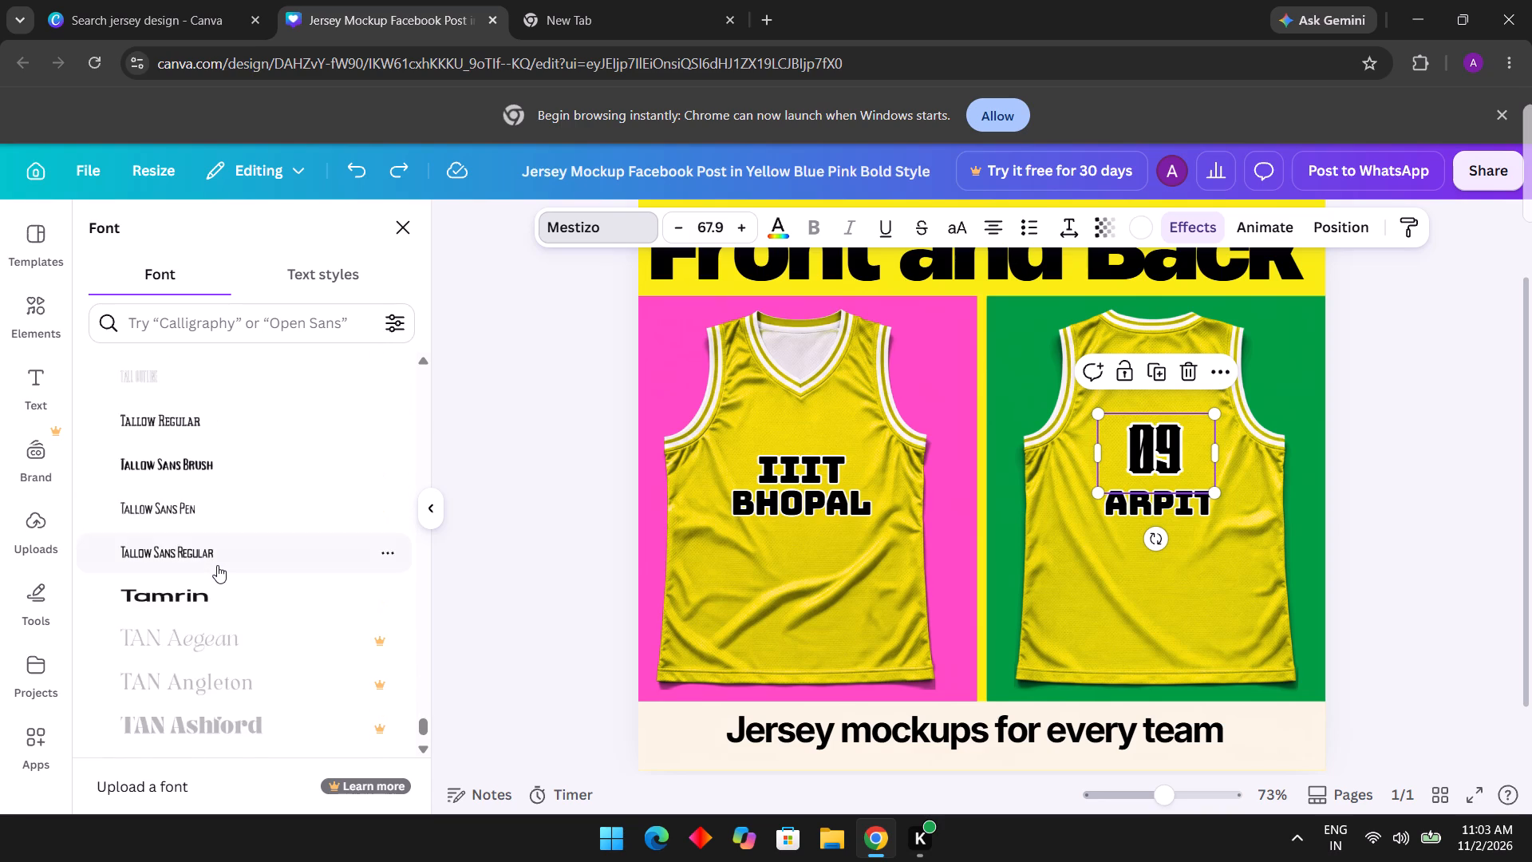
scroll(217, 565, "down", 6)
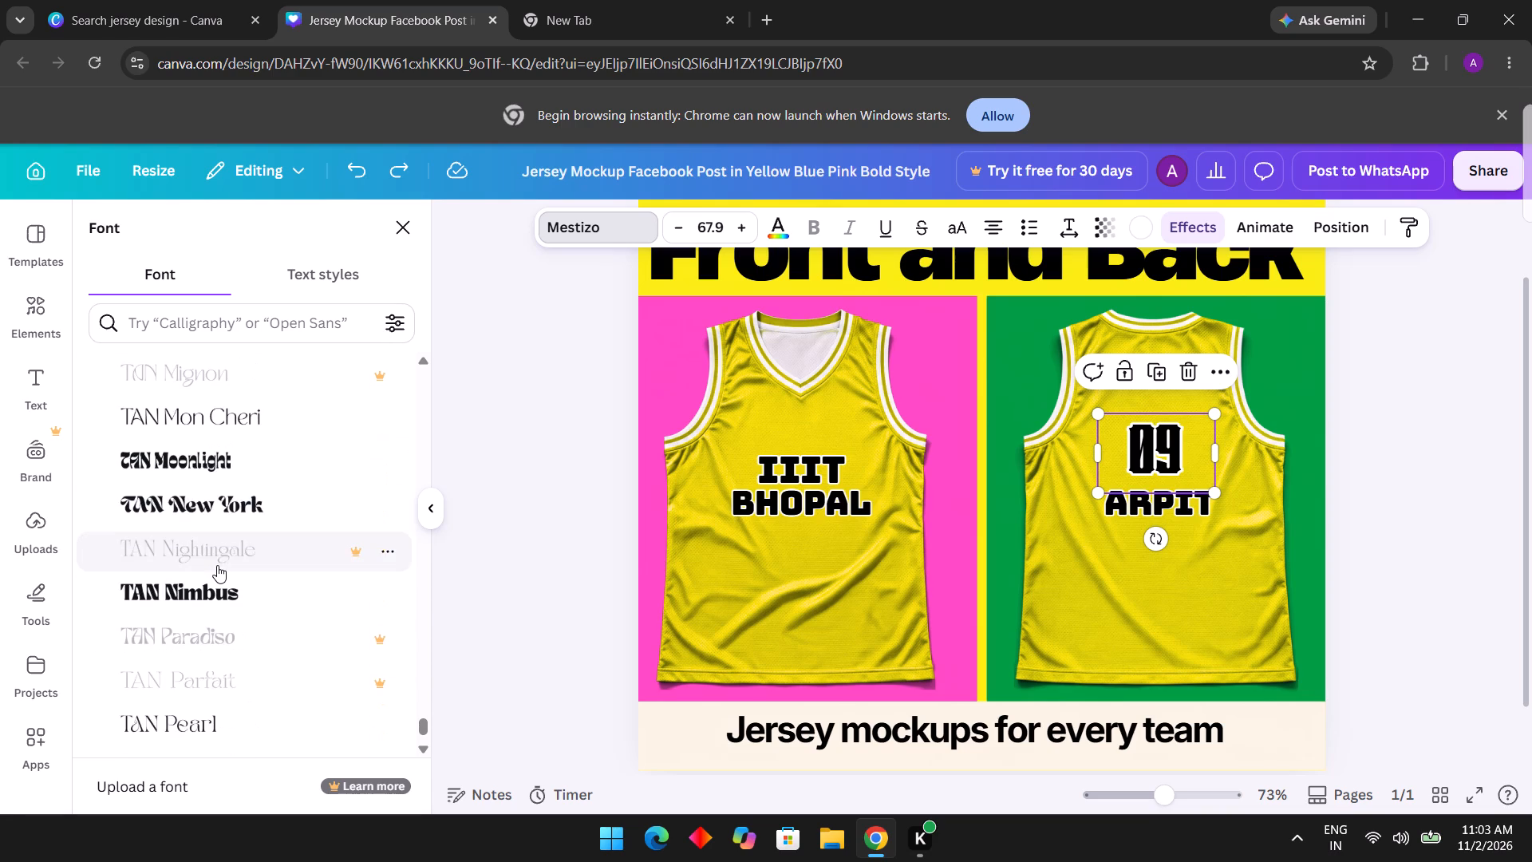
scroll(217, 565, "down", 4)
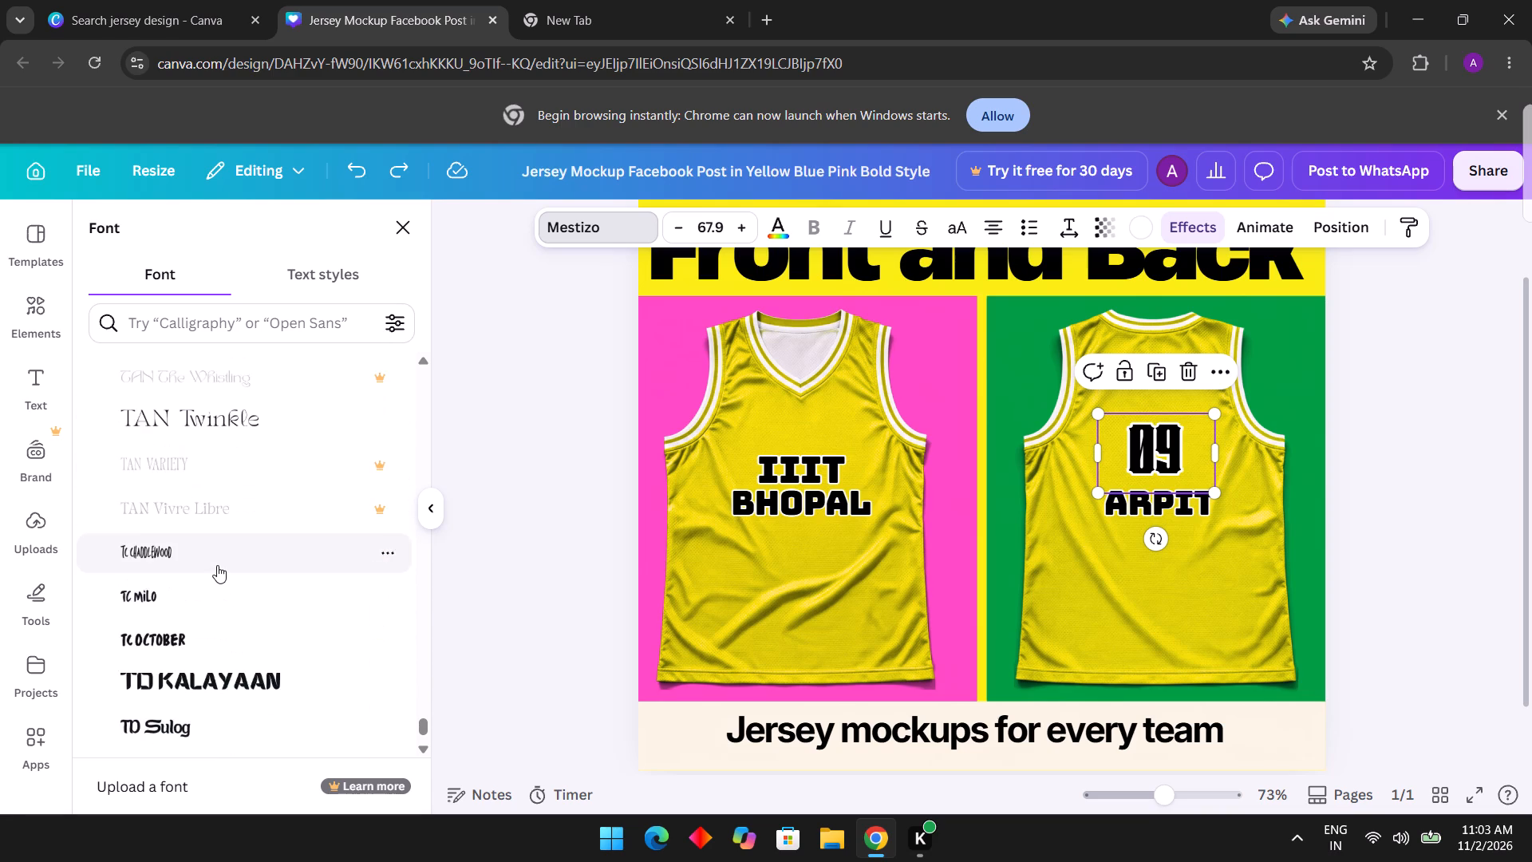
scroll(217, 565, "down", 2)
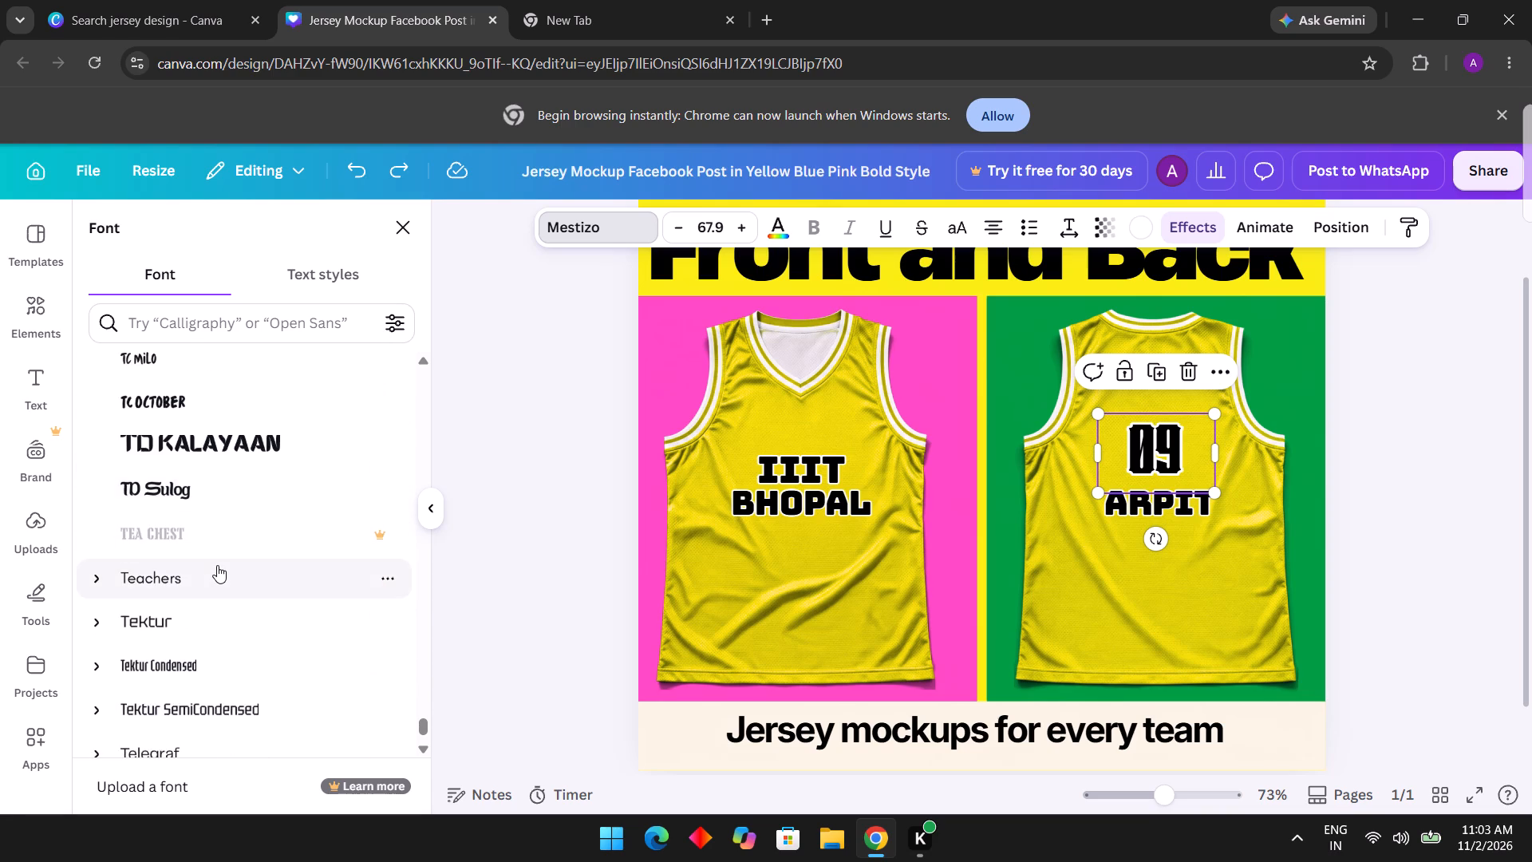
scroll(217, 565, "down", 7)
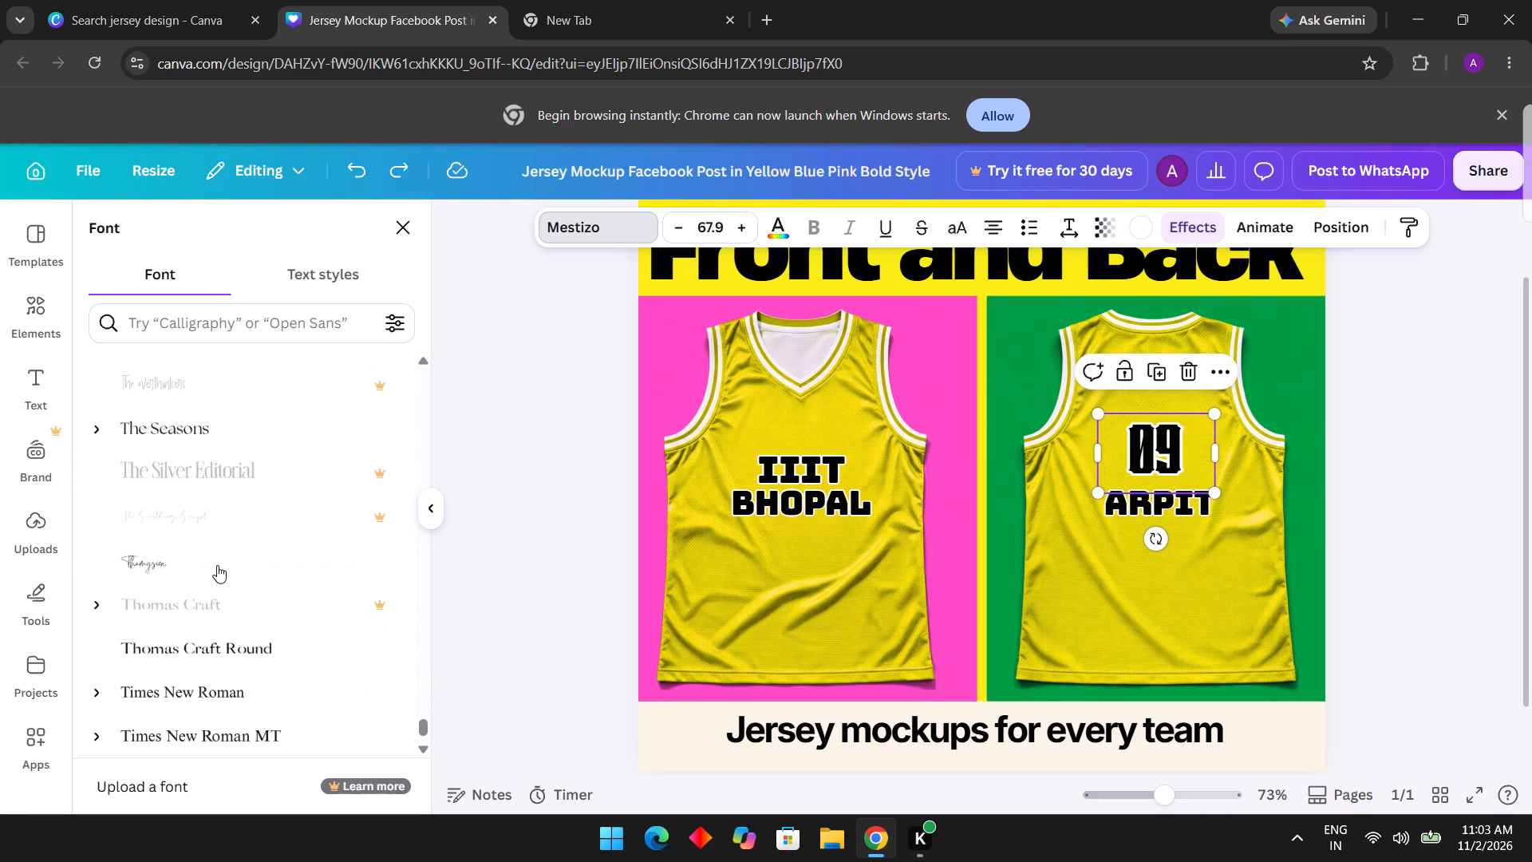
scroll(217, 565, "down", 5)
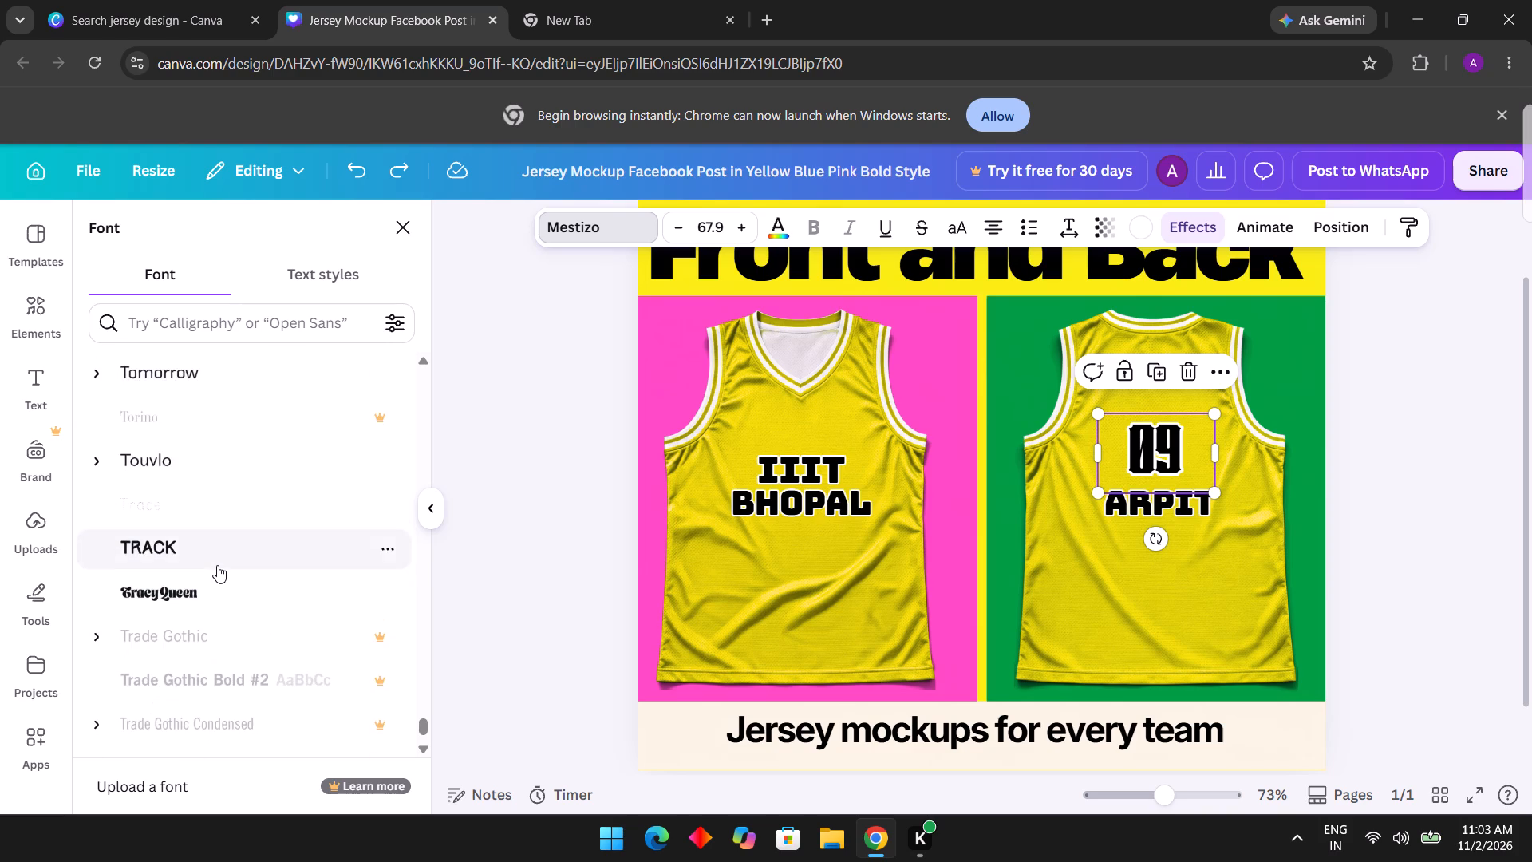
scroll(217, 565, "down", 4)
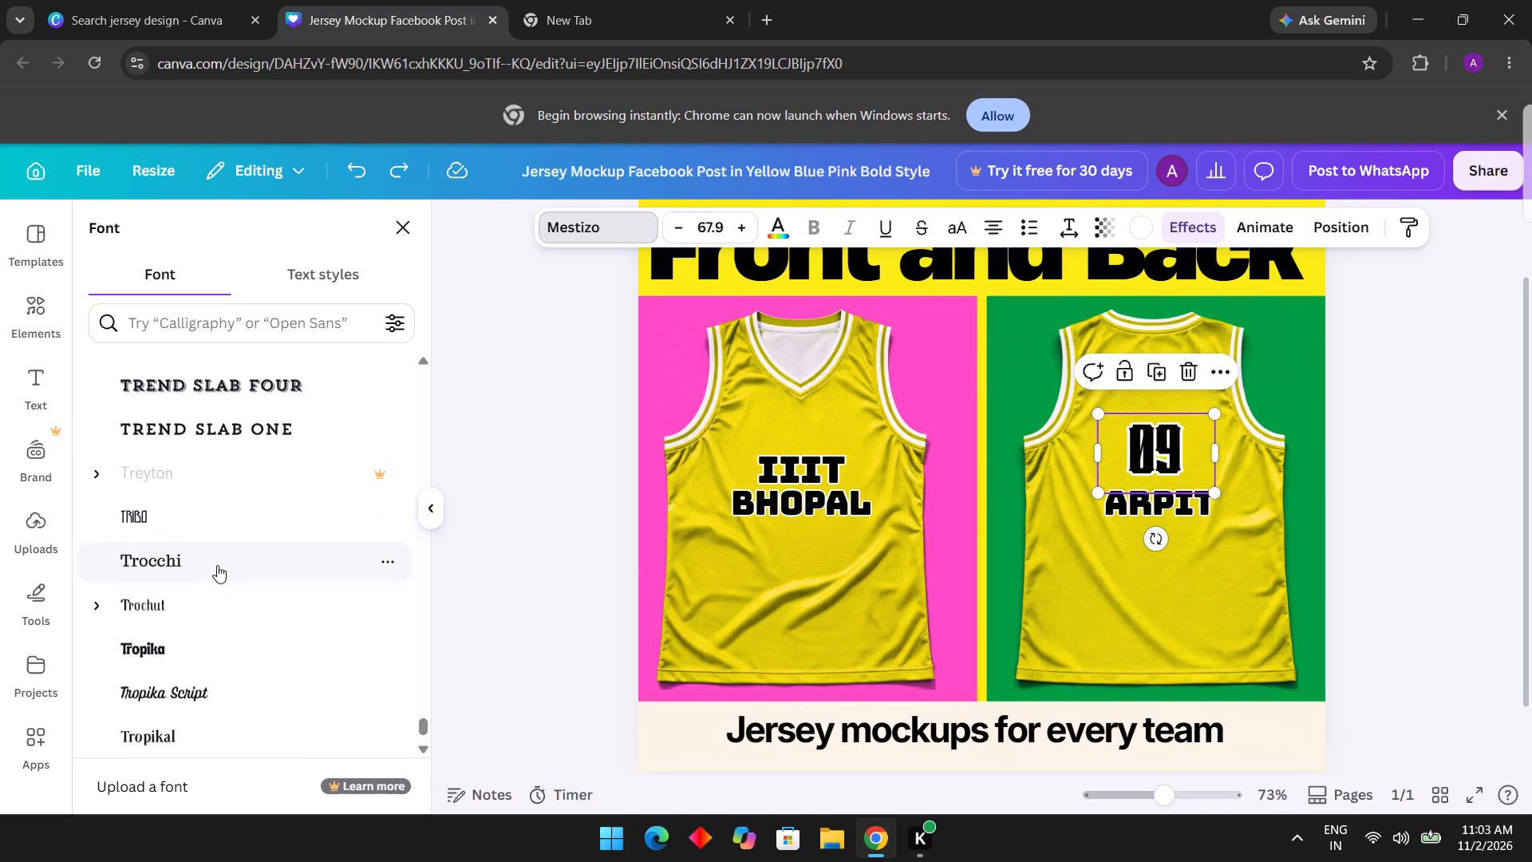
Look through the U to Y fonts, as far as the Yearbook fonts, for a bold jersey style for the "09".
scroll(217, 565, "down", 4)
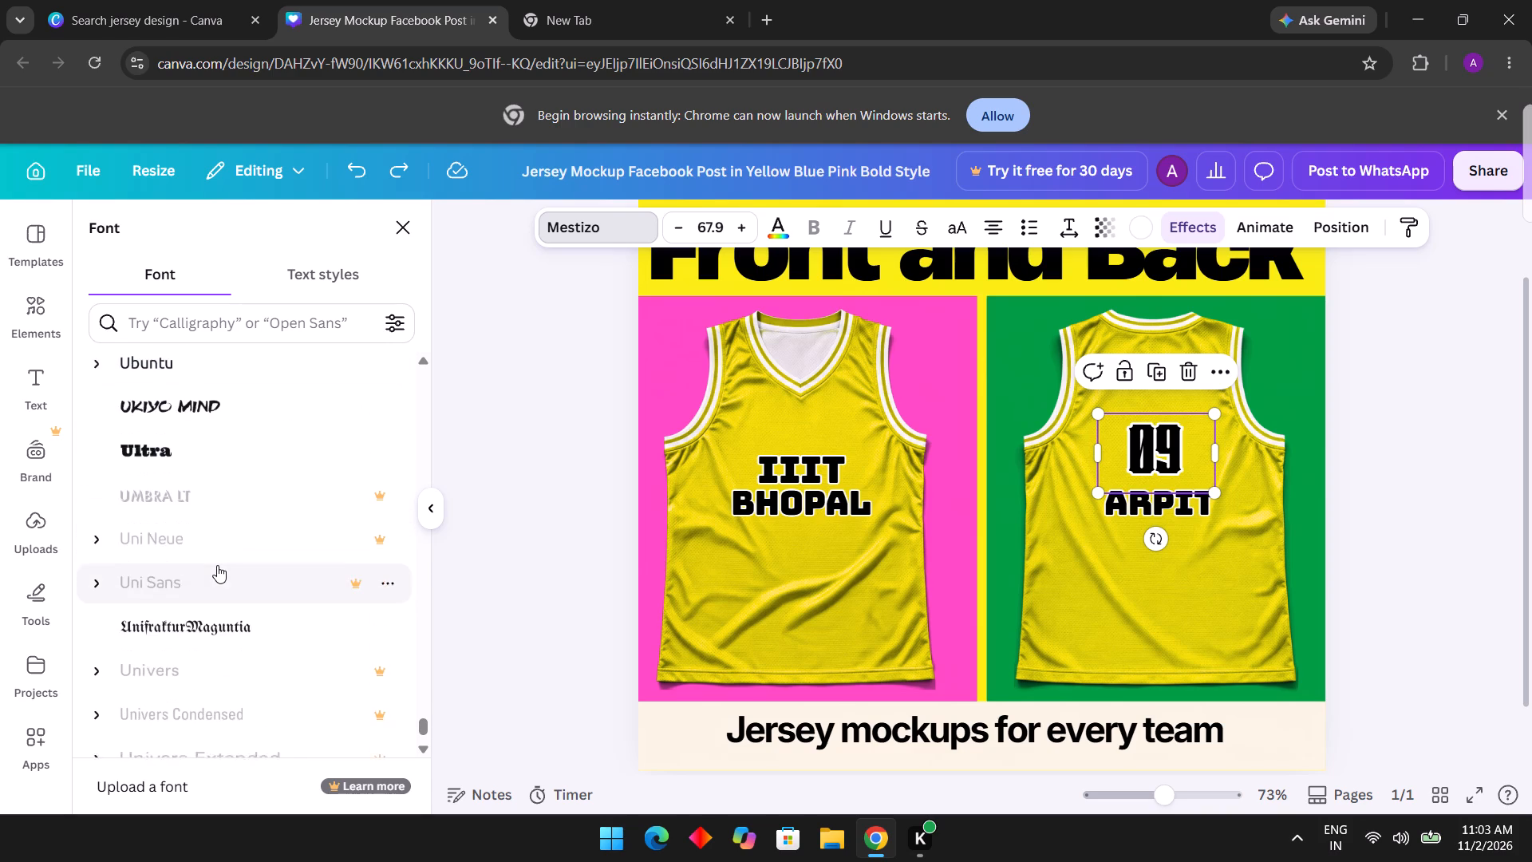
scroll(217, 565, "down", 5)
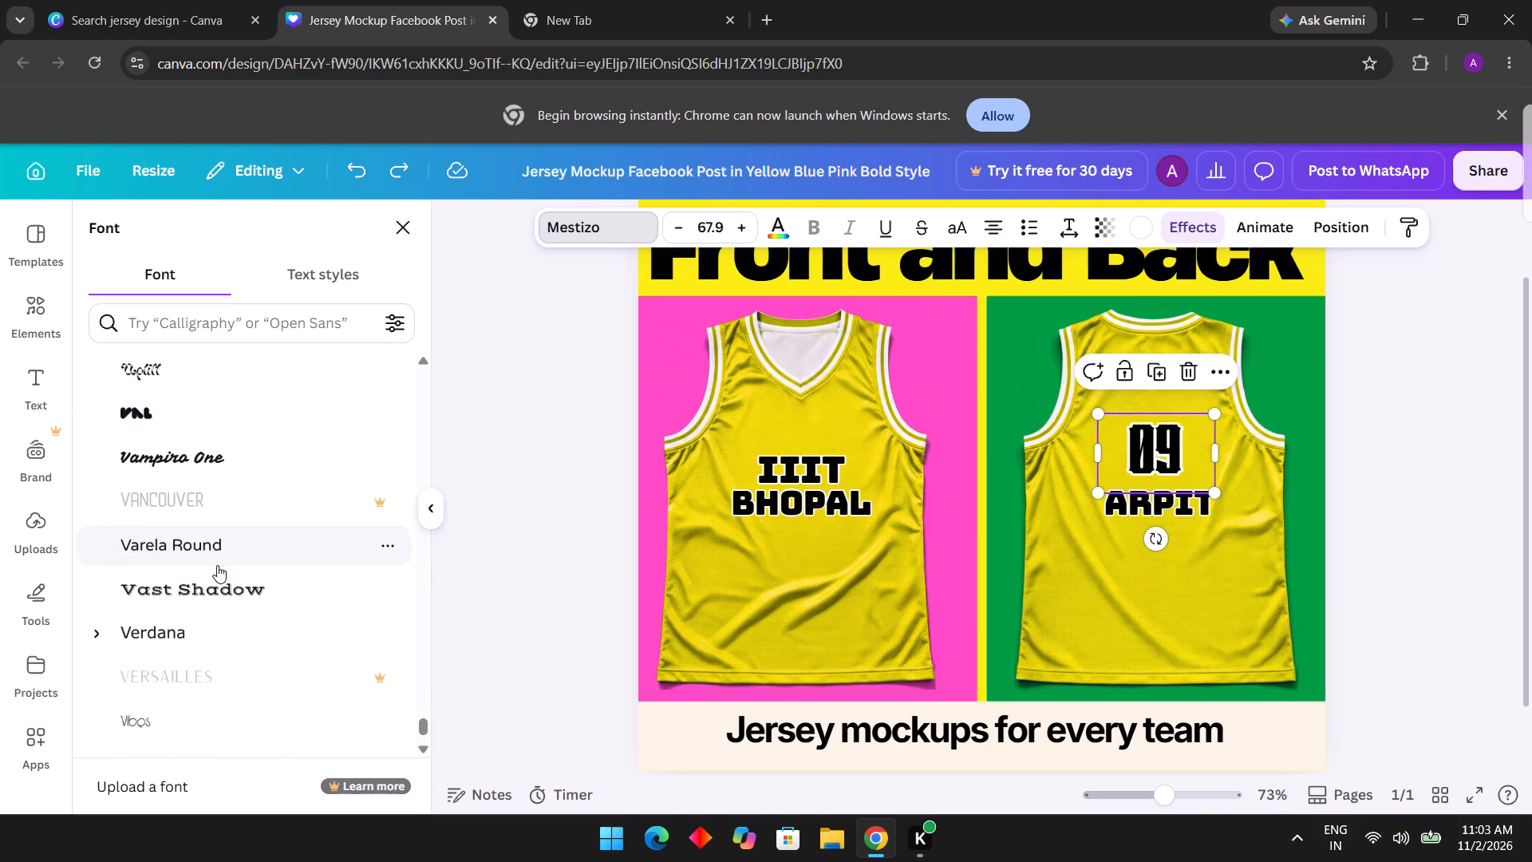
scroll(217, 565, "down", 5)
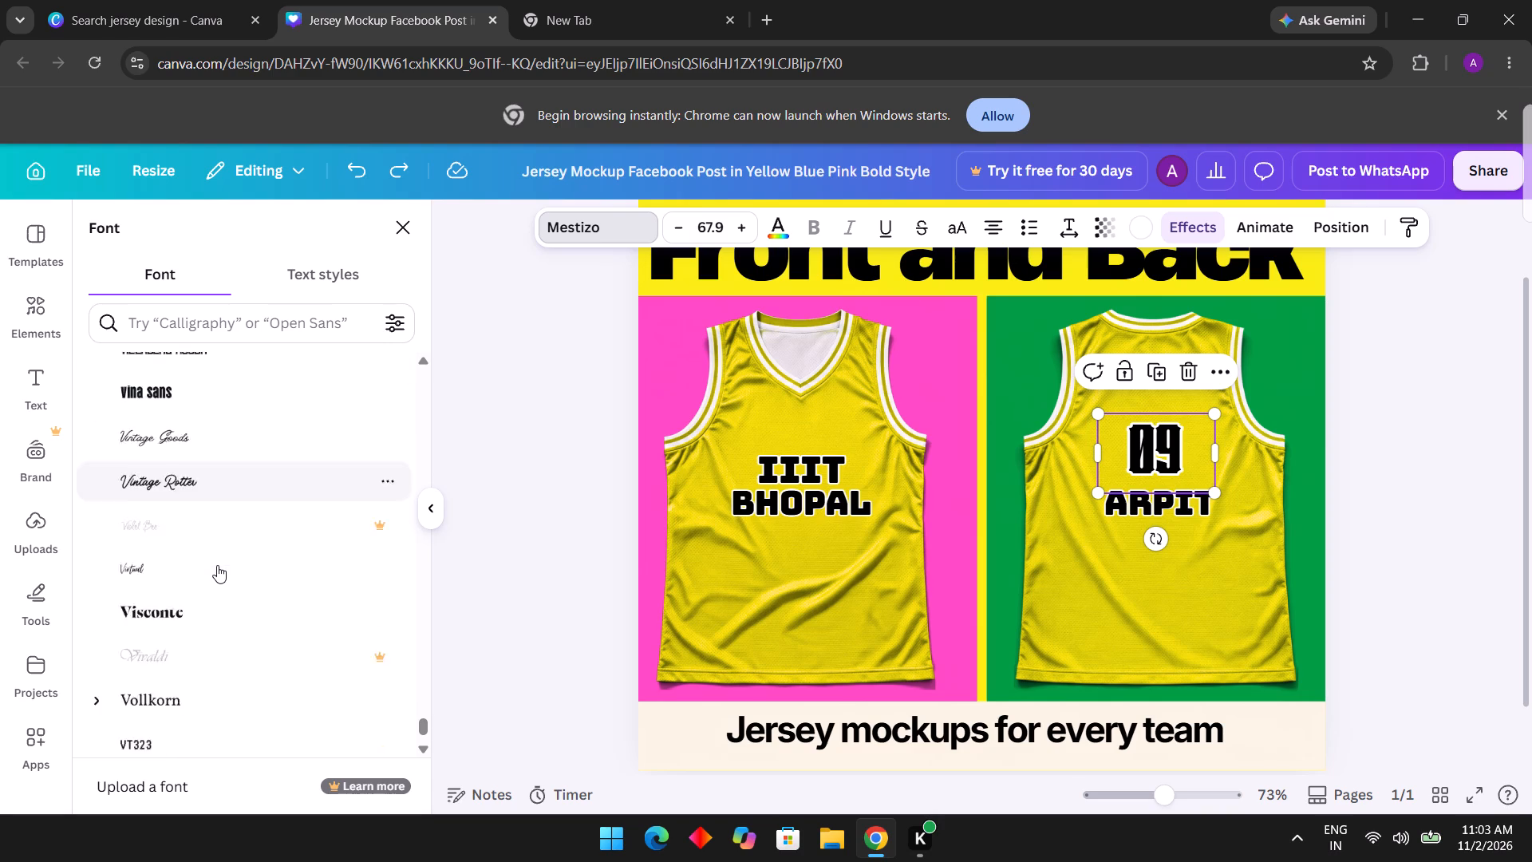
scroll(217, 565, "down", 5)
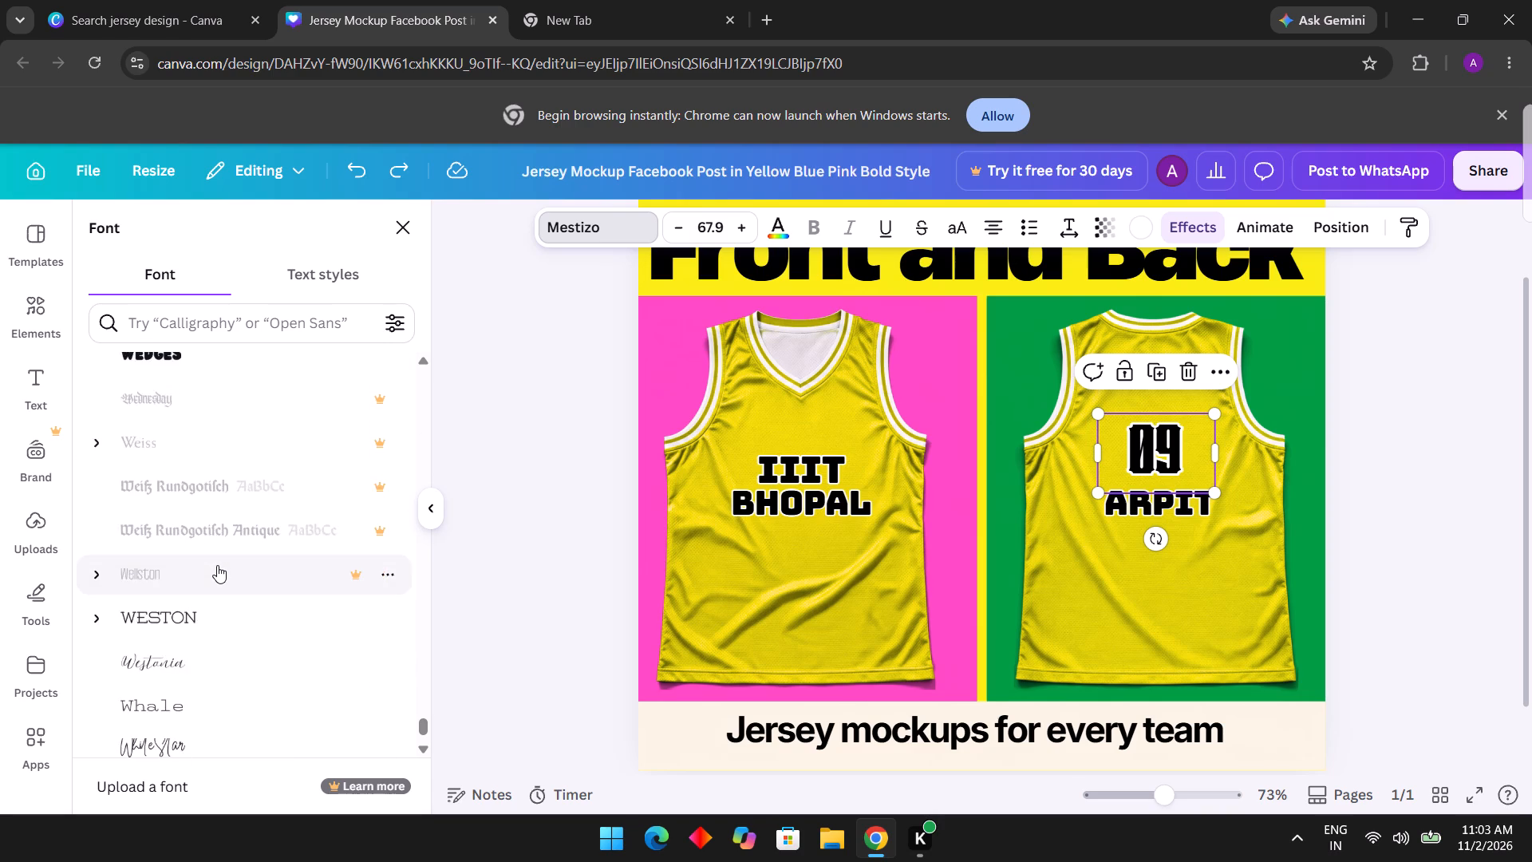
scroll(217, 565, "down", 4)
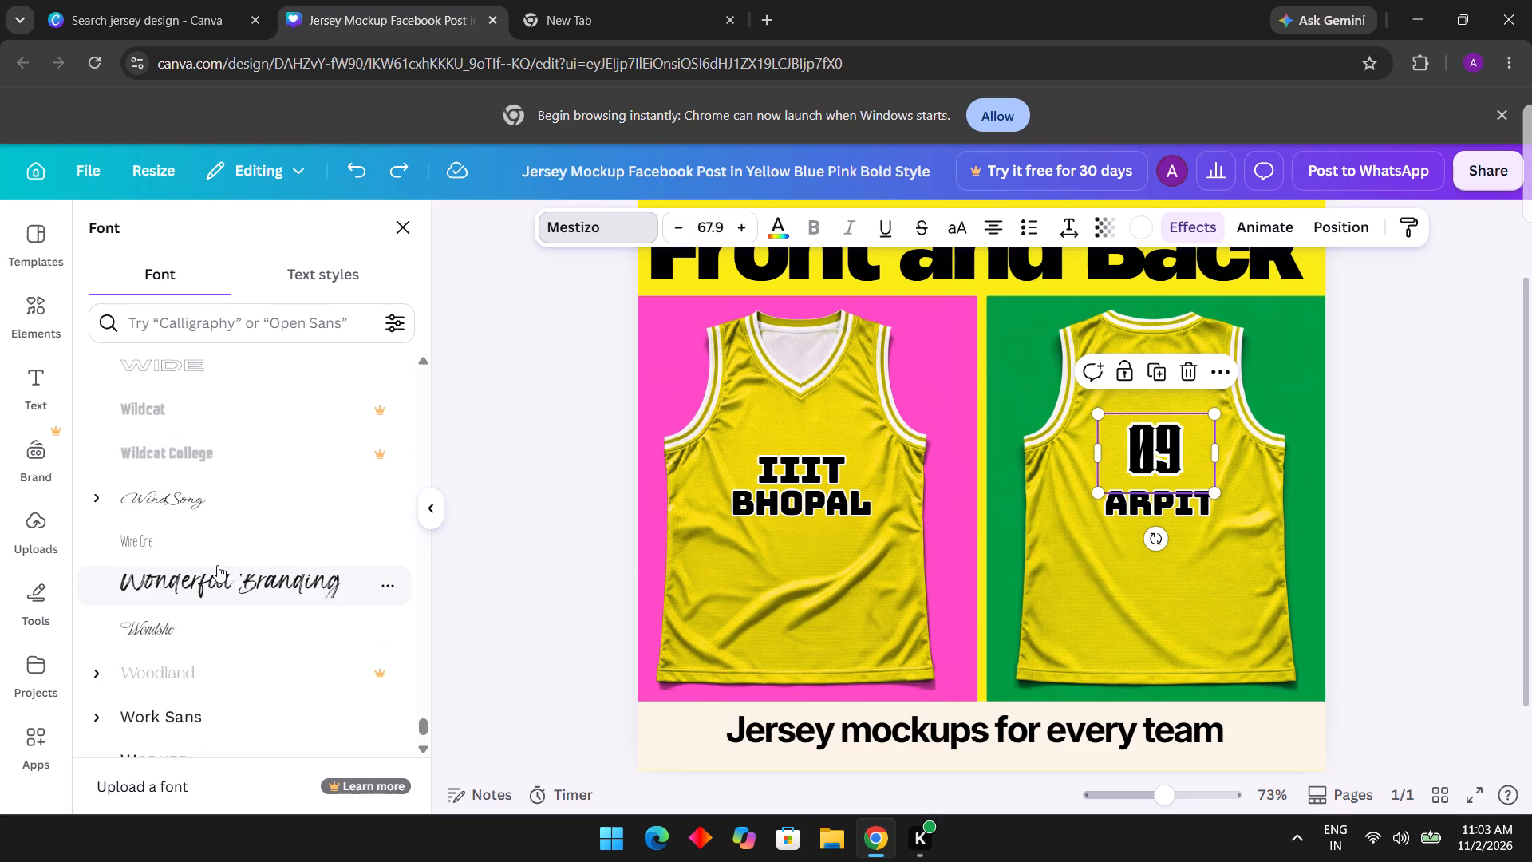
scroll(217, 565, "down", 4)
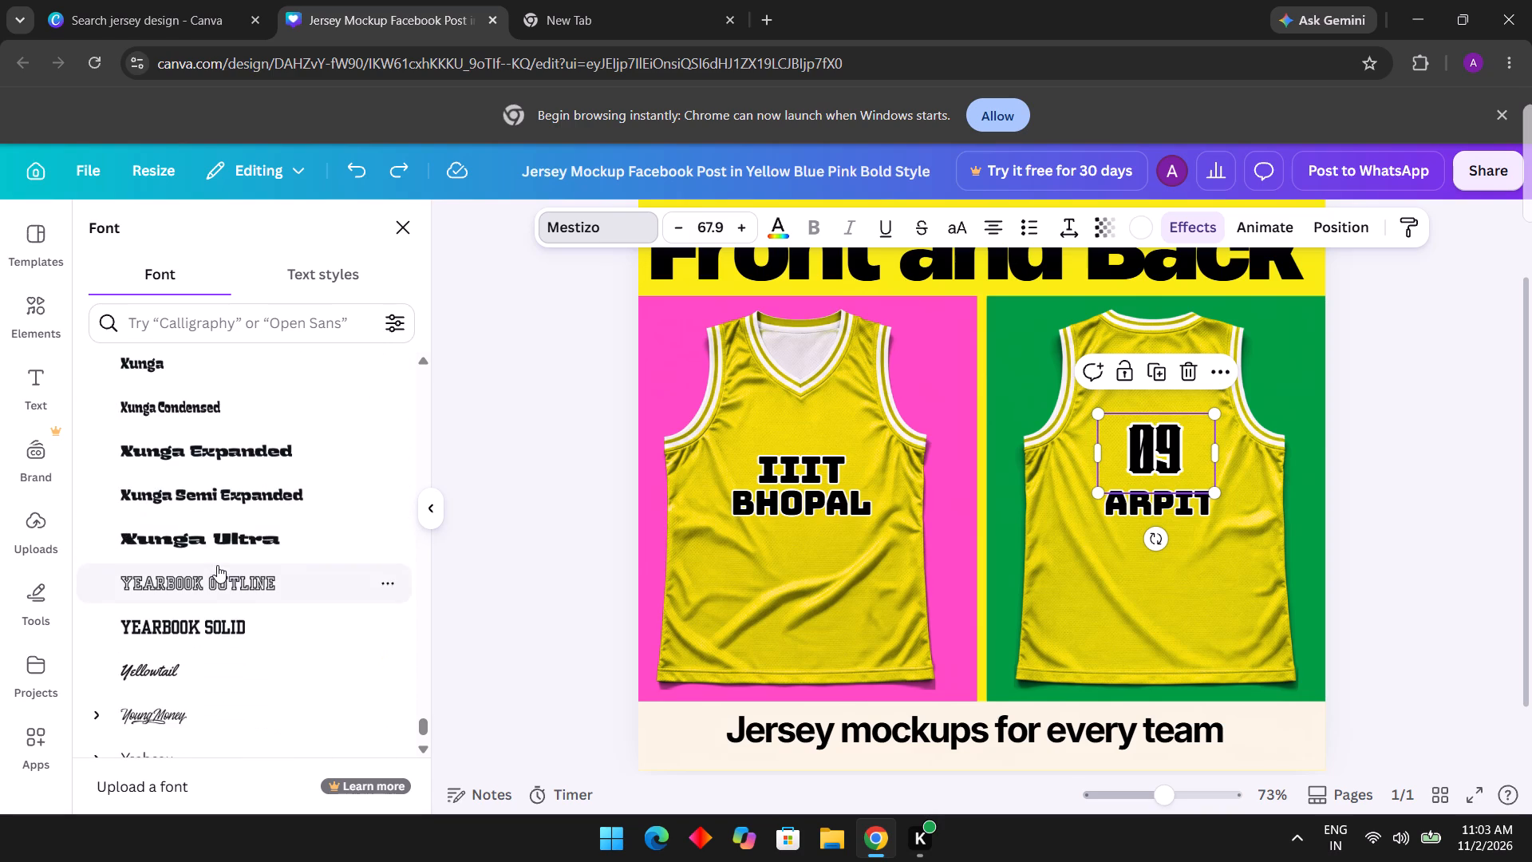
scroll(217, 565, "down", 1)
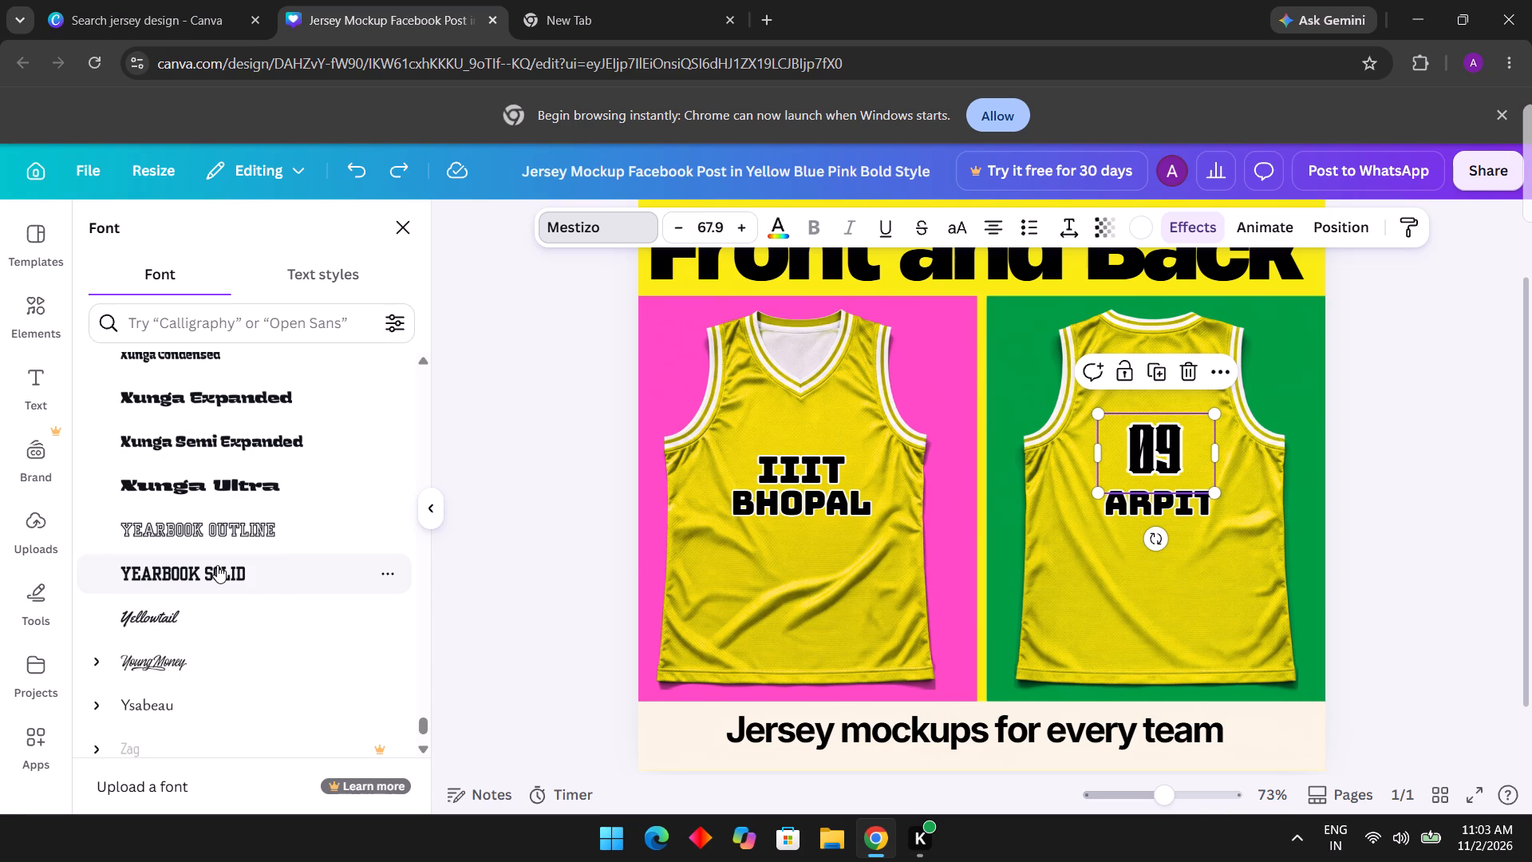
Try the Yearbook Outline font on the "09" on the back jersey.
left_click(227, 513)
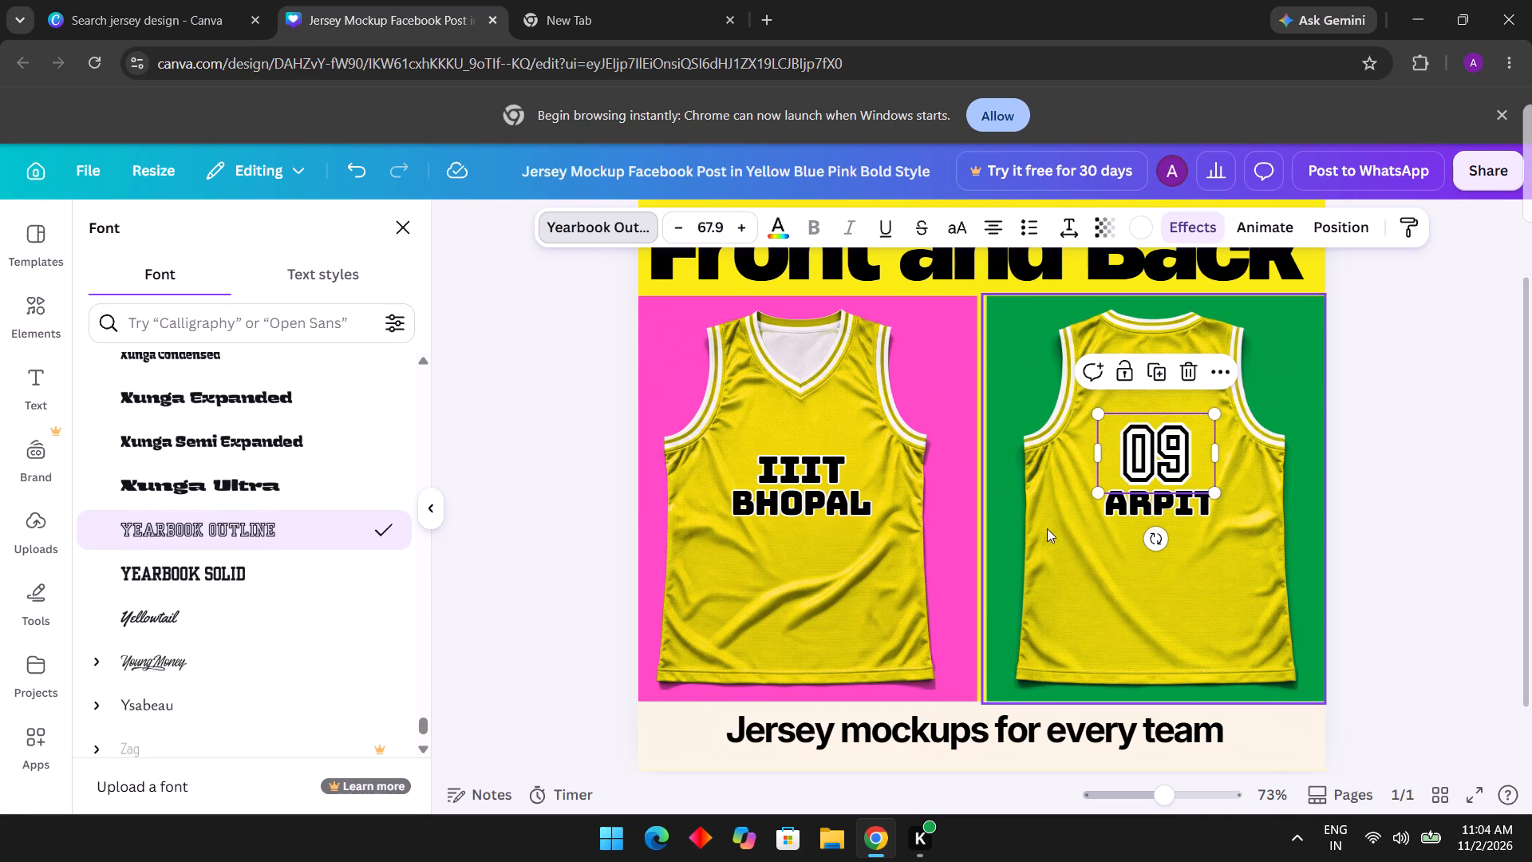
Set both the "ARPIT" and "09" texts on the back jersey to the Yearbook Solid font.
left_click(1105, 508)
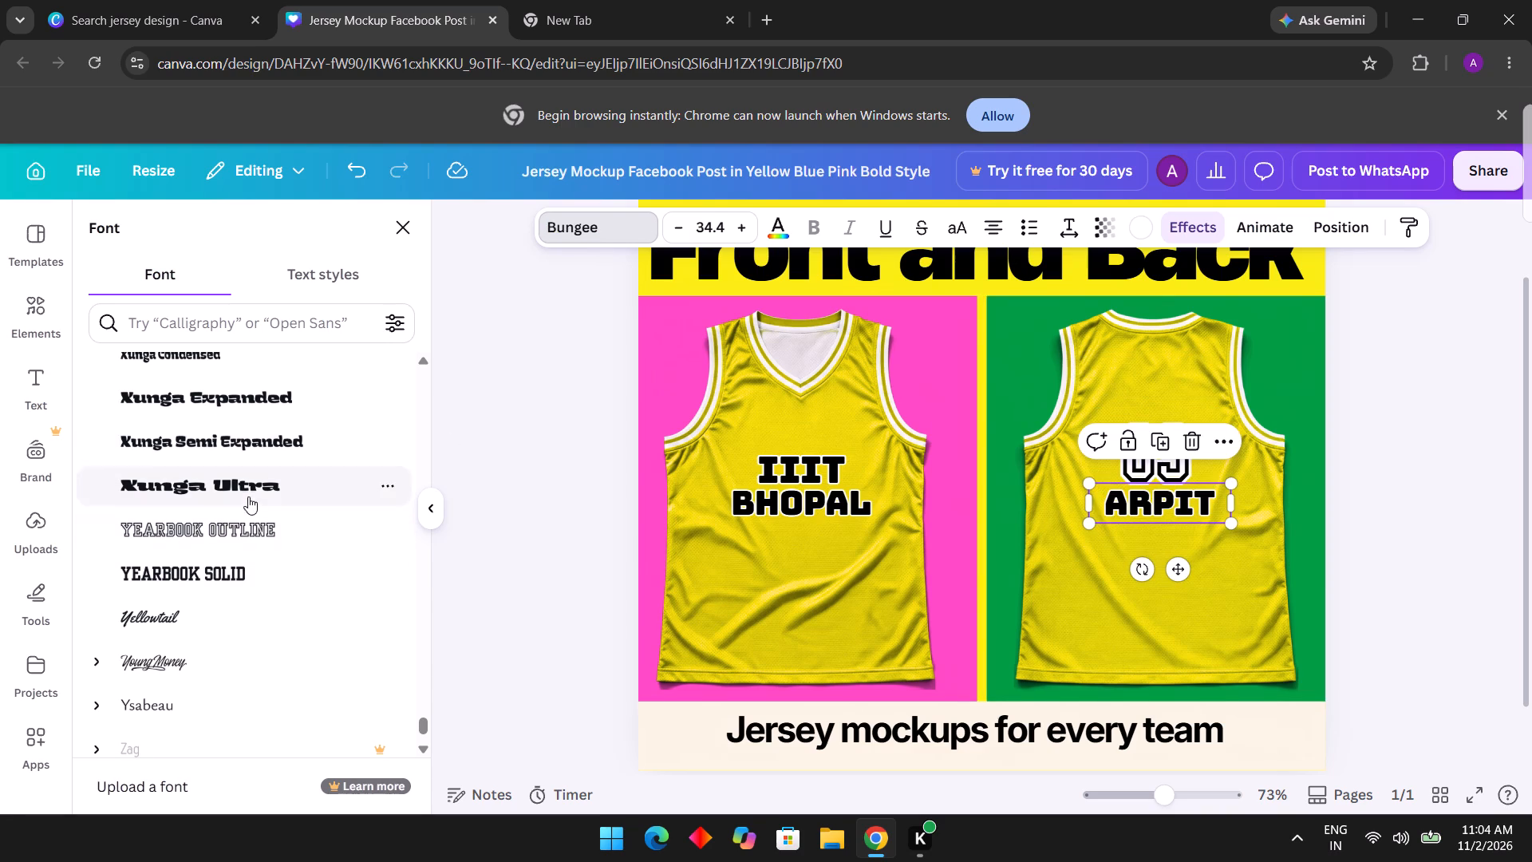
left_click(211, 560)
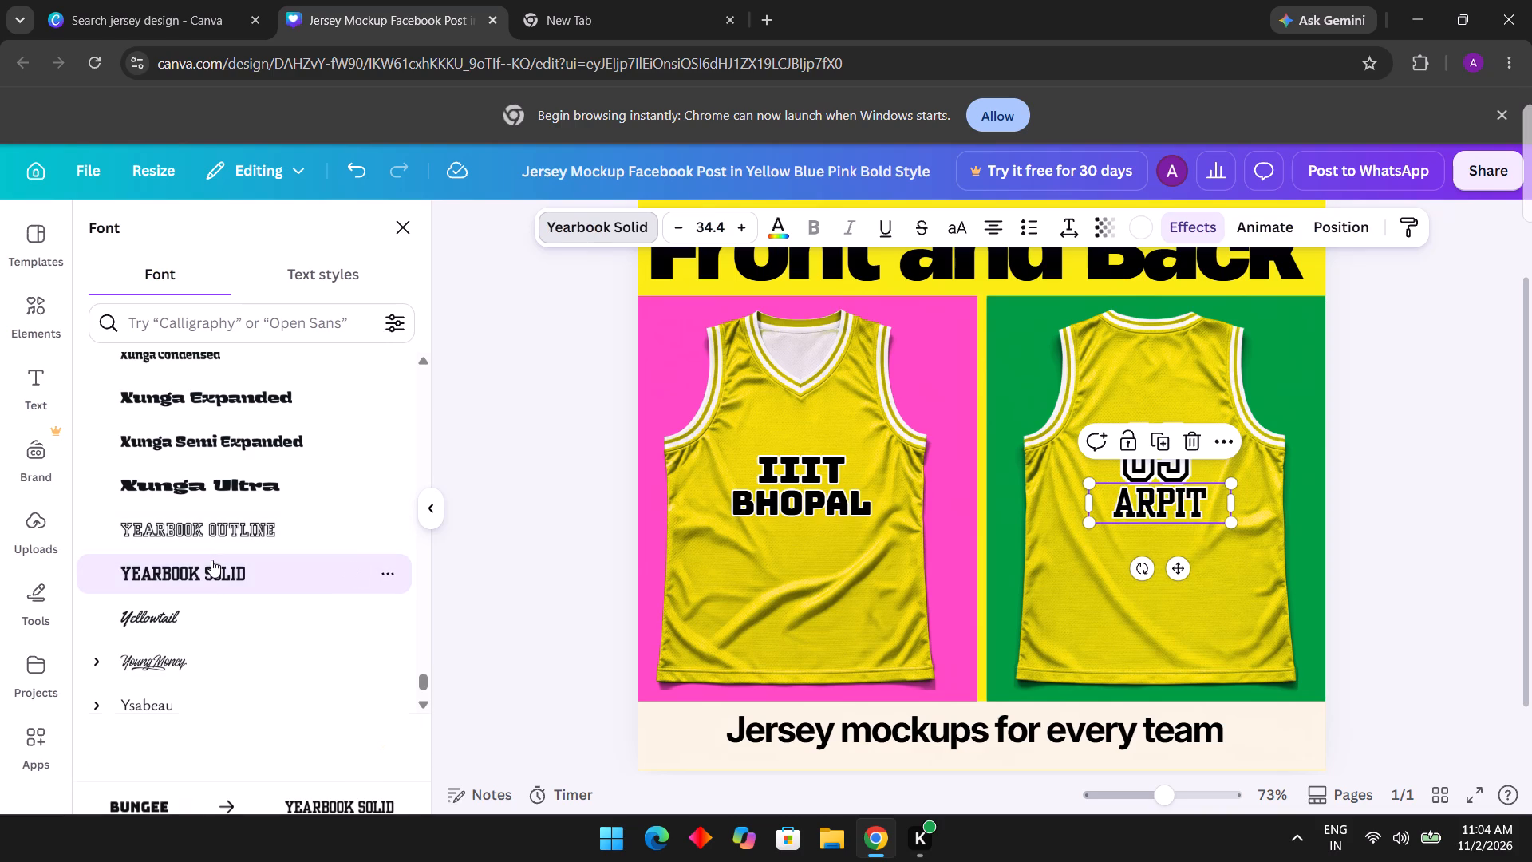
left_click(1159, 470)
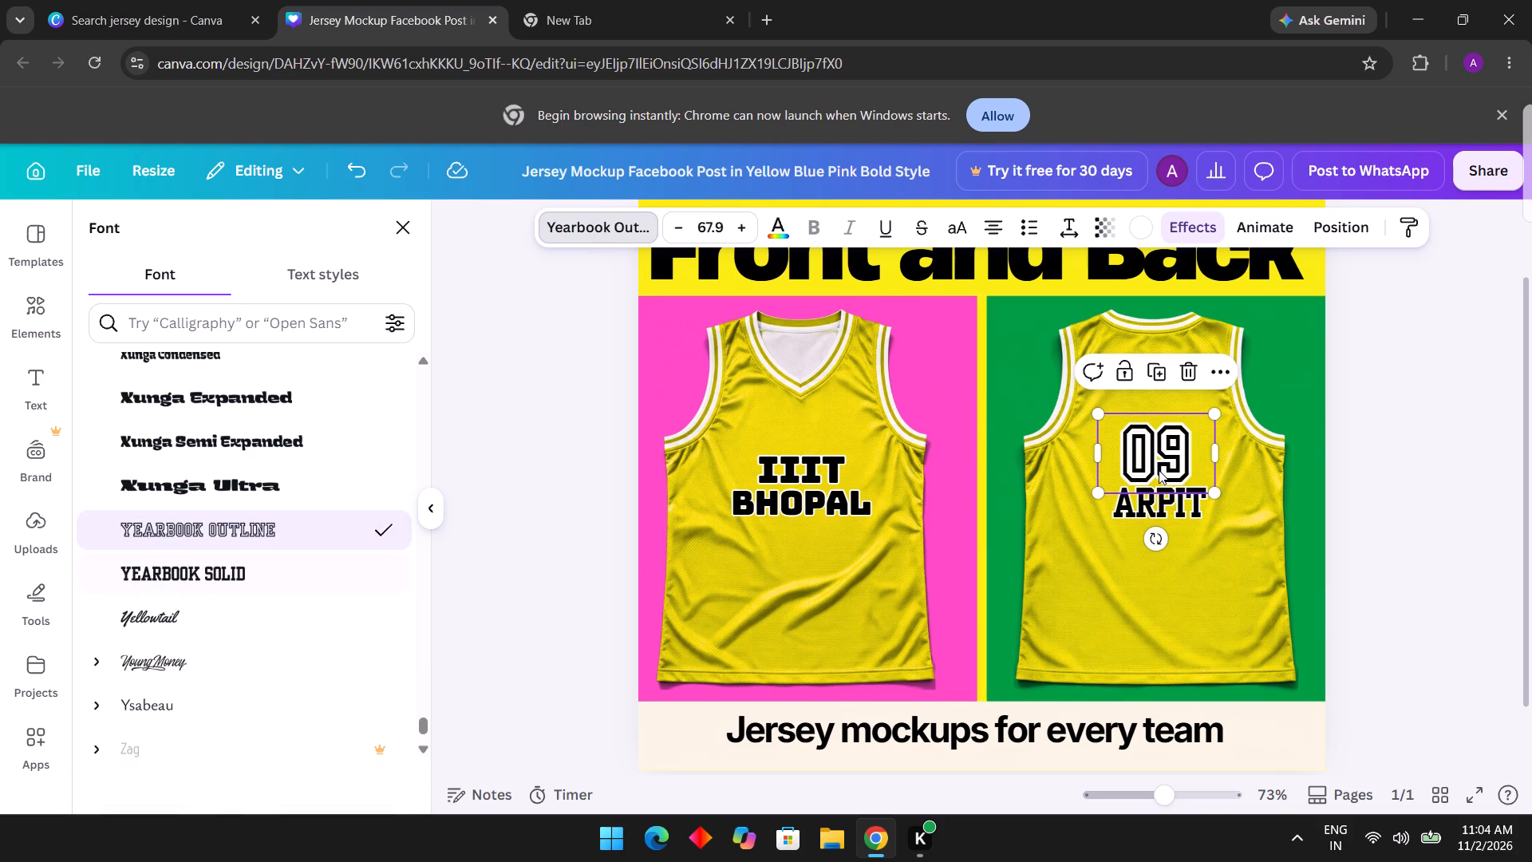
left_click(215, 576)
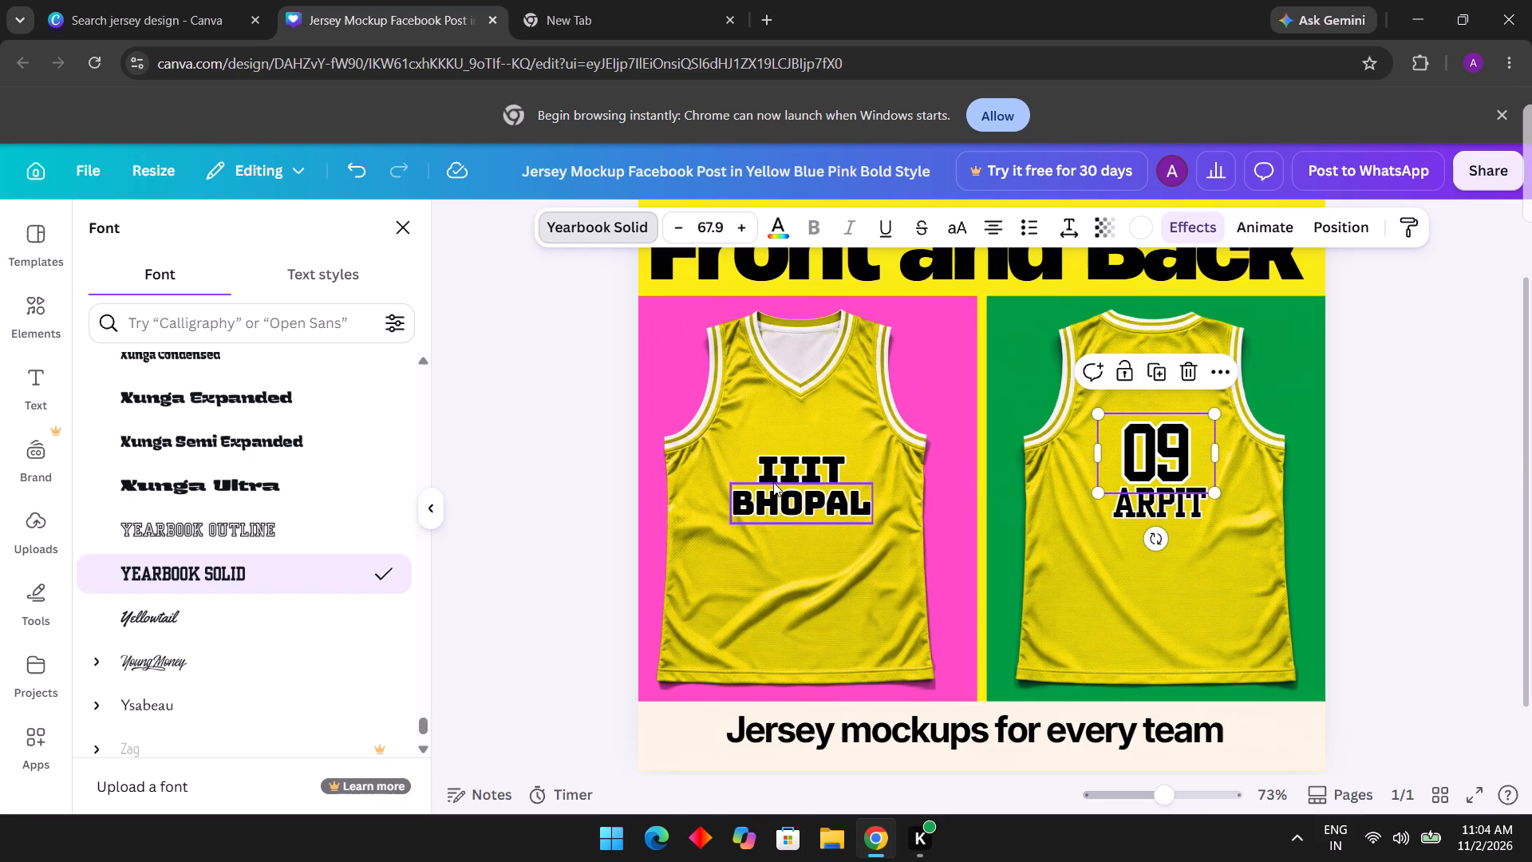
Set both the "IIIT" and "BHOPAL" texts on the front jersey to the Yearbook Solid font.
left_click(815, 450)
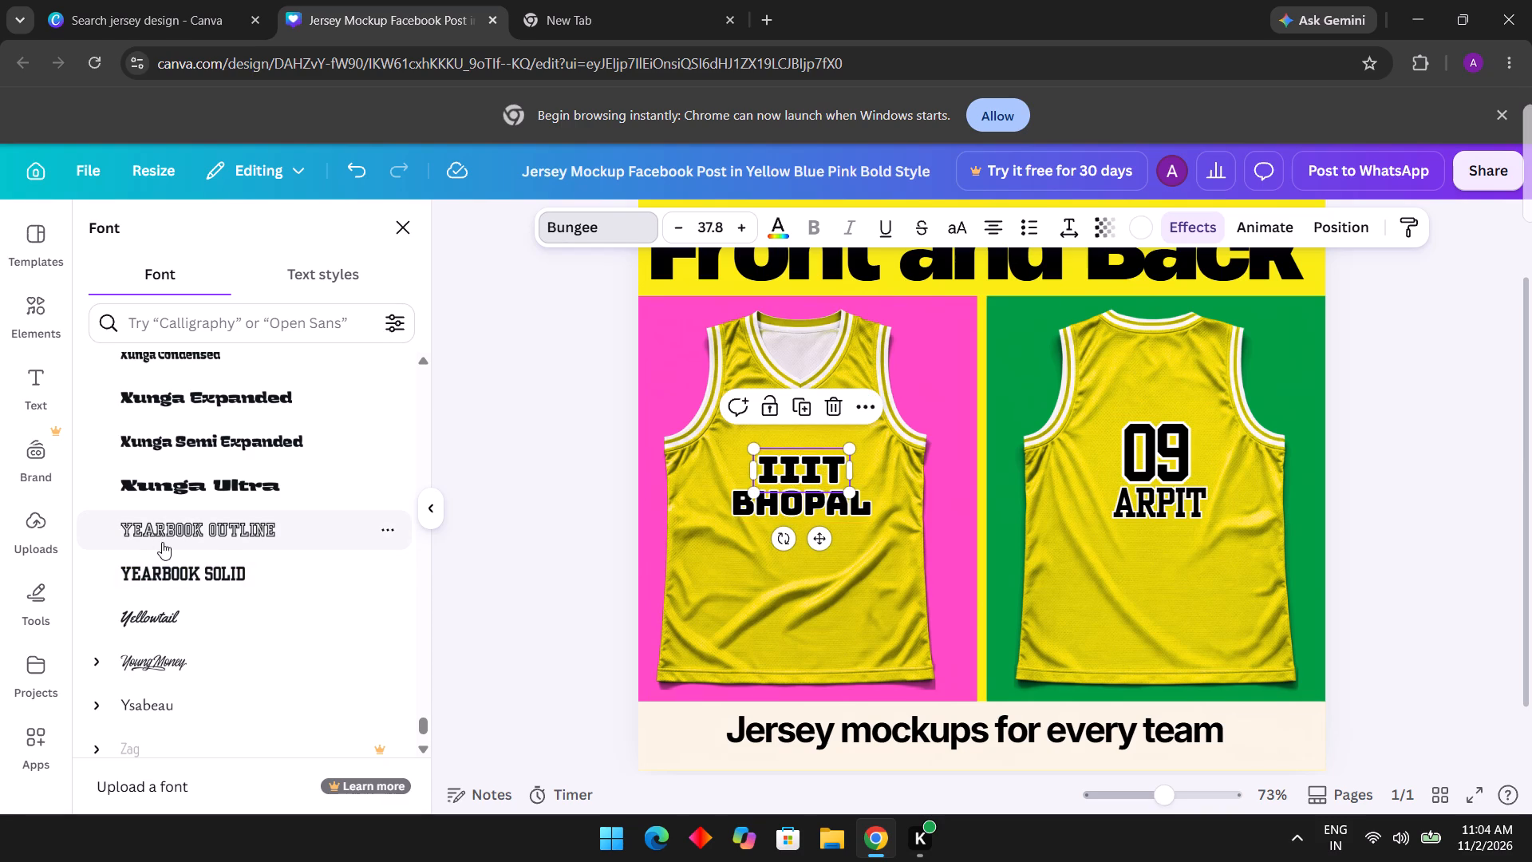
left_click(209, 572)
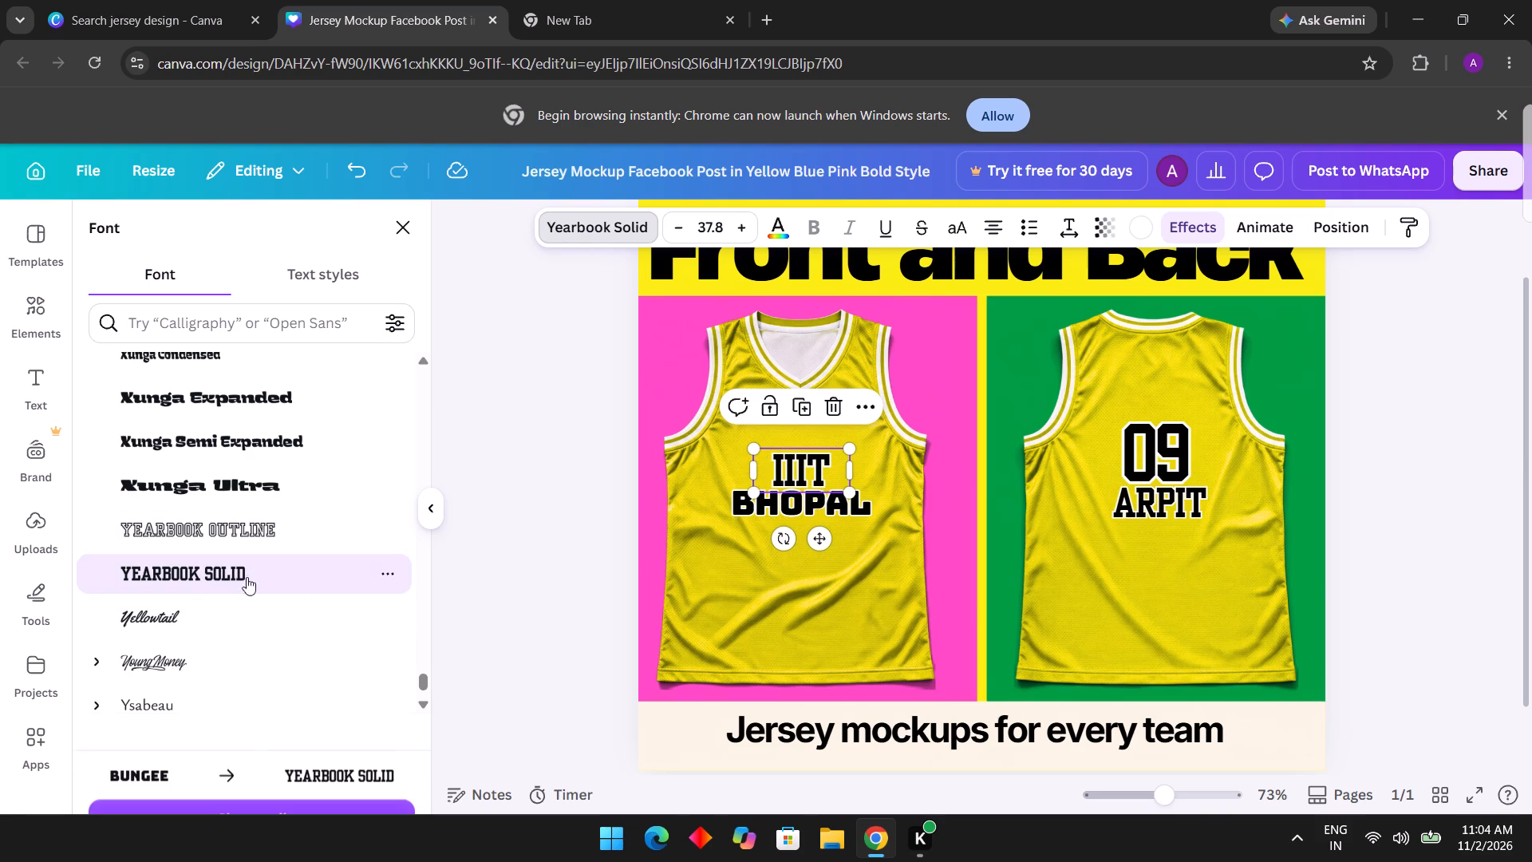
left_click(772, 519)
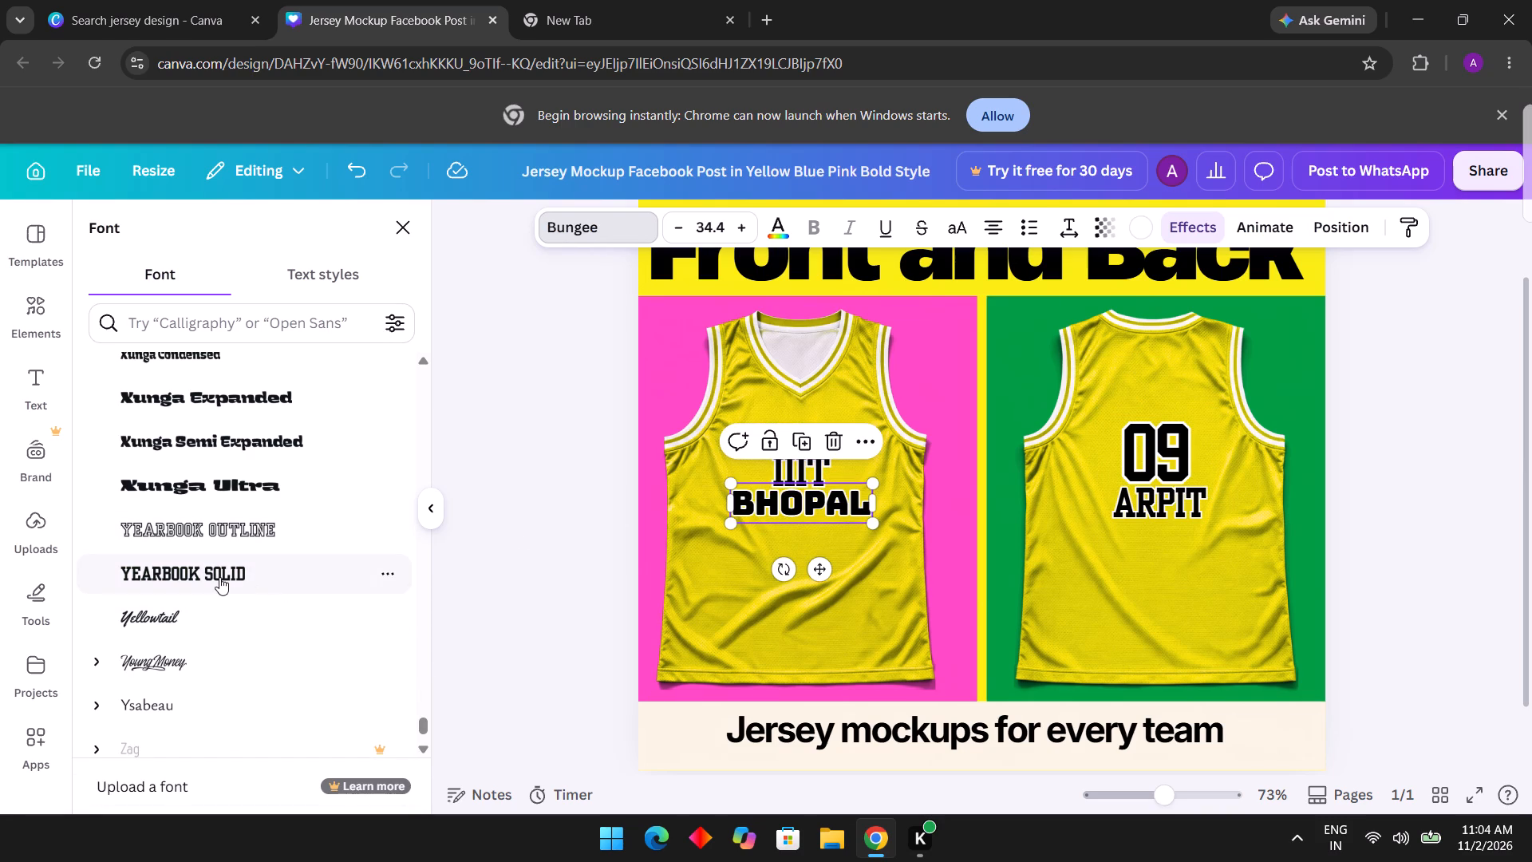
left_click(219, 577)
left_click(531, 537)
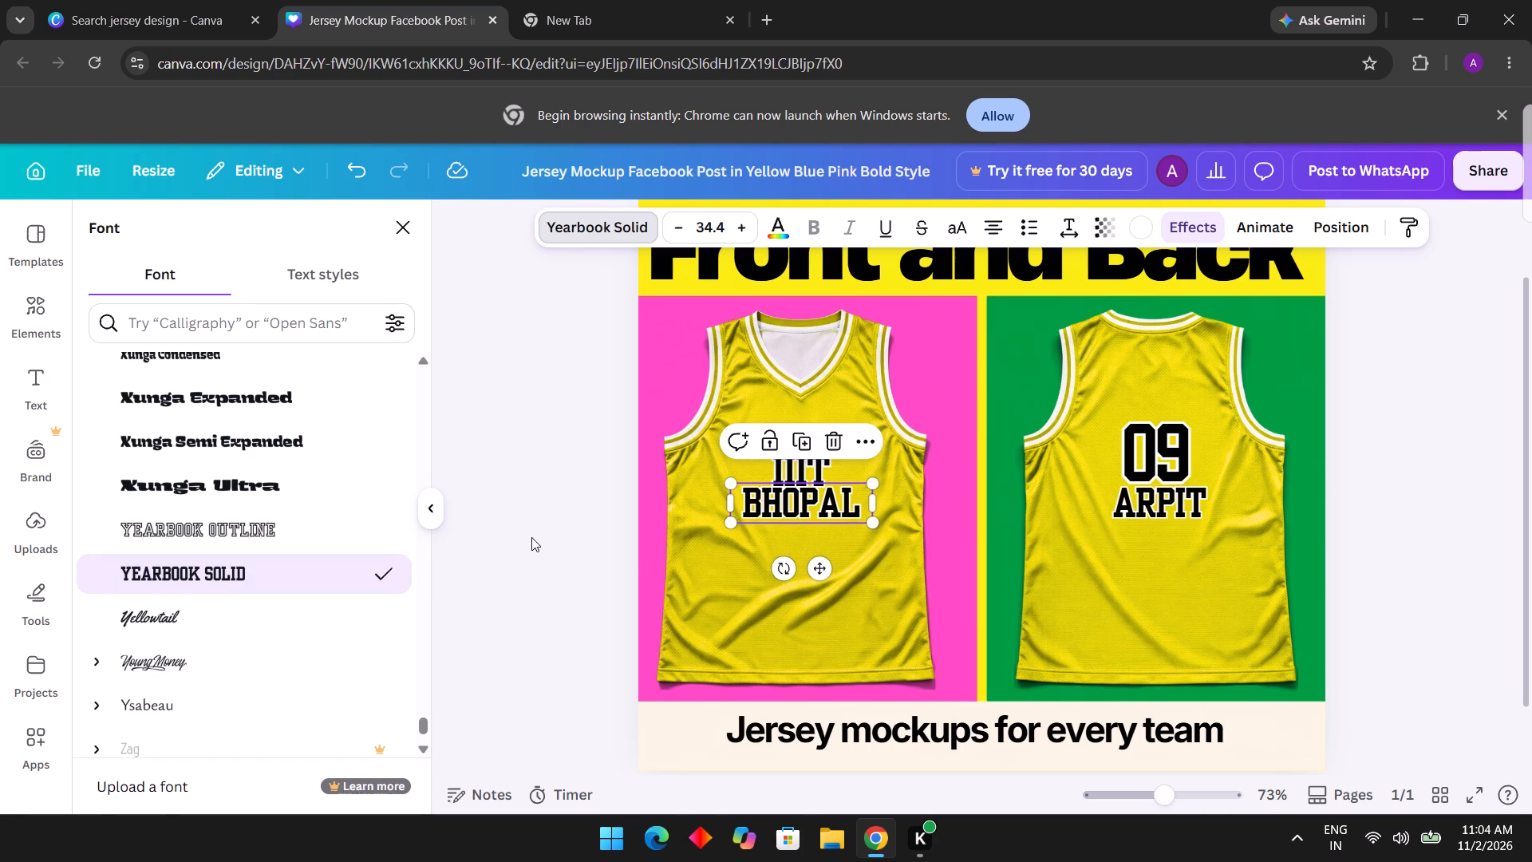
Move the "BHOPAL" text slightly down on the front jersey, keeping it centred, to open a small gap below "IIIT".
left_click(806, 499)
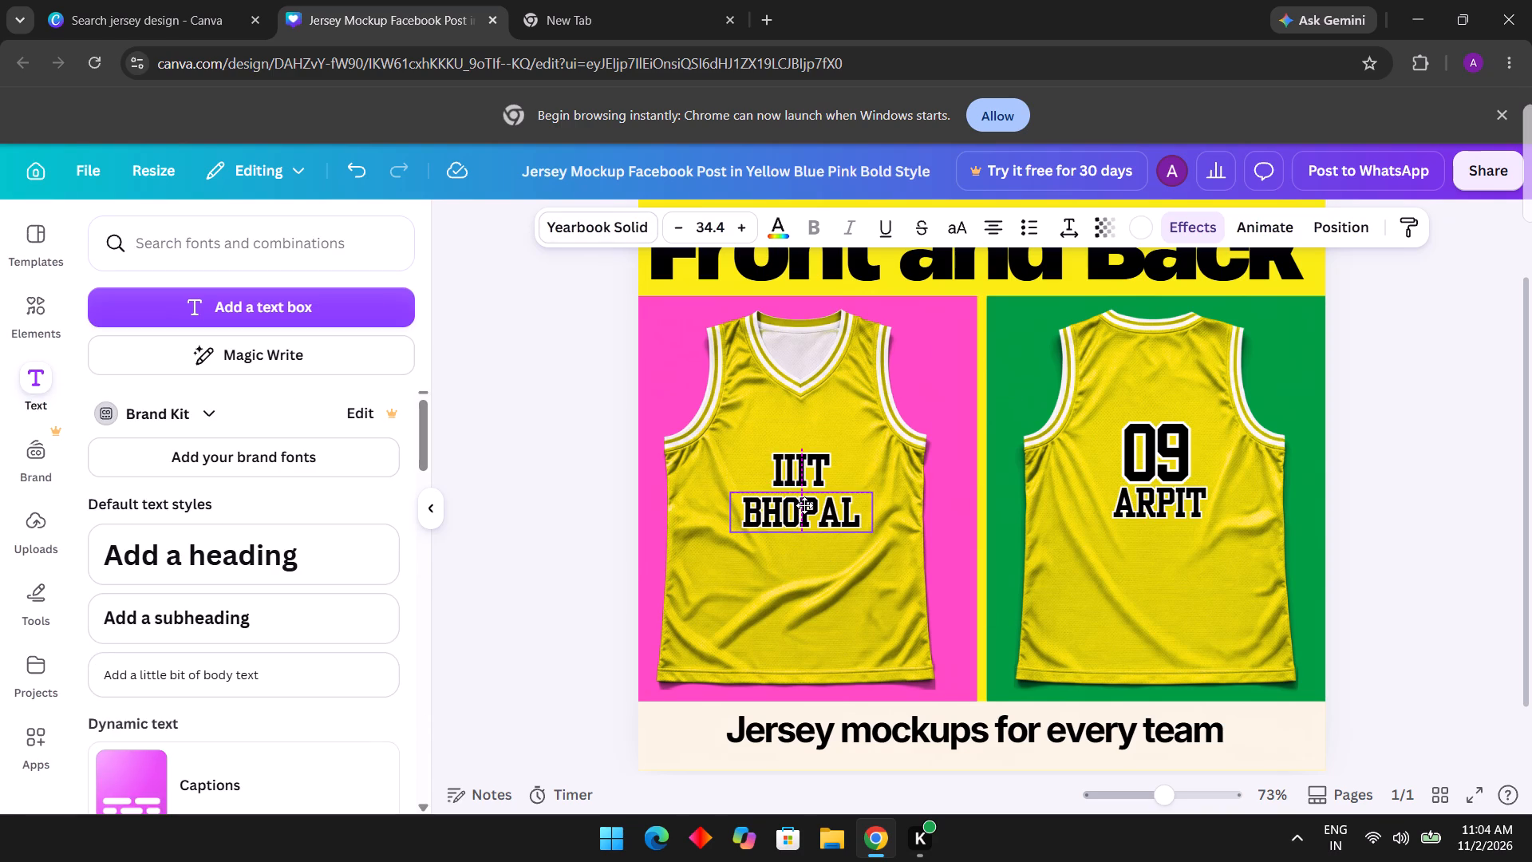
left_click(582, 483)
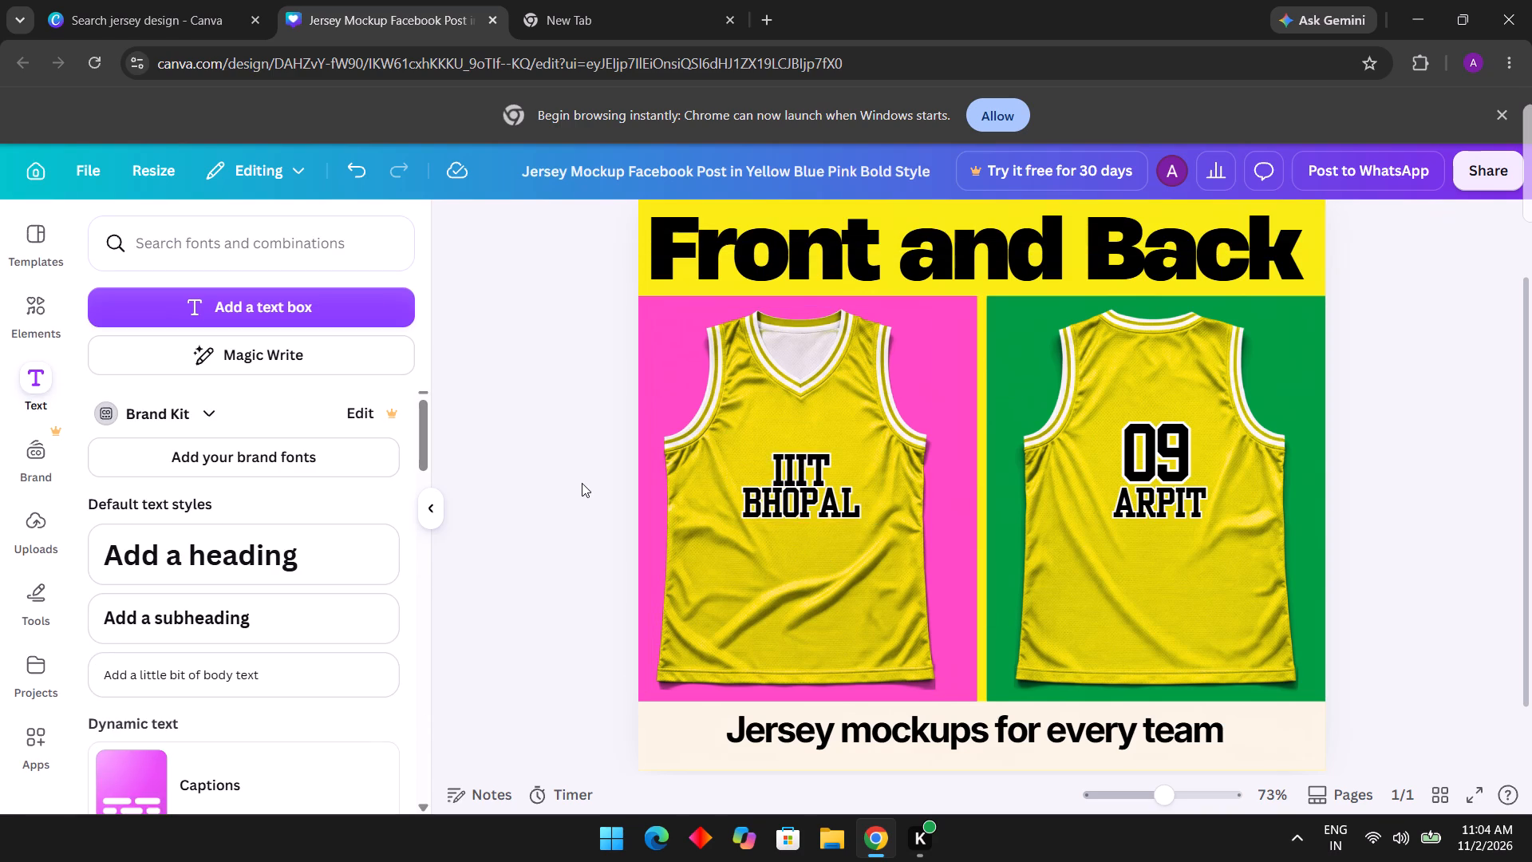
left_click(796, 473)
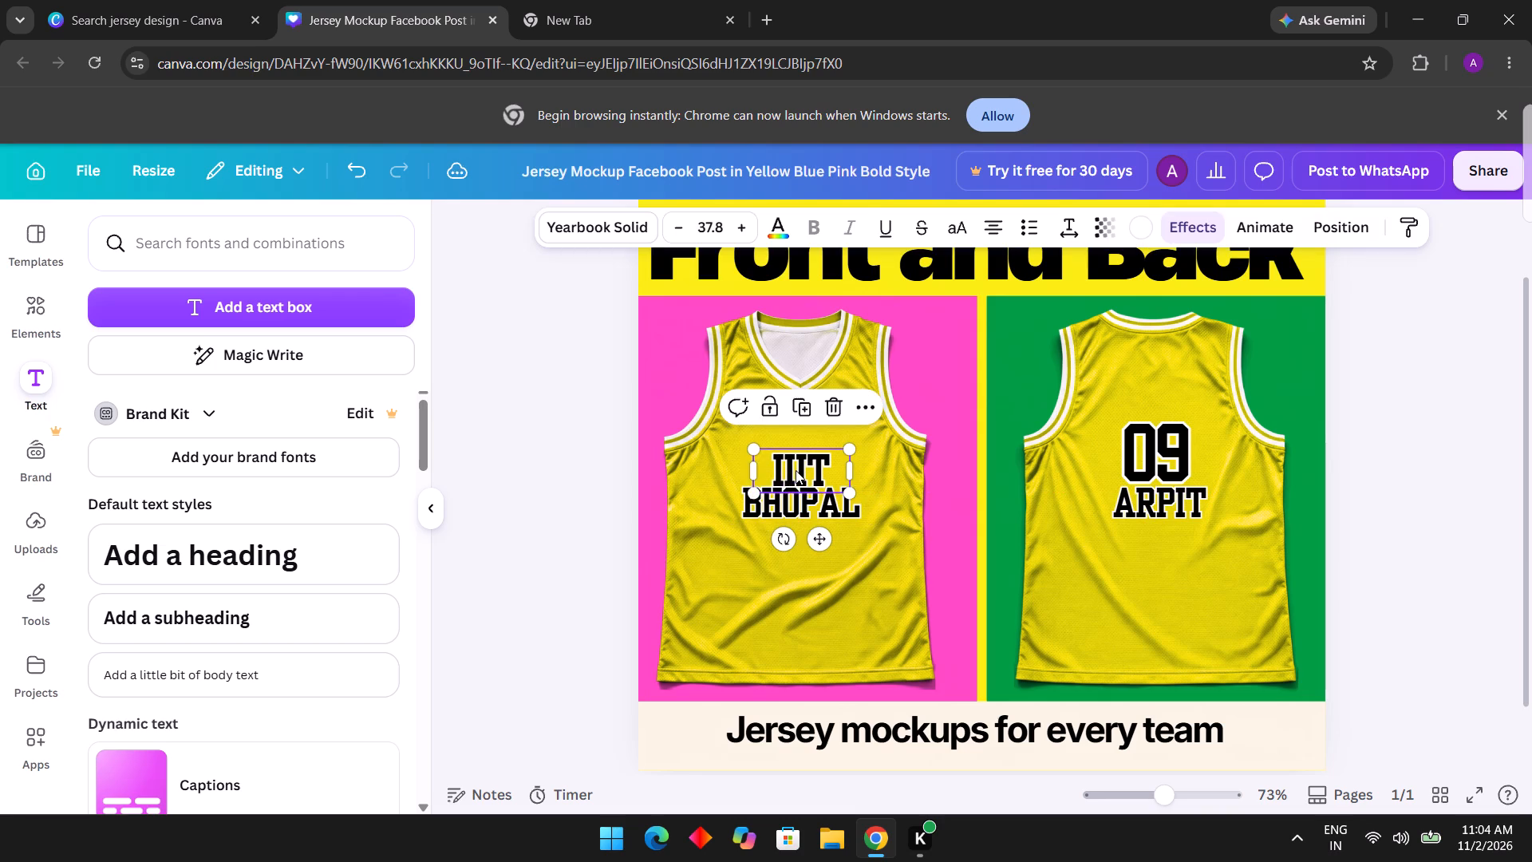
left_click(796, 499)
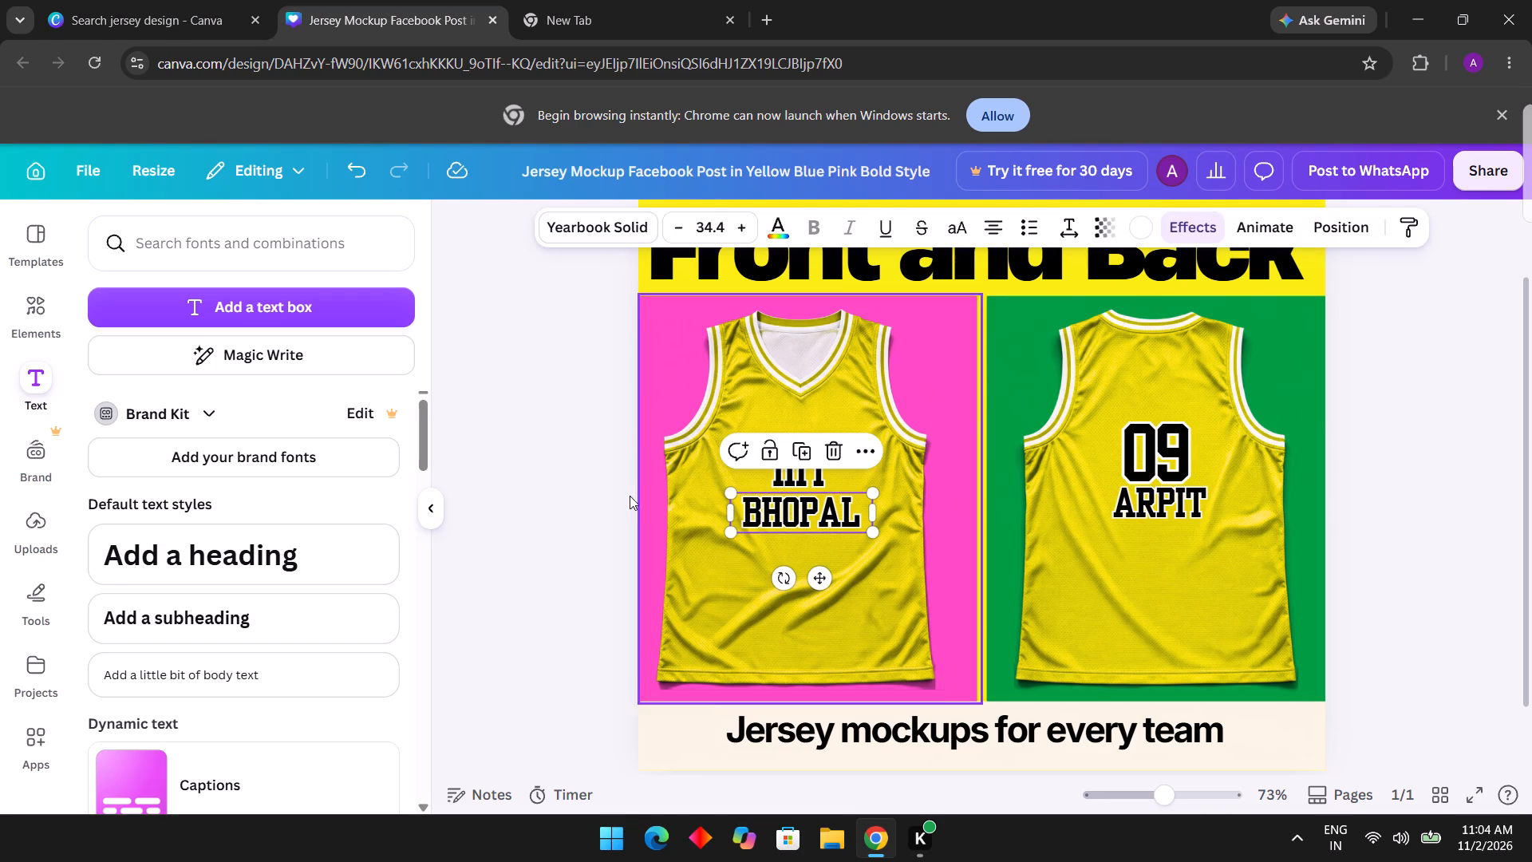
left_click(555, 505)
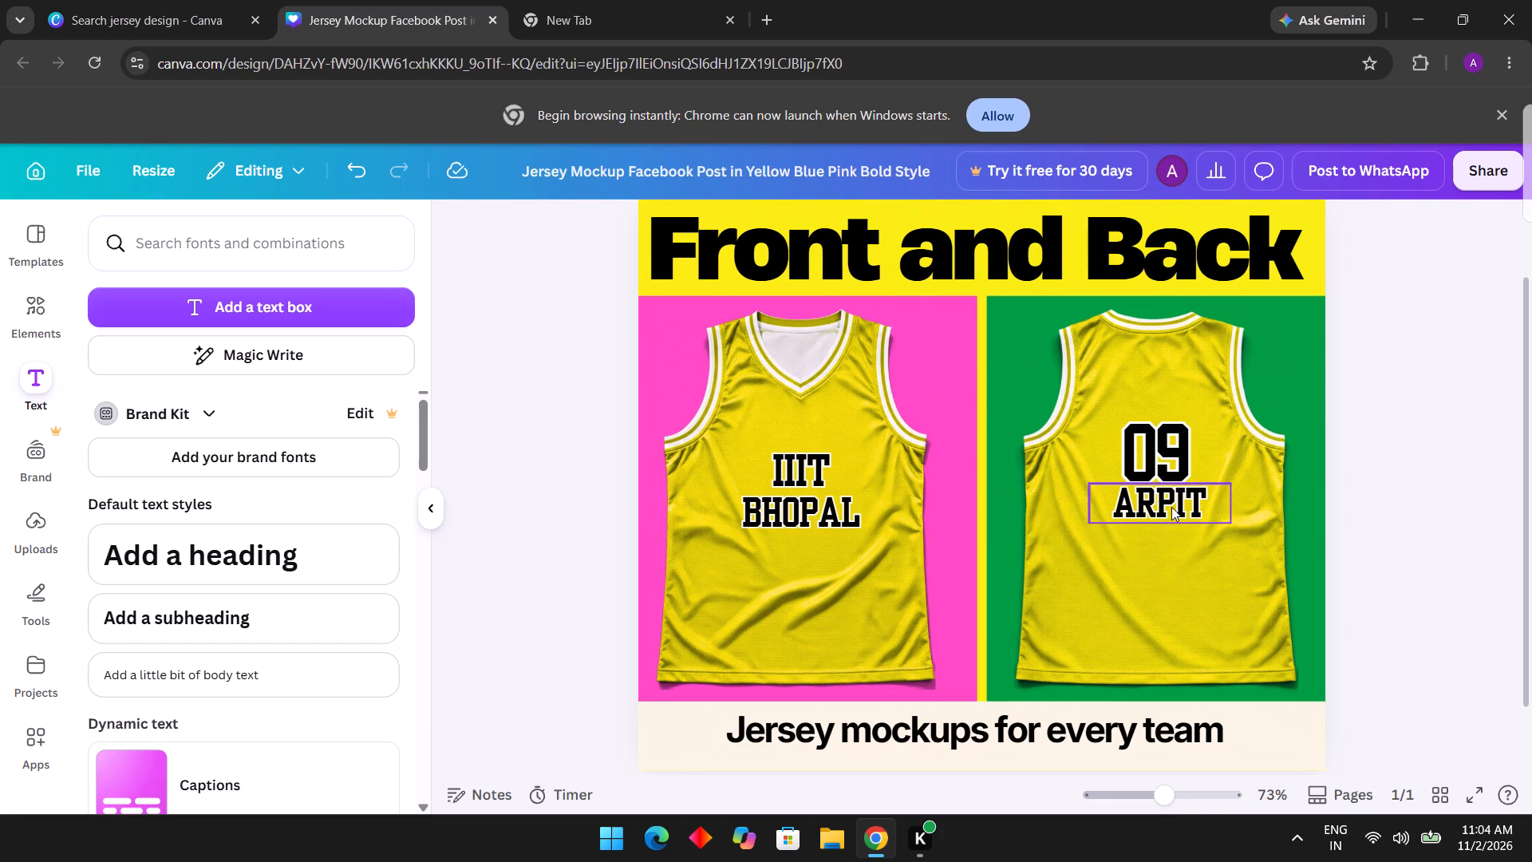
Move the "ARPIT" text slightly down on the back jersey to open a small gap below the "09".
left_click_drag(1171, 507, 1171, 514)
left_click(1171, 476)
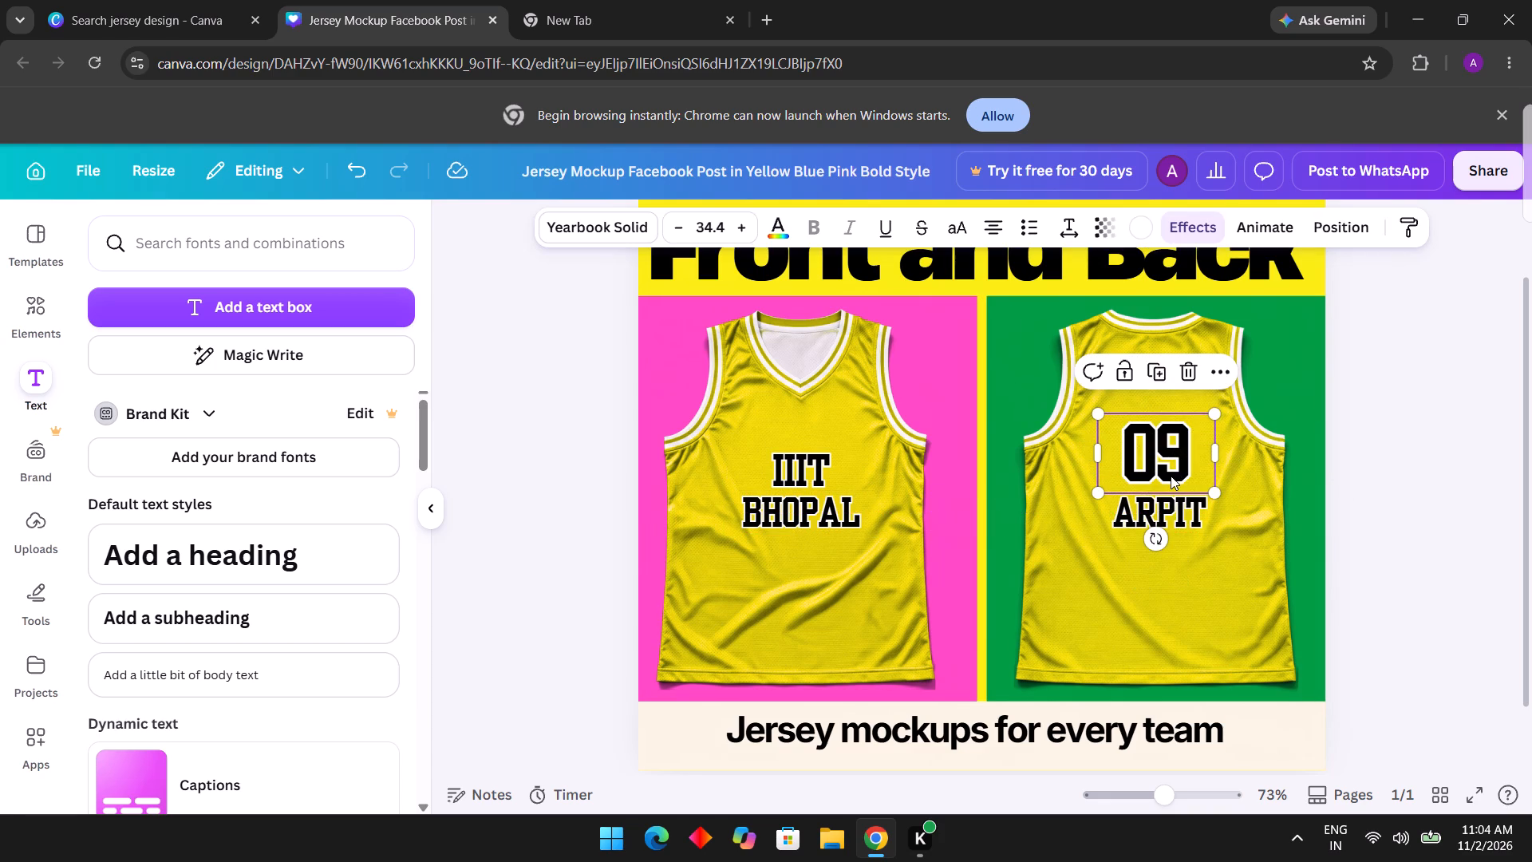
left_click(1171, 476)
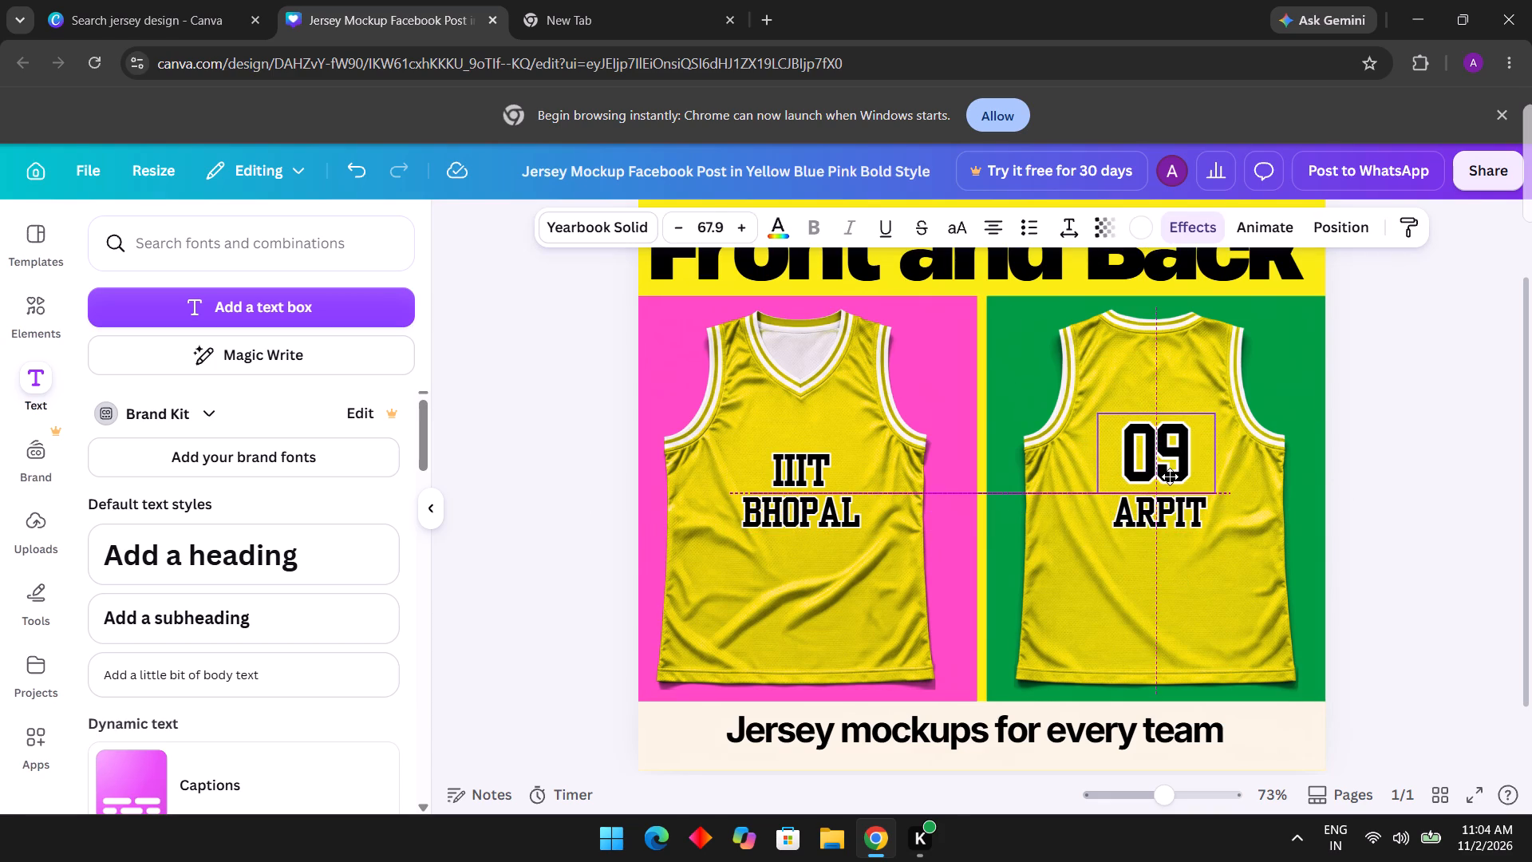
left_click(1436, 480)
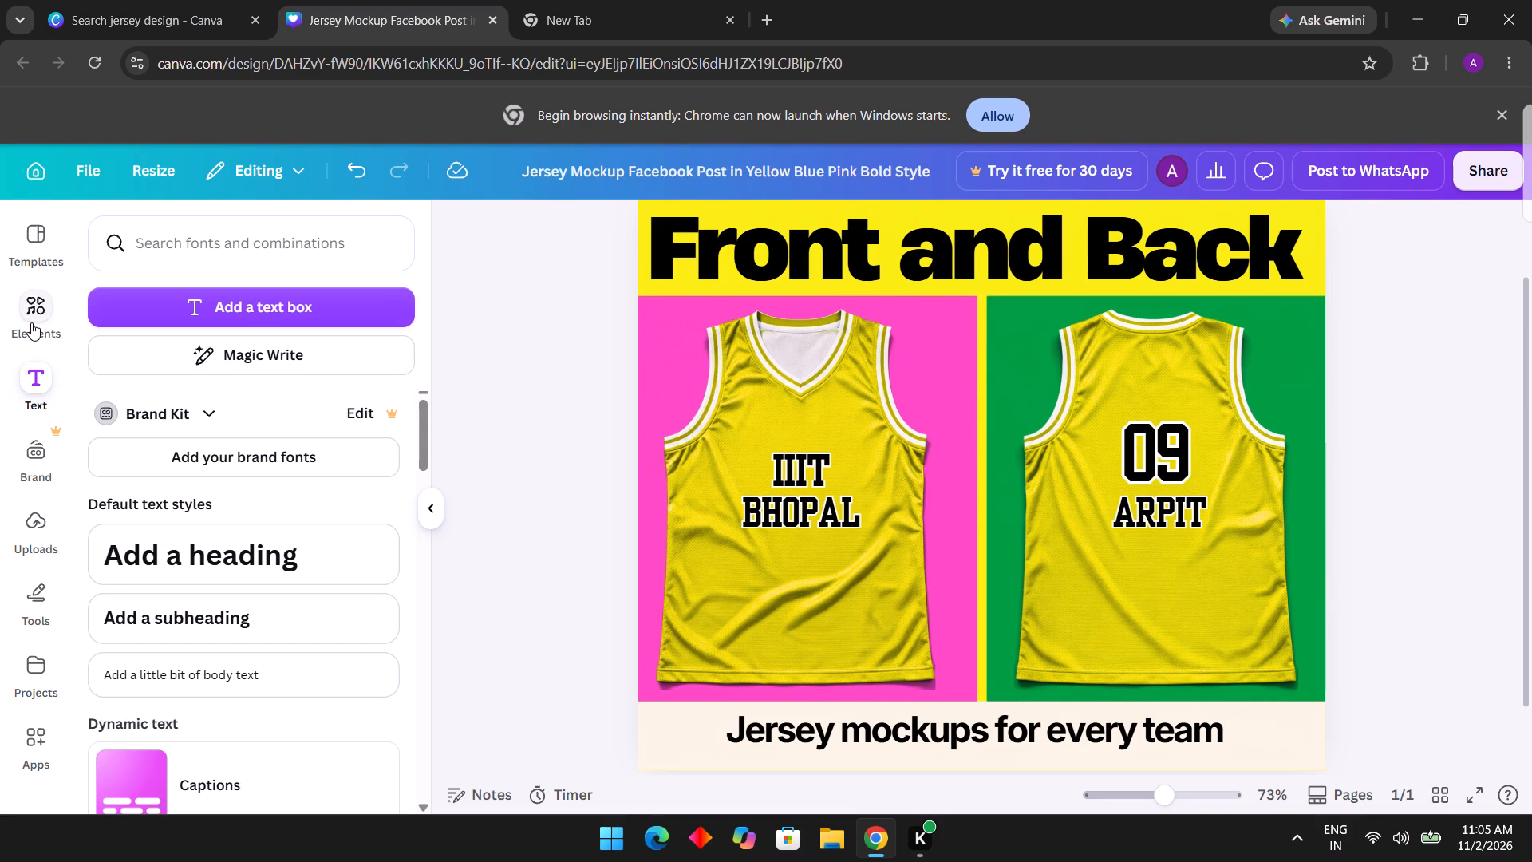
Upload LOGO.png from the Downloads folder.
left_click(52, 534)
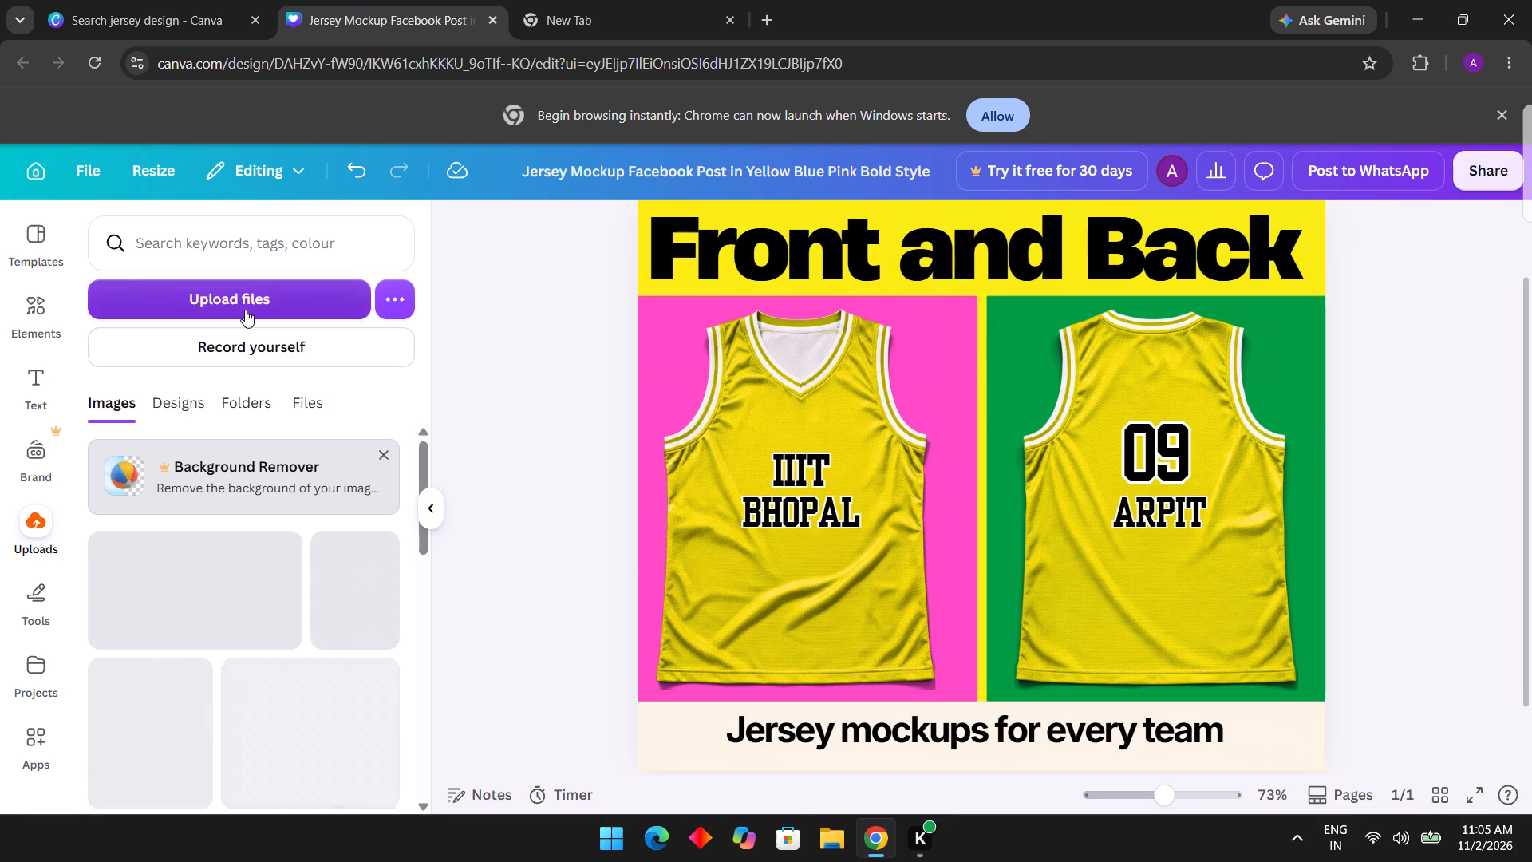
left_click(245, 310)
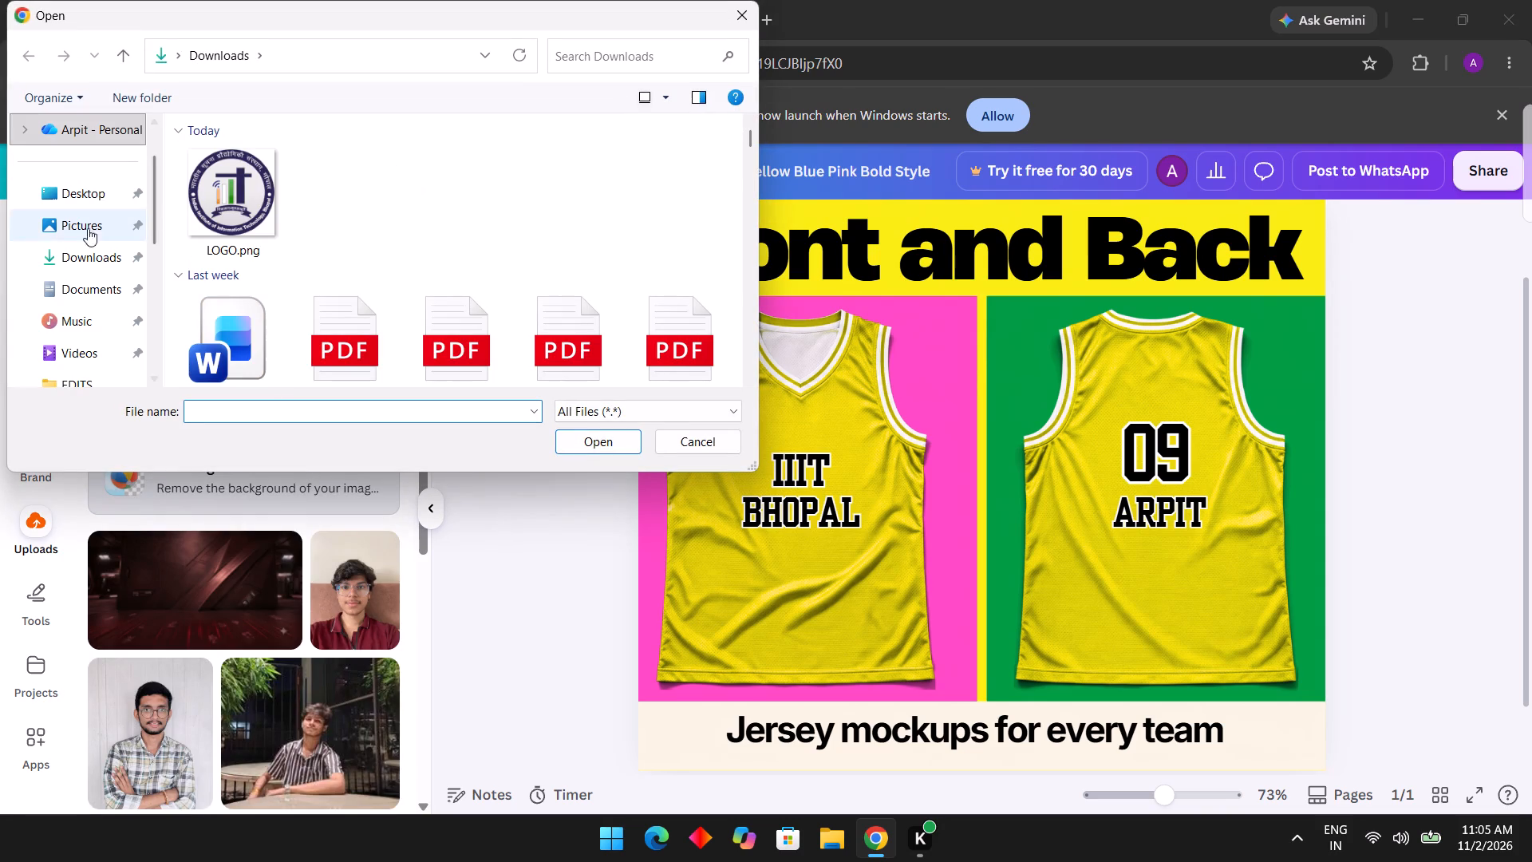
left_click(270, 168)
left_click(581, 436)
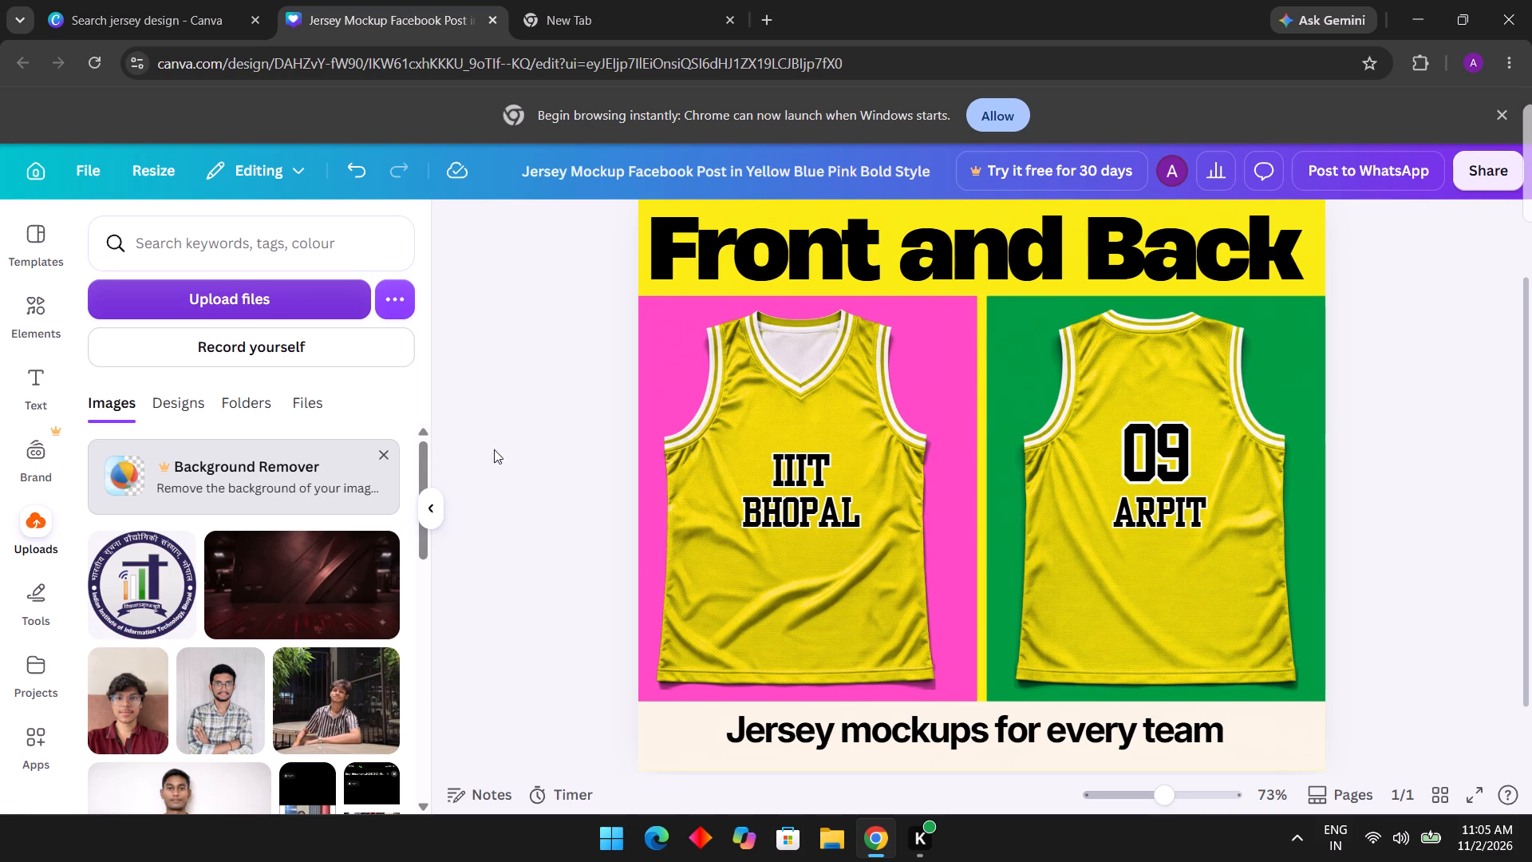
Add the uploaded logo to the design, shrink it to a small badge and place it on the front jersey's chest, above and right of "IIIT".
left_click(169, 573)
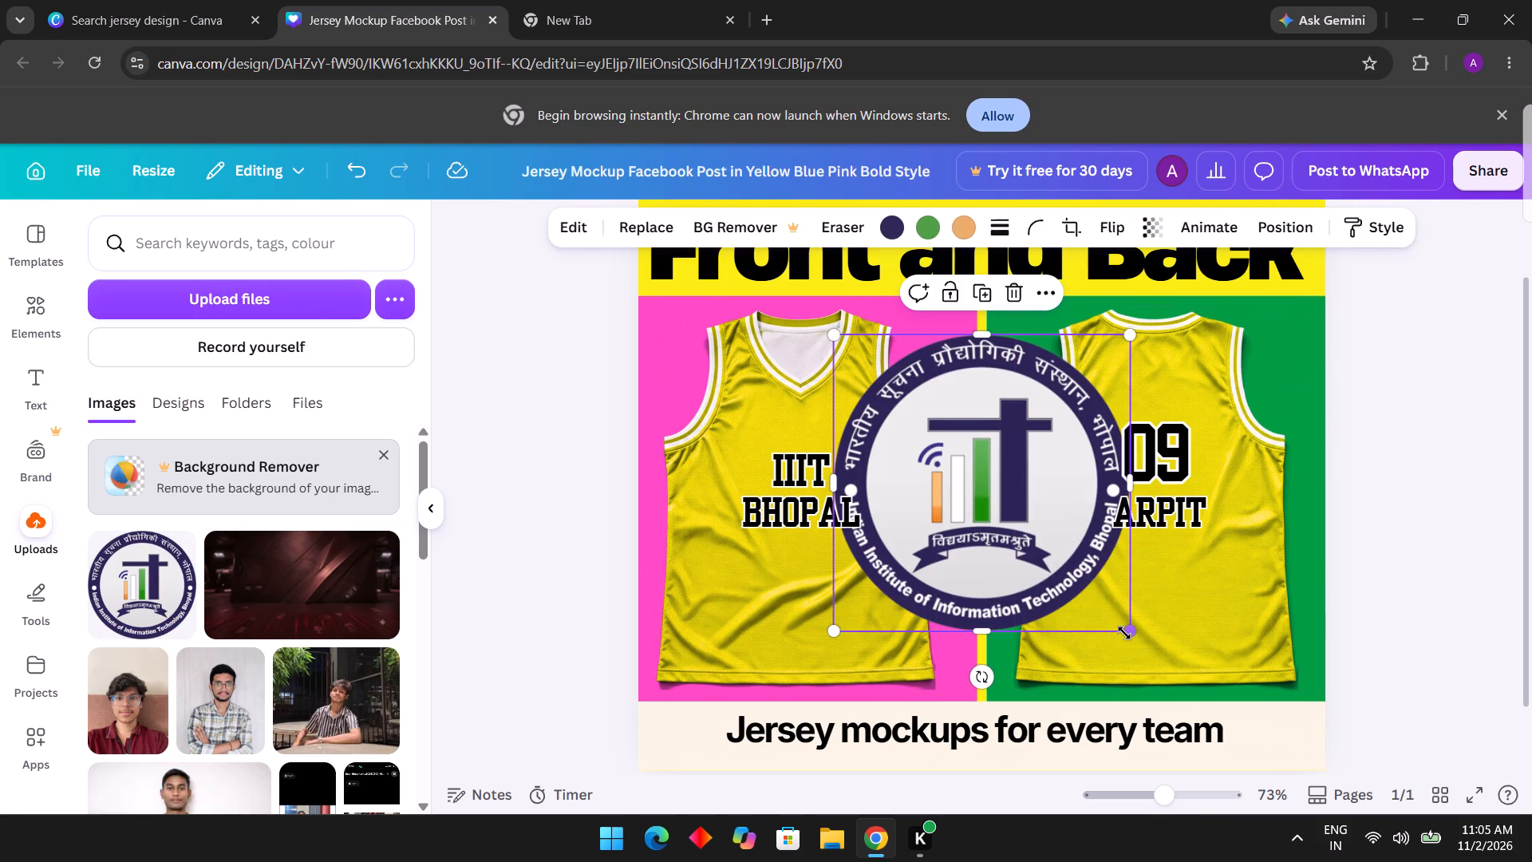
left_click_drag(1123, 633, 902, 404)
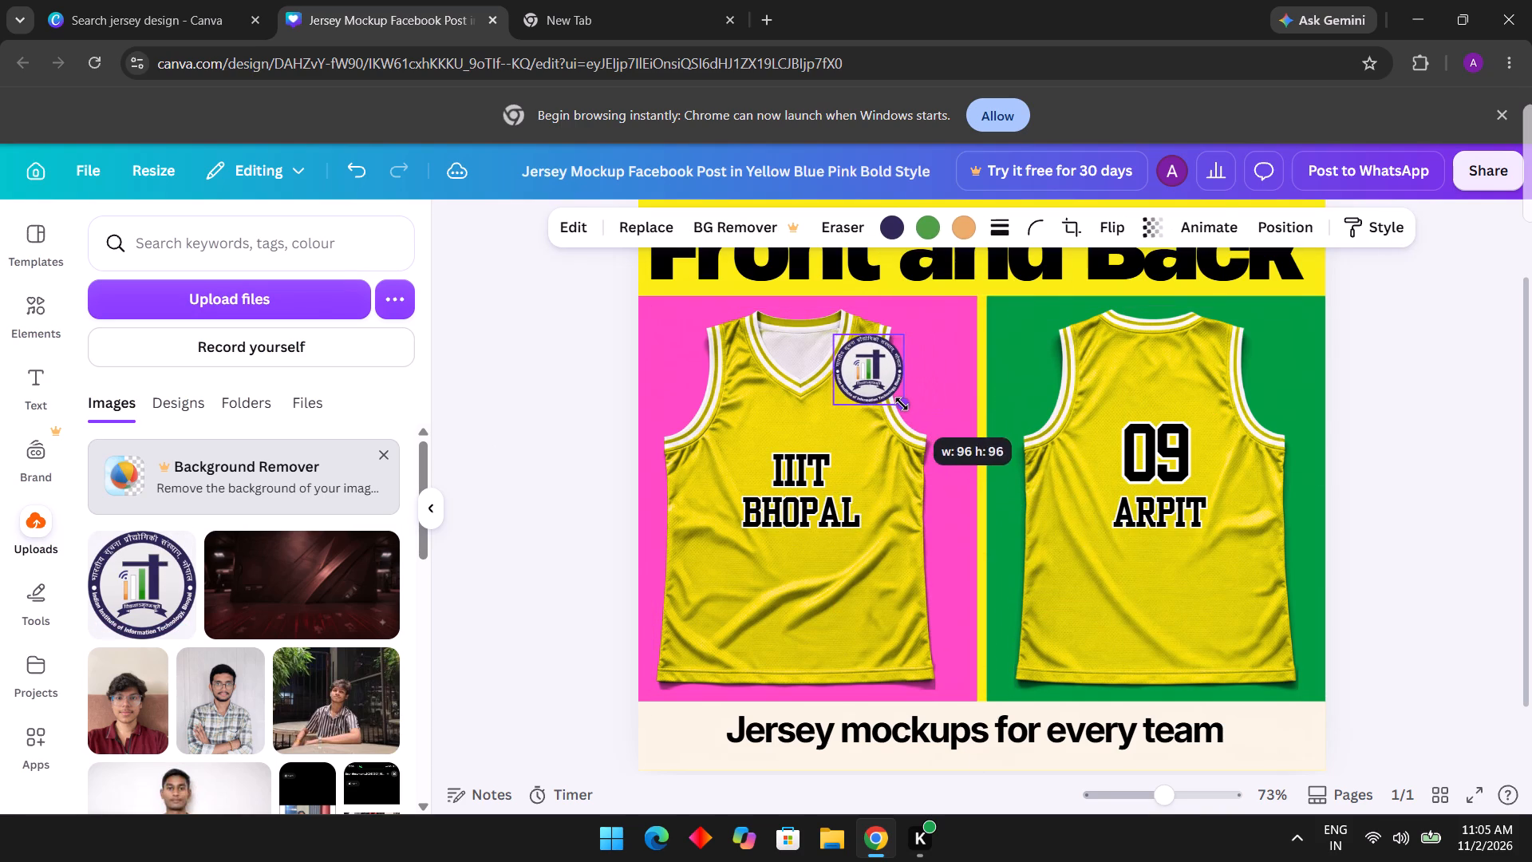
left_click_drag(902, 404, 902, 404)
left_click_drag(860, 378, 836, 421)
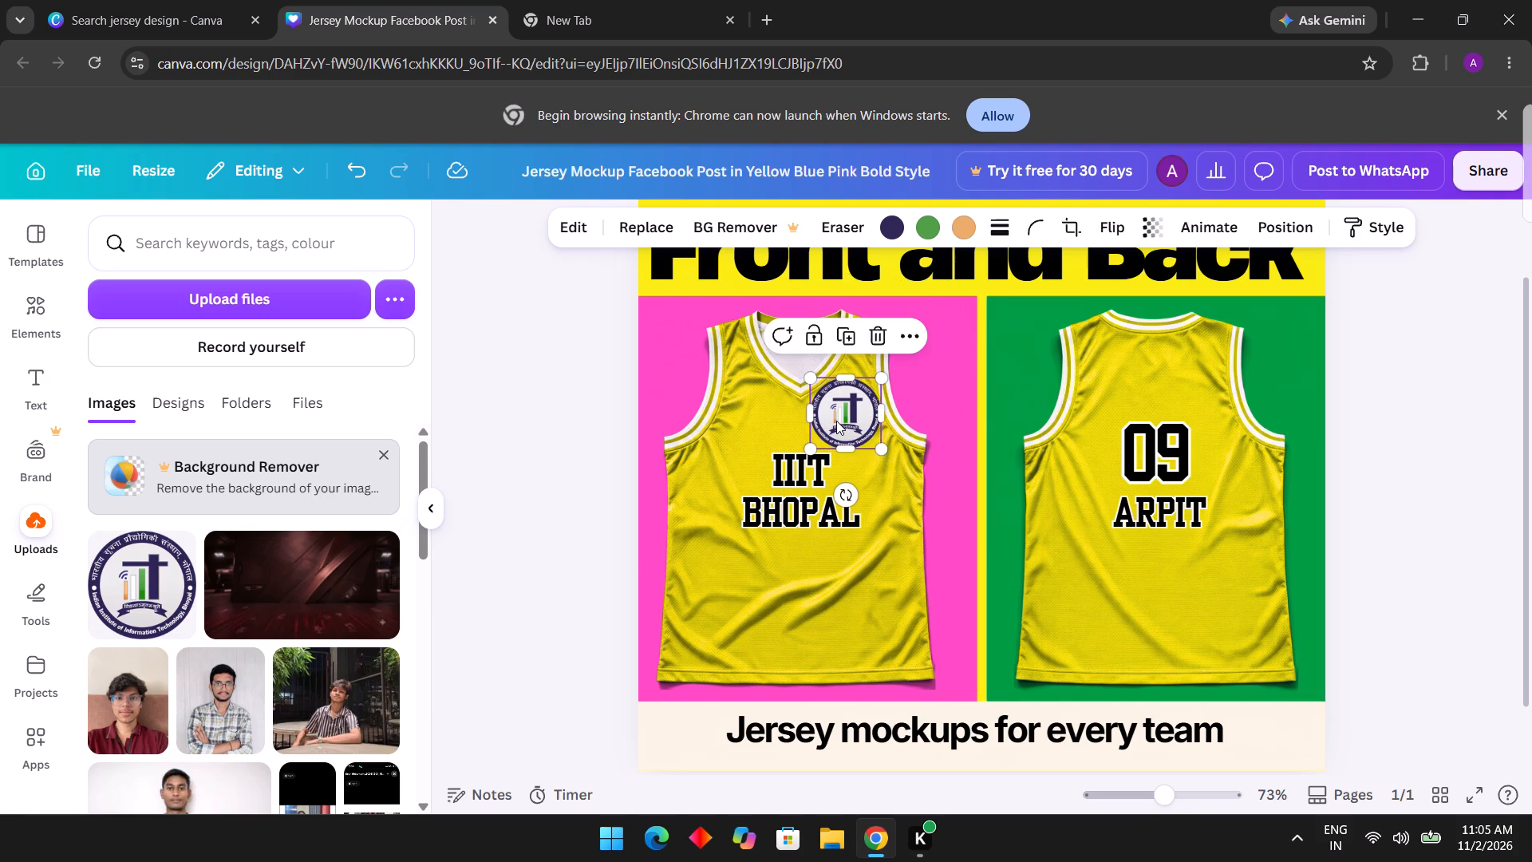
left_click_drag(880, 450, 859, 421)
left_click_drag(833, 402, 845, 422)
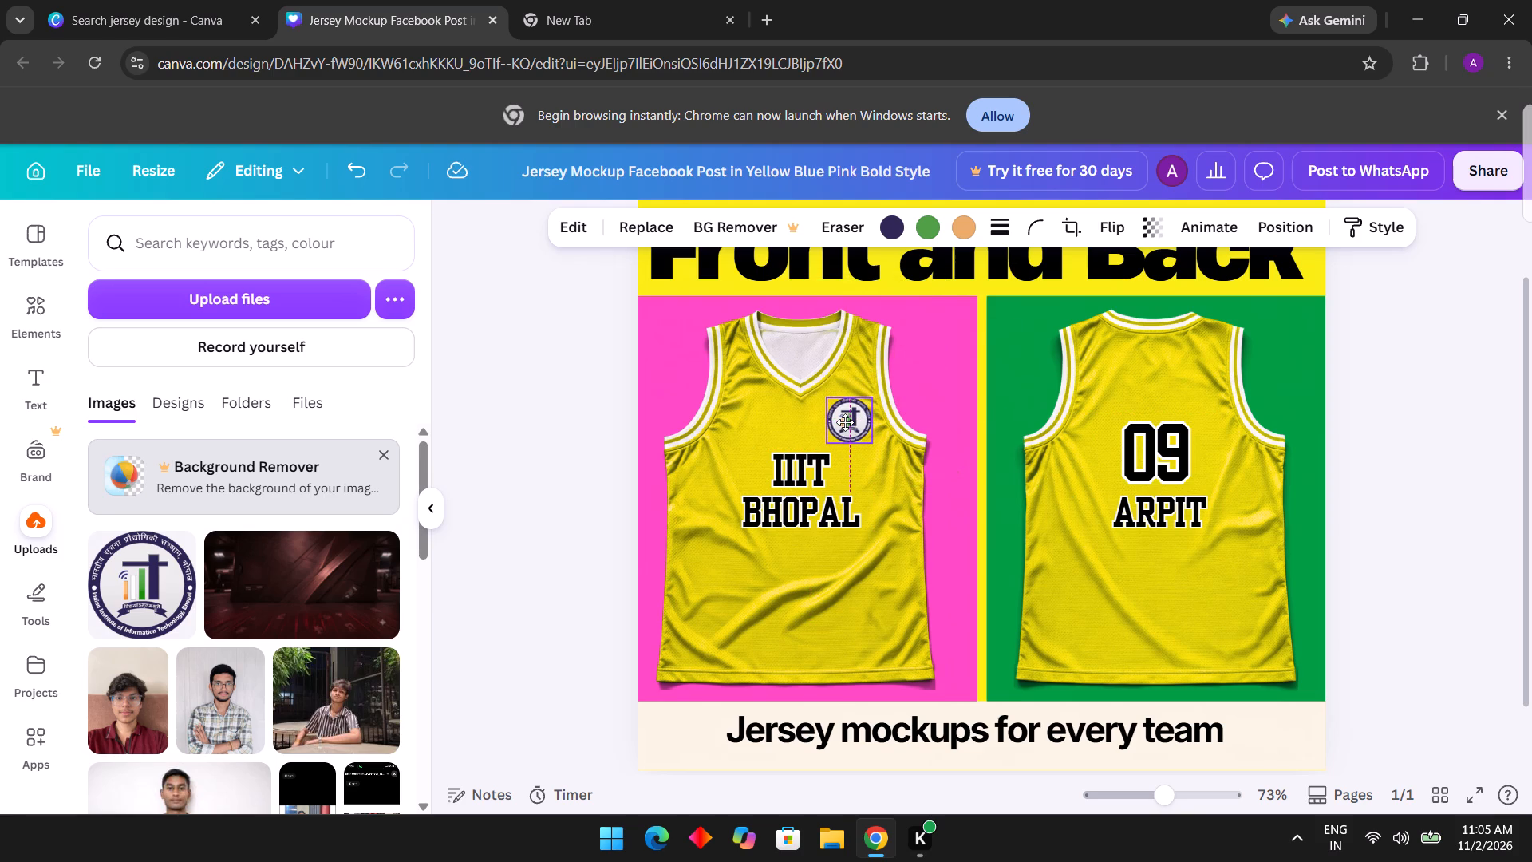
left_click_drag(845, 422, 841, 427)
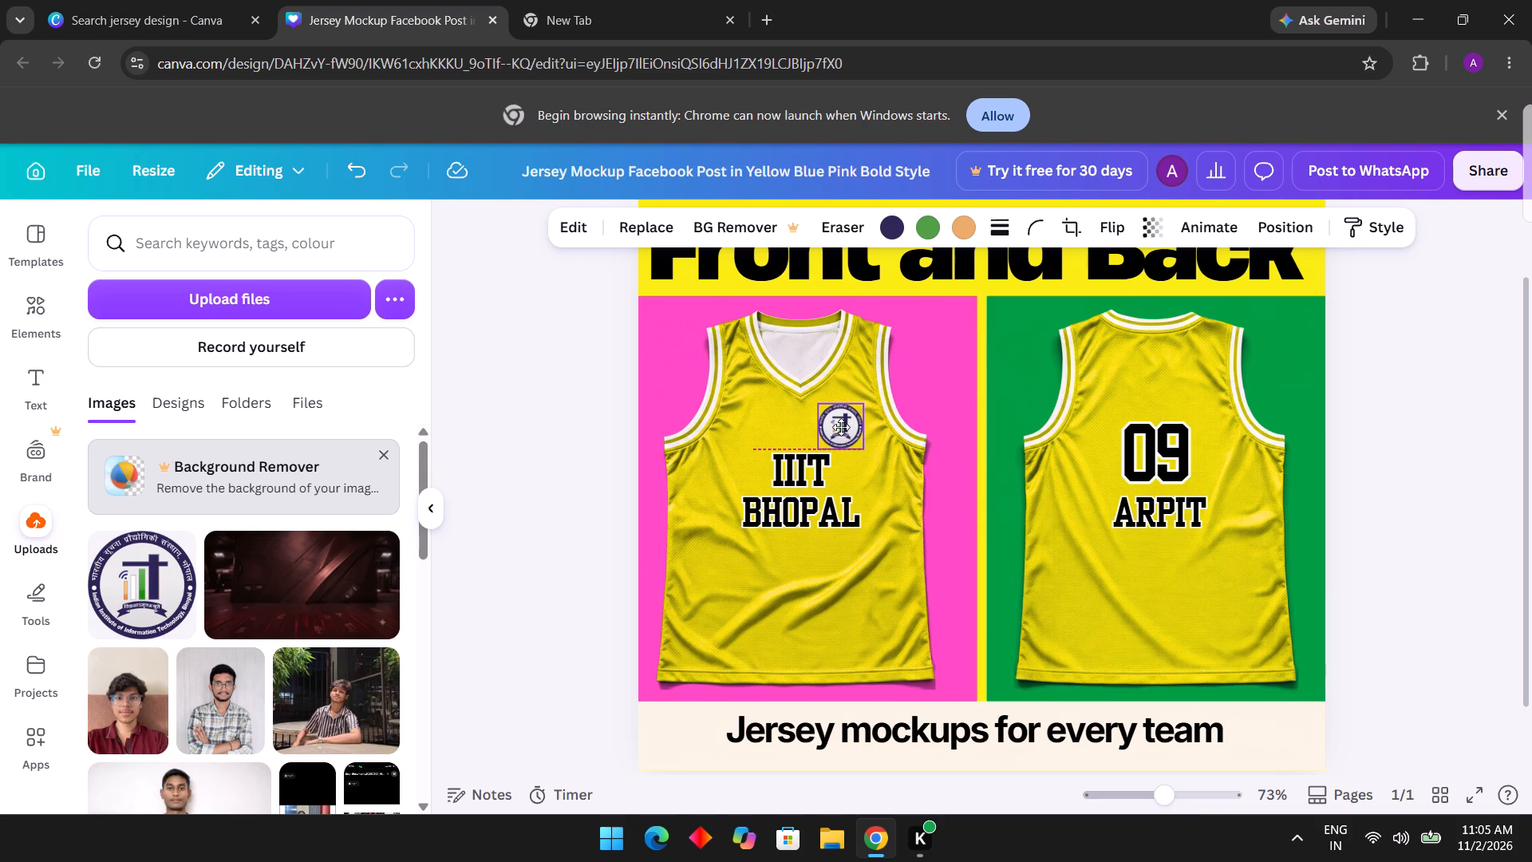
left_click_drag(841, 427, 847, 428)
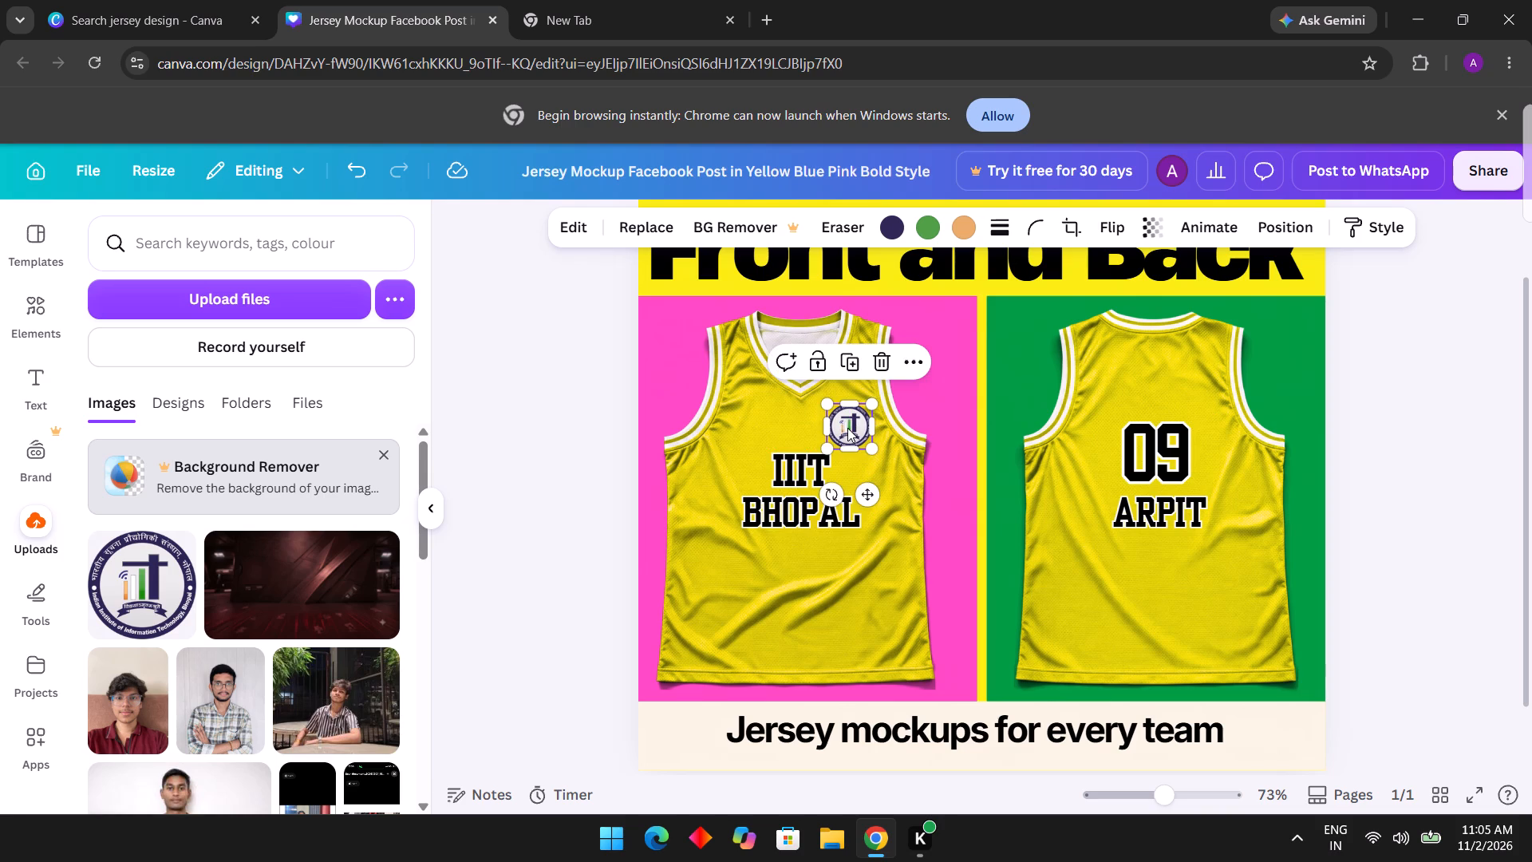
left_click(509, 461)
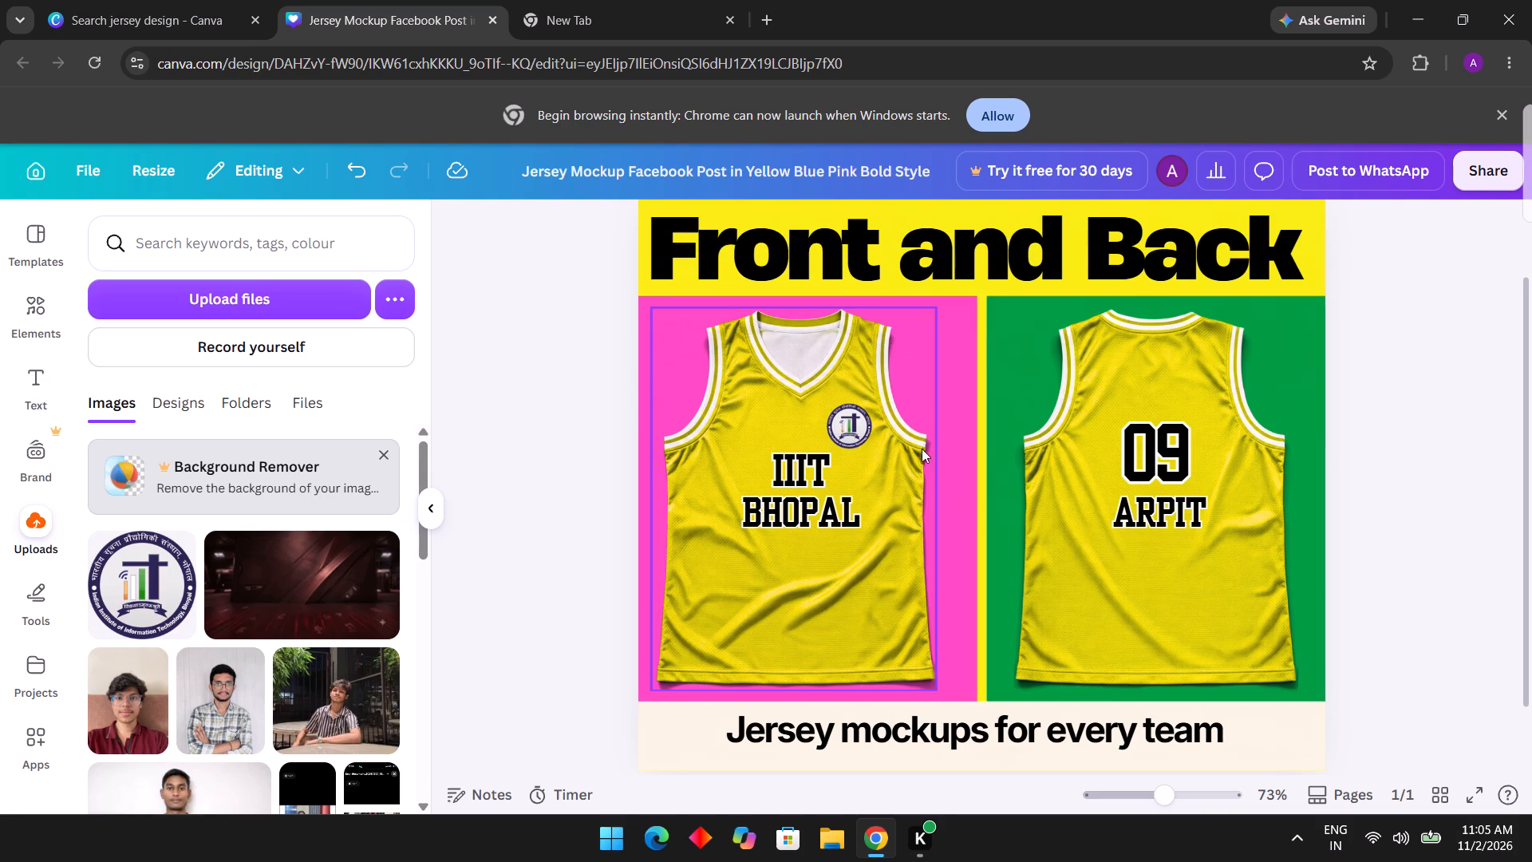
Shrink "IIIT" to about size 35 and move it and "BHOPAL" slightly down, centred on the front jersey below the logo.
left_click(812, 488)
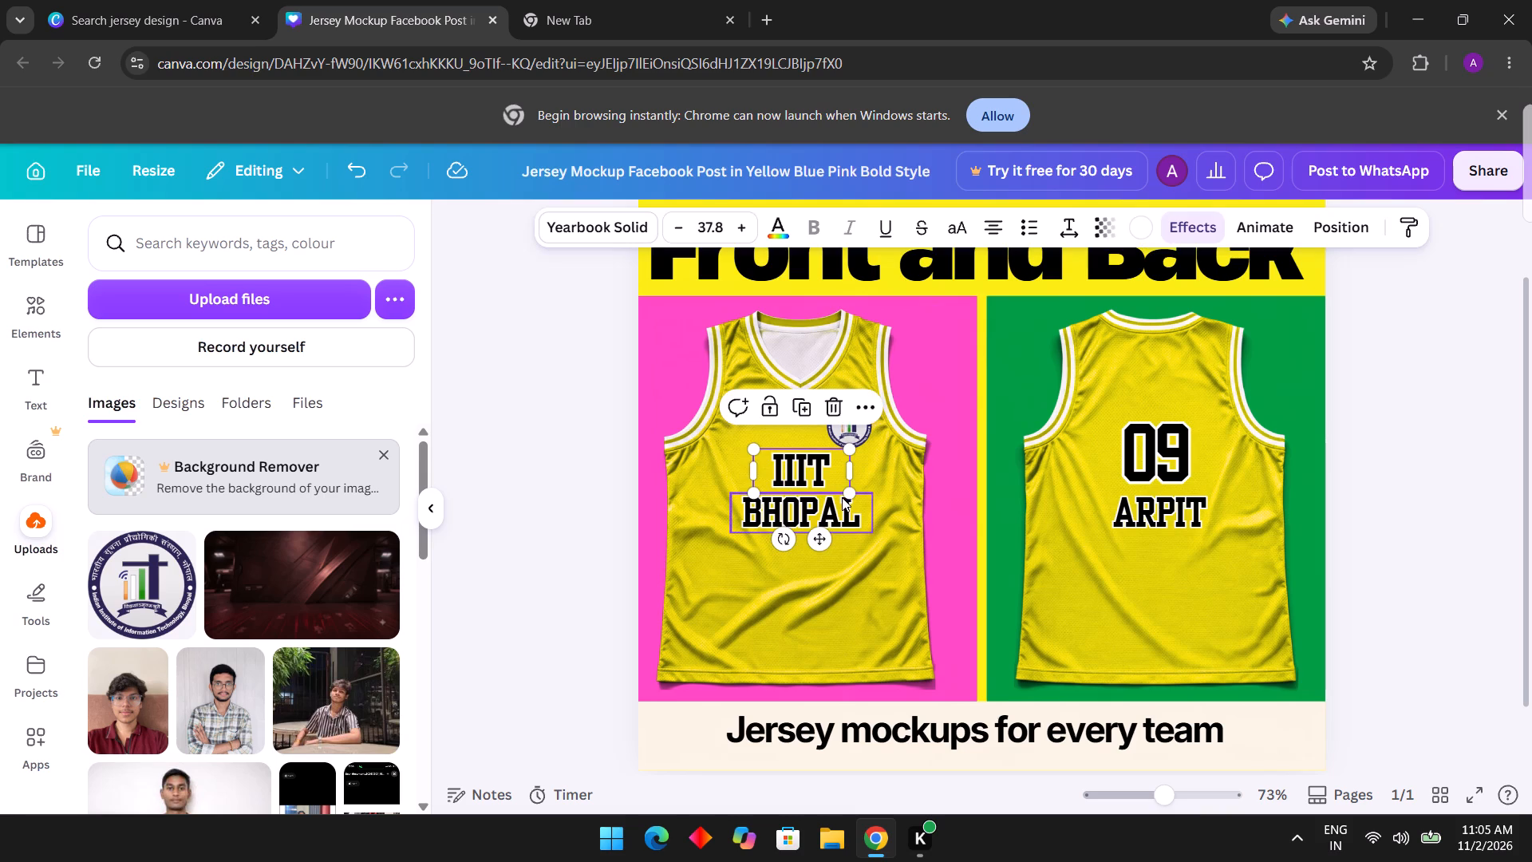
left_click(846, 492)
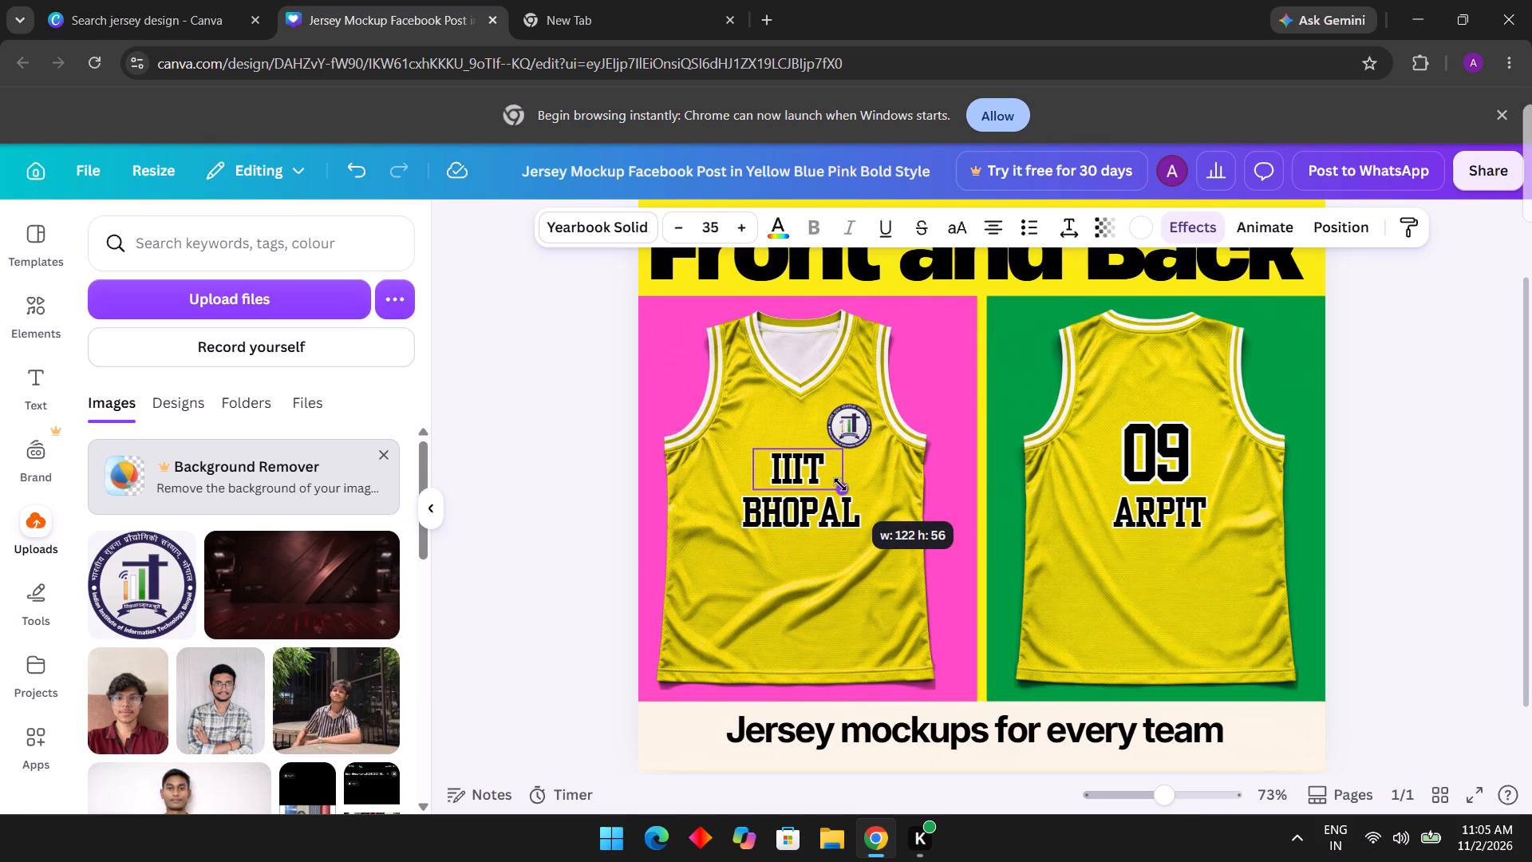
left_click_drag(825, 477, 831, 485)
left_click(815, 520)
left_click(815, 520)
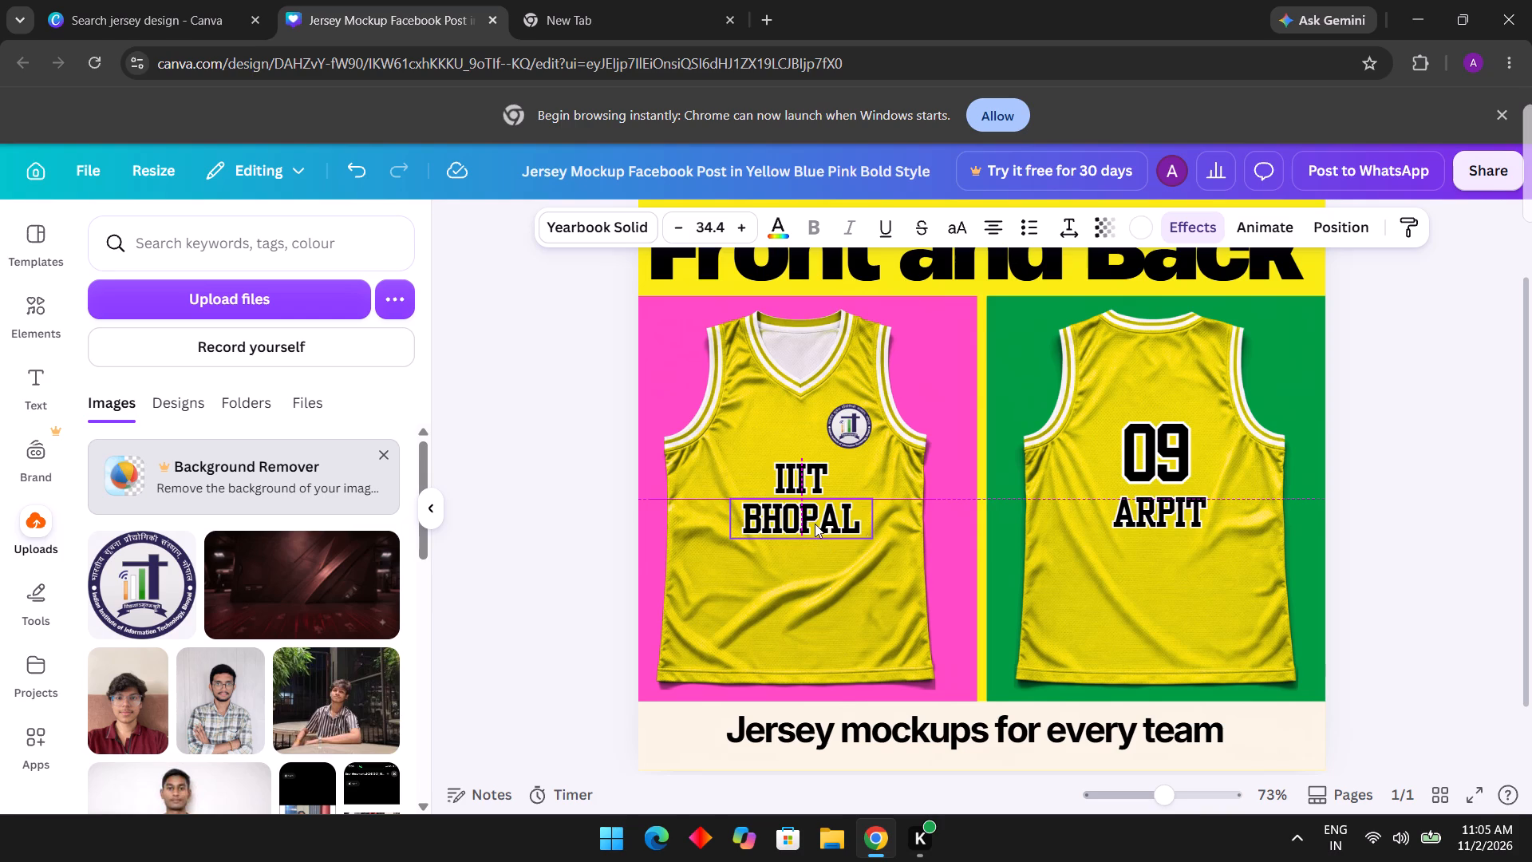
left_click(554, 526)
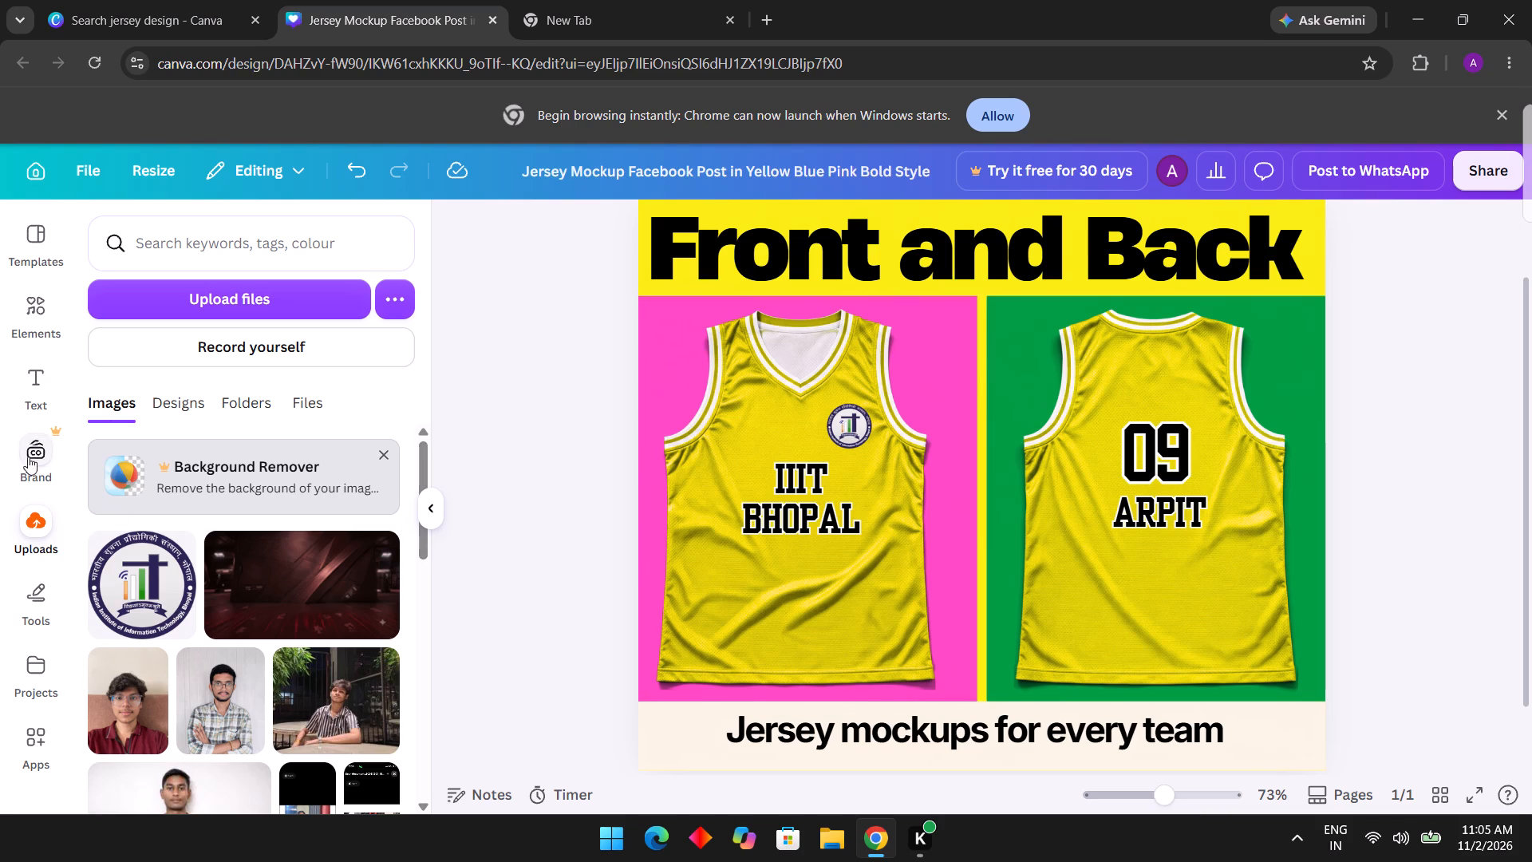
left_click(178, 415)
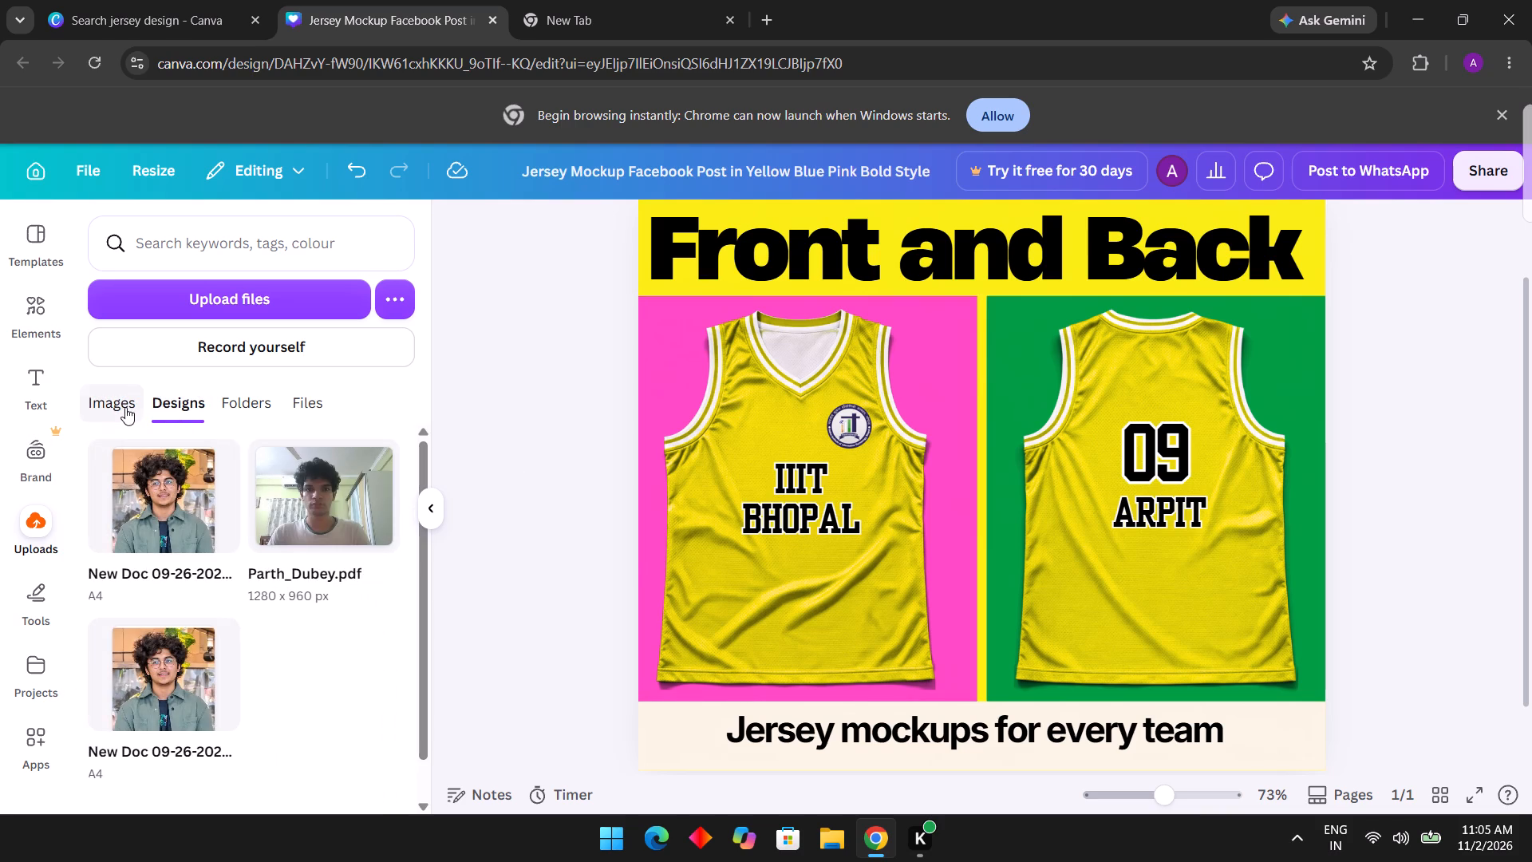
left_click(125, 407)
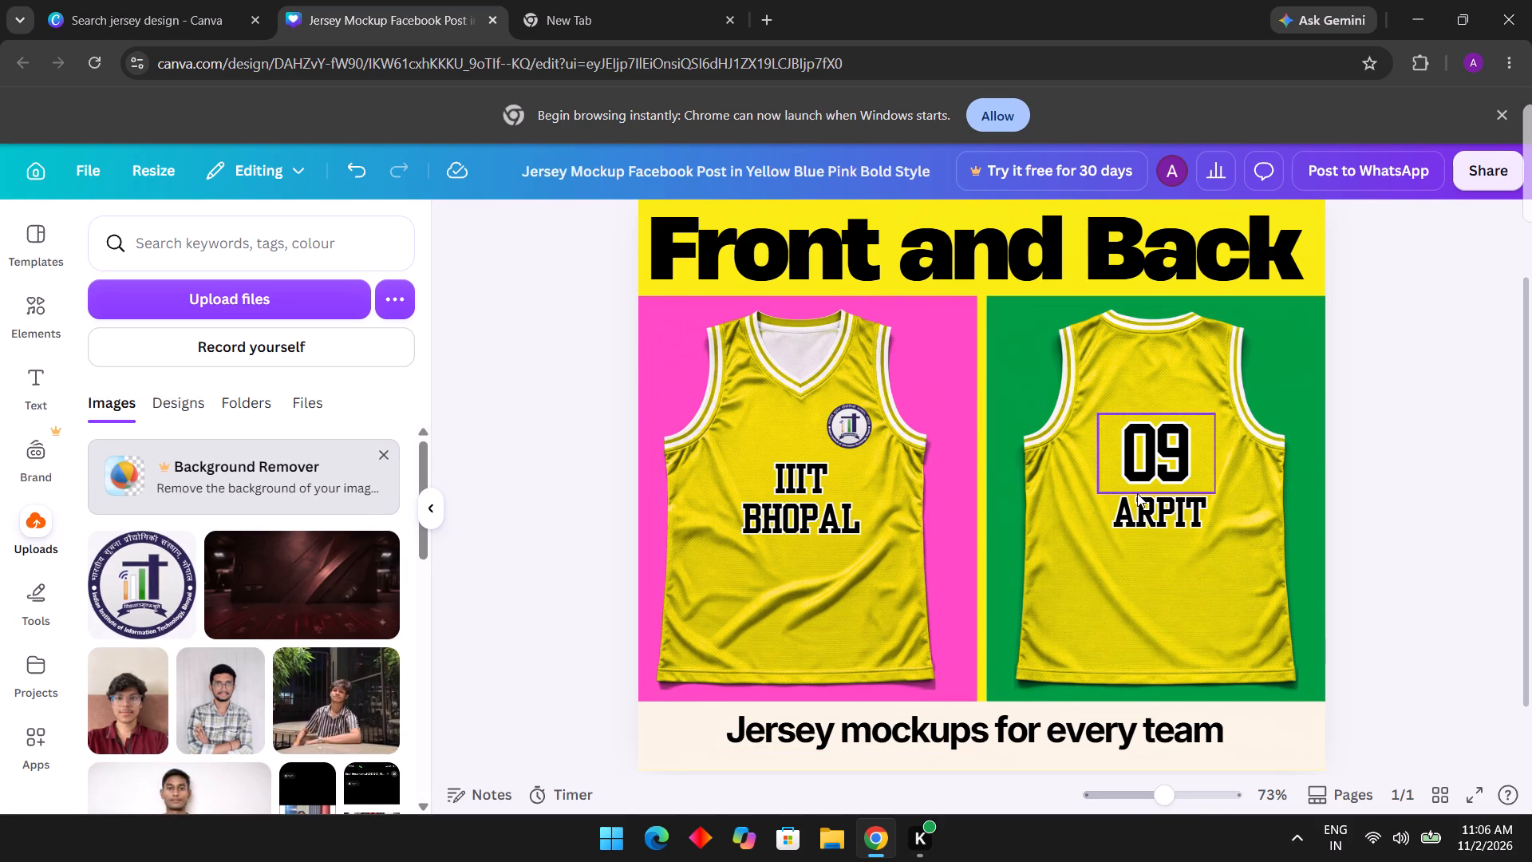
Enlarge "ARPIT" to size 36.2 and move it slightly down, centred under the "09" on the back jersey.
left_click(1144, 531)
left_click_drag(1238, 536, 1243, 546)
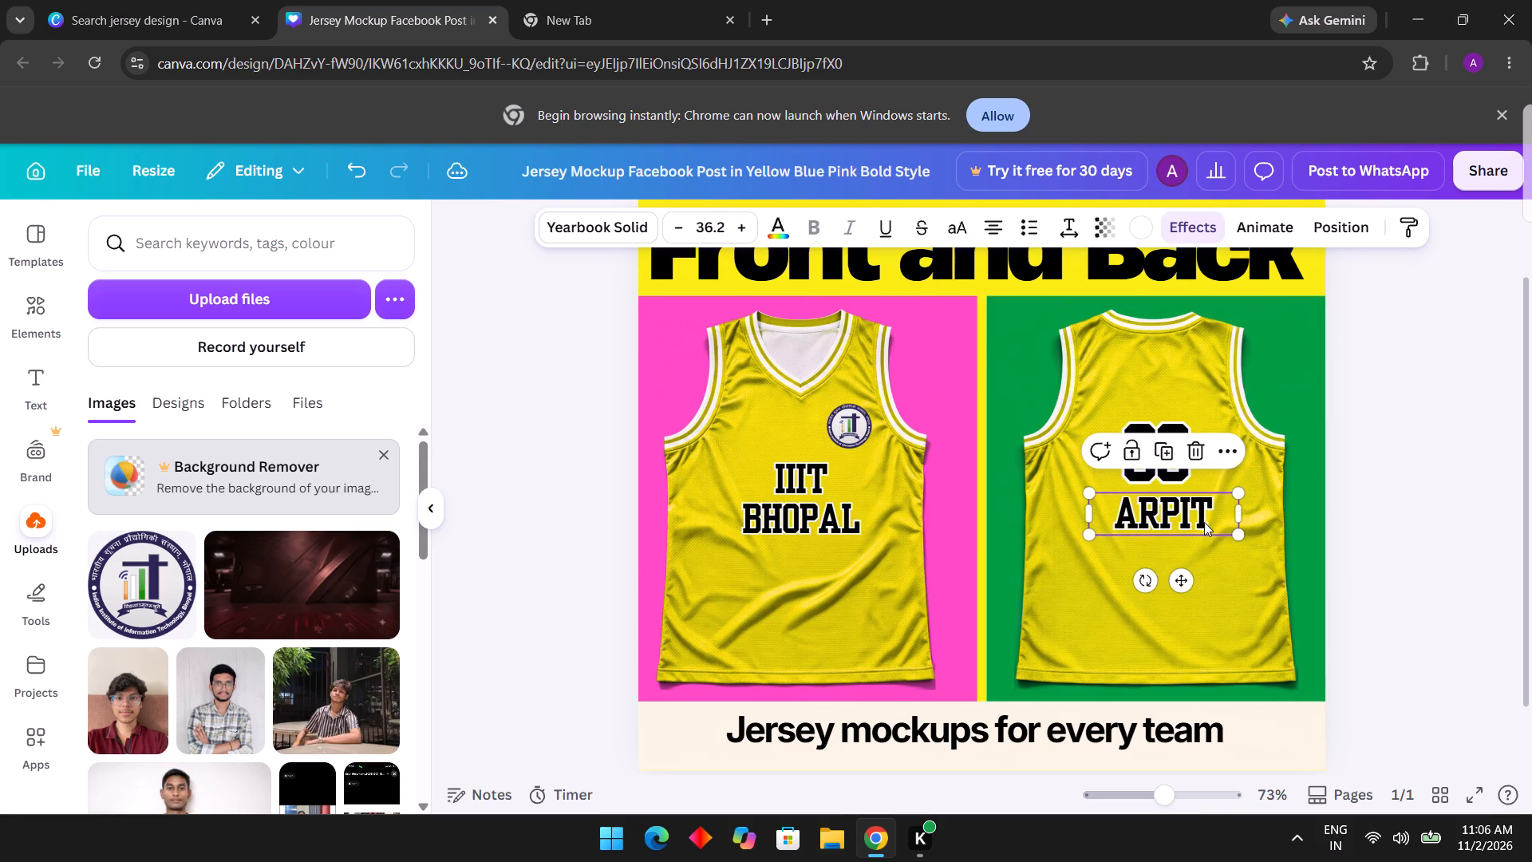
left_click_drag(1202, 517, 1192, 522)
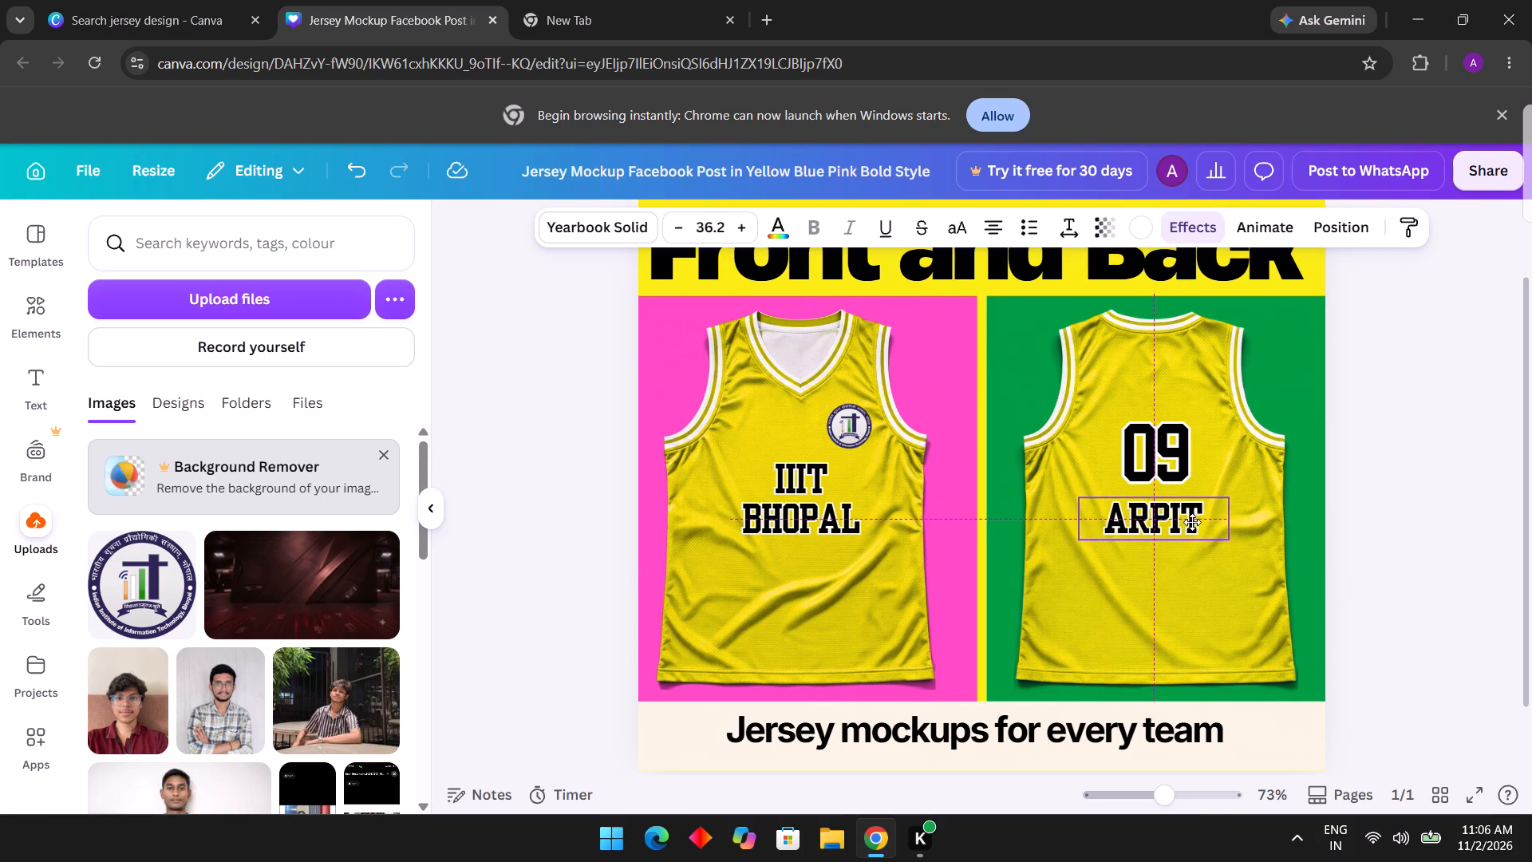
left_click_drag(1192, 522, 1194, 524)
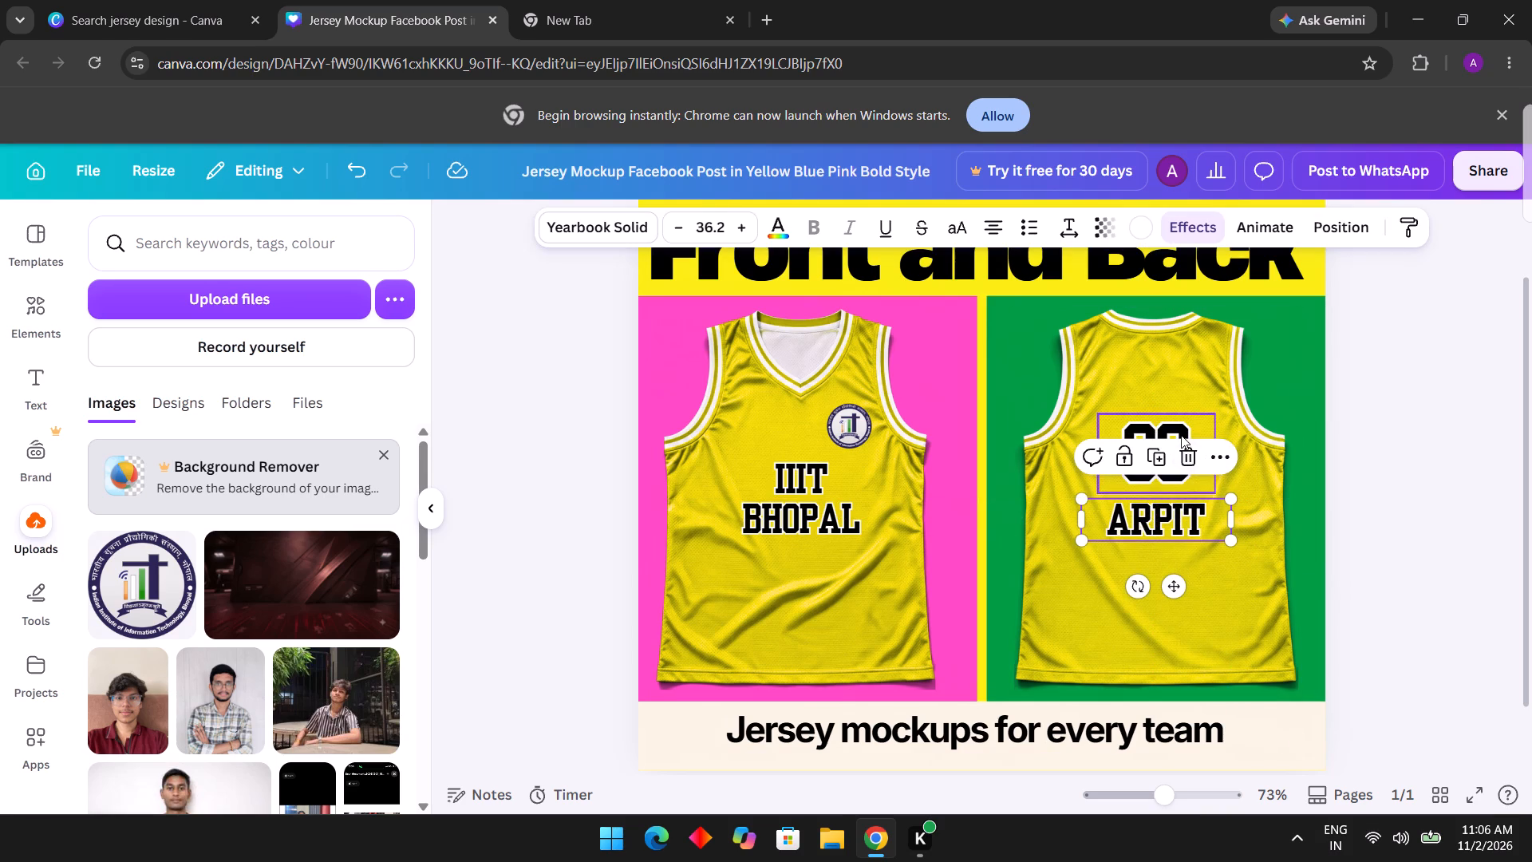
Move the "09" slightly down on the back jersey, keeping it centred just above "ARPIT".
left_click_drag(1182, 437, 1182, 444)
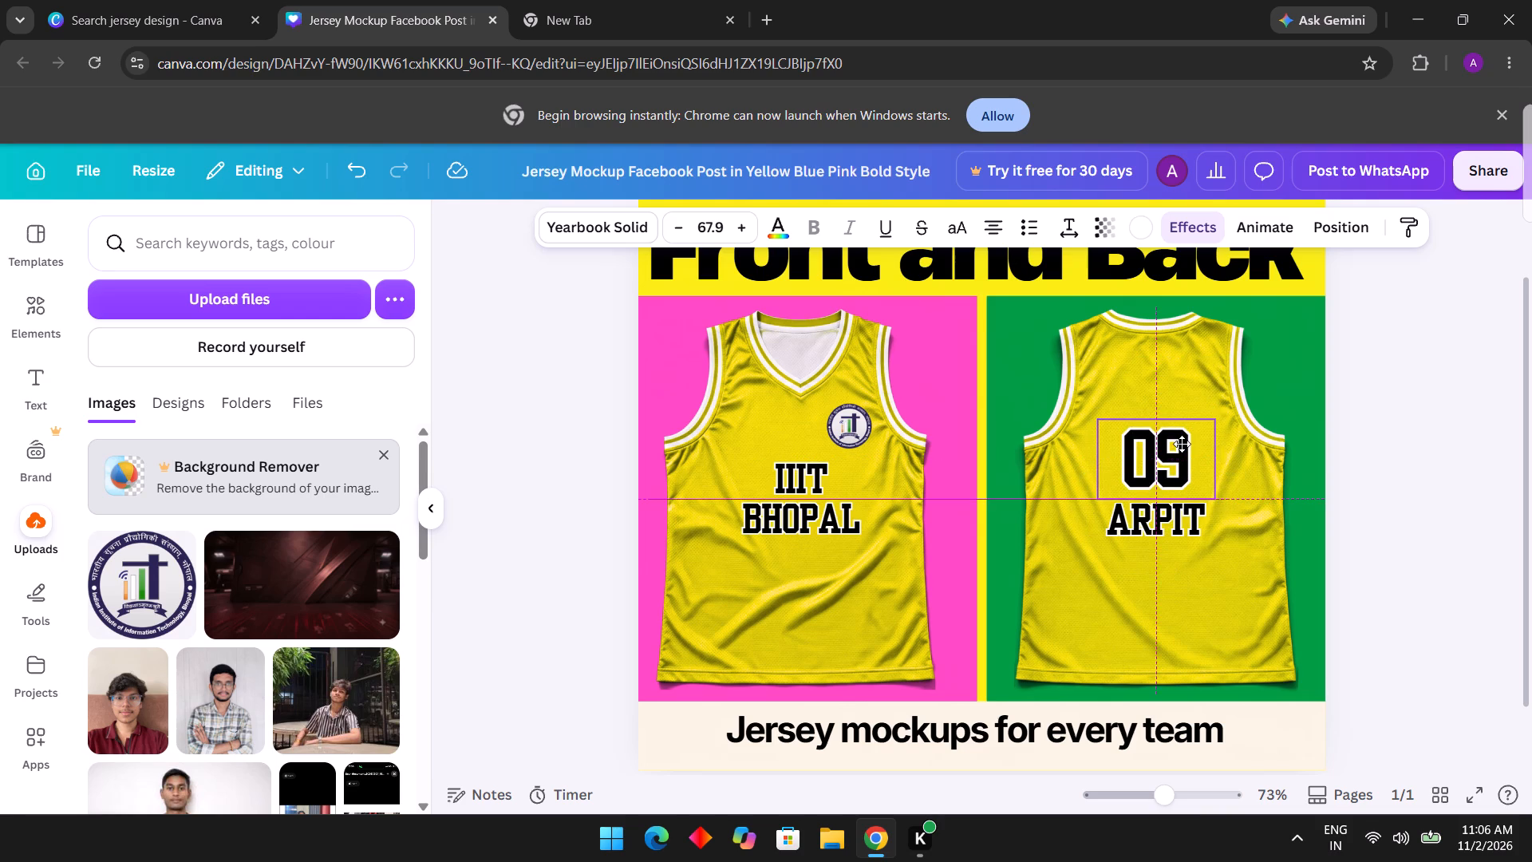
left_click_drag(1182, 444, 1182, 446)
left_click(465, 516)
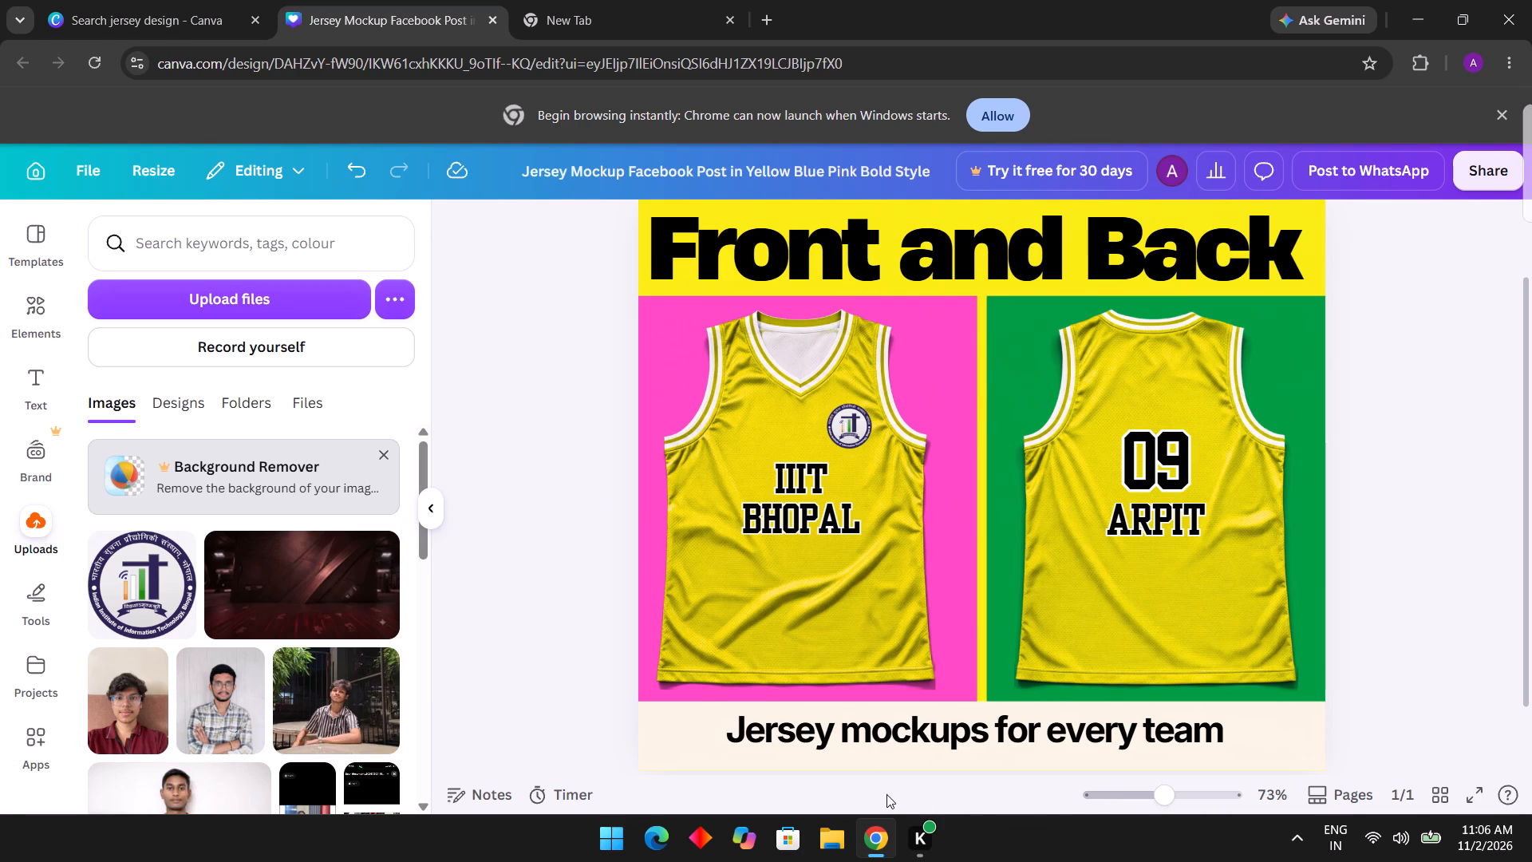
left_click(83, 409)
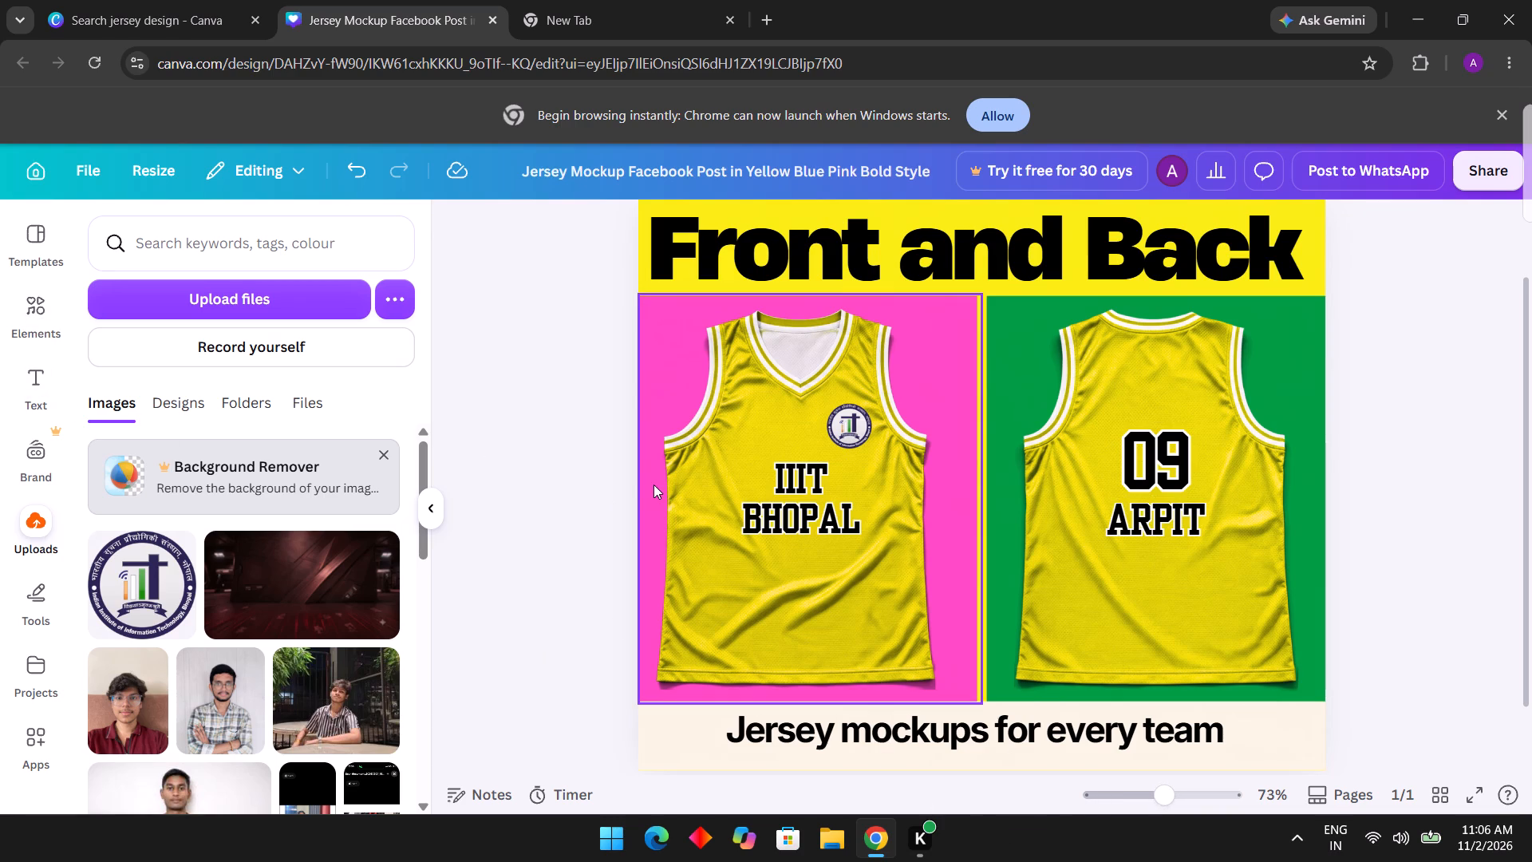
Change the green background behind the back jersey and the pink background behind the front jersey to white (#ffffff).
left_click(998, 410)
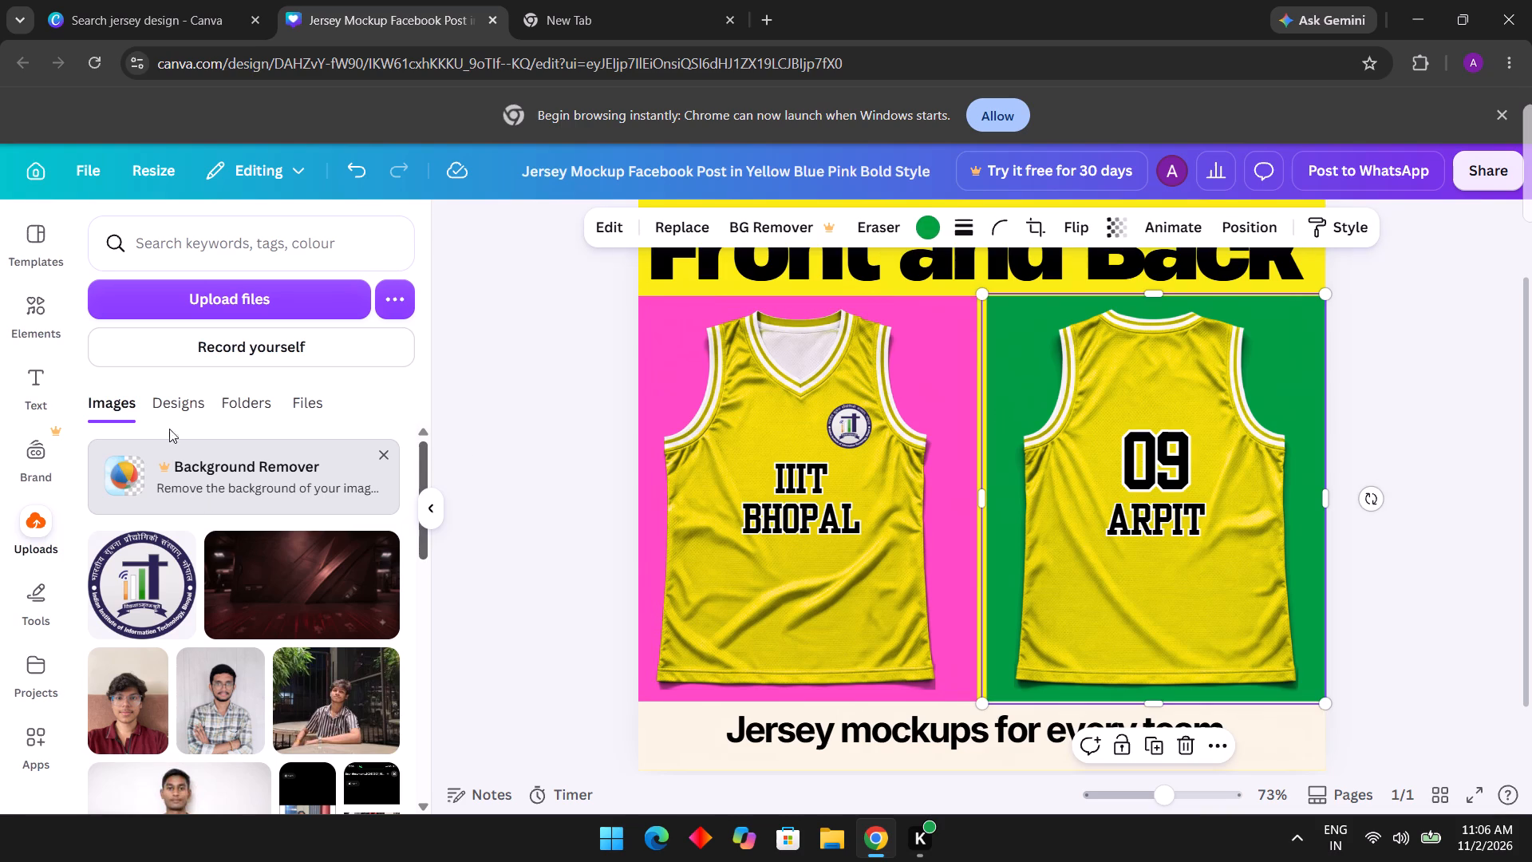
left_click(935, 231)
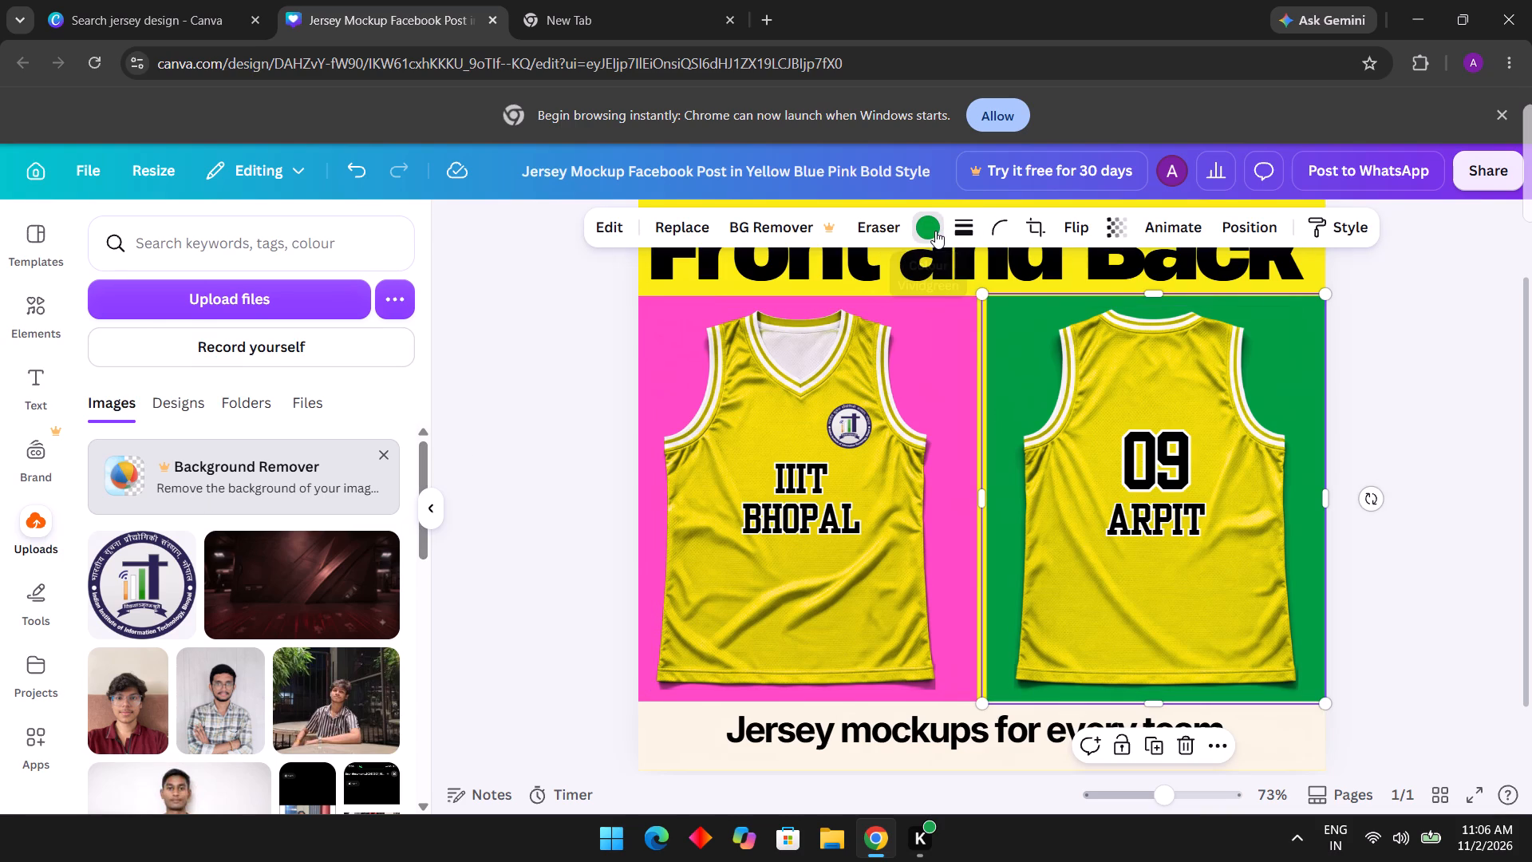
left_click(248, 370)
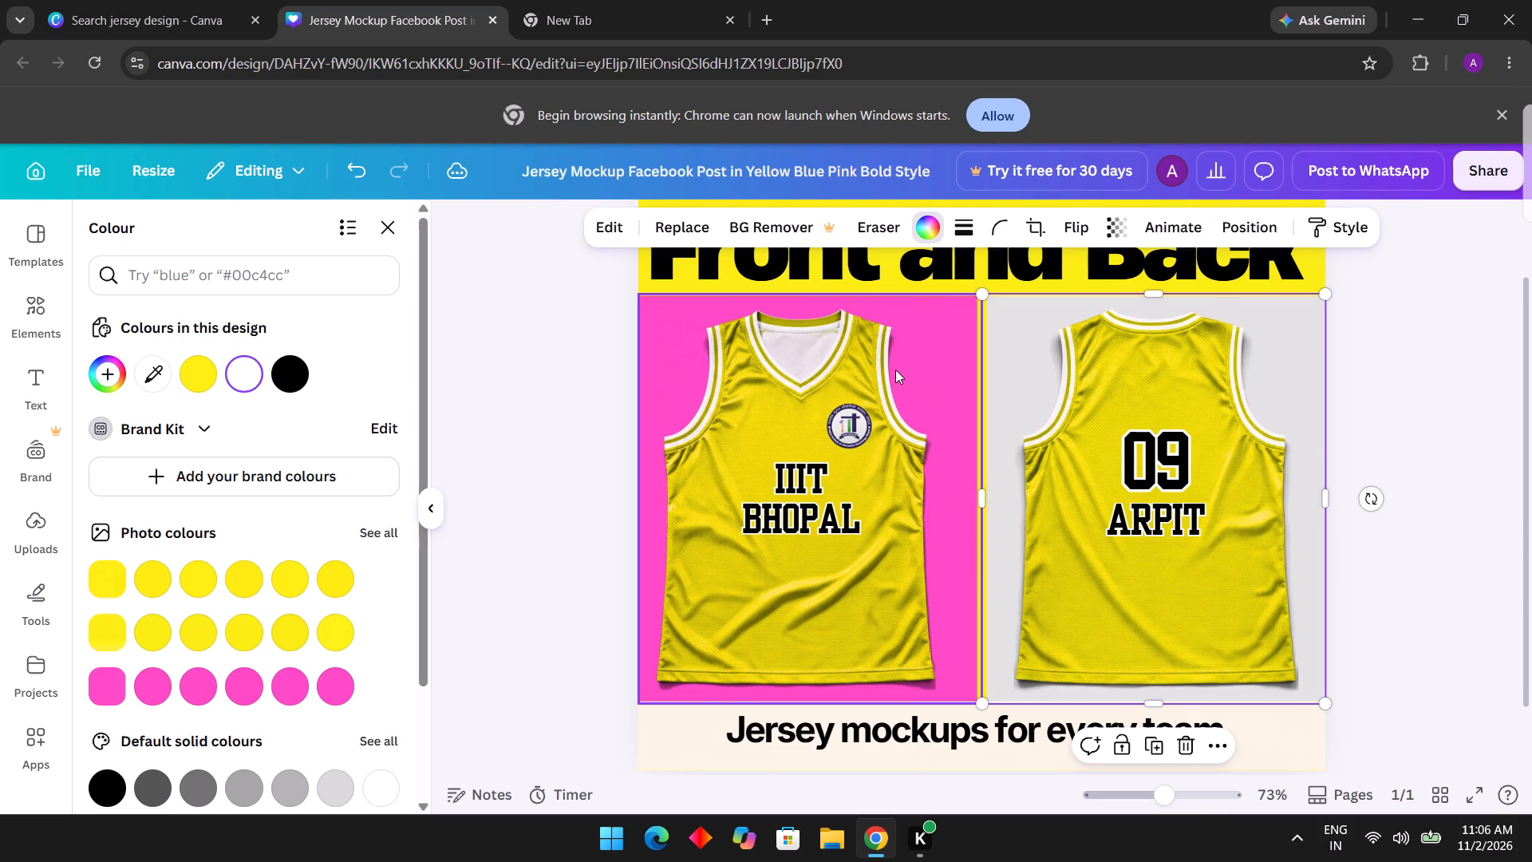
left_click(950, 377)
left_click(250, 371)
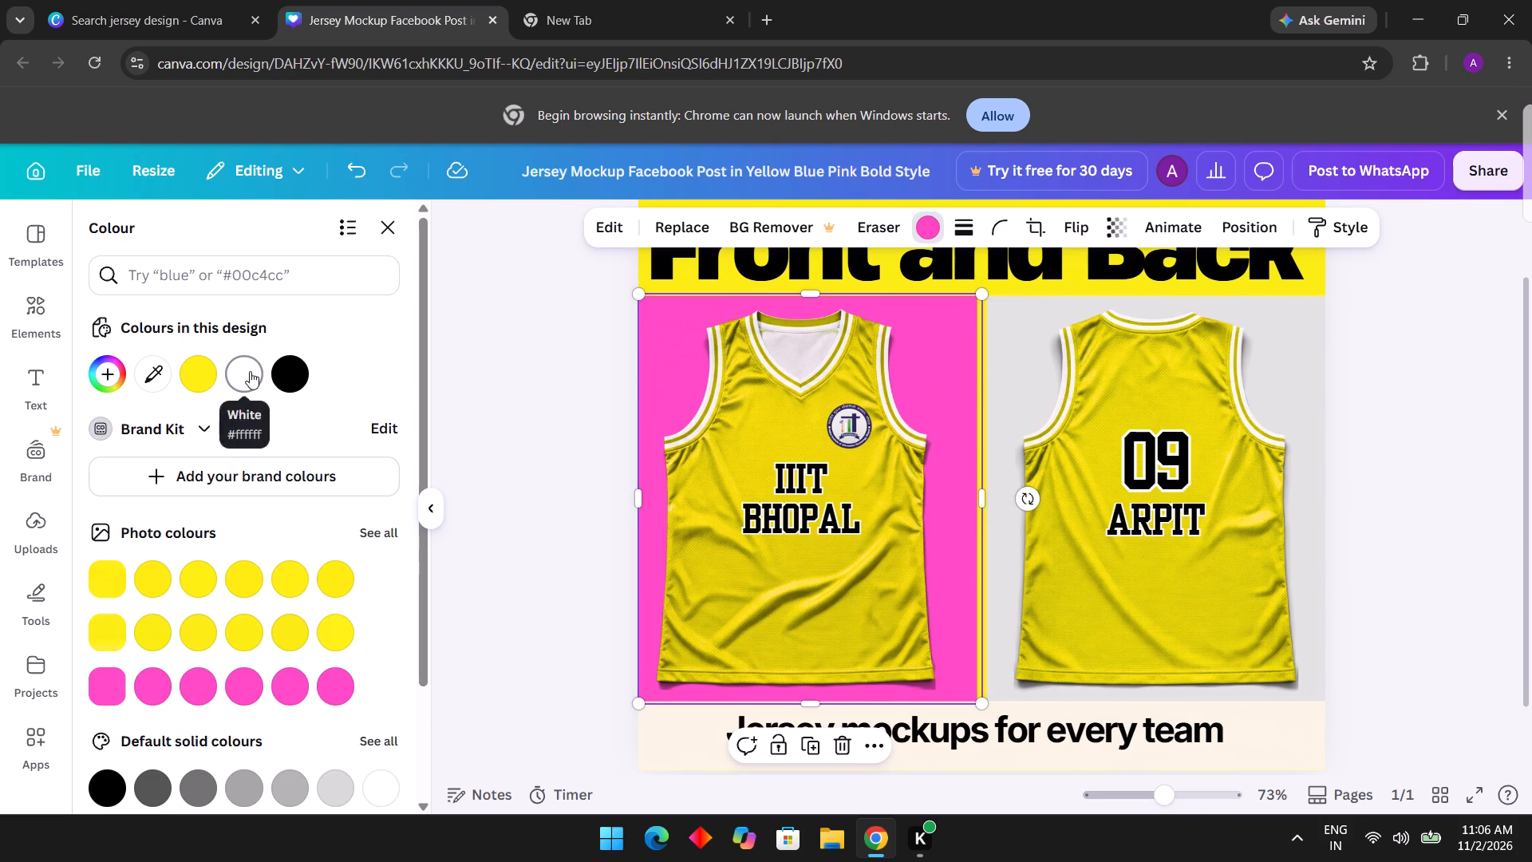
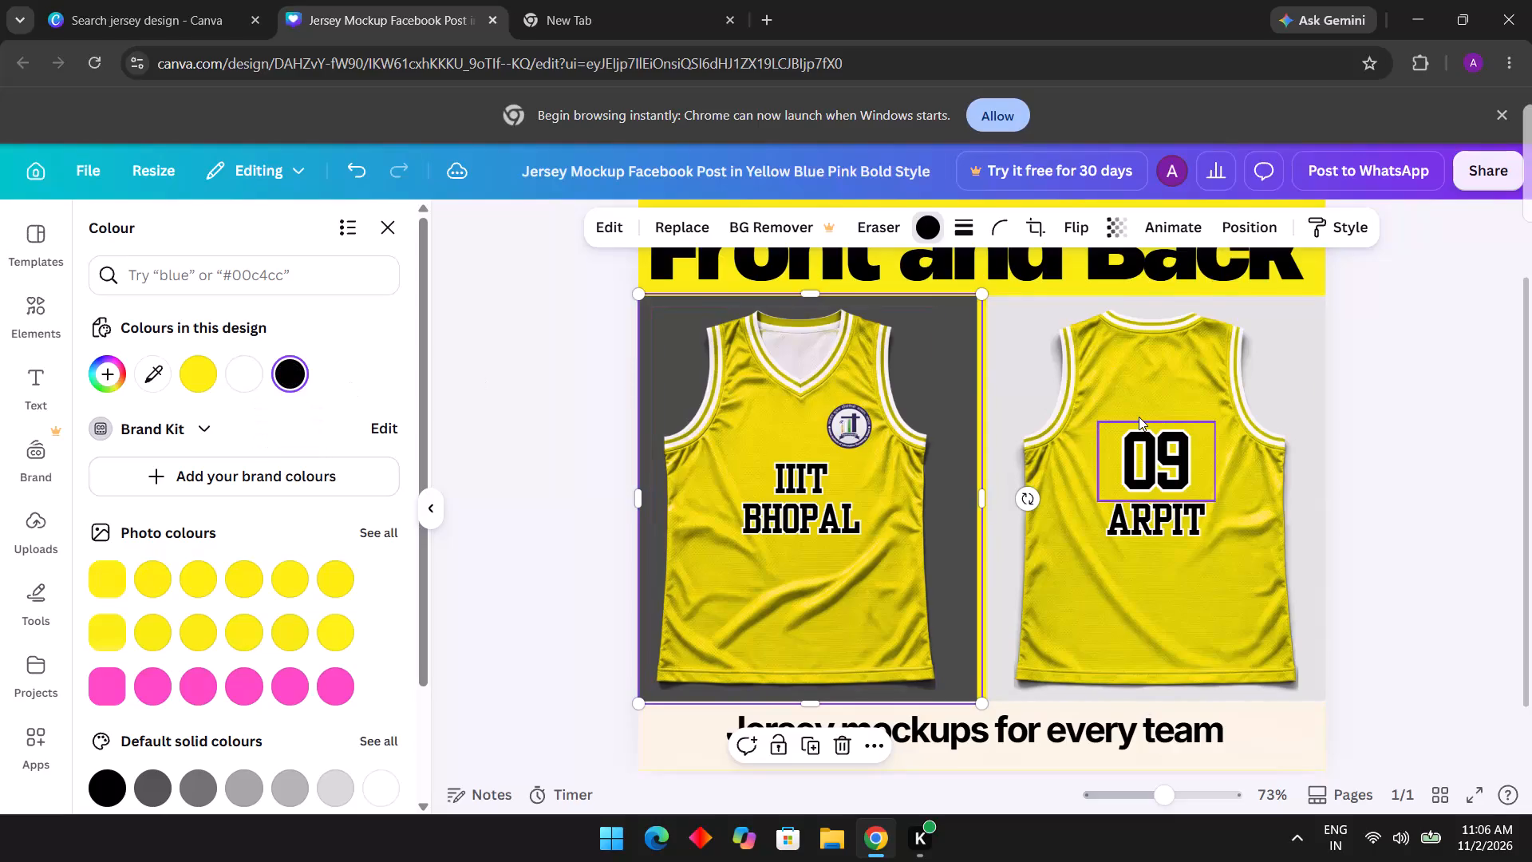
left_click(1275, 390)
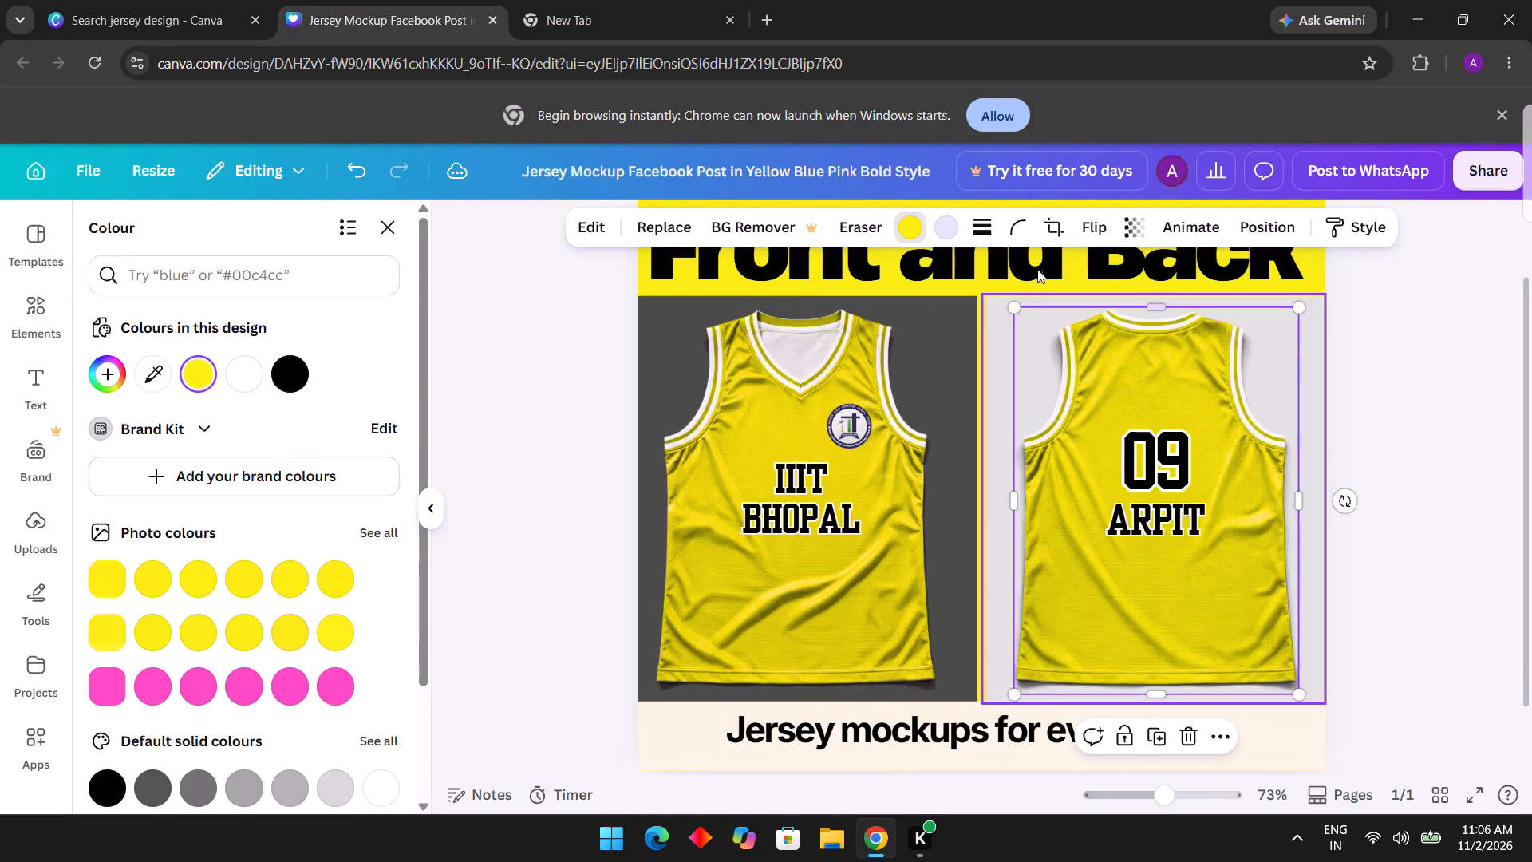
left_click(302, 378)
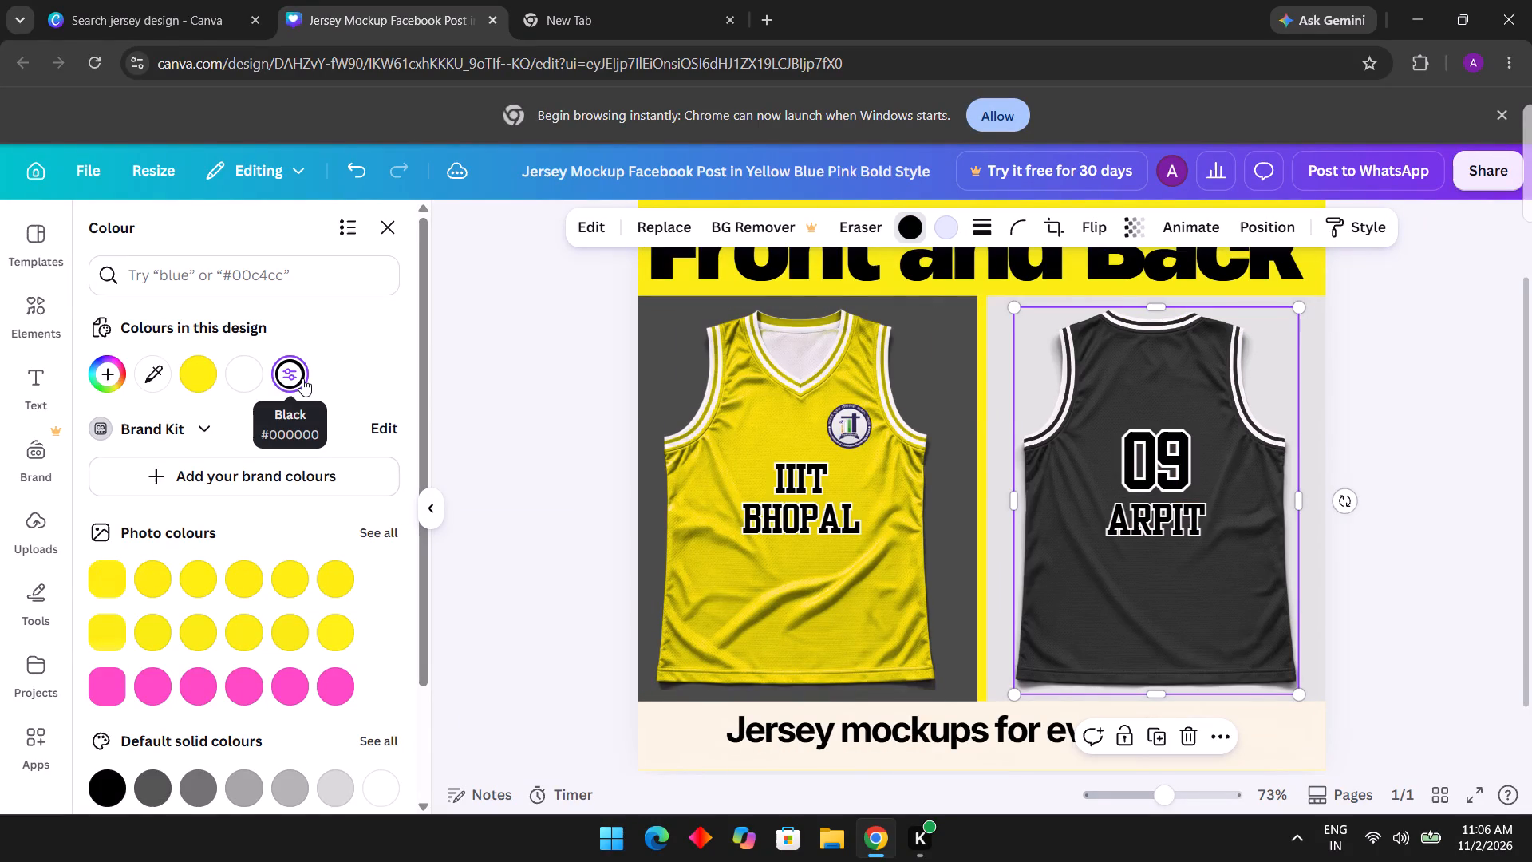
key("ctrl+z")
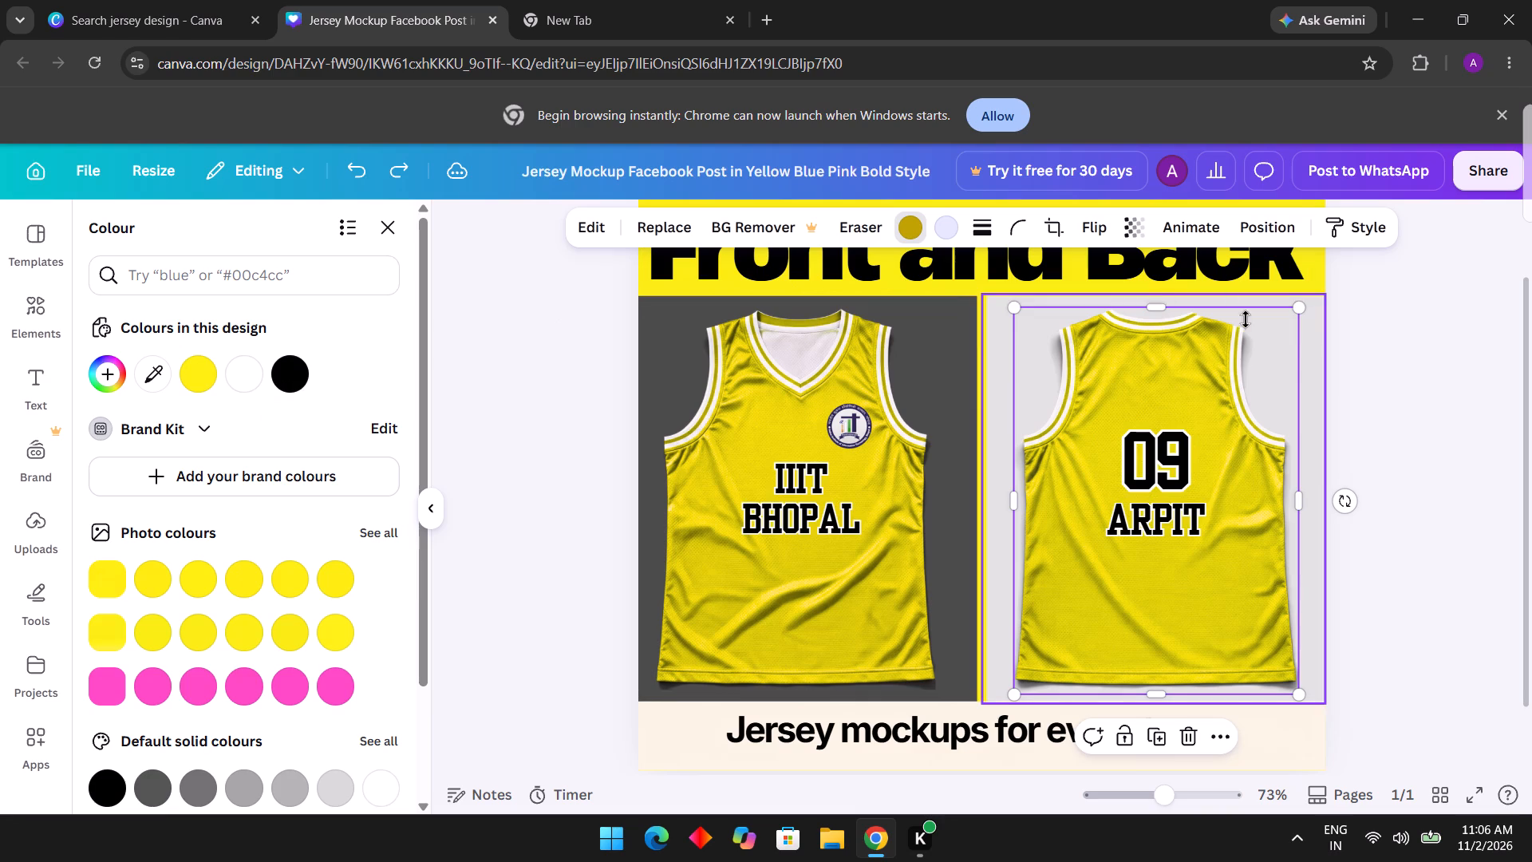
Change the background behind the back jersey to black (#000000).
left_click(1314, 350)
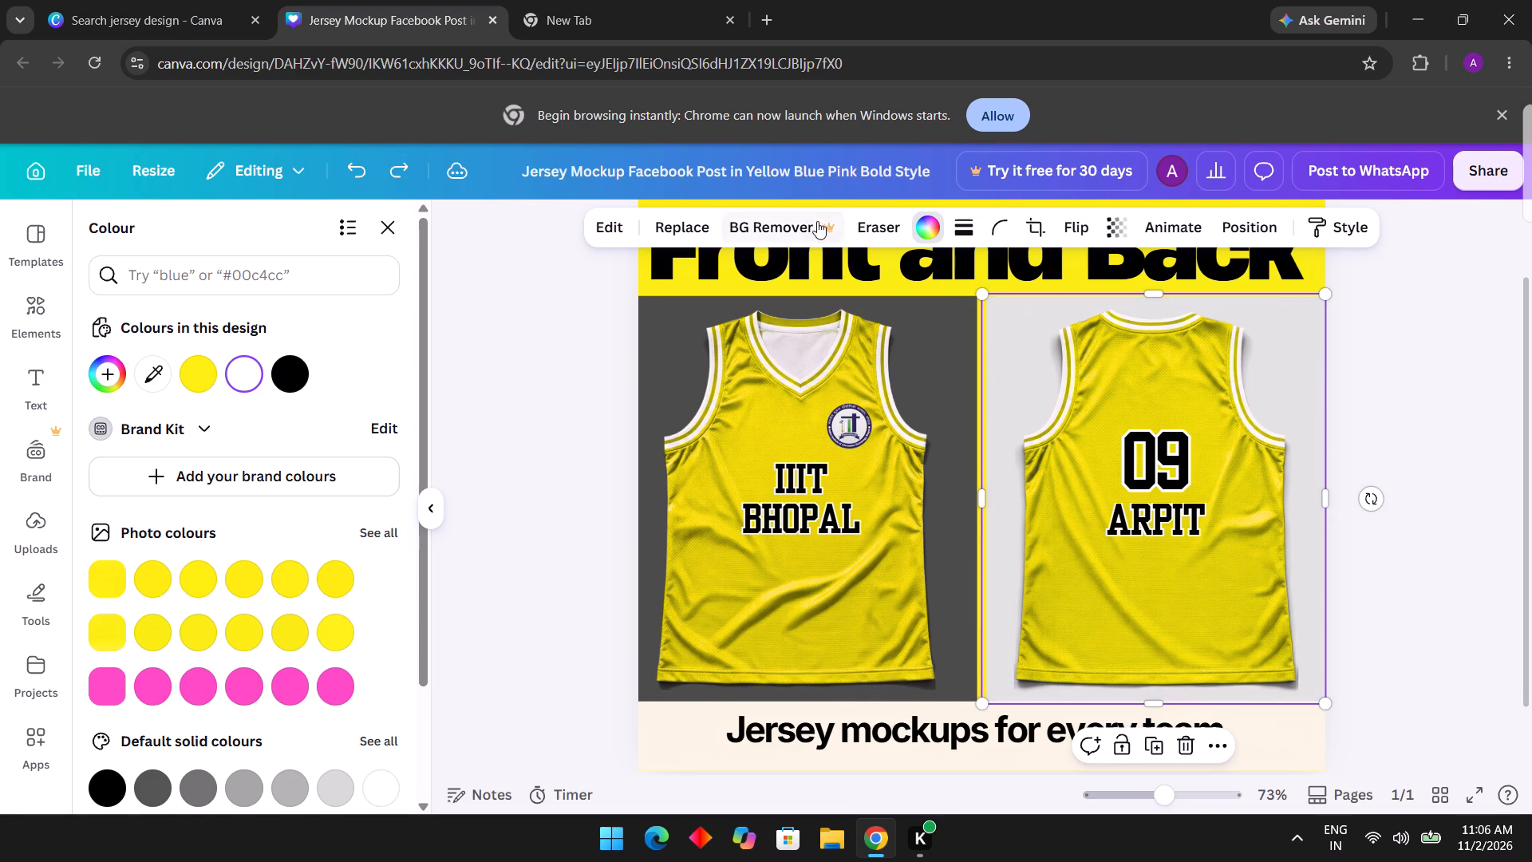
left_click(306, 374)
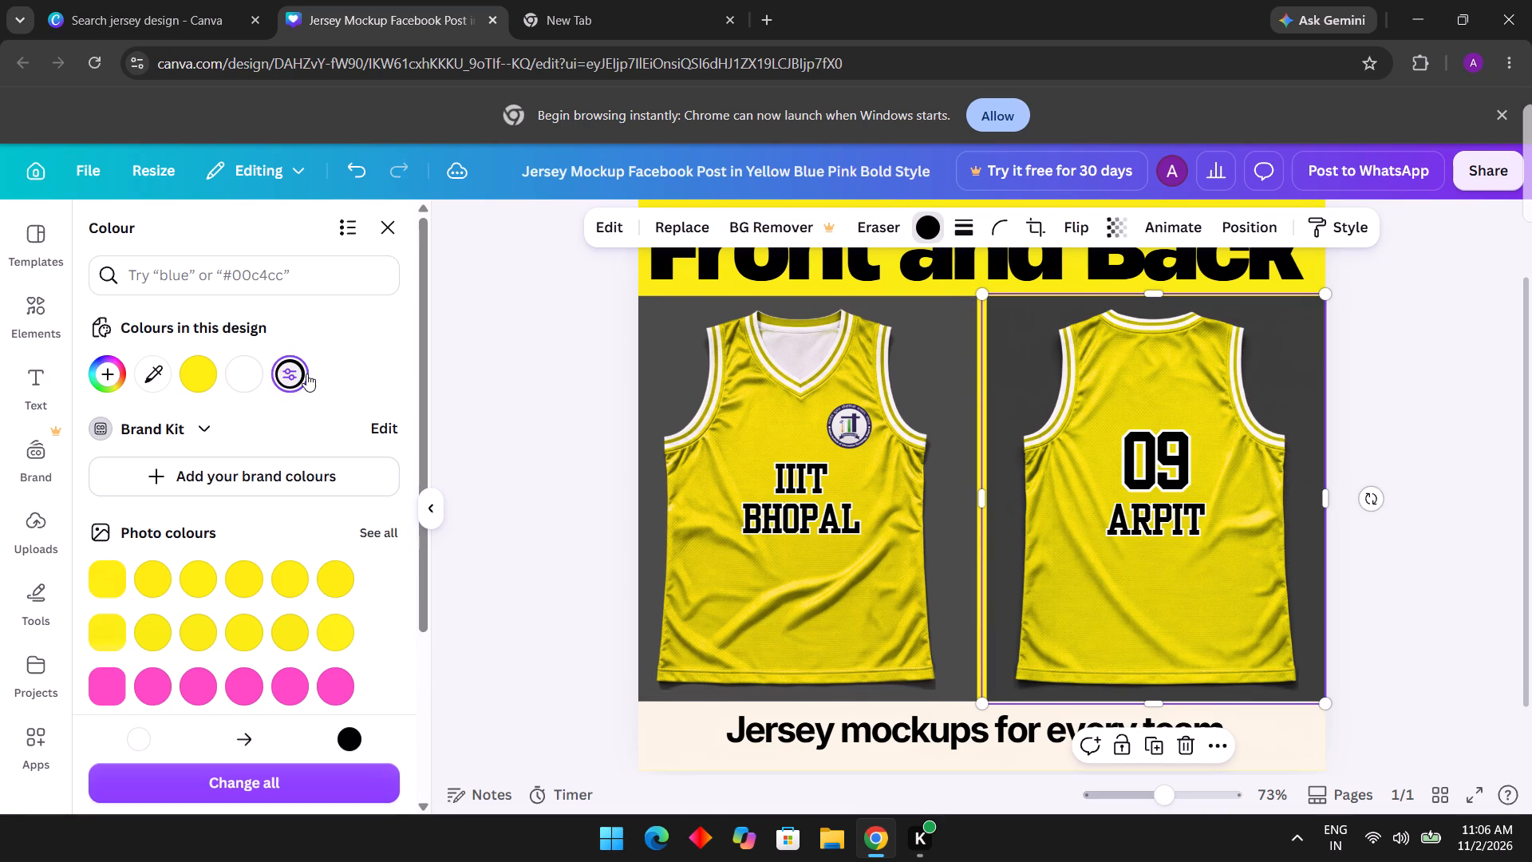
left_click(529, 429)
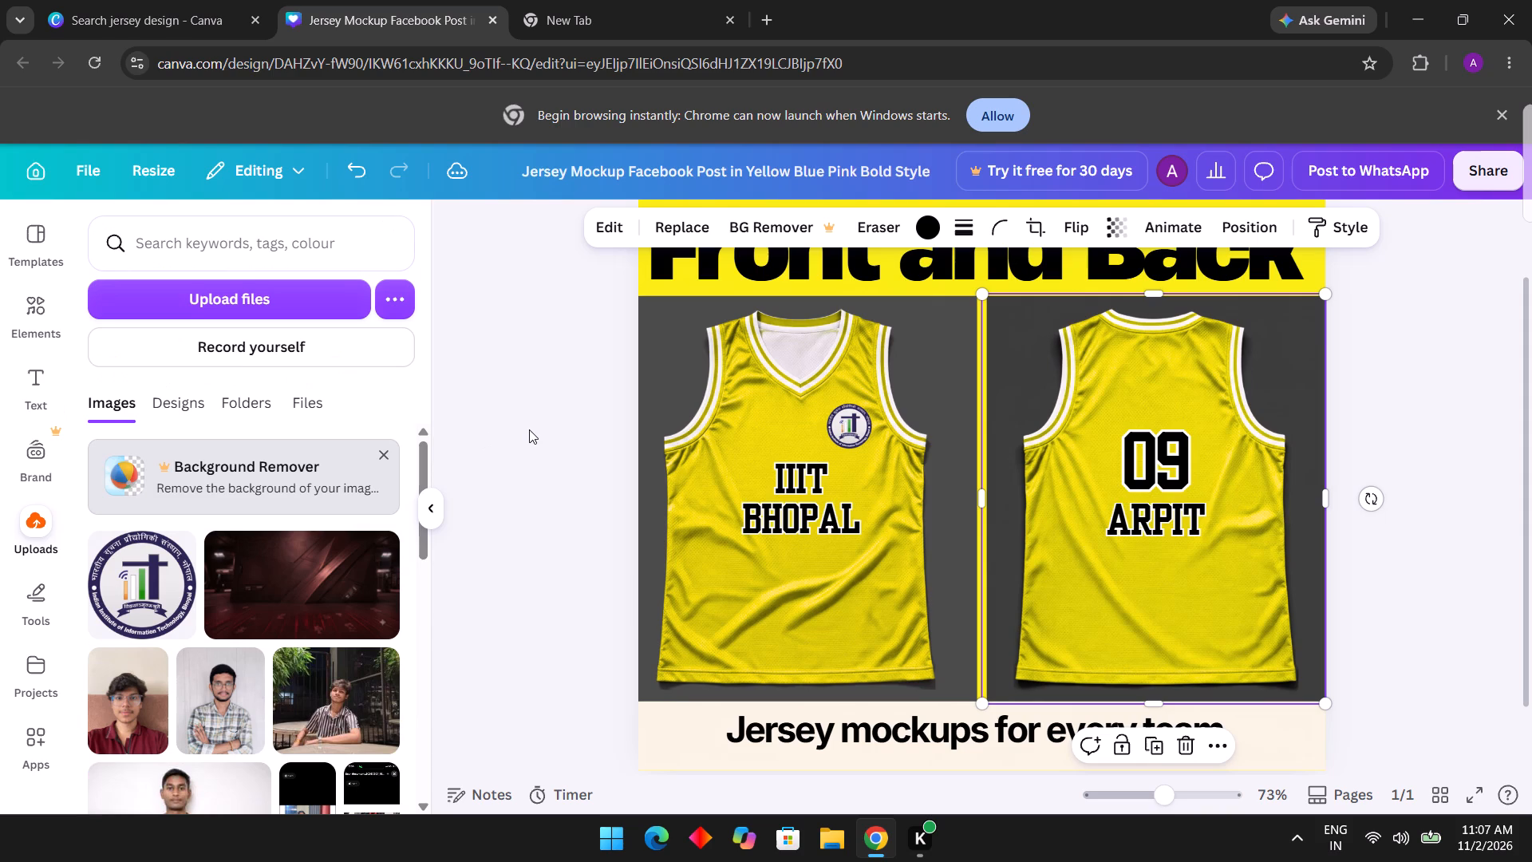
Browse the "WAVY CIRCULAR floral background" graphics for a pattern suited to the jersey.
left_click(20, 309)
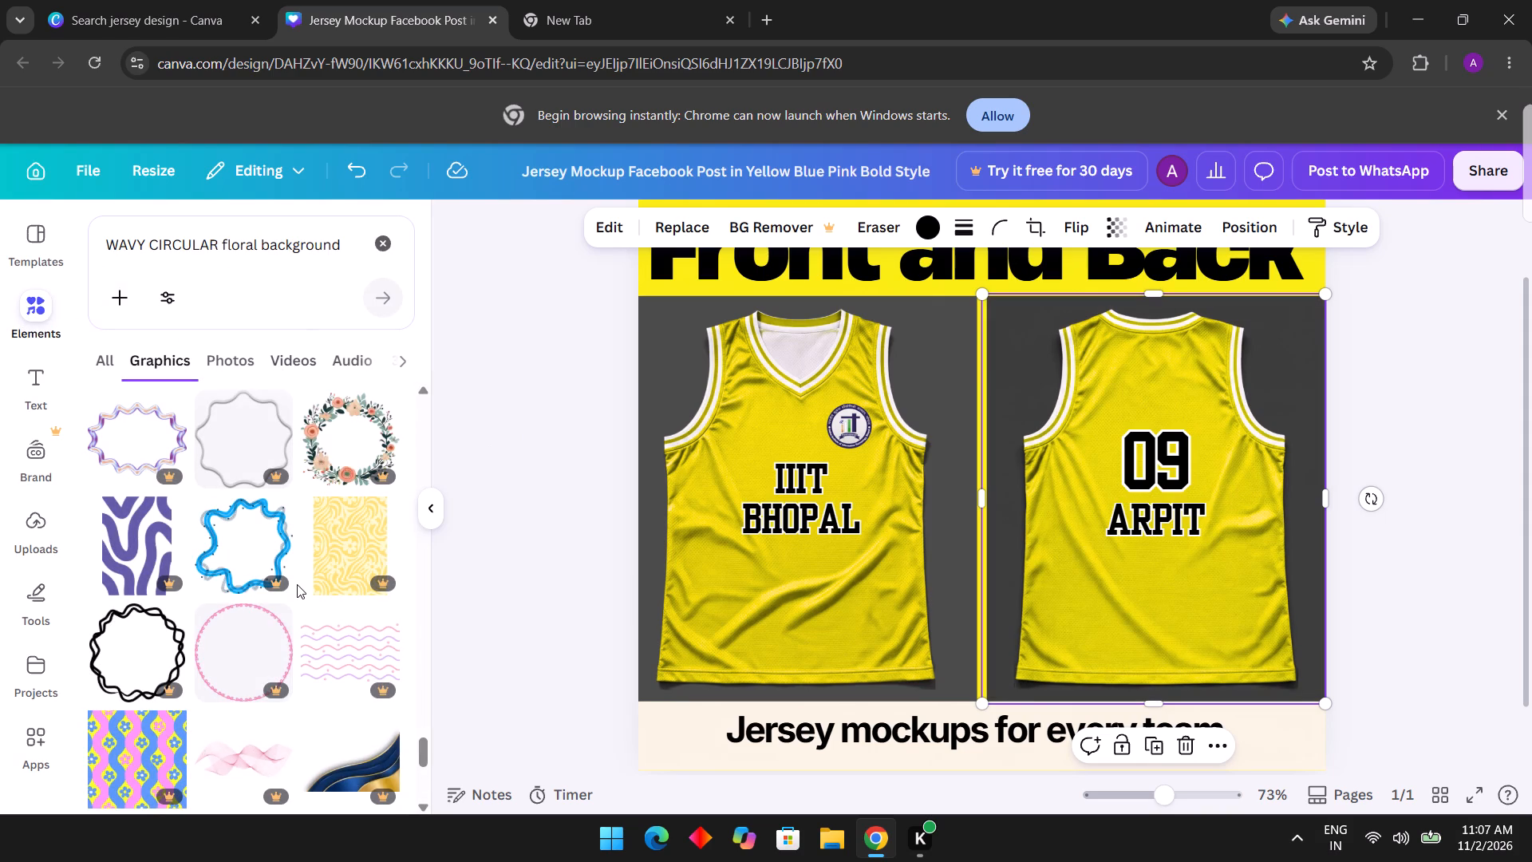
scroll(297, 584, "down", 6)
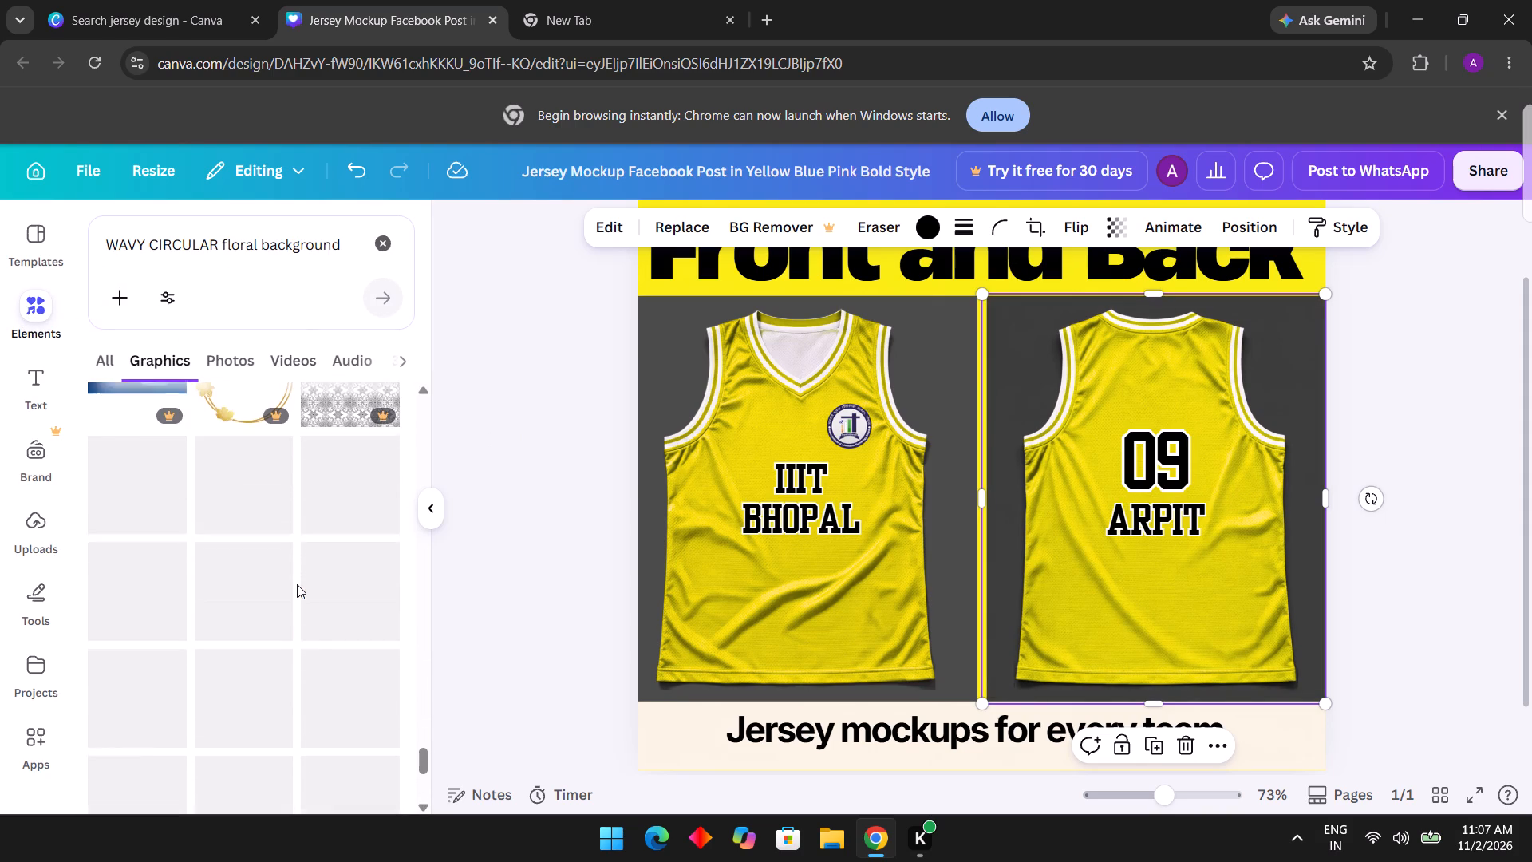
scroll(297, 584, "down", 2)
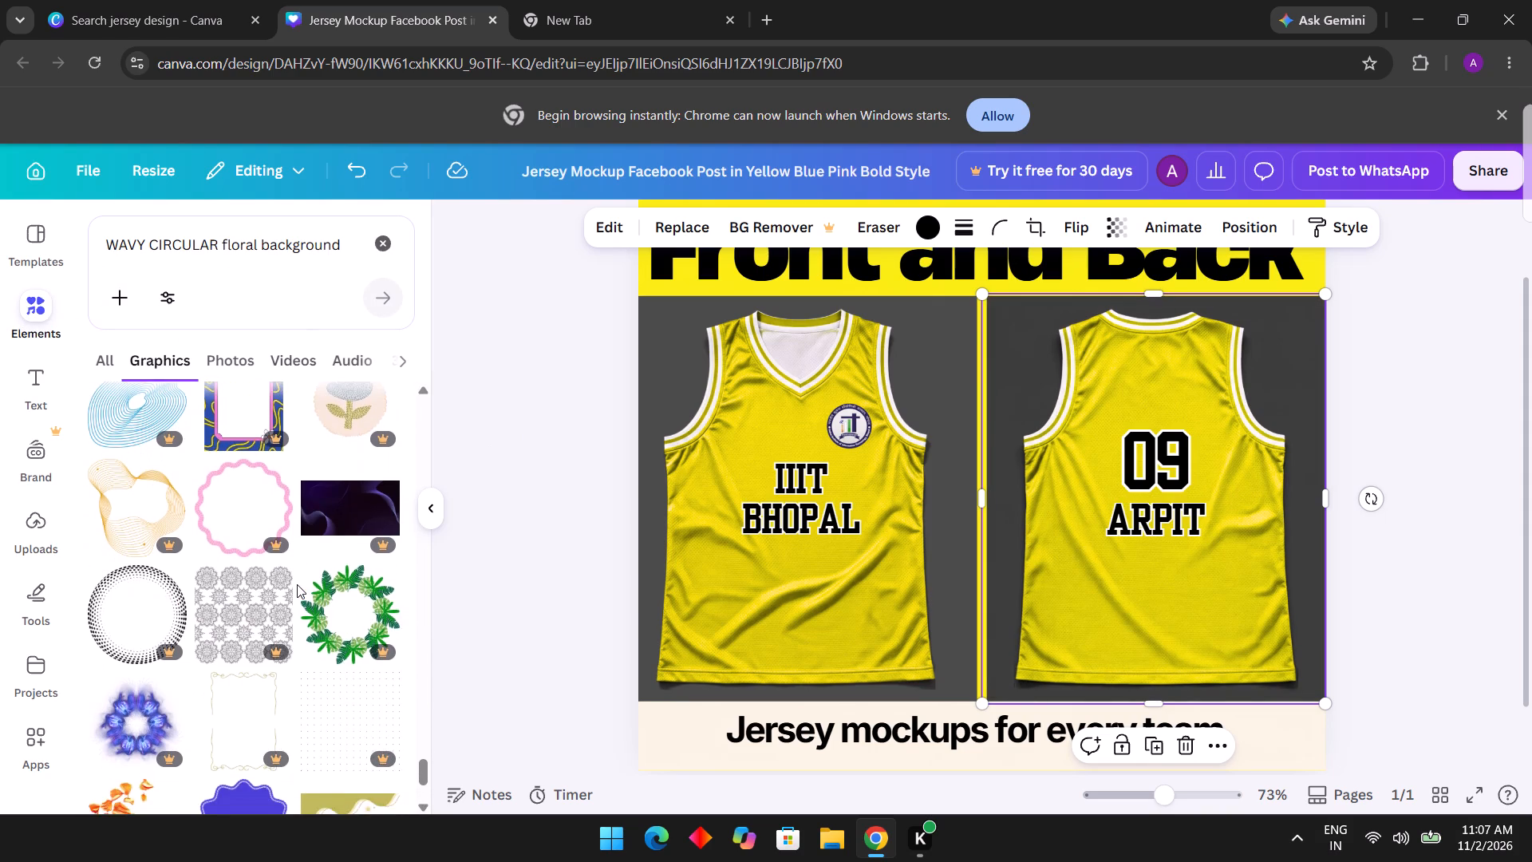
scroll(297, 584, "down", 3)
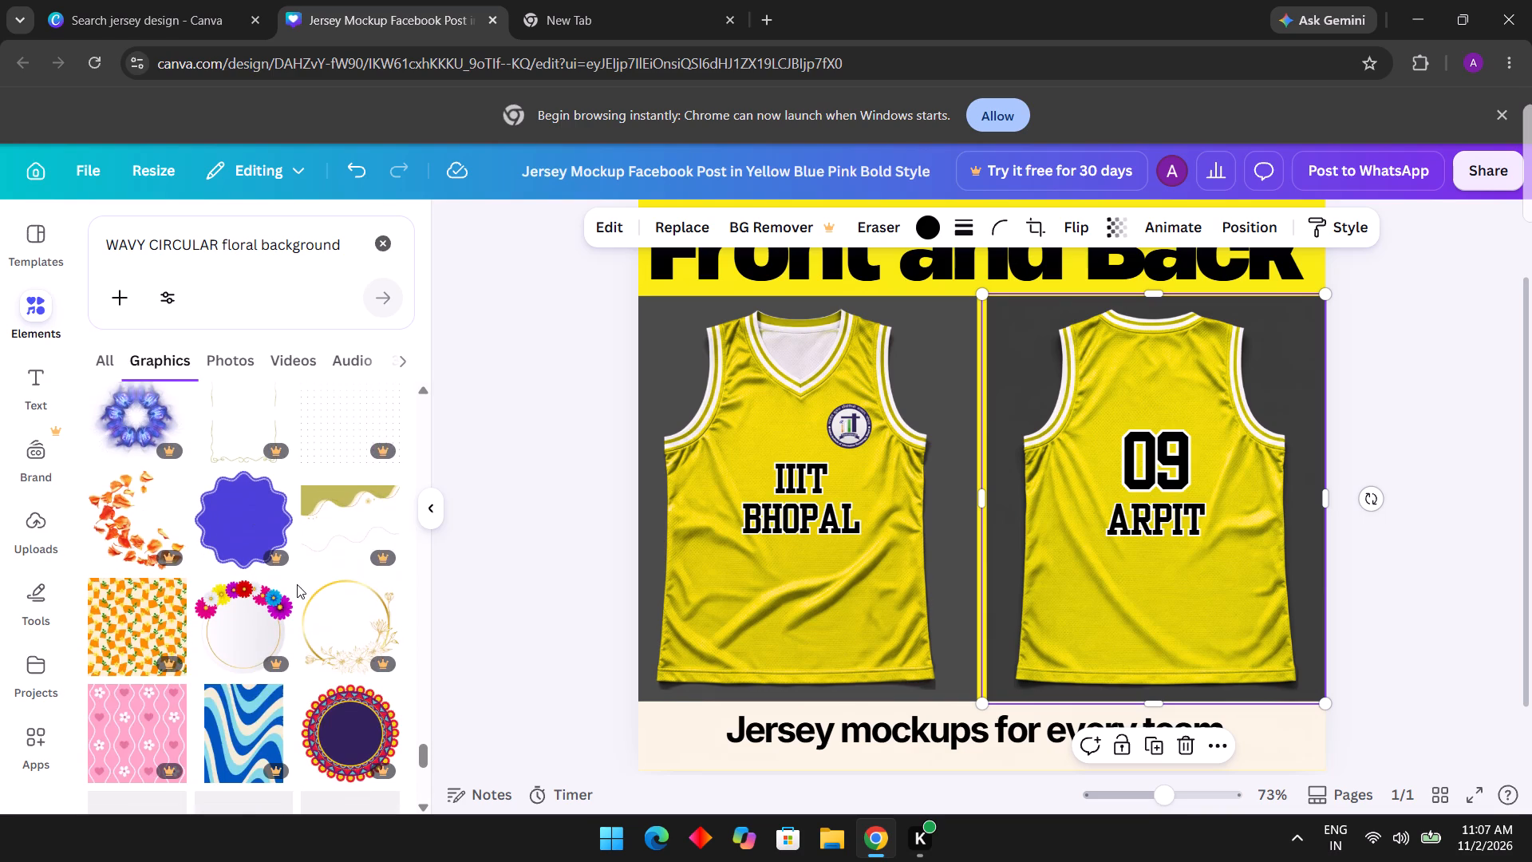
scroll(297, 584, "down", 3)
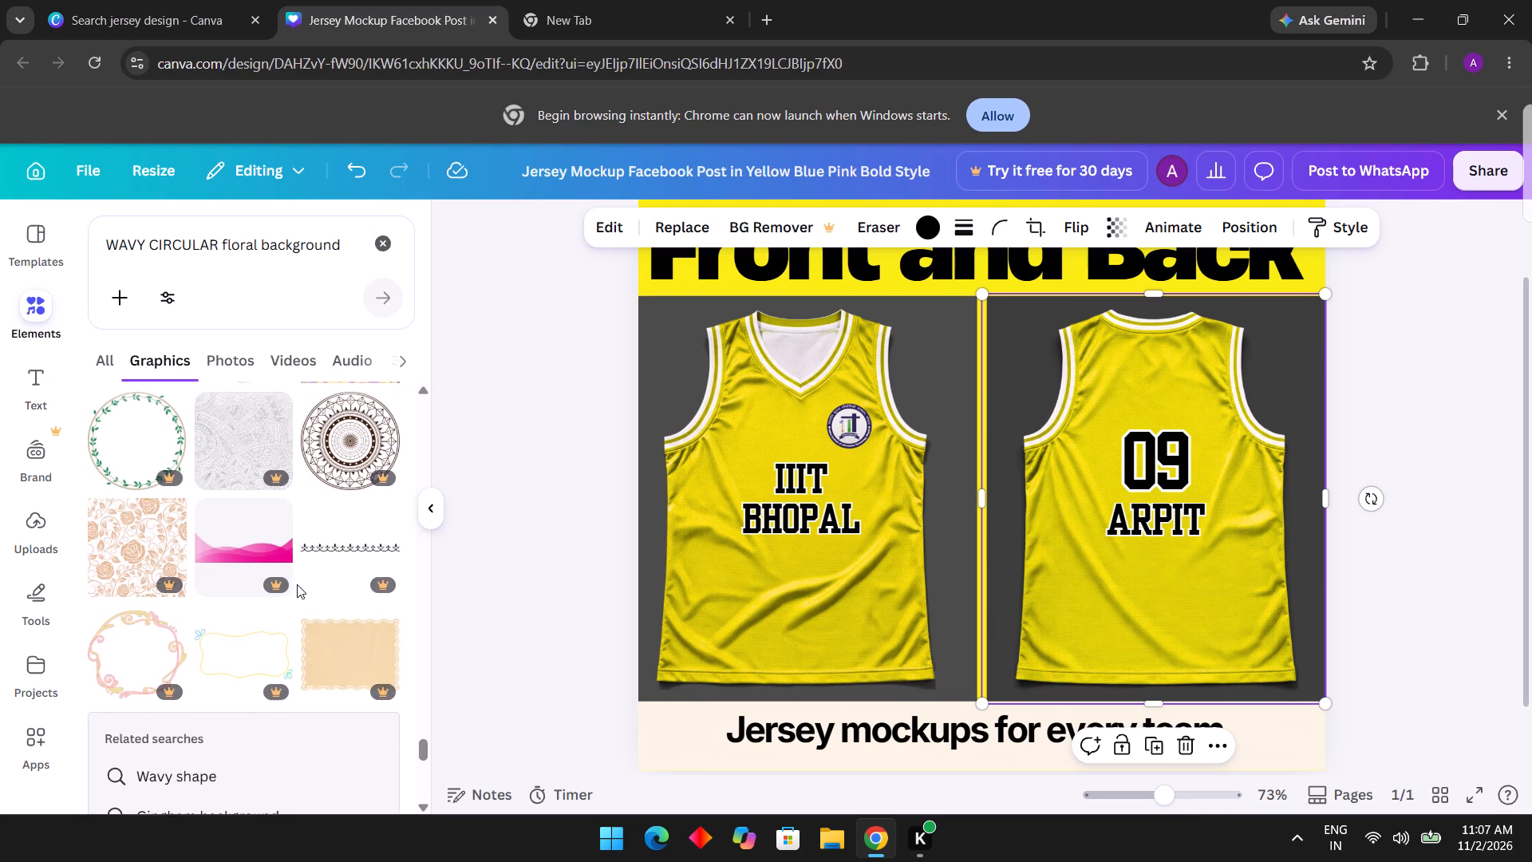
scroll(297, 584, "down", 2)
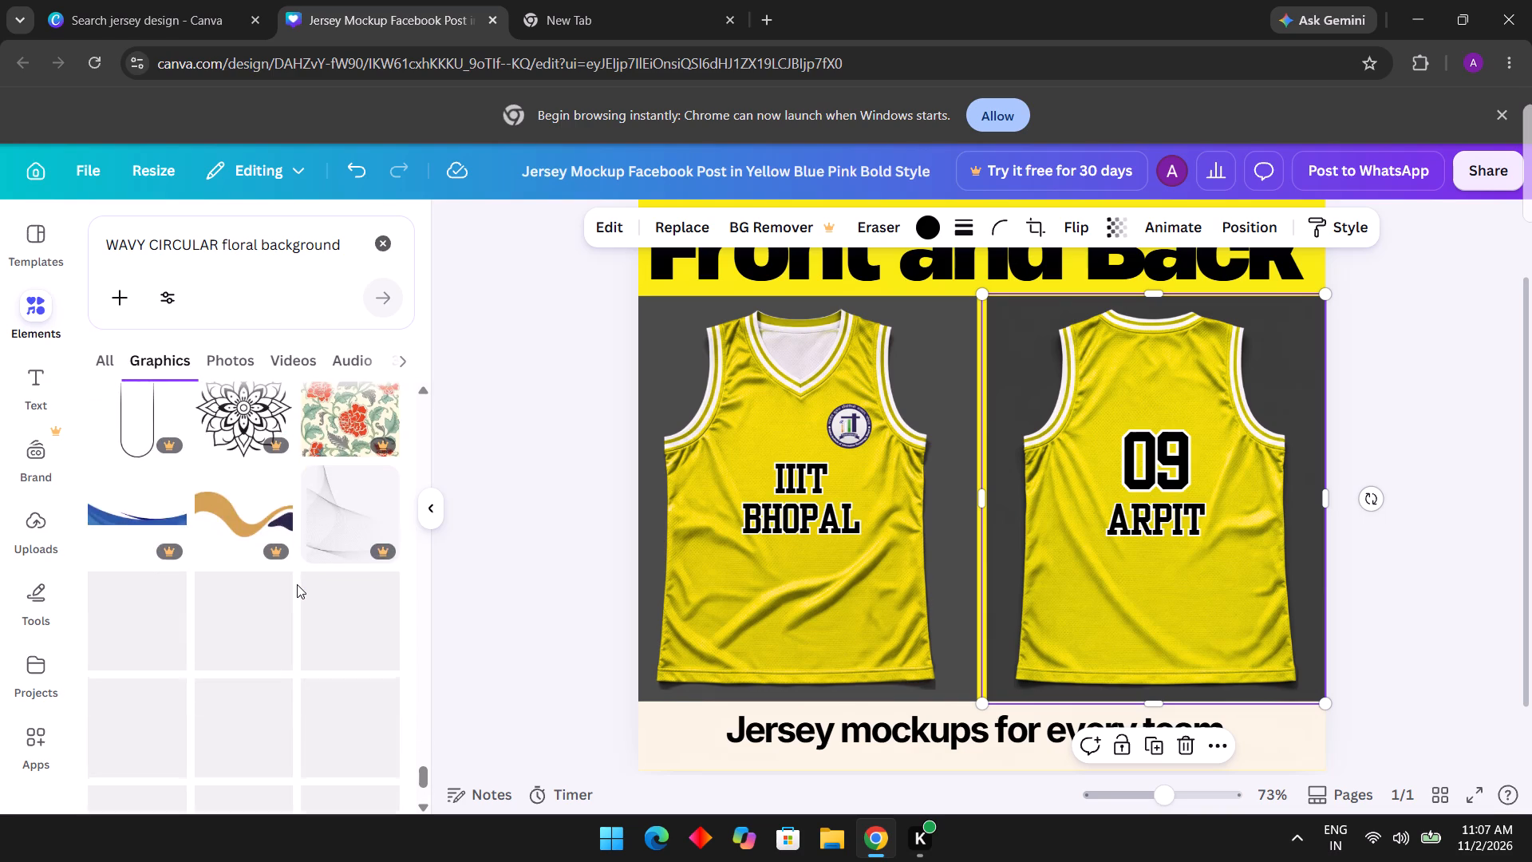
scroll(297, 584, "down", 1)
scroll(297, 584, "up", 2)
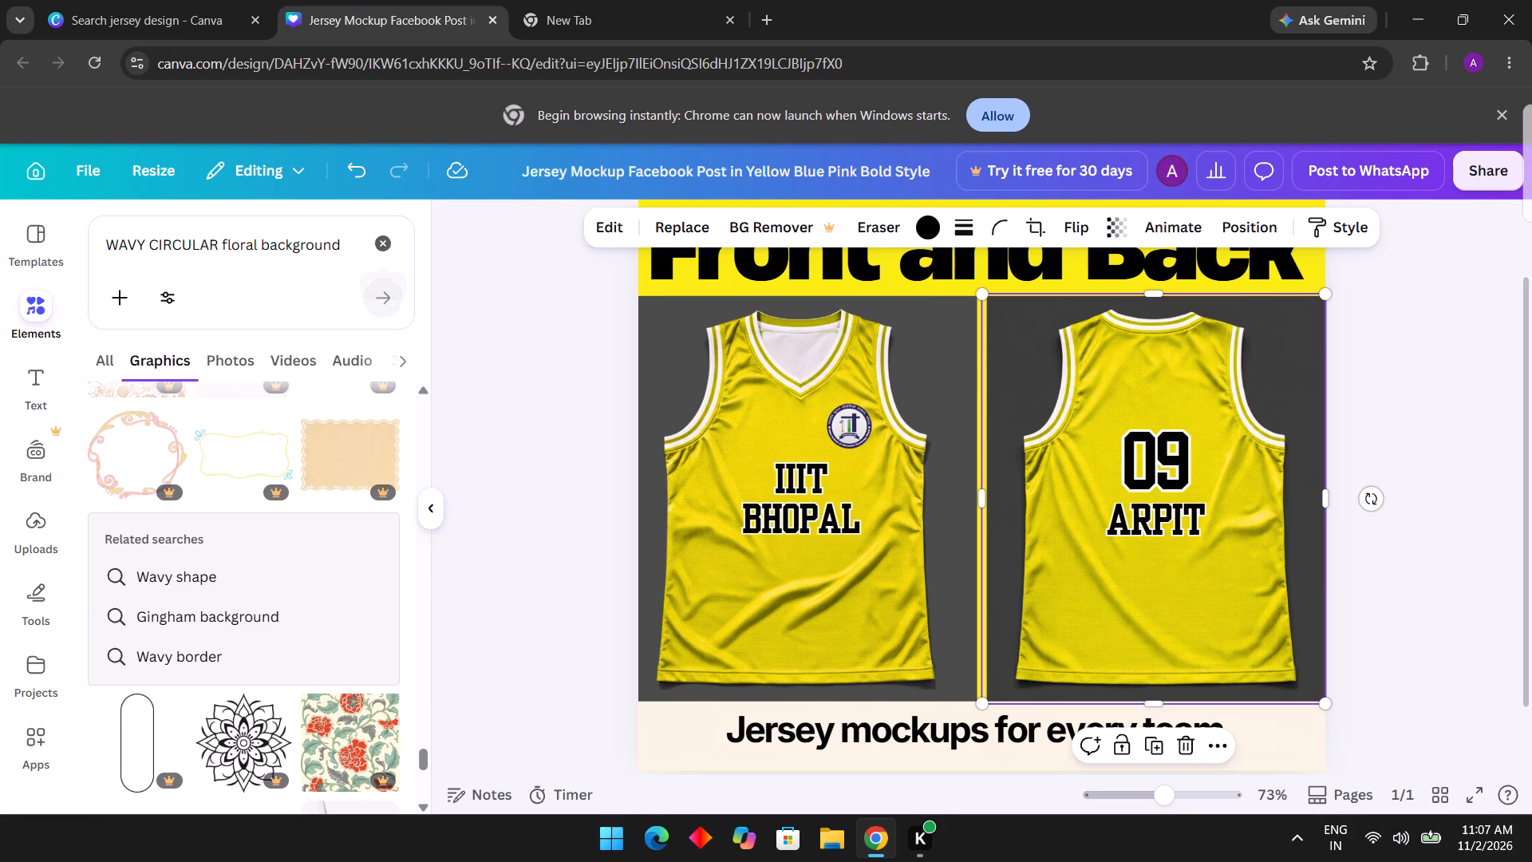
left_click_drag(344, 247, 113, 236)
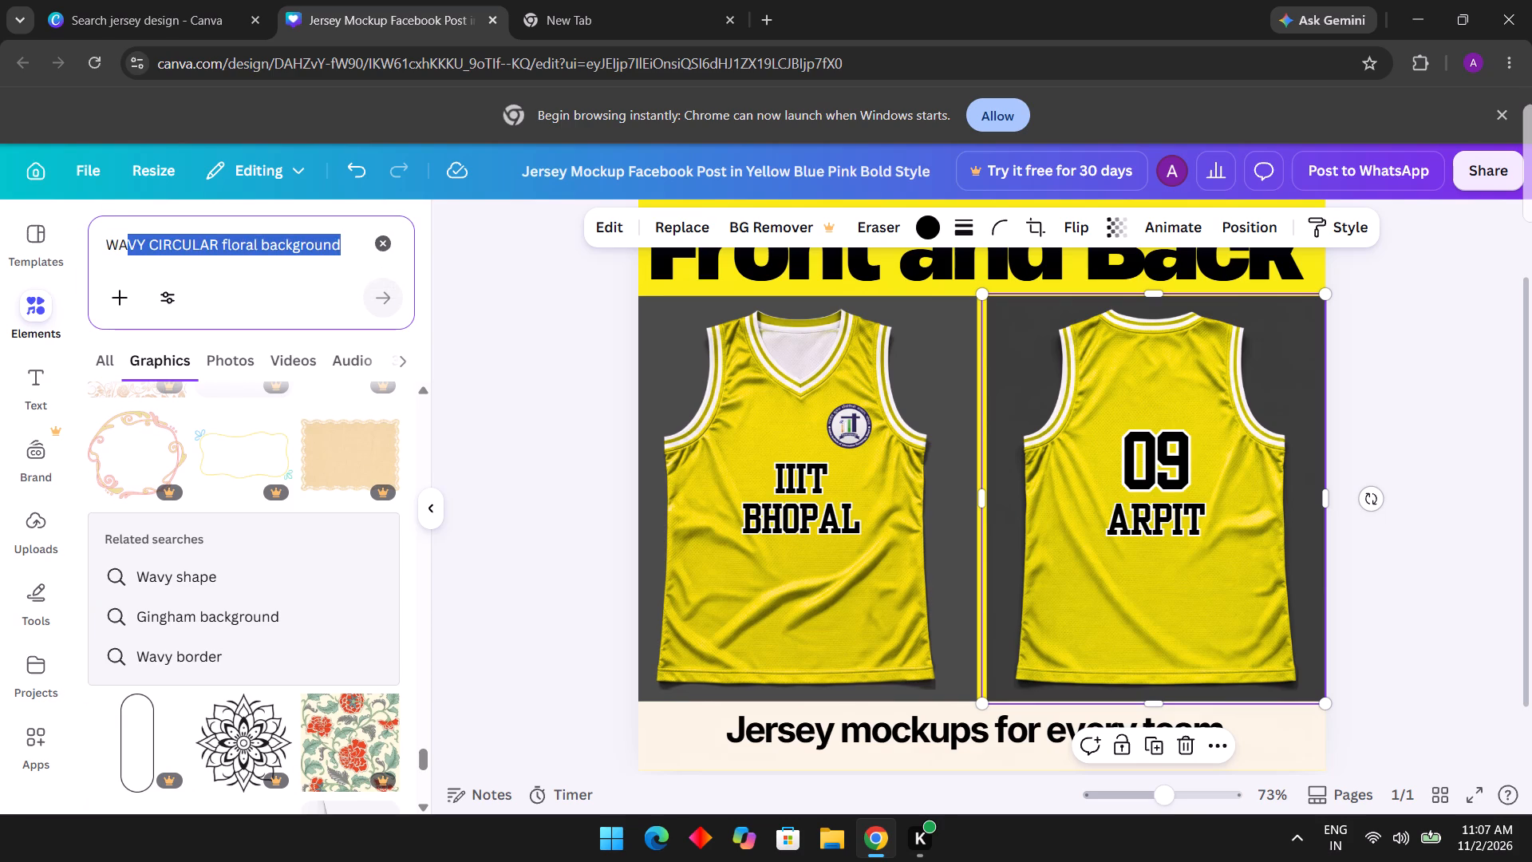
left_click_drag(113, 236, 108, 236)
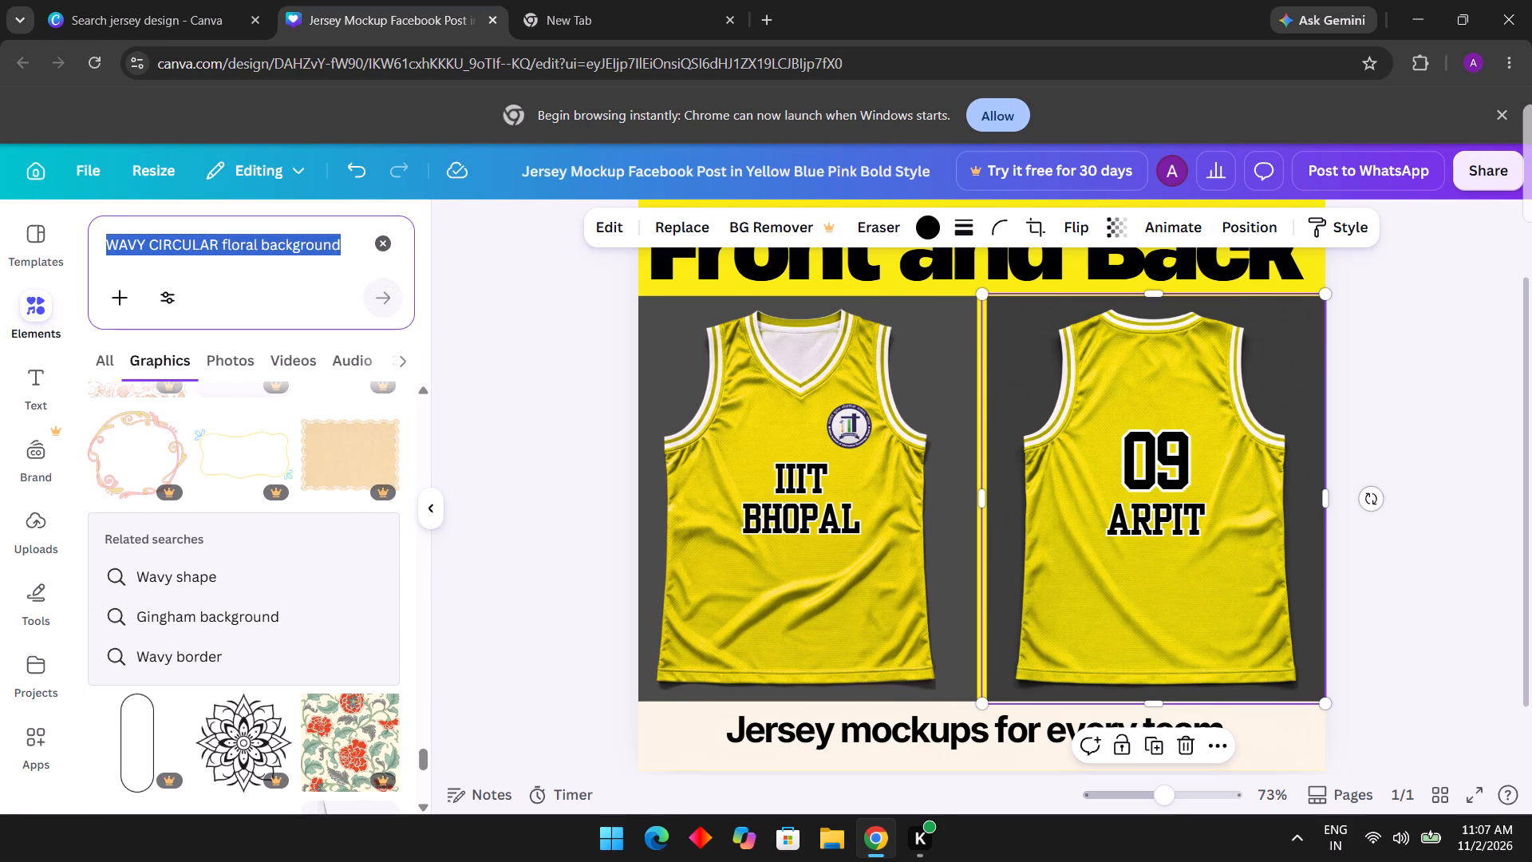
left_click(340, 237)
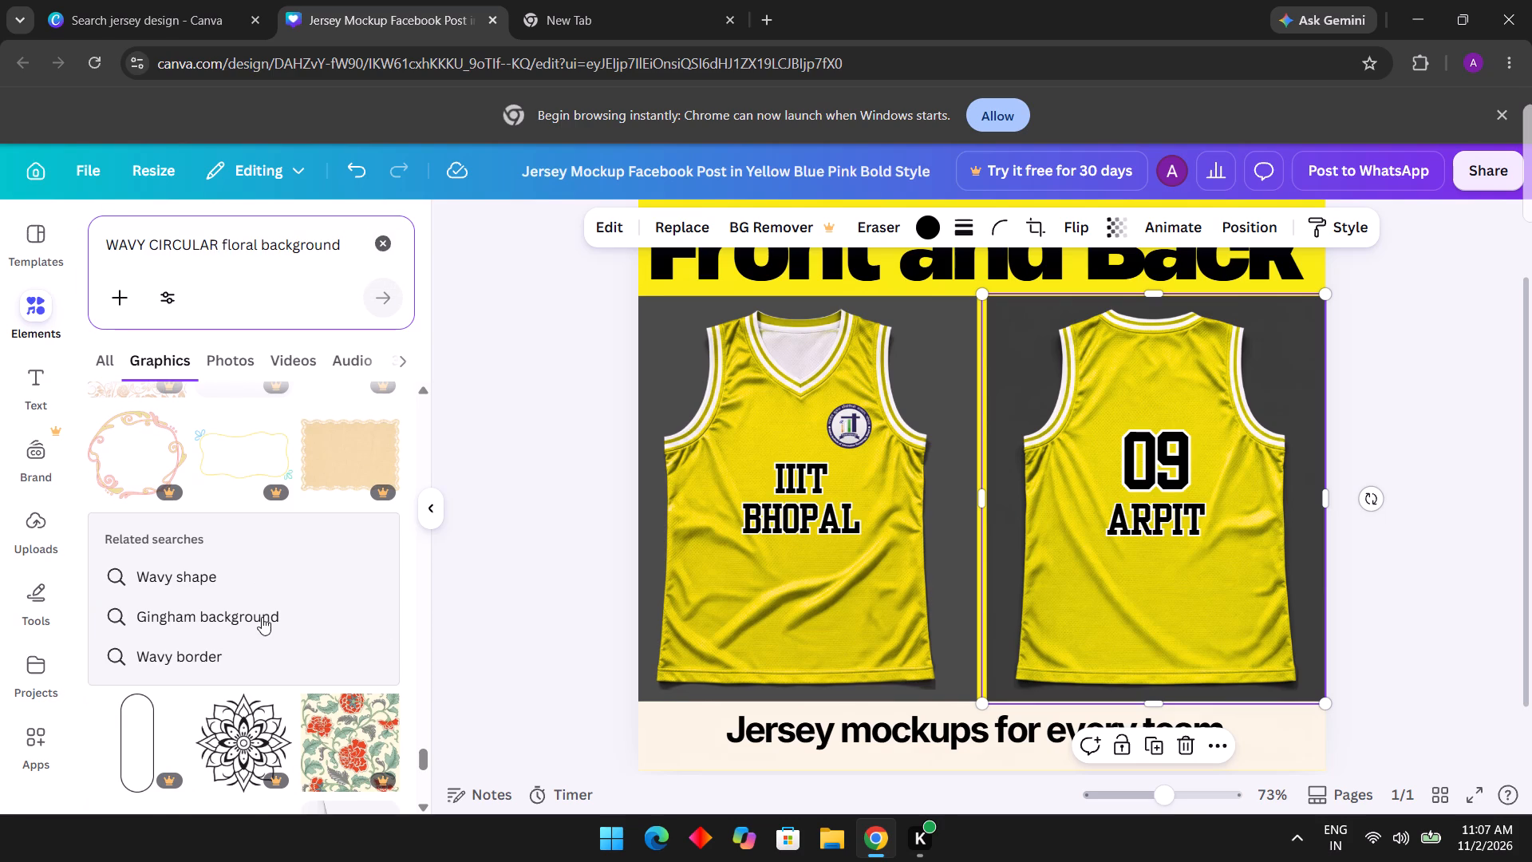
scroll(262, 617, "up", 14)
scroll(262, 617, "up", 18)
scroll(262, 617, "up", 15)
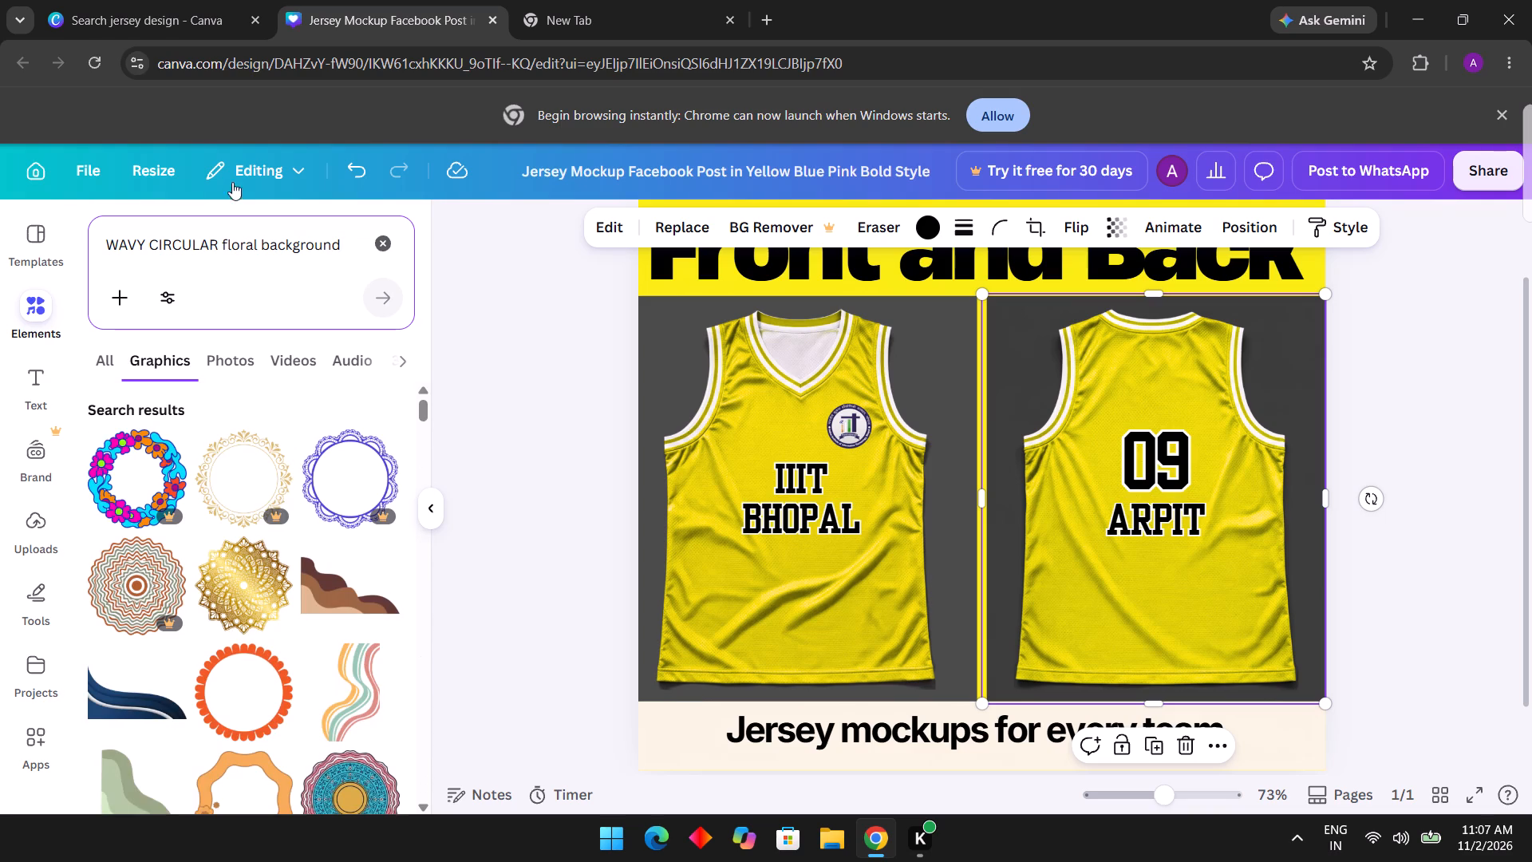
Remove "floral" from the query and search the graphics for "WAVY CIRCULAR background".
left_click_drag(258, 251, 231, 250)
left_click_drag(231, 250, 223, 250)
key("BackSpace")
key("BackSpace")
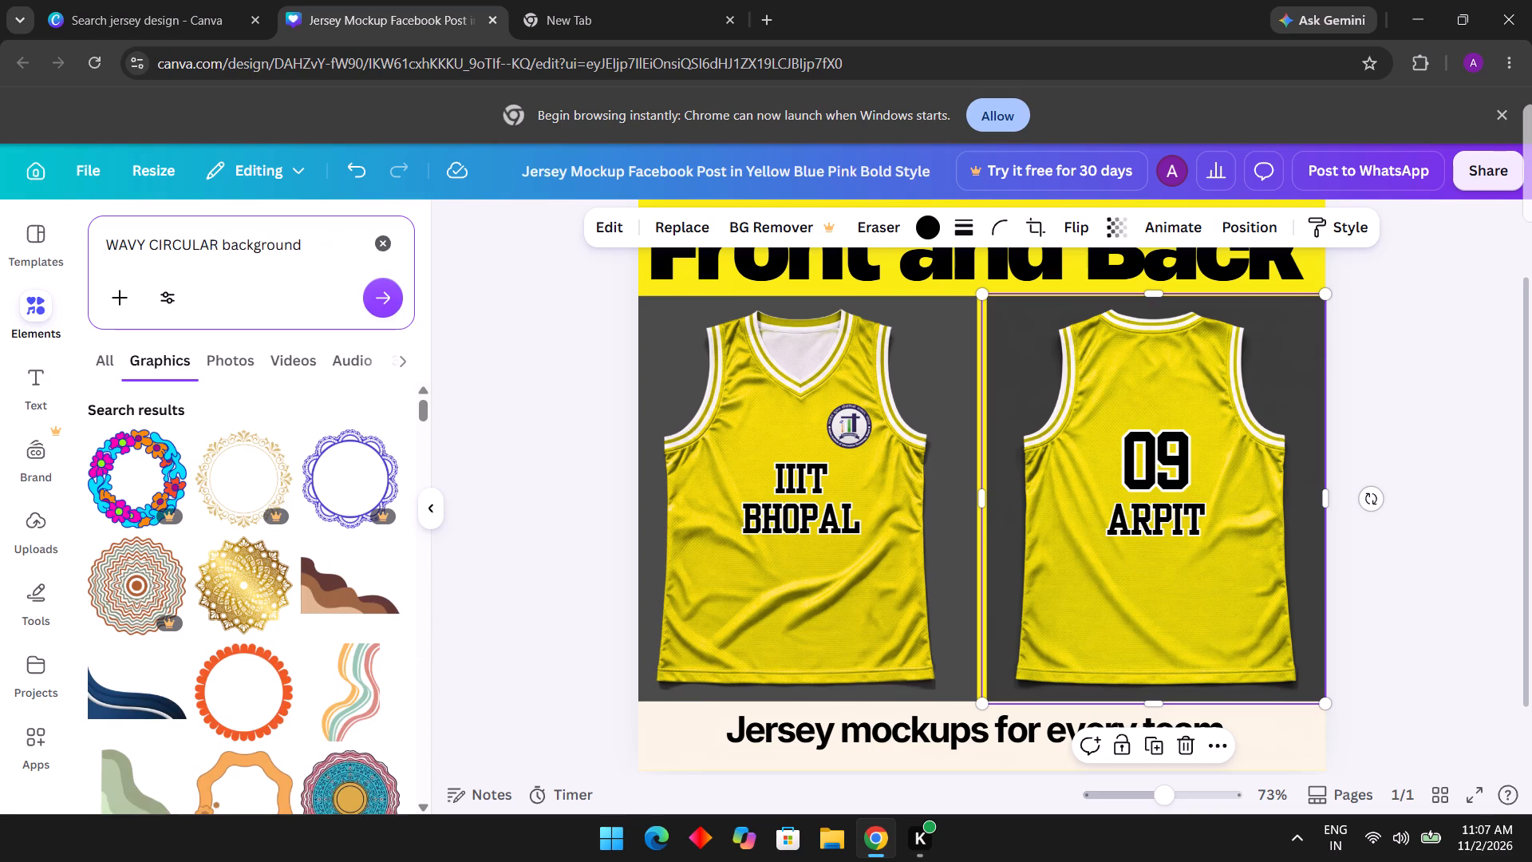
key("Return")
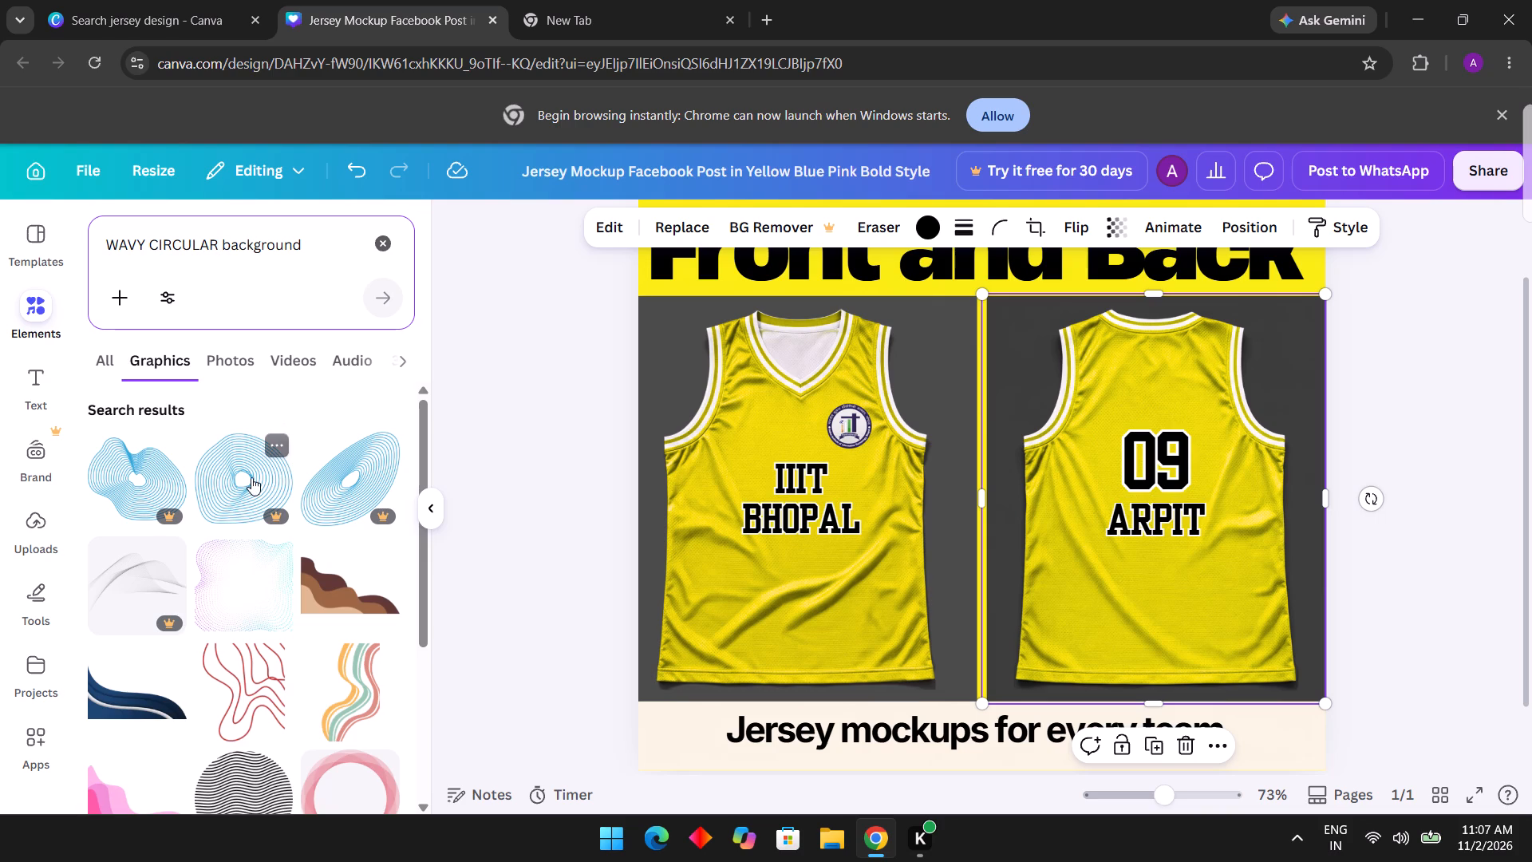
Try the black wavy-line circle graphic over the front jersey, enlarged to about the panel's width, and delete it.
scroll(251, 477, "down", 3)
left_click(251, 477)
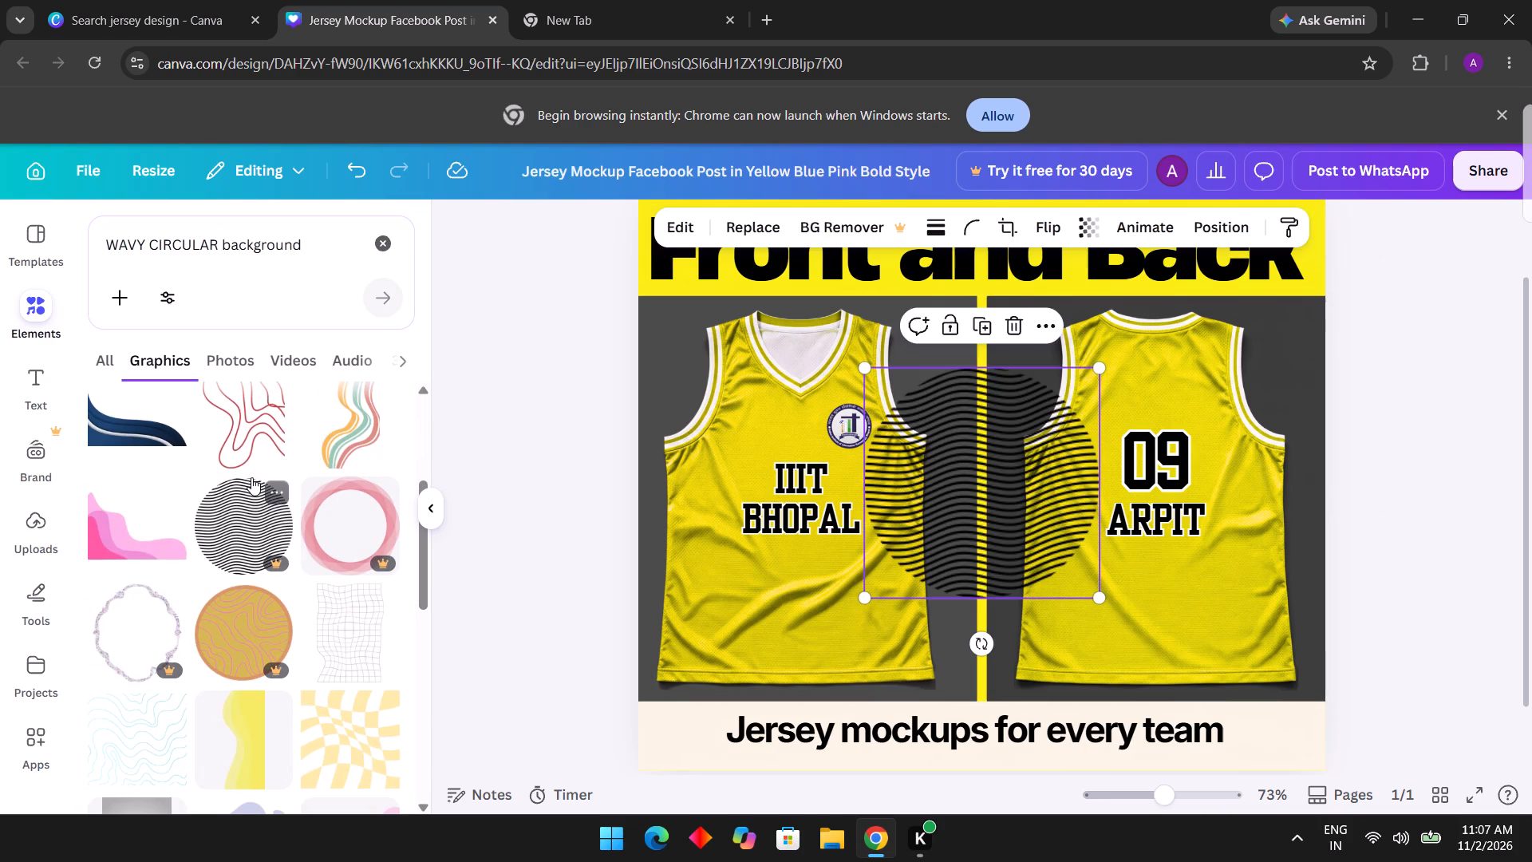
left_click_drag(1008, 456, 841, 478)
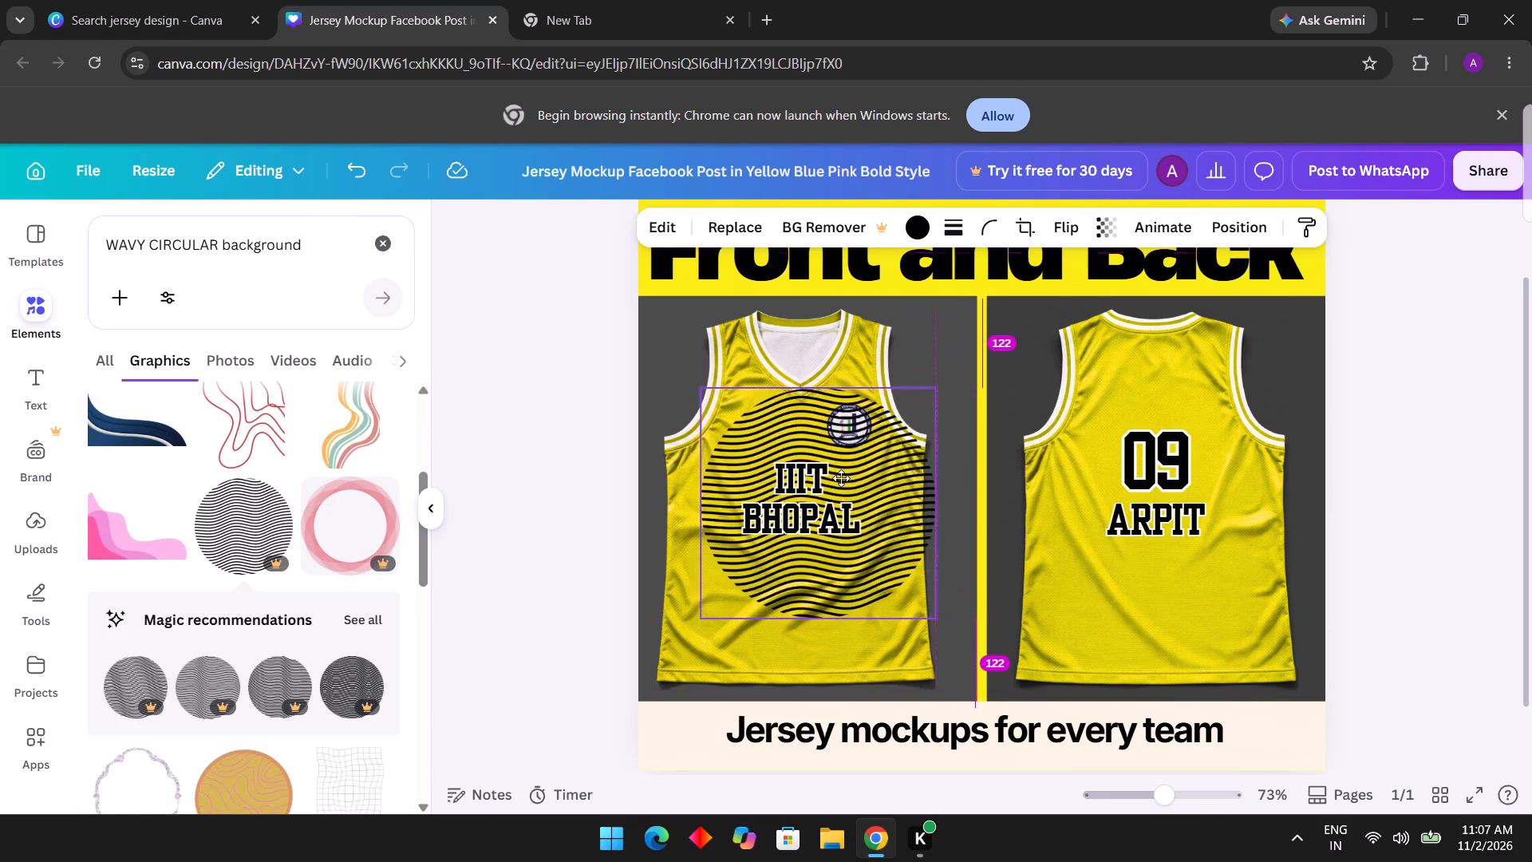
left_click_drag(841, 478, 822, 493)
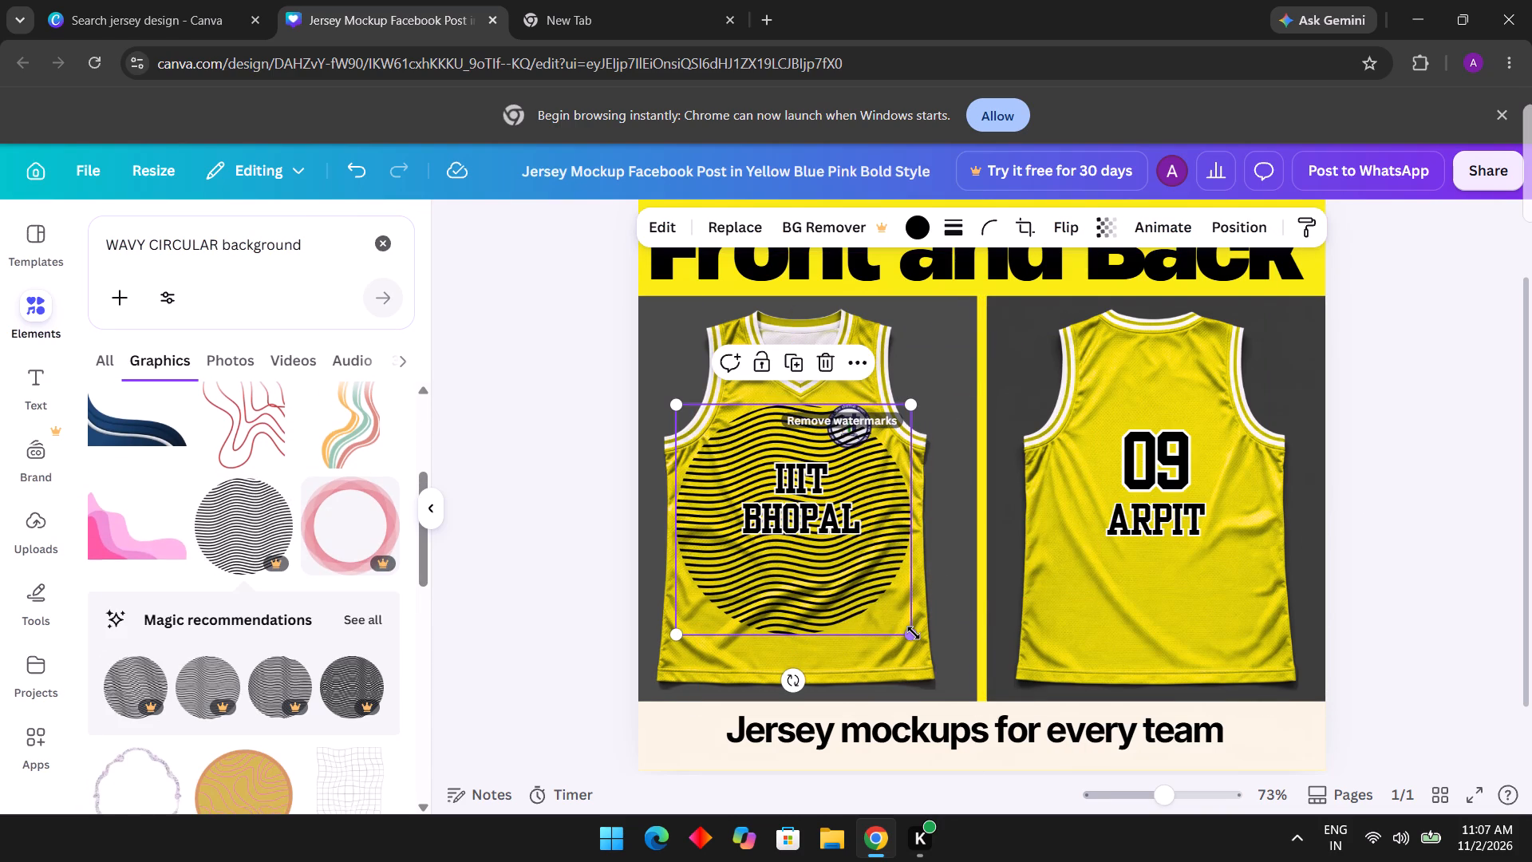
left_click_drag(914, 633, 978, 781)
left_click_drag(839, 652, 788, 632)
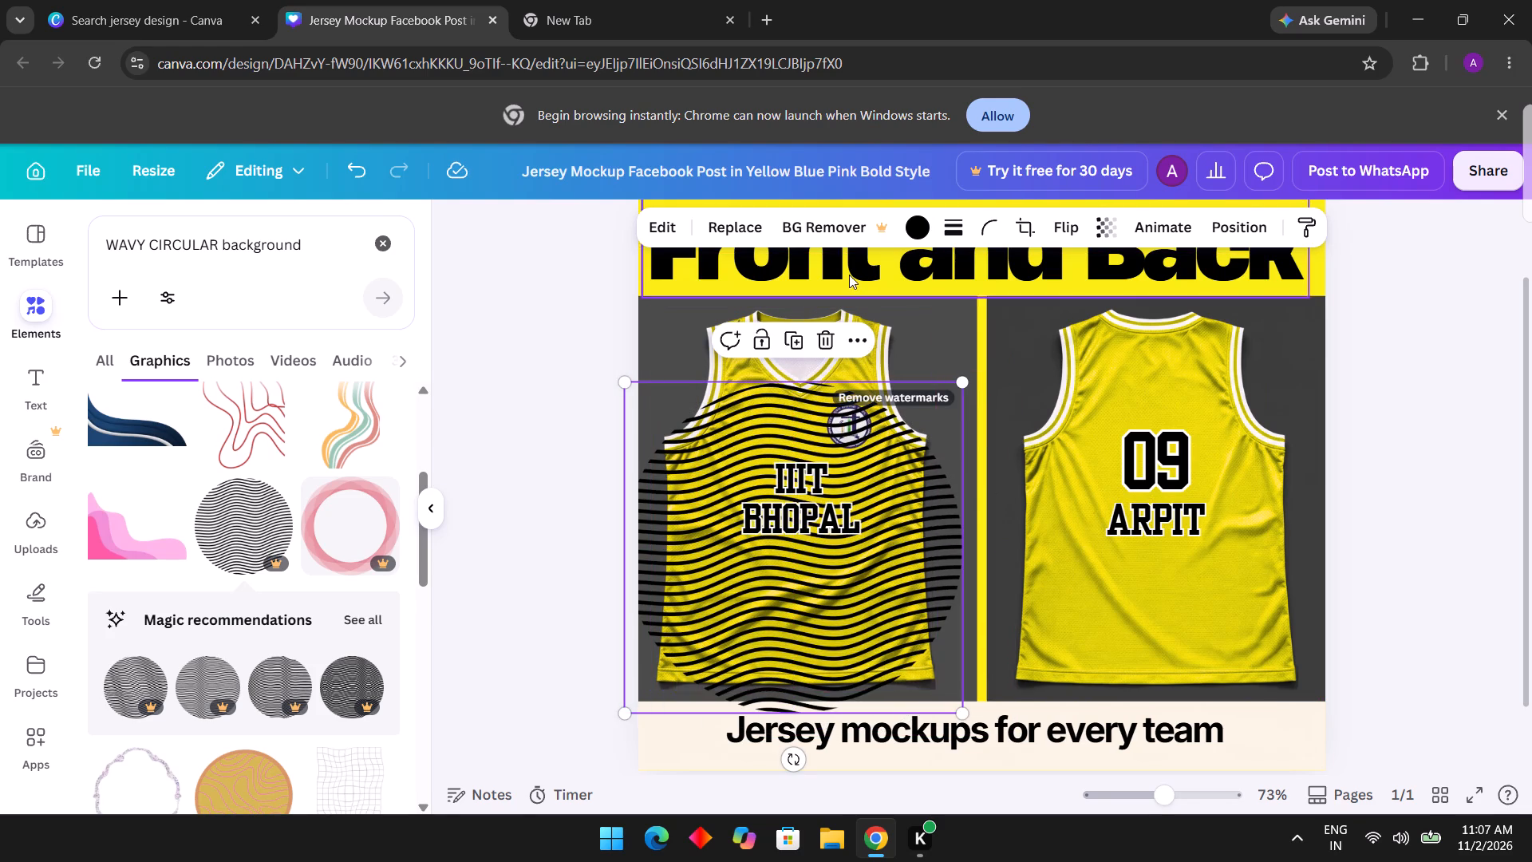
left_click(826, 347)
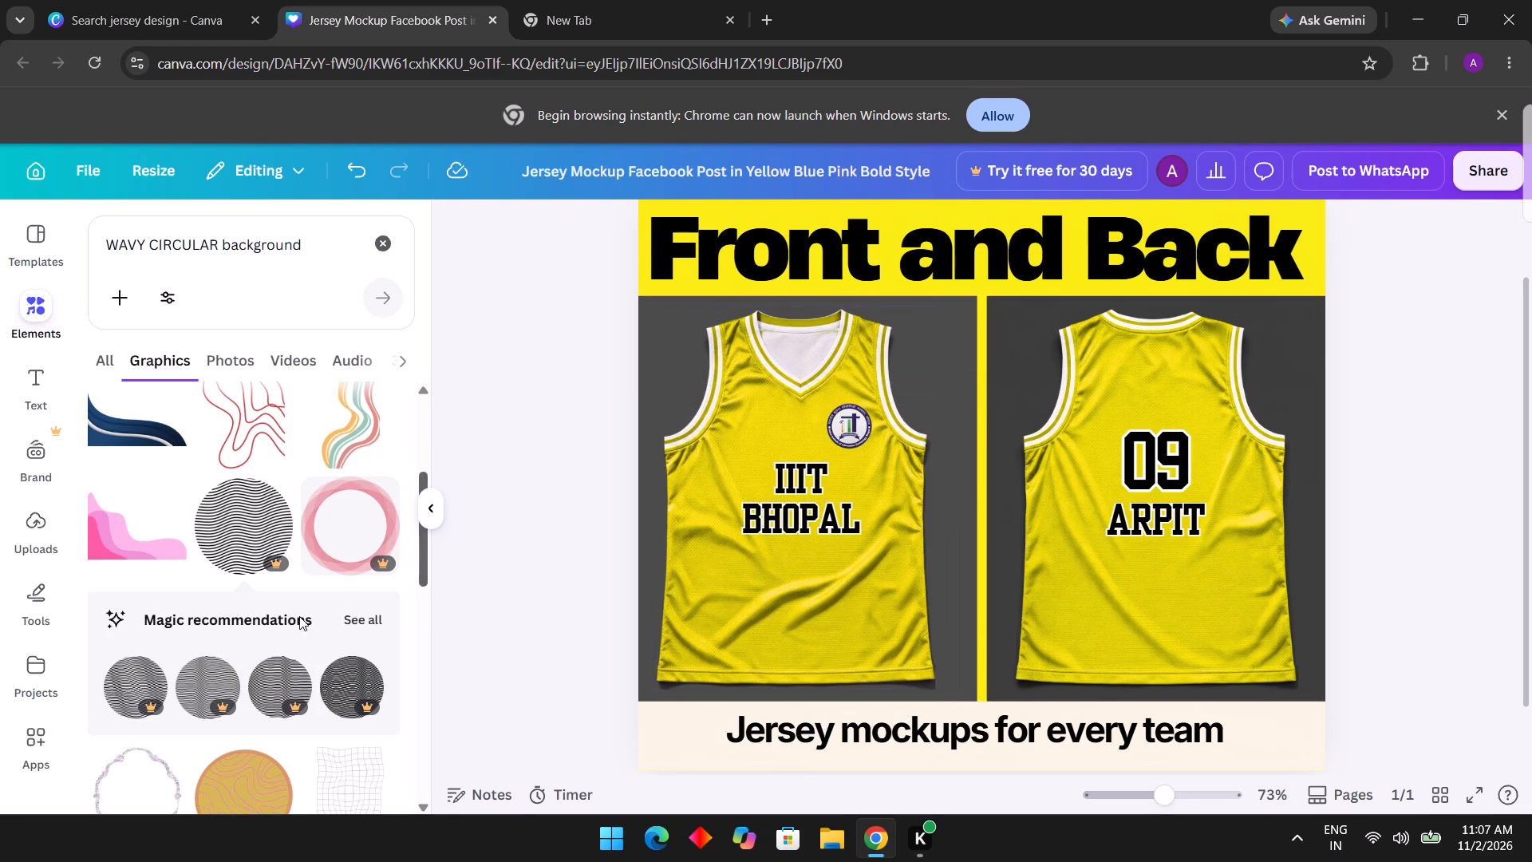
Add the golden wavy-lines graphic and move it over the front jersey, to about X -124 px, Y 53 px.
scroll(294, 684, "down", 3)
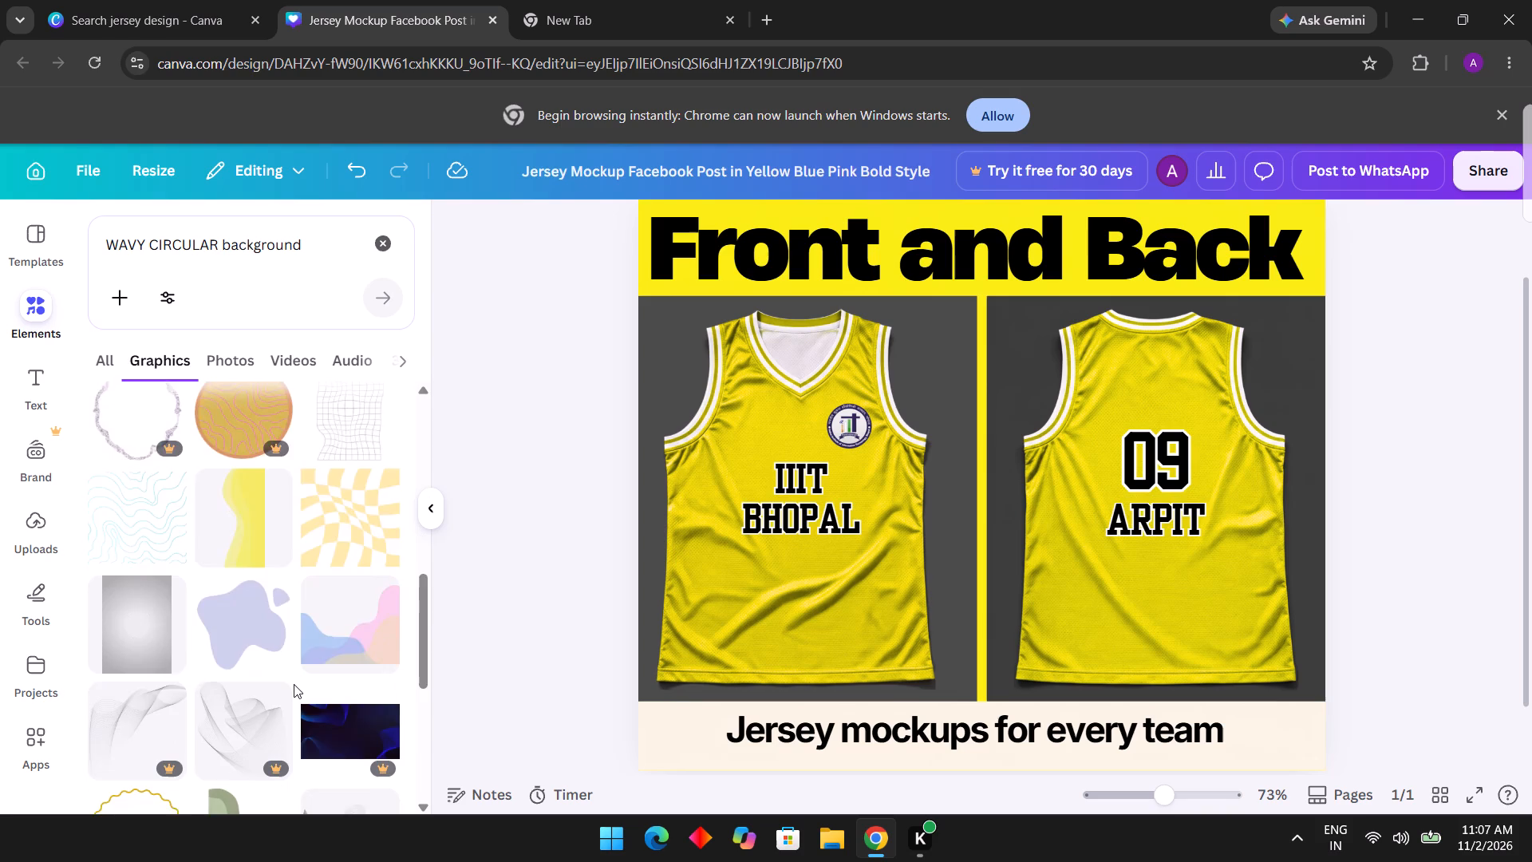
scroll(294, 684, "down", 5)
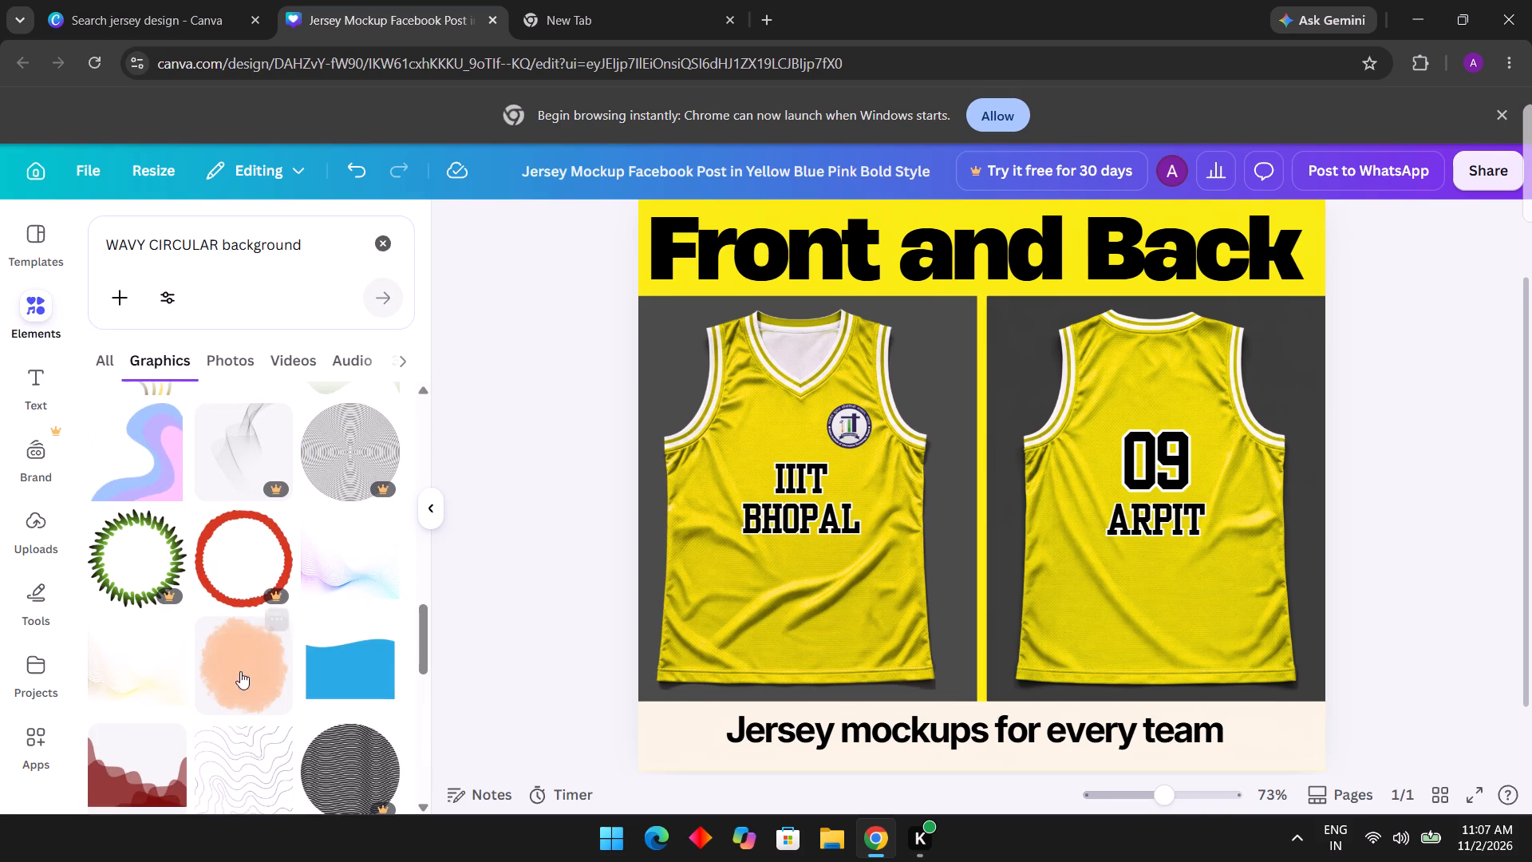
left_click(138, 678)
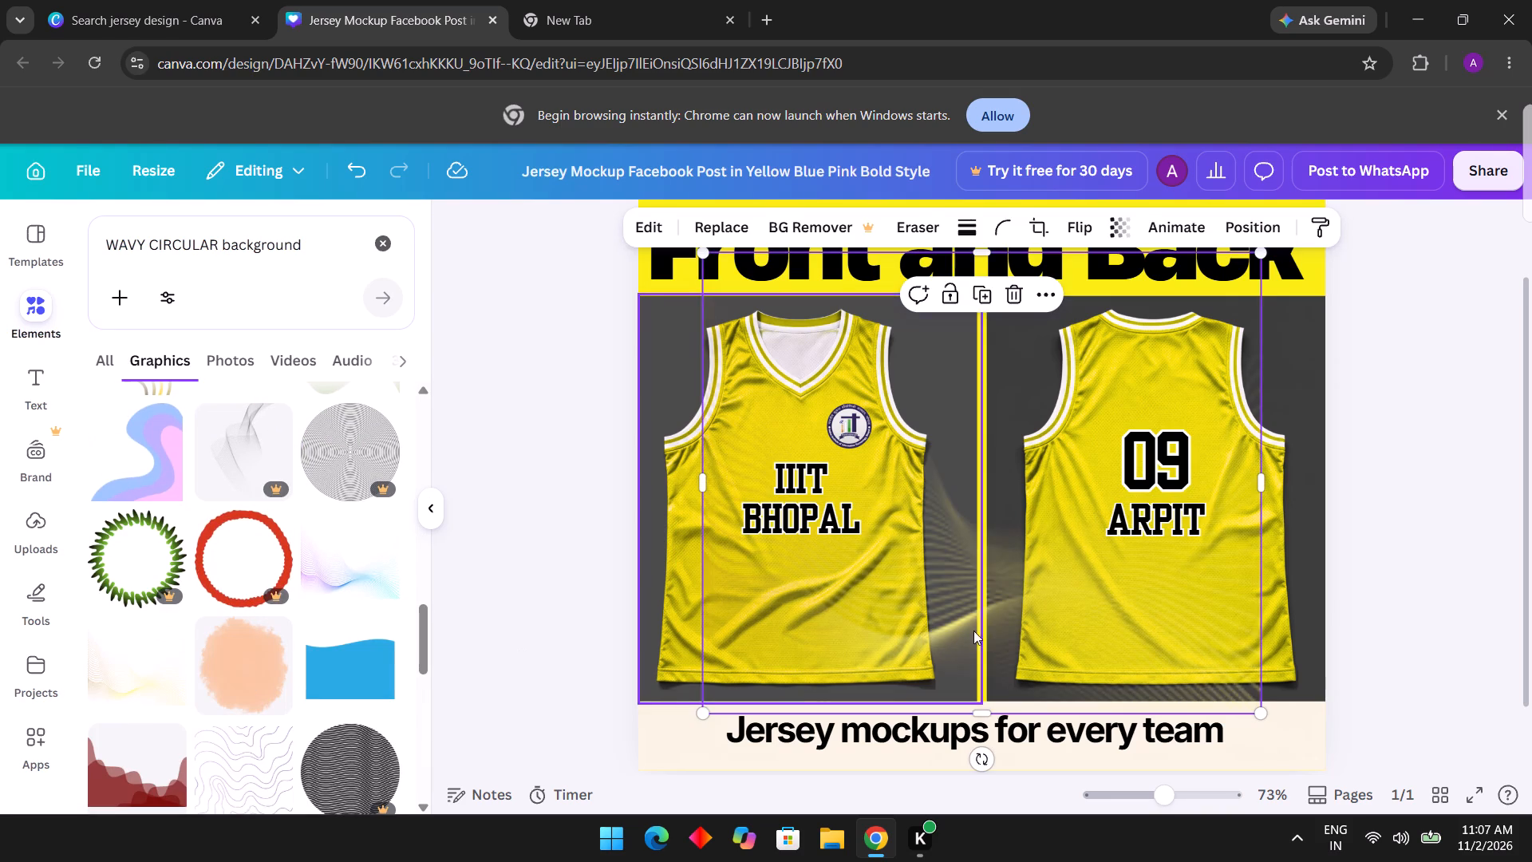
left_click_drag(975, 630, 819, 611)
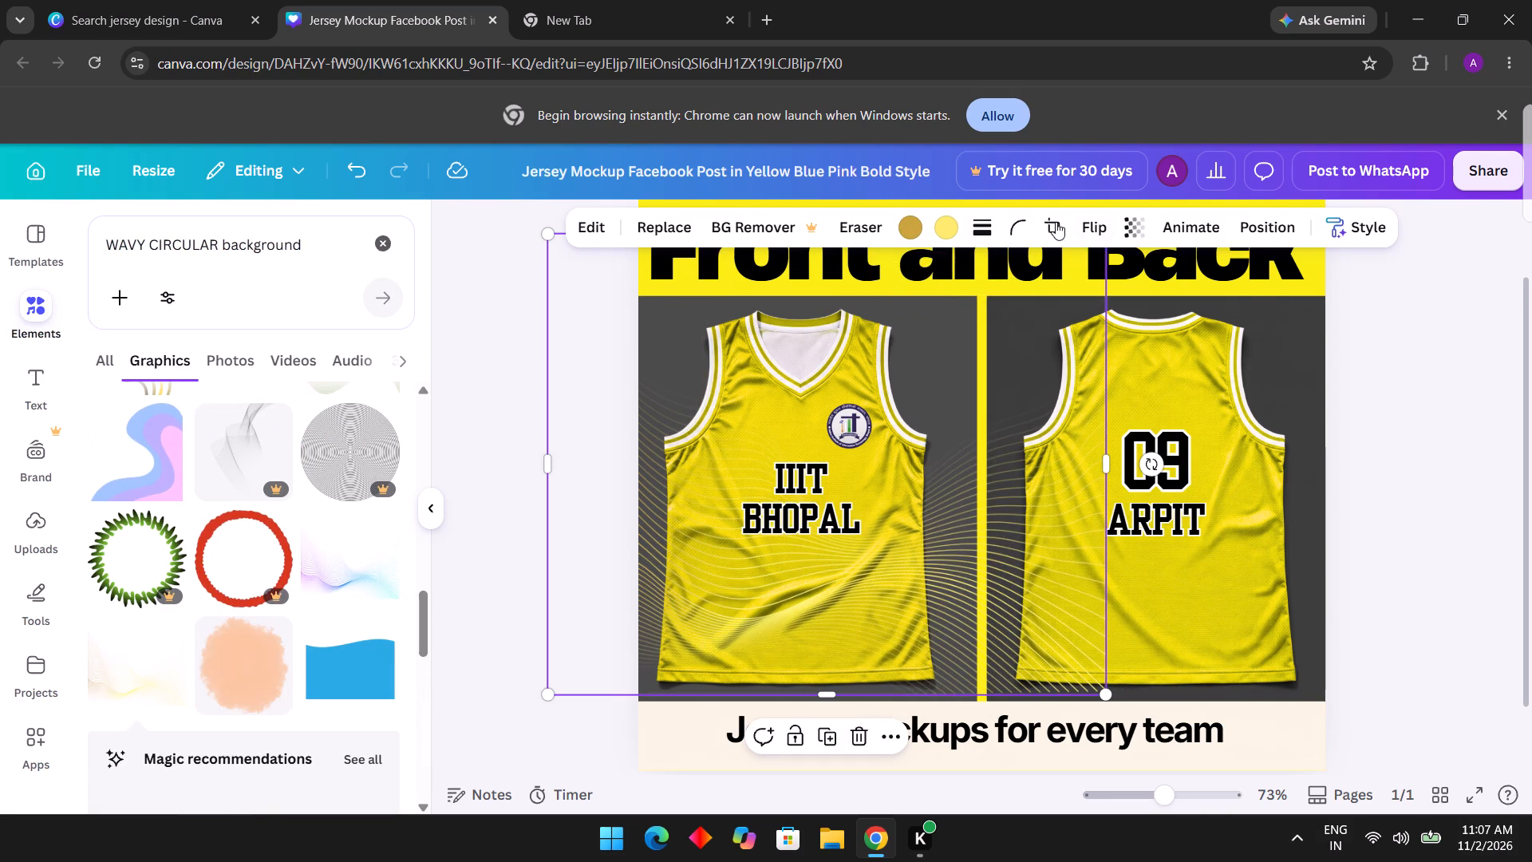
left_click(1343, 238)
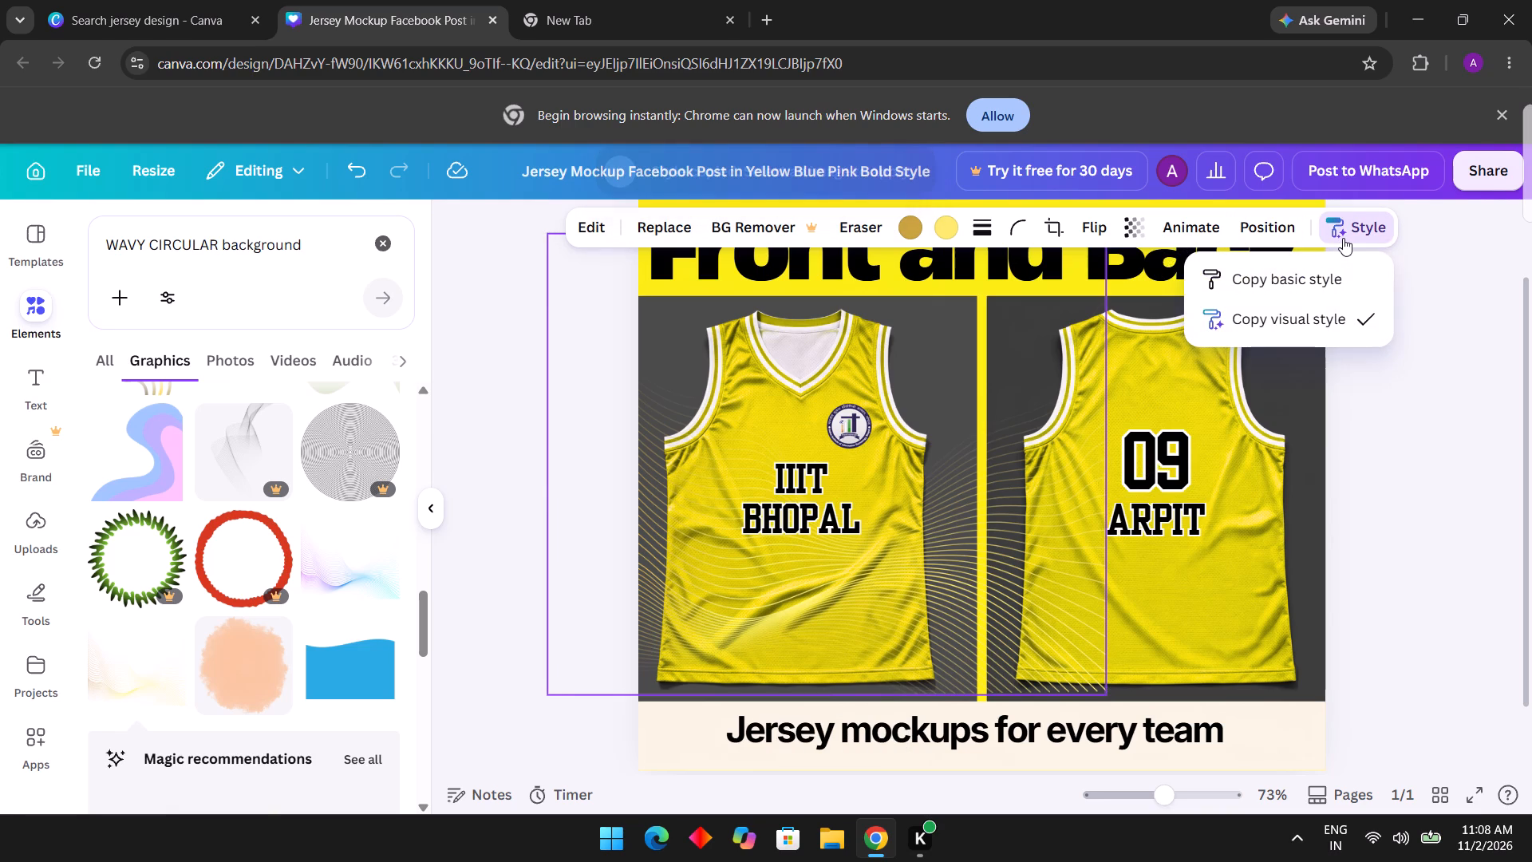
left_click(1452, 343)
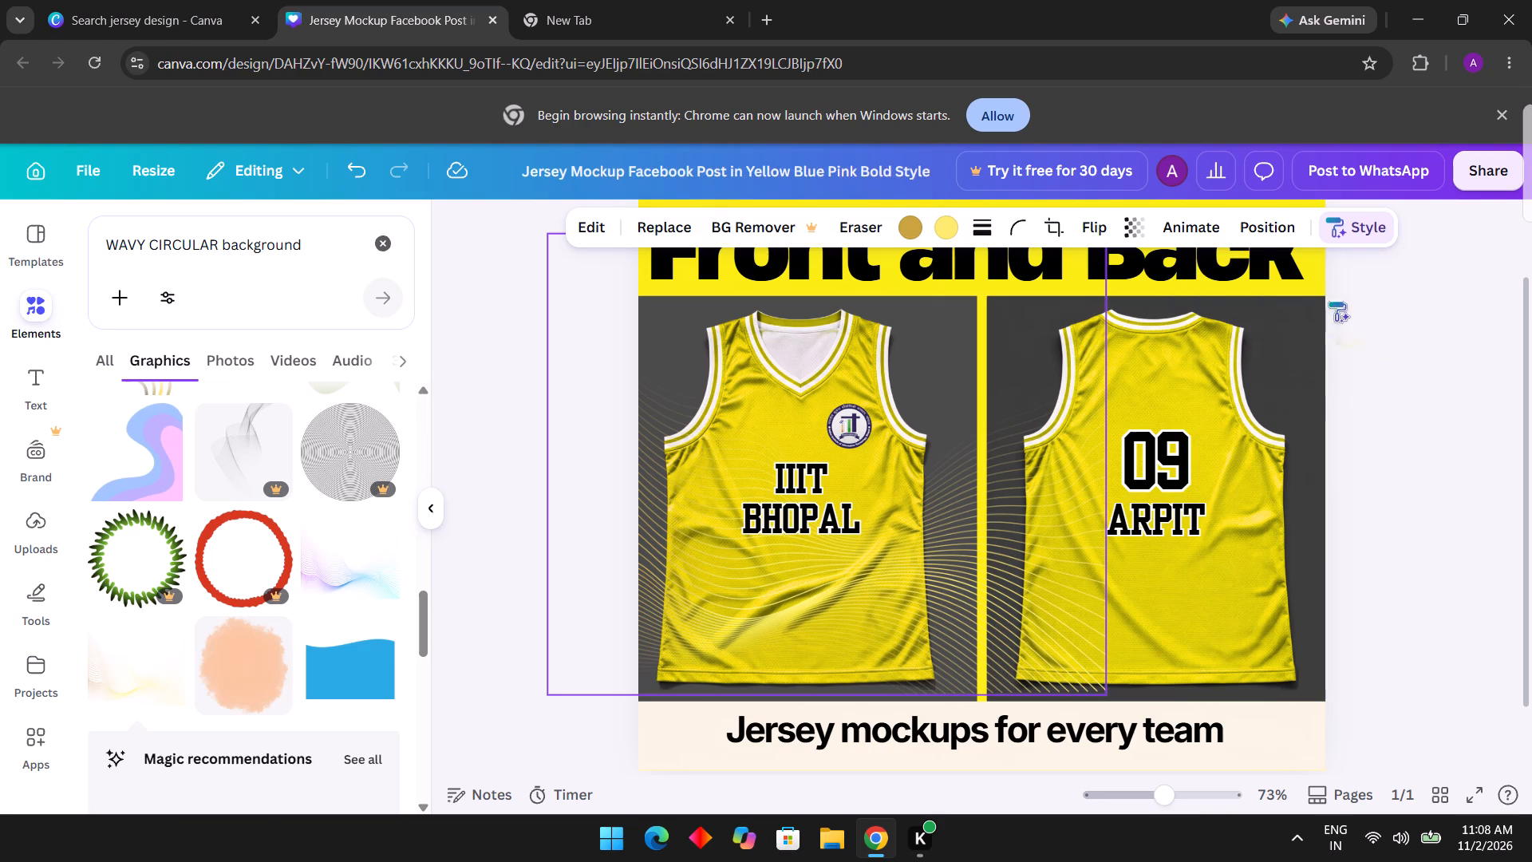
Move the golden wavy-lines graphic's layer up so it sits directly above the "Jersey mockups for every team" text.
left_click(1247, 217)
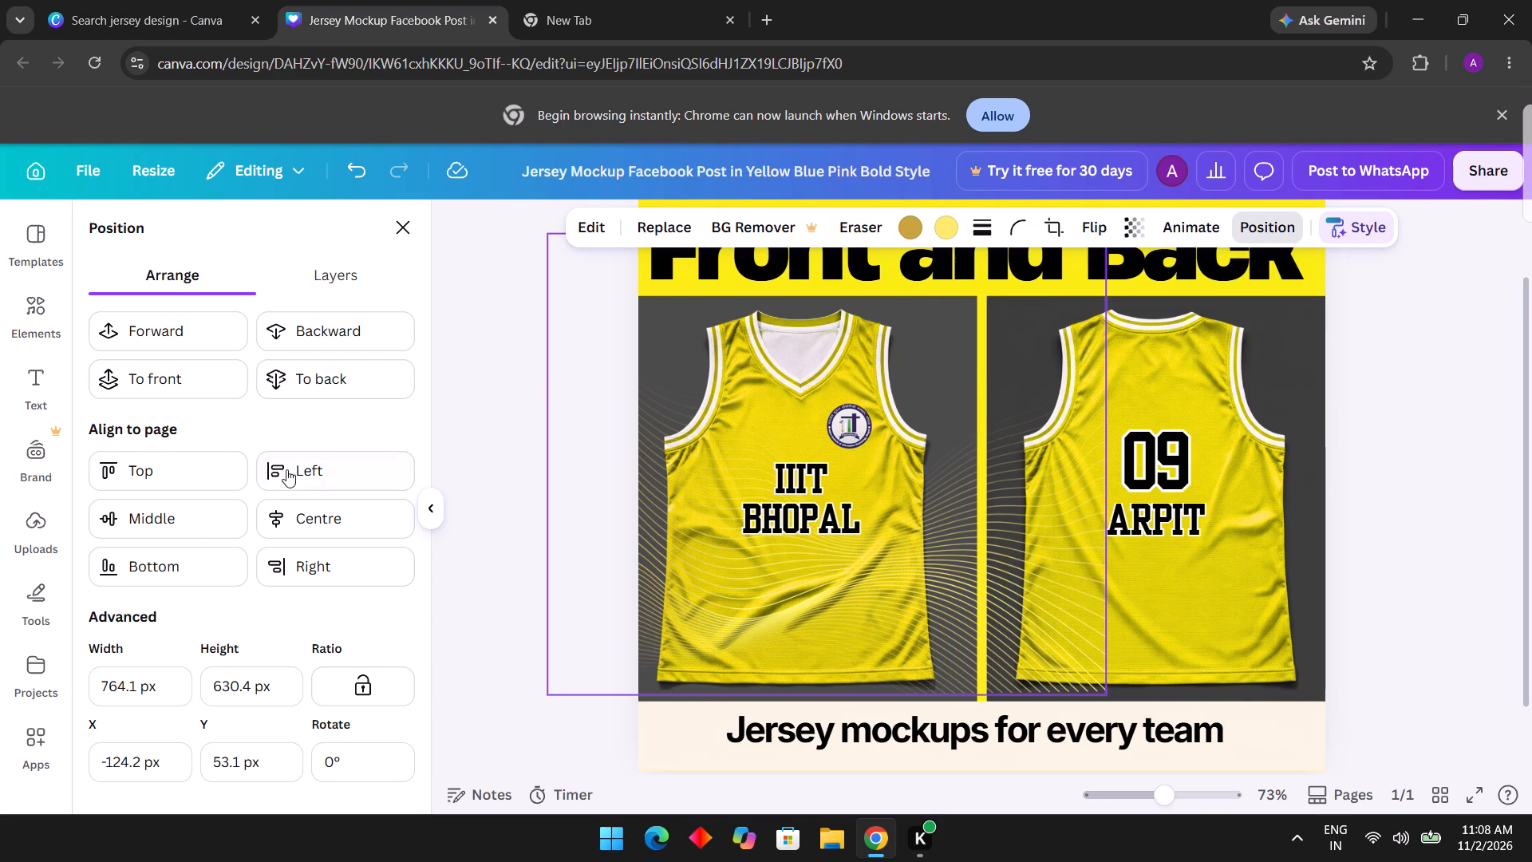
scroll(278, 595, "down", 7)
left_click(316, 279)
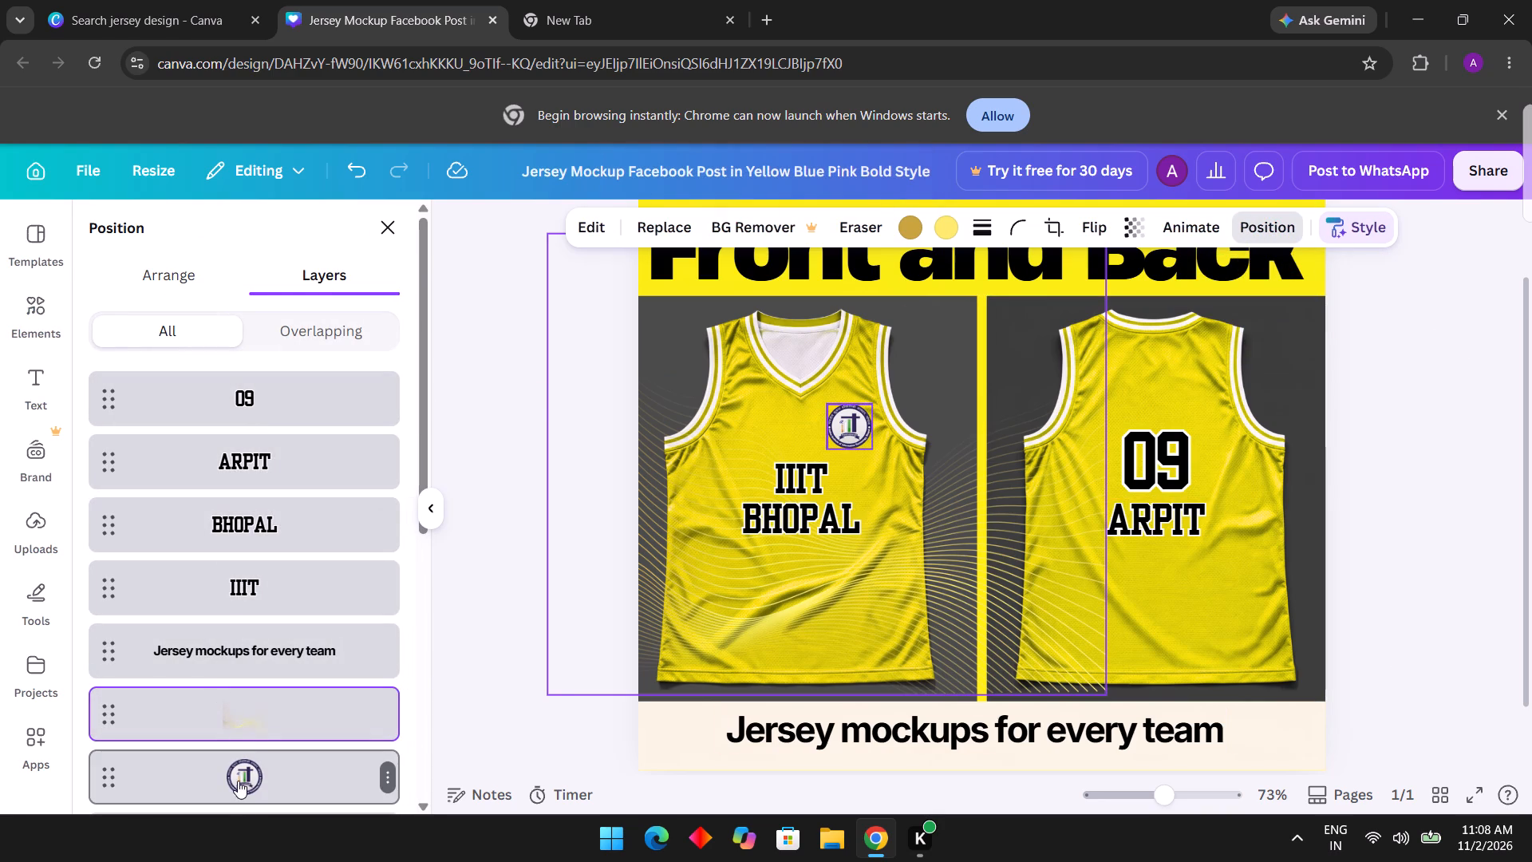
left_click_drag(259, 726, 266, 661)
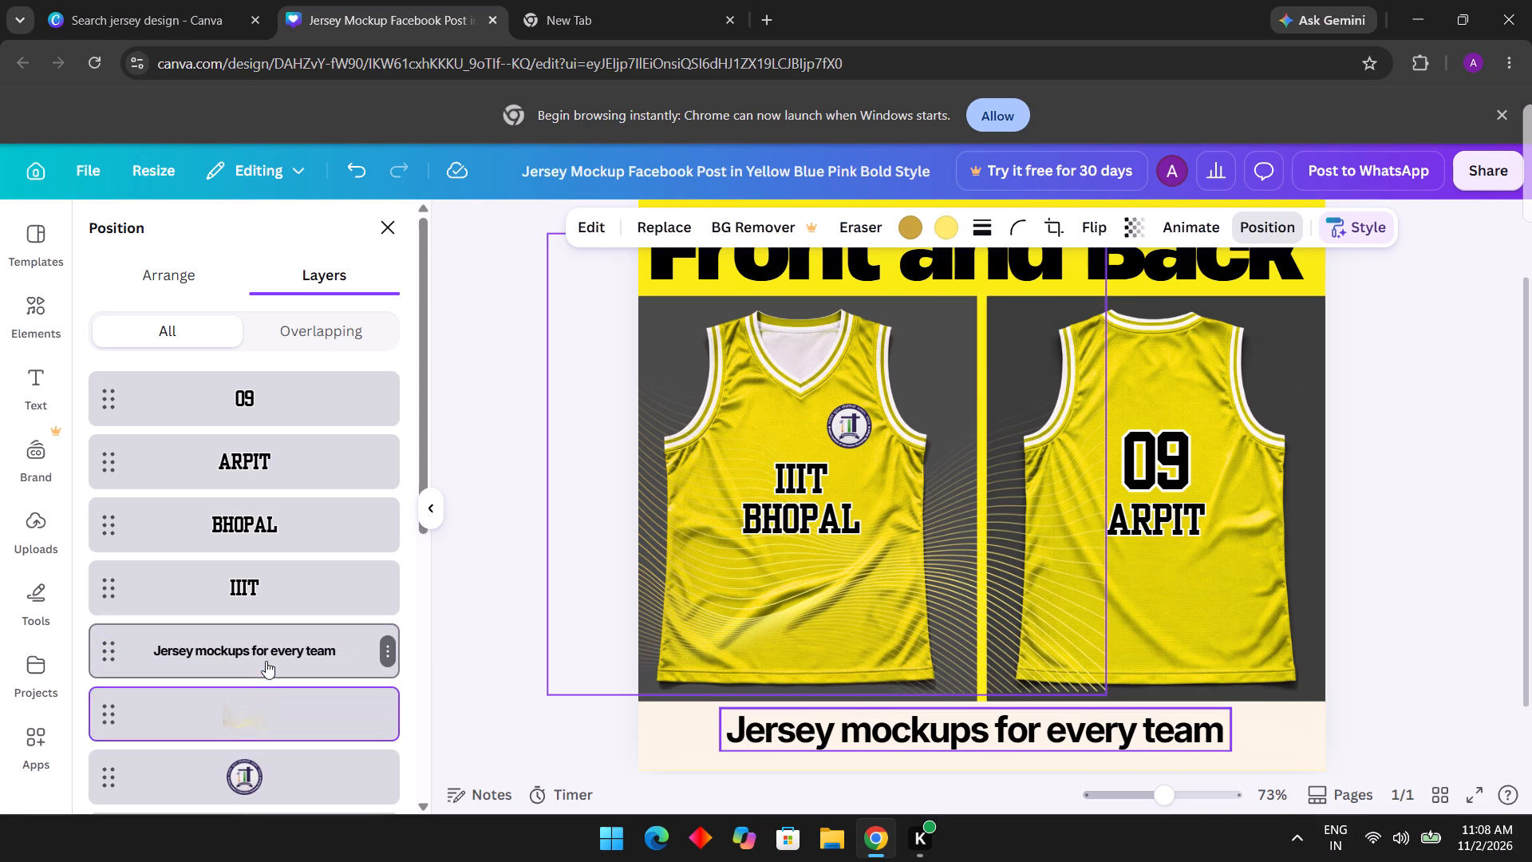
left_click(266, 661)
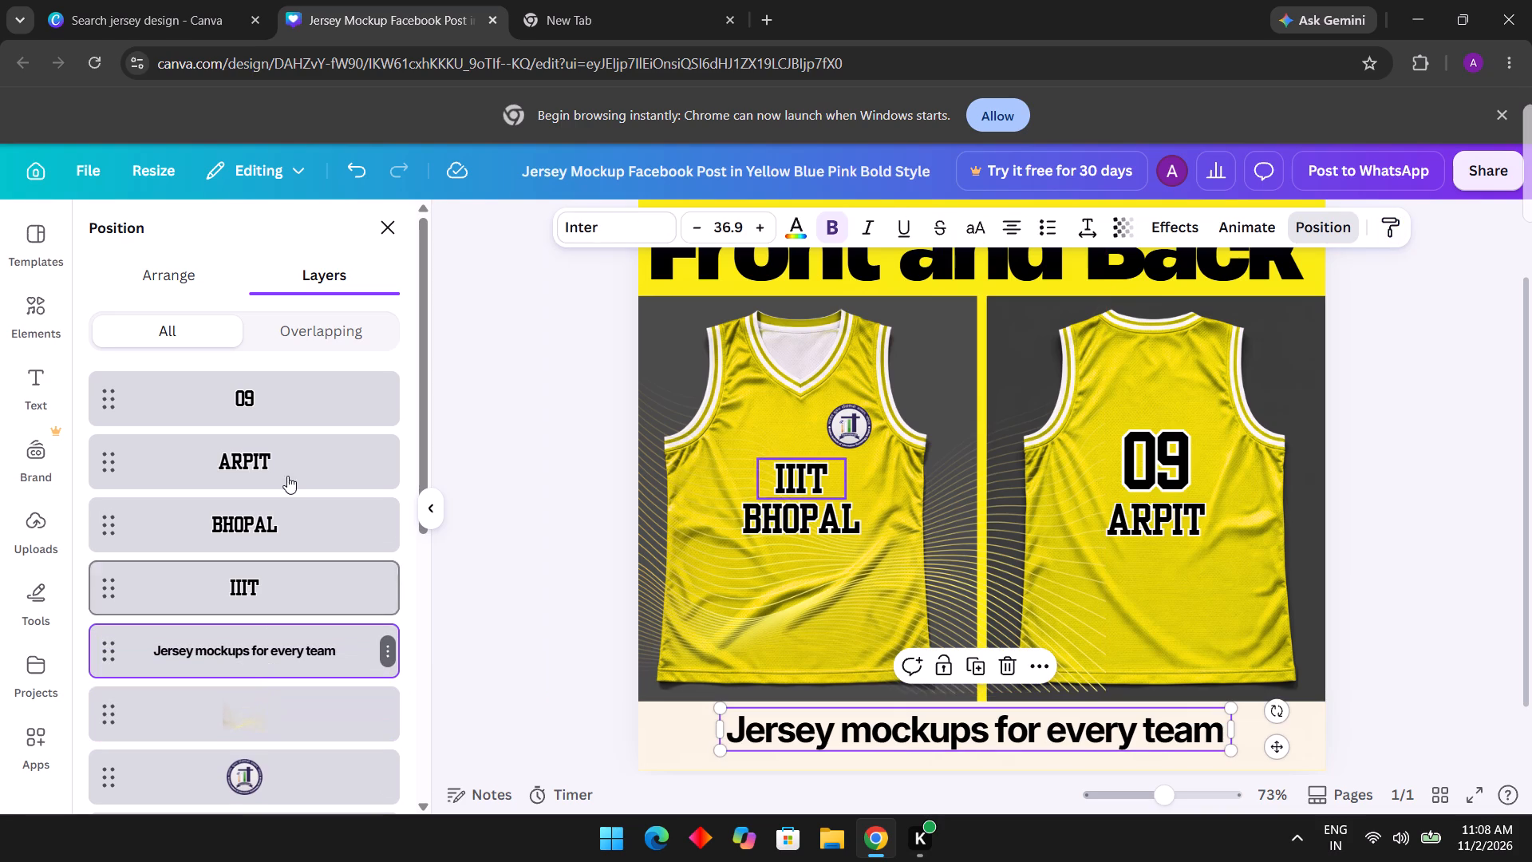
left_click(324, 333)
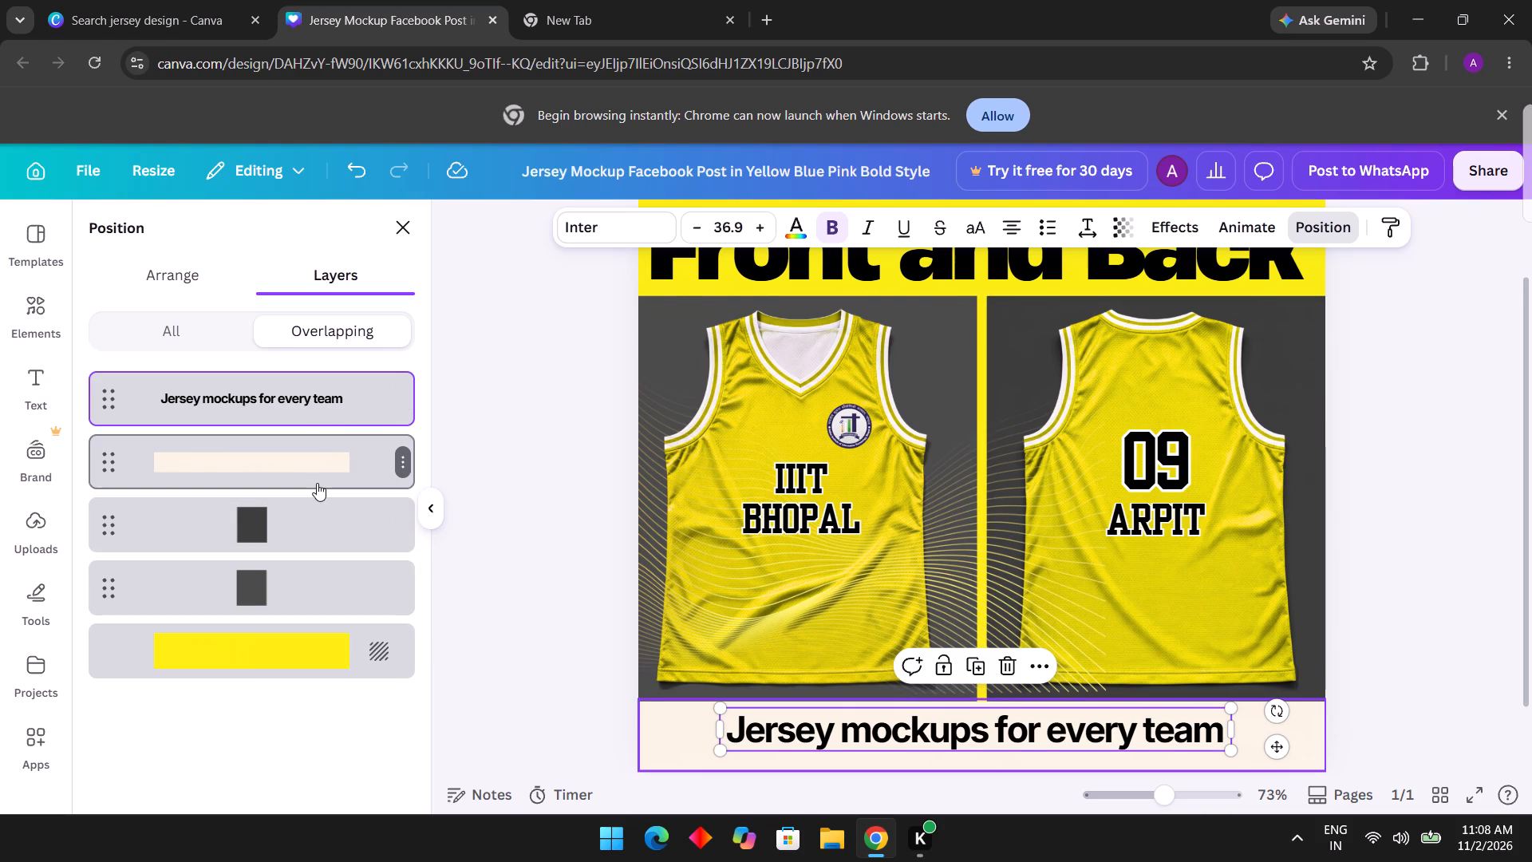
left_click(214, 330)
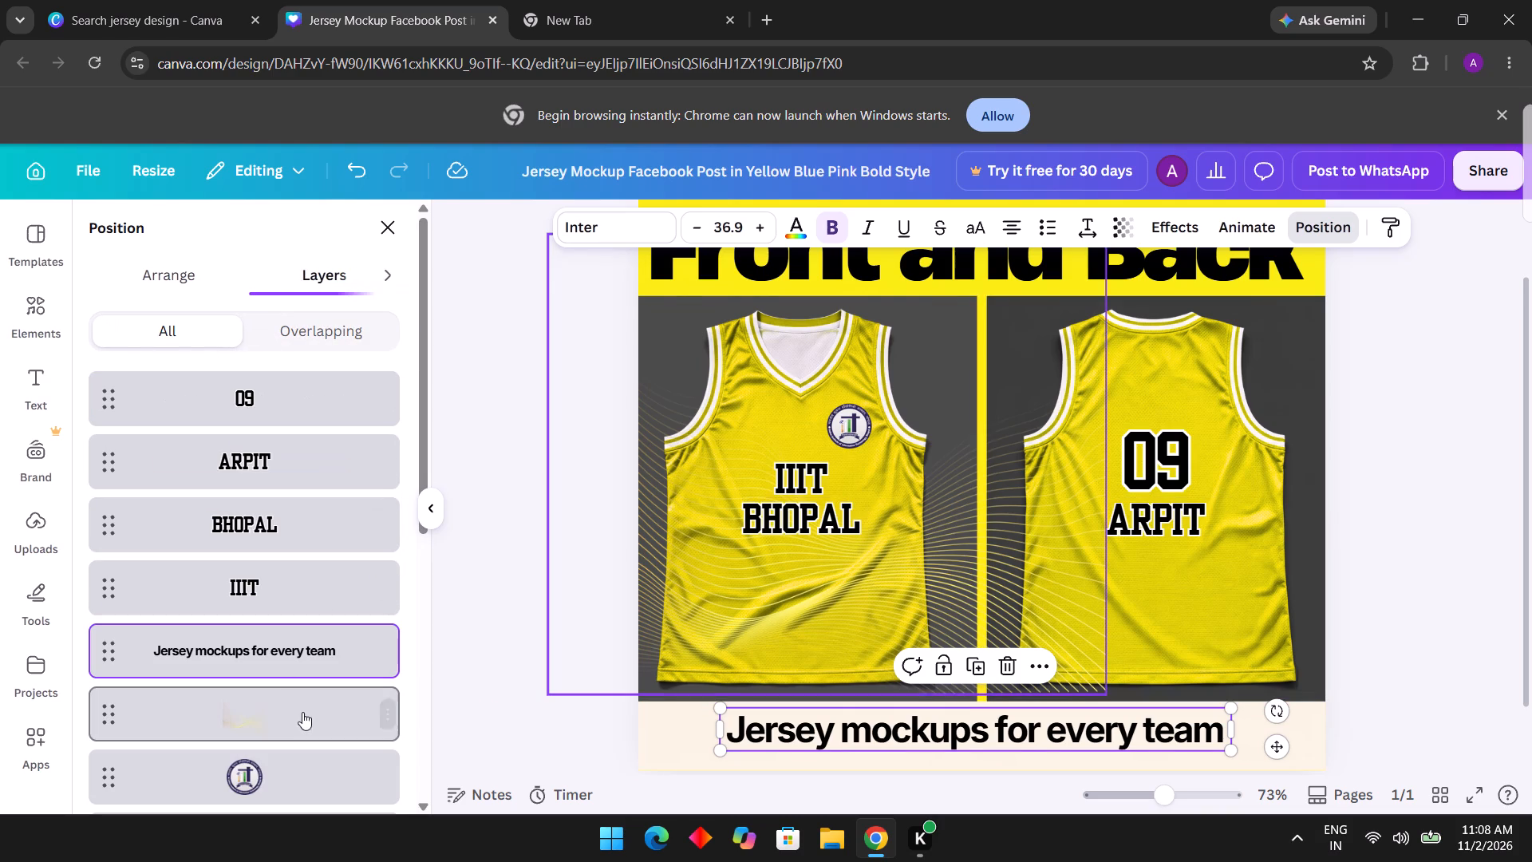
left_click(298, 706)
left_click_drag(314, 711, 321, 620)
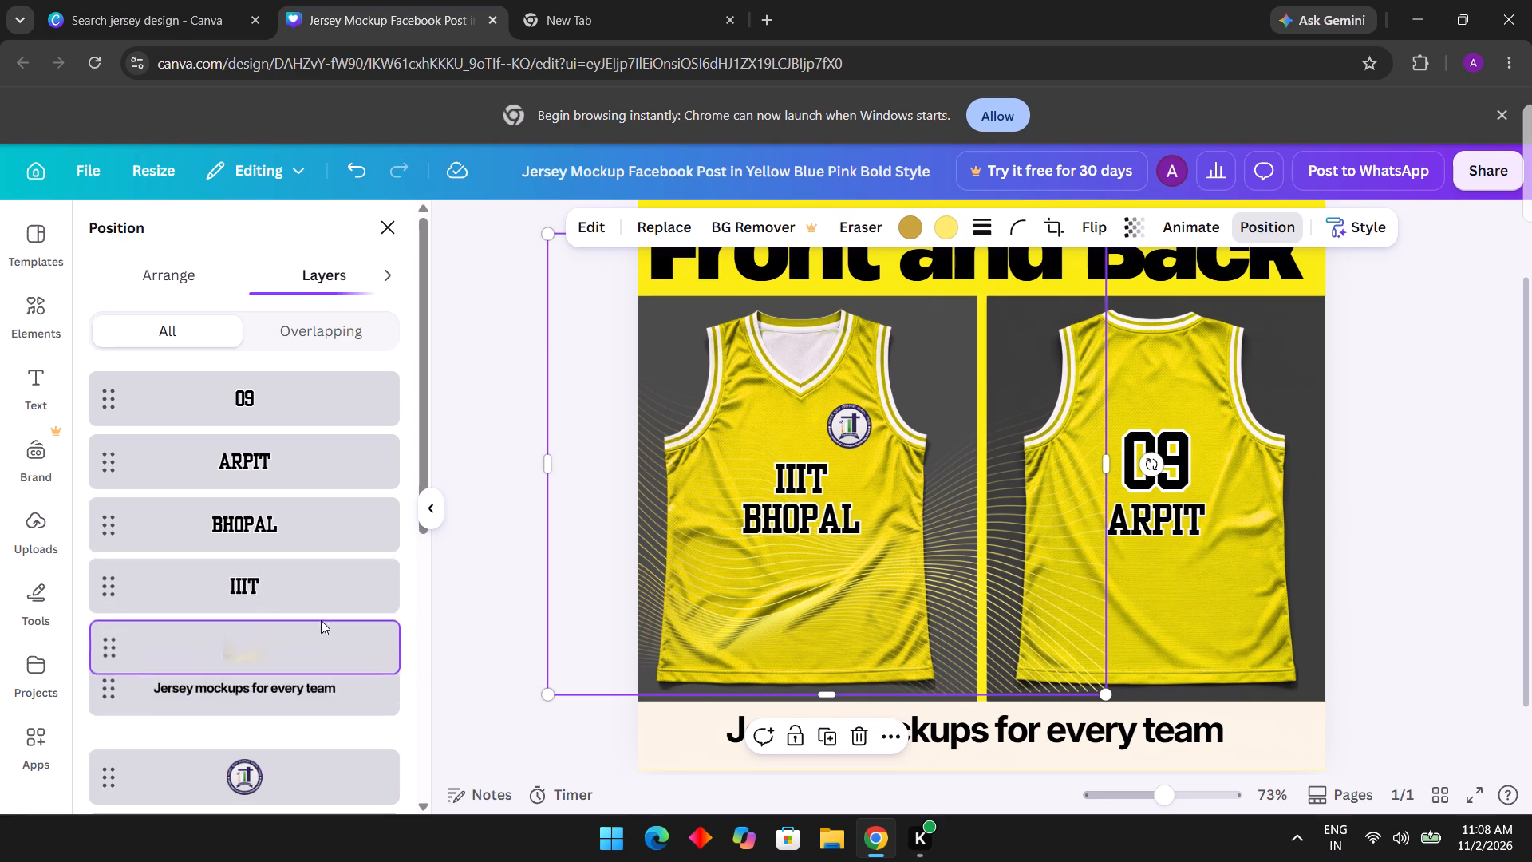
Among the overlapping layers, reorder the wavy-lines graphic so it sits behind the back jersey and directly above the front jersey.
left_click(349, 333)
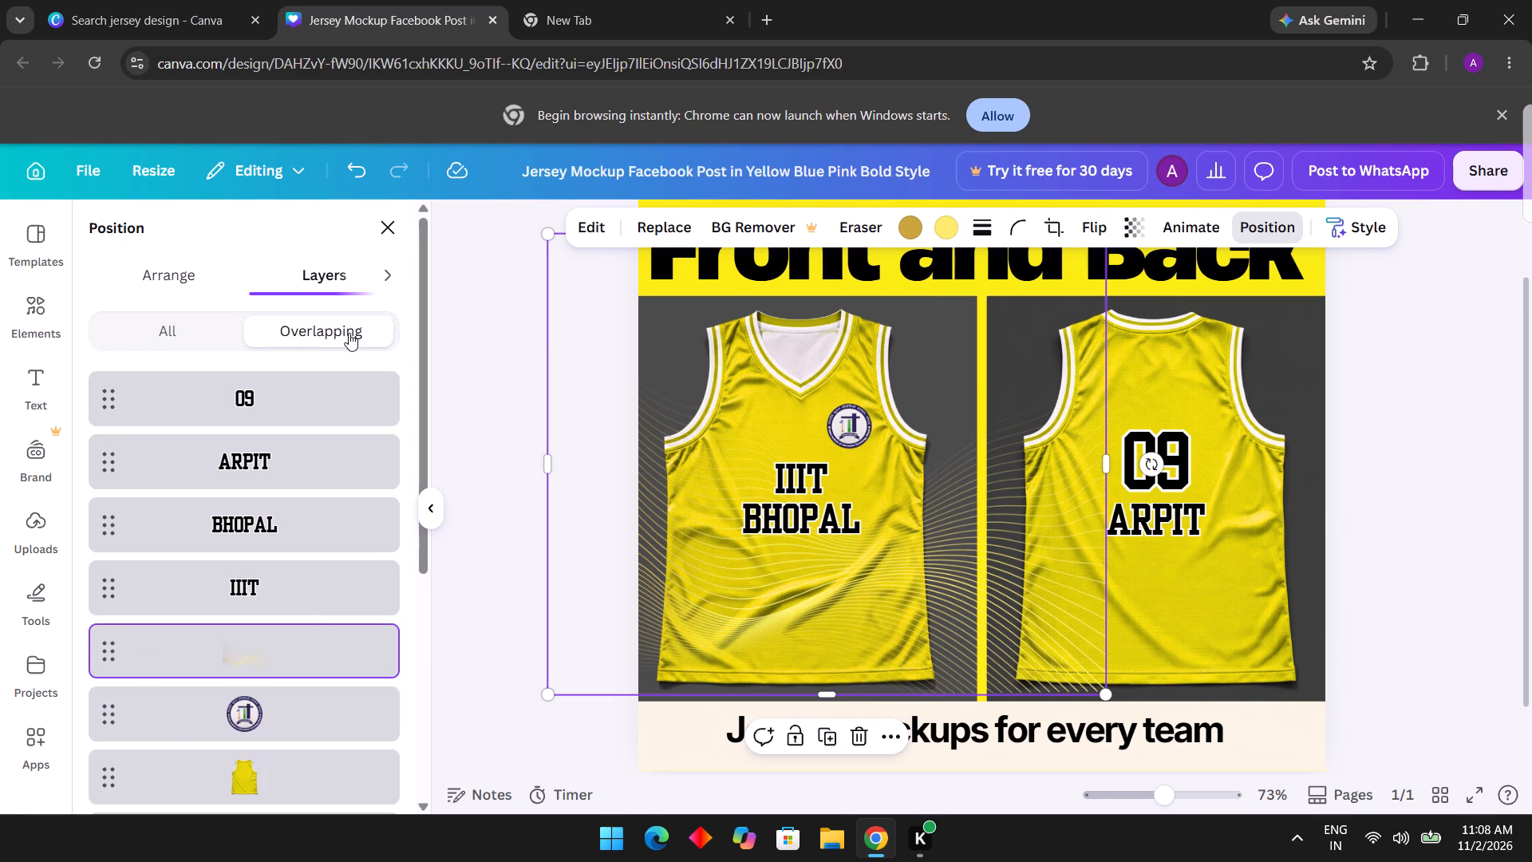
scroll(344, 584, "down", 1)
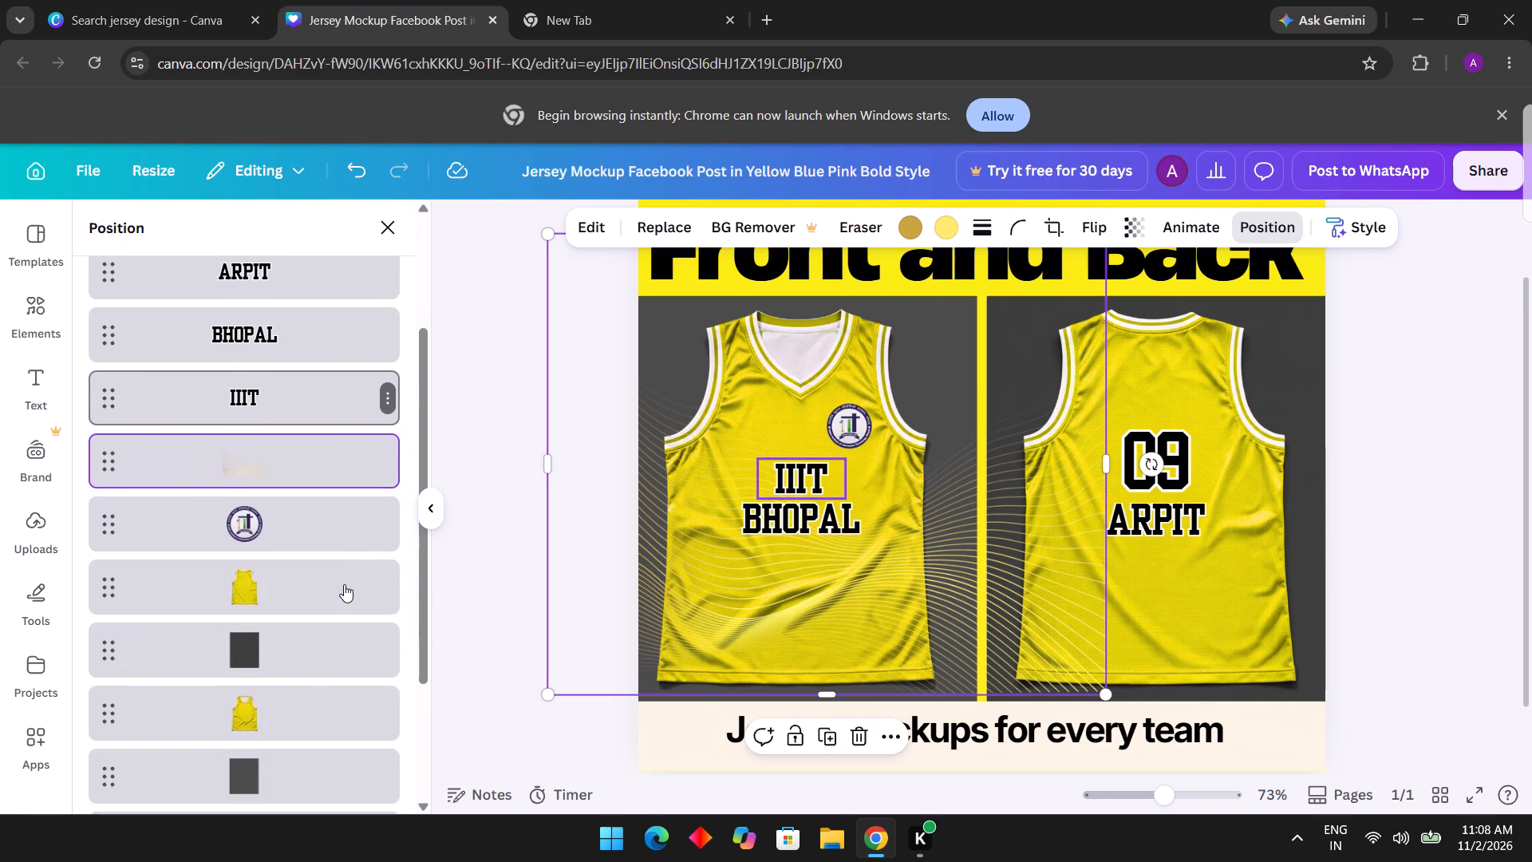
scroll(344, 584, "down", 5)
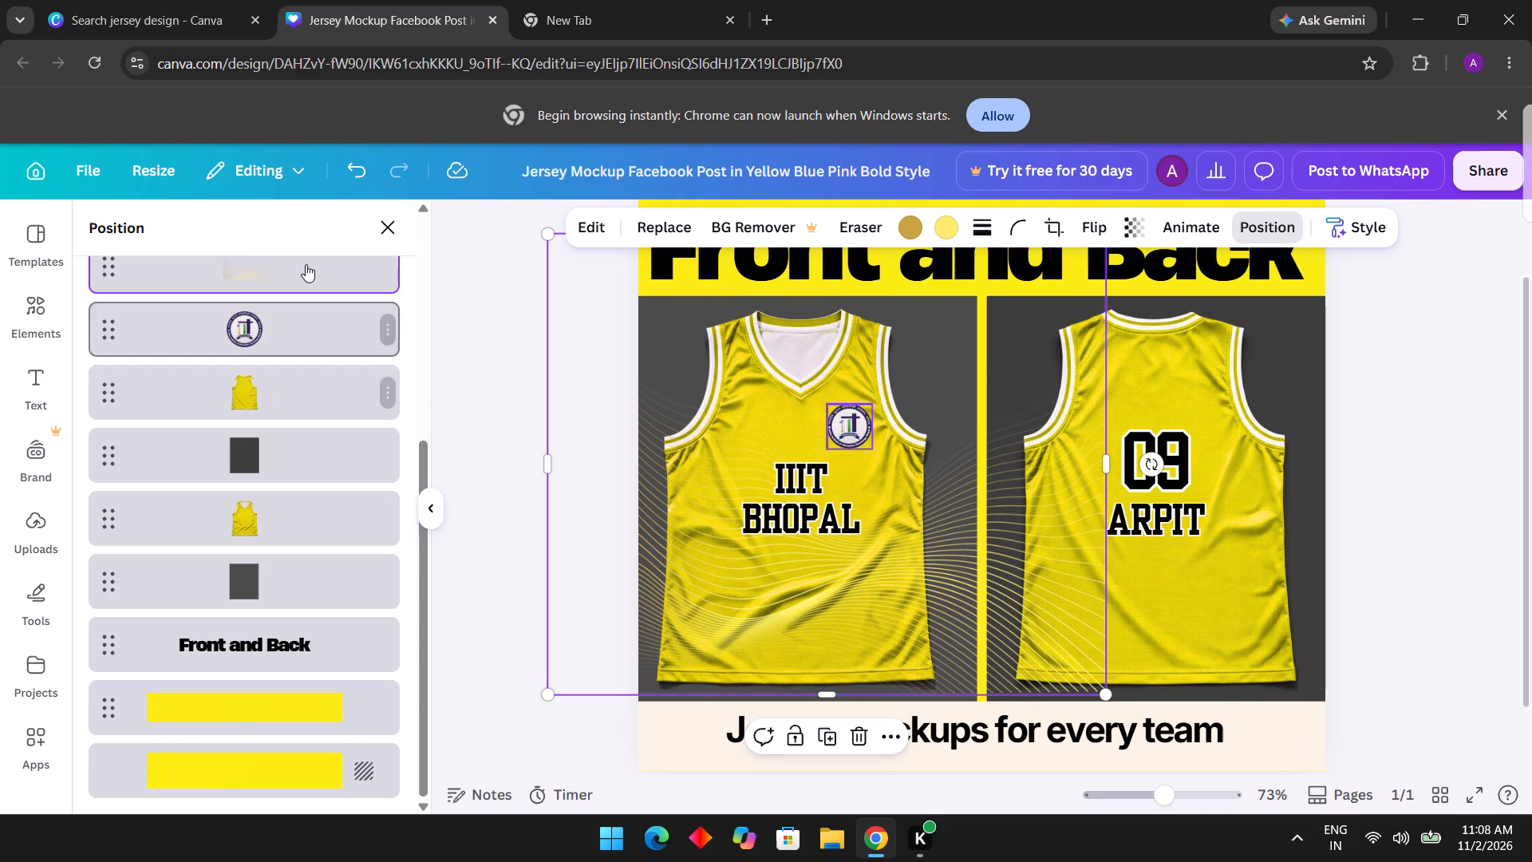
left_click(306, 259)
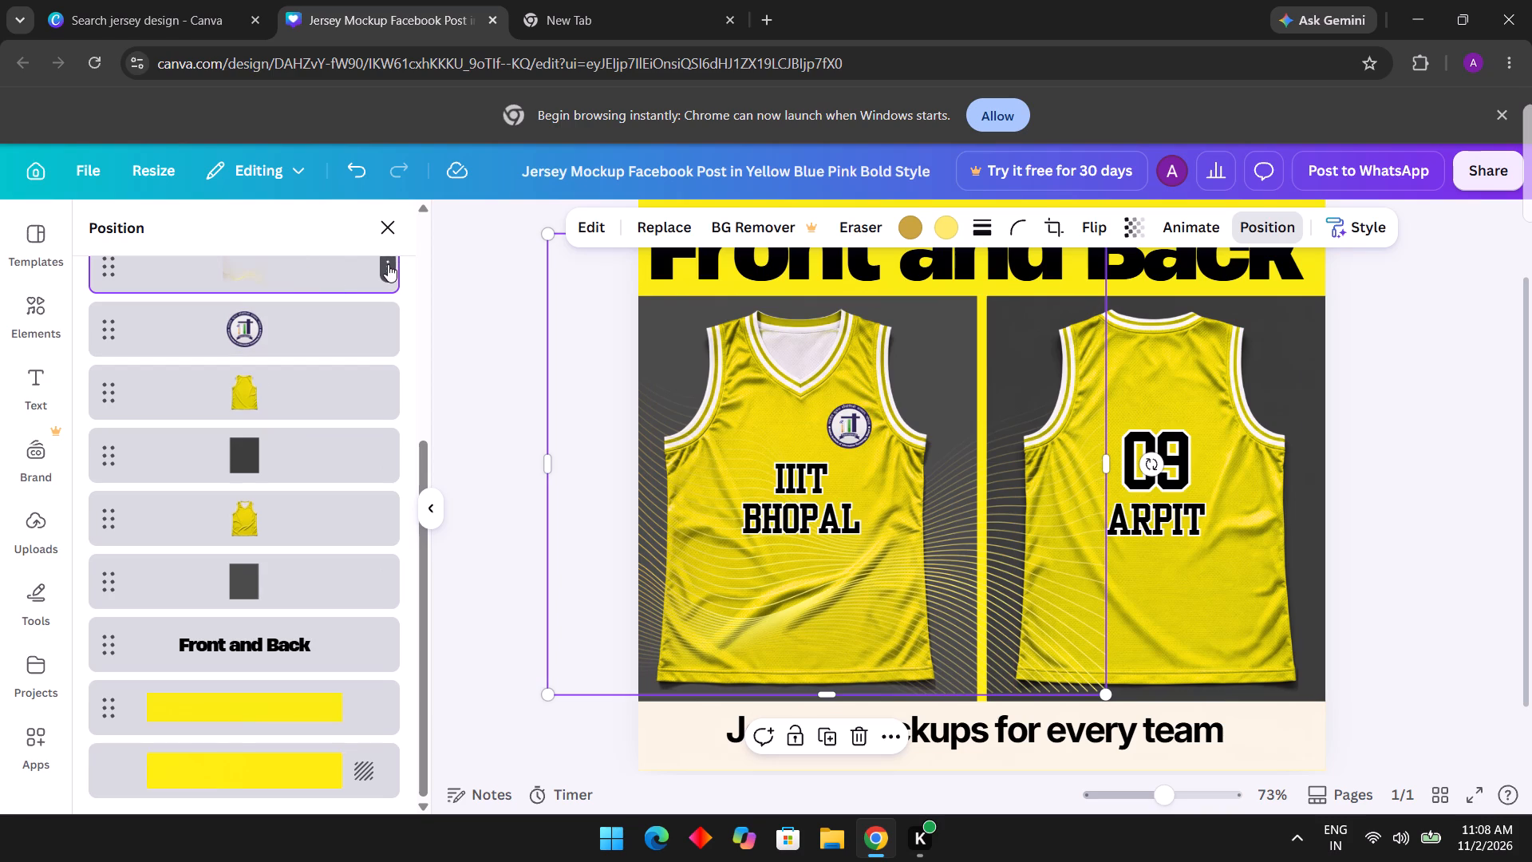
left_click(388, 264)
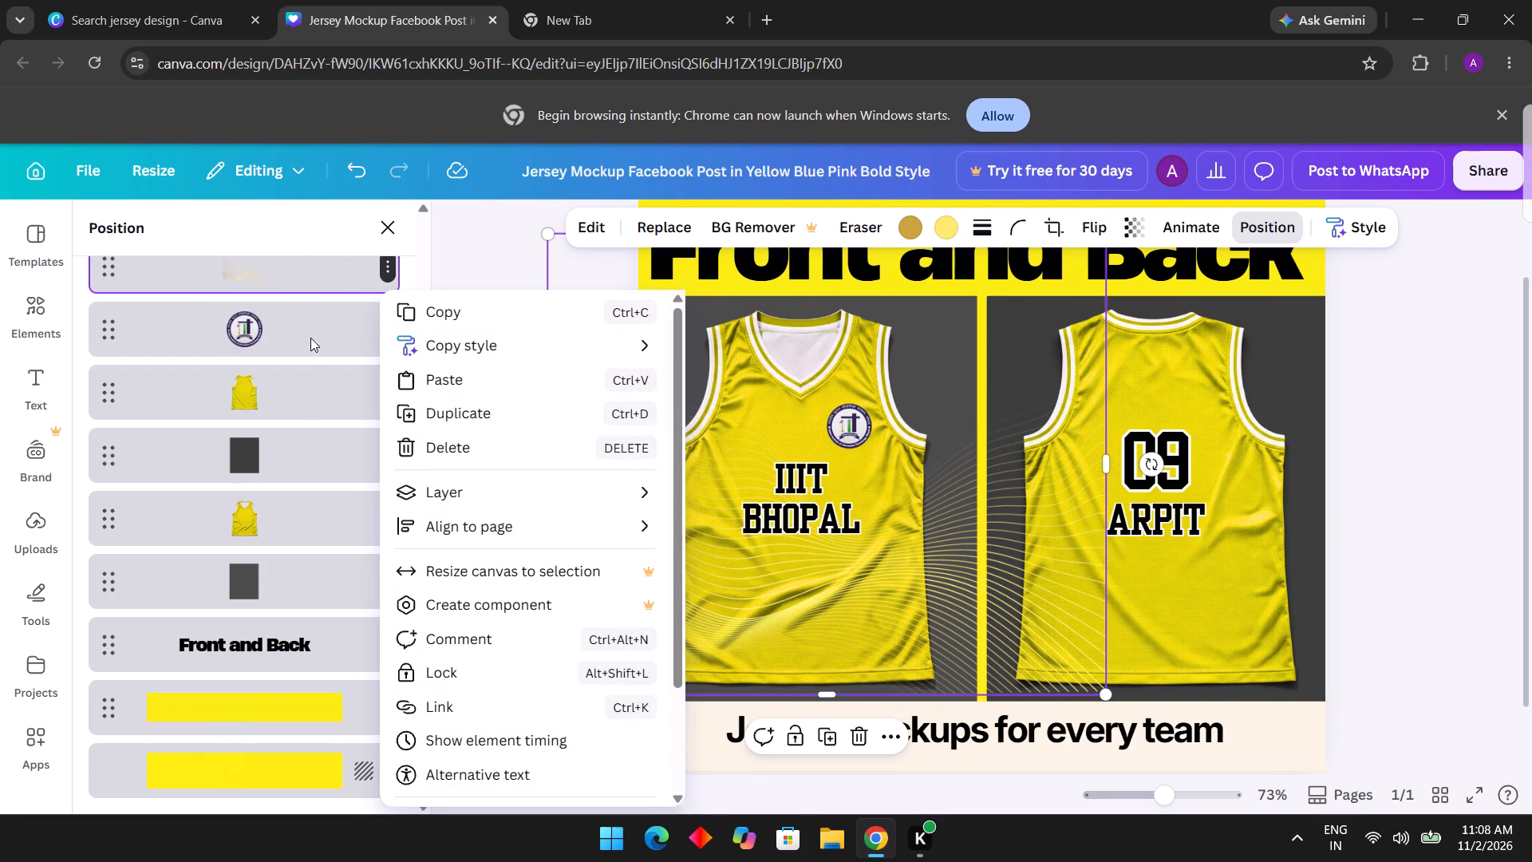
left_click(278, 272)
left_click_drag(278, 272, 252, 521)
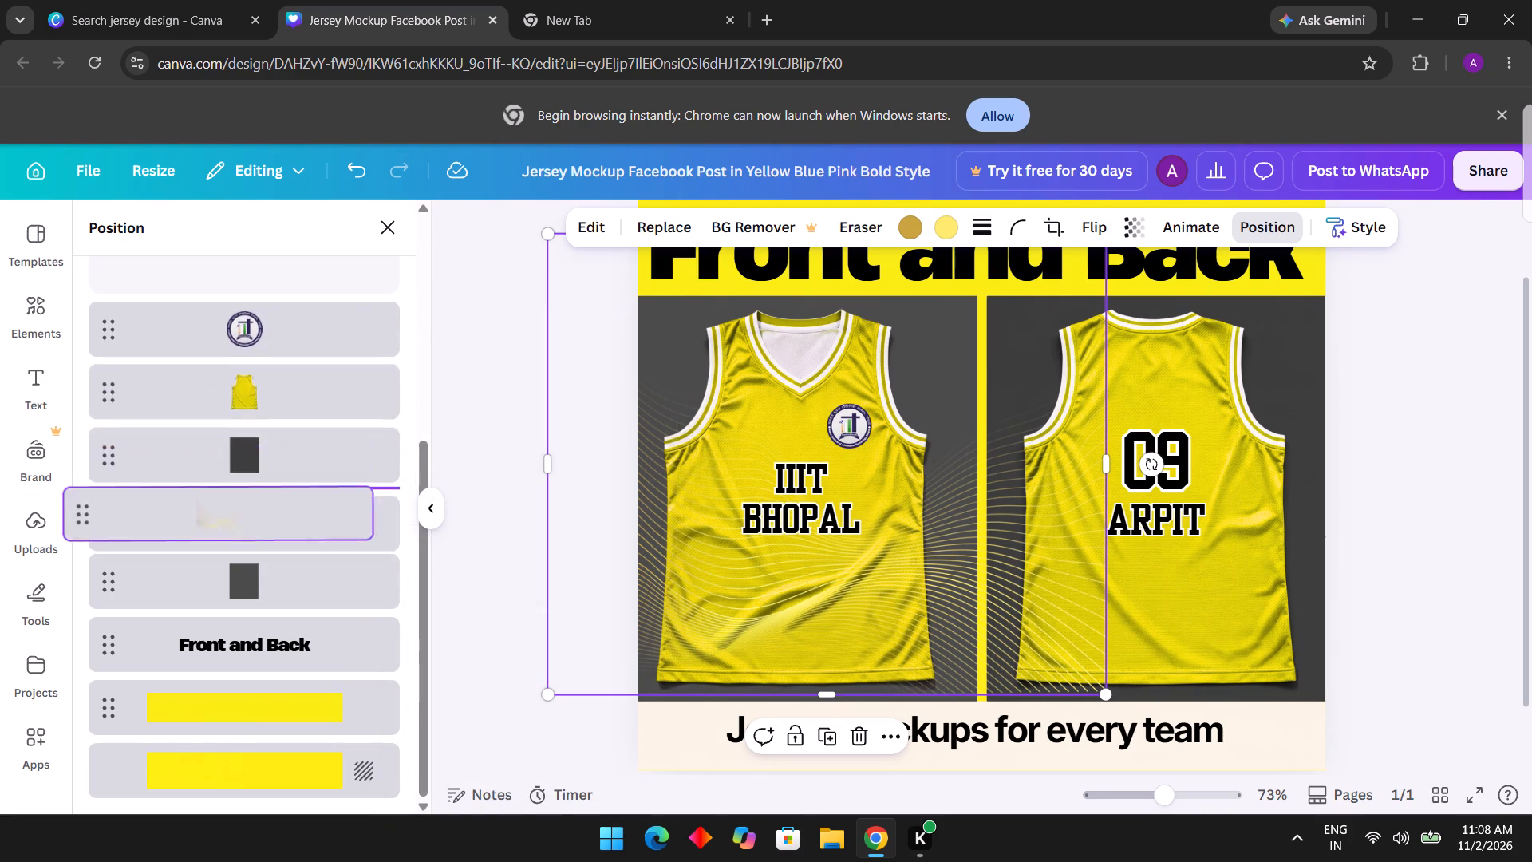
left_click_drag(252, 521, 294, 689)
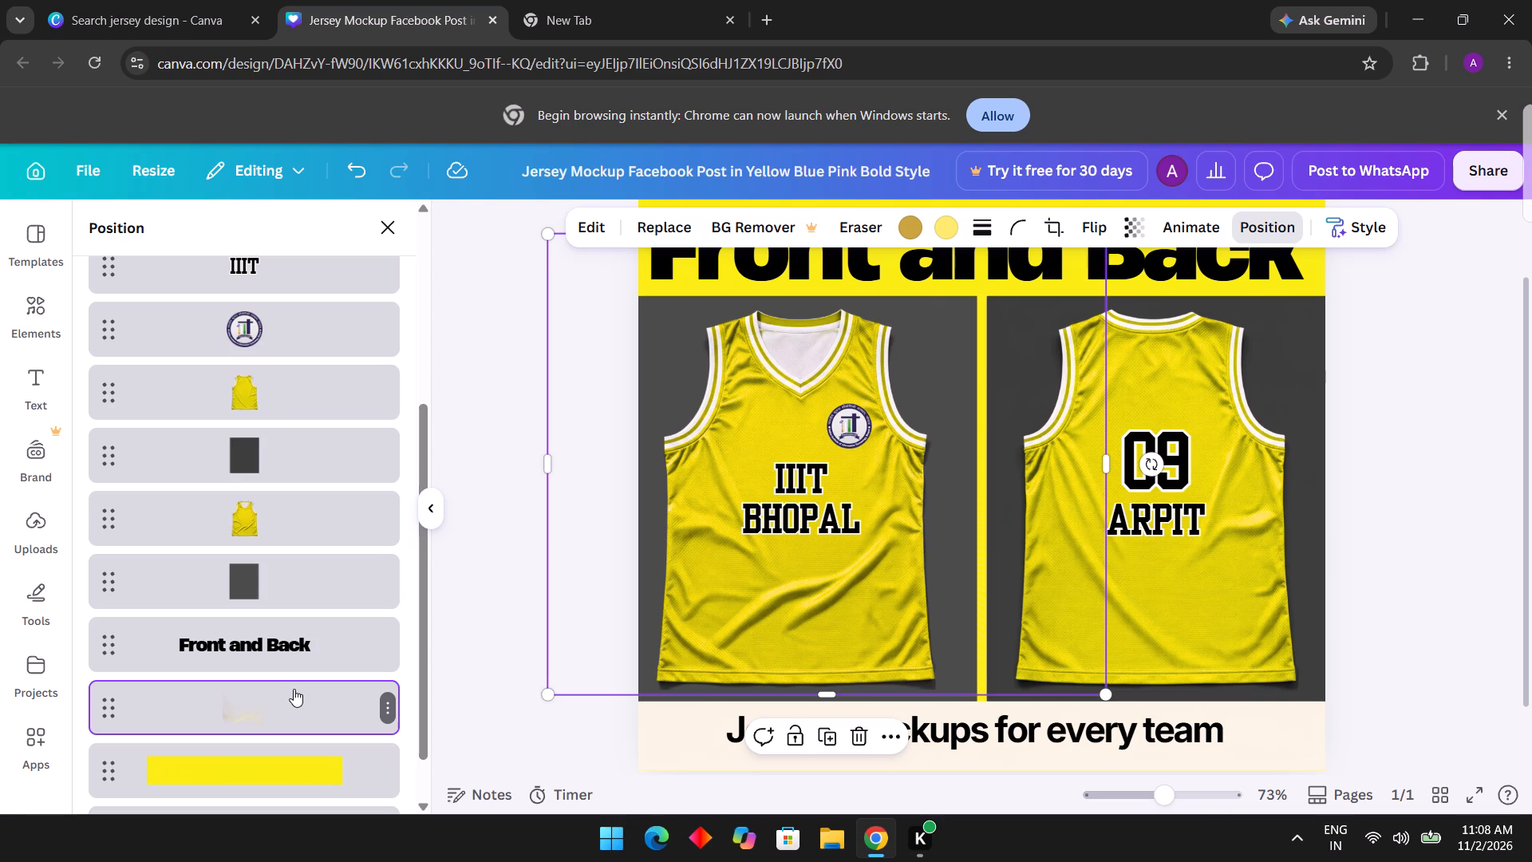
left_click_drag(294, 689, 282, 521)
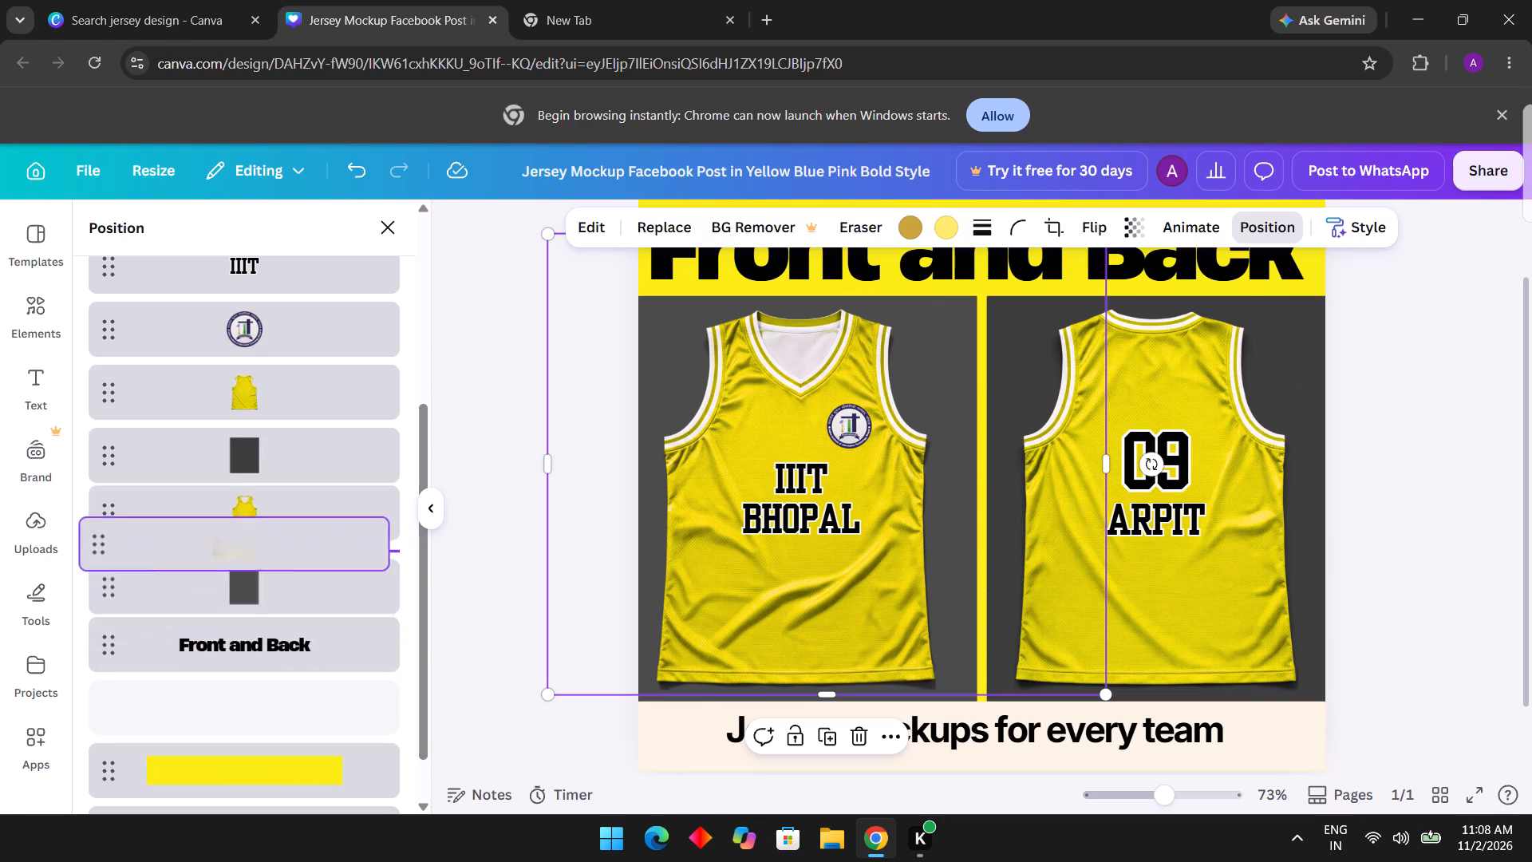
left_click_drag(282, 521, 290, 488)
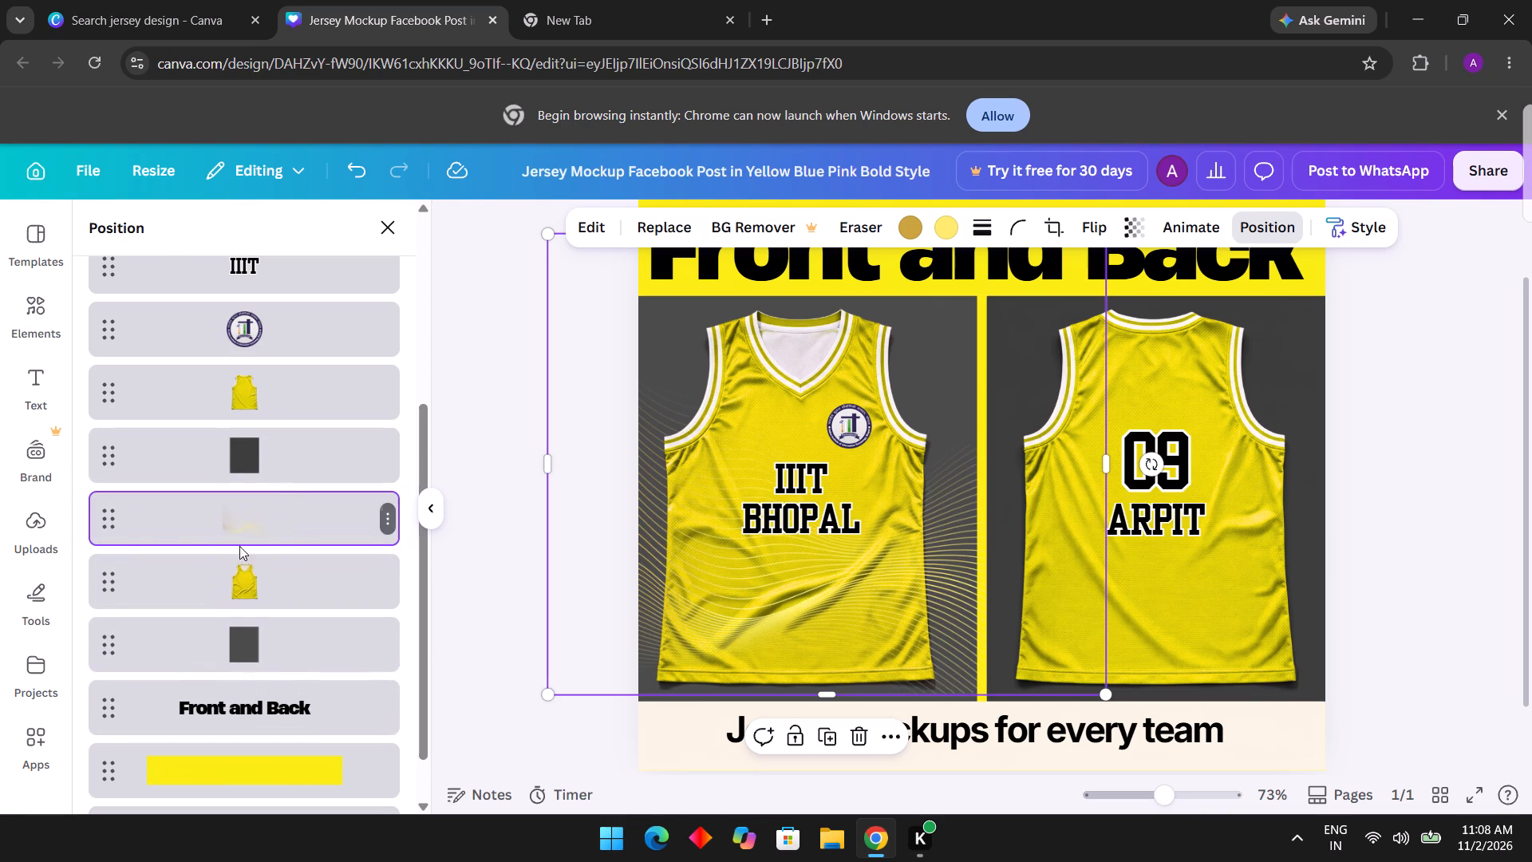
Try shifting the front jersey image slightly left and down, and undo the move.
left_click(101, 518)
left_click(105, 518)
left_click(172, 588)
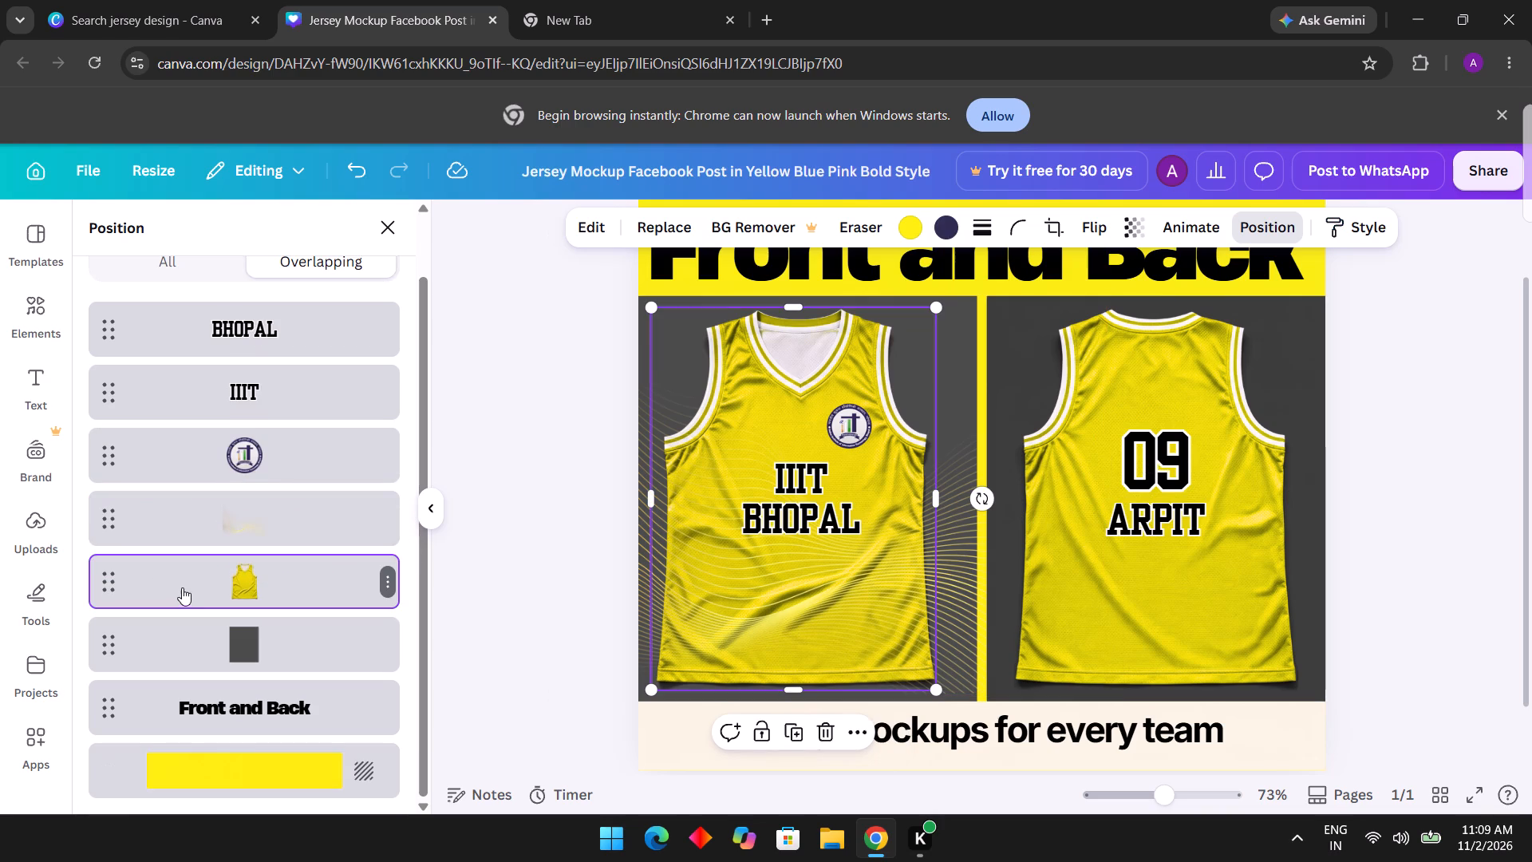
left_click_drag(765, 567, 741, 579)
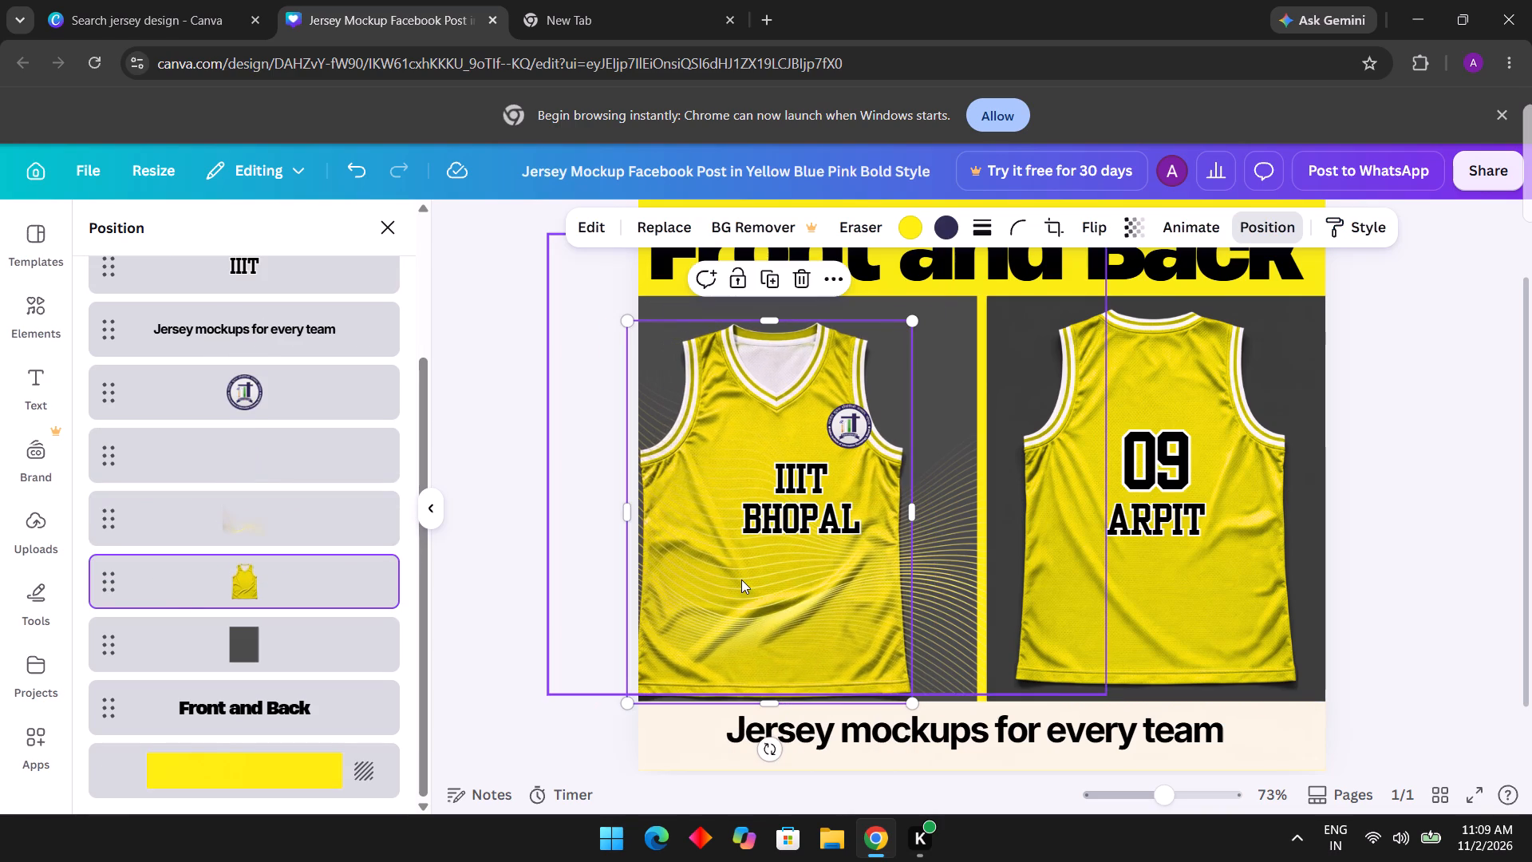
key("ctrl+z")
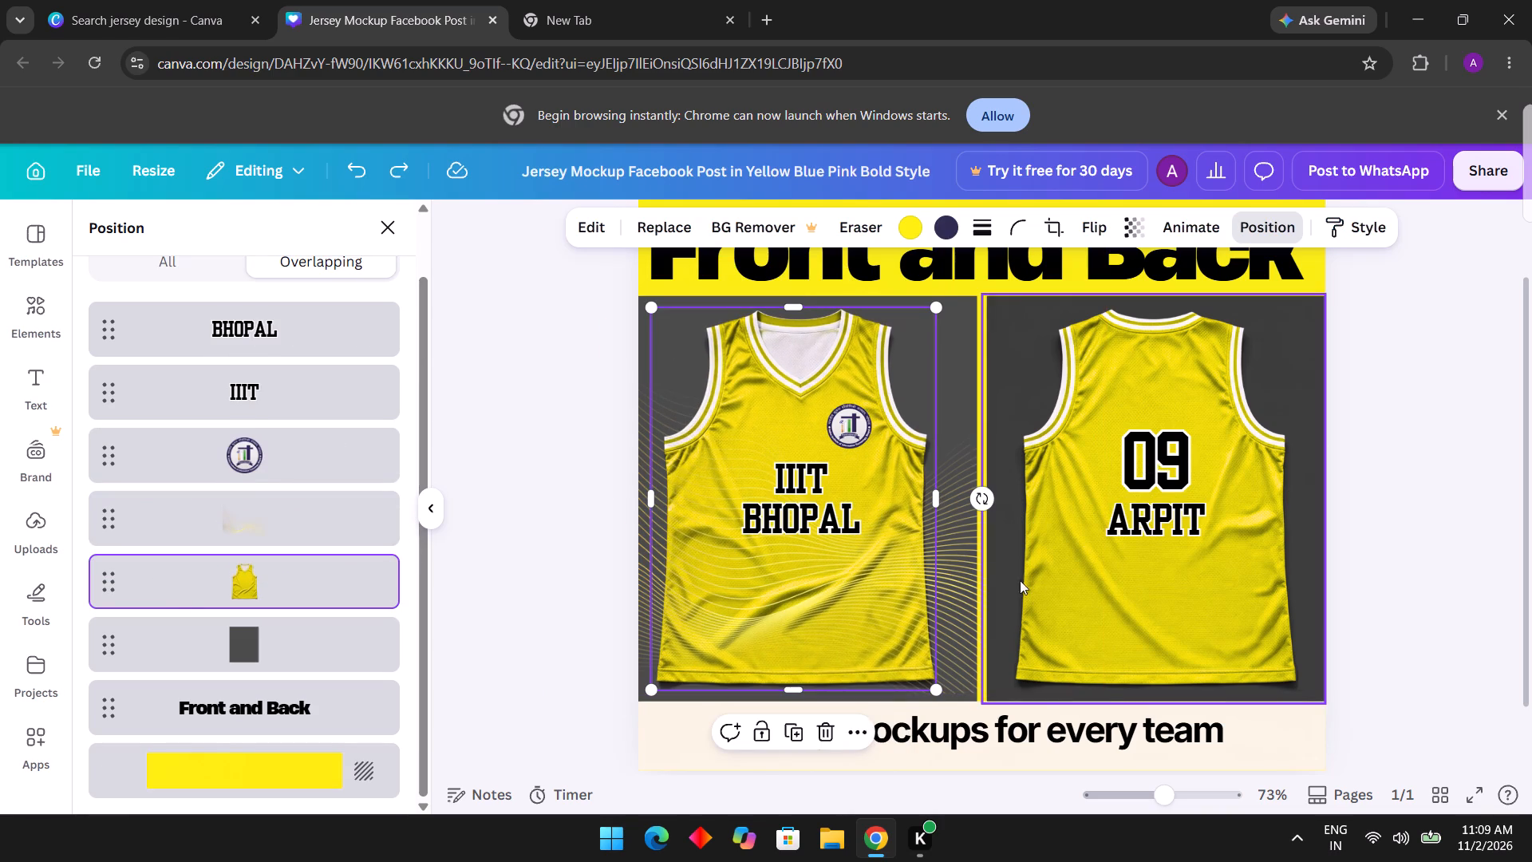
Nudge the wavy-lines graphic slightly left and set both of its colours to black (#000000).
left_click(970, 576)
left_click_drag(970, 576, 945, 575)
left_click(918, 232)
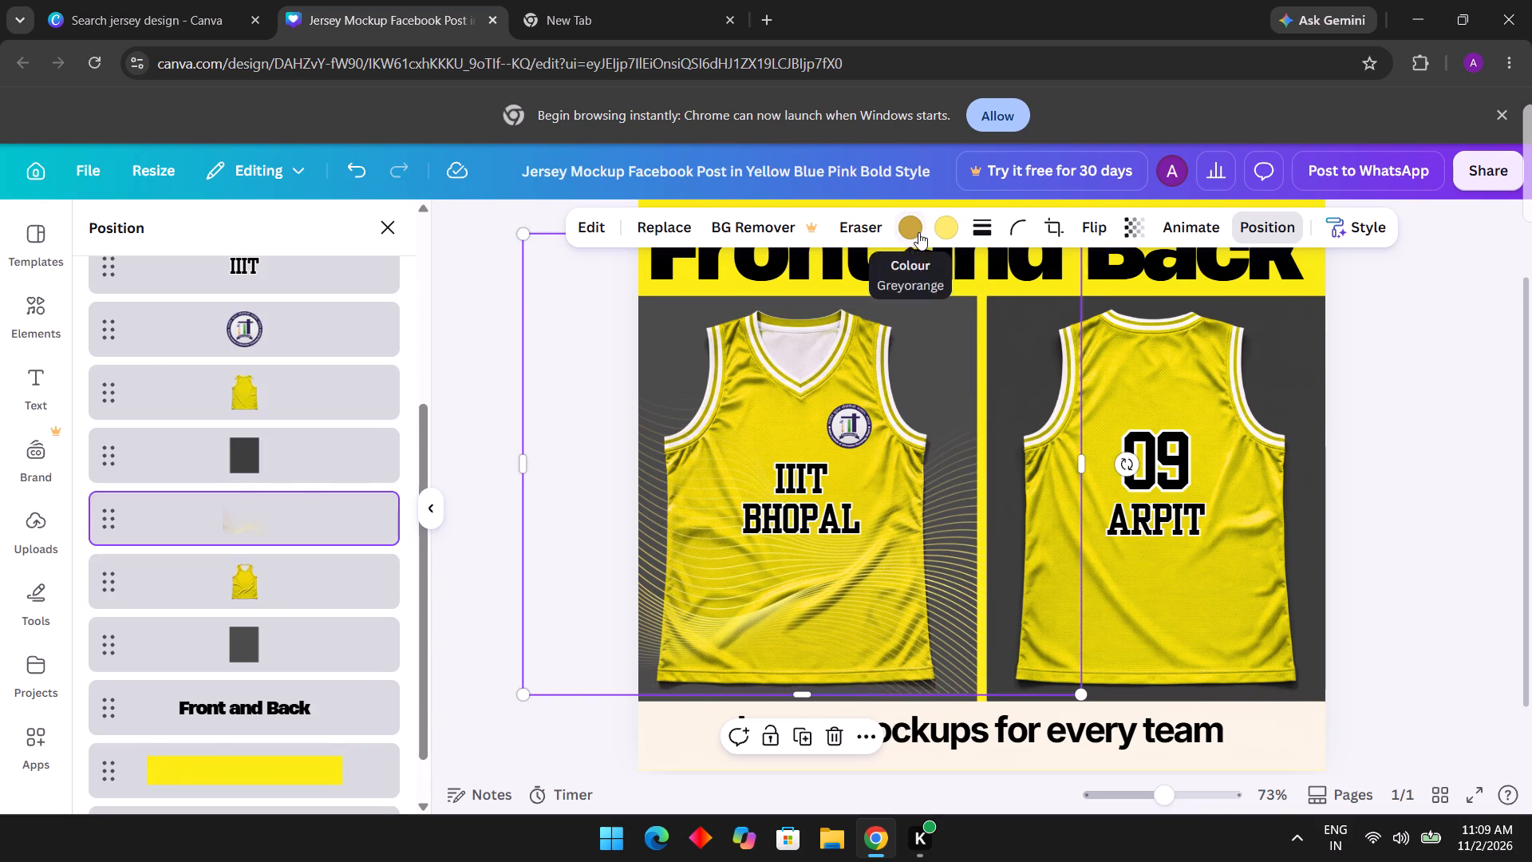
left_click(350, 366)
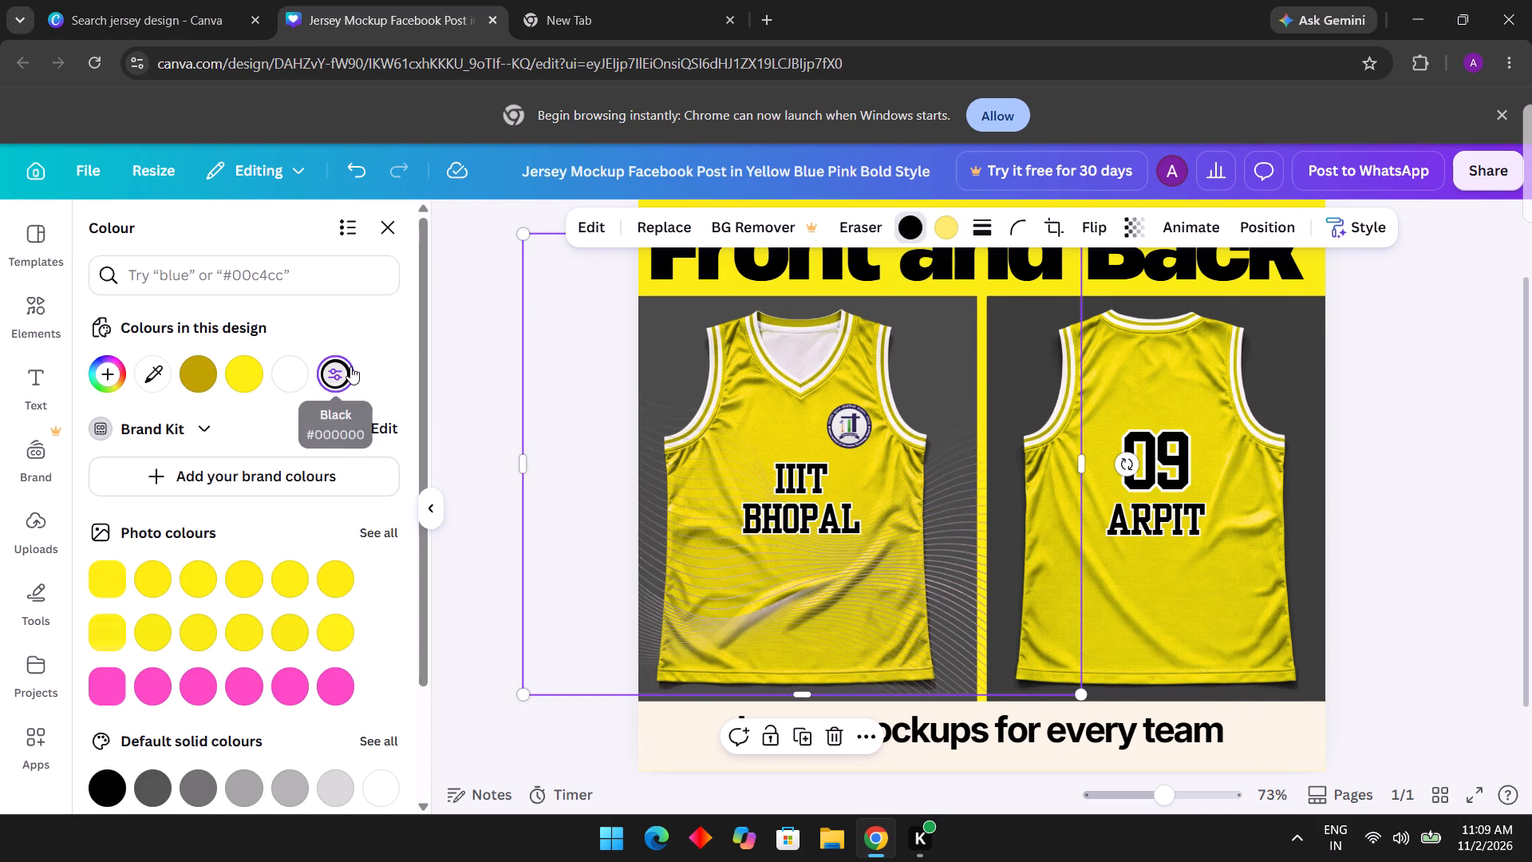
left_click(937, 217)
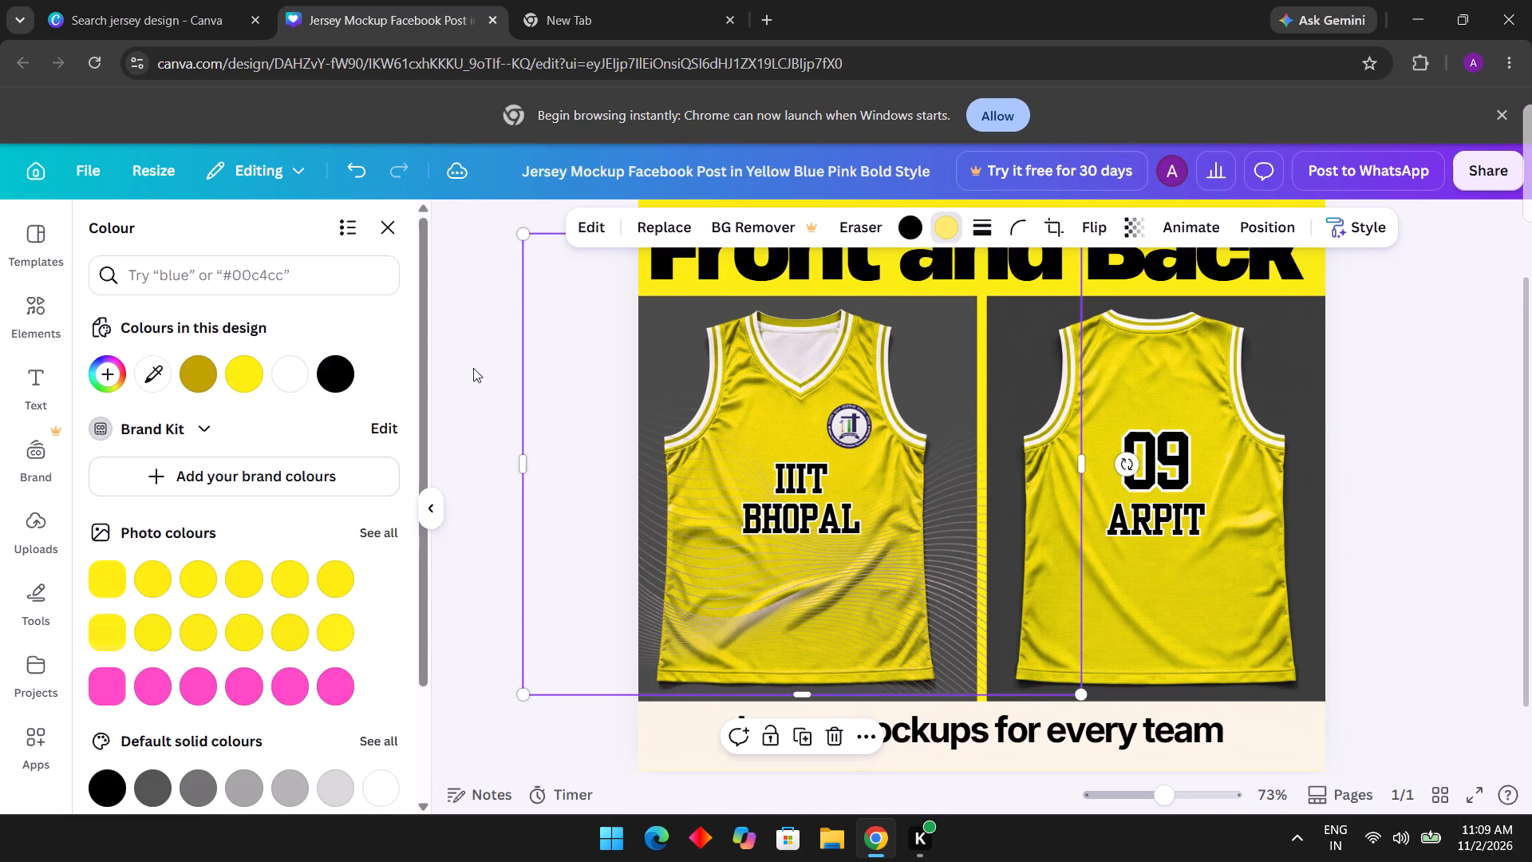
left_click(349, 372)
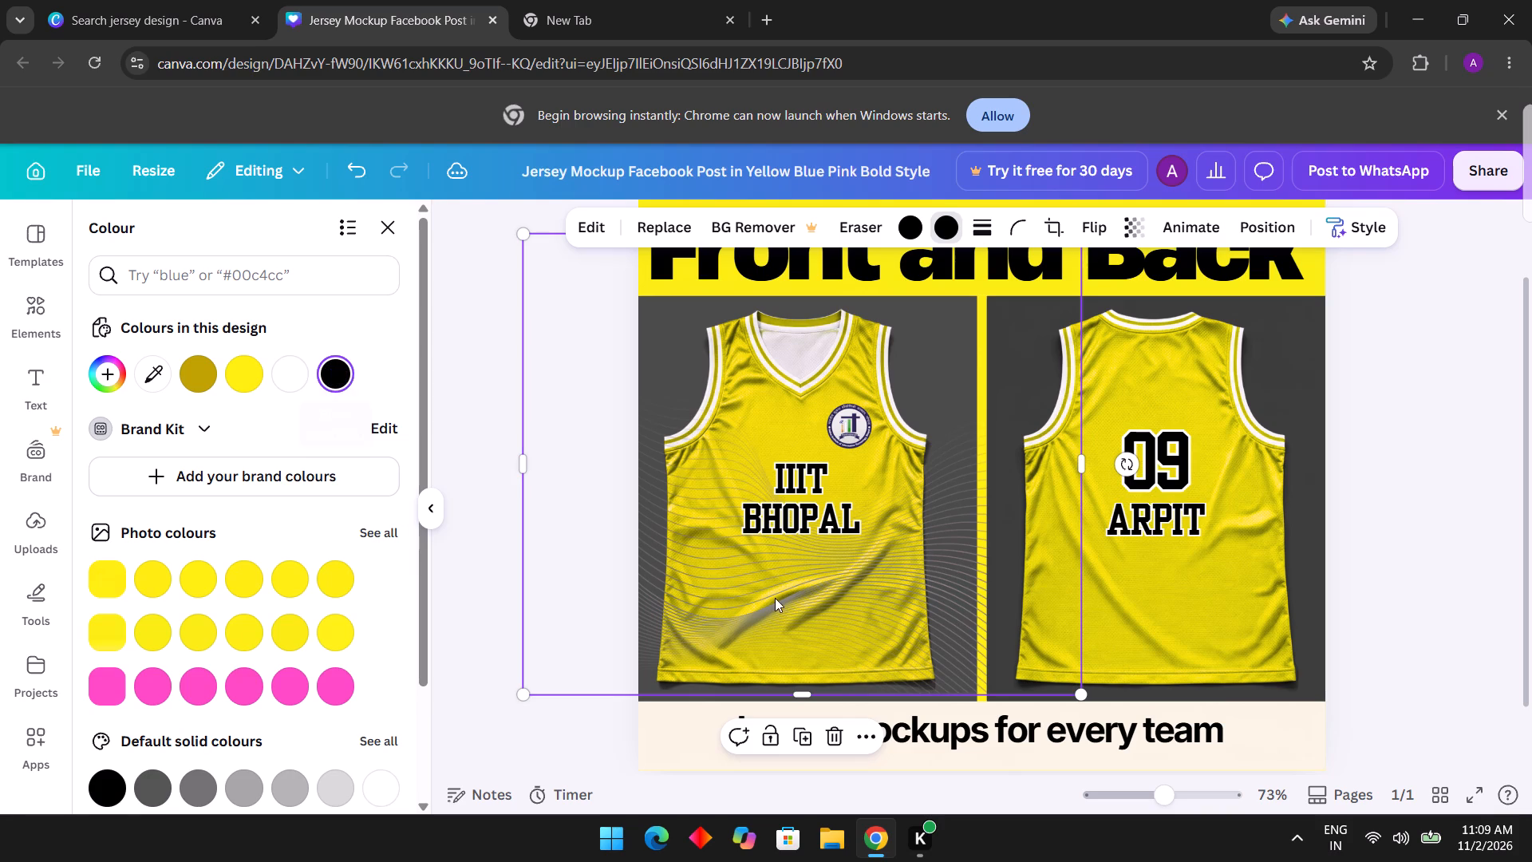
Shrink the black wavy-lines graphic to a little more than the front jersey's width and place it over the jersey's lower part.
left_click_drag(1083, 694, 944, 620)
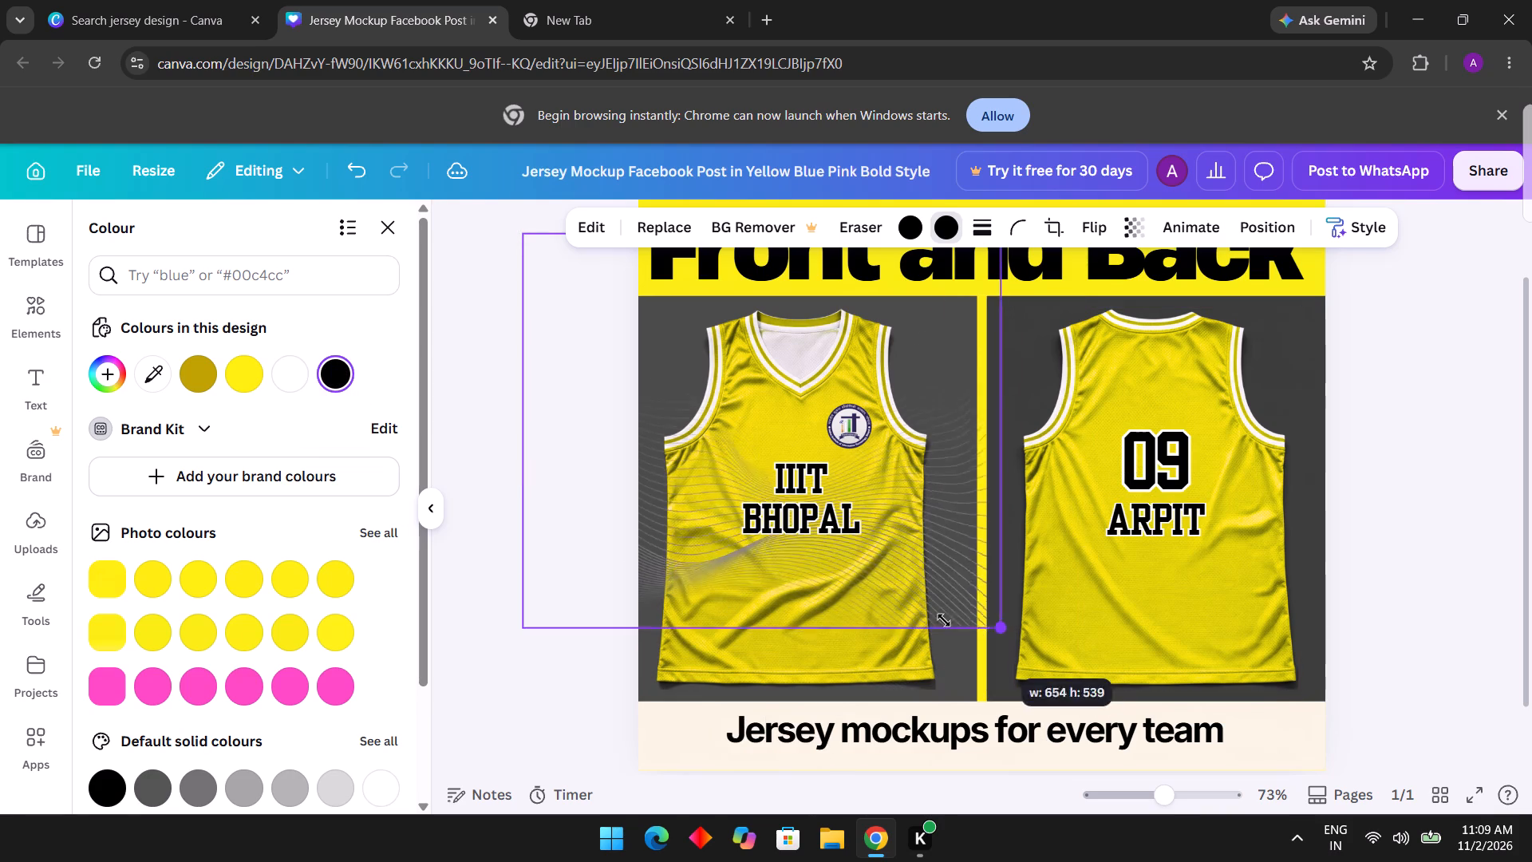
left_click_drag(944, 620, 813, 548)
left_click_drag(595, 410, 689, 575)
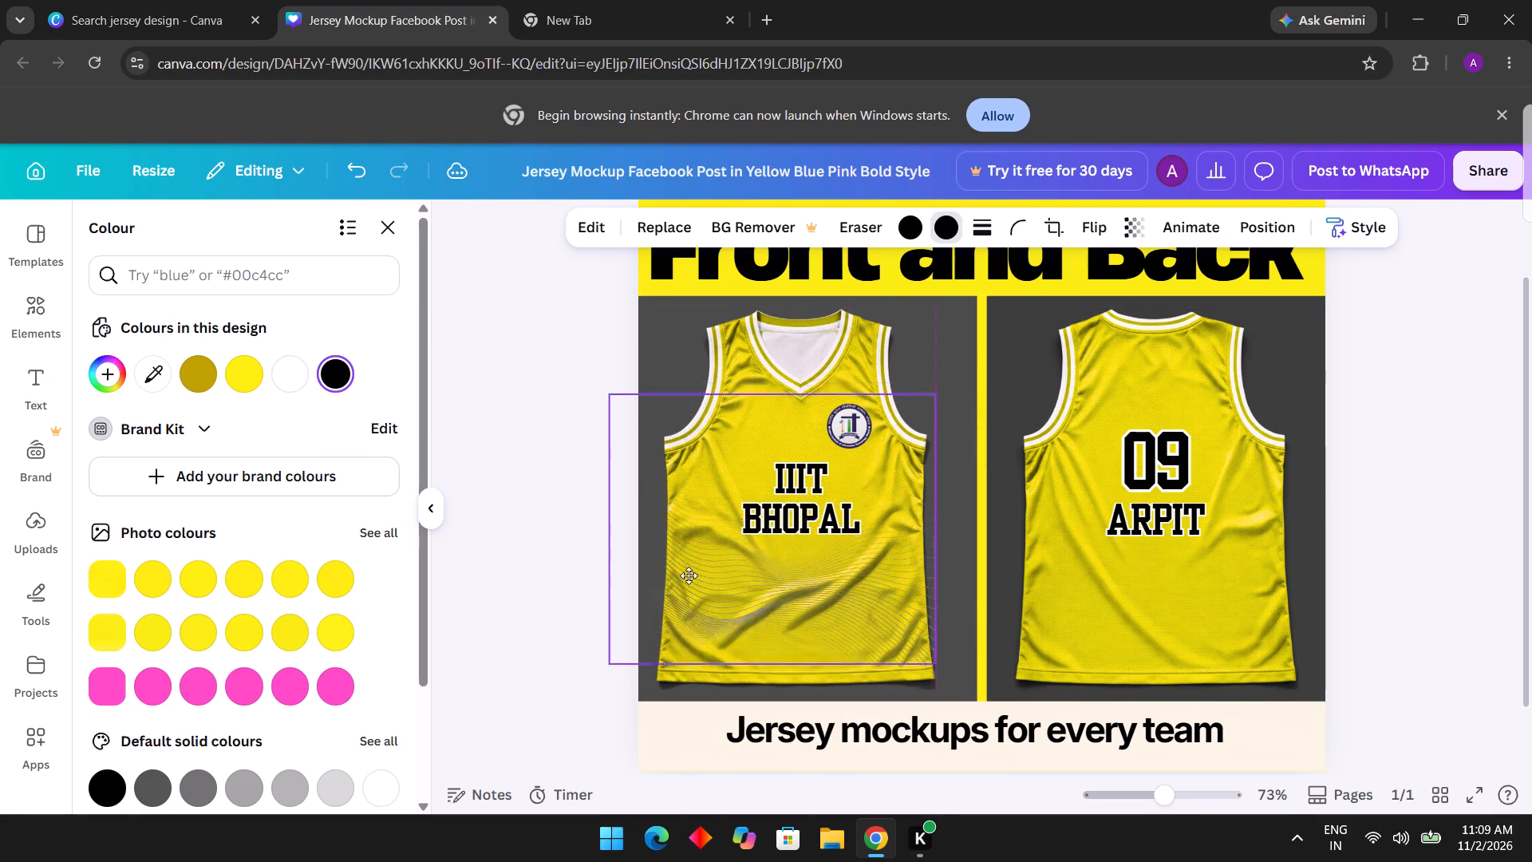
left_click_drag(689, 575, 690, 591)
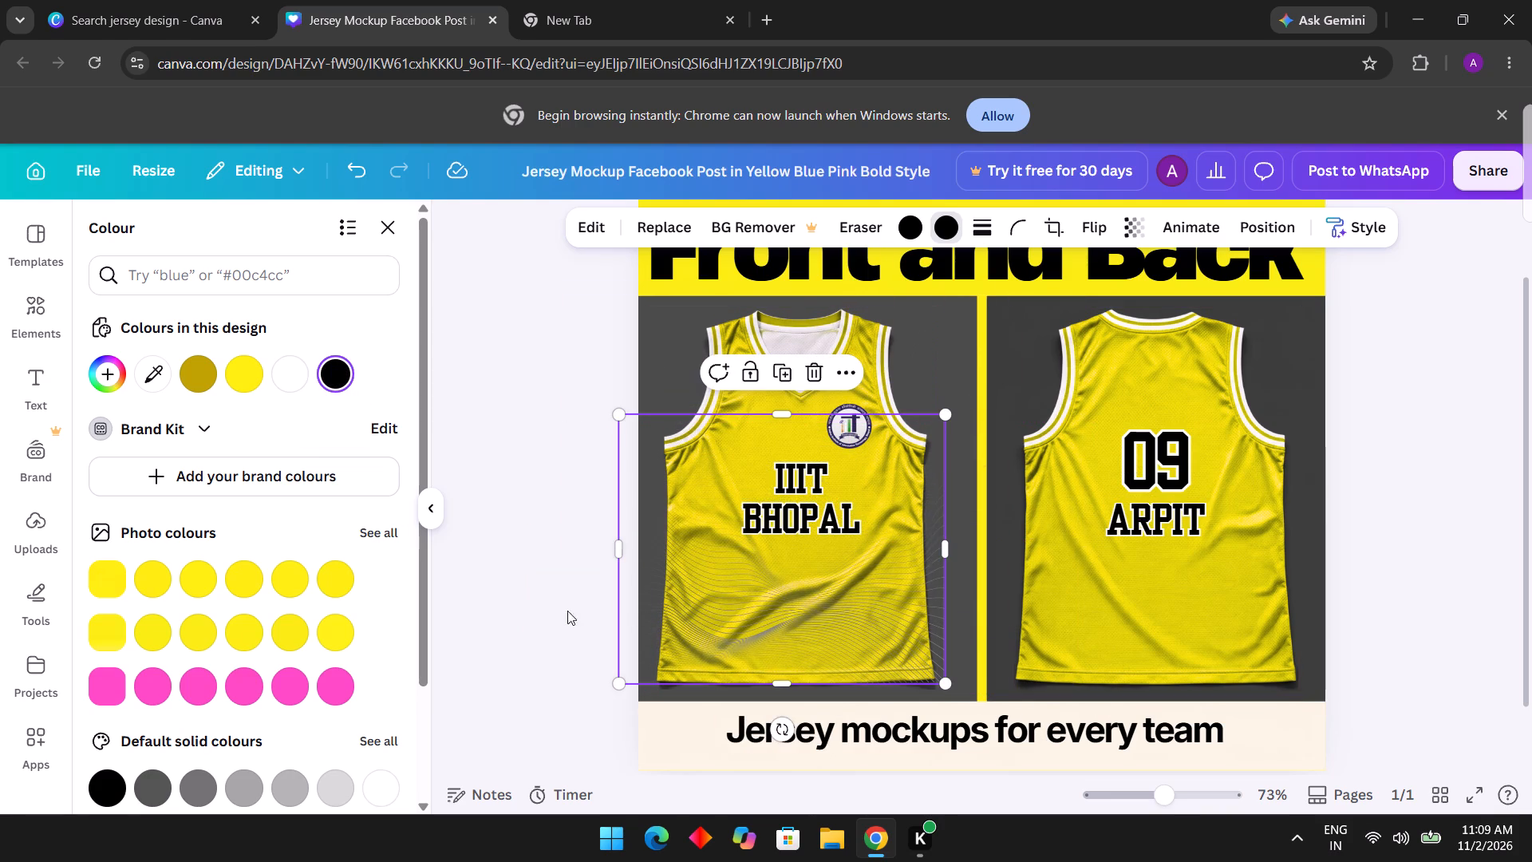
Delete the black wavy-lines graphic from the front jersey.
left_click(537, 607)
left_click(554, 559)
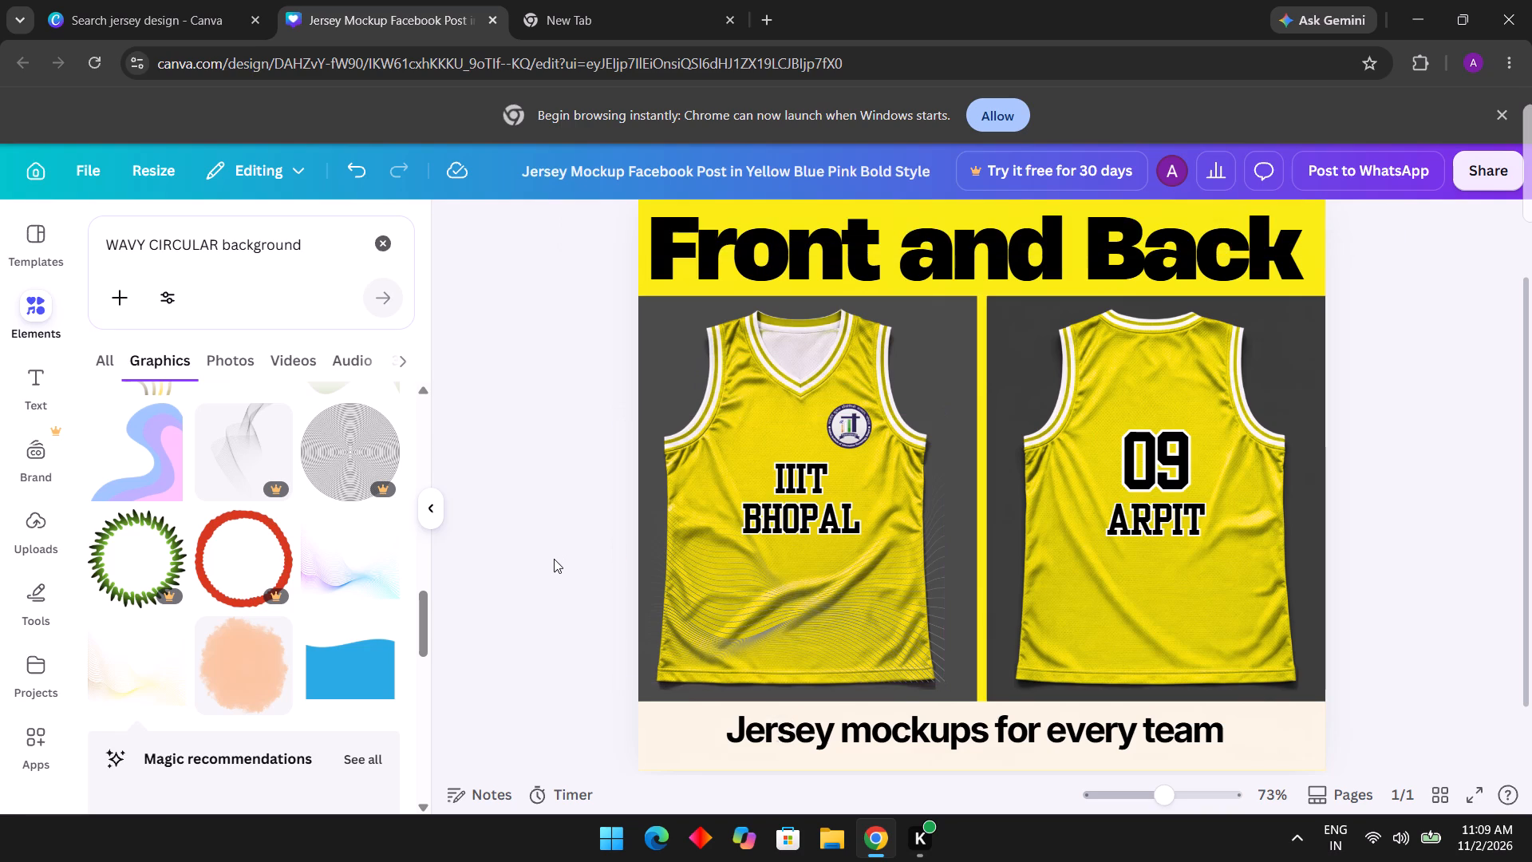
left_click(812, 588)
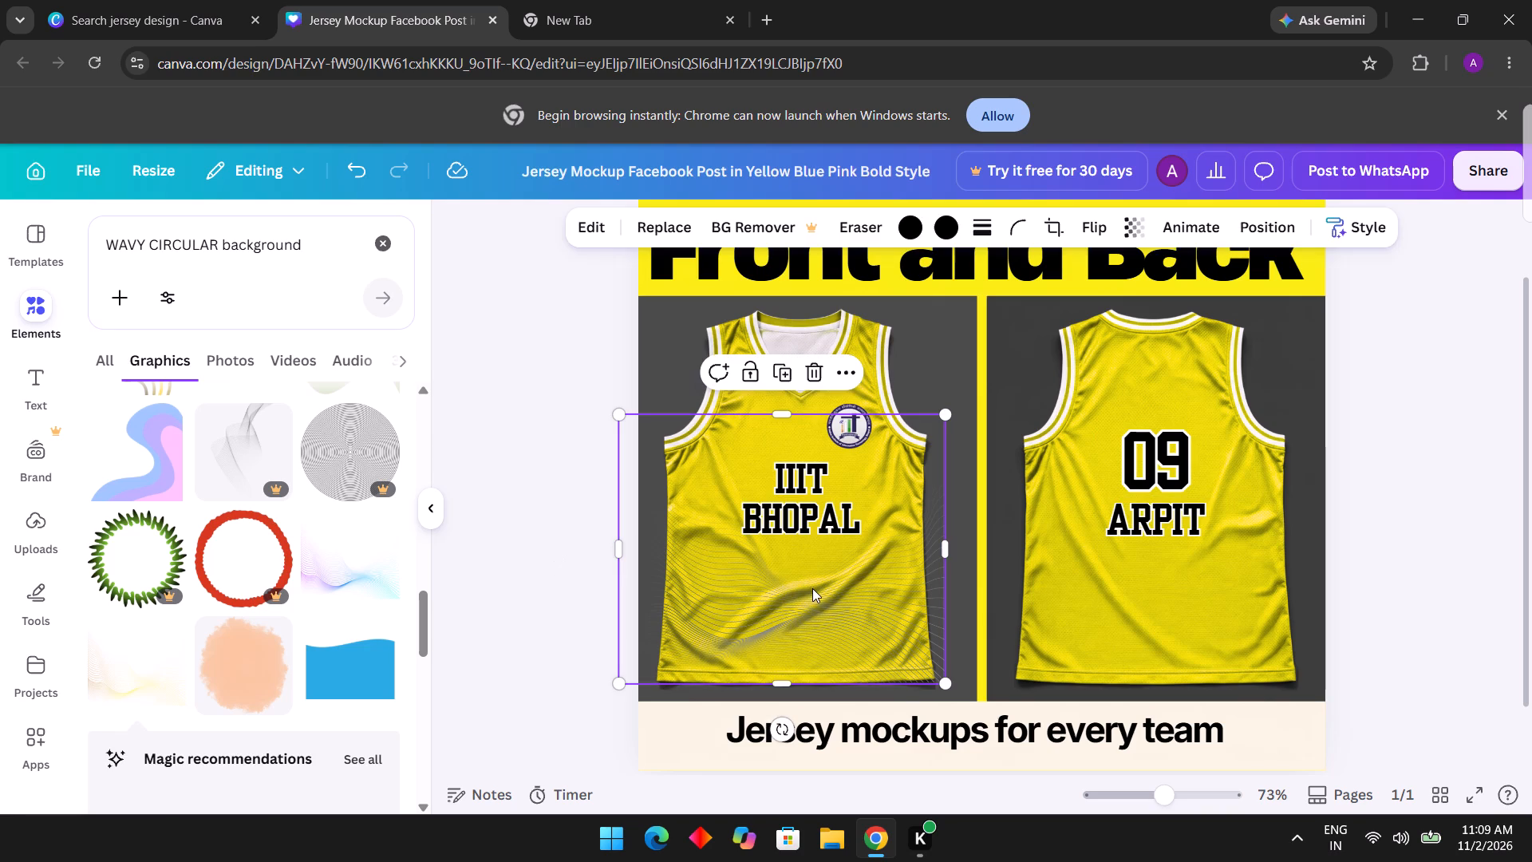
left_click(819, 362)
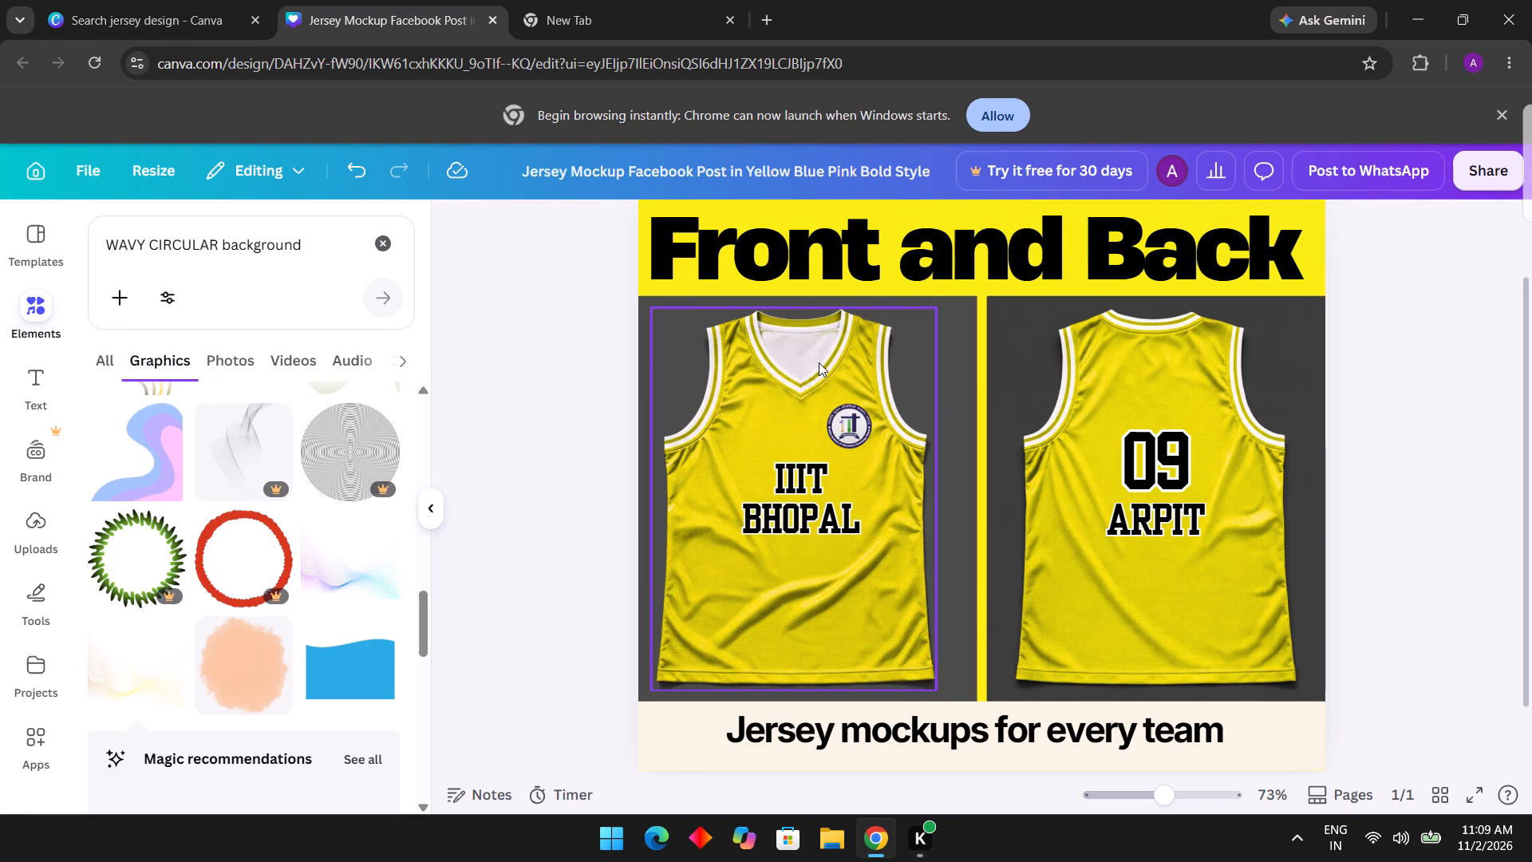
left_click(558, 503)
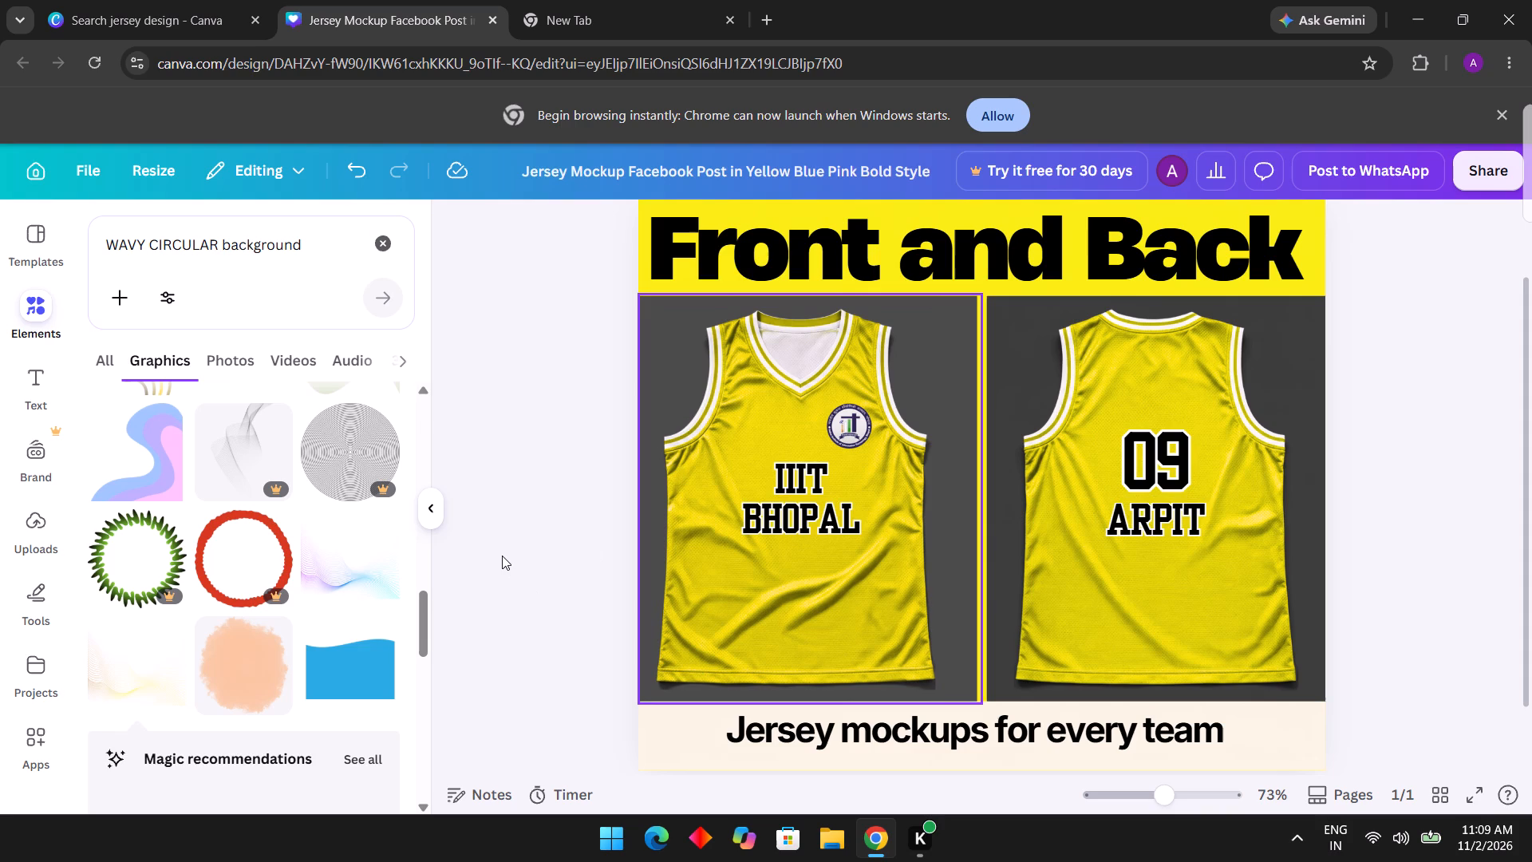
Open the download settings for the front-and-back jersey mockup design to export it.
left_click(86, 182)
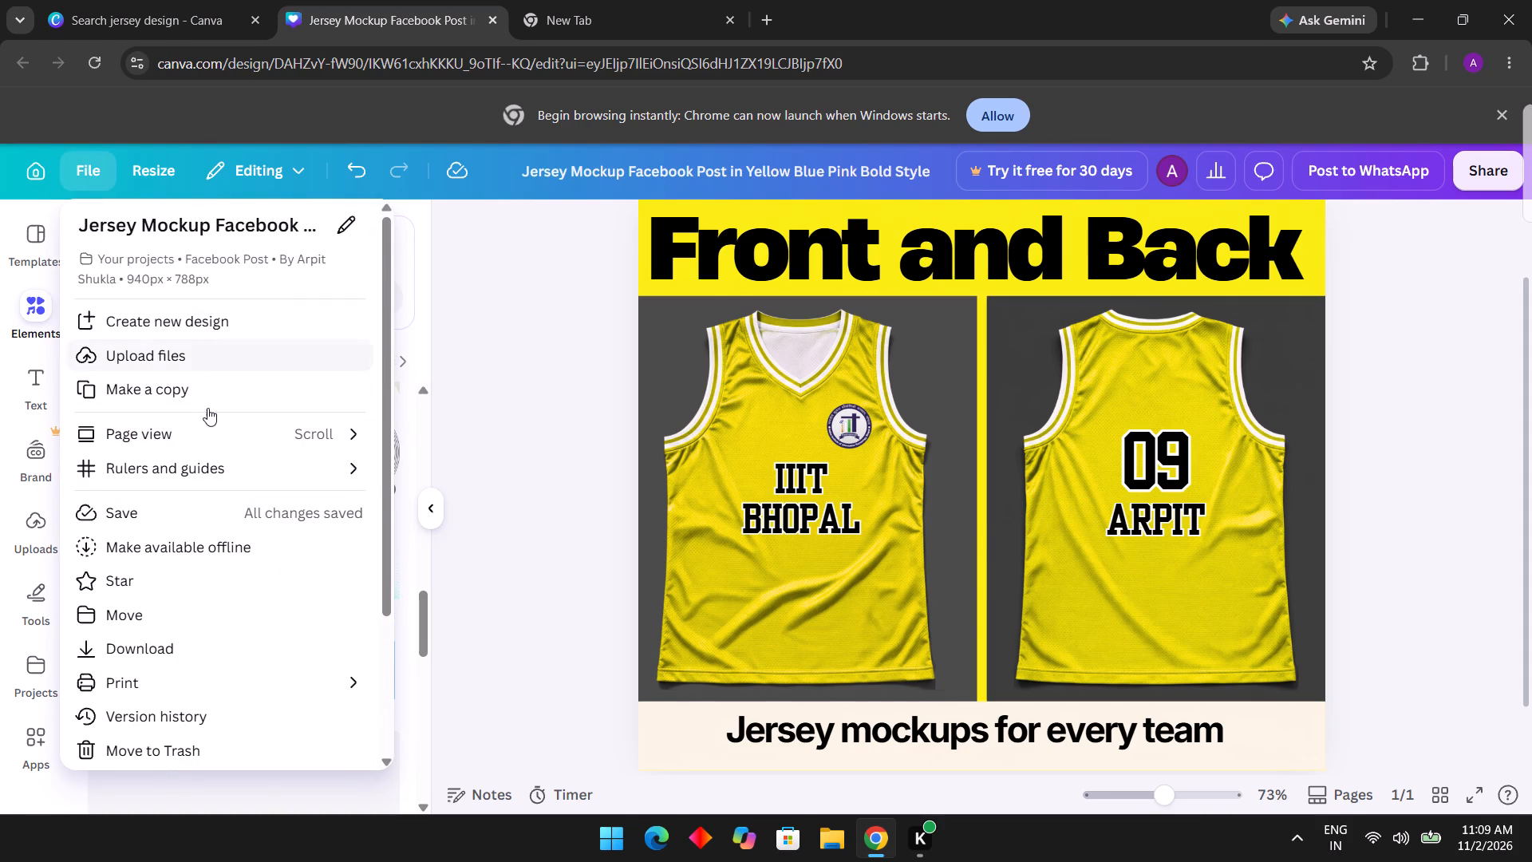
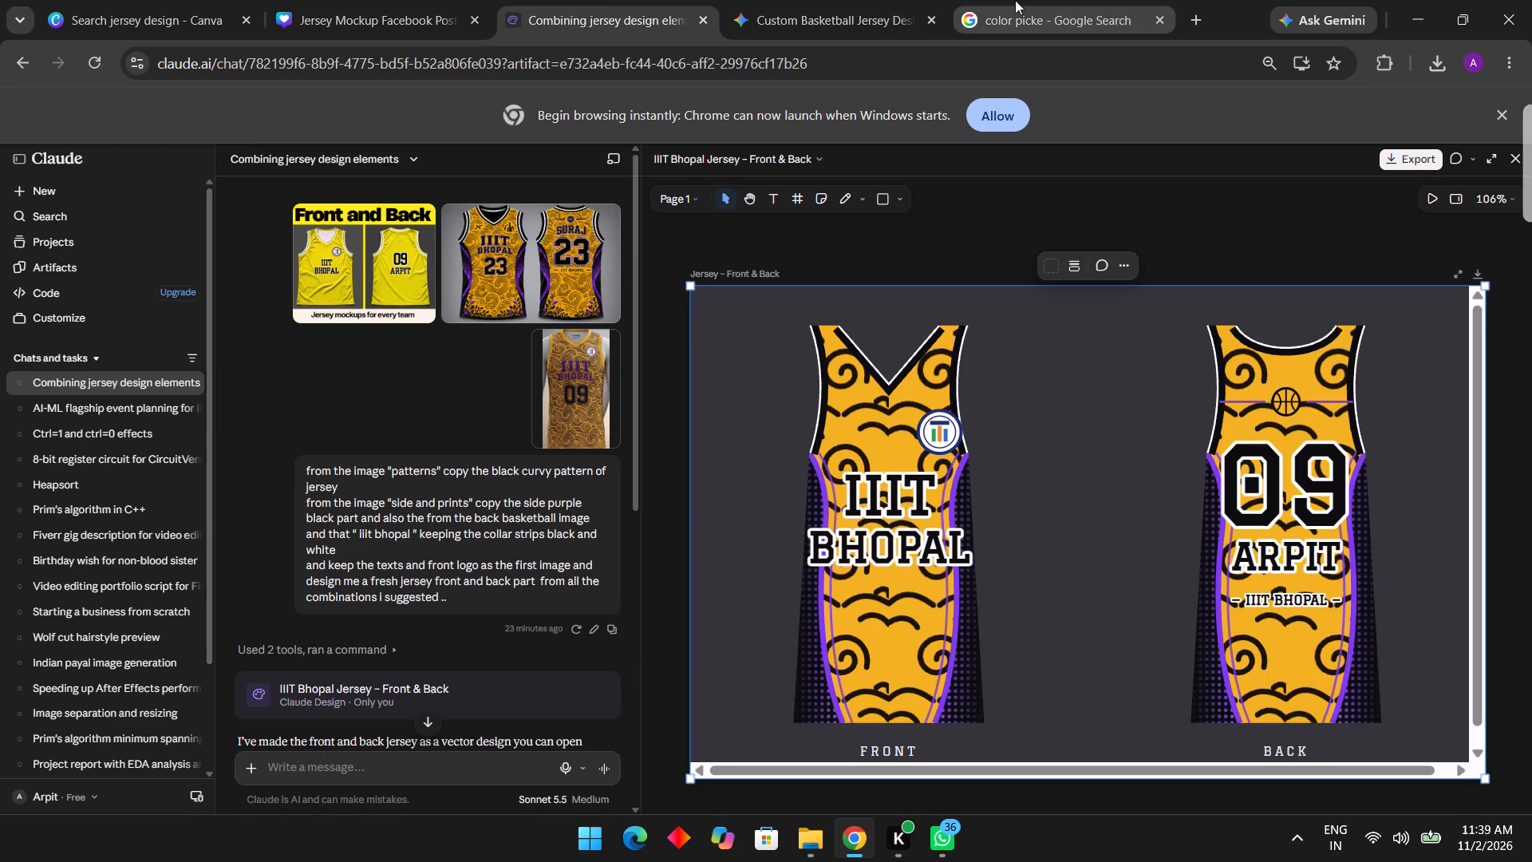
left_click_drag(1015, 0, 392, 0)
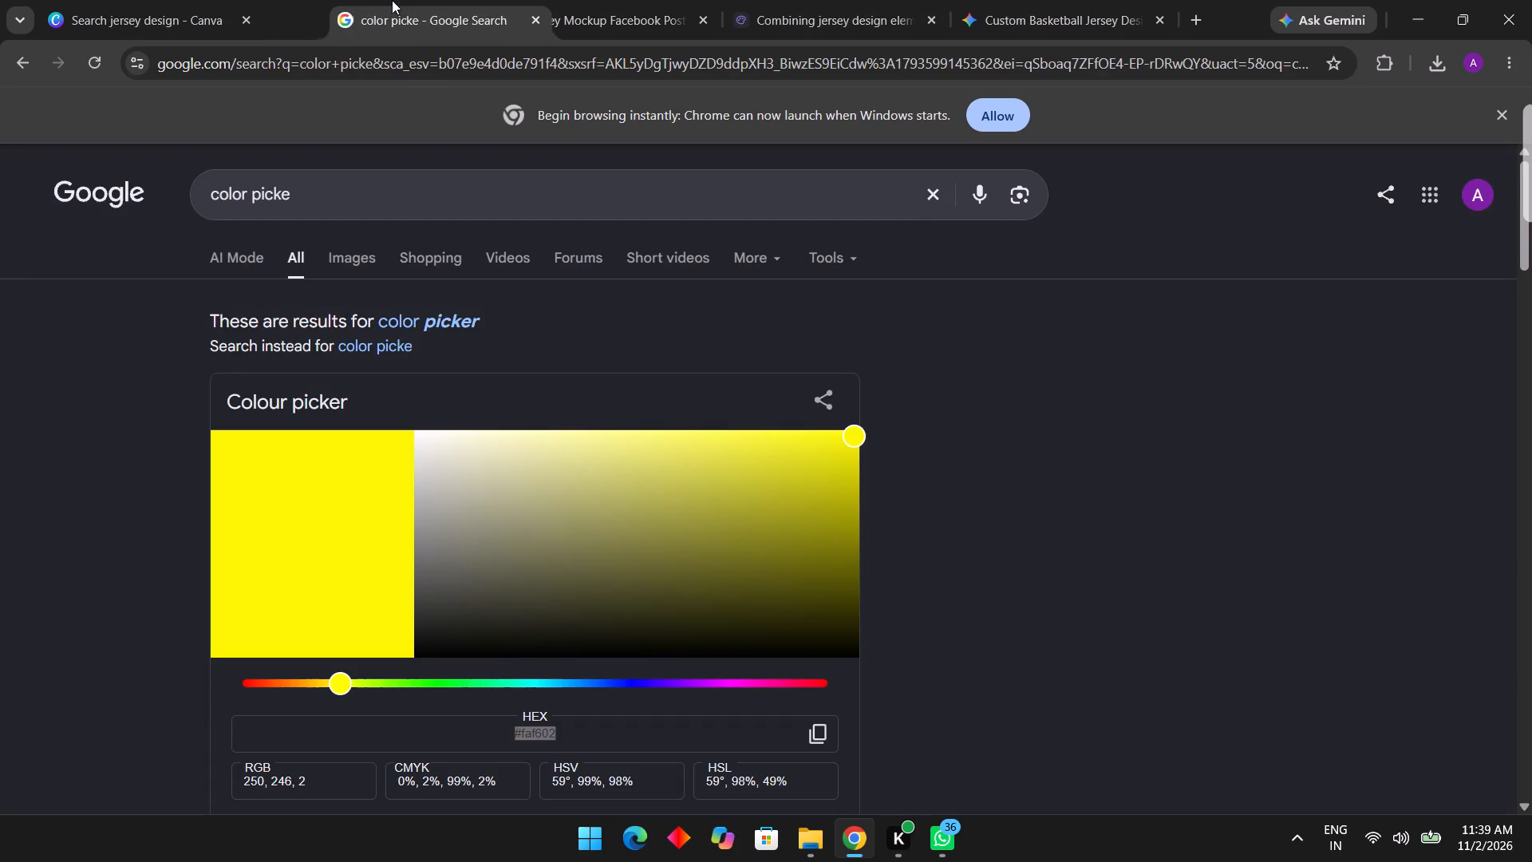
left_click_drag(392, 0, 345, 0)
left_click(152, 0)
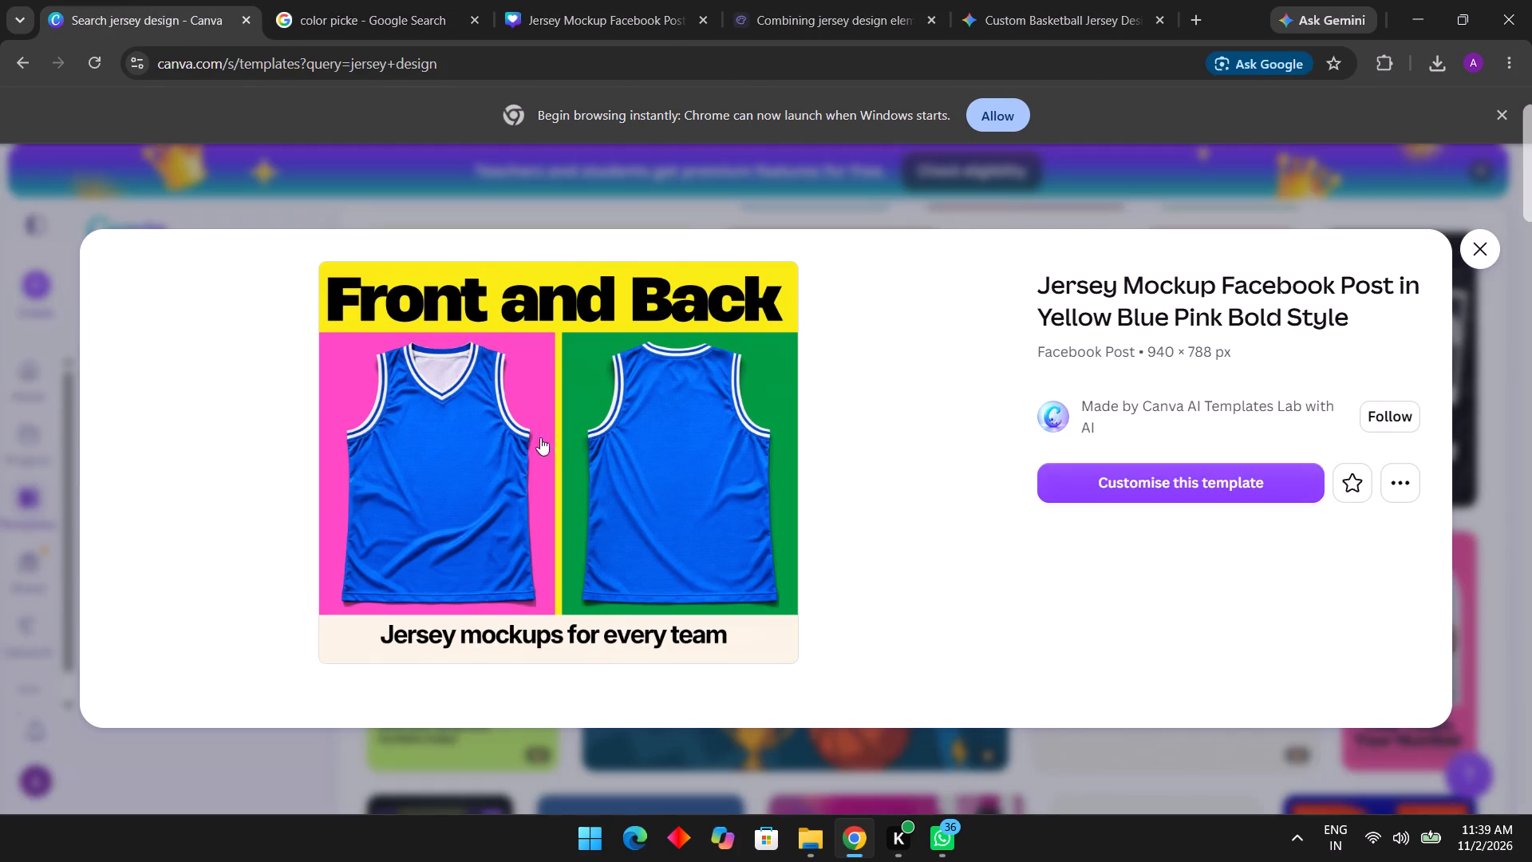
left_click(1468, 251)
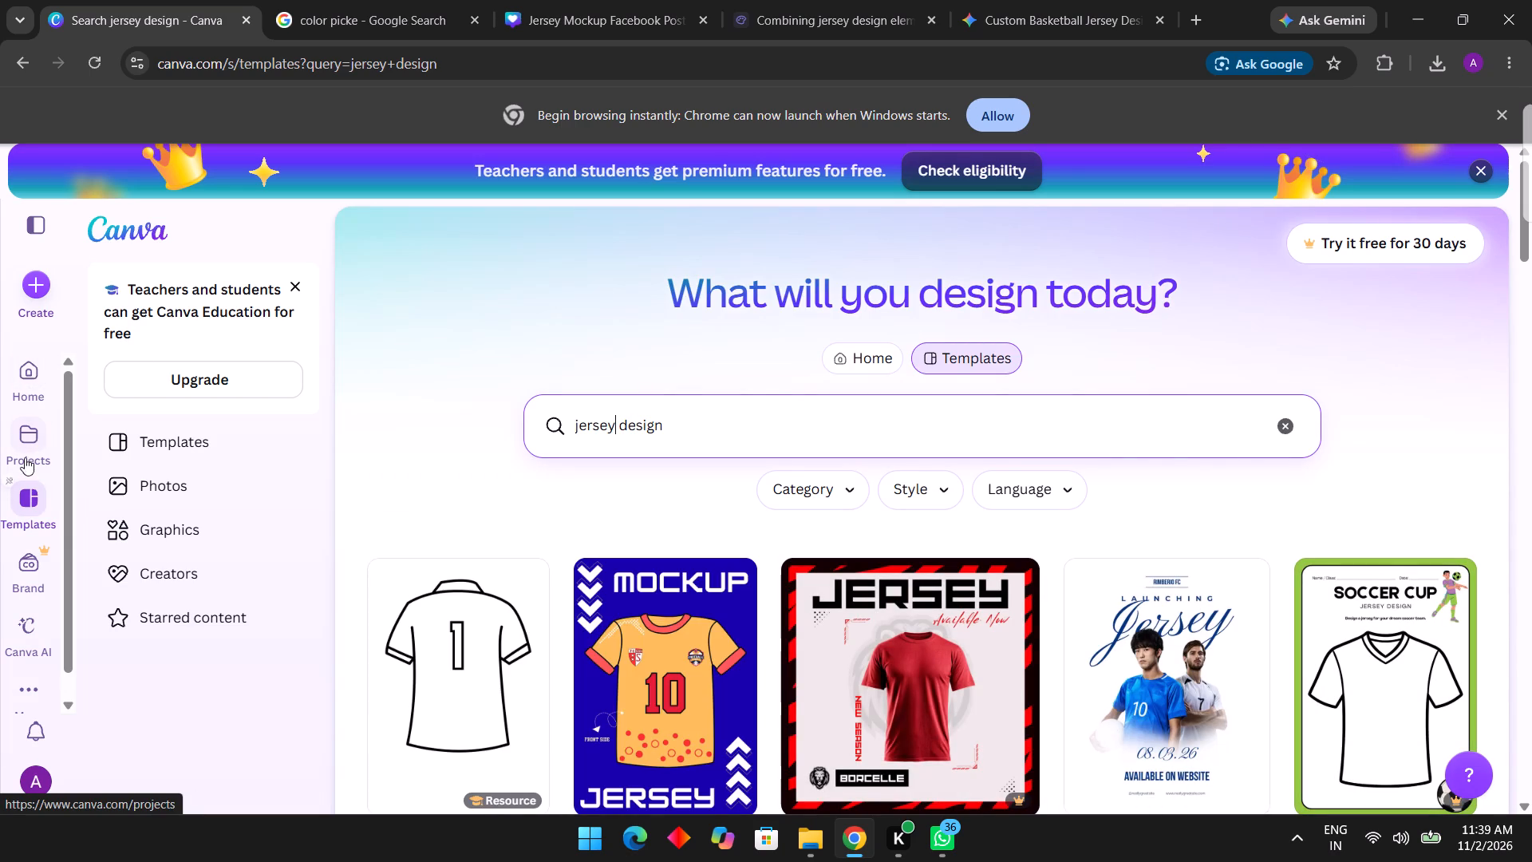
Open the recent Jersey Mockup Facebook Post design from the Canva projects.
left_click(24, 445)
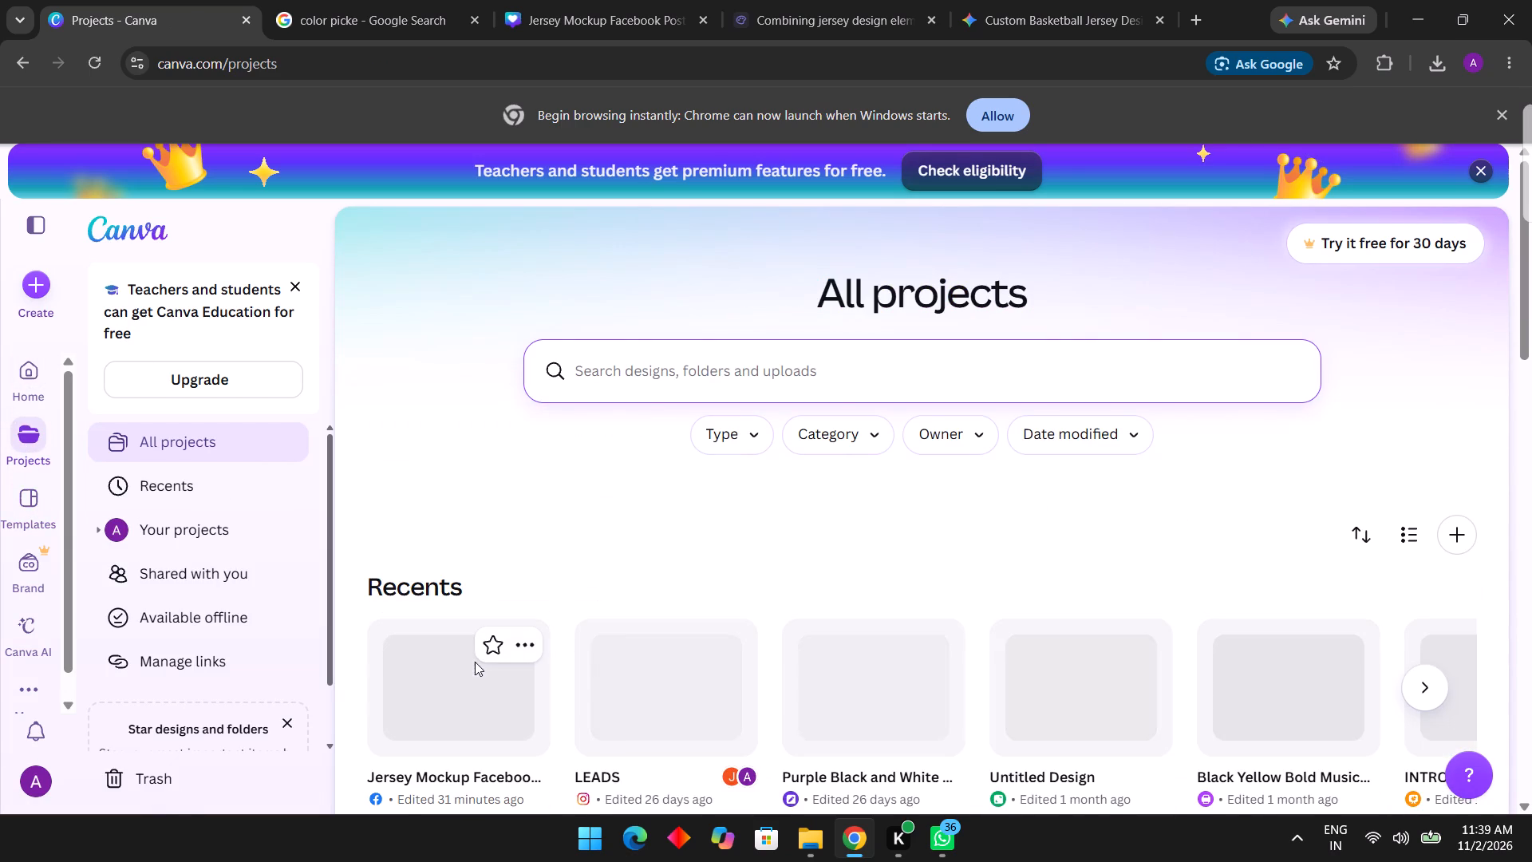
left_click(471, 706)
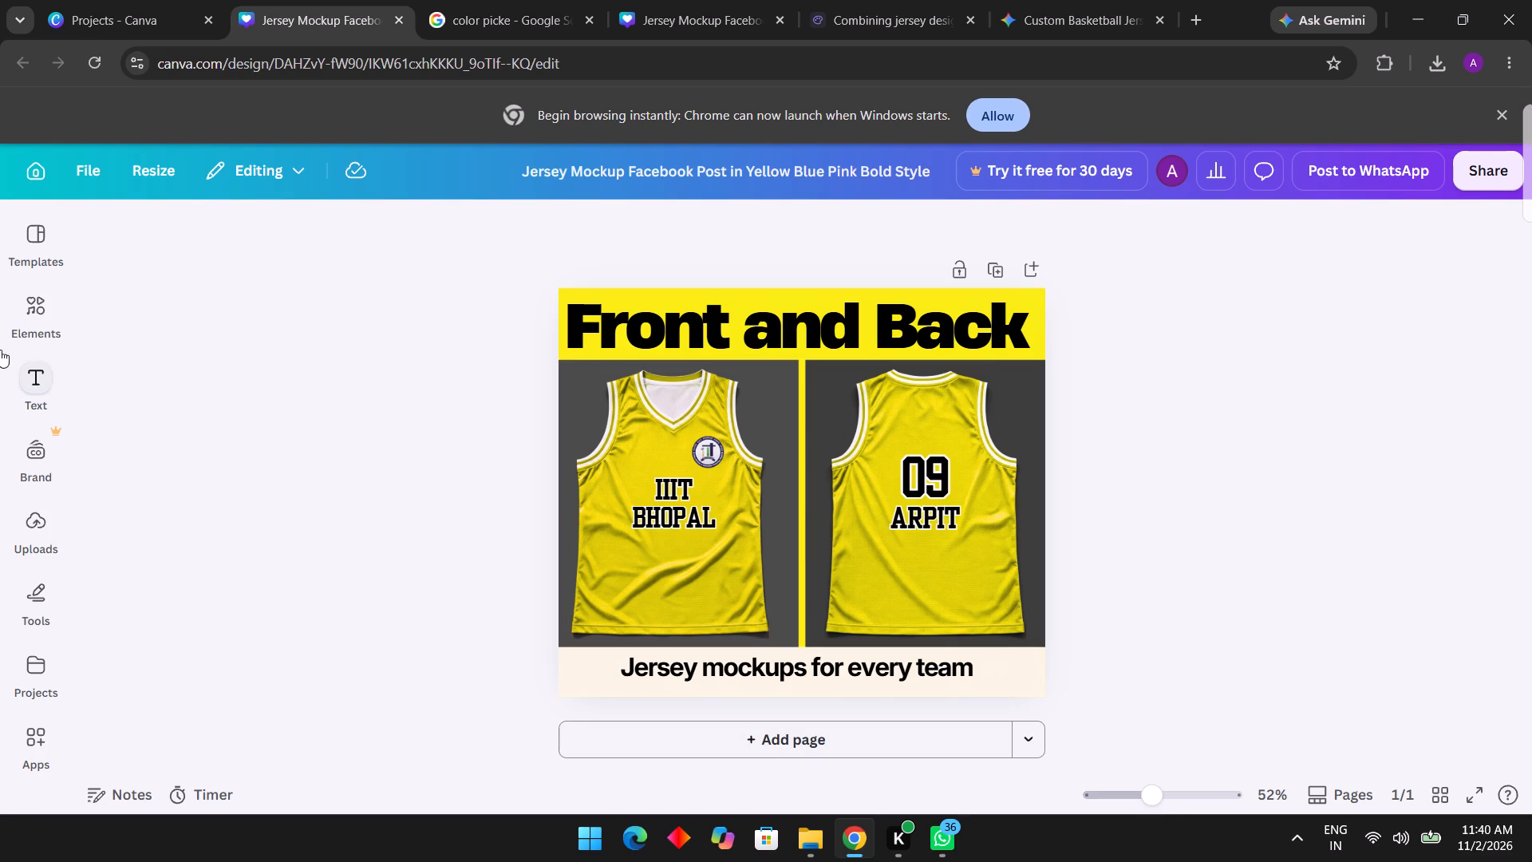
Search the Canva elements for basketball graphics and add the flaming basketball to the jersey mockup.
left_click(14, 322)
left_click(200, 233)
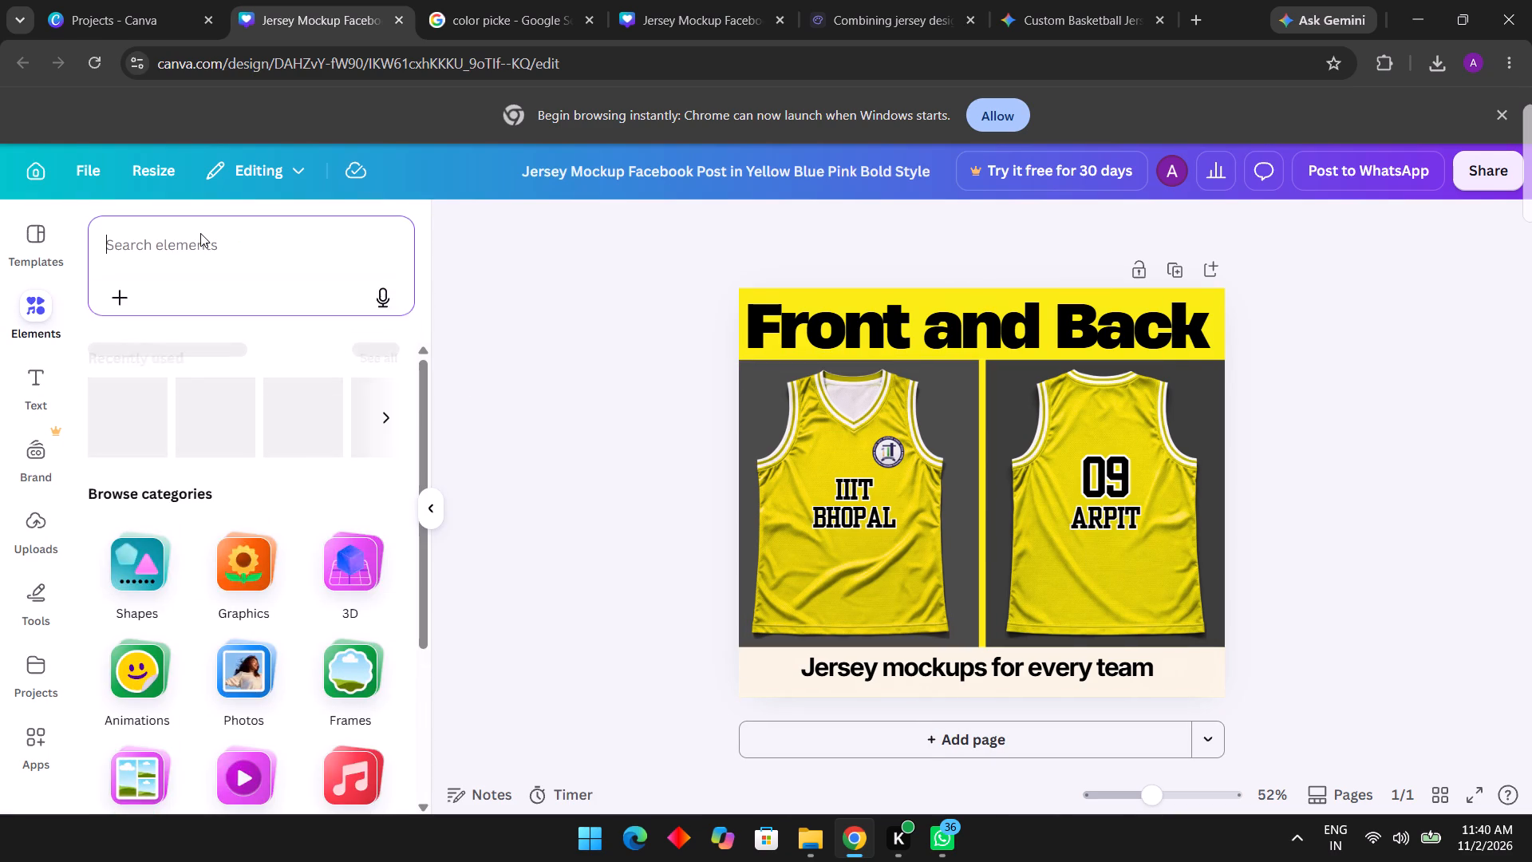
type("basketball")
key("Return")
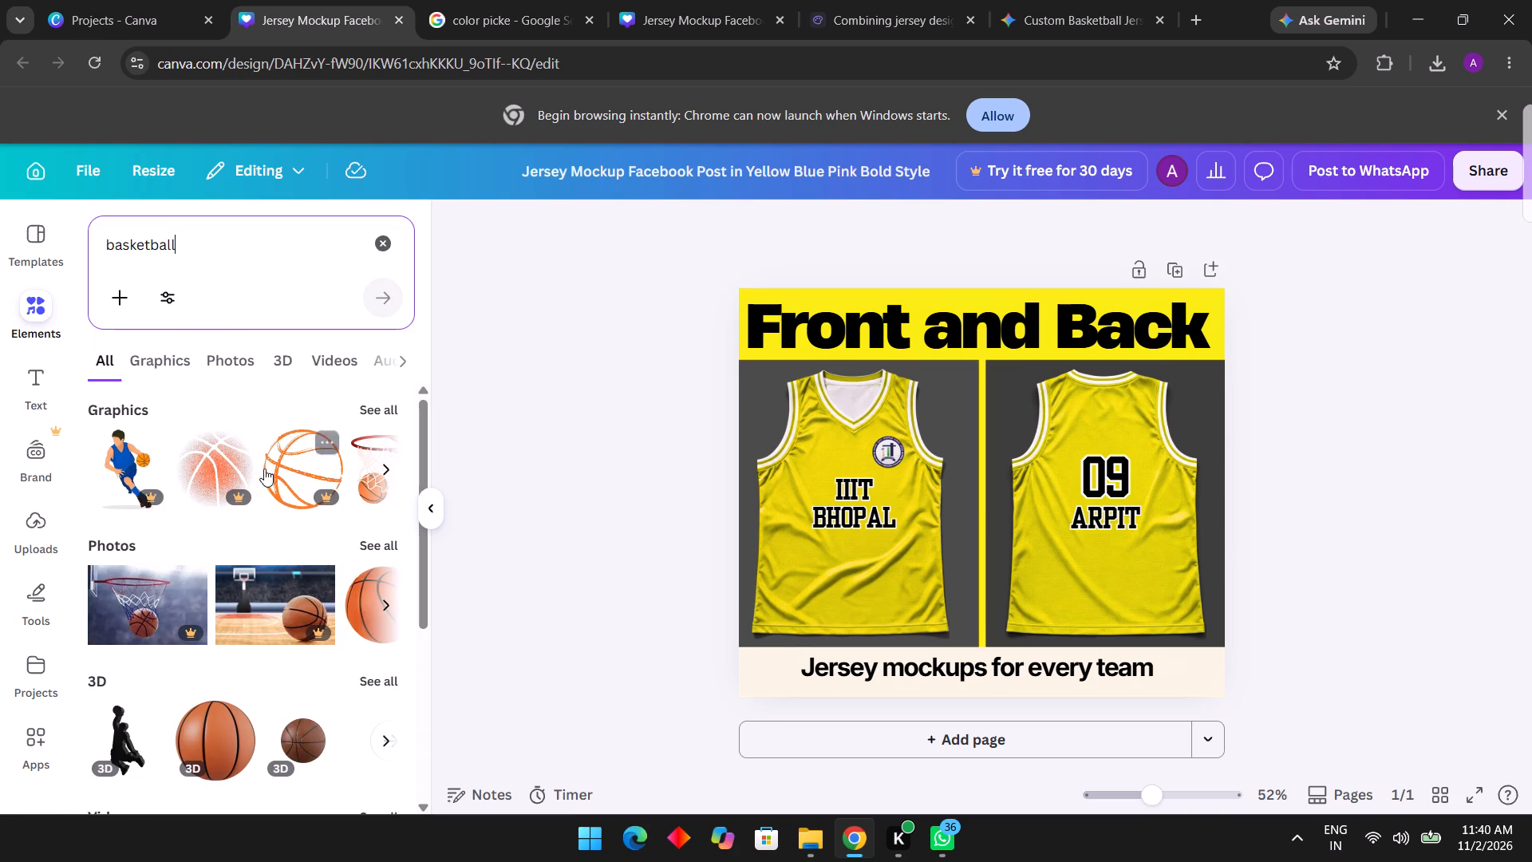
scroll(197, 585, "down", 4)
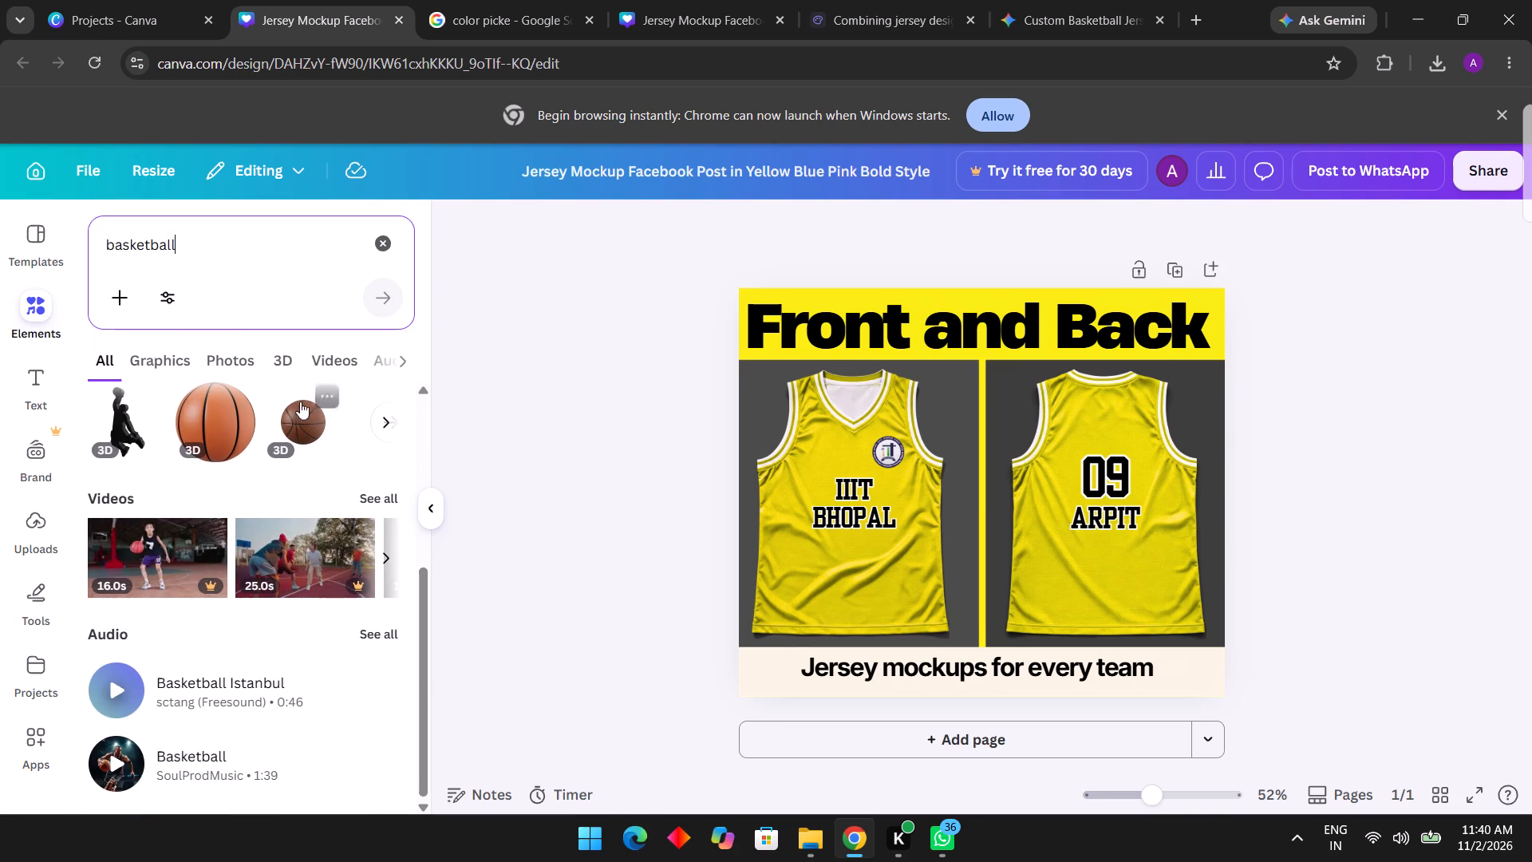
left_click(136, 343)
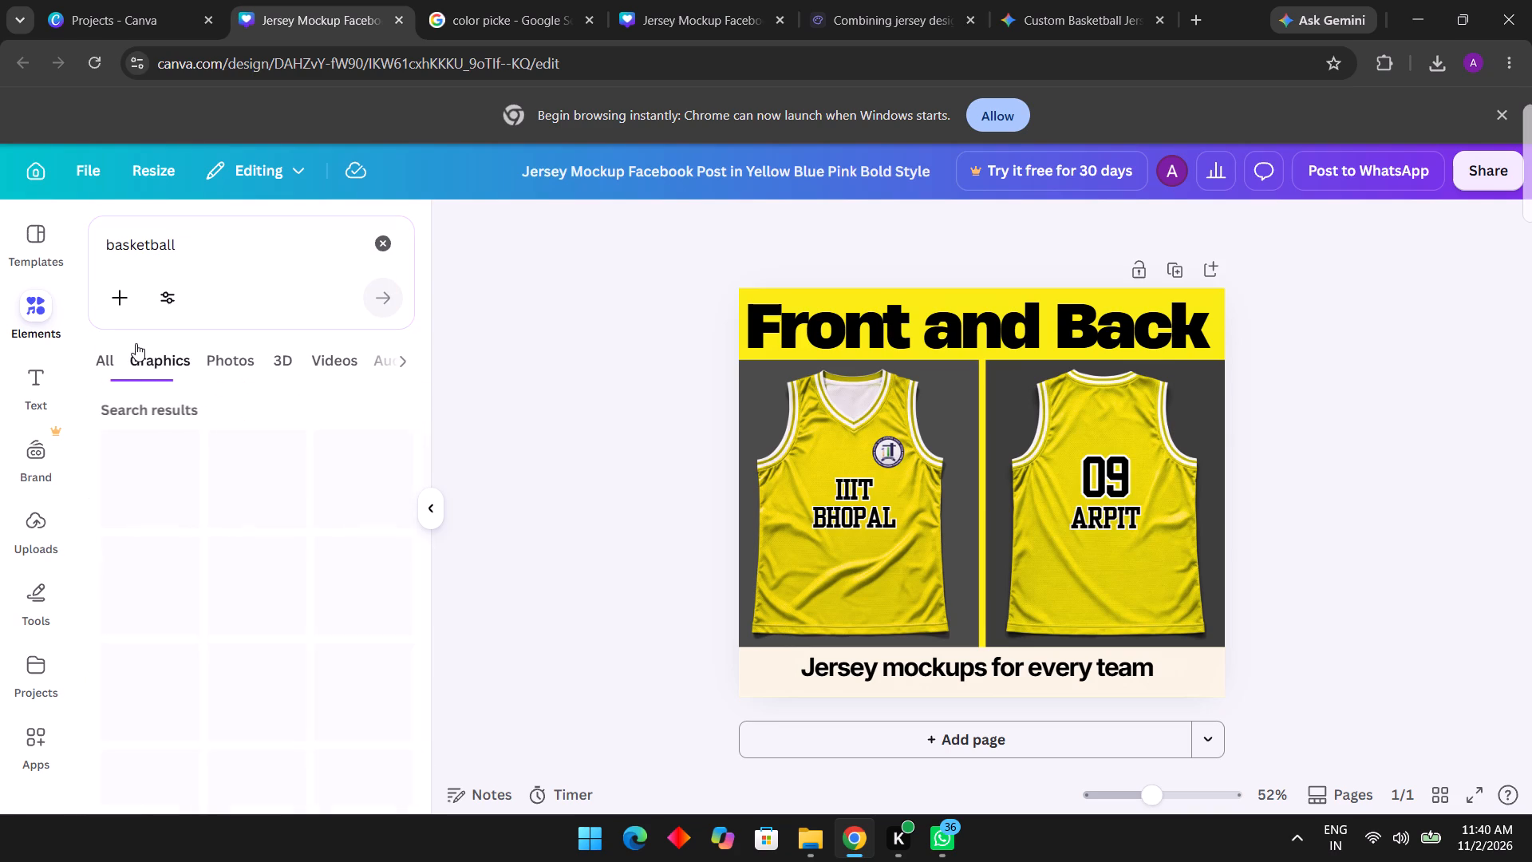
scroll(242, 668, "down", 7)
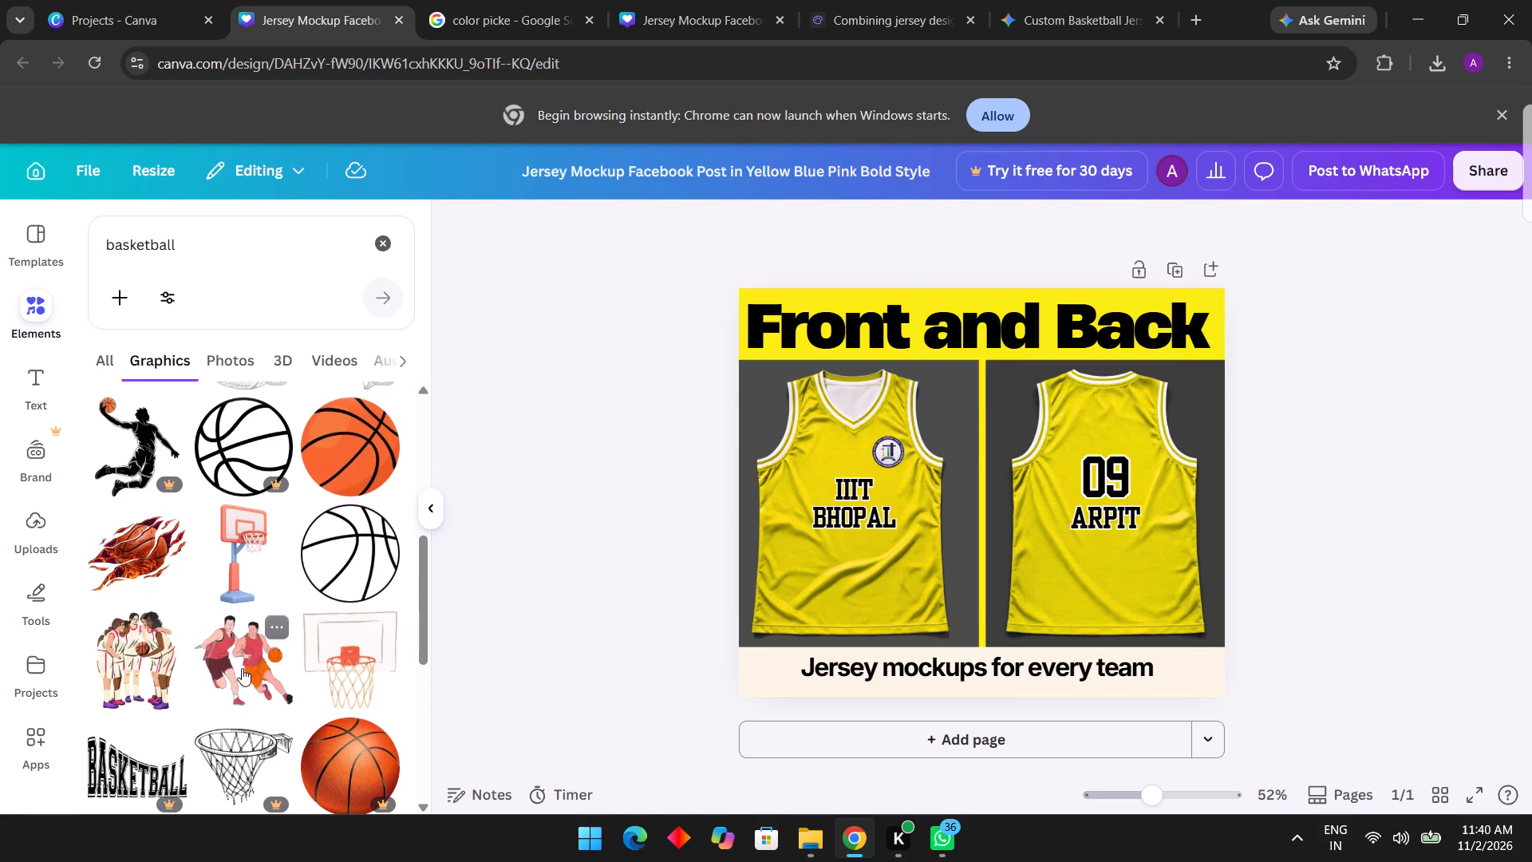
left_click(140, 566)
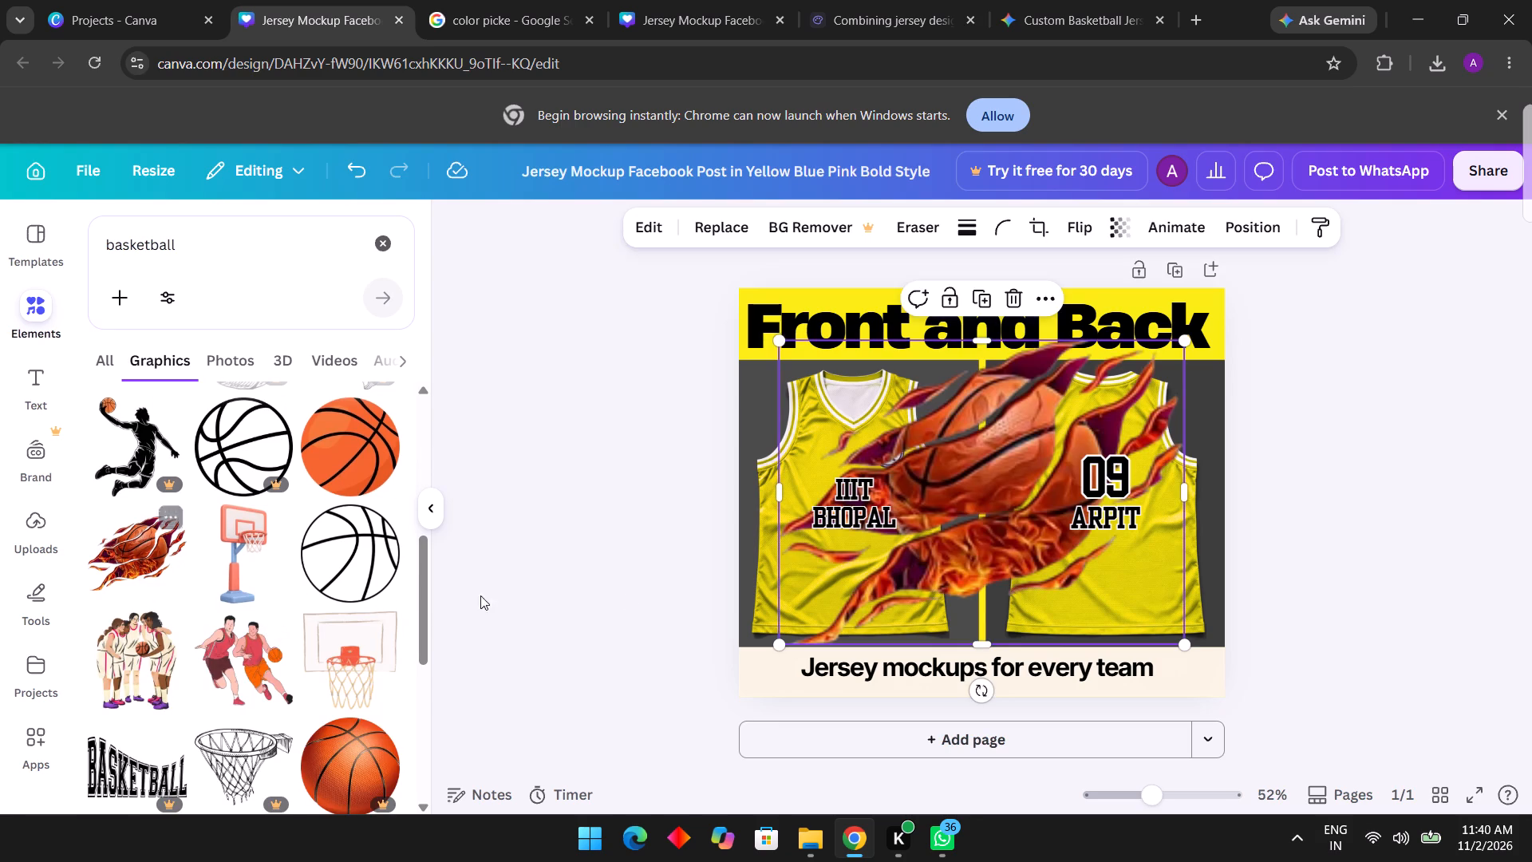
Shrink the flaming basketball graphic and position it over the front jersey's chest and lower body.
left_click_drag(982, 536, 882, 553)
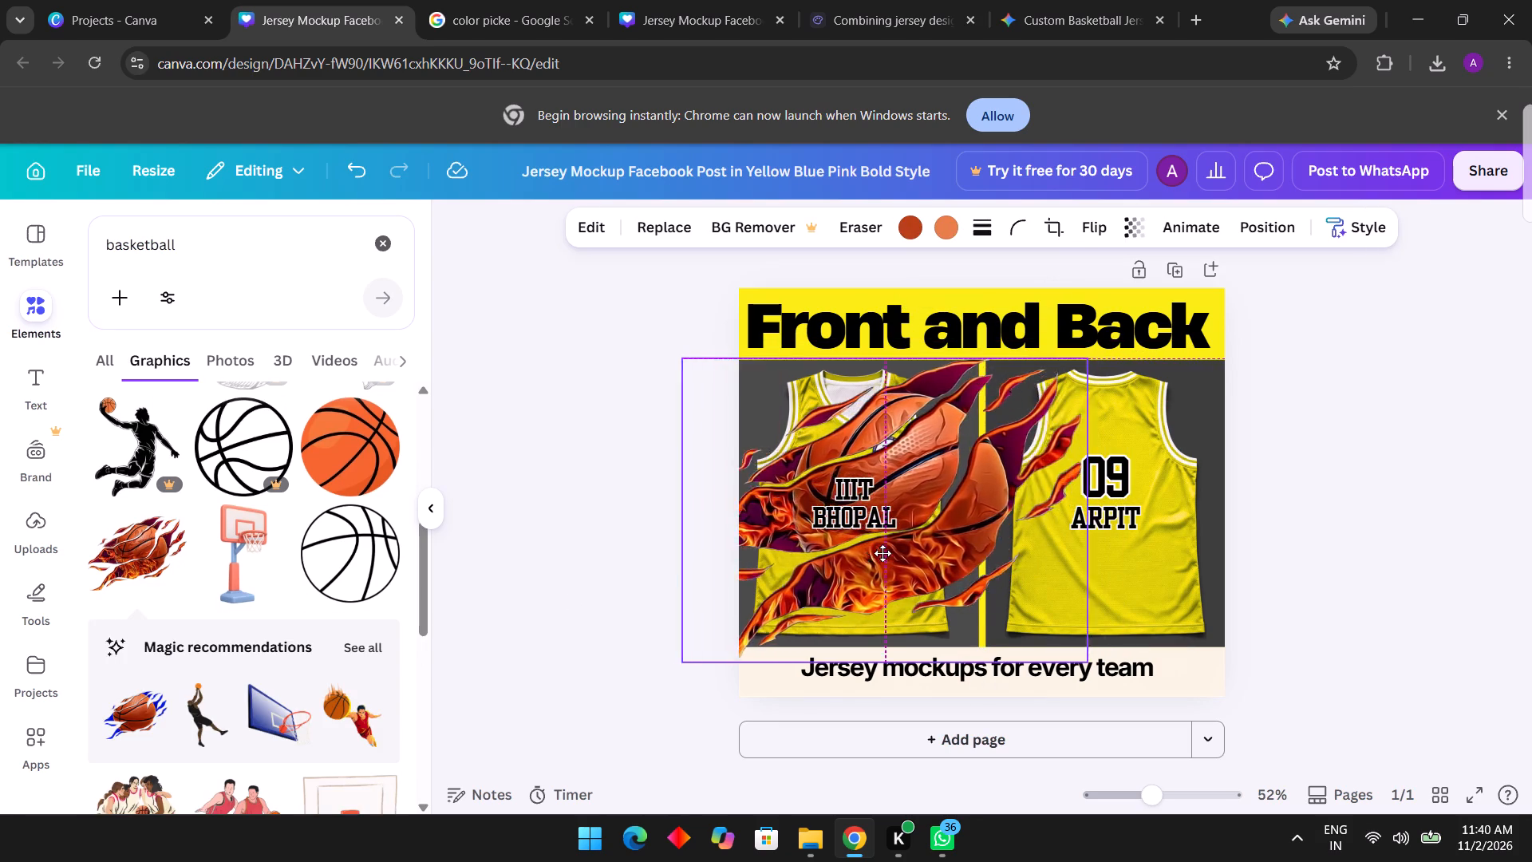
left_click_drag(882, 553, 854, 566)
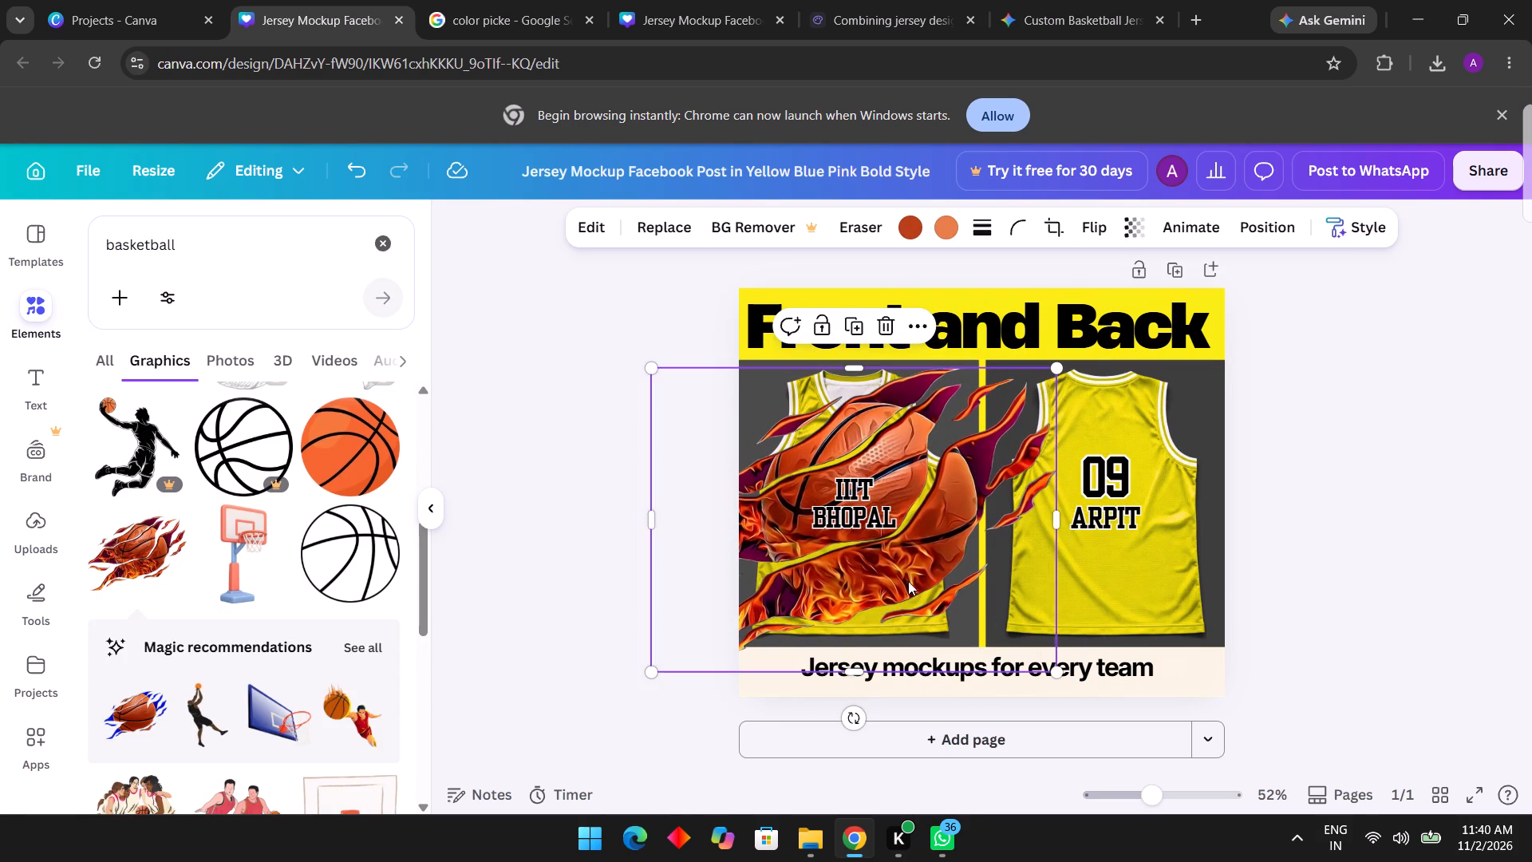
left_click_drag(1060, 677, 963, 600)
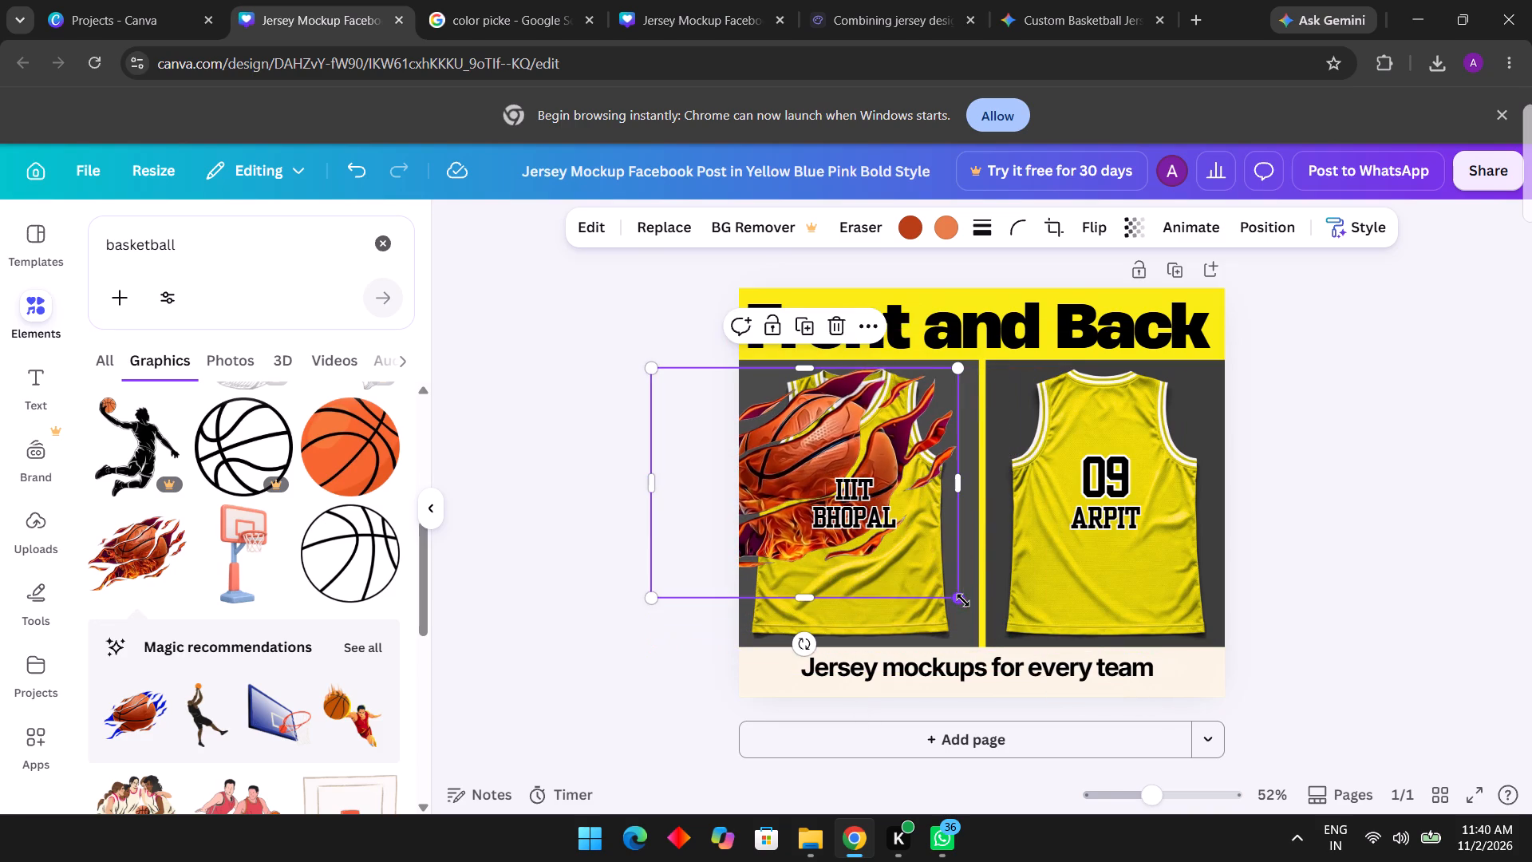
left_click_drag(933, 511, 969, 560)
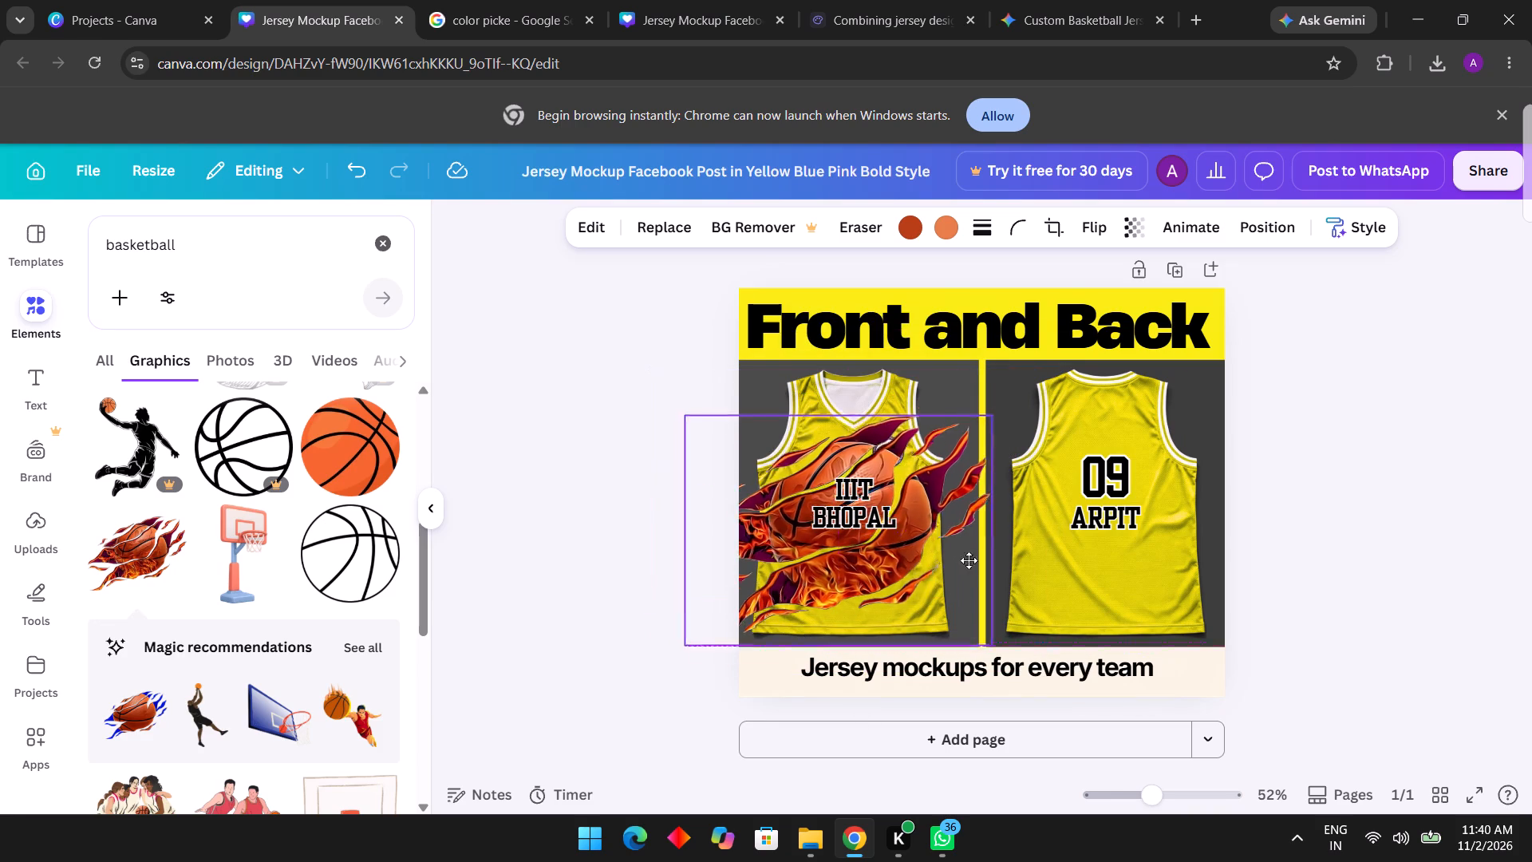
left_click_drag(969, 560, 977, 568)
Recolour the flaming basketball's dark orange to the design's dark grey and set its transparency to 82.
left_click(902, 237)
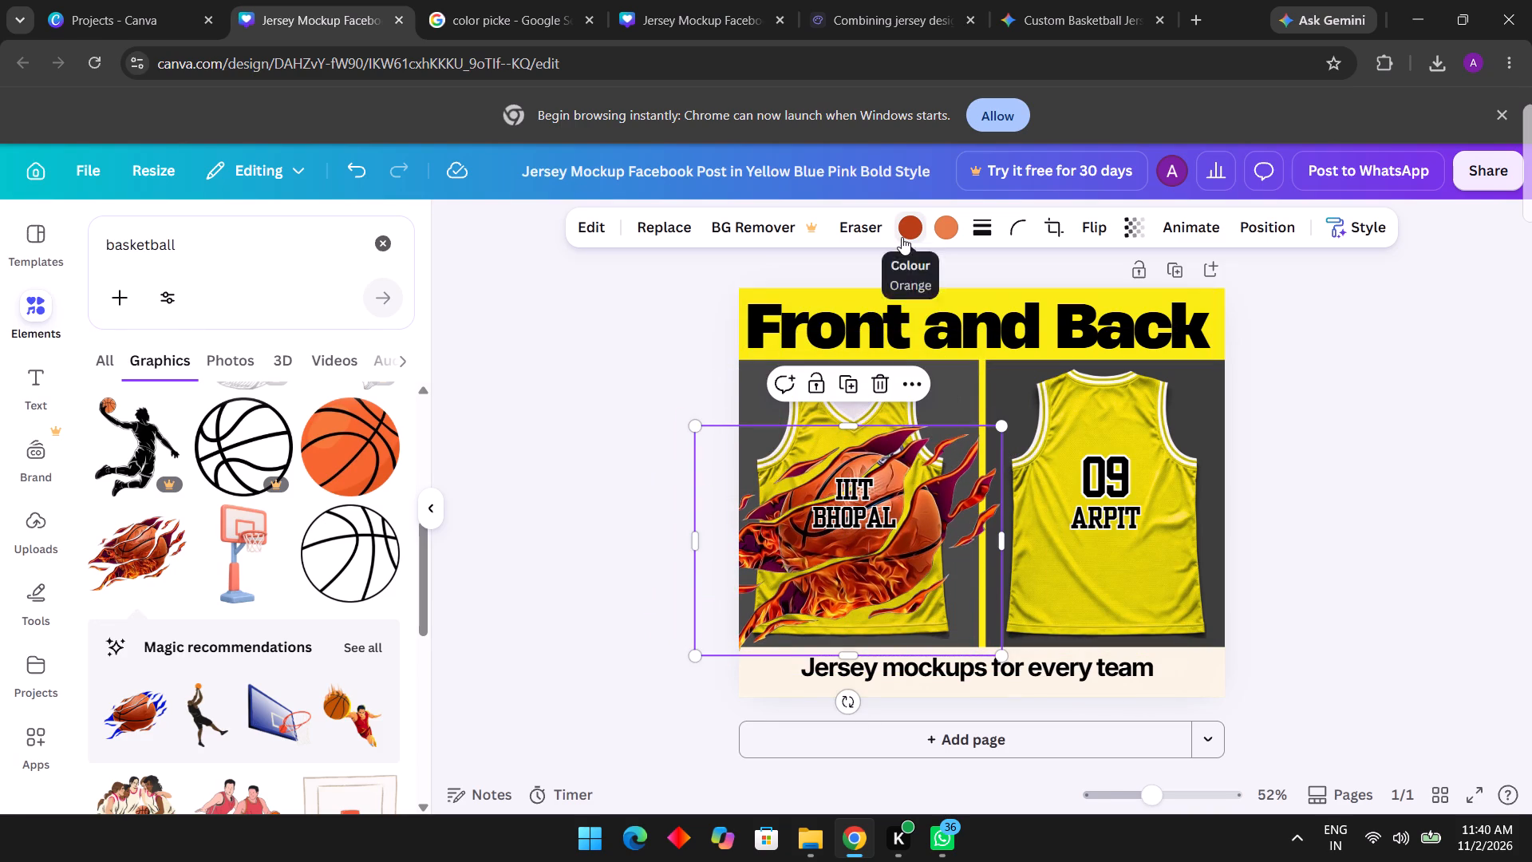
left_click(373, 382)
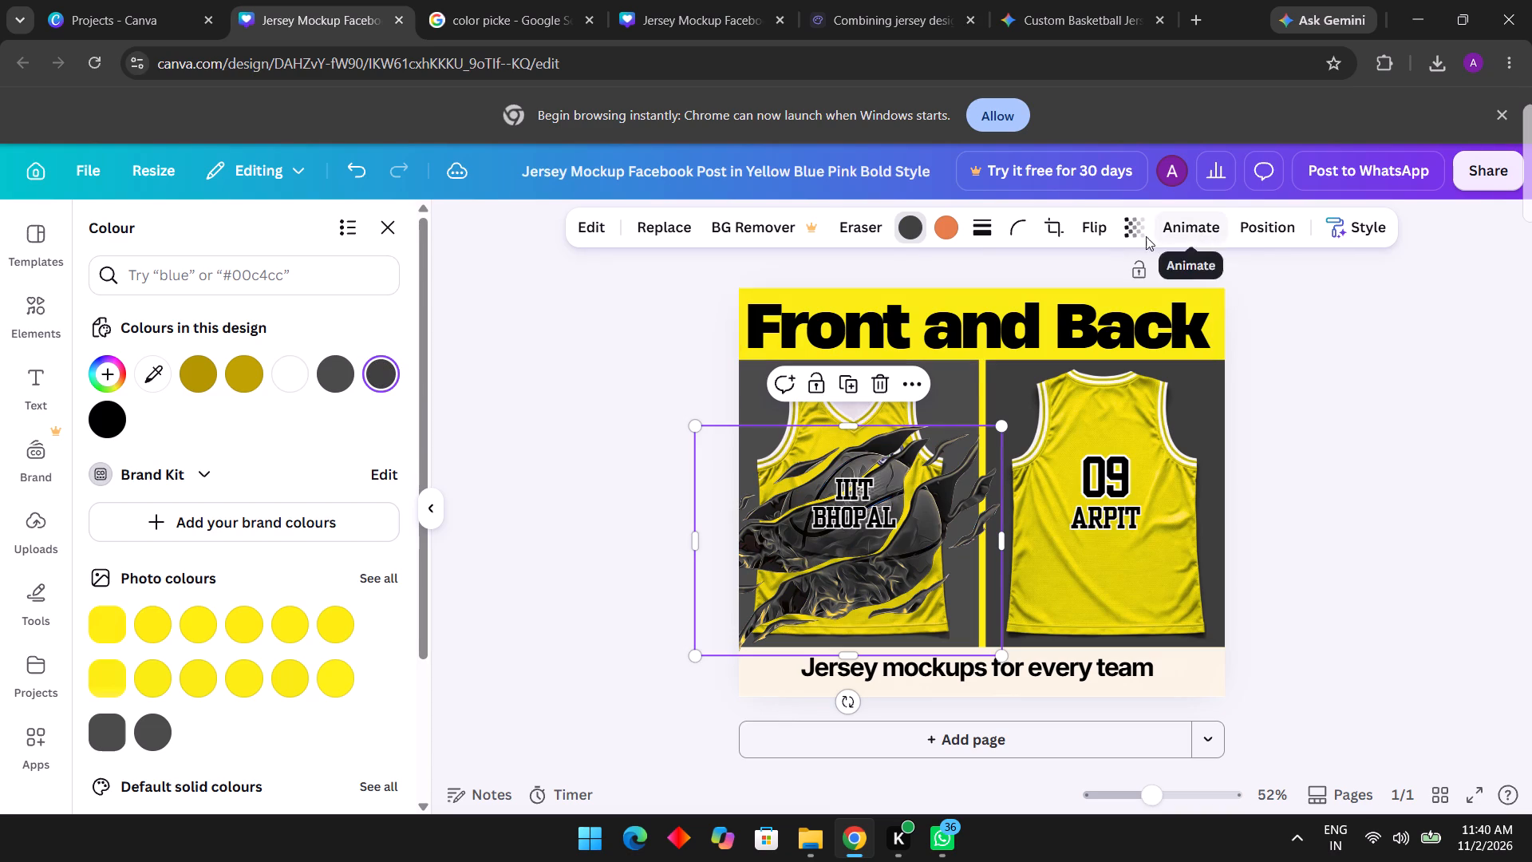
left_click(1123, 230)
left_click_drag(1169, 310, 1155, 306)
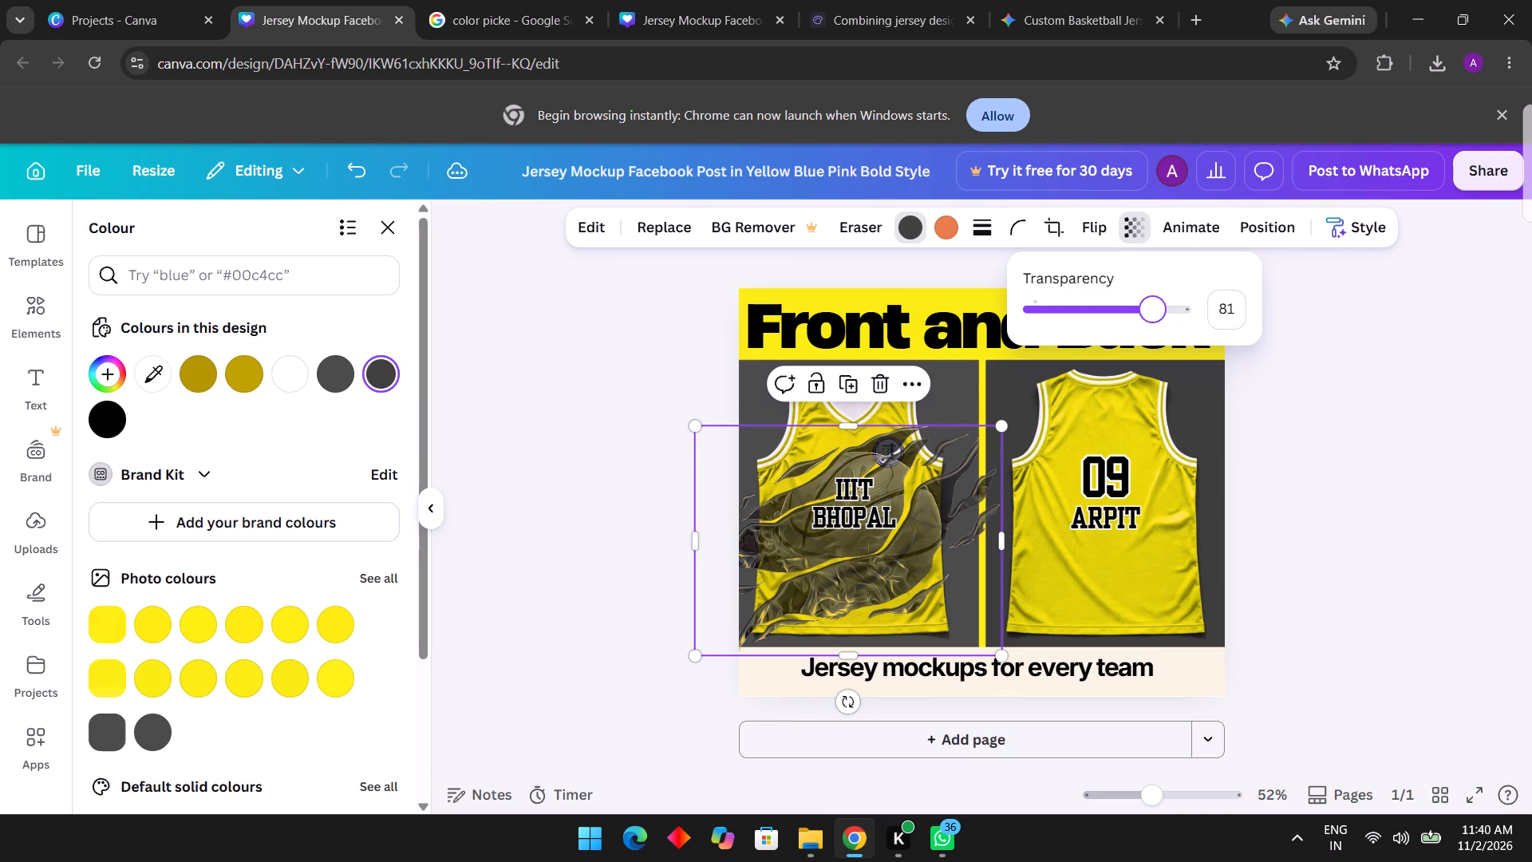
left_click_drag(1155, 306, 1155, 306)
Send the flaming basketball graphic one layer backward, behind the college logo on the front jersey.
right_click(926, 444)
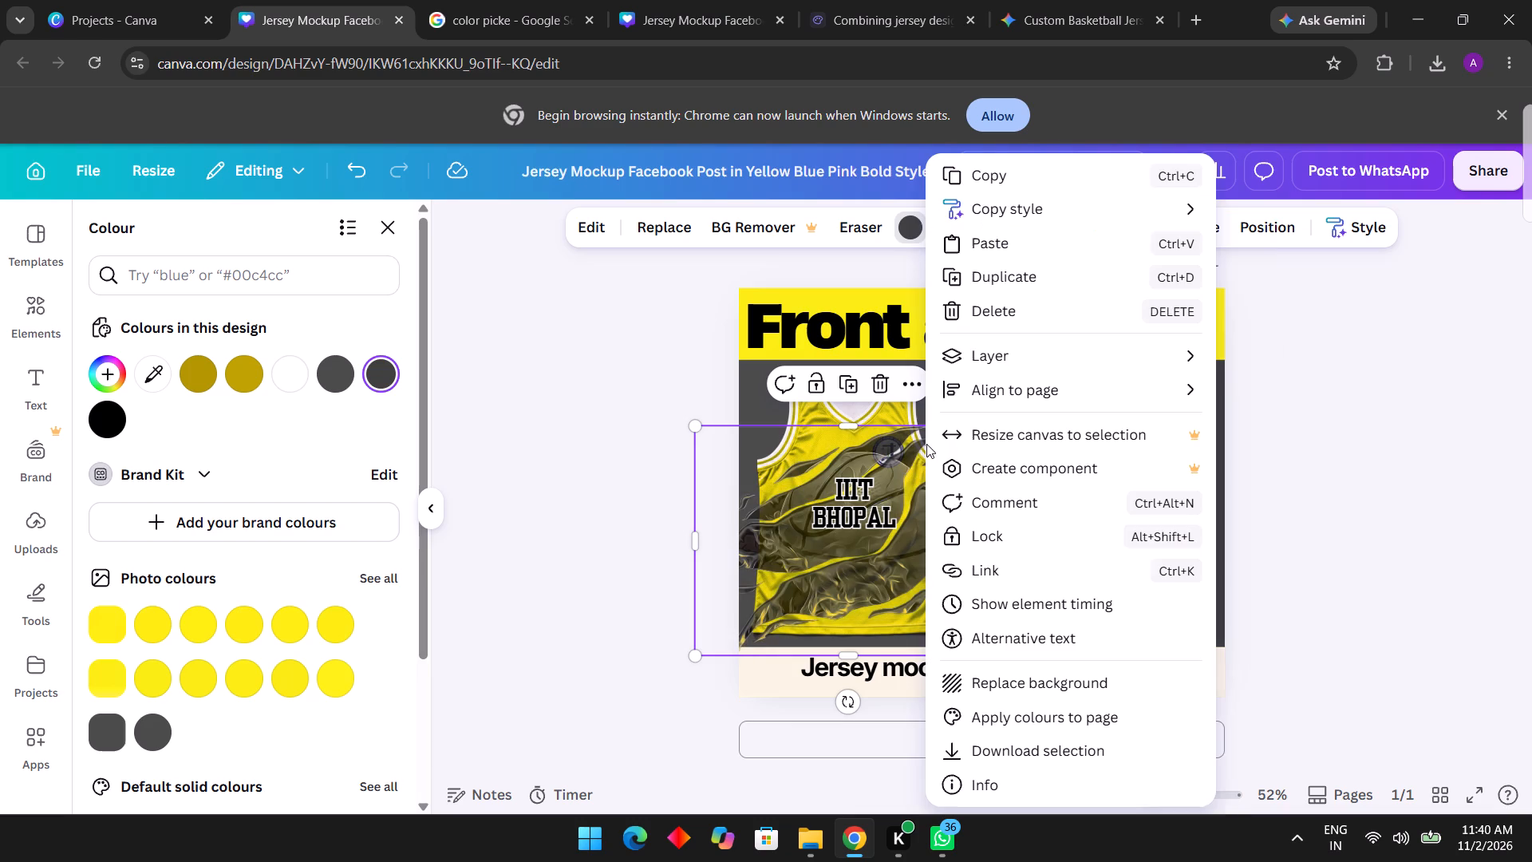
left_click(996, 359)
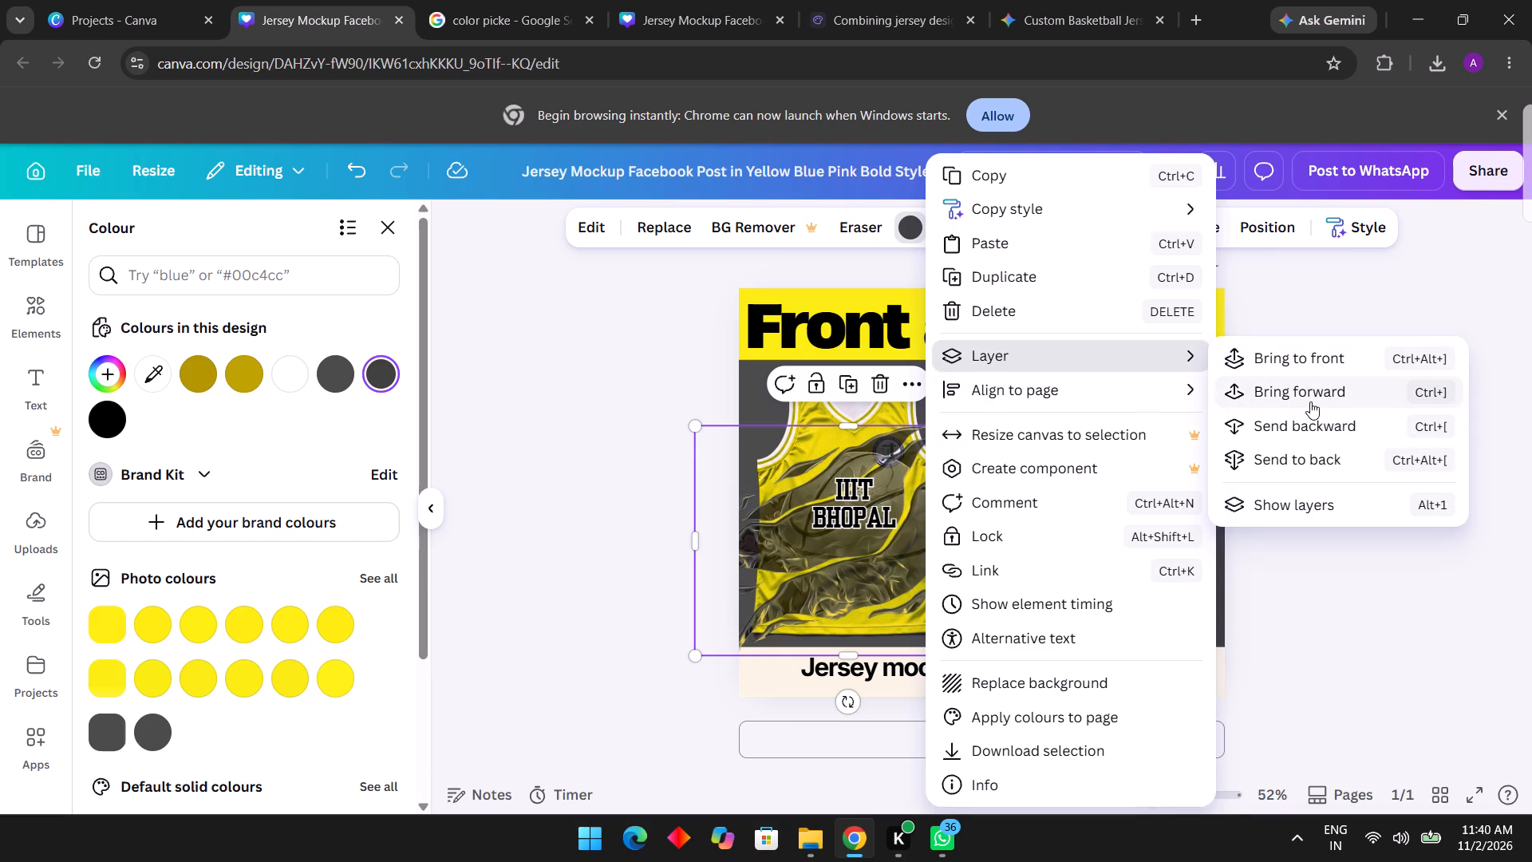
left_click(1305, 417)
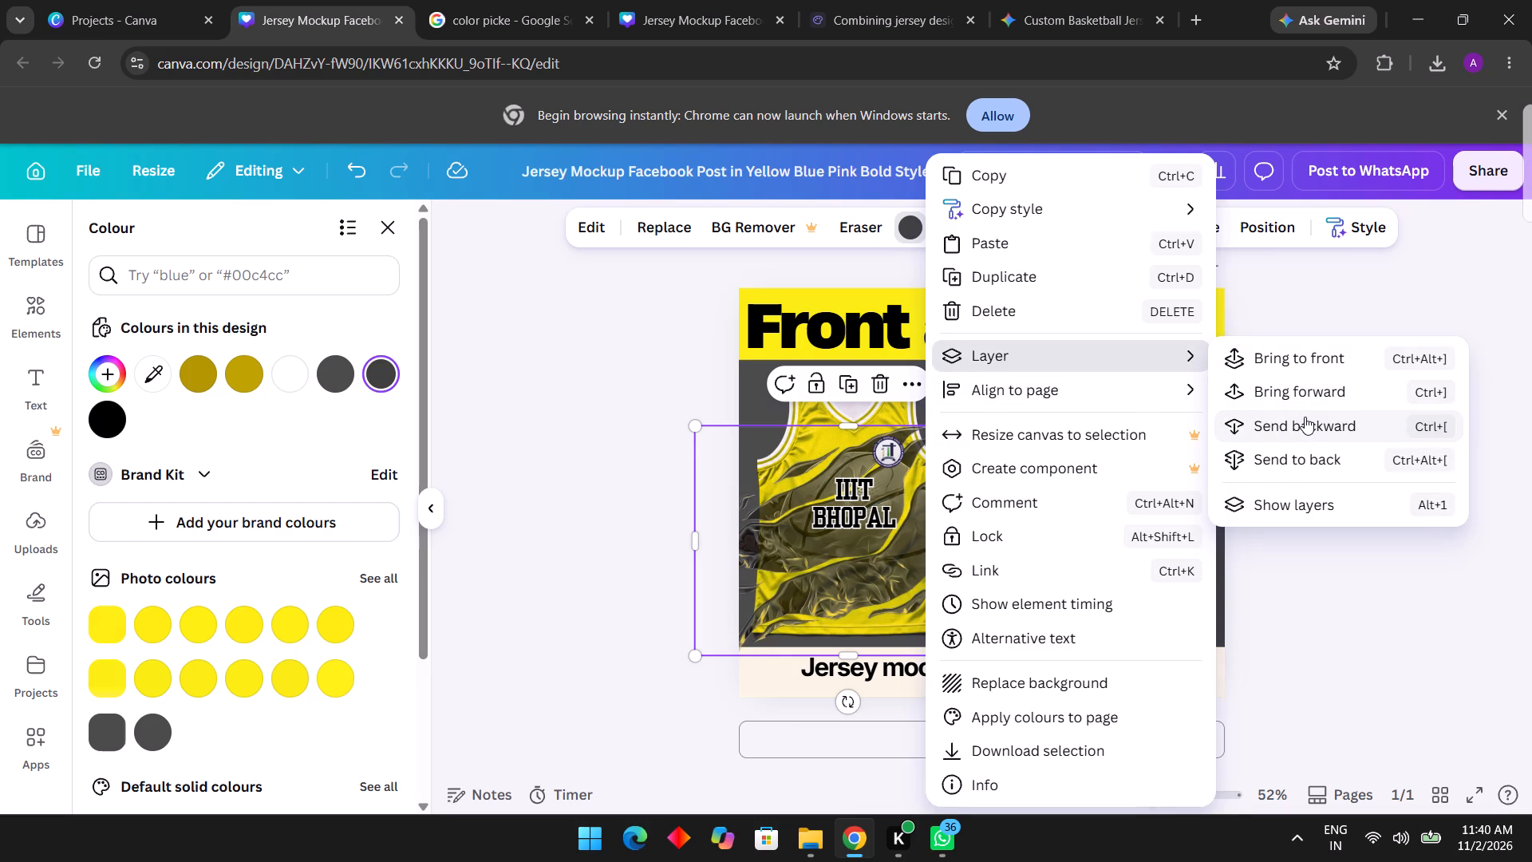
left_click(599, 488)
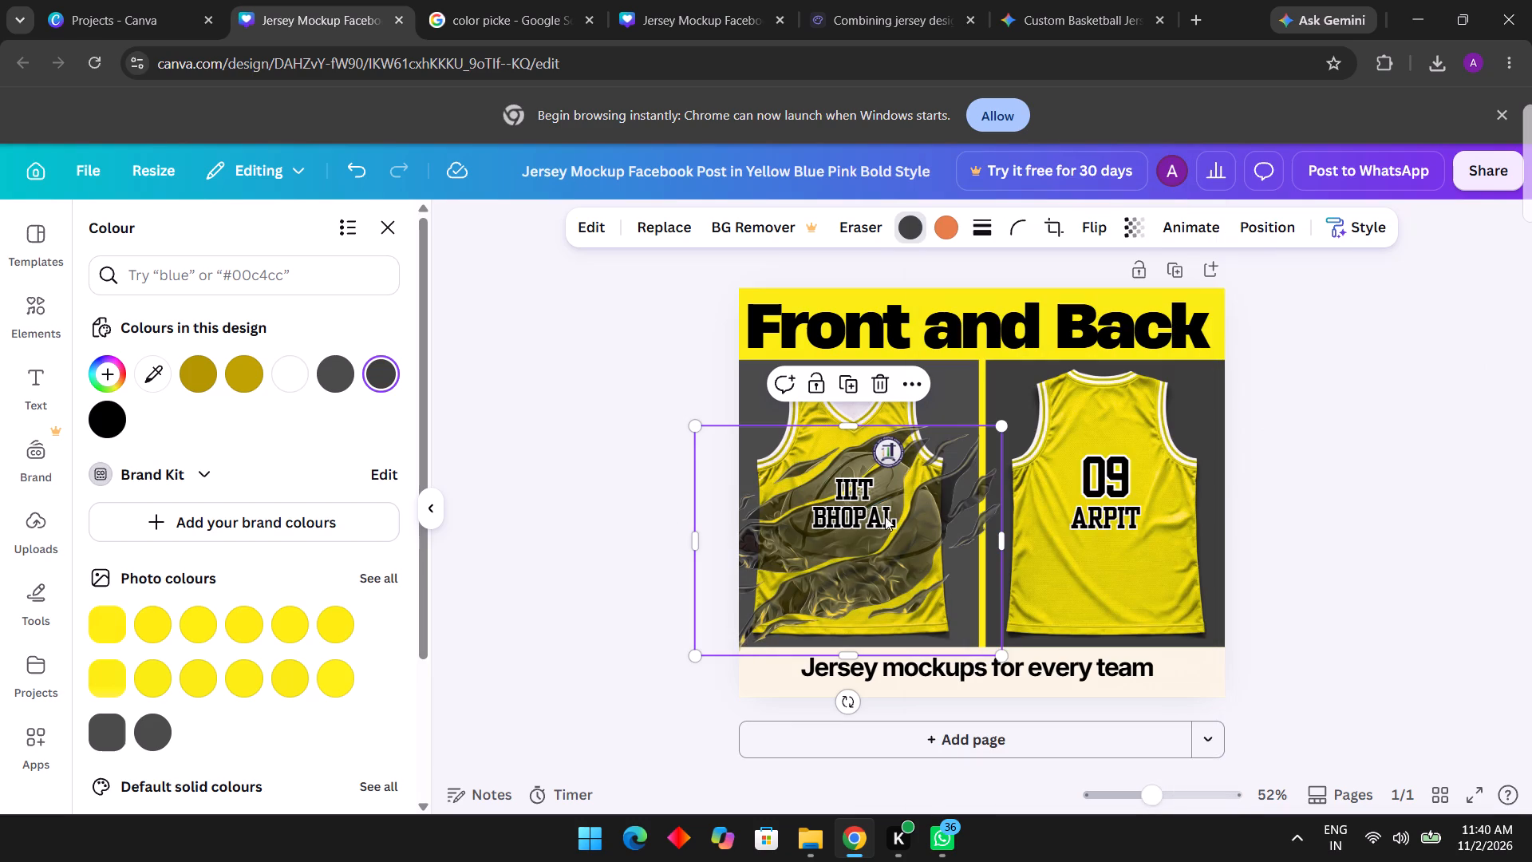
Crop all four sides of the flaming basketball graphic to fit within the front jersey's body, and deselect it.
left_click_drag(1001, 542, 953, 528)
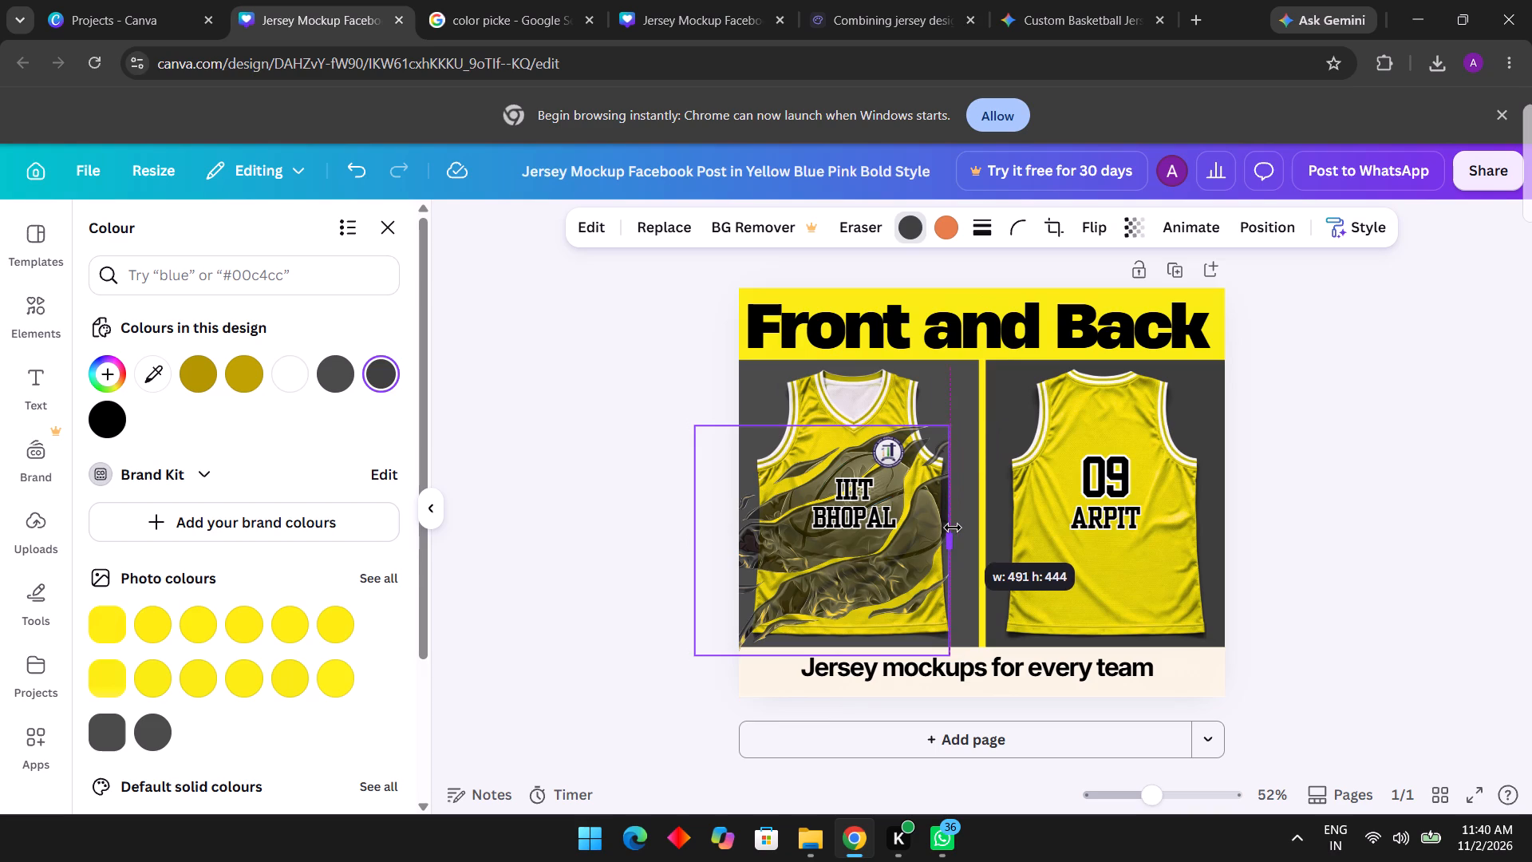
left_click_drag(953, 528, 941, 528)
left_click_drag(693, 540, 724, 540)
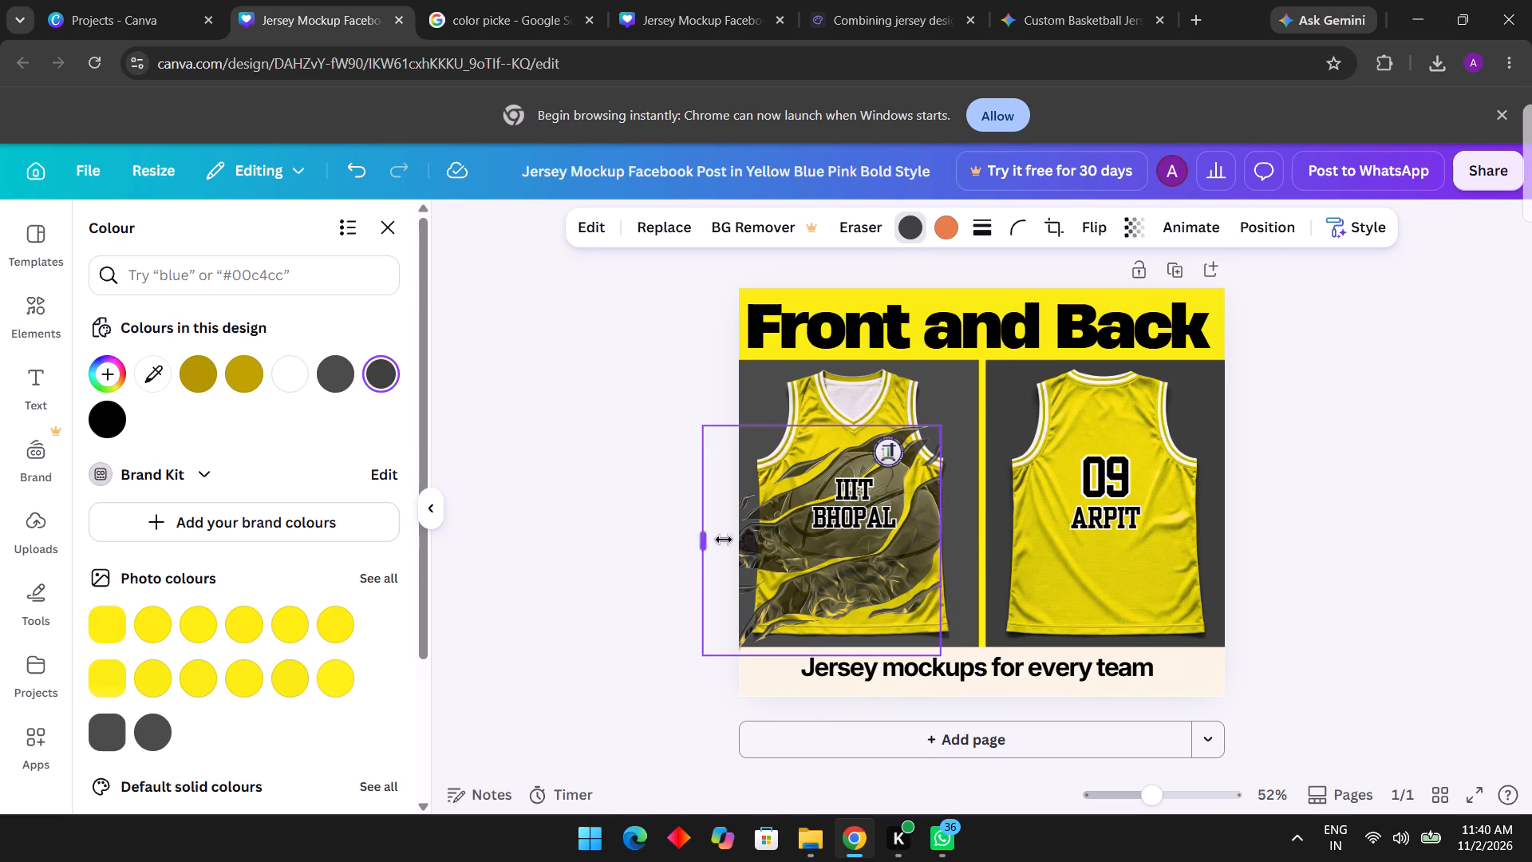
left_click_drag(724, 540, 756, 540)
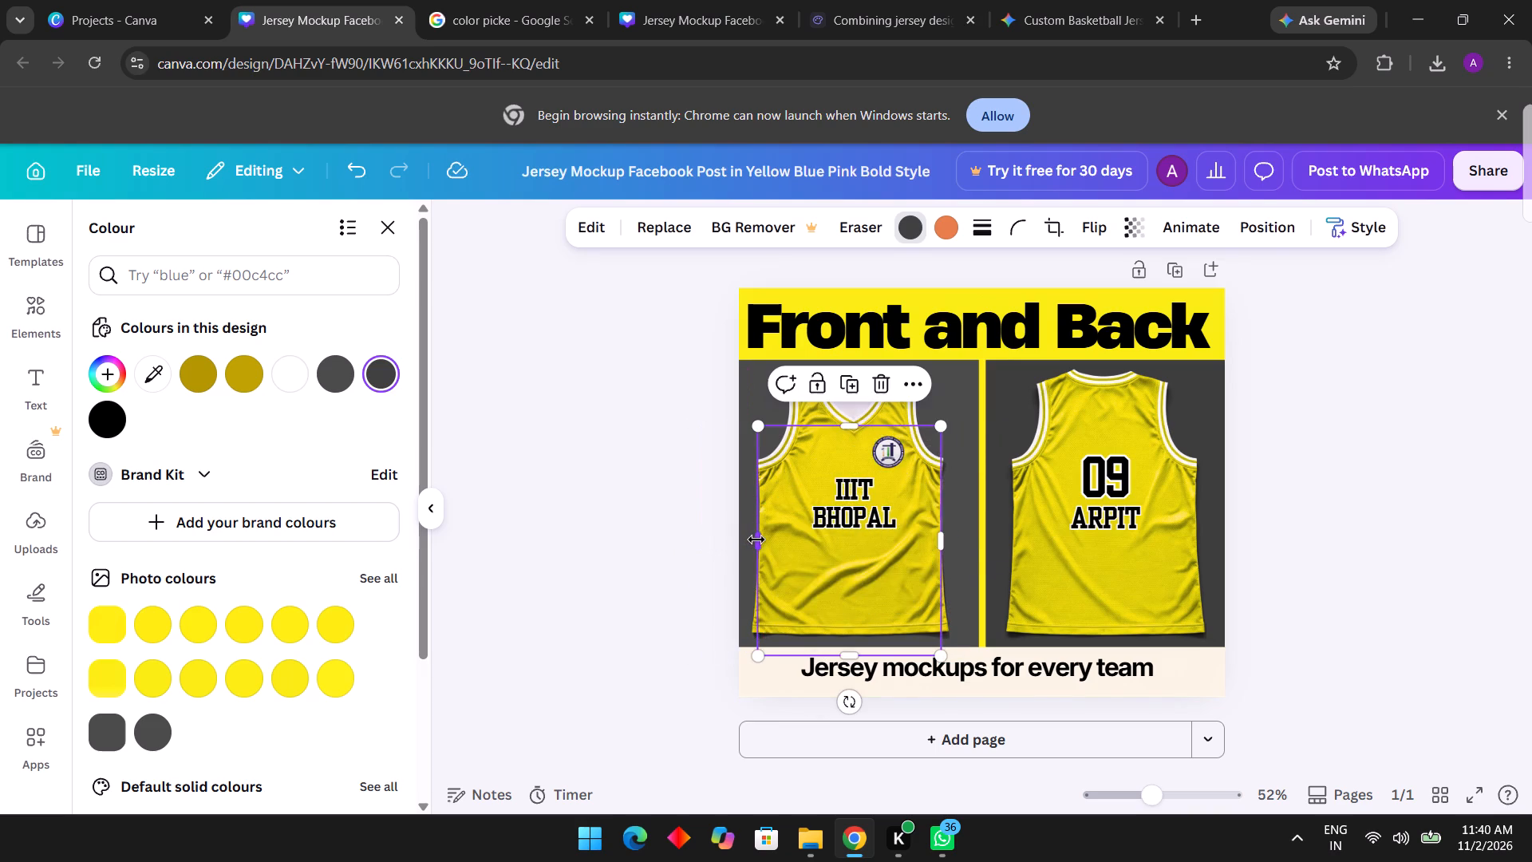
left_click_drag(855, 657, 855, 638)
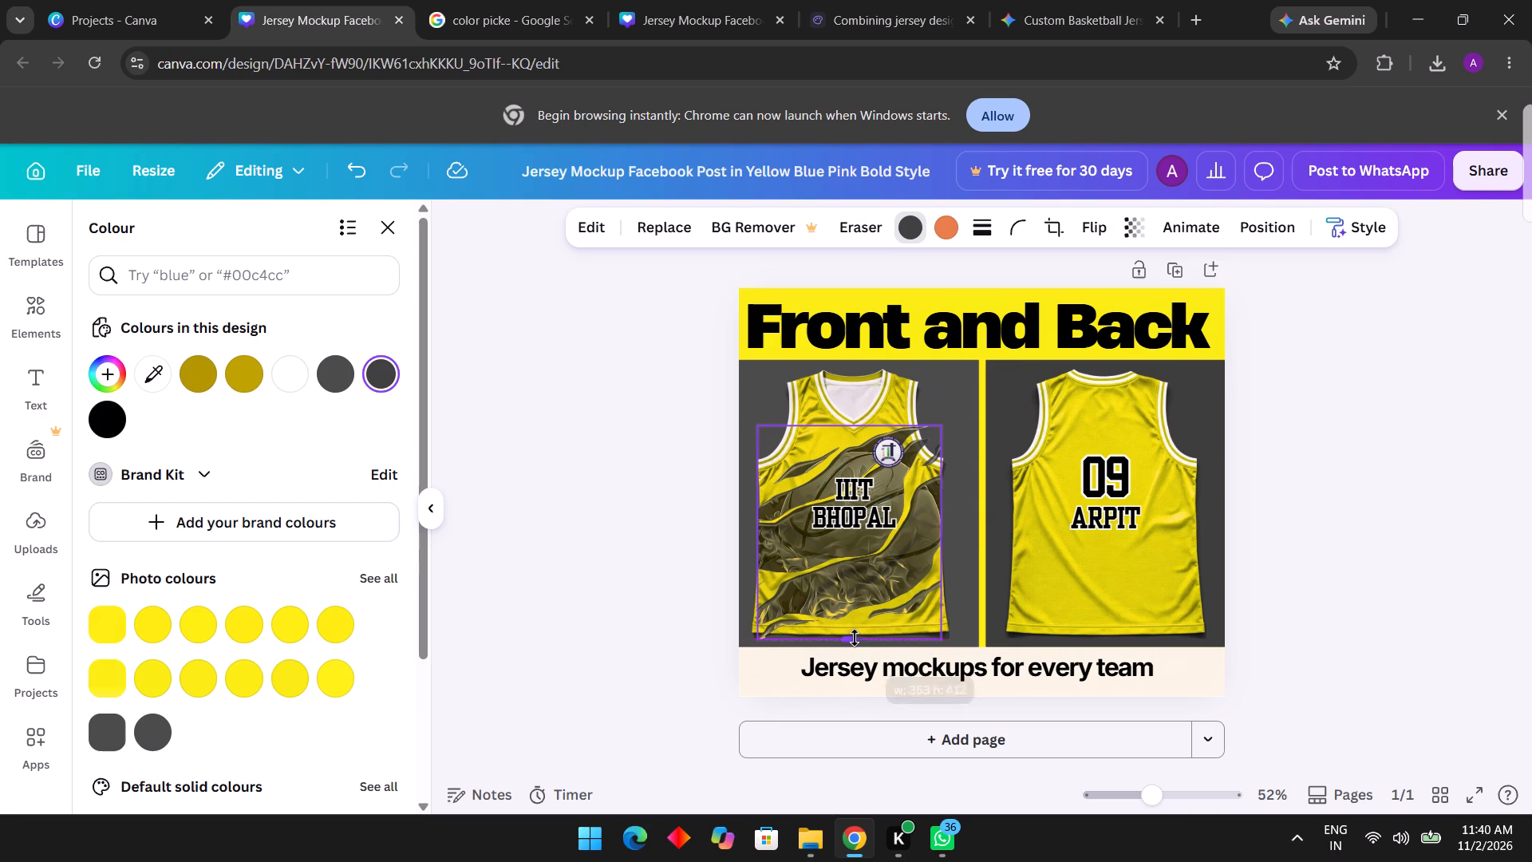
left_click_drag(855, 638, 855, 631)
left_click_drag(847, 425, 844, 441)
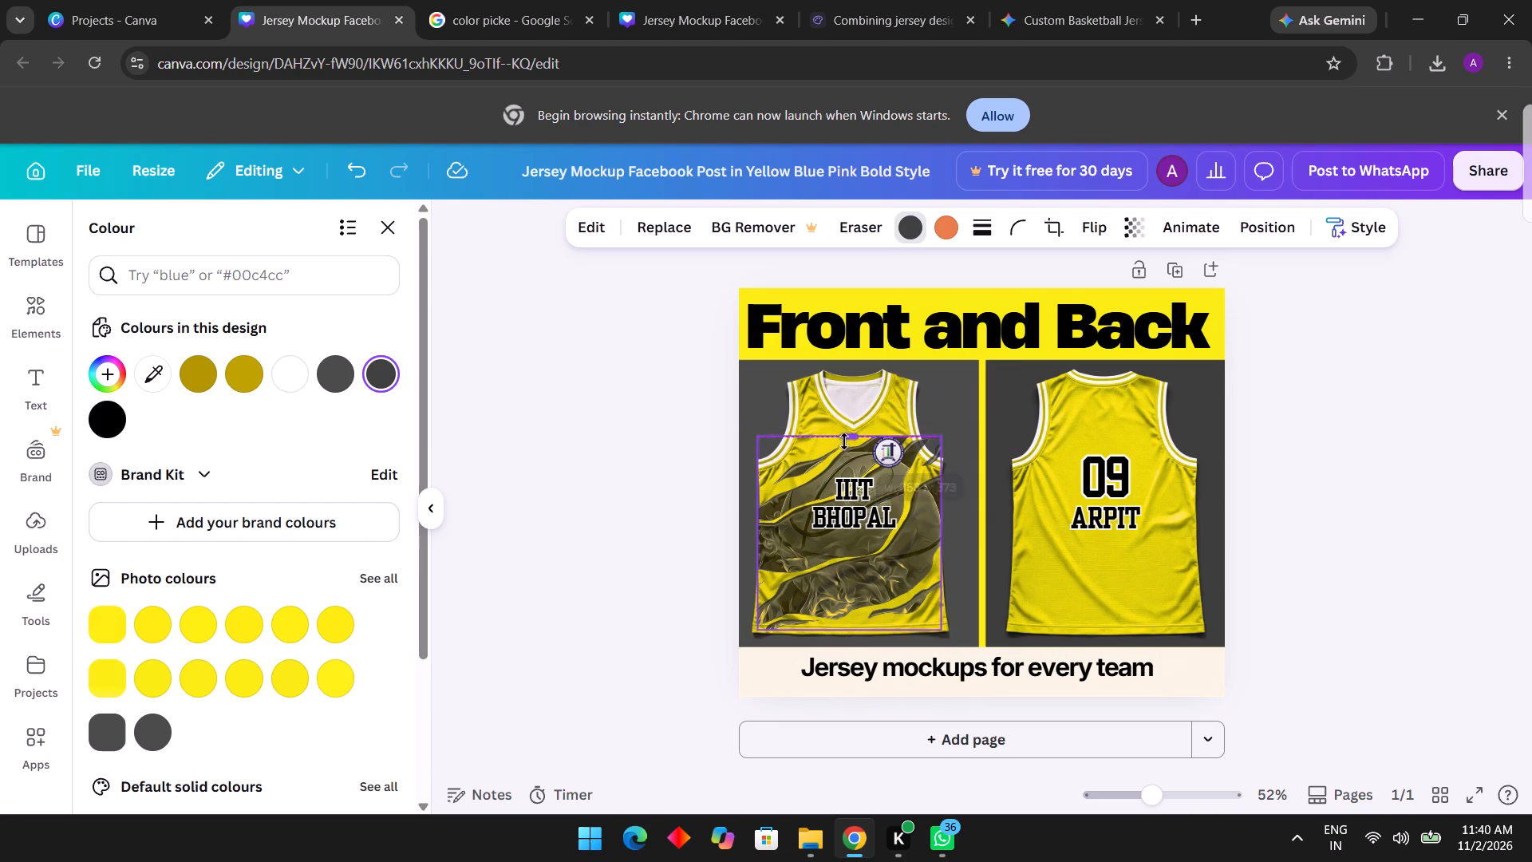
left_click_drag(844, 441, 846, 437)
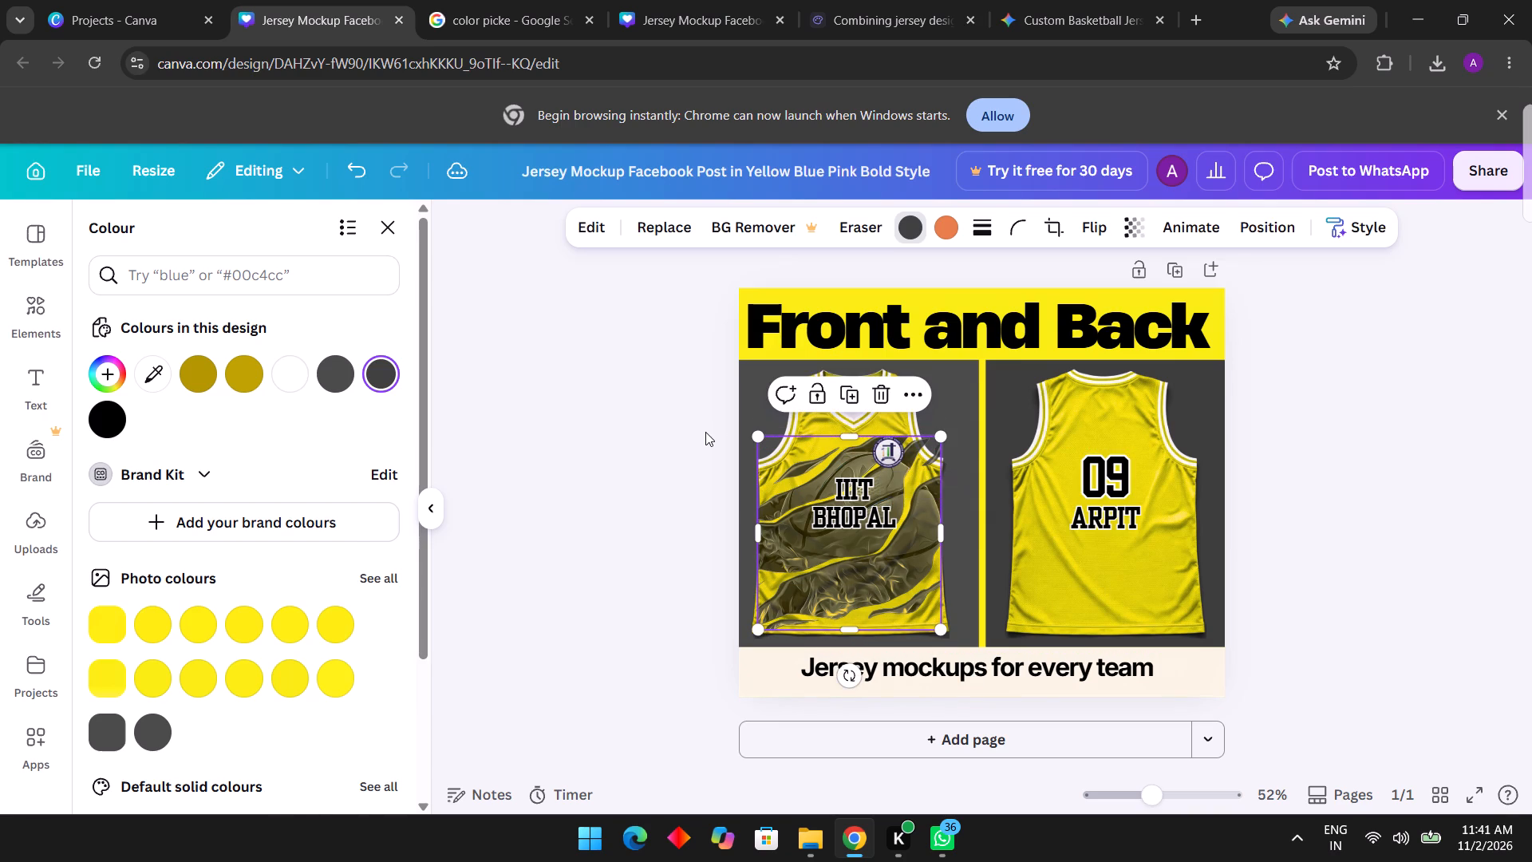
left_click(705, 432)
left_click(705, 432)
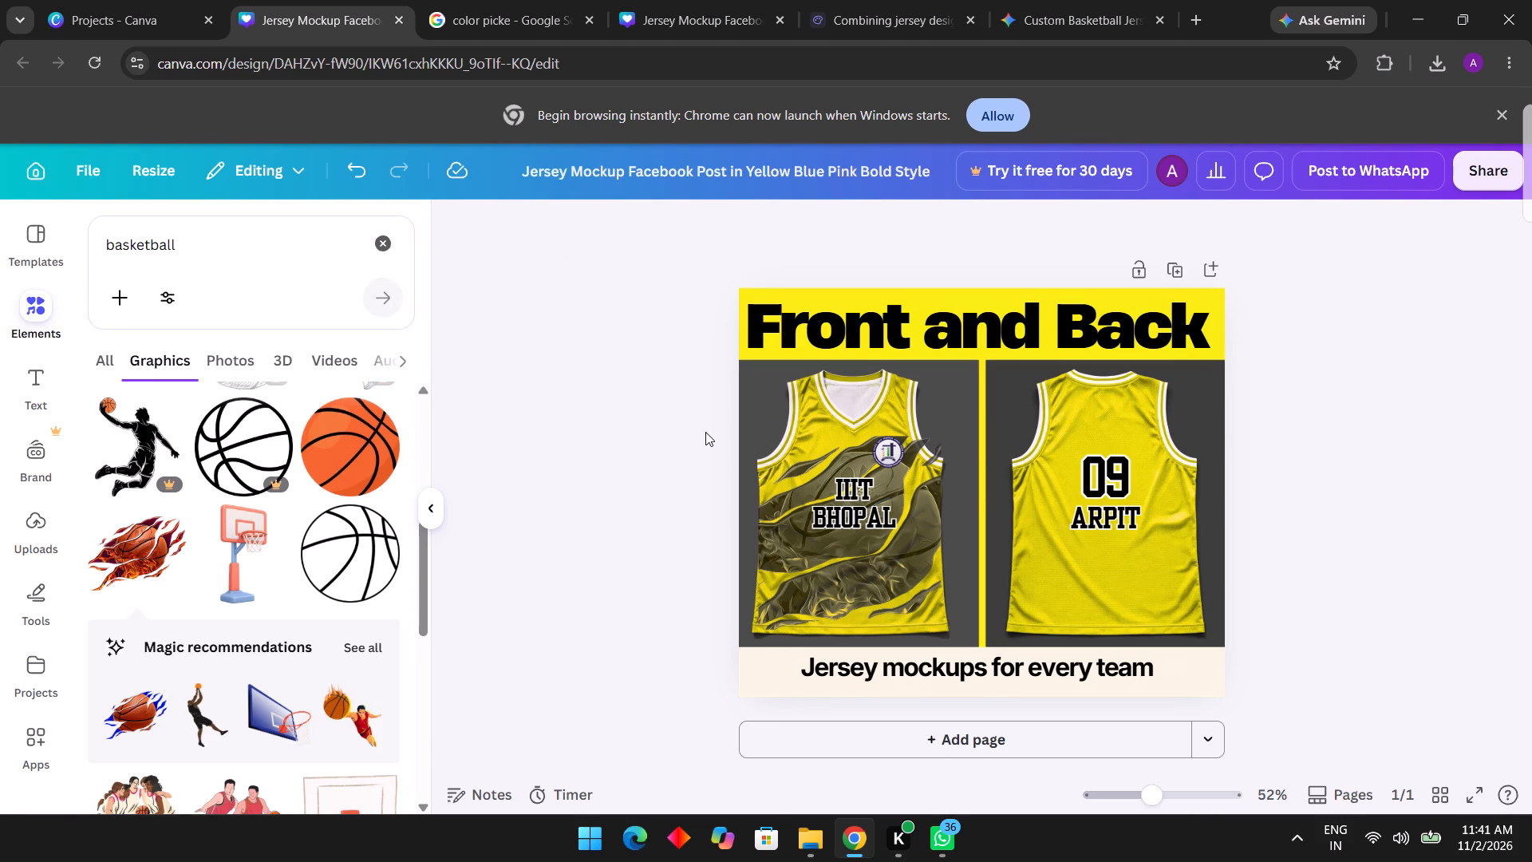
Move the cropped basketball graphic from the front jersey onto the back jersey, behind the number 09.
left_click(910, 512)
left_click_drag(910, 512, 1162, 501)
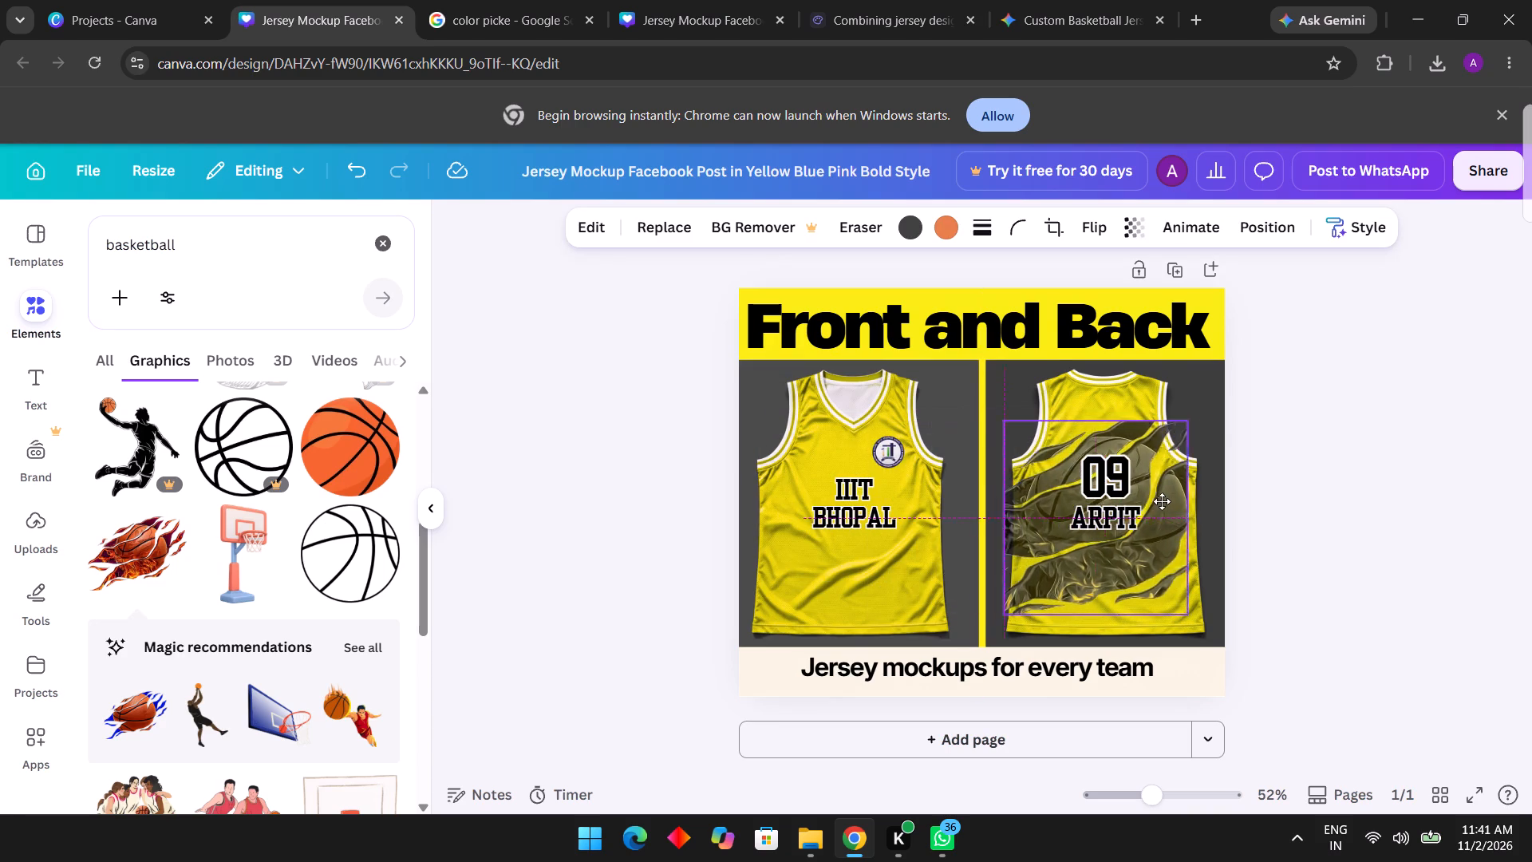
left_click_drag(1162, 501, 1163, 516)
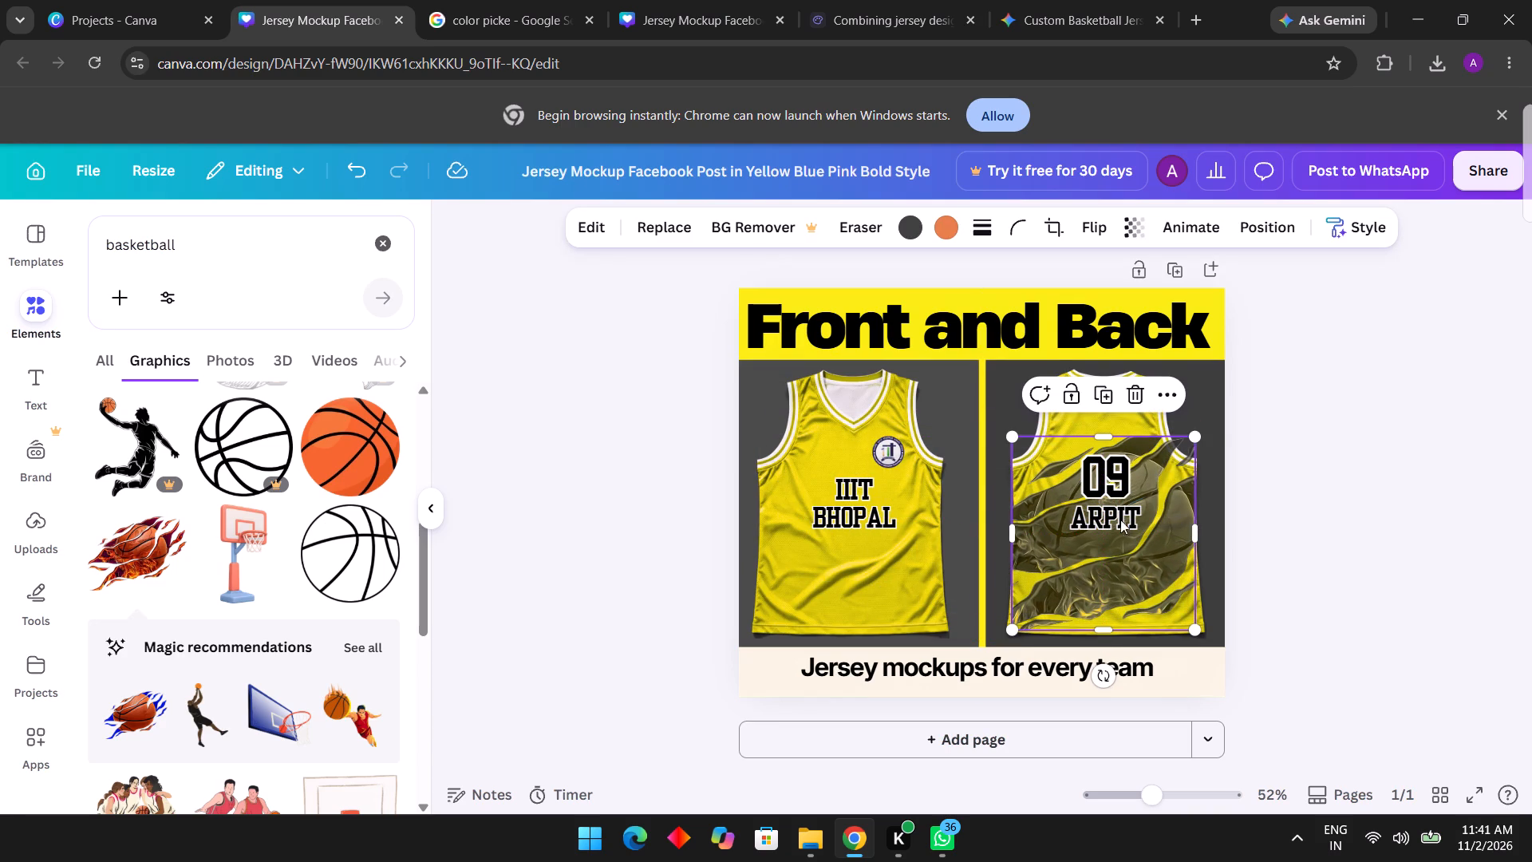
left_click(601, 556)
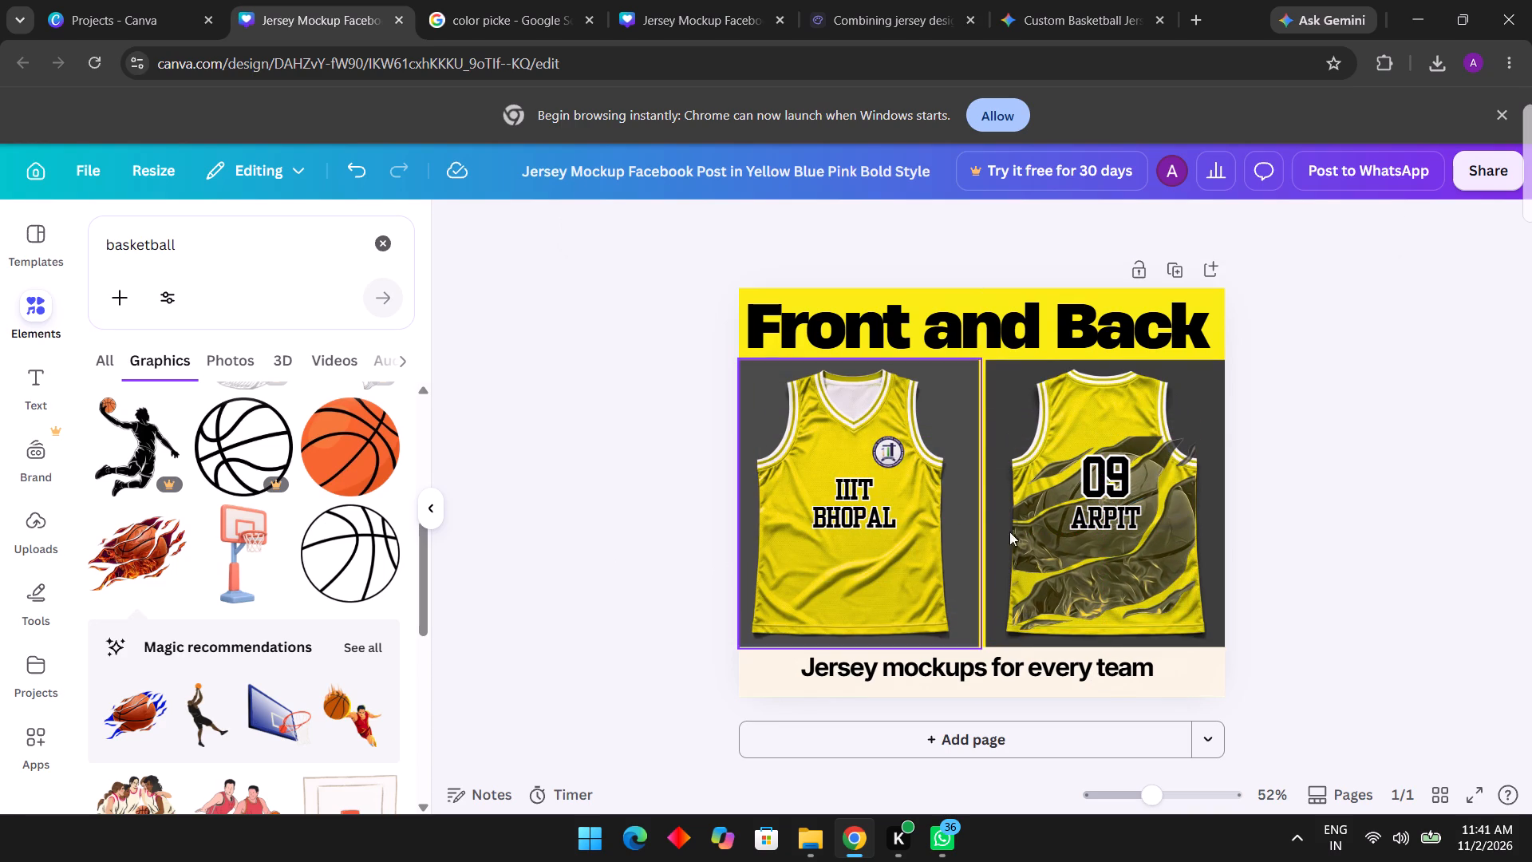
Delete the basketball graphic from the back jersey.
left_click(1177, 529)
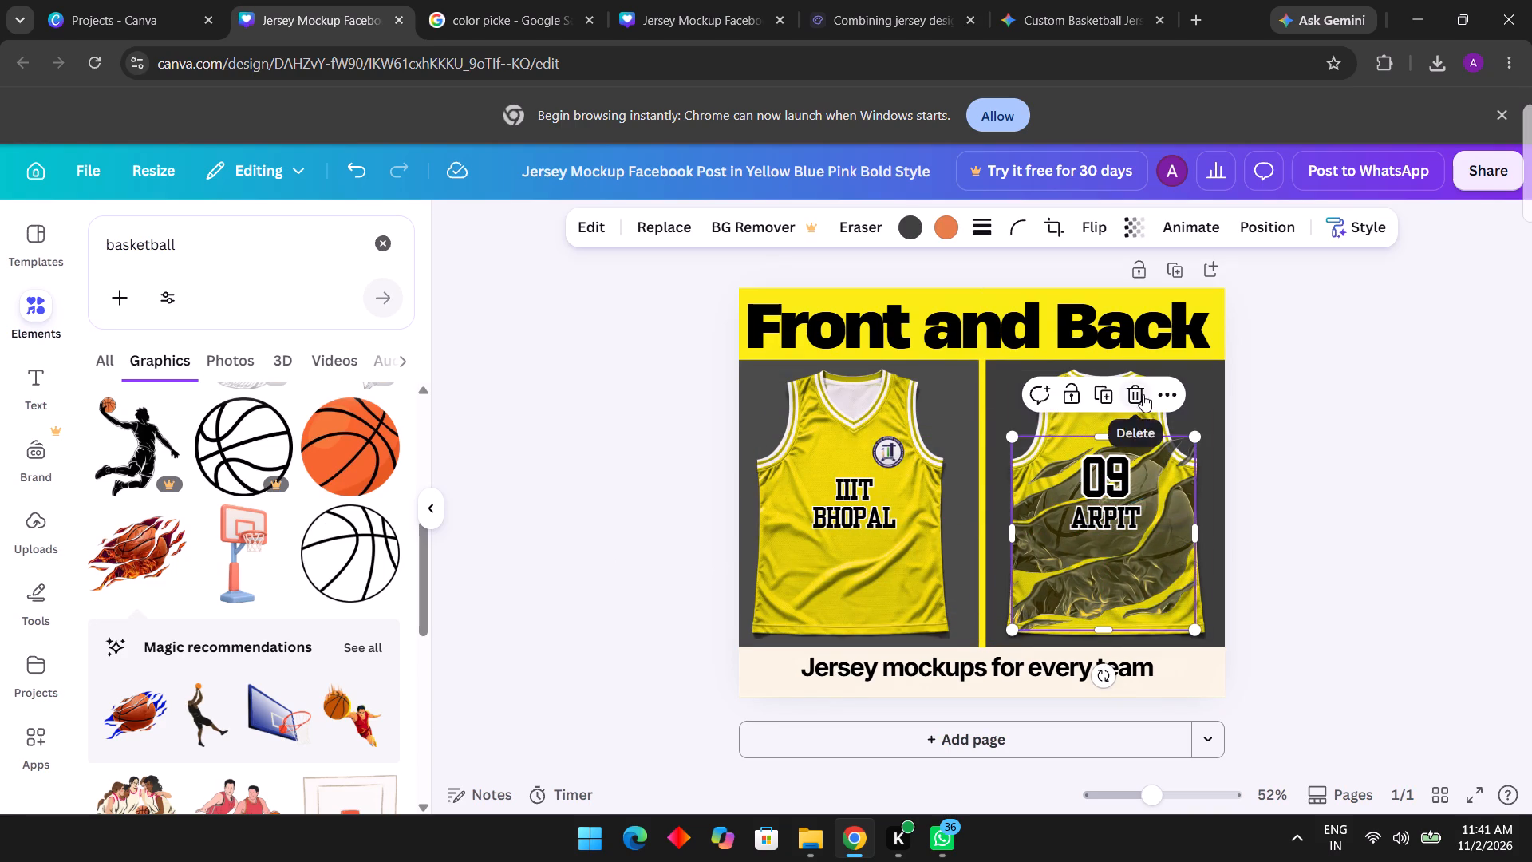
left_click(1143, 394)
Search the graphics elements for "basketball jersey".
left_click(207, 242)
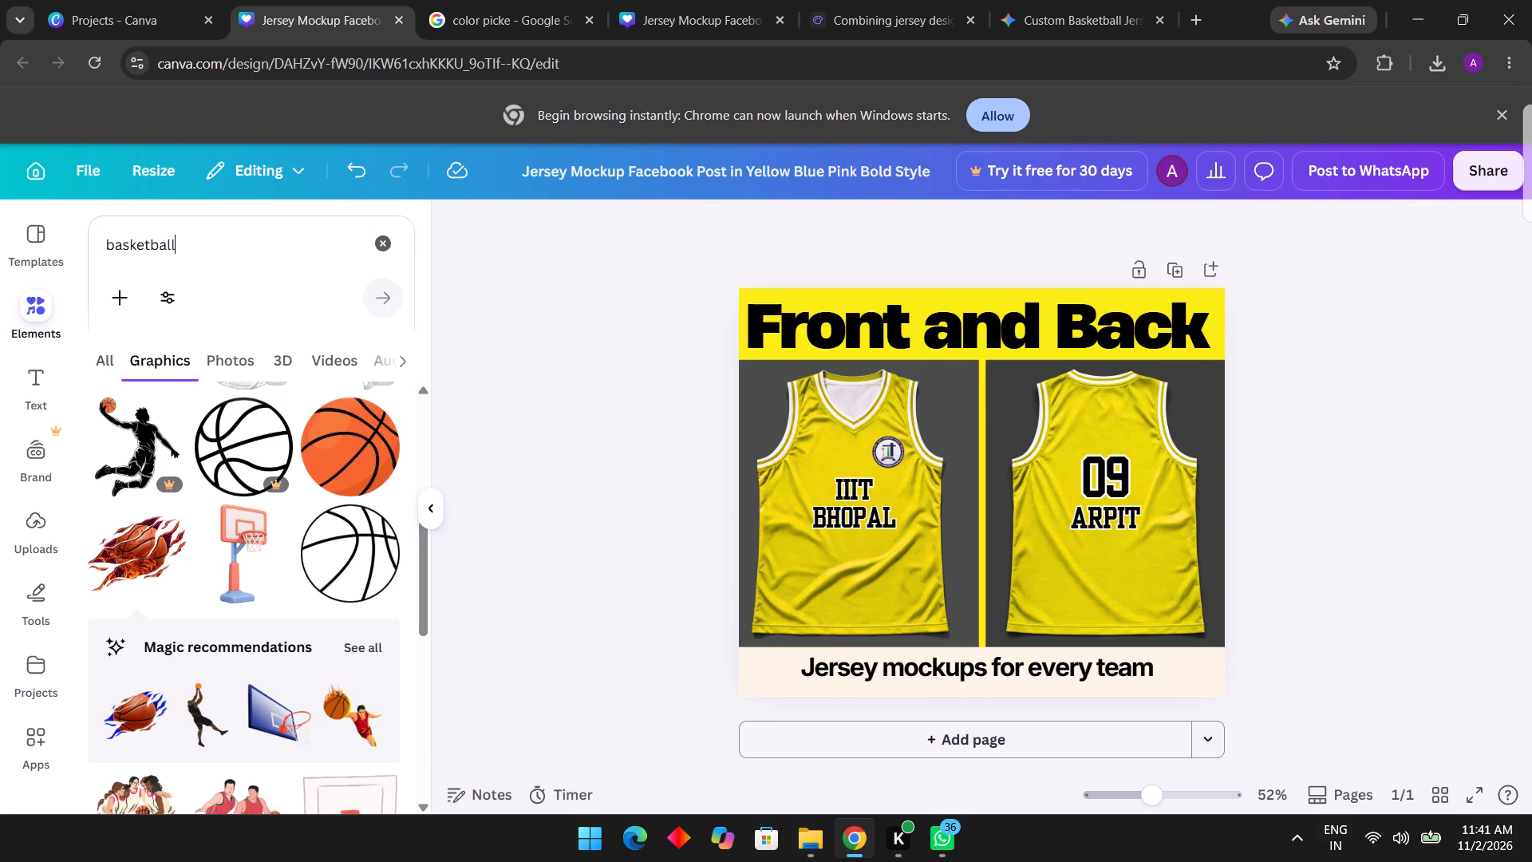
key("space")
type("jersey")
key("Return")
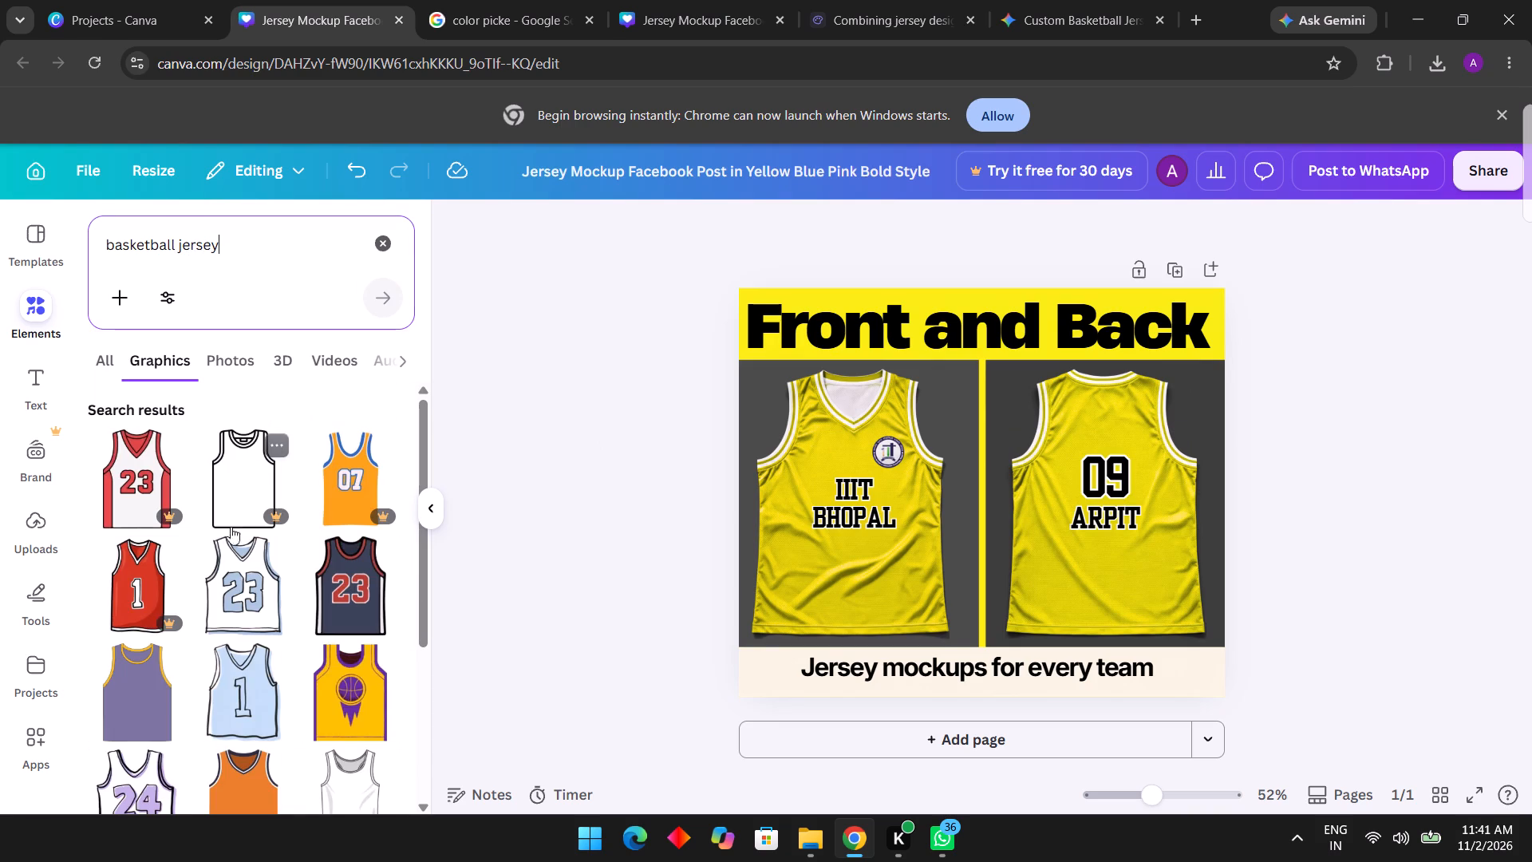
Browse the basketball jersey graphics for an element suited to the yellow jersey.
scroll(258, 678, "down", 2)
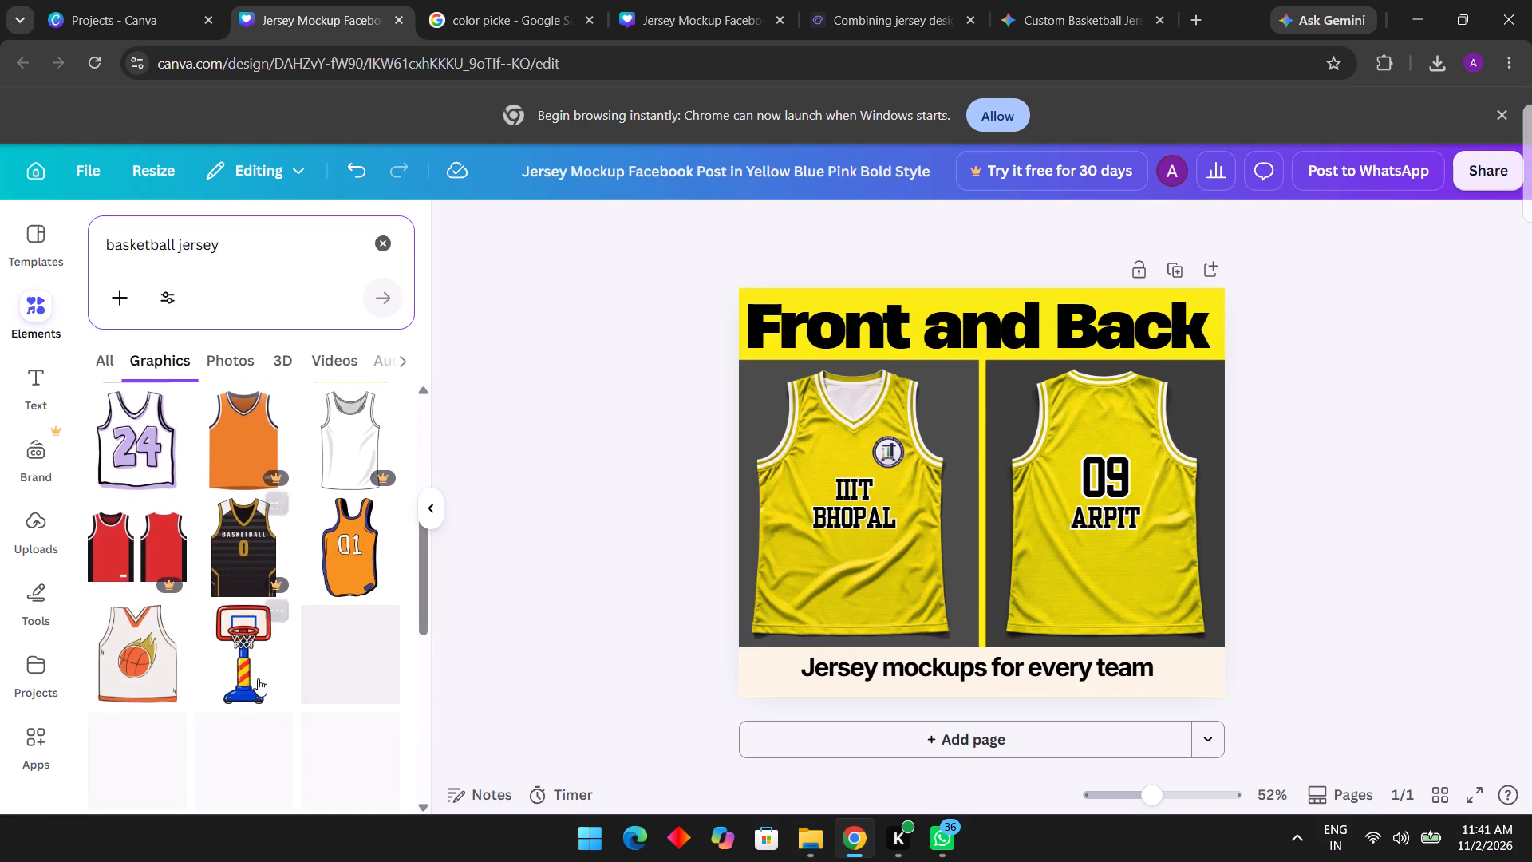
scroll(258, 678, "down", 2)
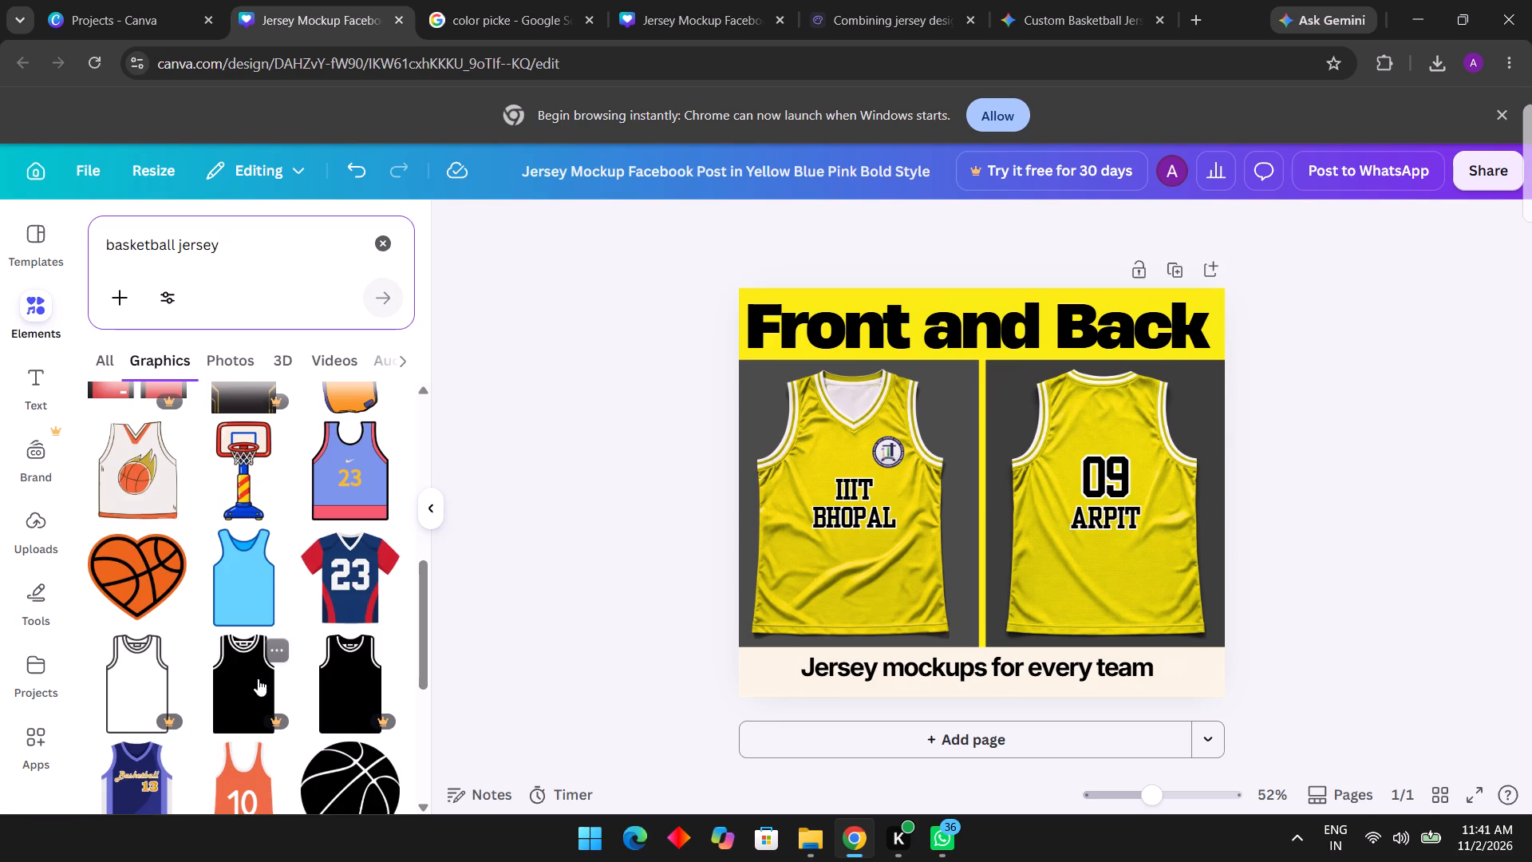
scroll(258, 678, "down", 3)
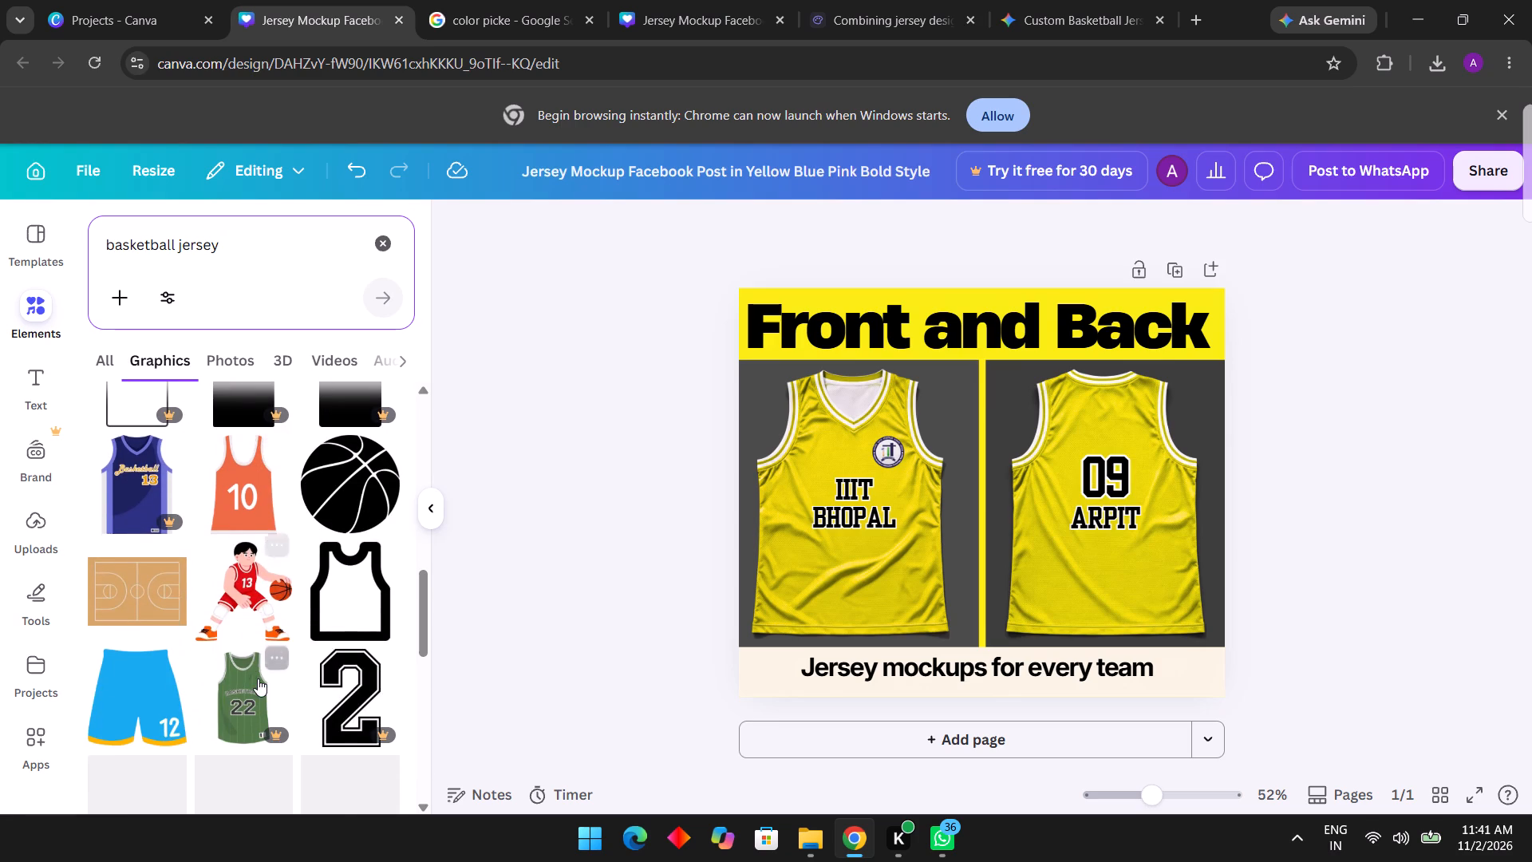
scroll(258, 678, "down", 1)
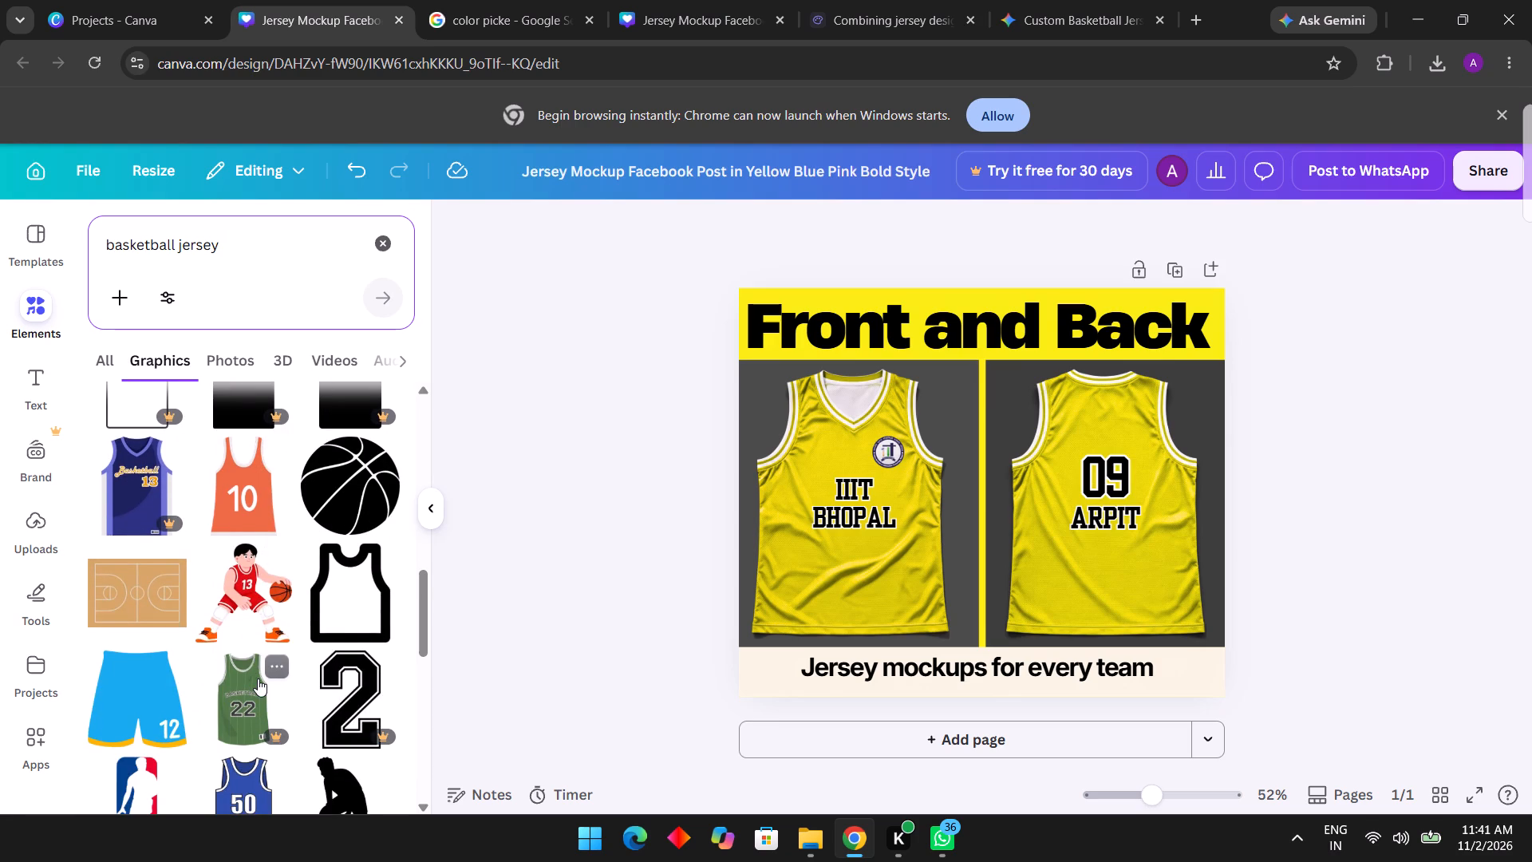
scroll(258, 678, "down", 2)
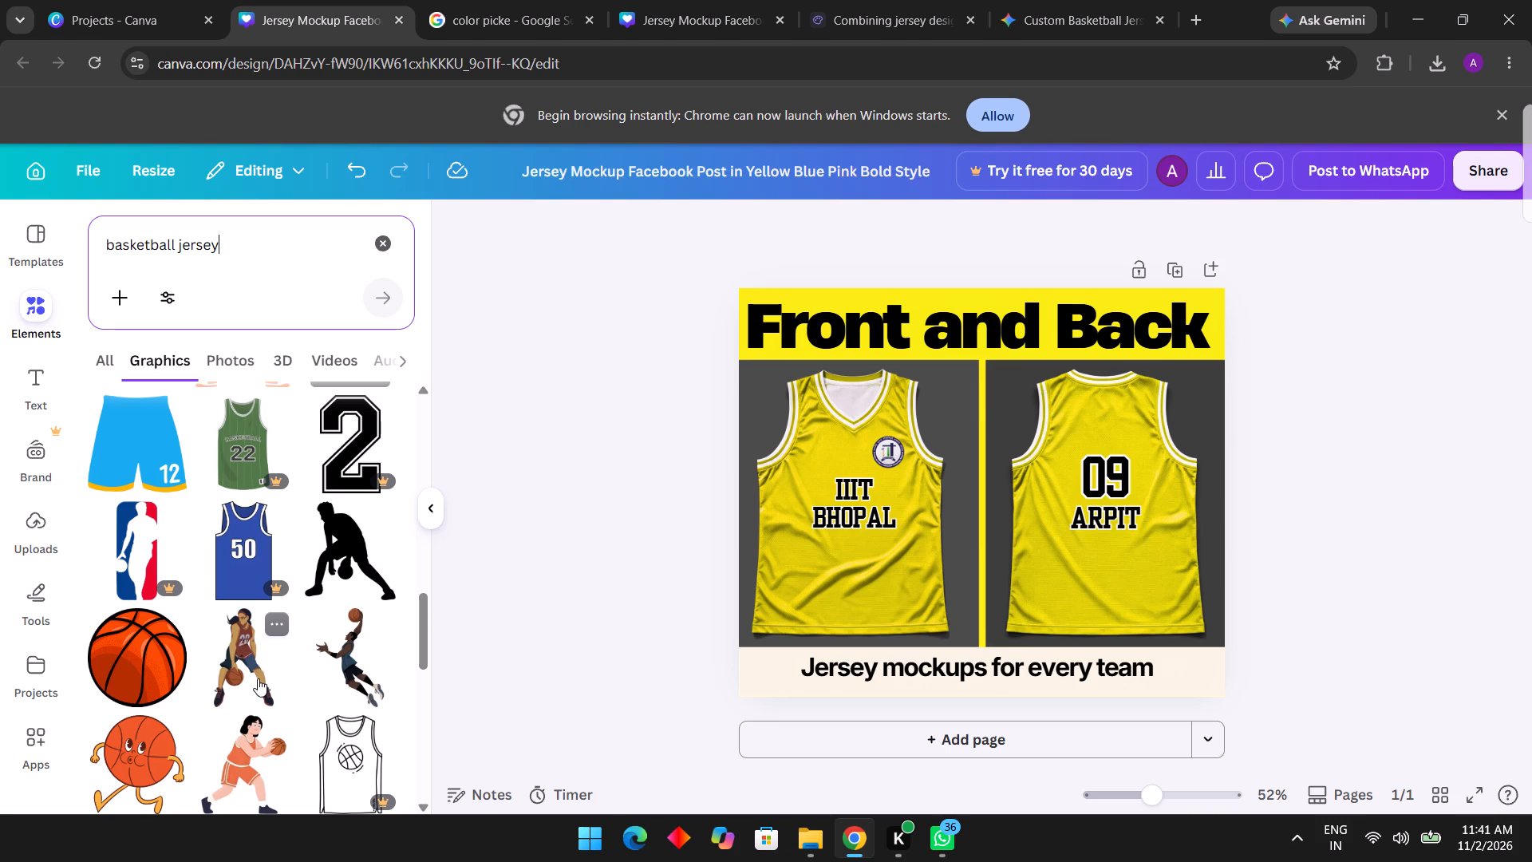
Search the graphics elements for "nba logo" instead.
key("BackSpace")
key("BackSpace")
key("BackSpace")
key("BackSpace")
key("BackSpace")
key("BackSpace")
key("BackSpace")
key("BackSpace")
key("BackSpace")
key("BackSpace")
key("BackSpace")
key("BackSpace")
key("BackSpace")
key("BackSpace")
key("BackSpace")
key("BackSpace")
key("BackSpace")
key("BackSpace")
key("BackSpace")
key("BackSpace")
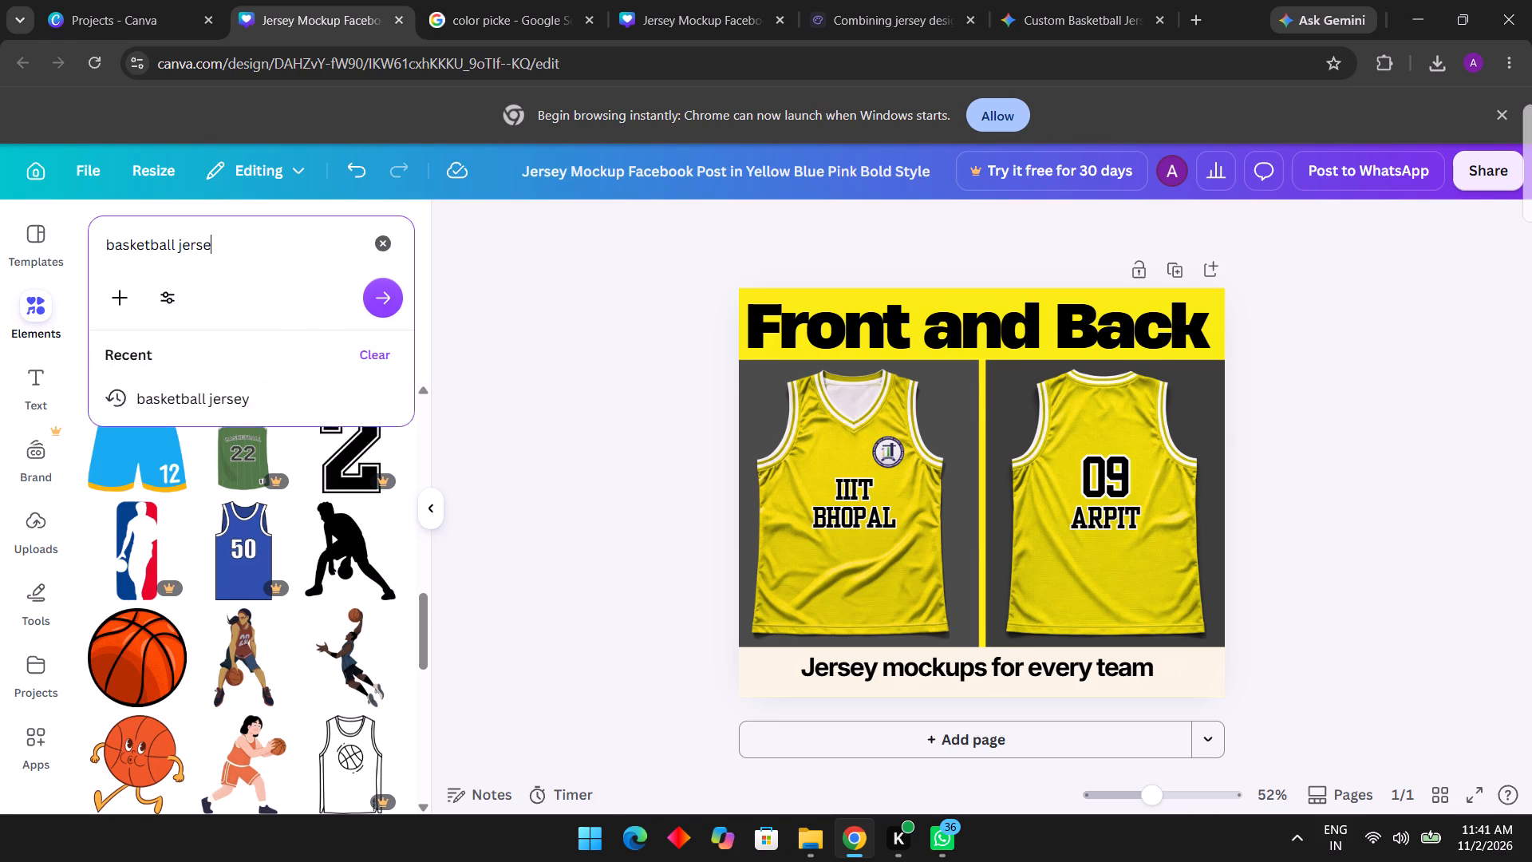
type("nba")
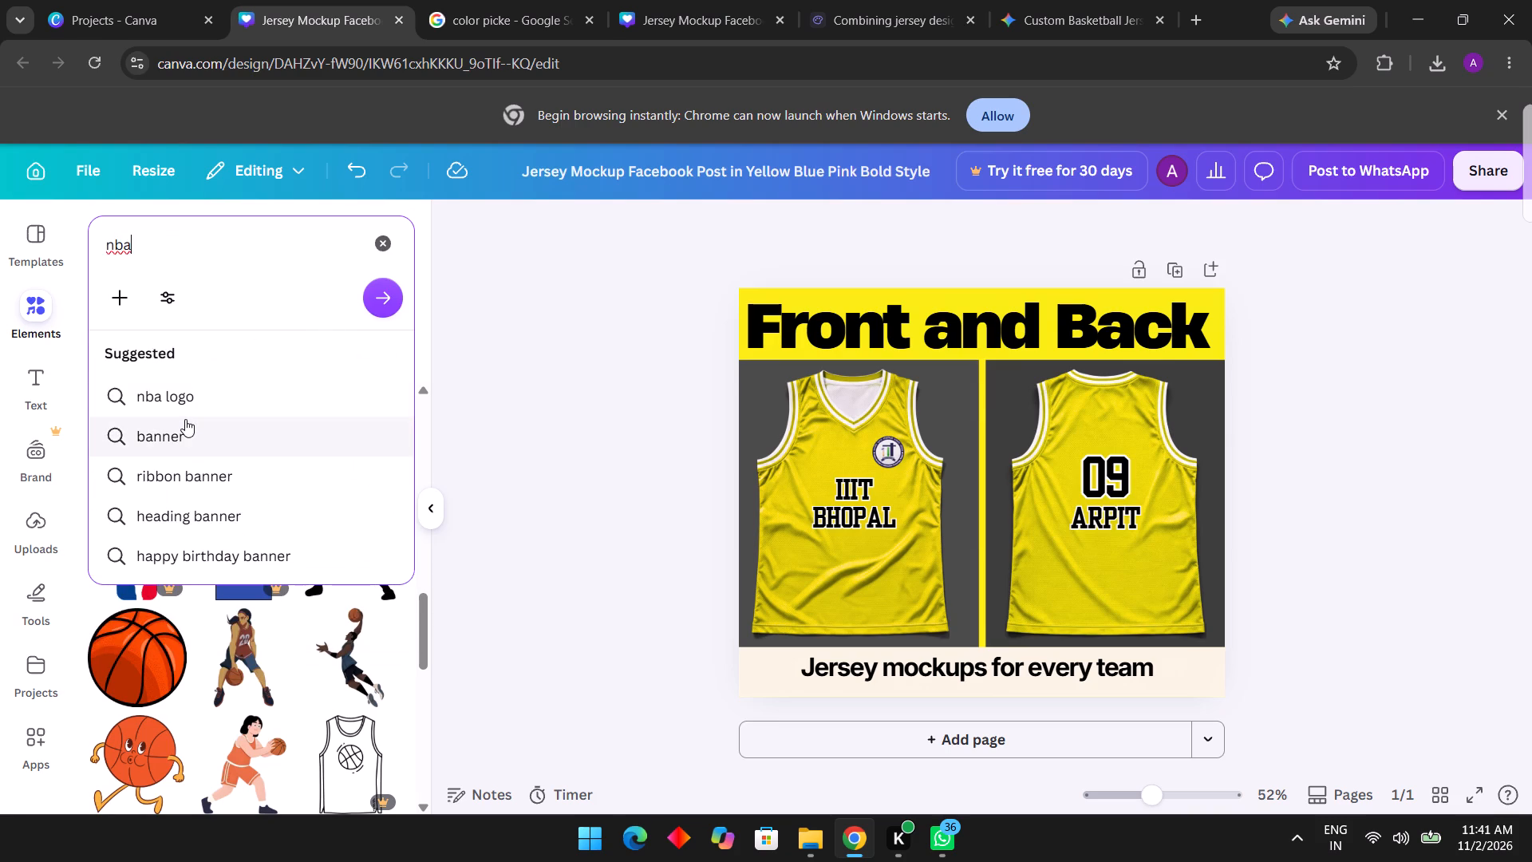
left_click(185, 412)
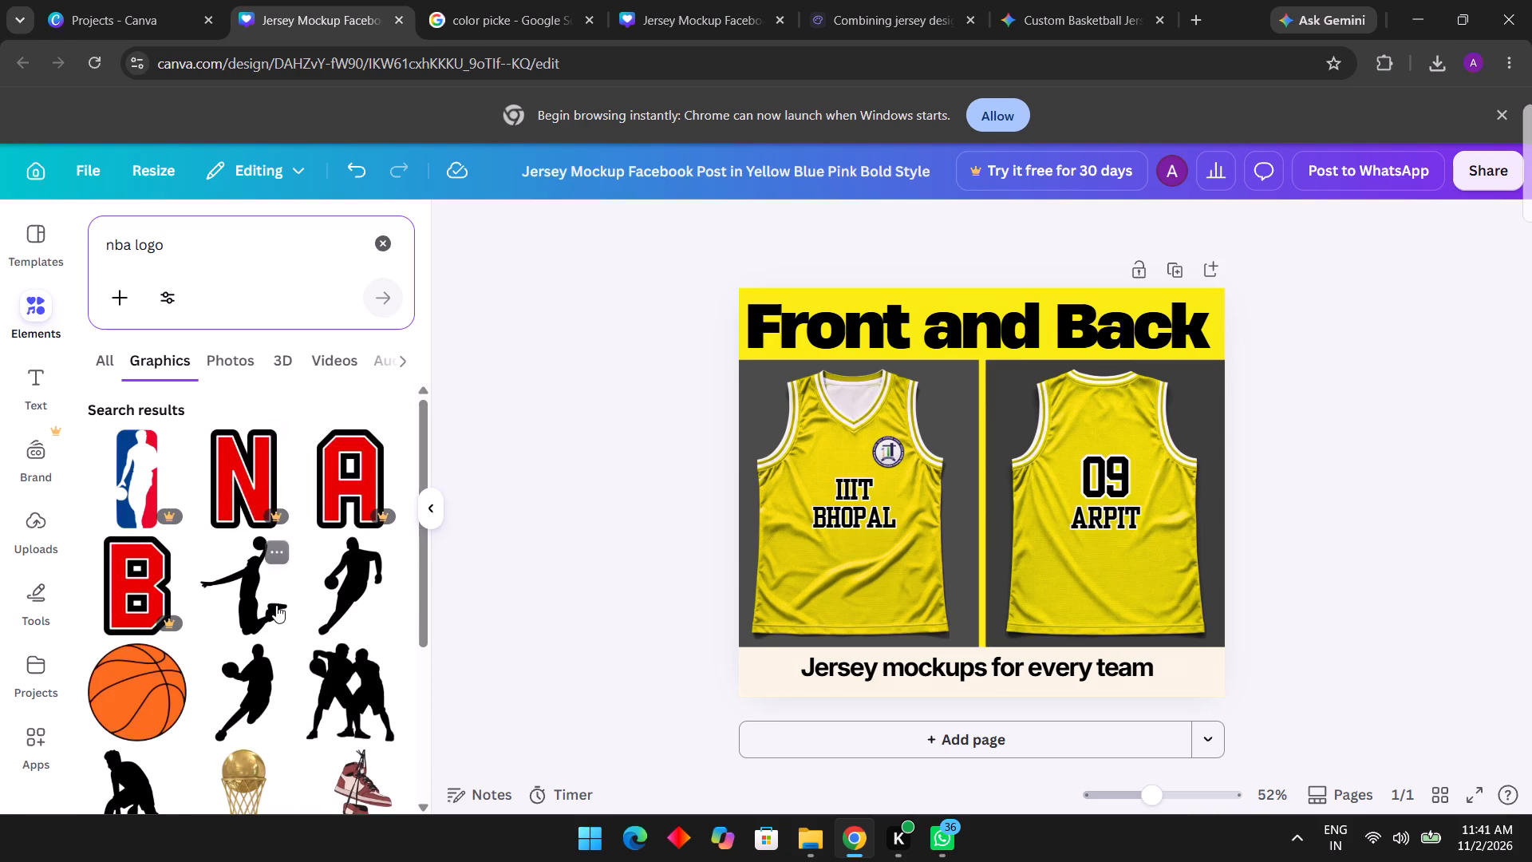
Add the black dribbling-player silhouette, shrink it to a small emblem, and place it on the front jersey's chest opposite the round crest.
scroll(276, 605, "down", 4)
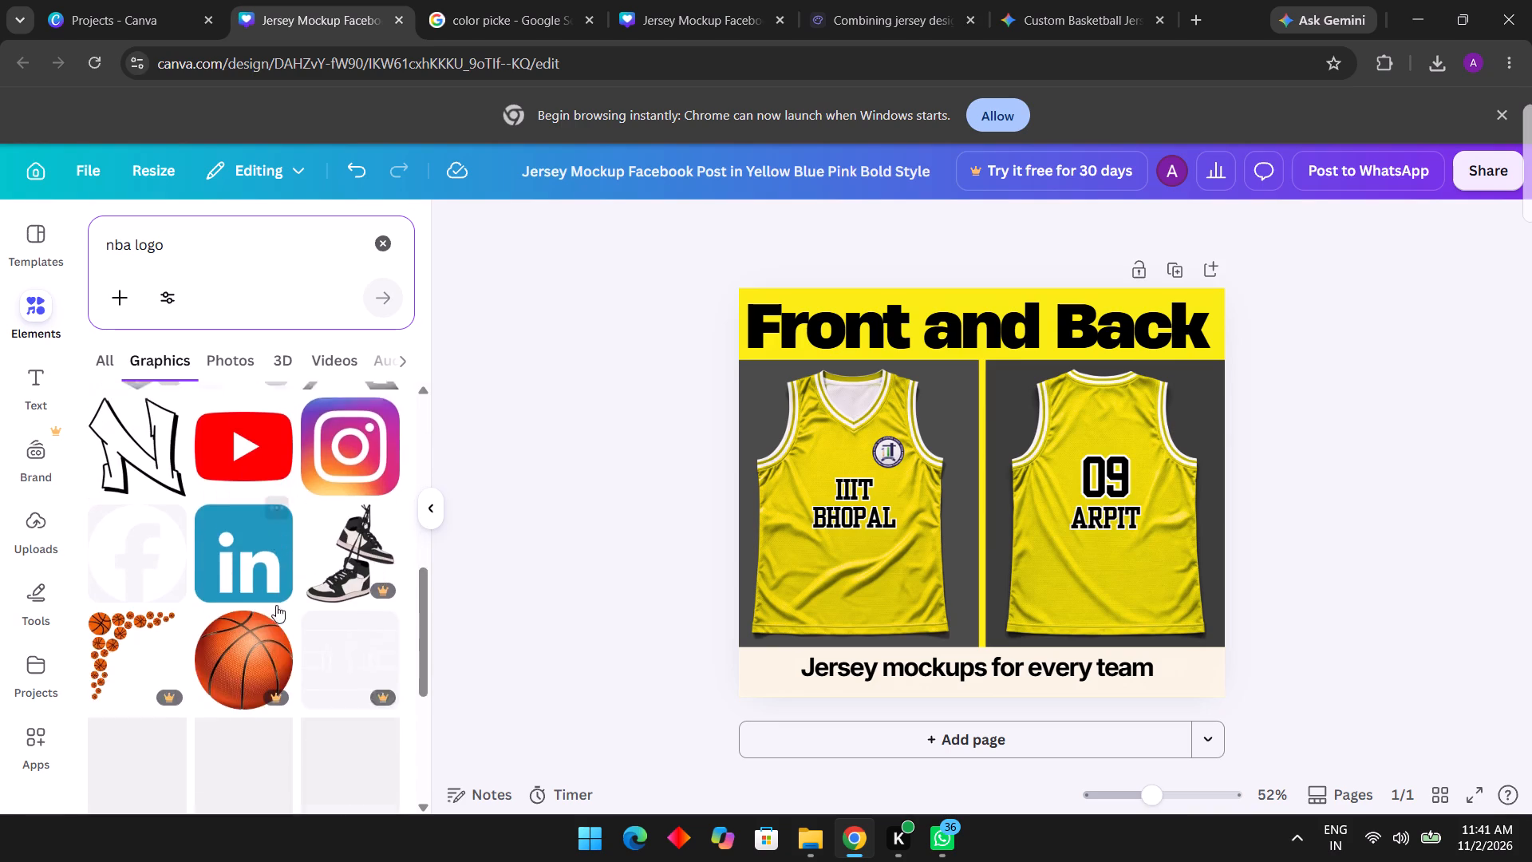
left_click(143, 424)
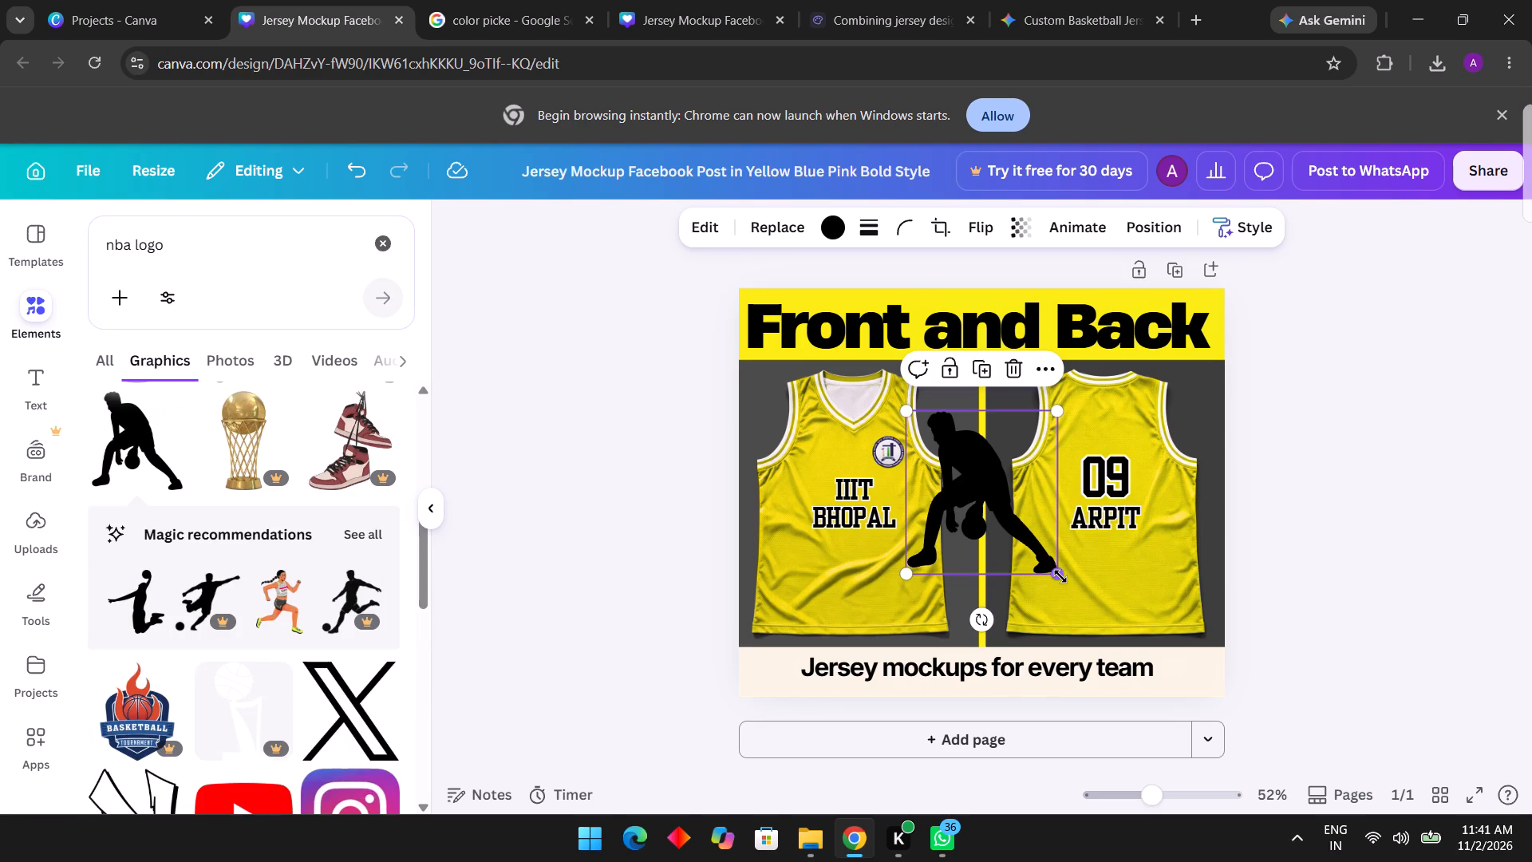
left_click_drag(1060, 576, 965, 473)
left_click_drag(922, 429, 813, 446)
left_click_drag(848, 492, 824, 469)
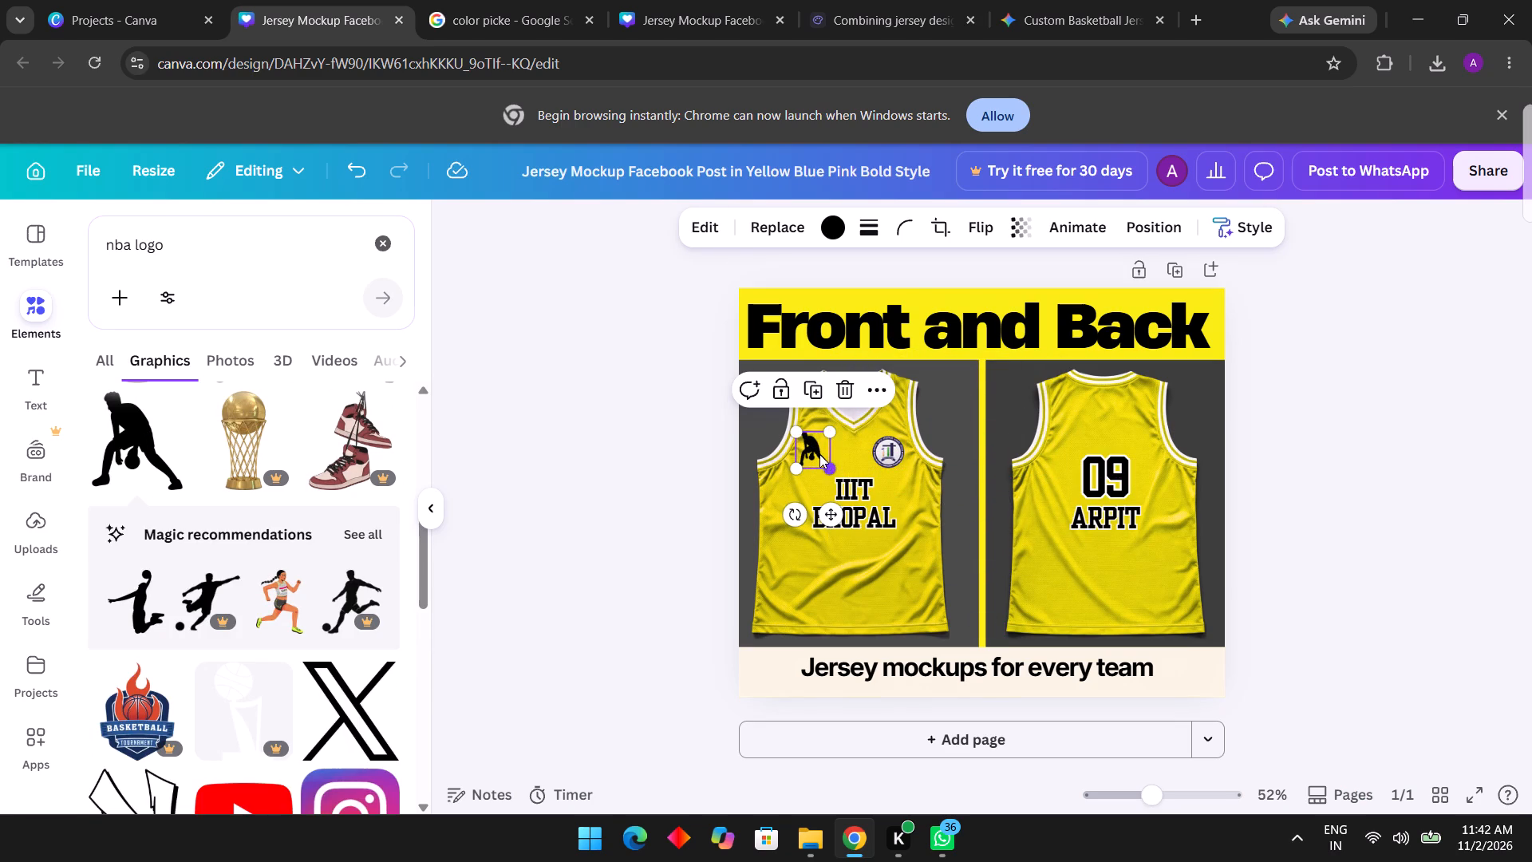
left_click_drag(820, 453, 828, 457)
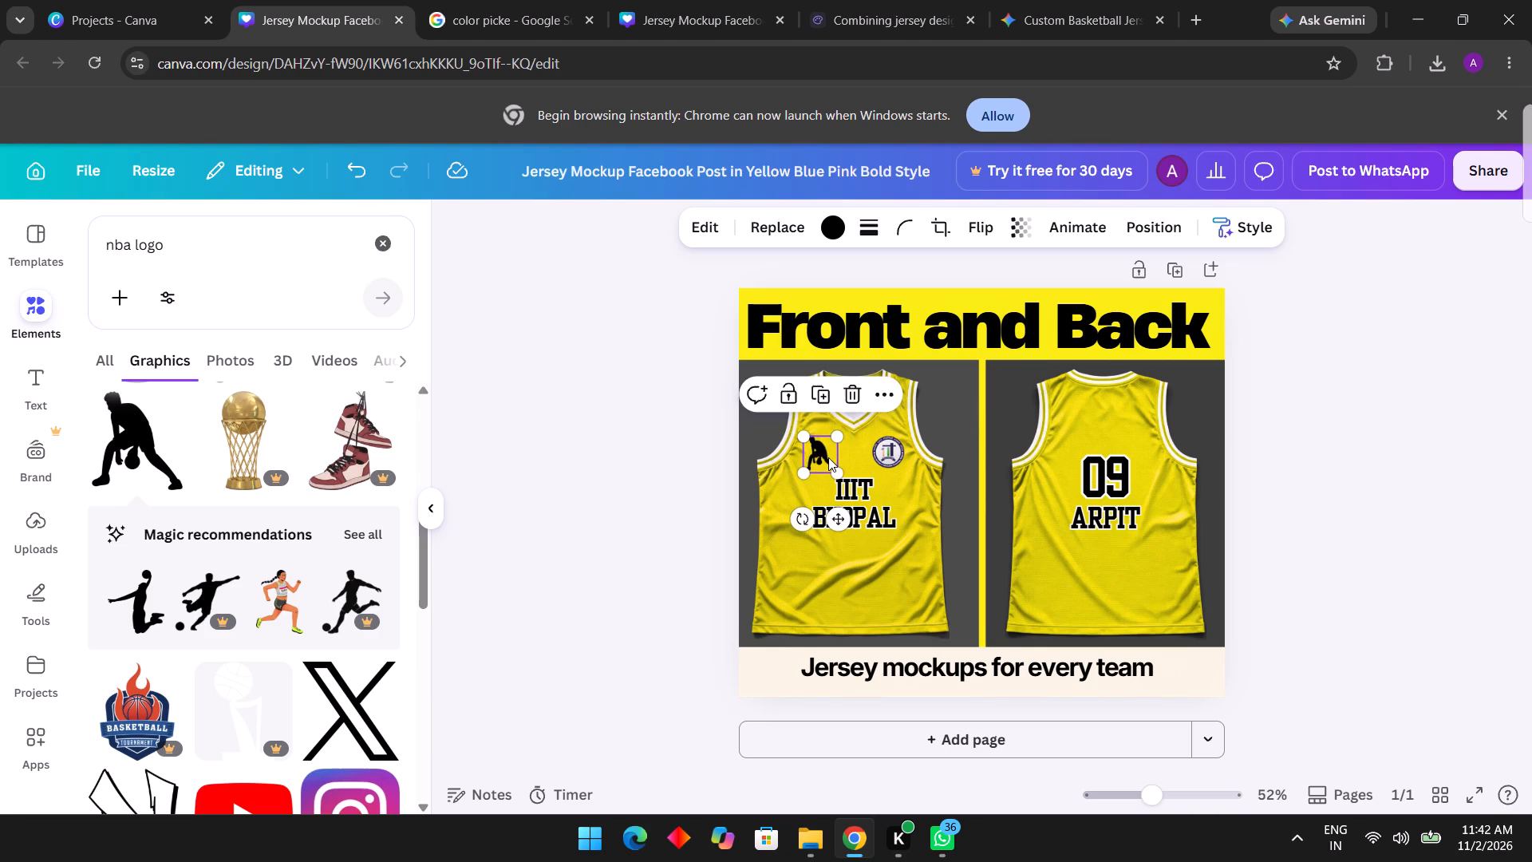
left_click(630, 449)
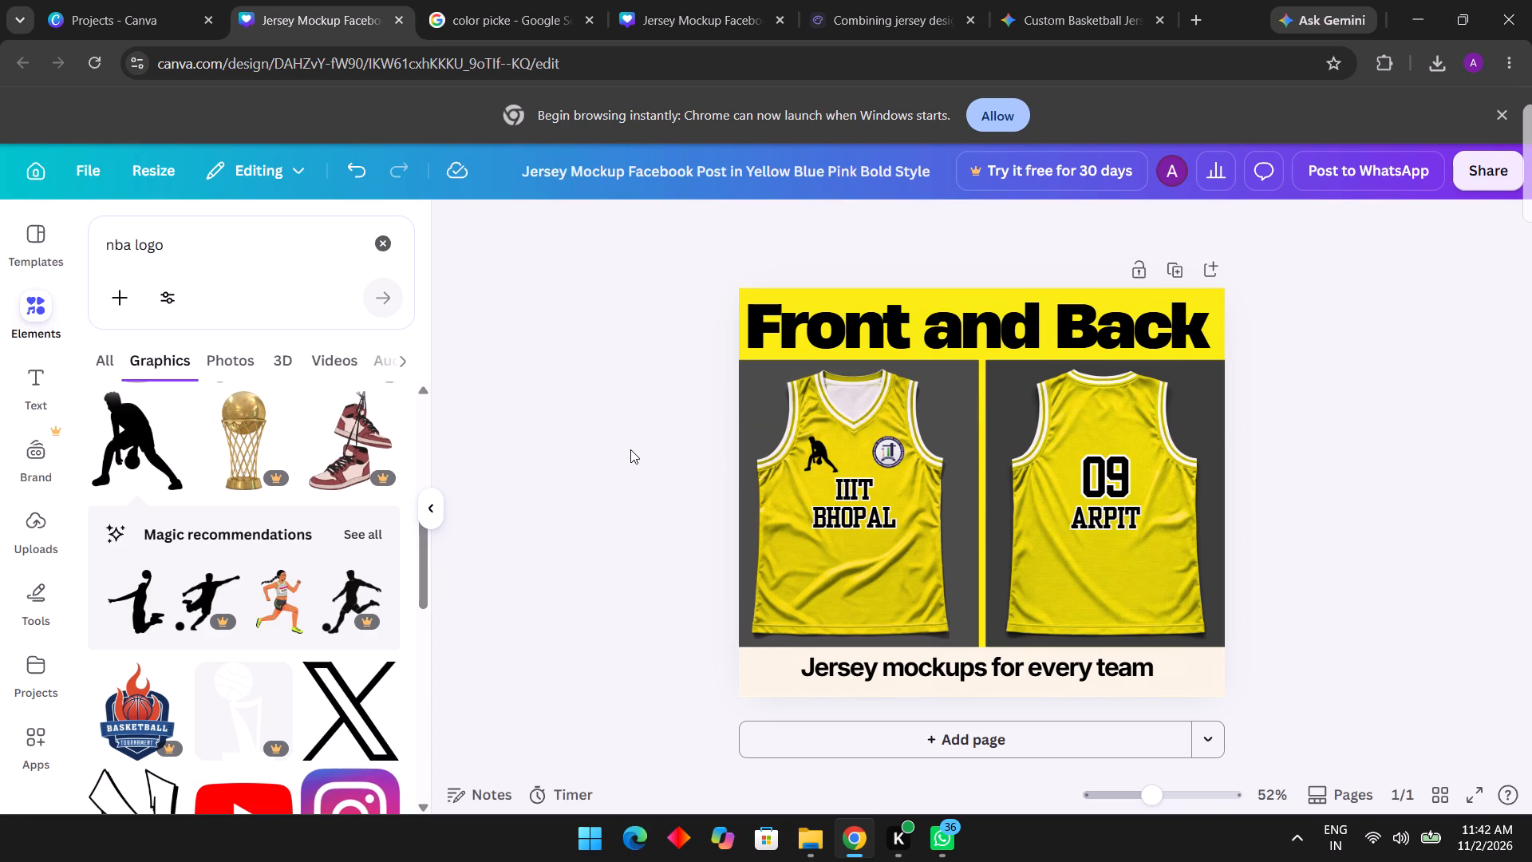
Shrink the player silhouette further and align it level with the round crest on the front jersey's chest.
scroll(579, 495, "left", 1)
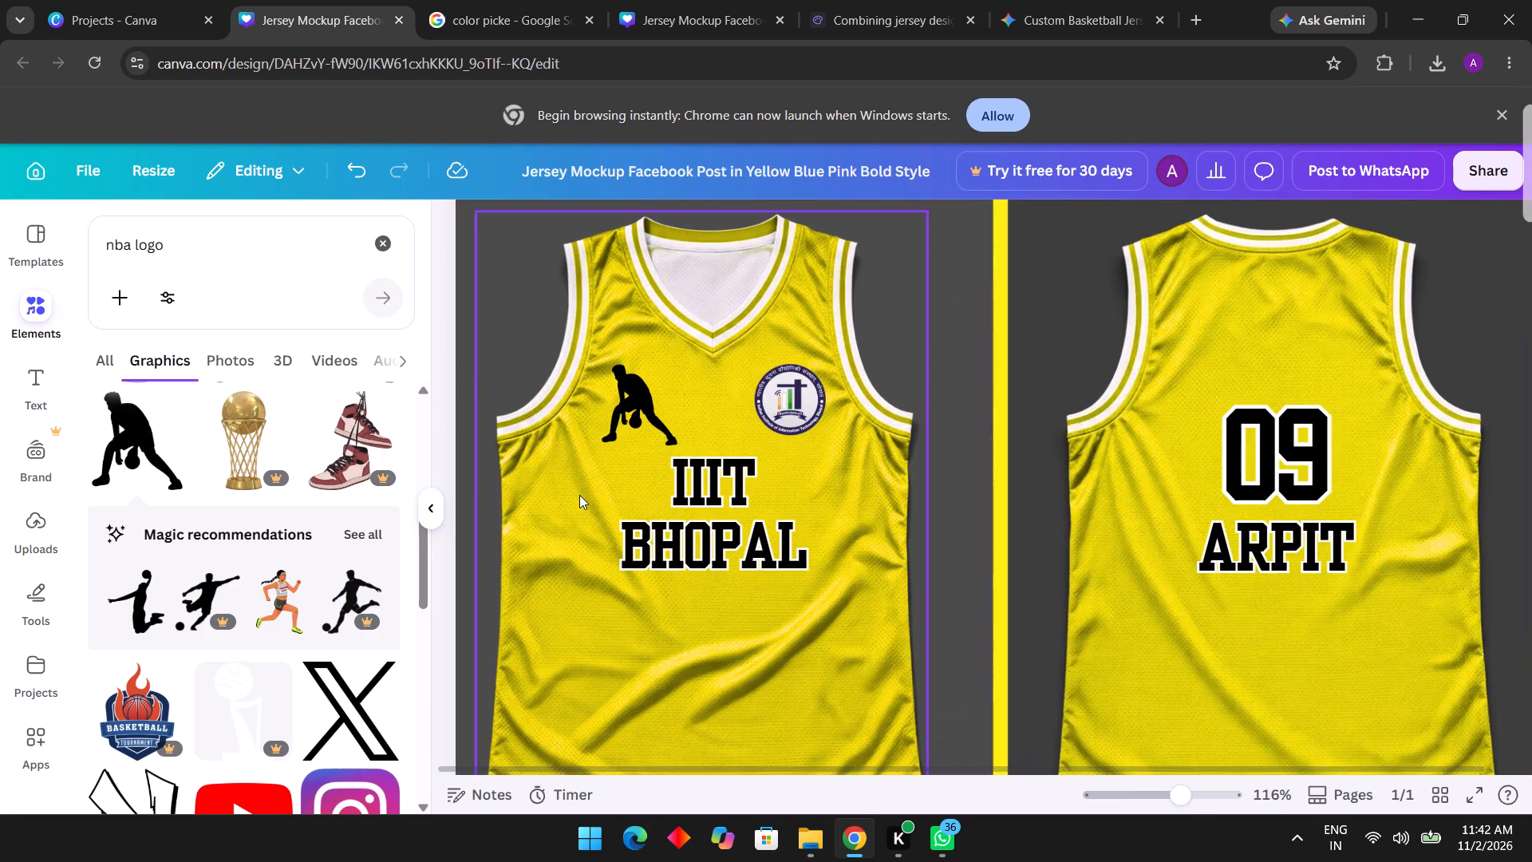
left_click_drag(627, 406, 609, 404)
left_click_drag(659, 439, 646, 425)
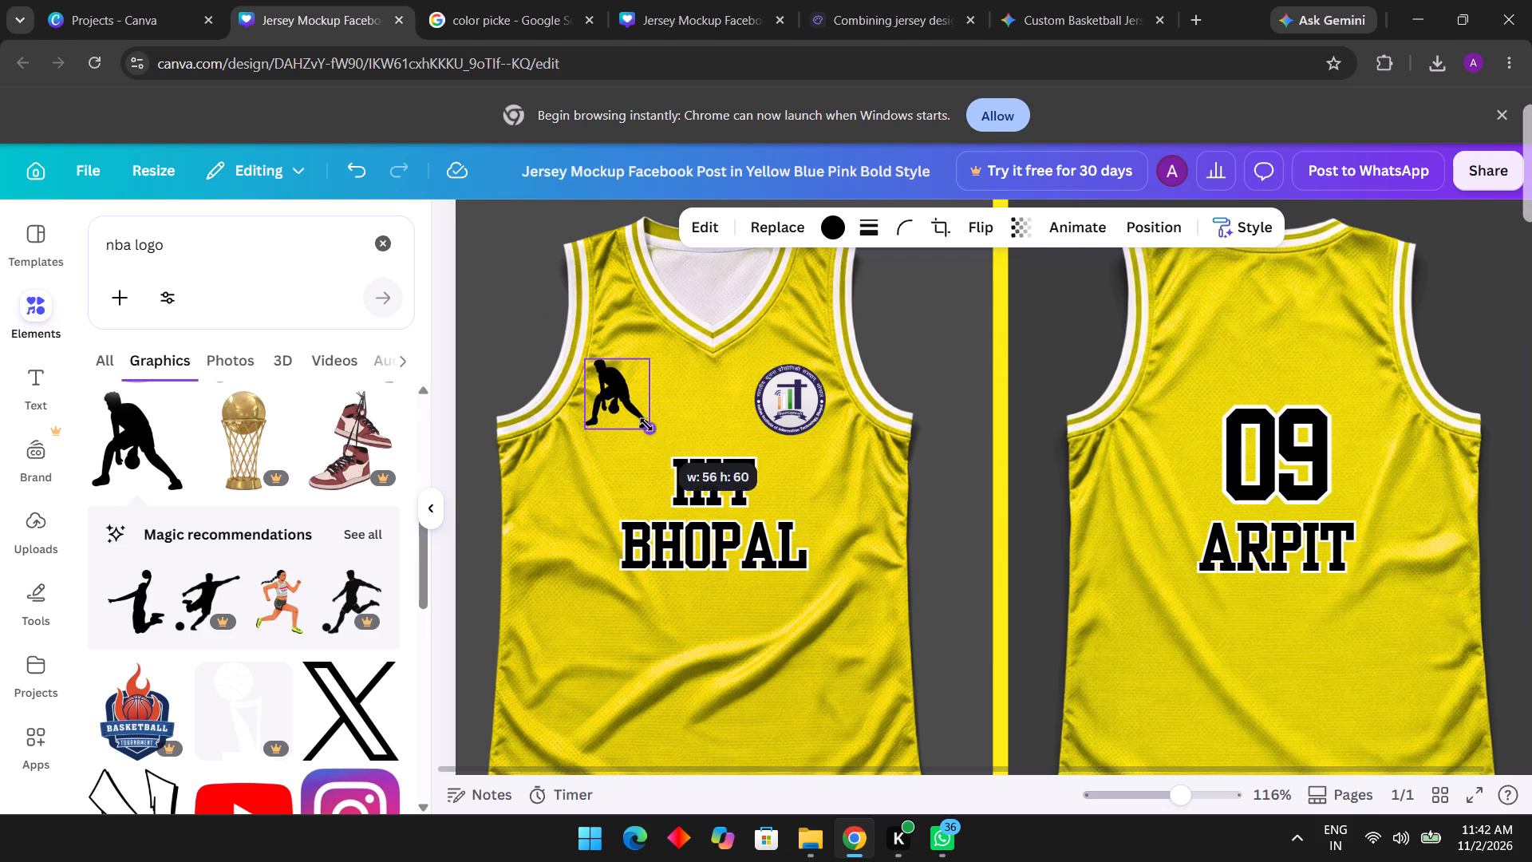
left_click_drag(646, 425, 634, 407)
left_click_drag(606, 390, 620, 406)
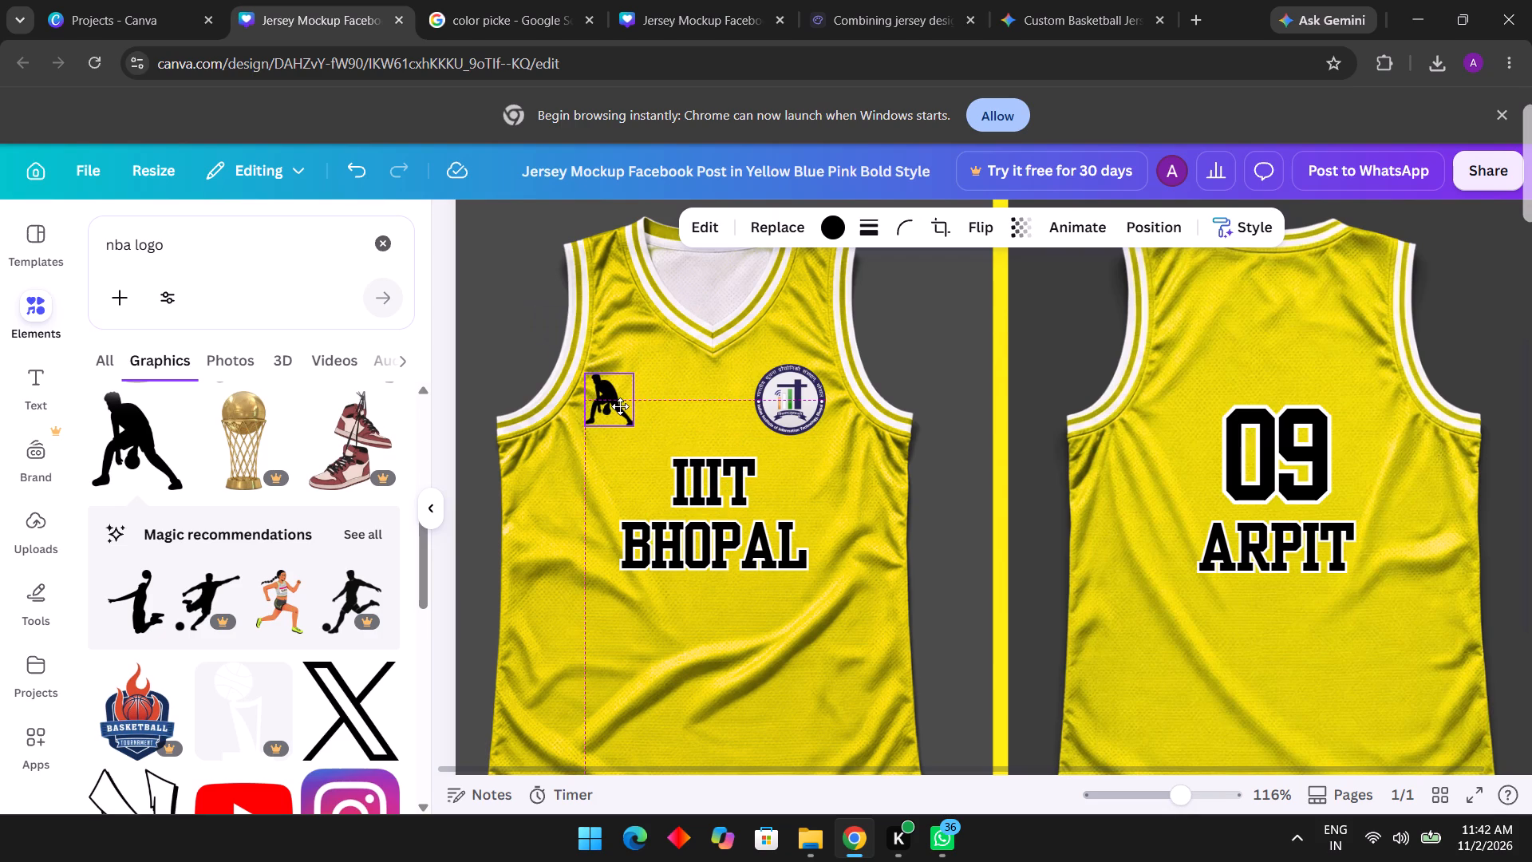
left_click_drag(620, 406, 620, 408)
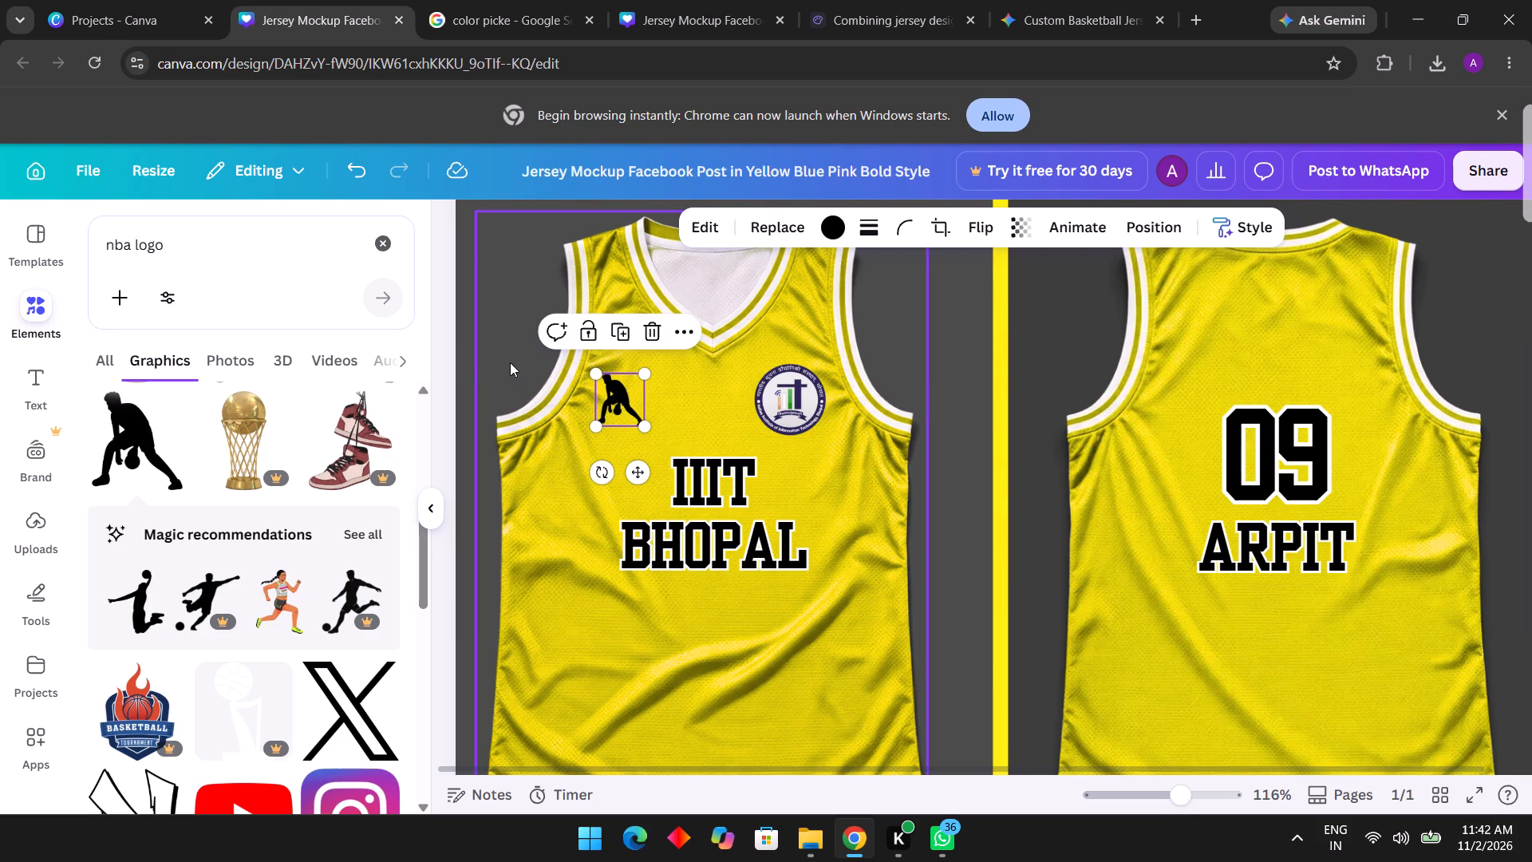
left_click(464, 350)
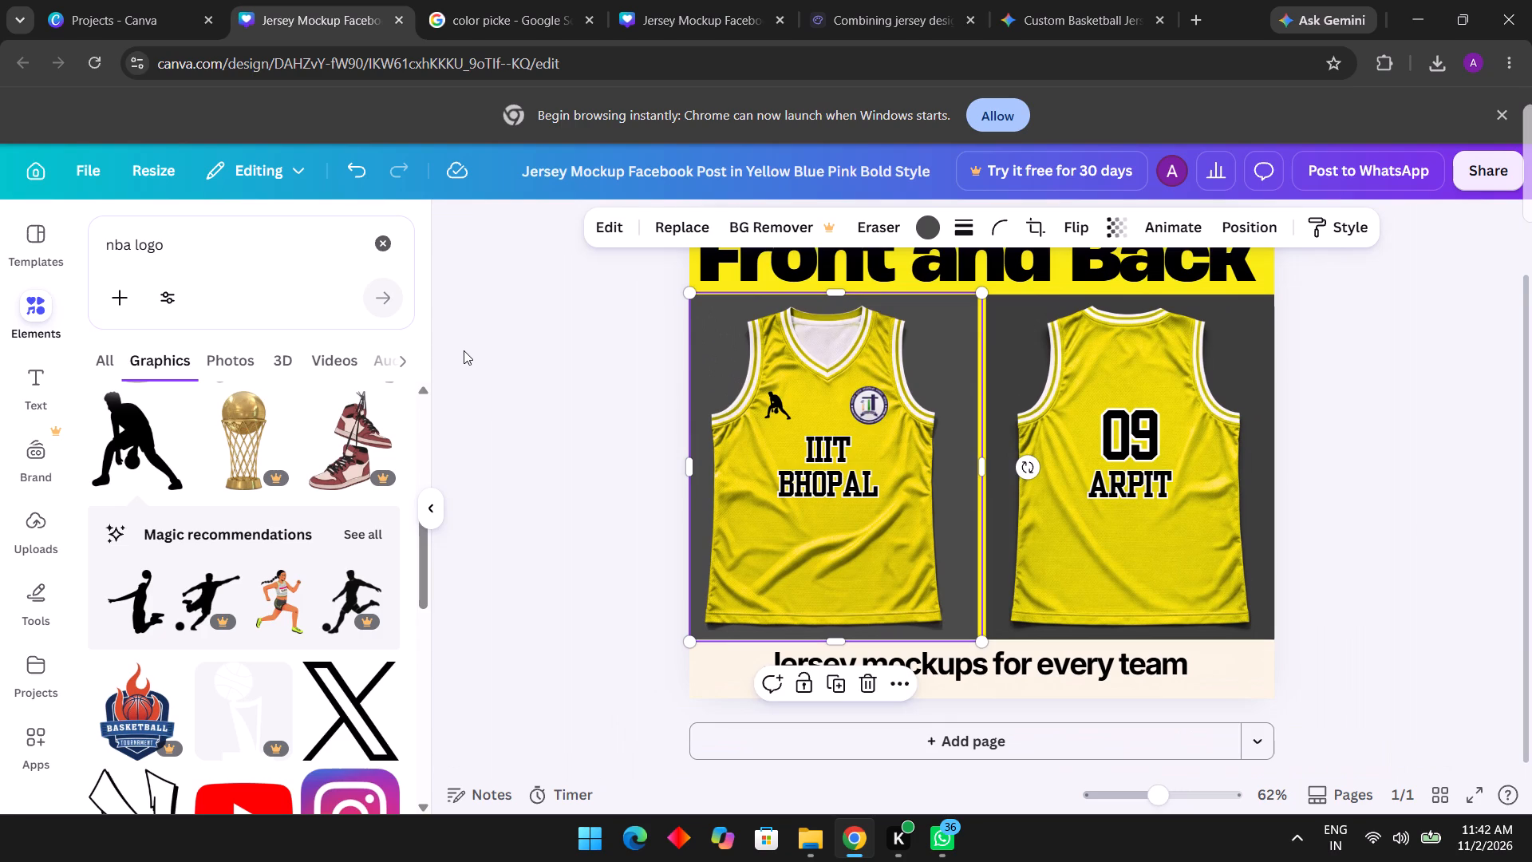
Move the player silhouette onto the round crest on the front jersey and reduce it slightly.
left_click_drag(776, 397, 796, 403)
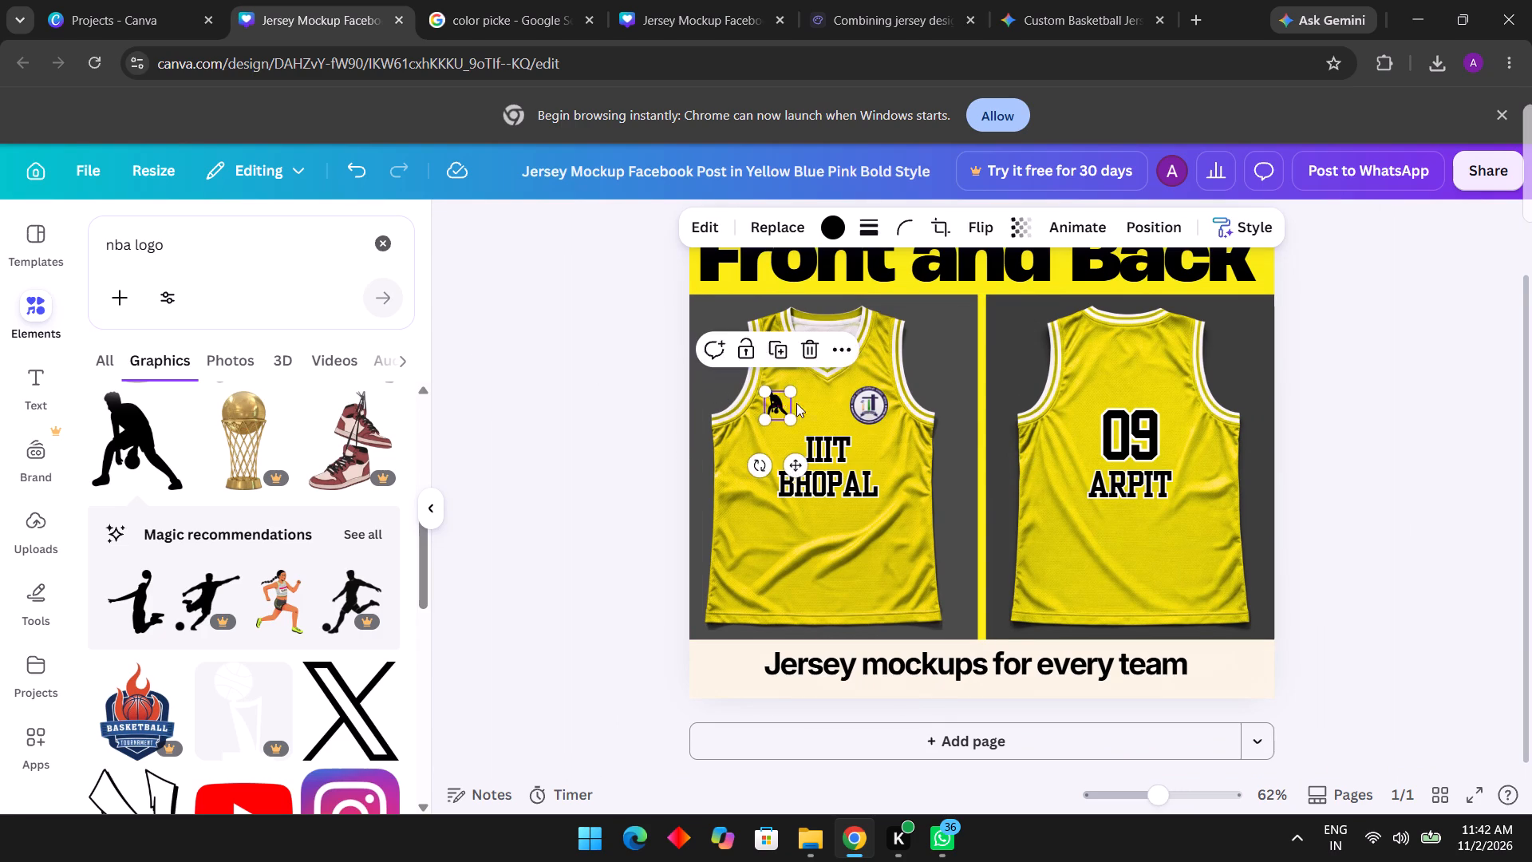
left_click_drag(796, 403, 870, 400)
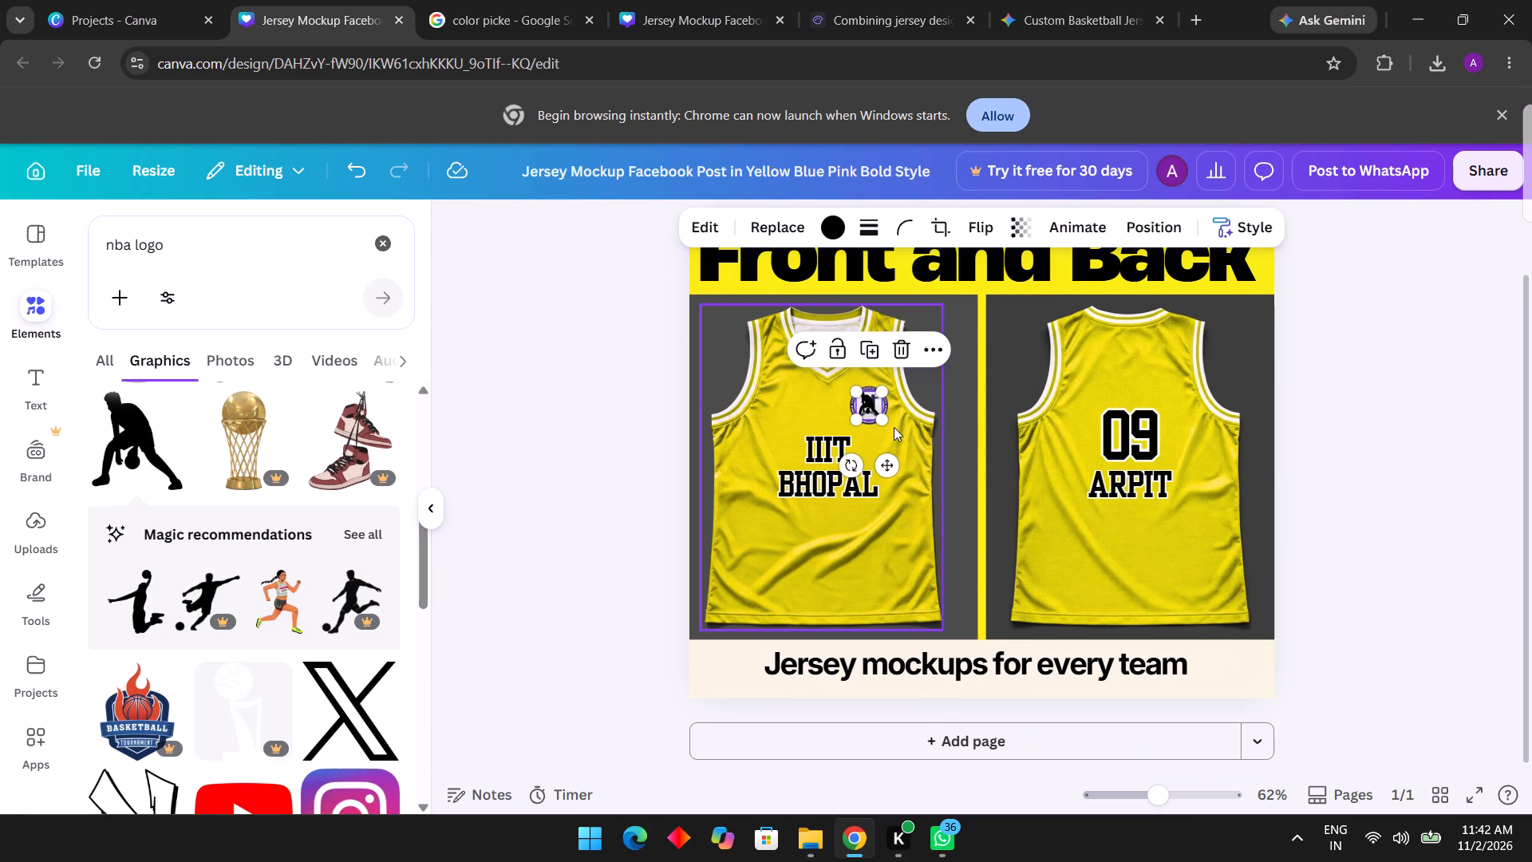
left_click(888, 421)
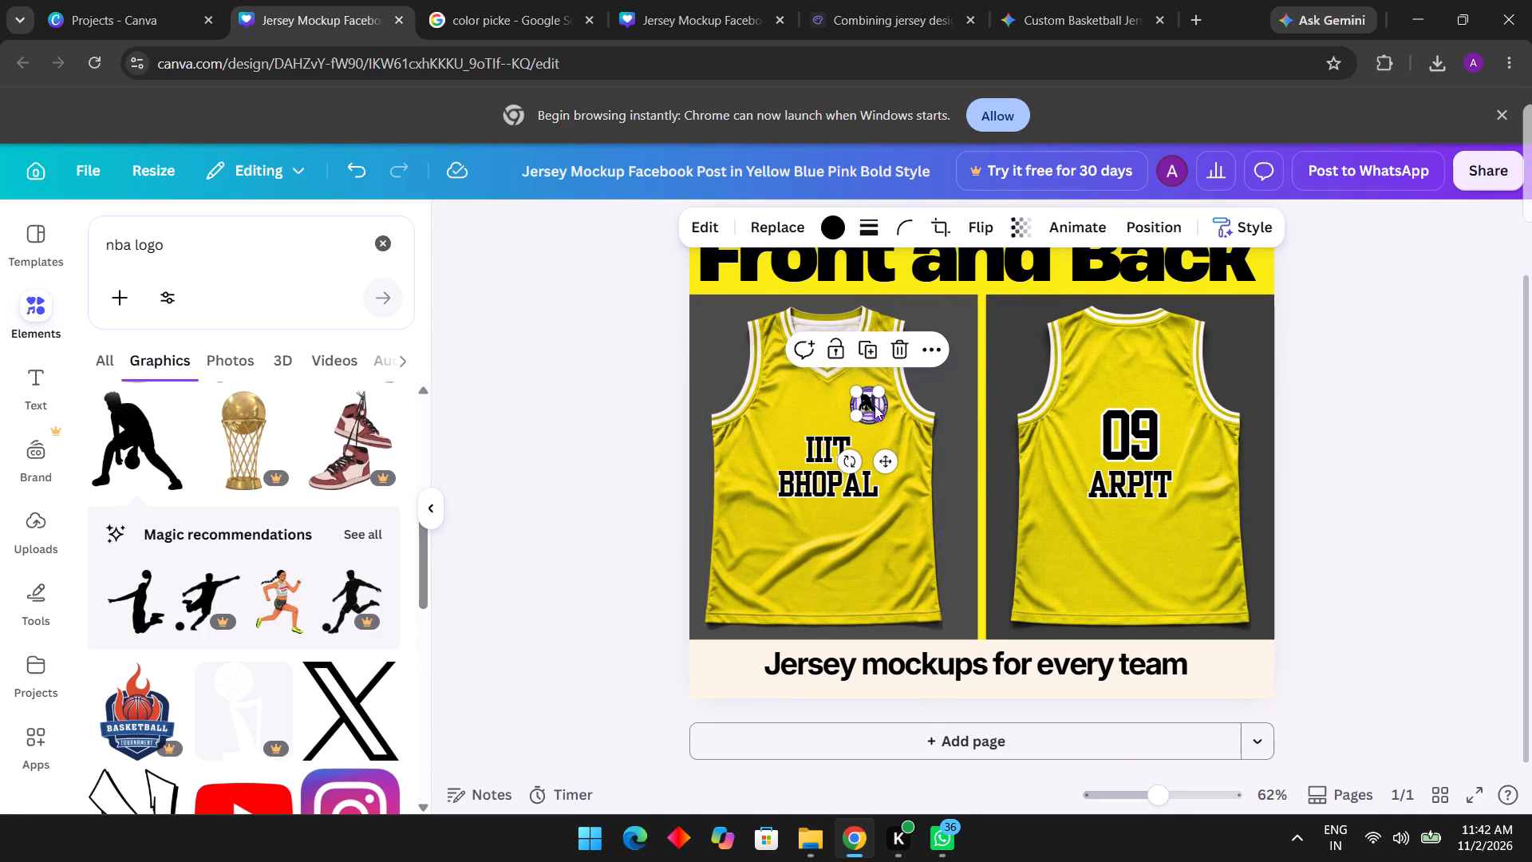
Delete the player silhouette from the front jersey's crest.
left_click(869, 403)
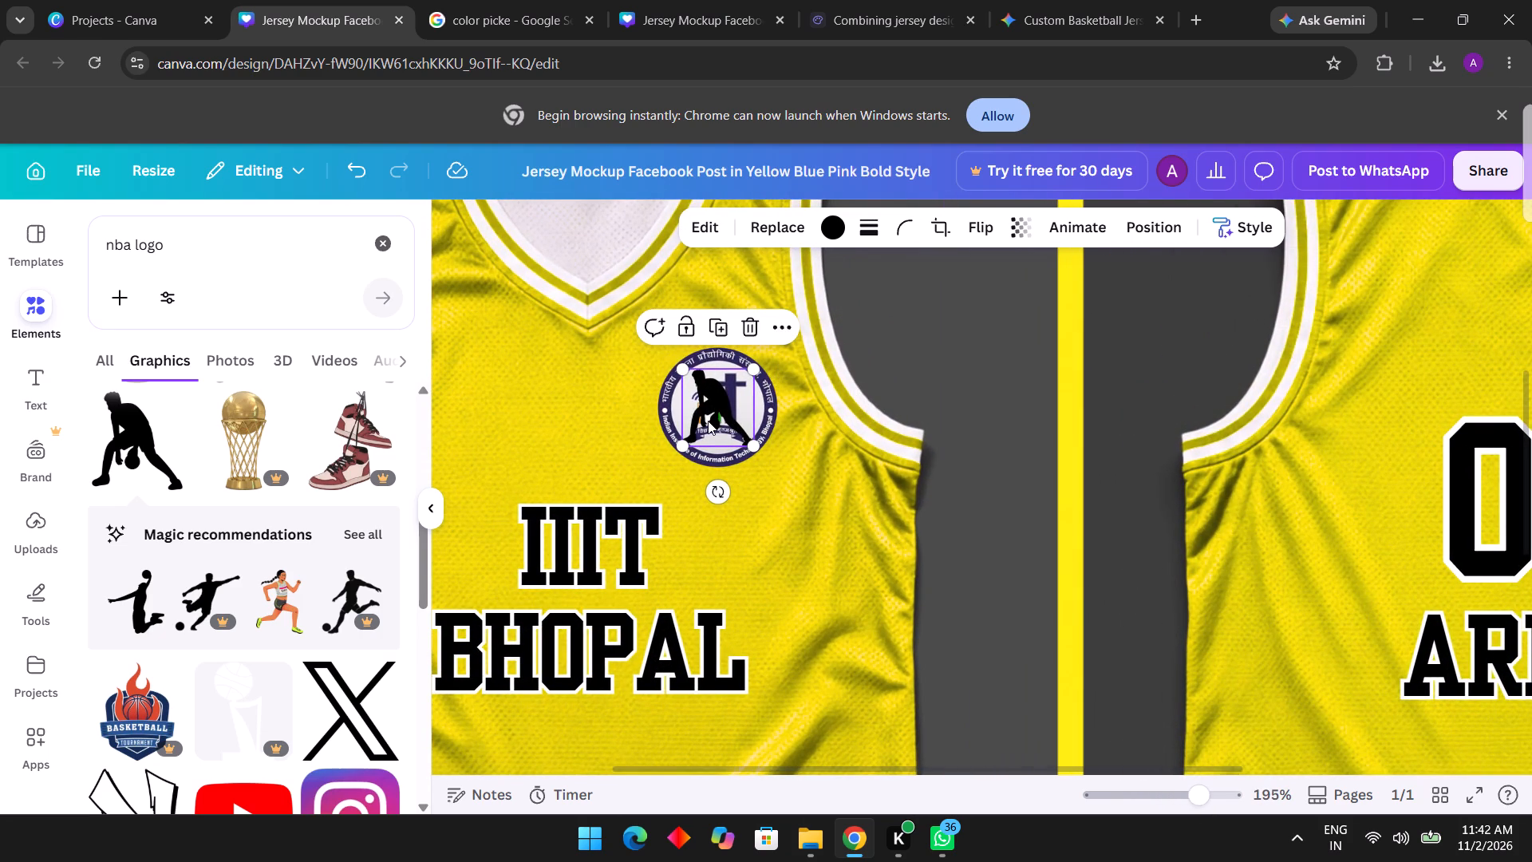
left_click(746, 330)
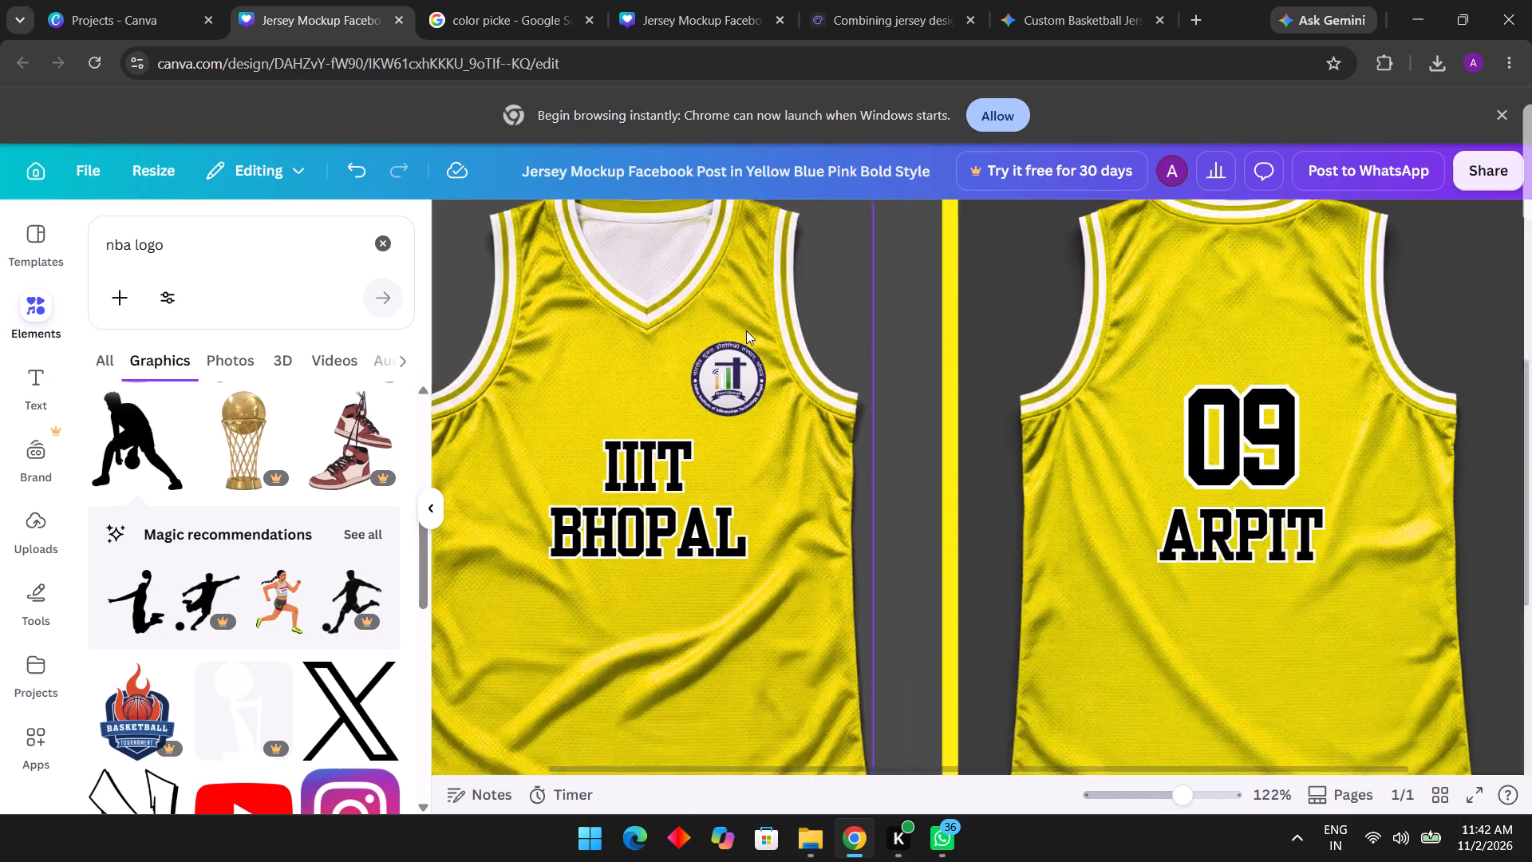
Look through the "nba logo" graphics for another basketball emblem to use on the jersey.
scroll(746, 330, "right", 1)
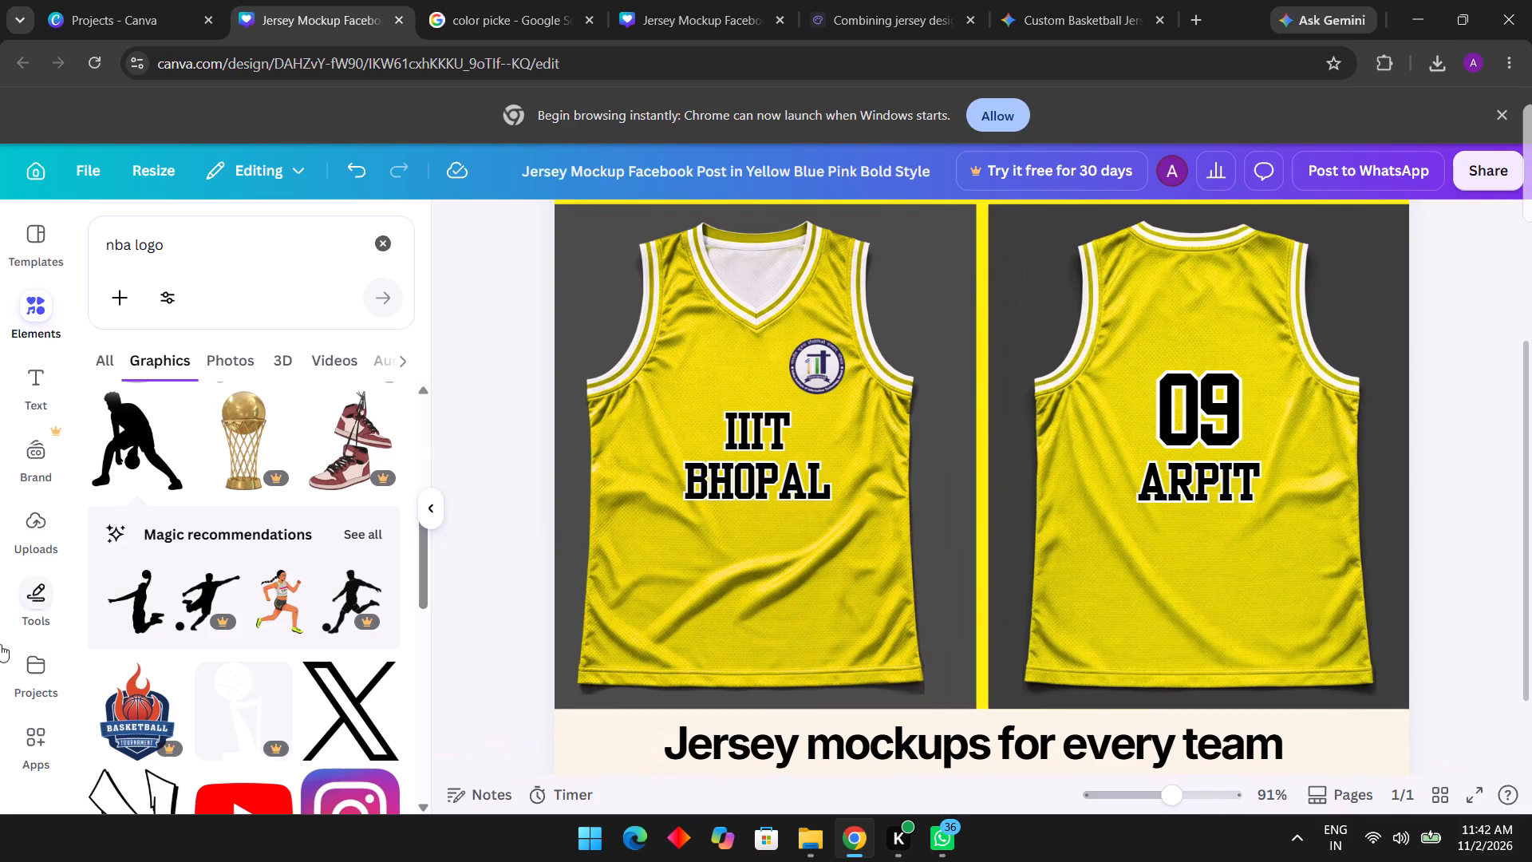
scroll(231, 627, "down", 3)
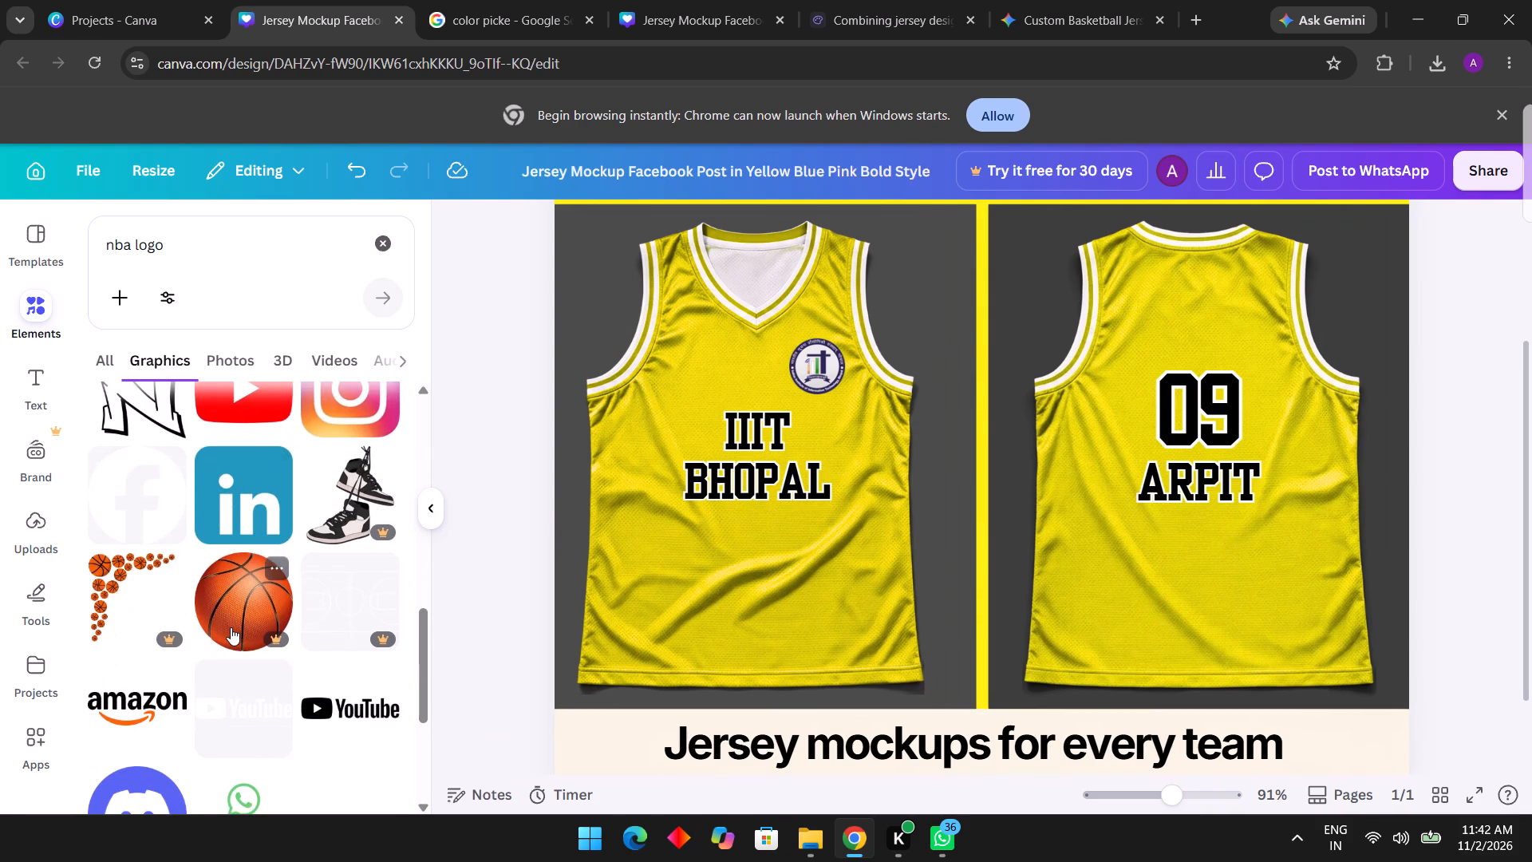
scroll(231, 627, "down", 3)
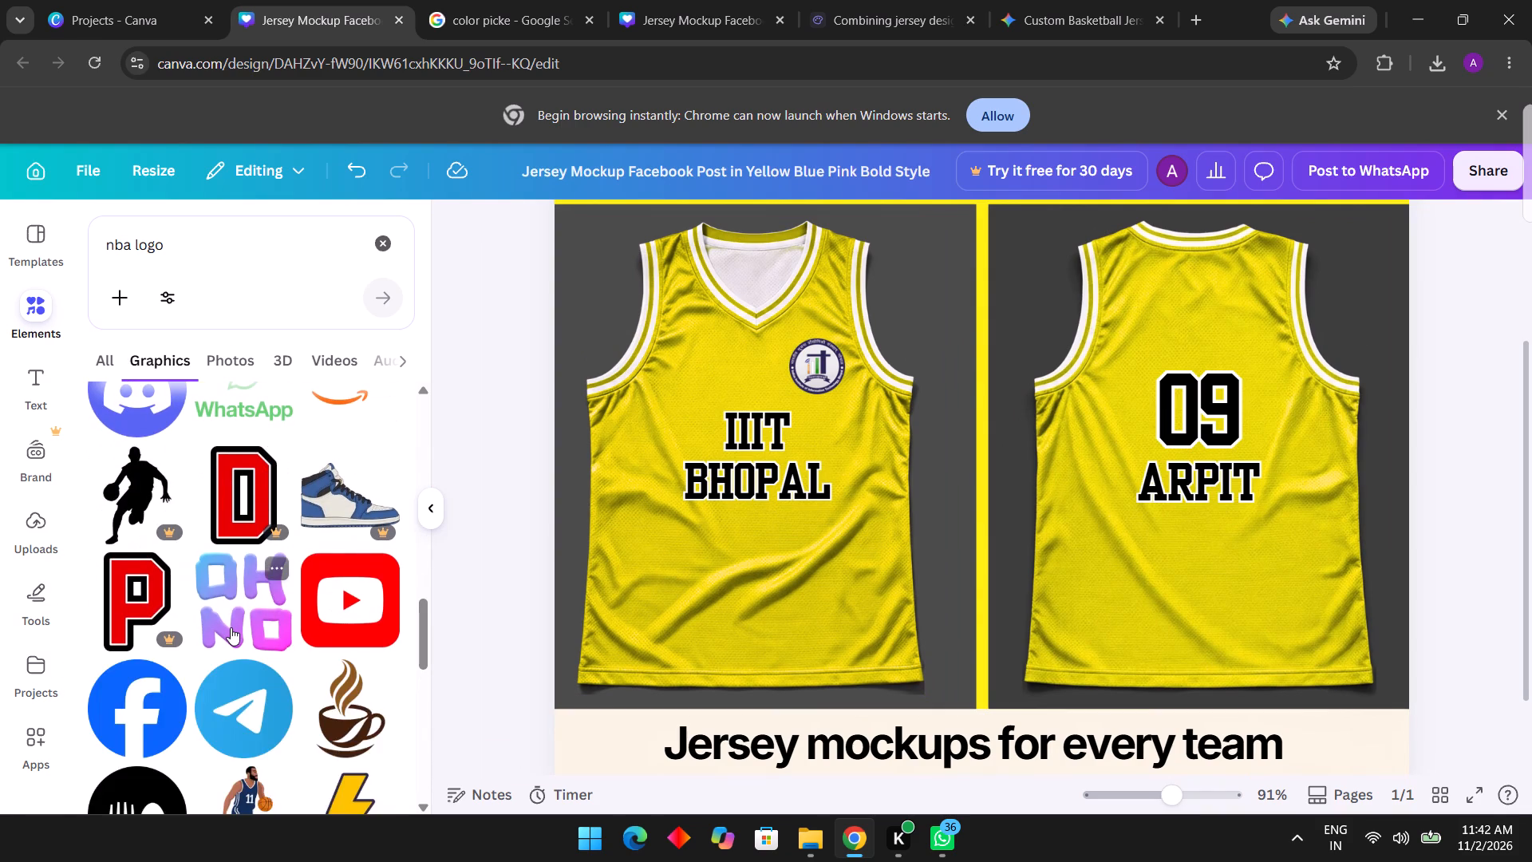
scroll(231, 627, "down", 3)
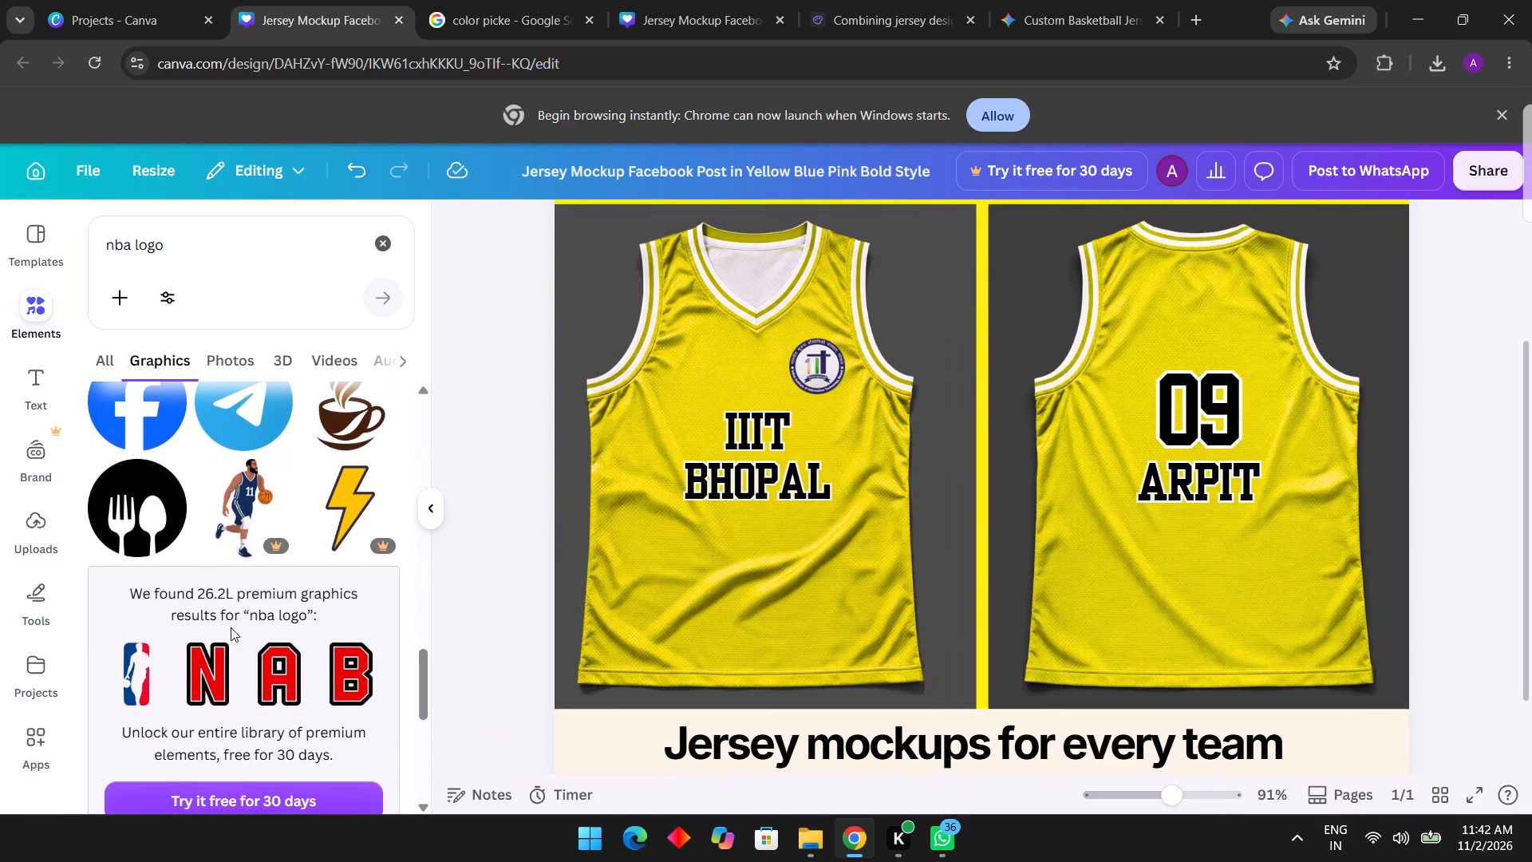
scroll(231, 627, "down", 4)
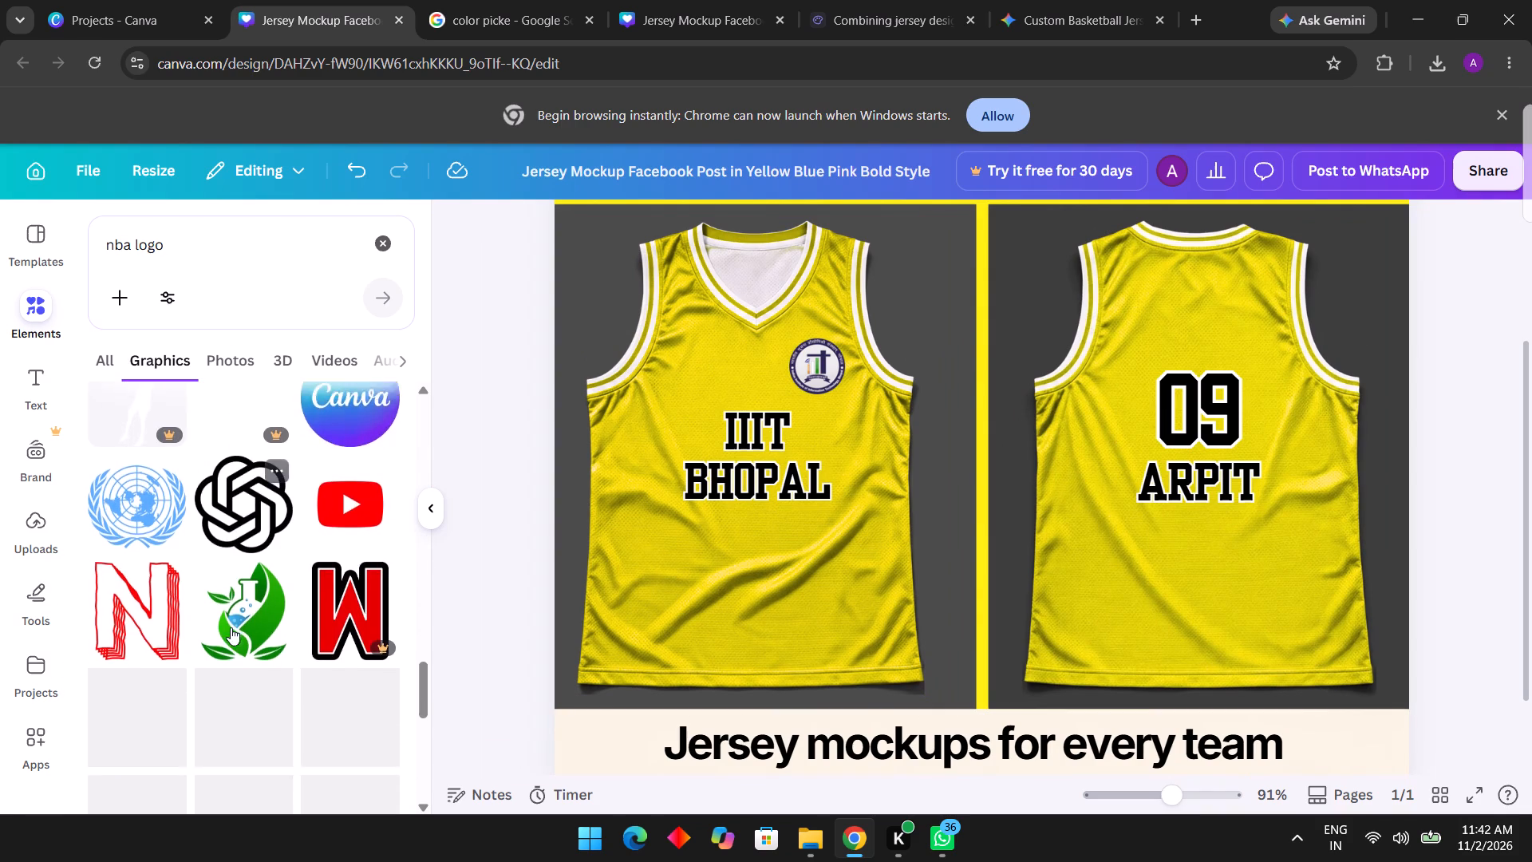
scroll(231, 627, "down", 2)
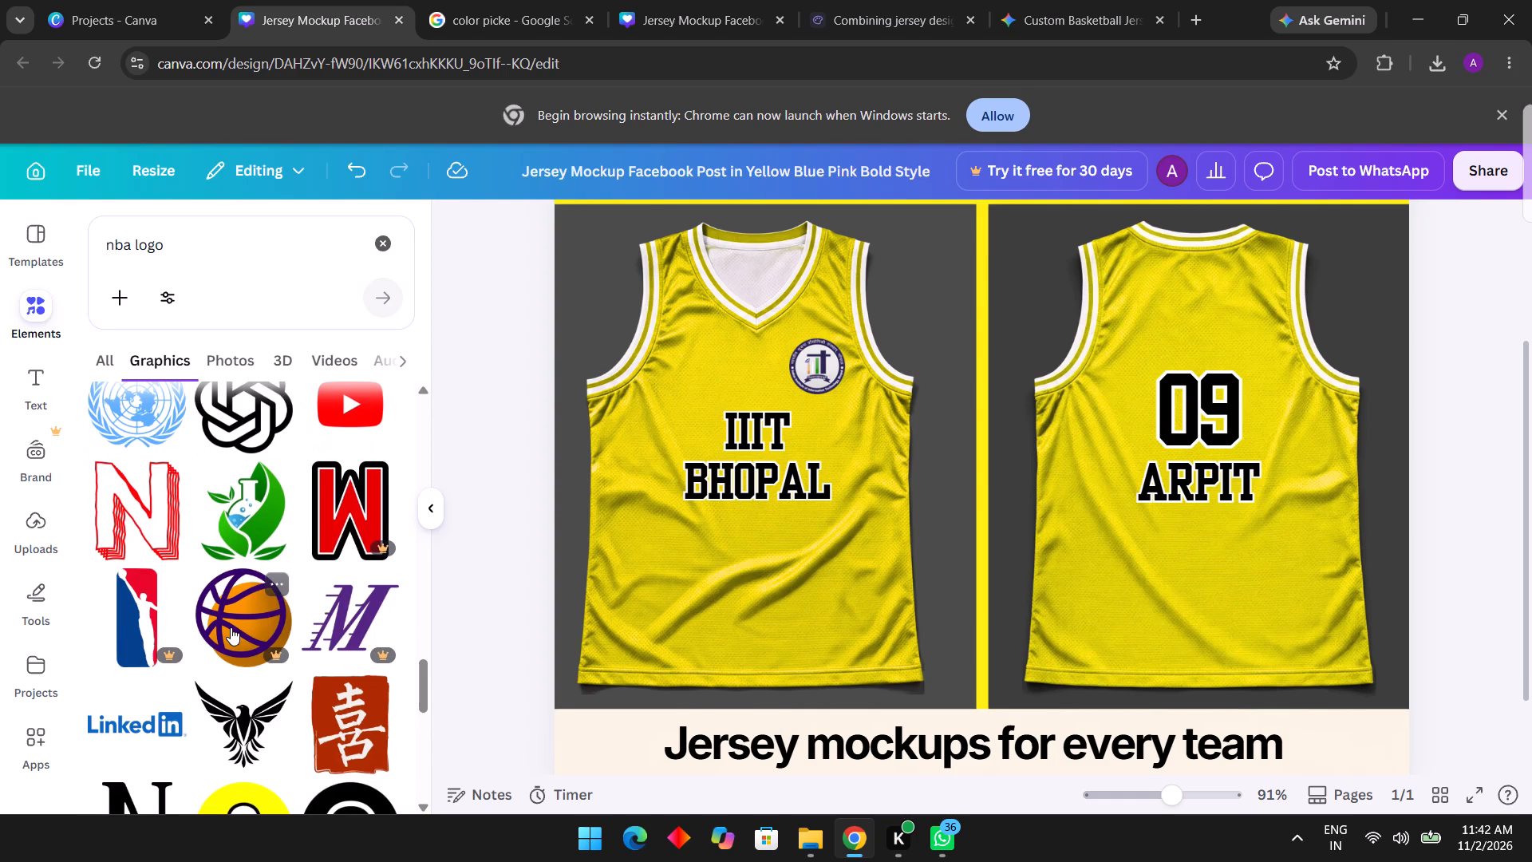
scroll(231, 627, "up", 1)
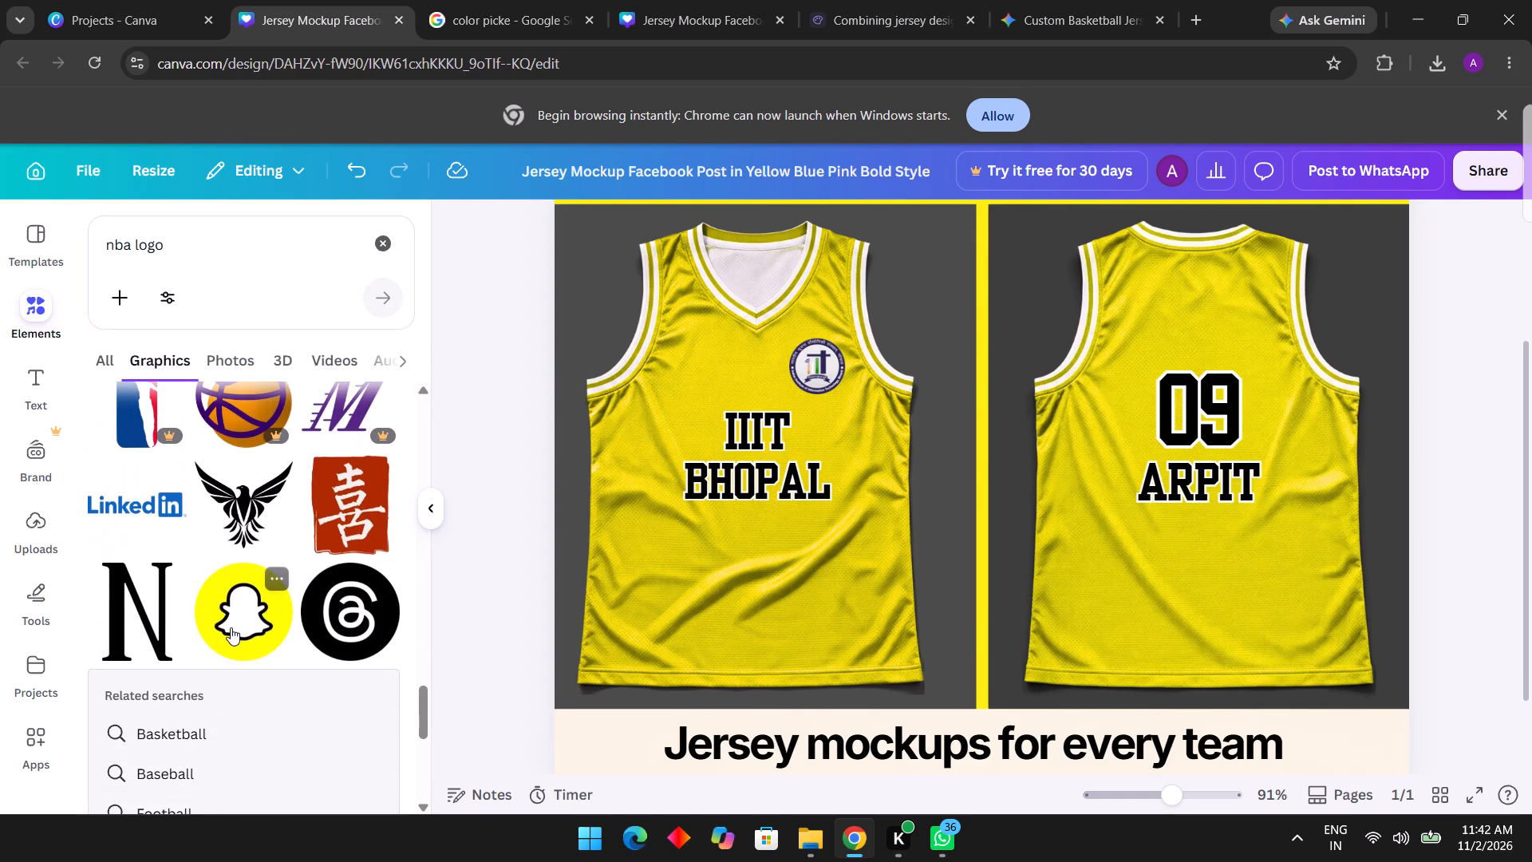
scroll(231, 627, "up", 7)
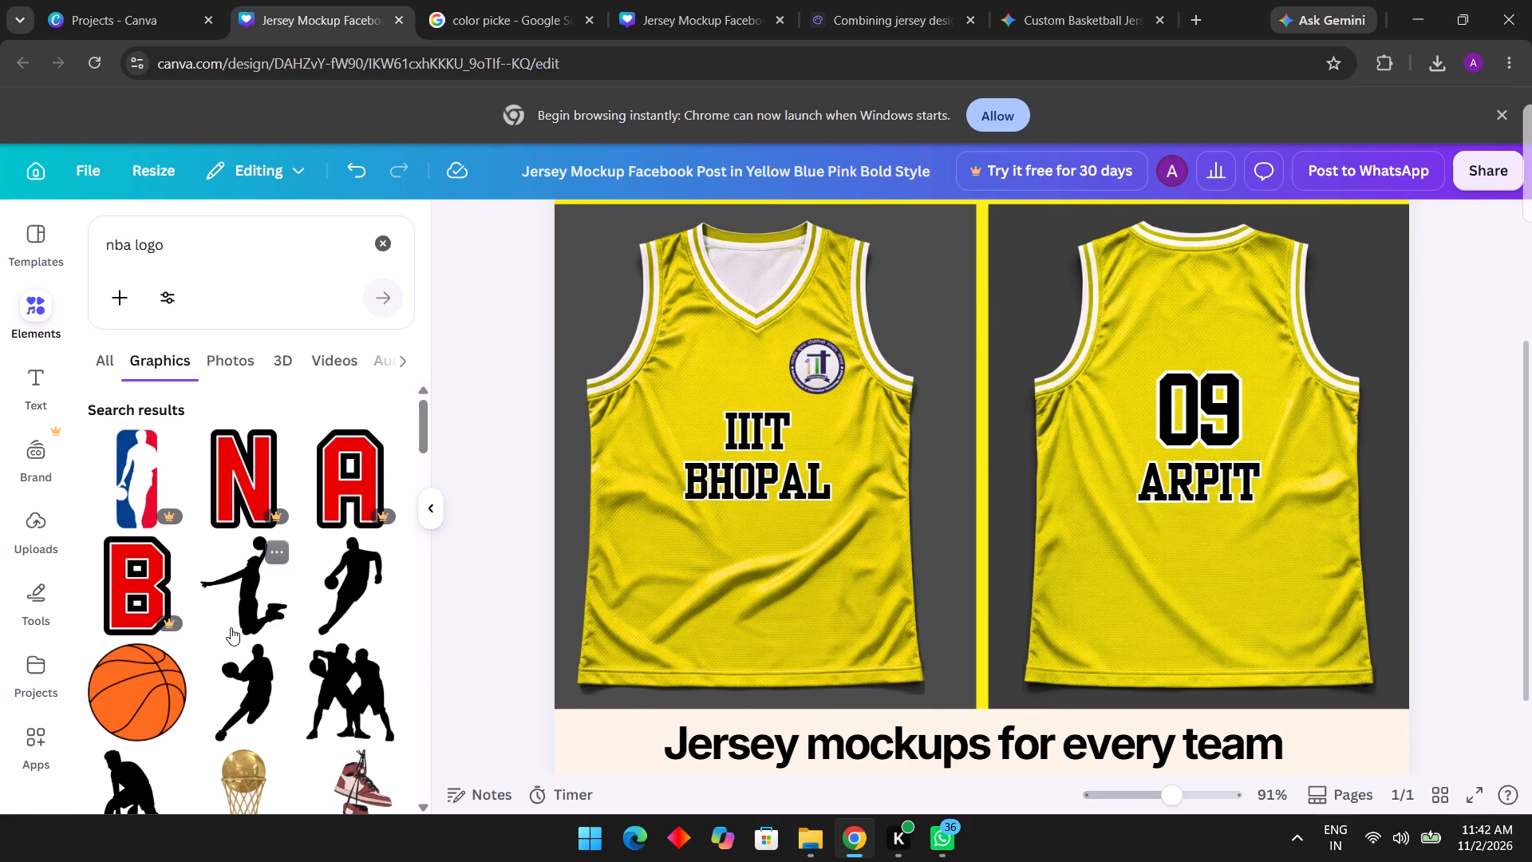
Add the black silhouette of a running player holding a basketball to the mockup.
scroll(231, 627, "down", 1)
left_click(231, 627)
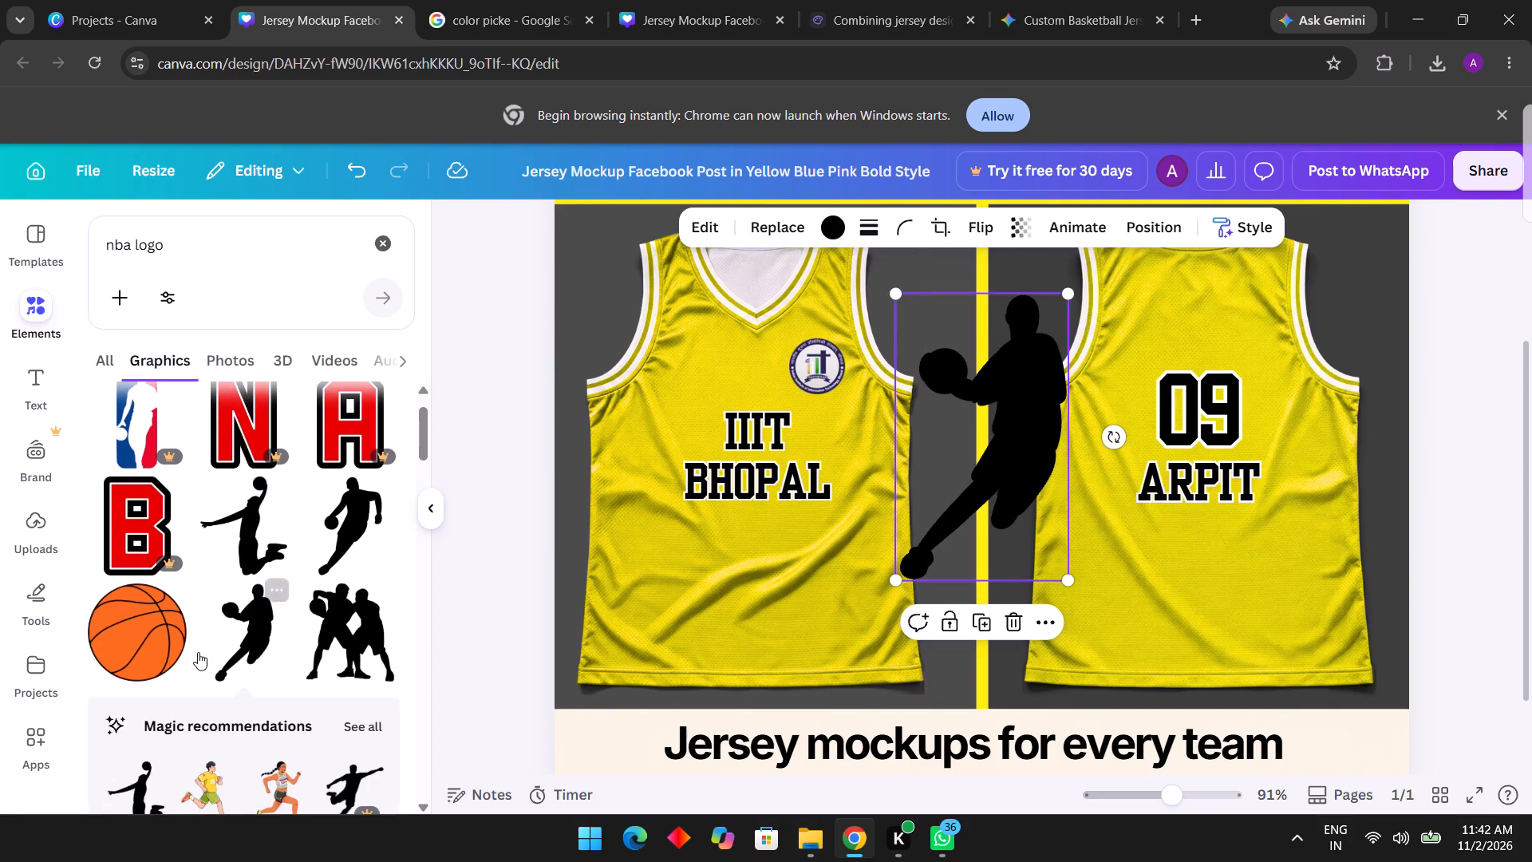
Add the orange basketball graphic, shrink it to badge size and place it on the front jersey's chest opposite the round crest.
left_click(148, 634)
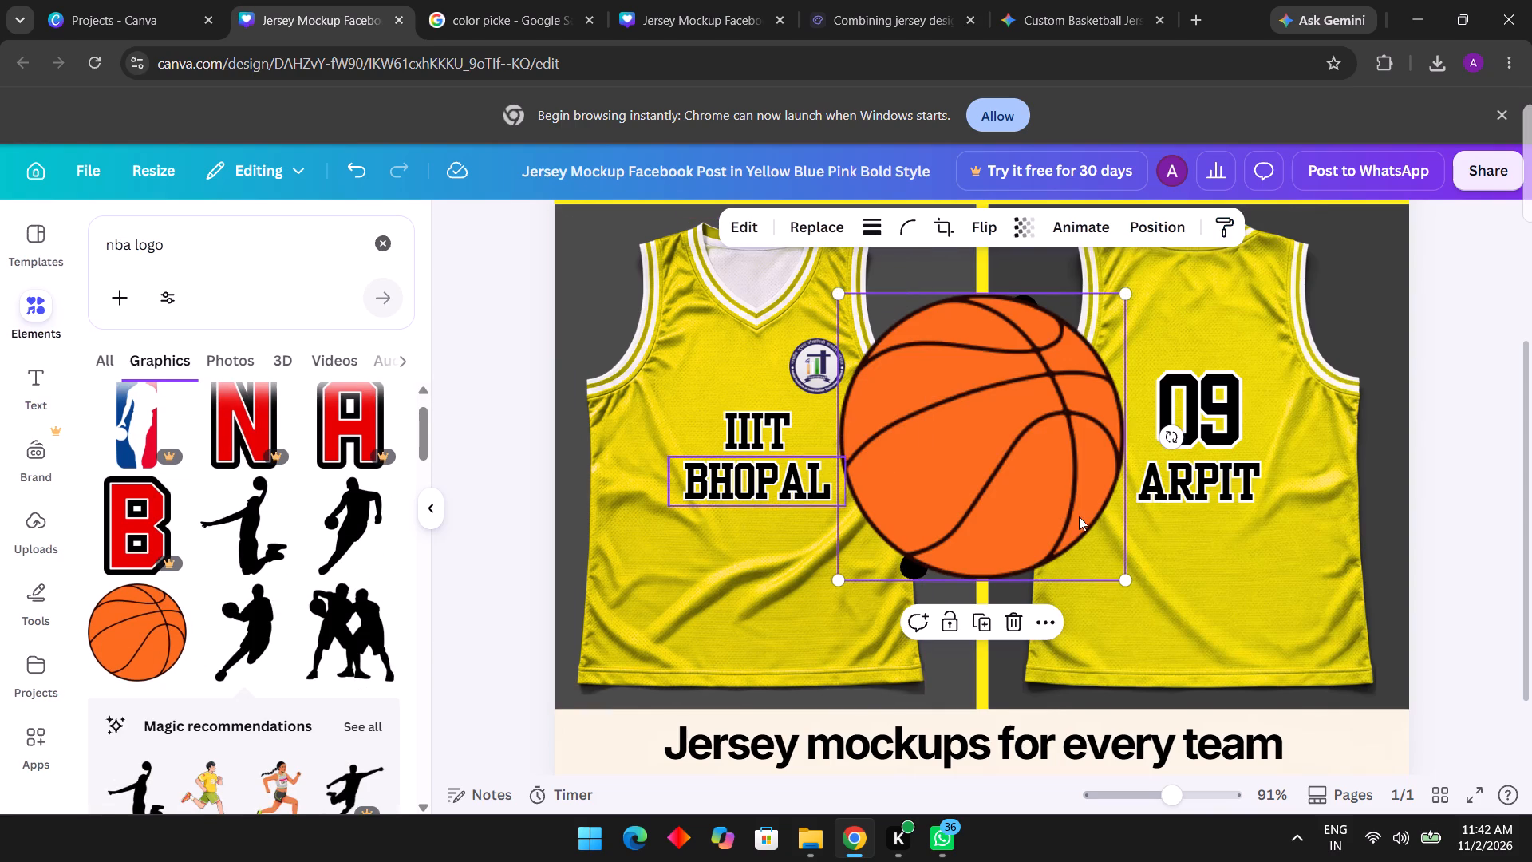
left_click_drag(1121, 578, 1033, 438)
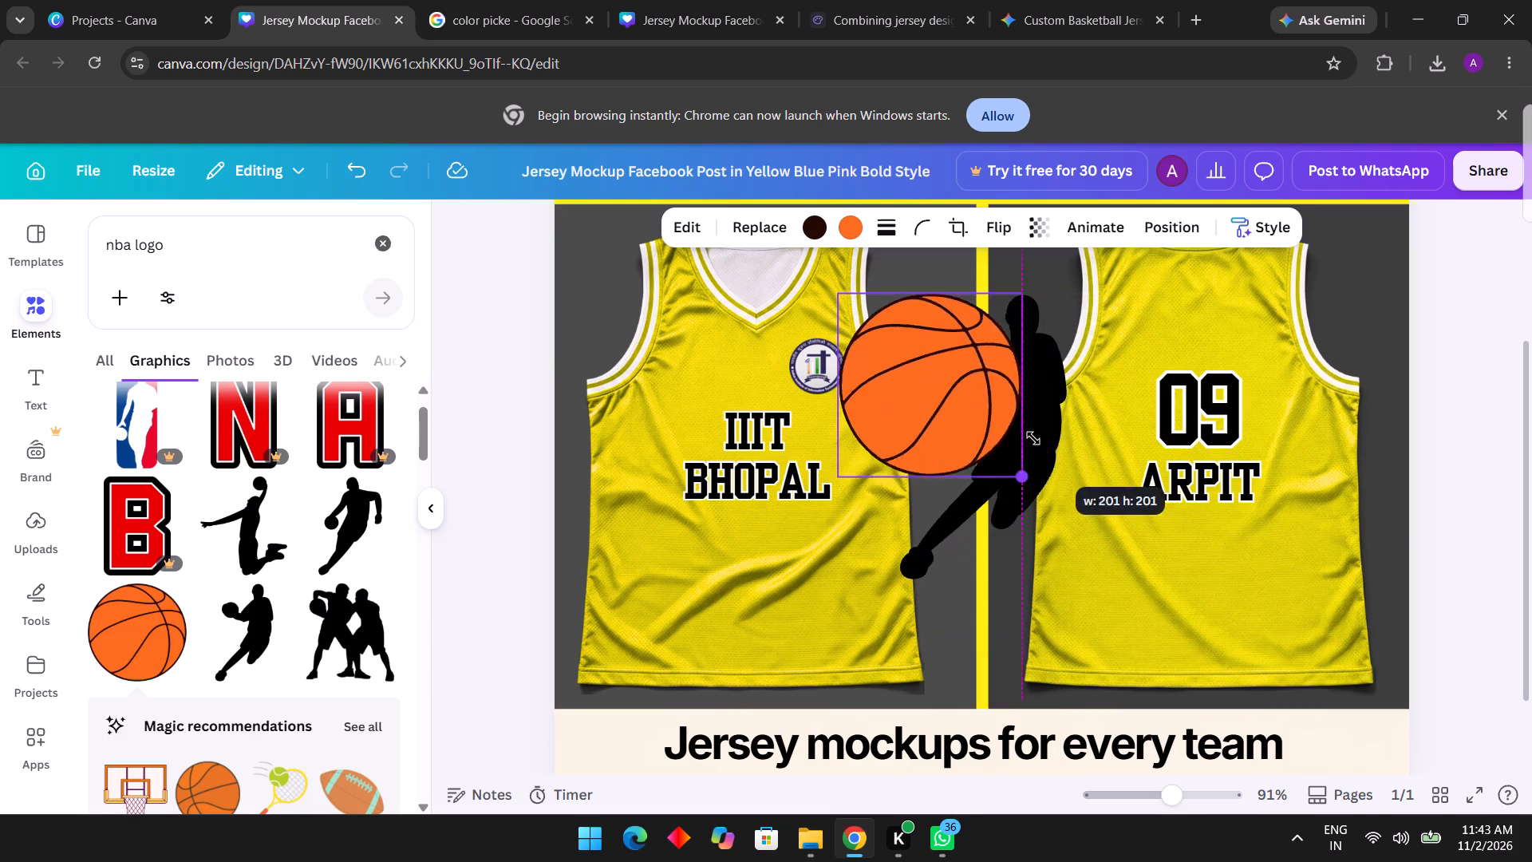
left_click_drag(1033, 438, 987, 276)
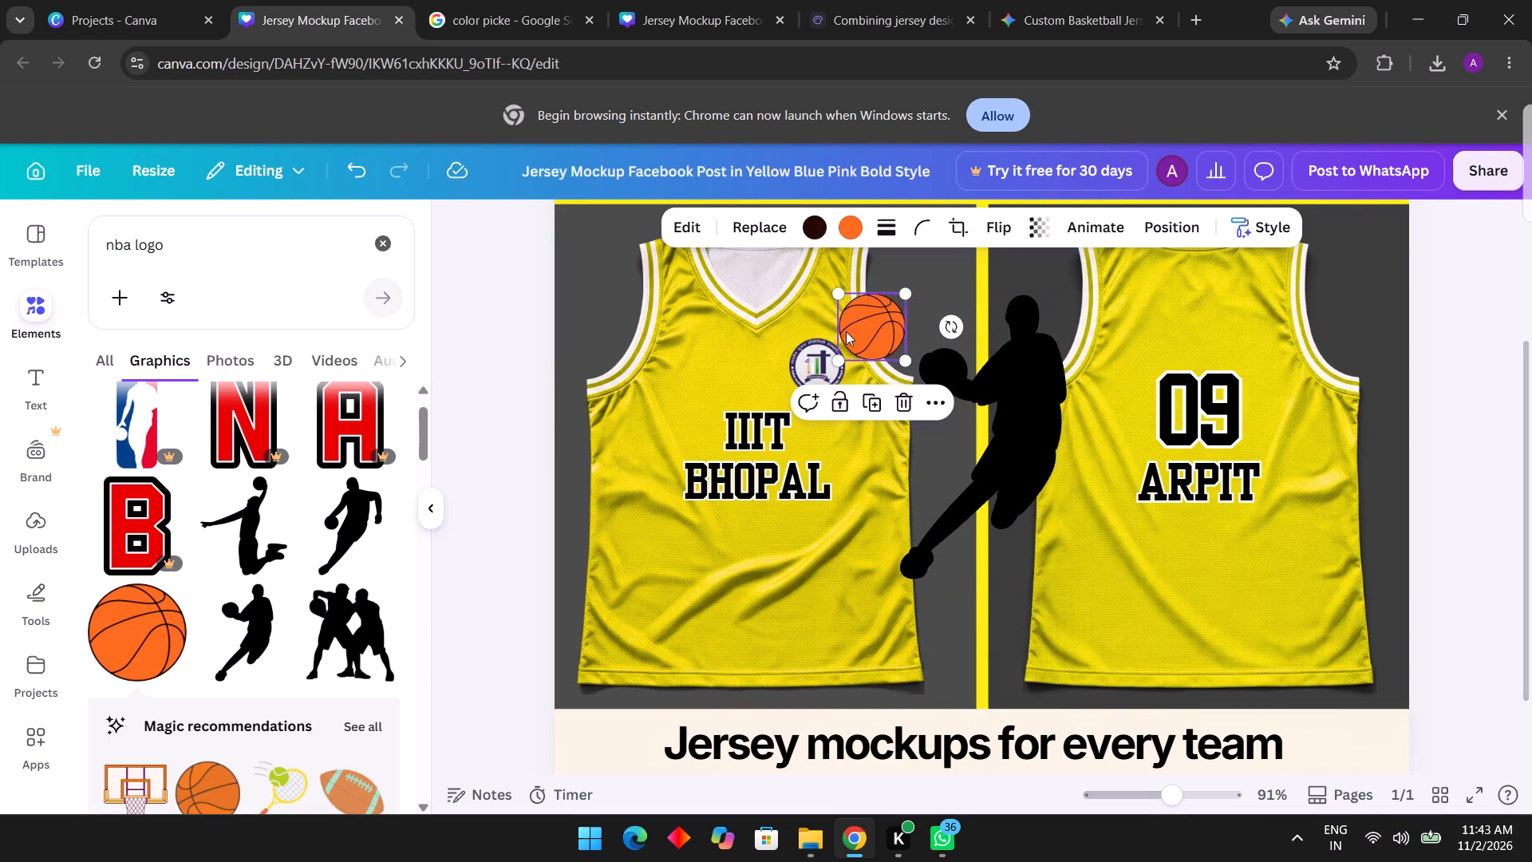
left_click_drag(859, 331, 681, 374)
left_click_drag(732, 408, 719, 393)
left_click(689, 374)
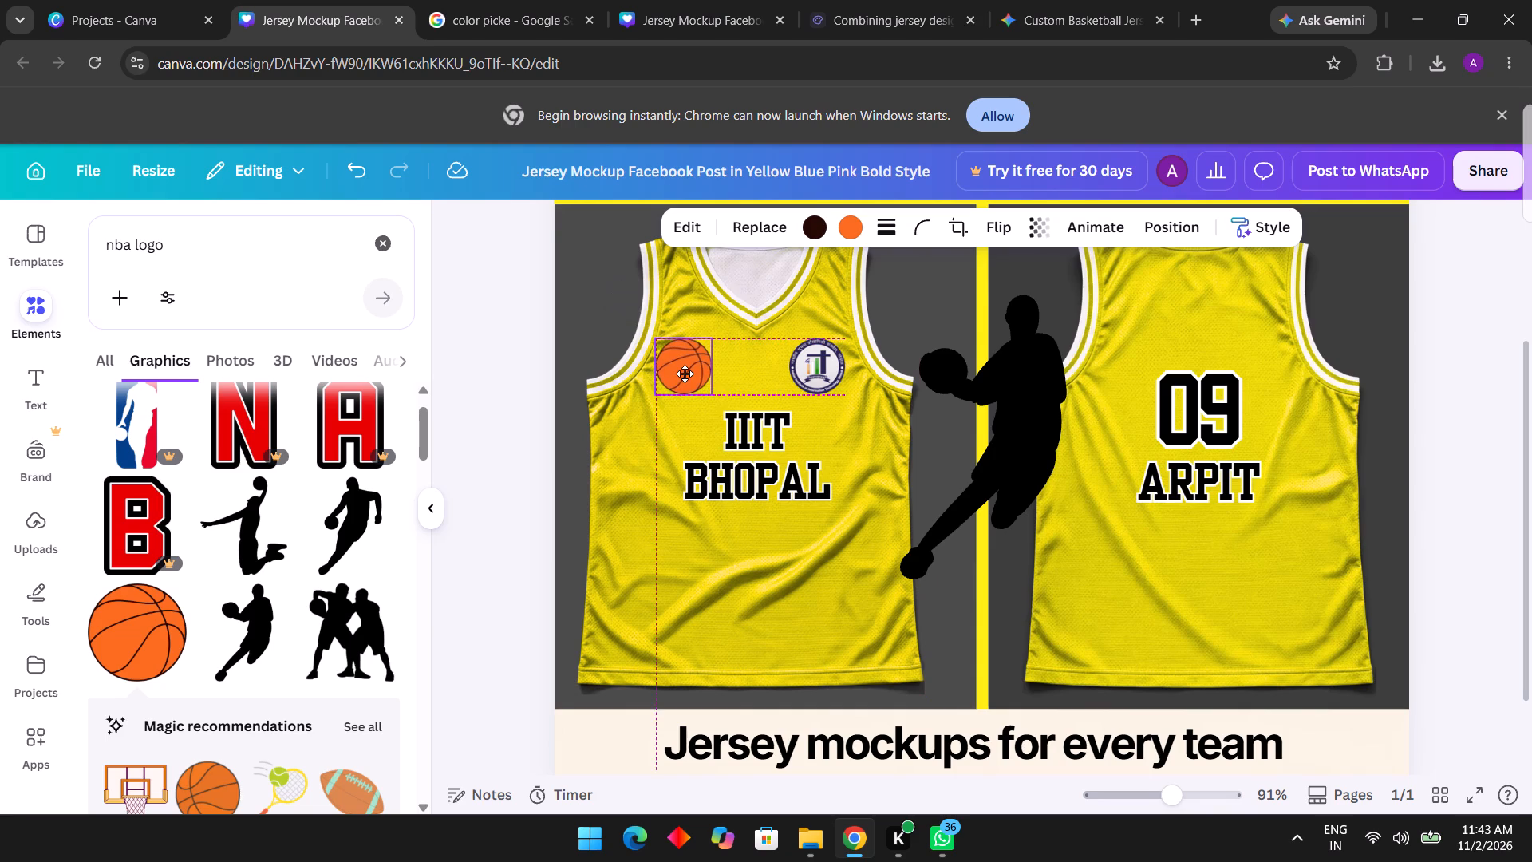
left_click_drag(709, 391, 702, 386)
left_click_drag(679, 371, 682, 377)
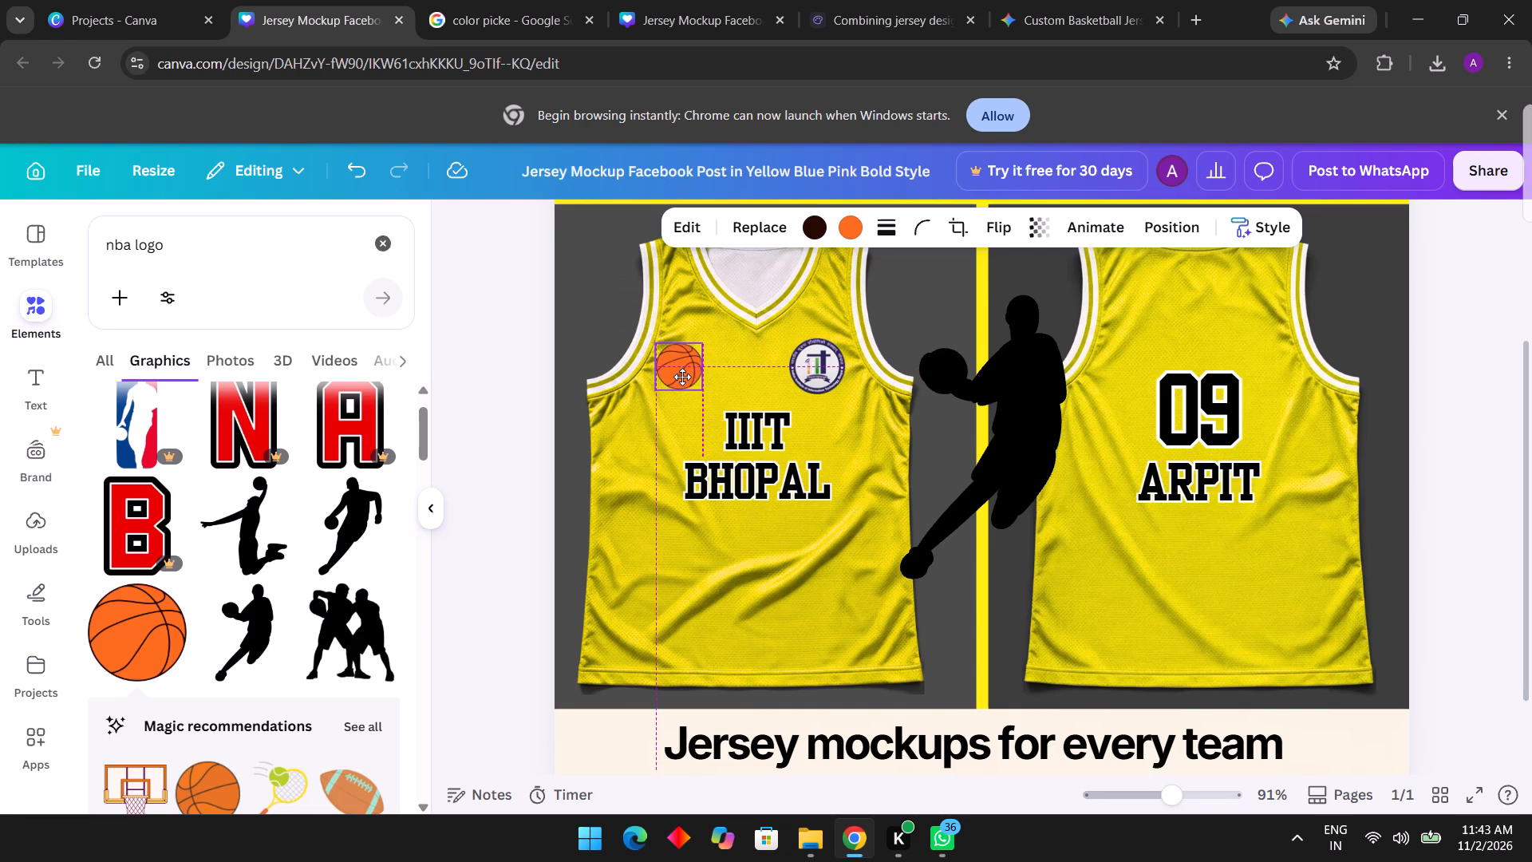
left_click_drag(682, 377, 682, 379)
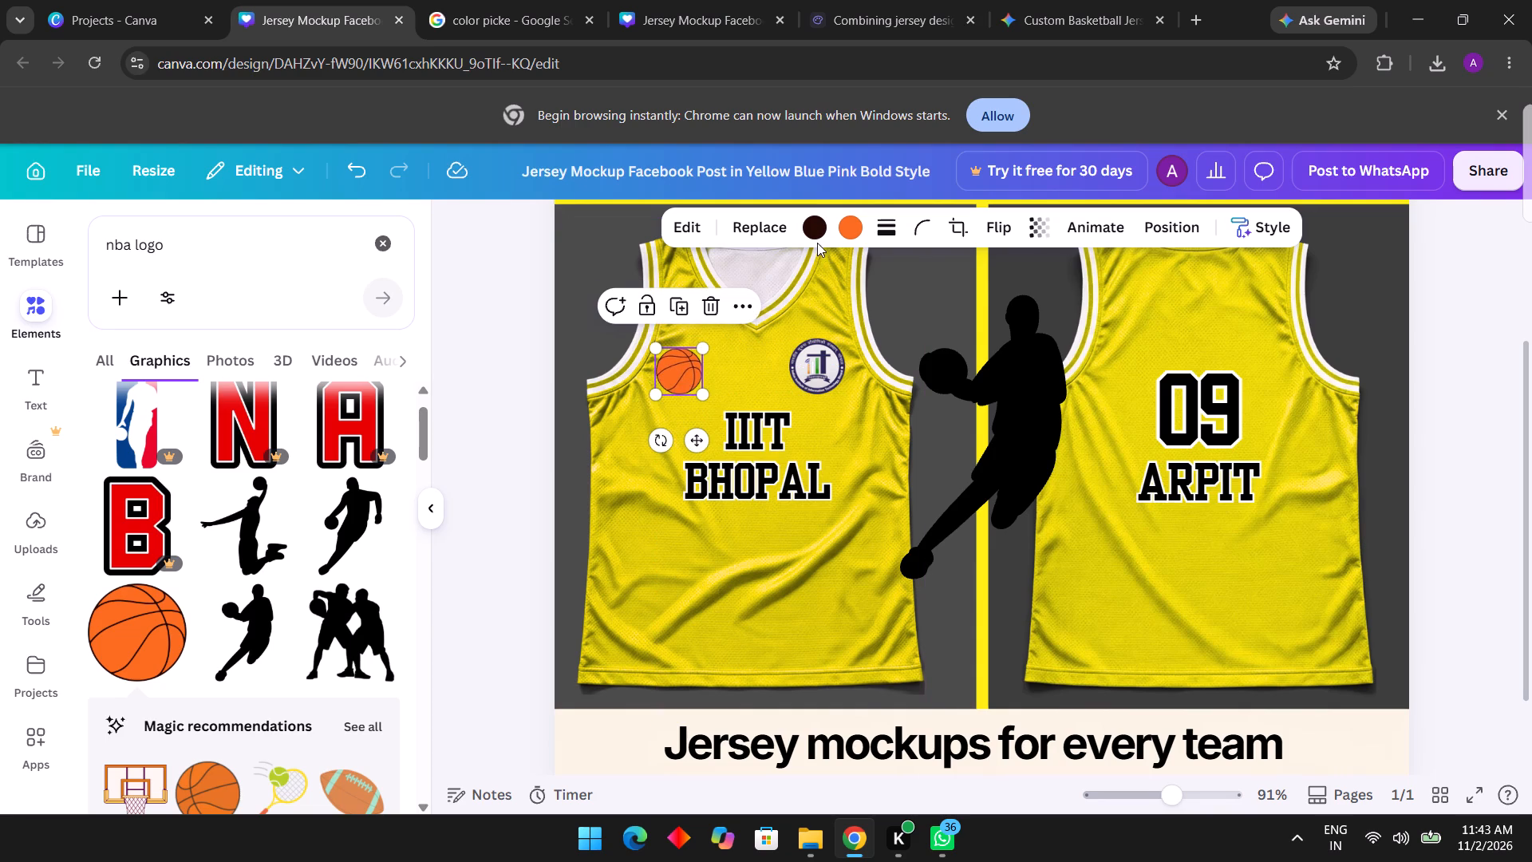
Recolour the front jersey's basketball with a dark brown fill and white (#ffffff) seam lines.
left_click(813, 236)
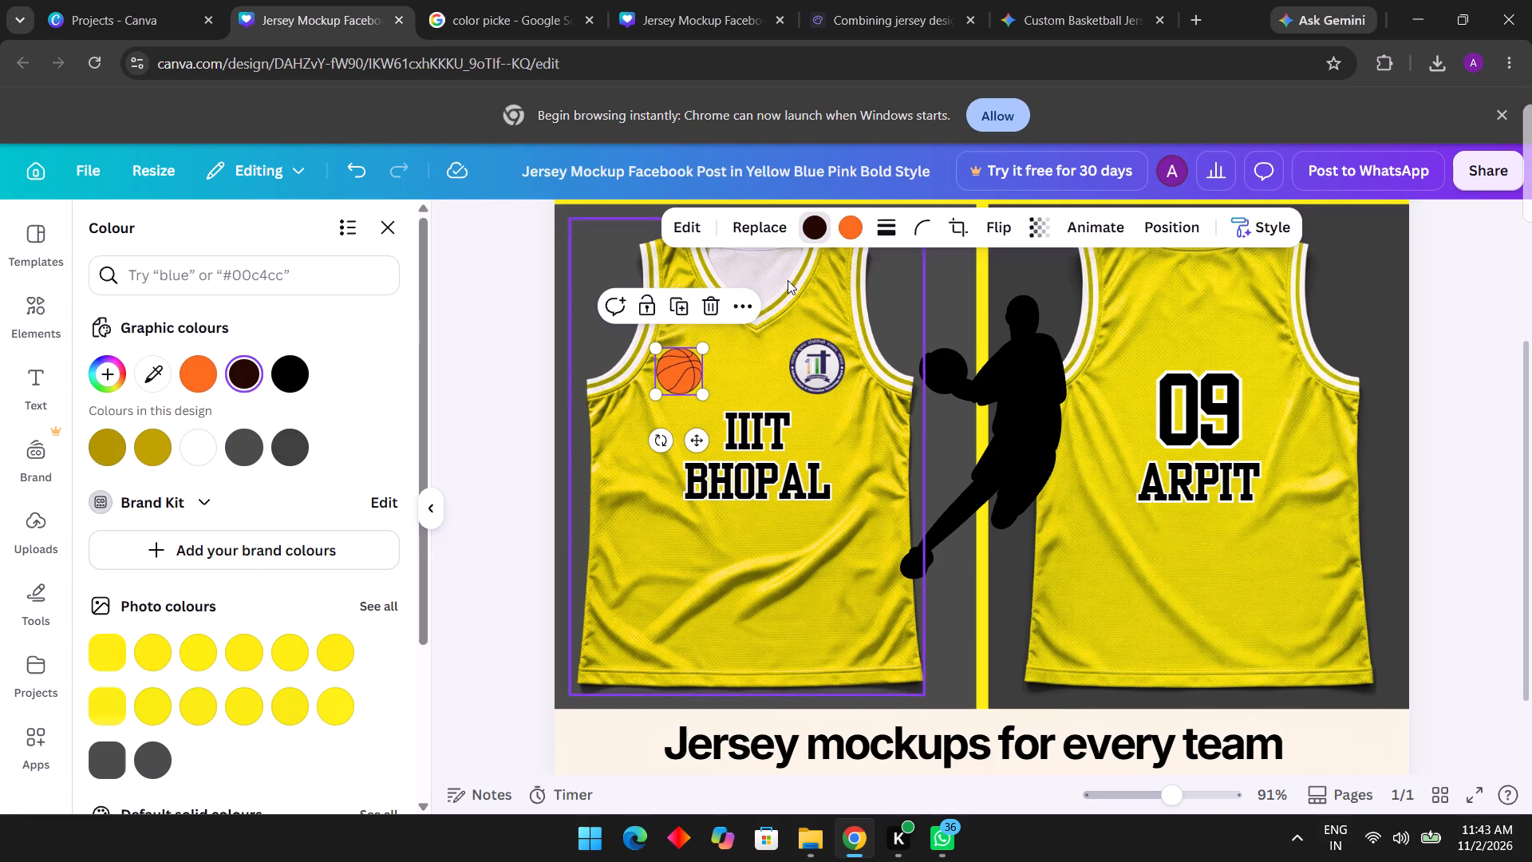
left_click(846, 227)
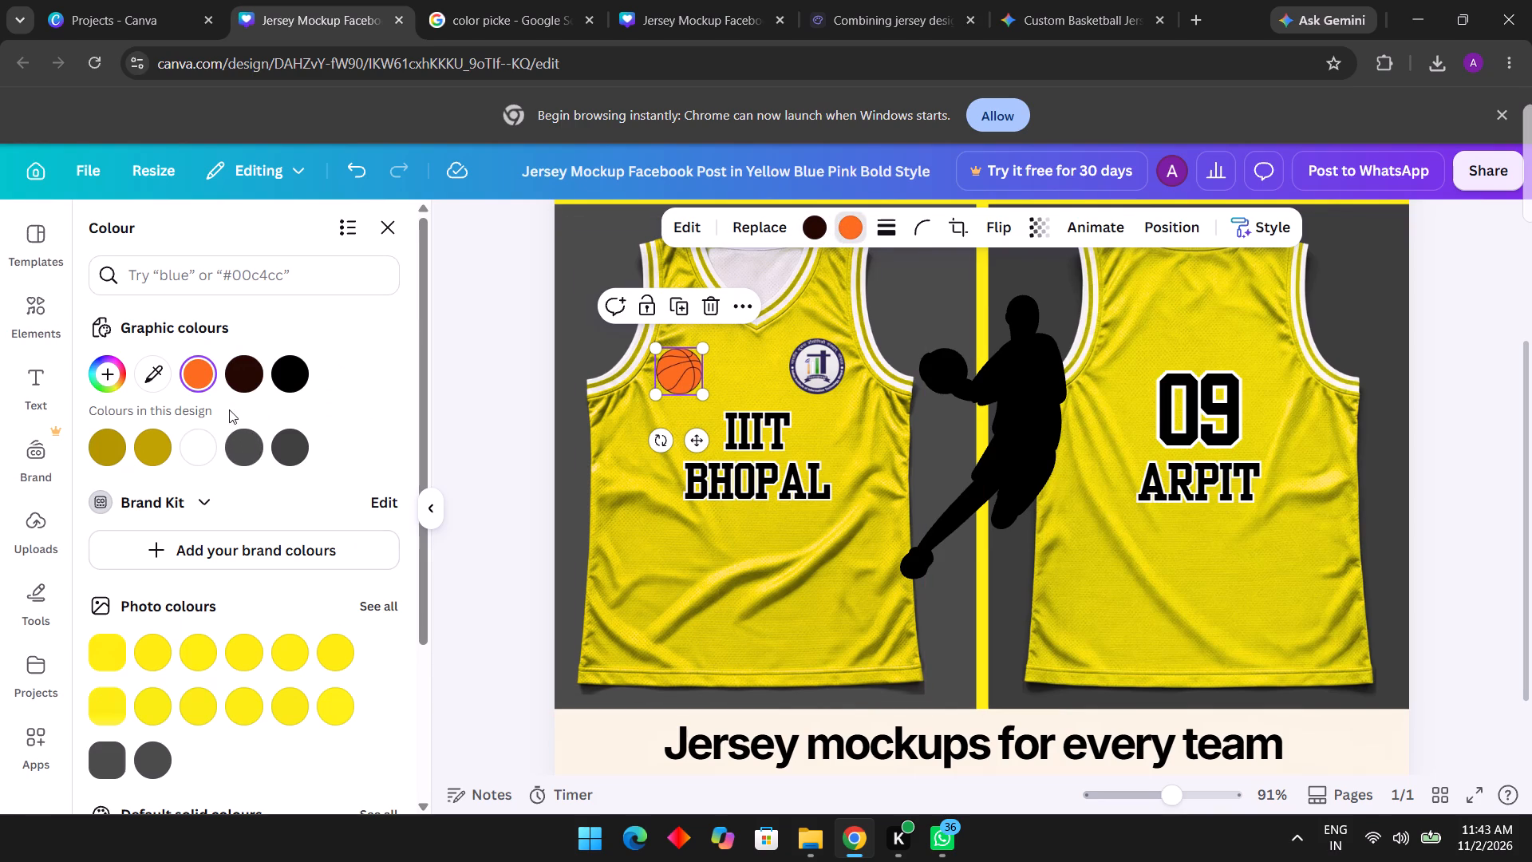
left_click(244, 384)
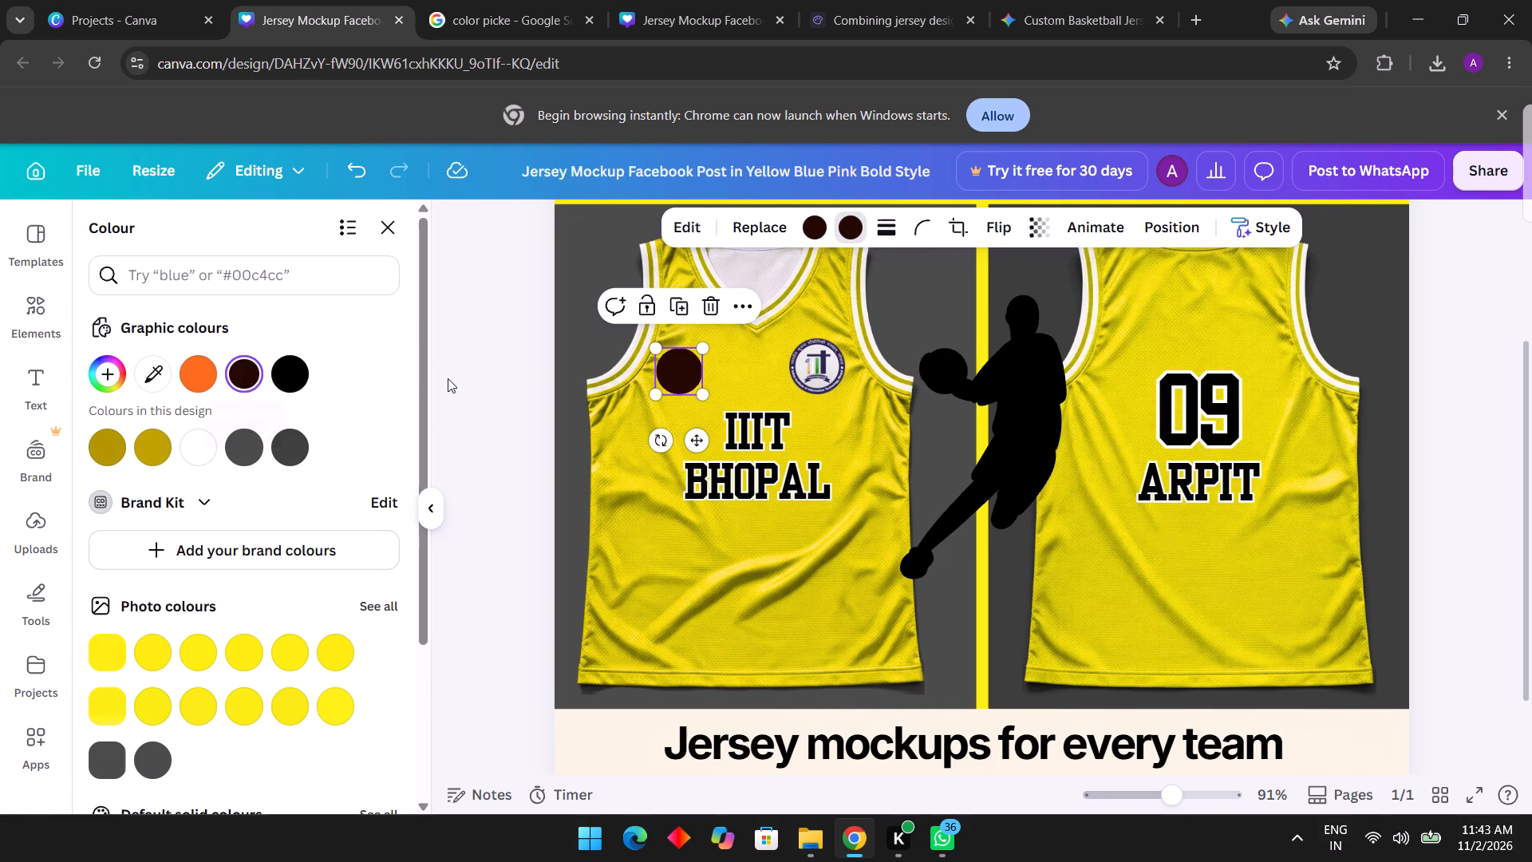
left_click(808, 228)
left_click(206, 445)
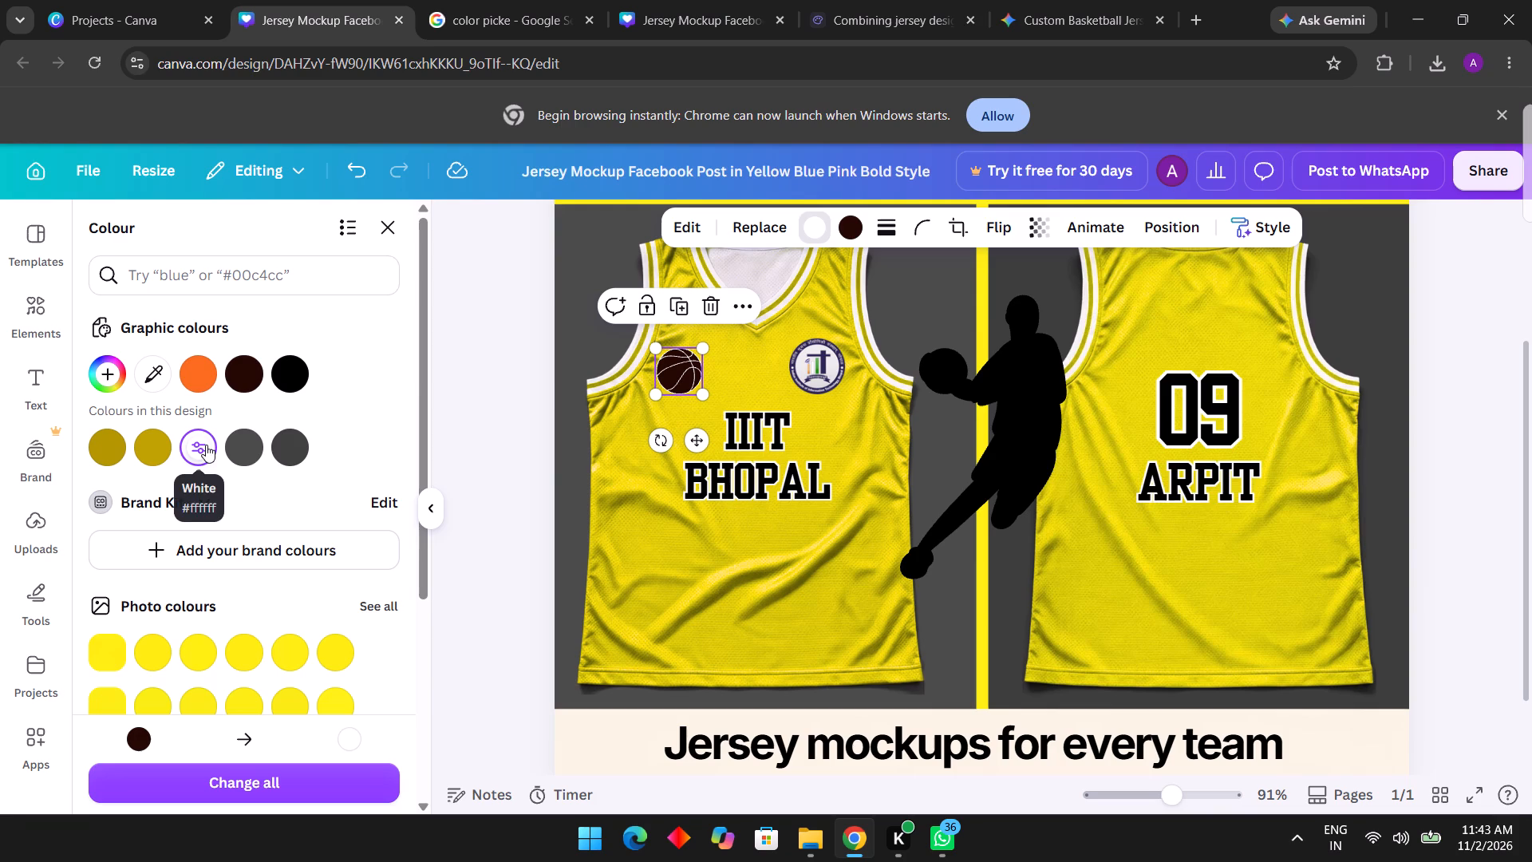
left_click(472, 369)
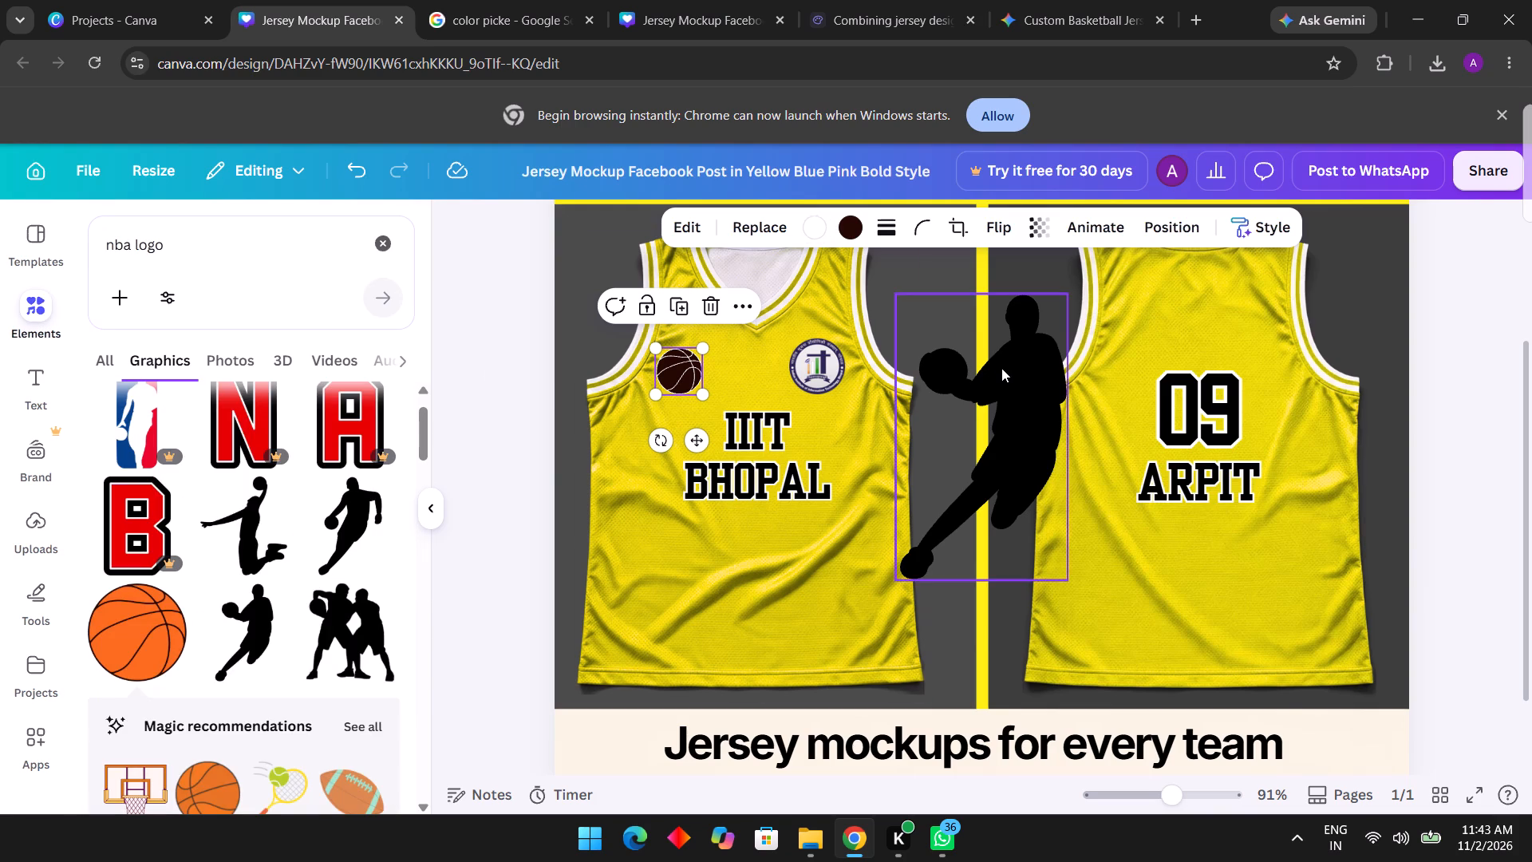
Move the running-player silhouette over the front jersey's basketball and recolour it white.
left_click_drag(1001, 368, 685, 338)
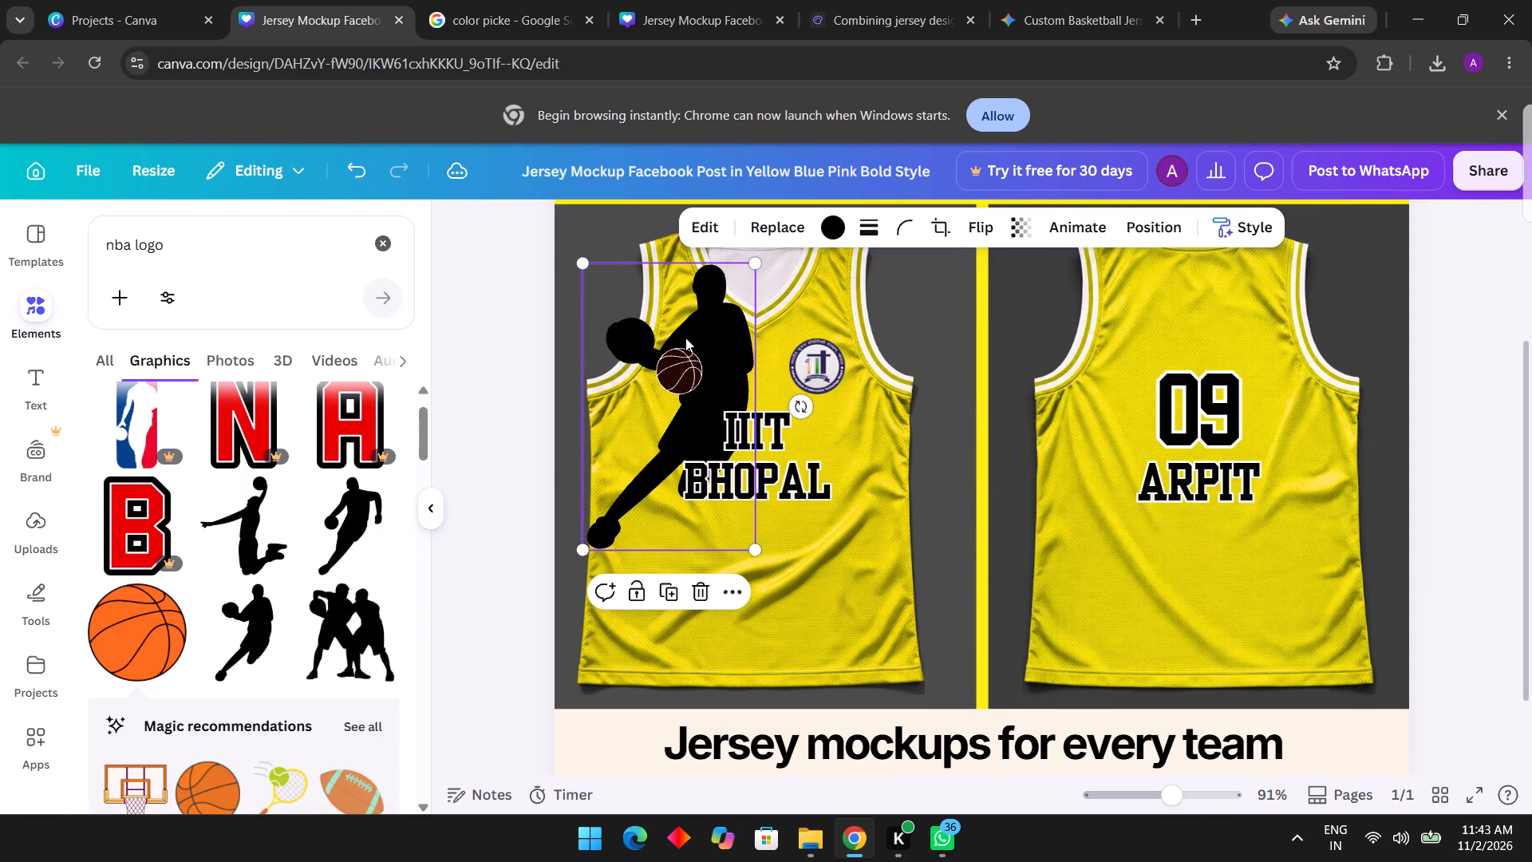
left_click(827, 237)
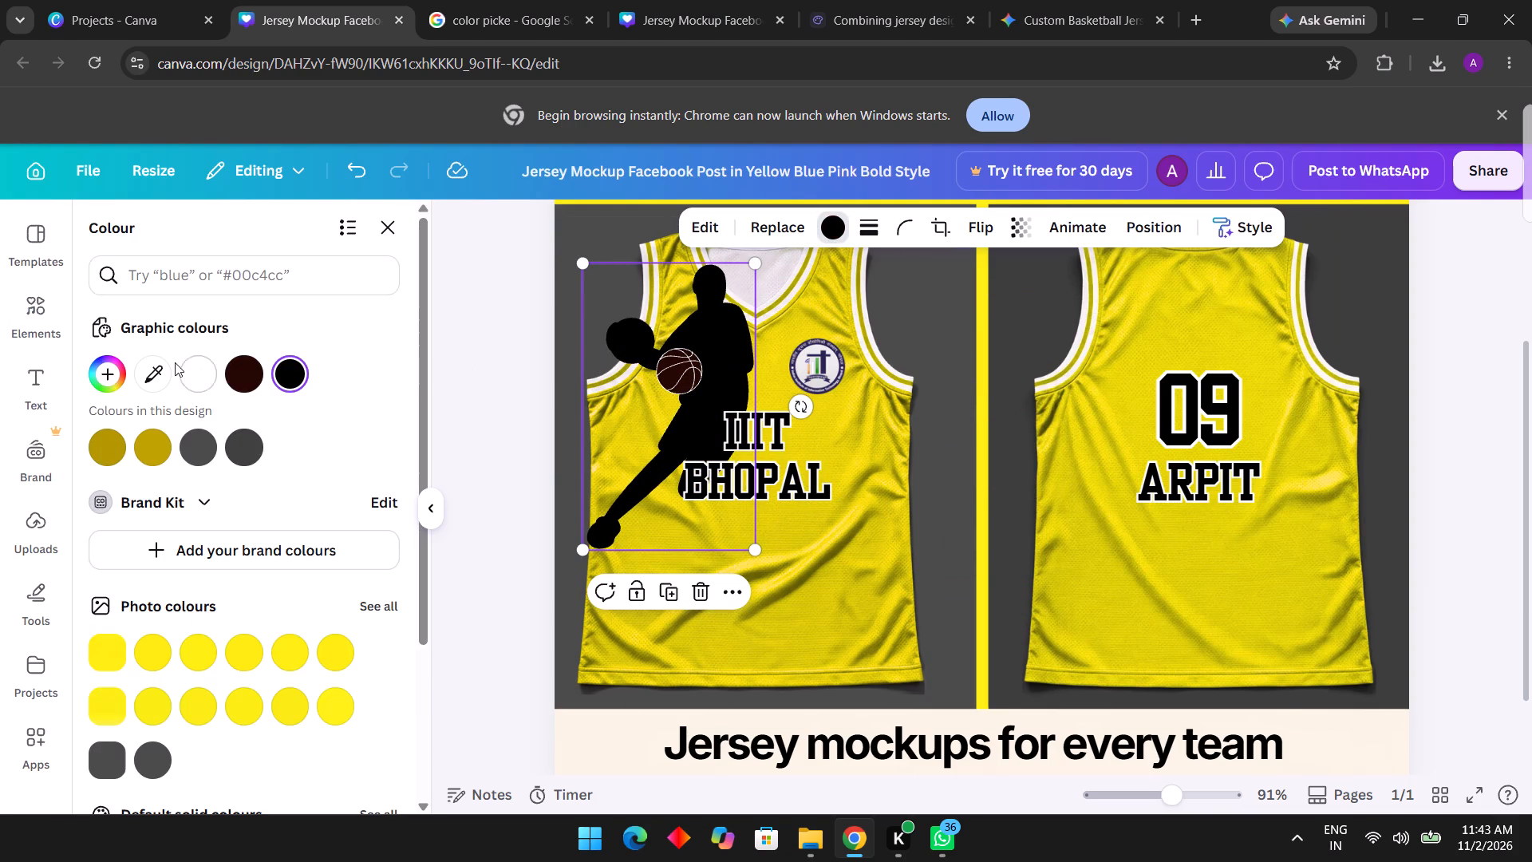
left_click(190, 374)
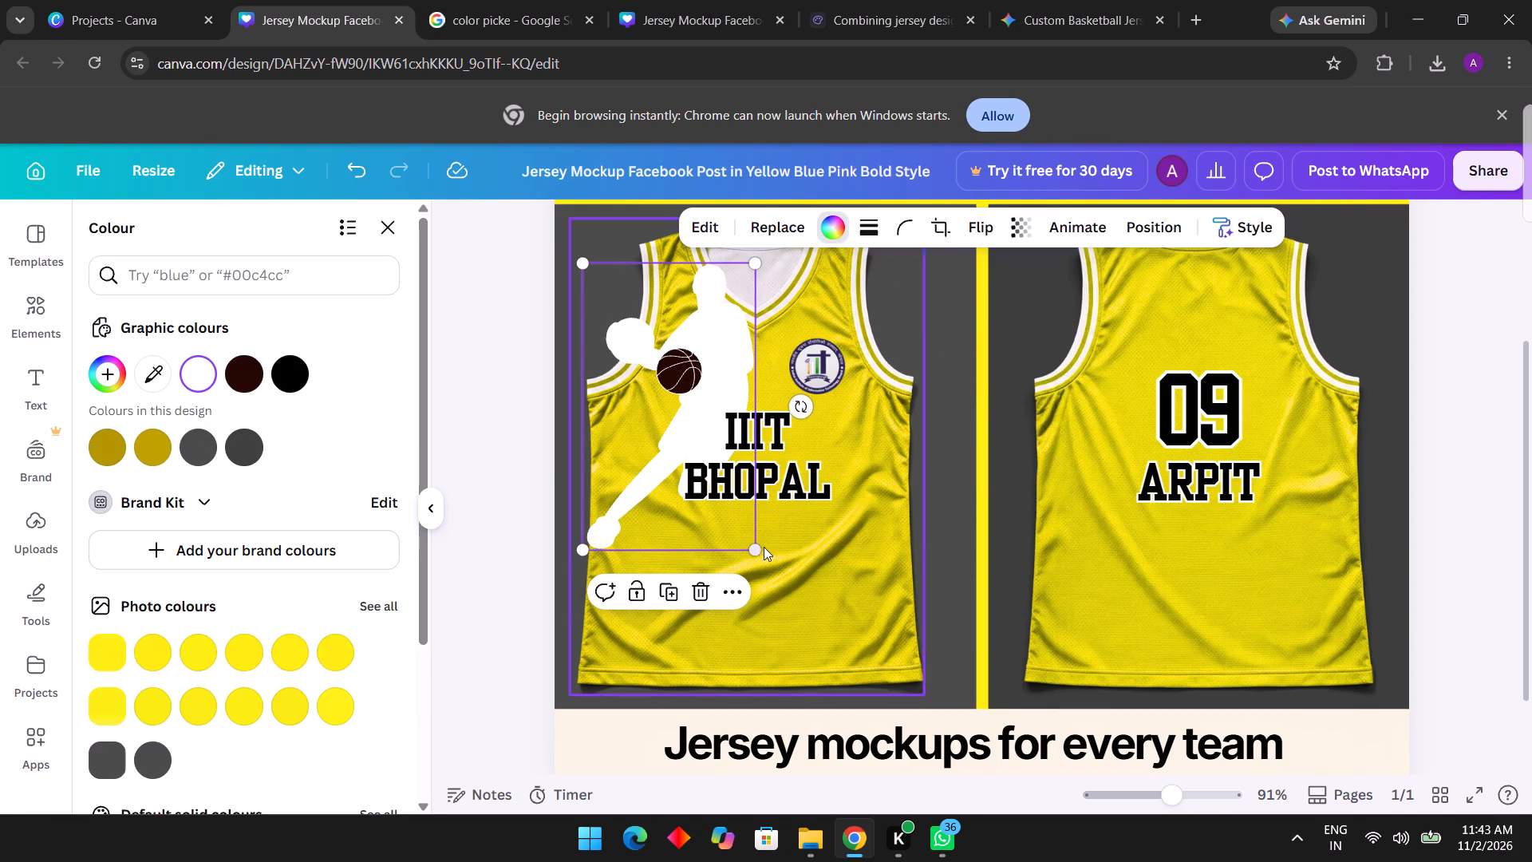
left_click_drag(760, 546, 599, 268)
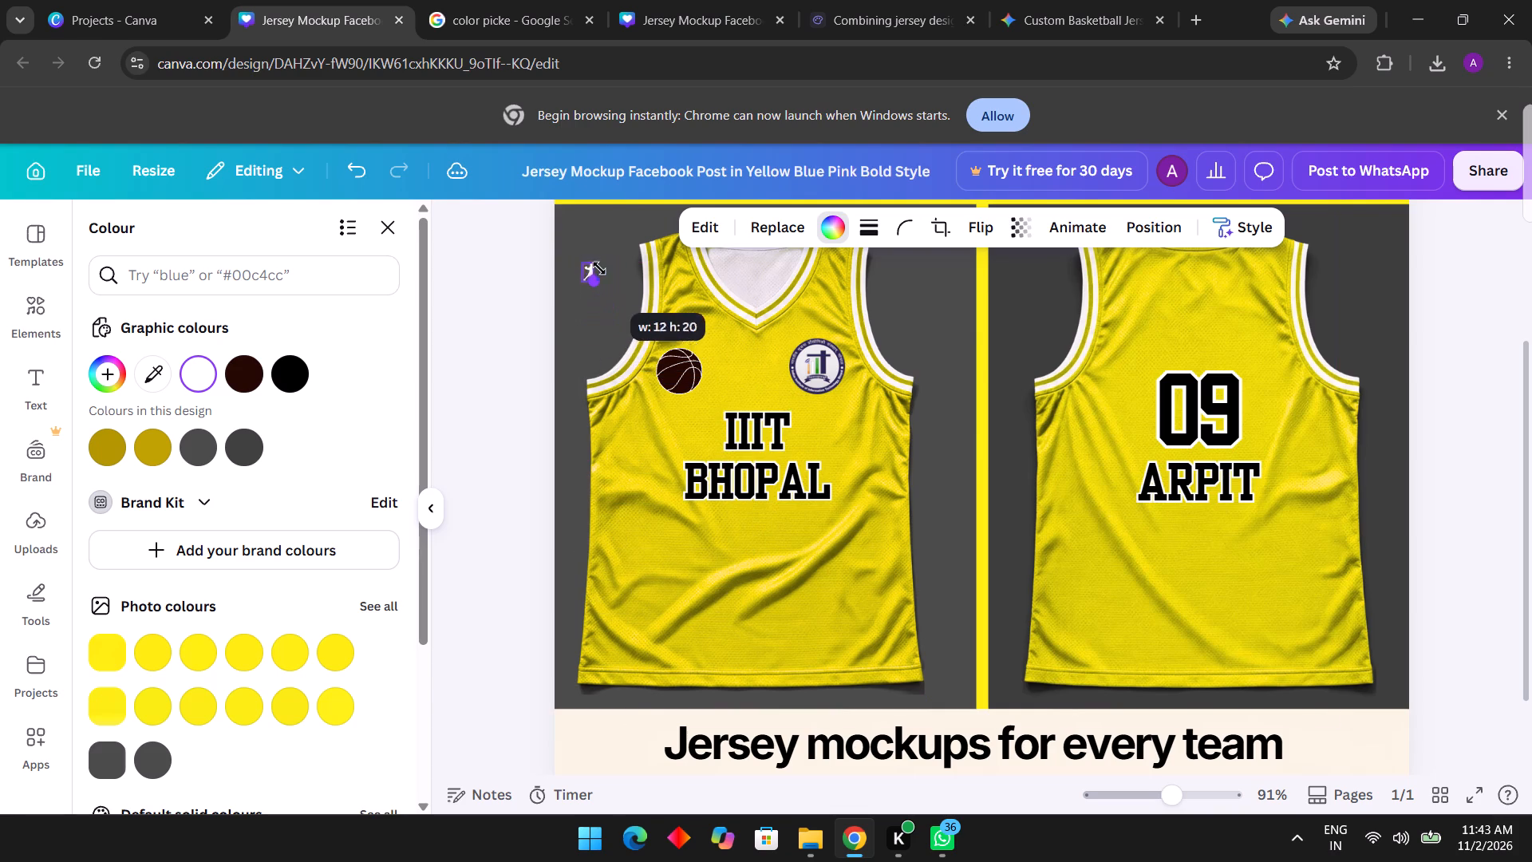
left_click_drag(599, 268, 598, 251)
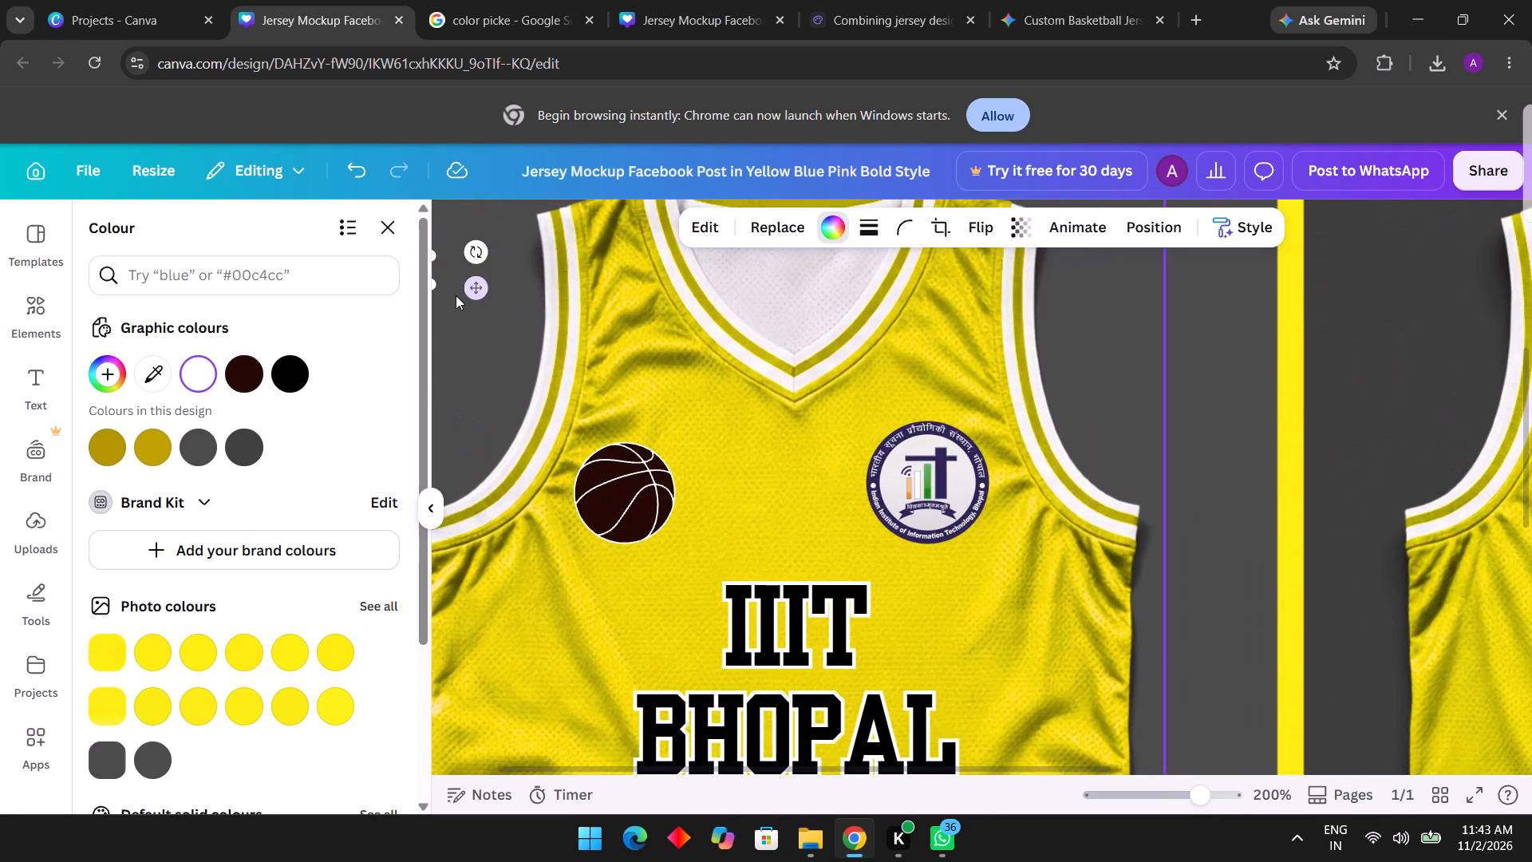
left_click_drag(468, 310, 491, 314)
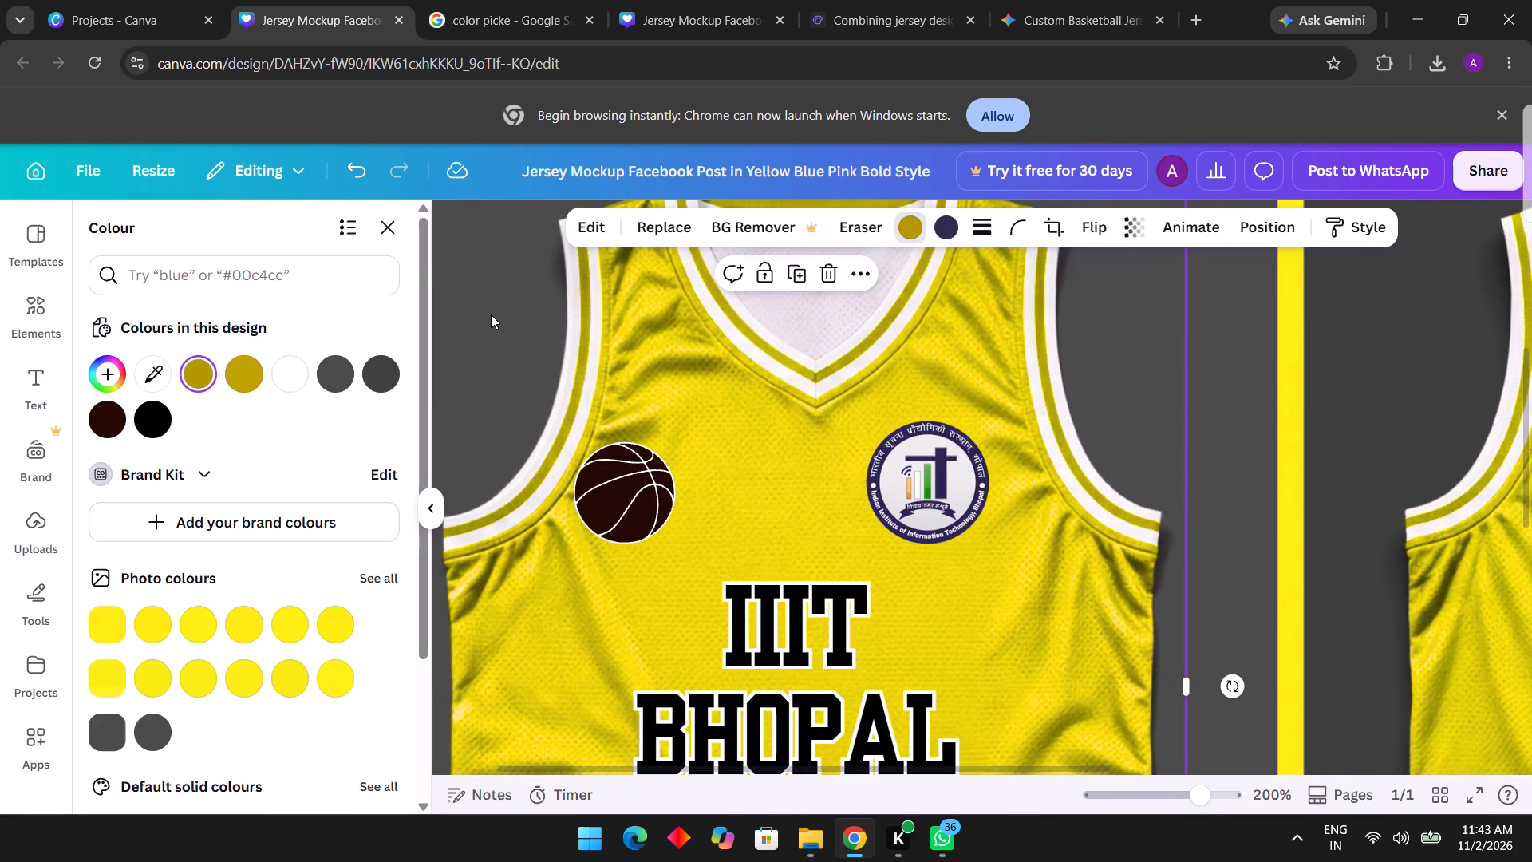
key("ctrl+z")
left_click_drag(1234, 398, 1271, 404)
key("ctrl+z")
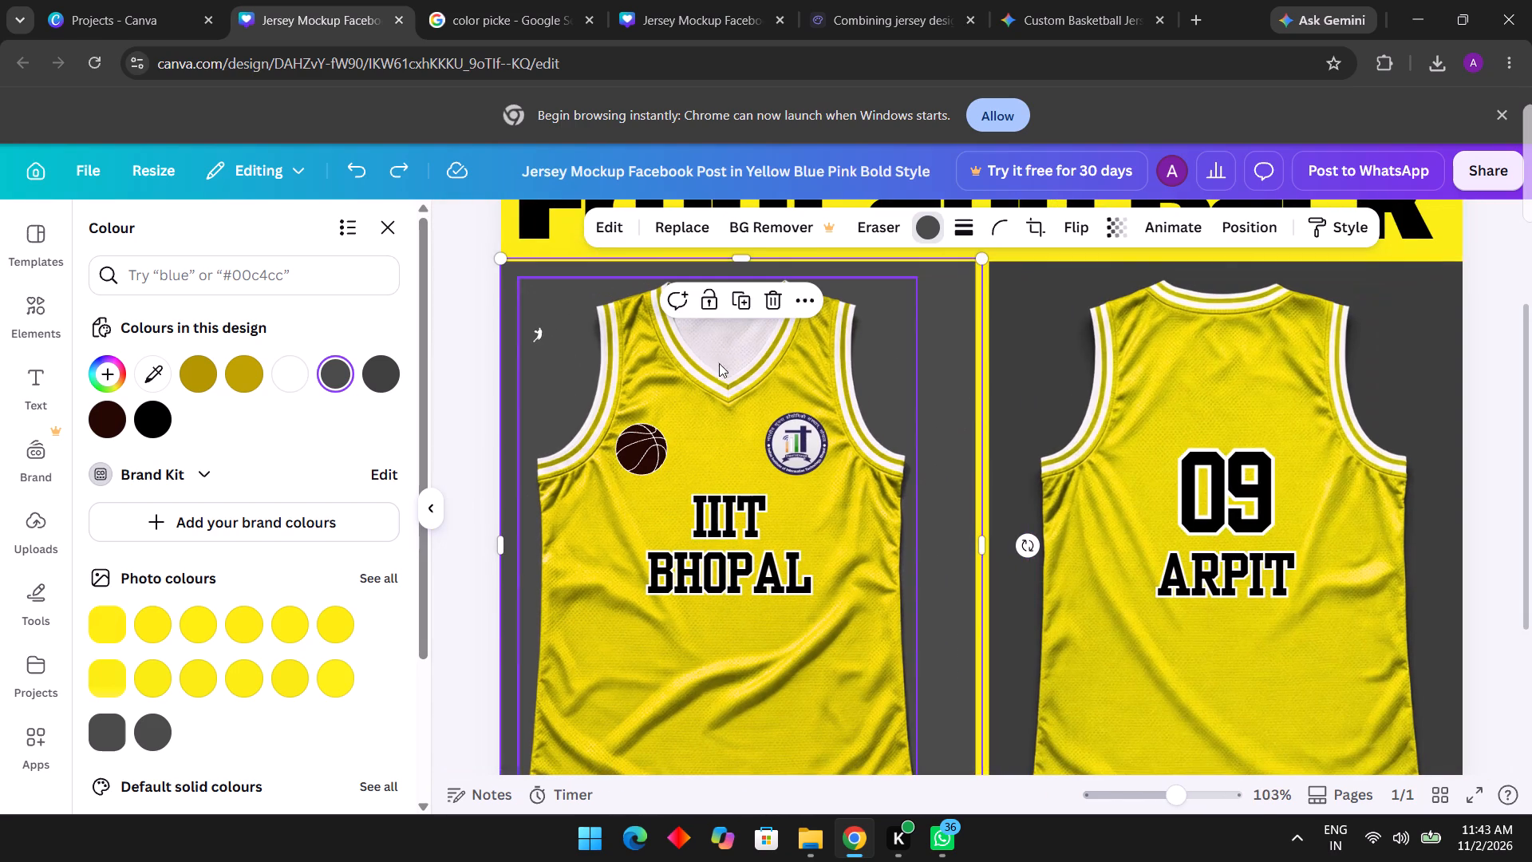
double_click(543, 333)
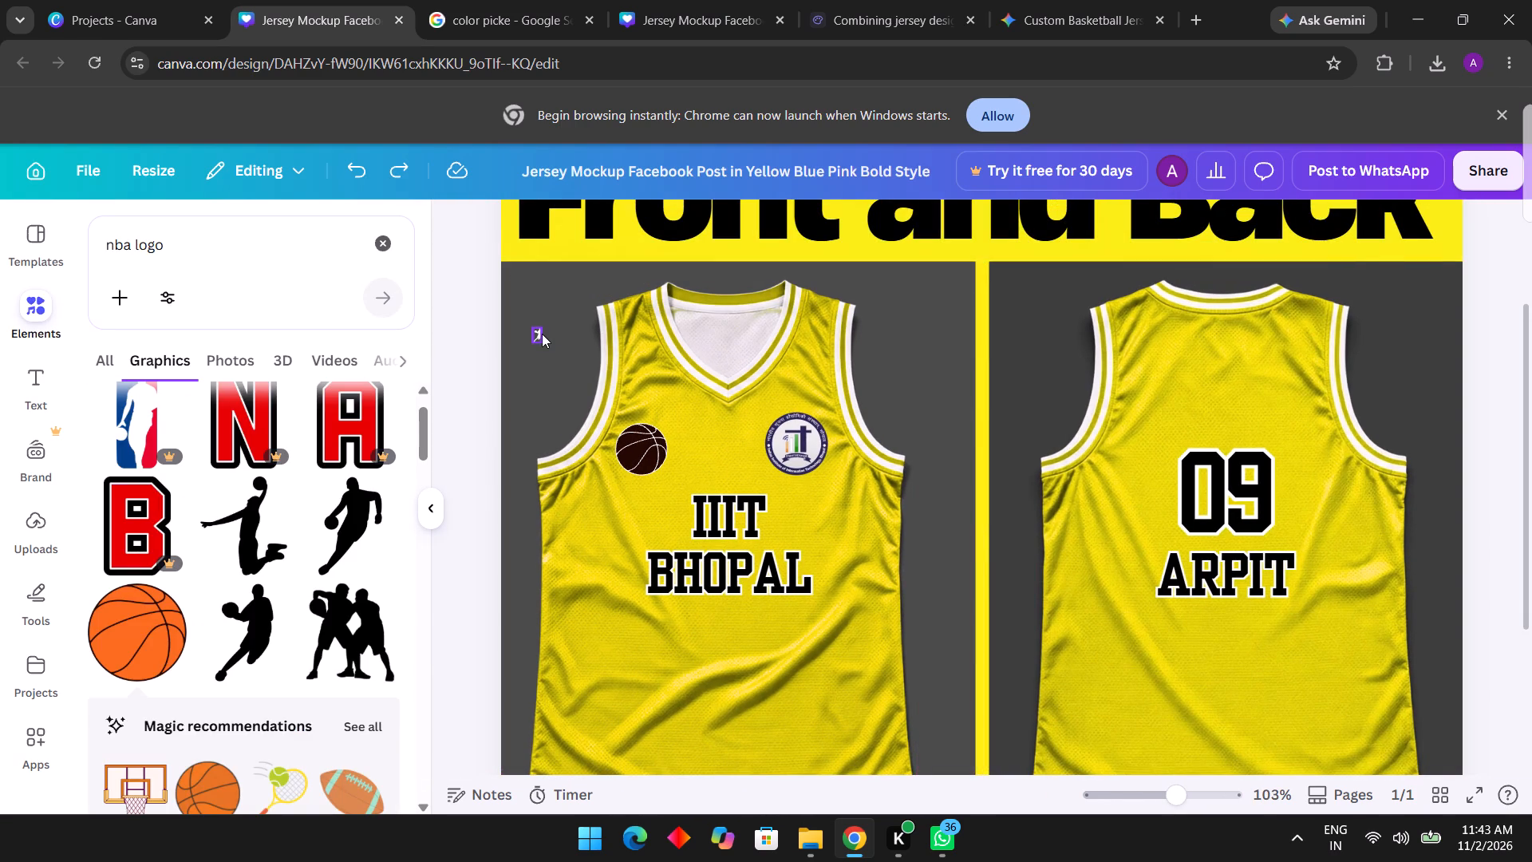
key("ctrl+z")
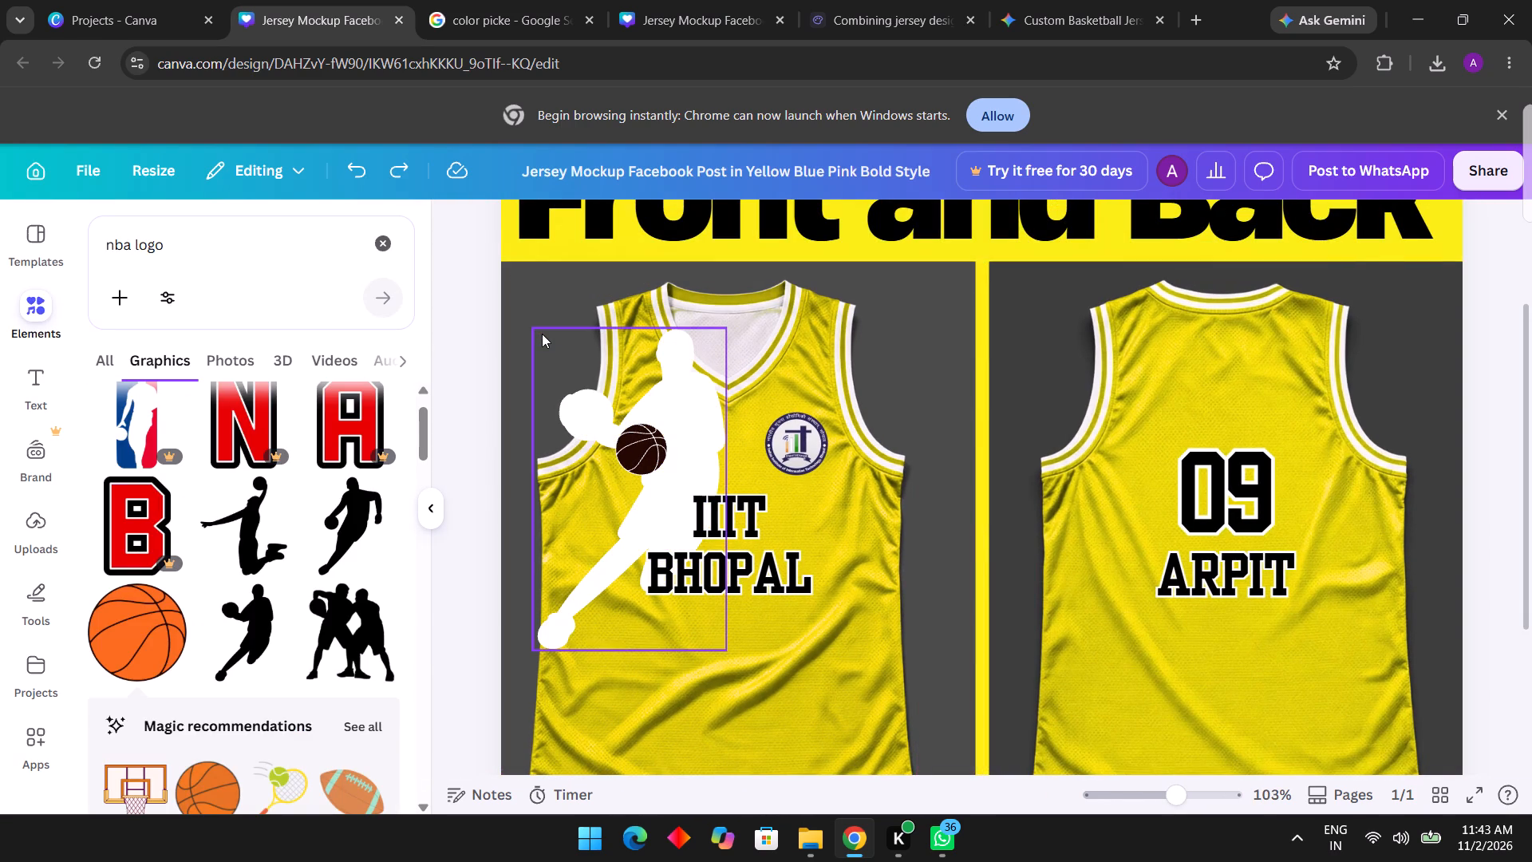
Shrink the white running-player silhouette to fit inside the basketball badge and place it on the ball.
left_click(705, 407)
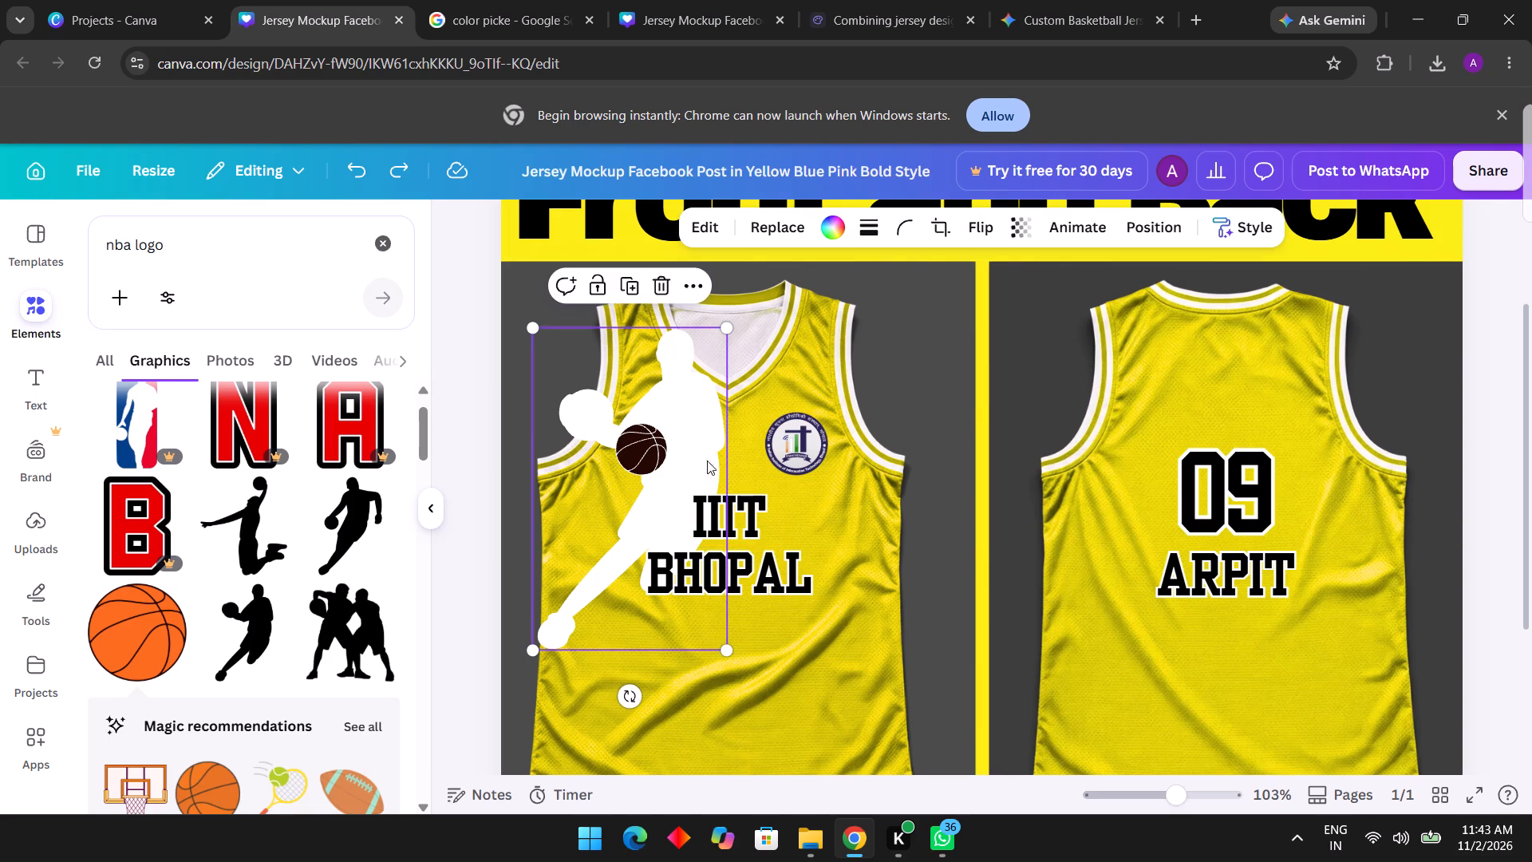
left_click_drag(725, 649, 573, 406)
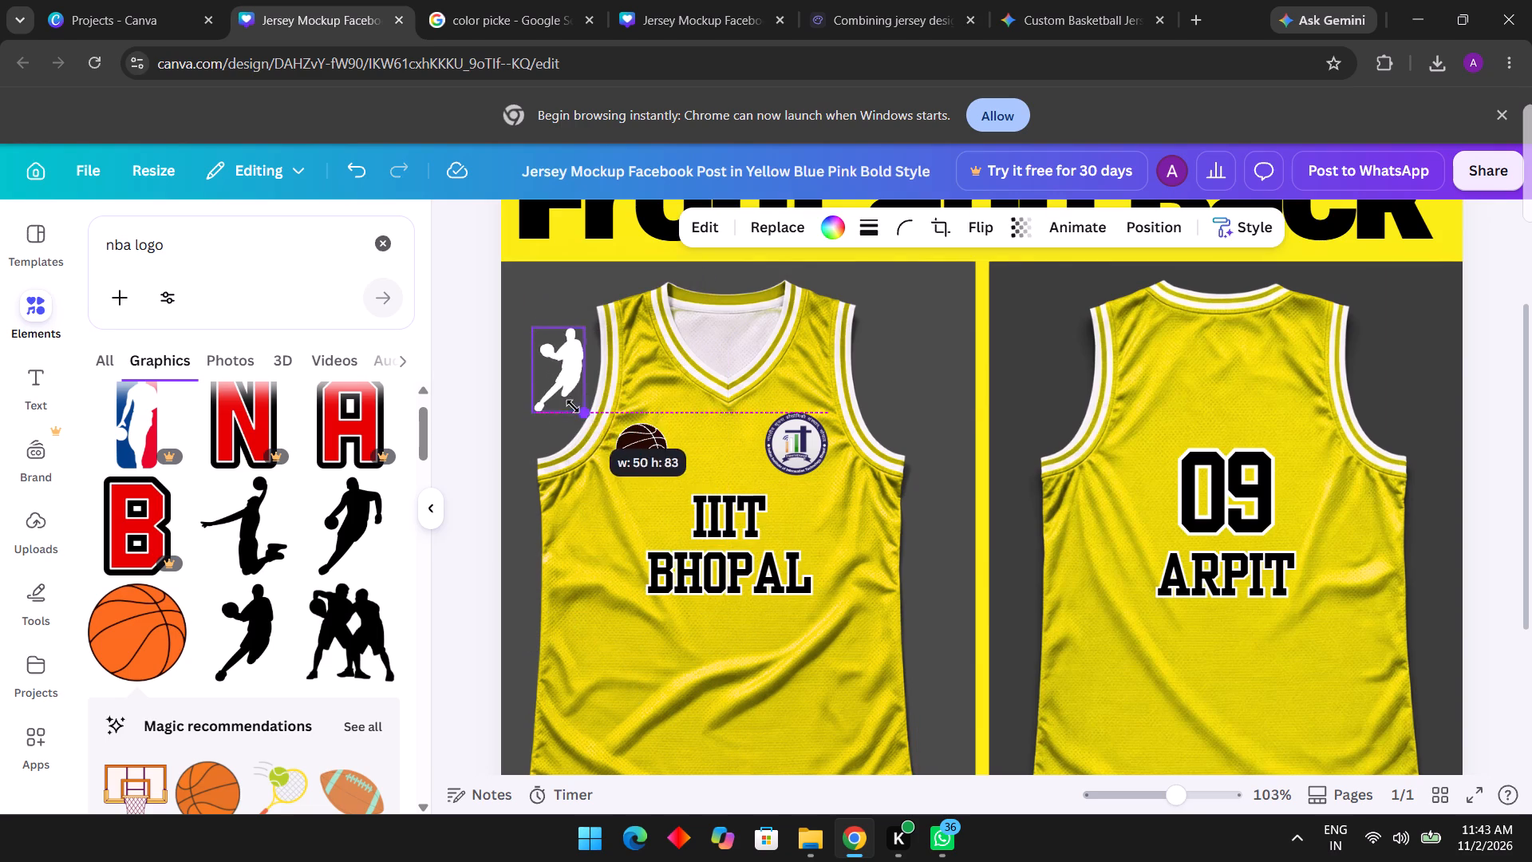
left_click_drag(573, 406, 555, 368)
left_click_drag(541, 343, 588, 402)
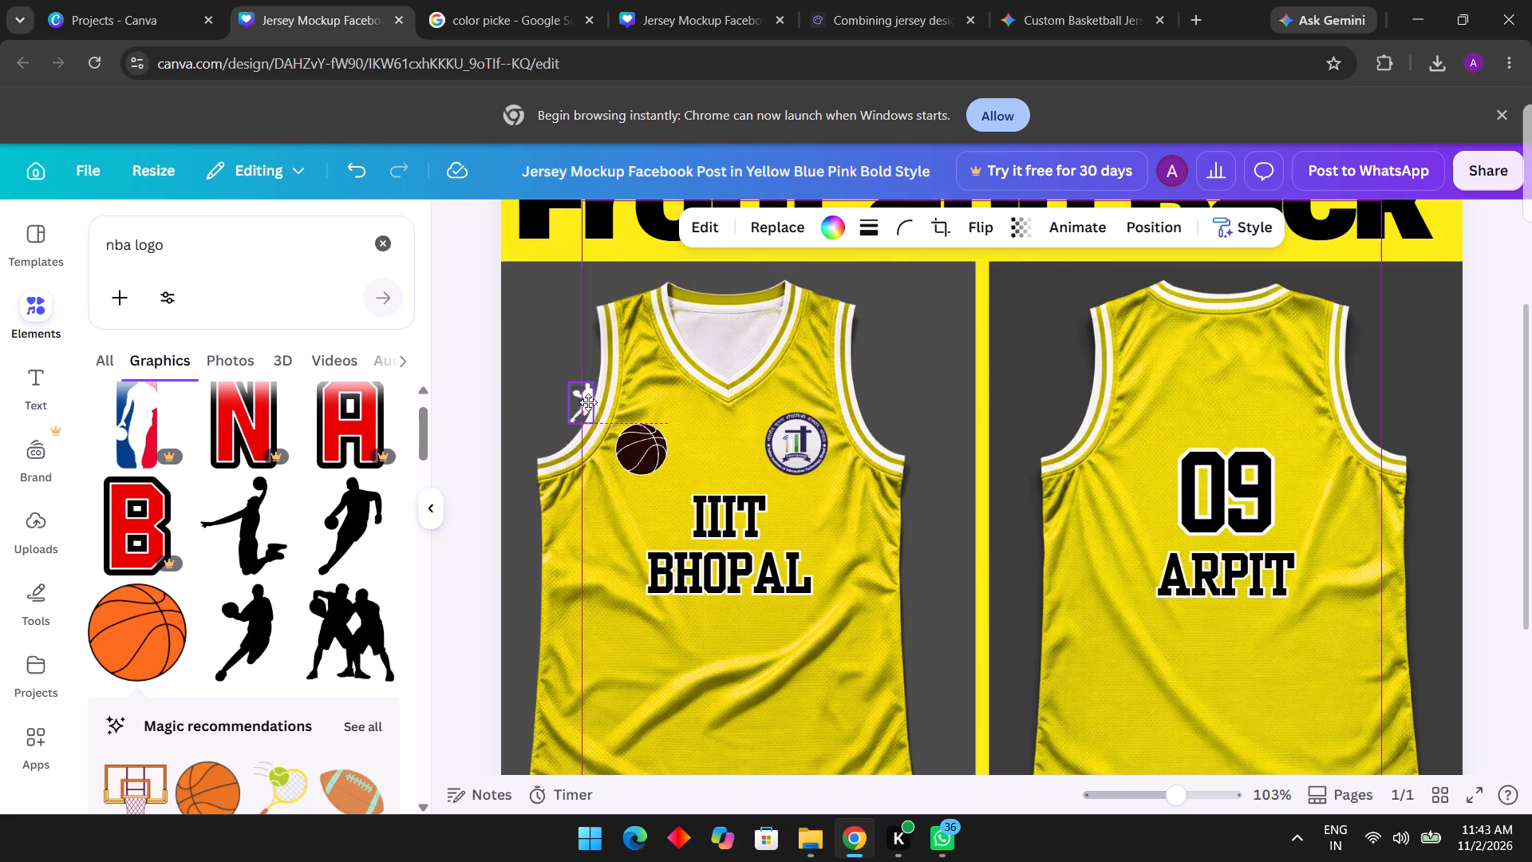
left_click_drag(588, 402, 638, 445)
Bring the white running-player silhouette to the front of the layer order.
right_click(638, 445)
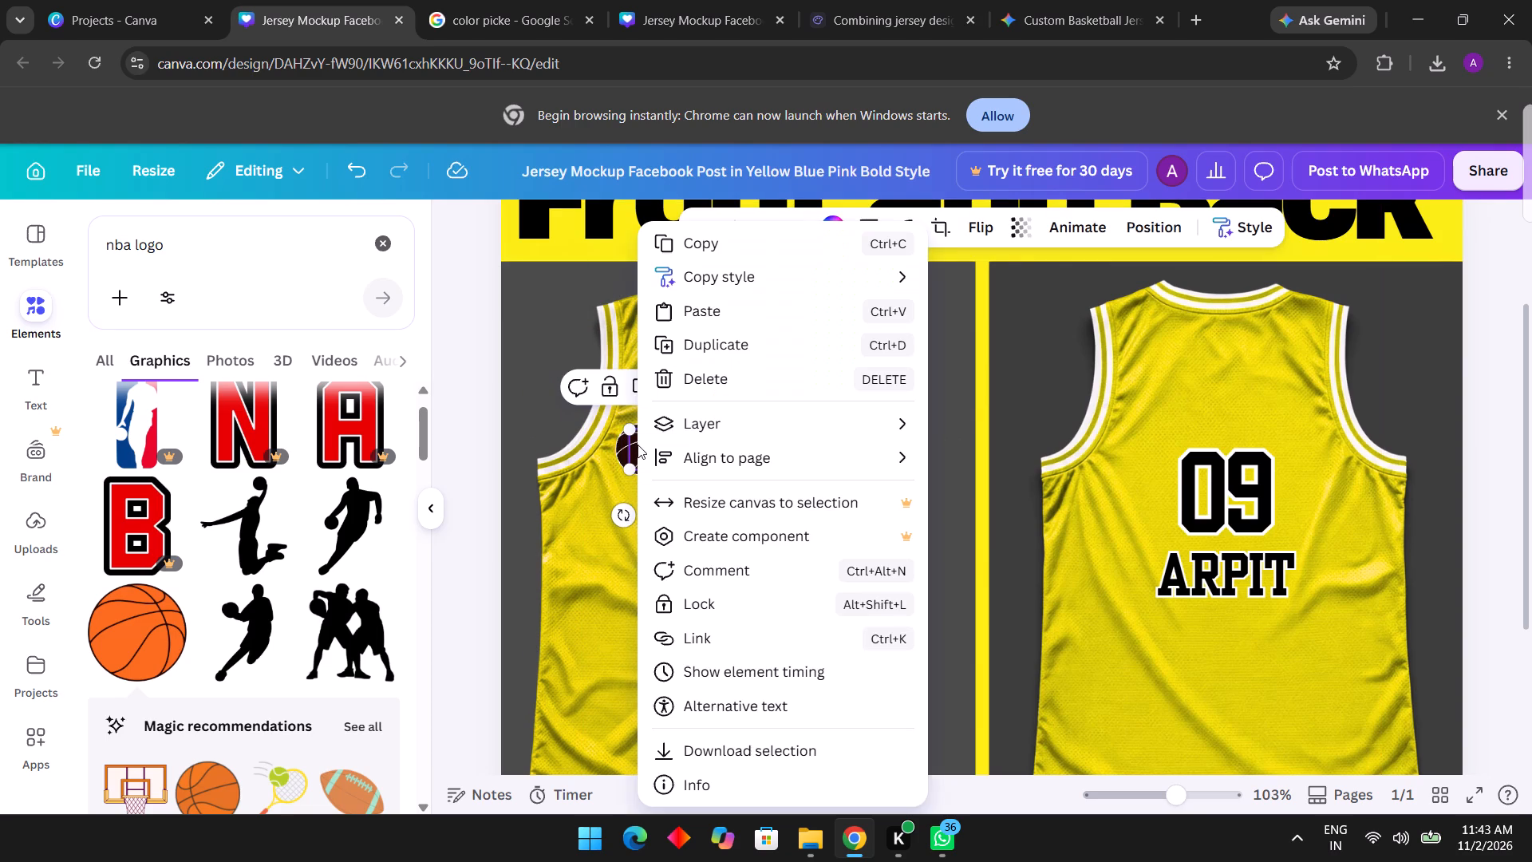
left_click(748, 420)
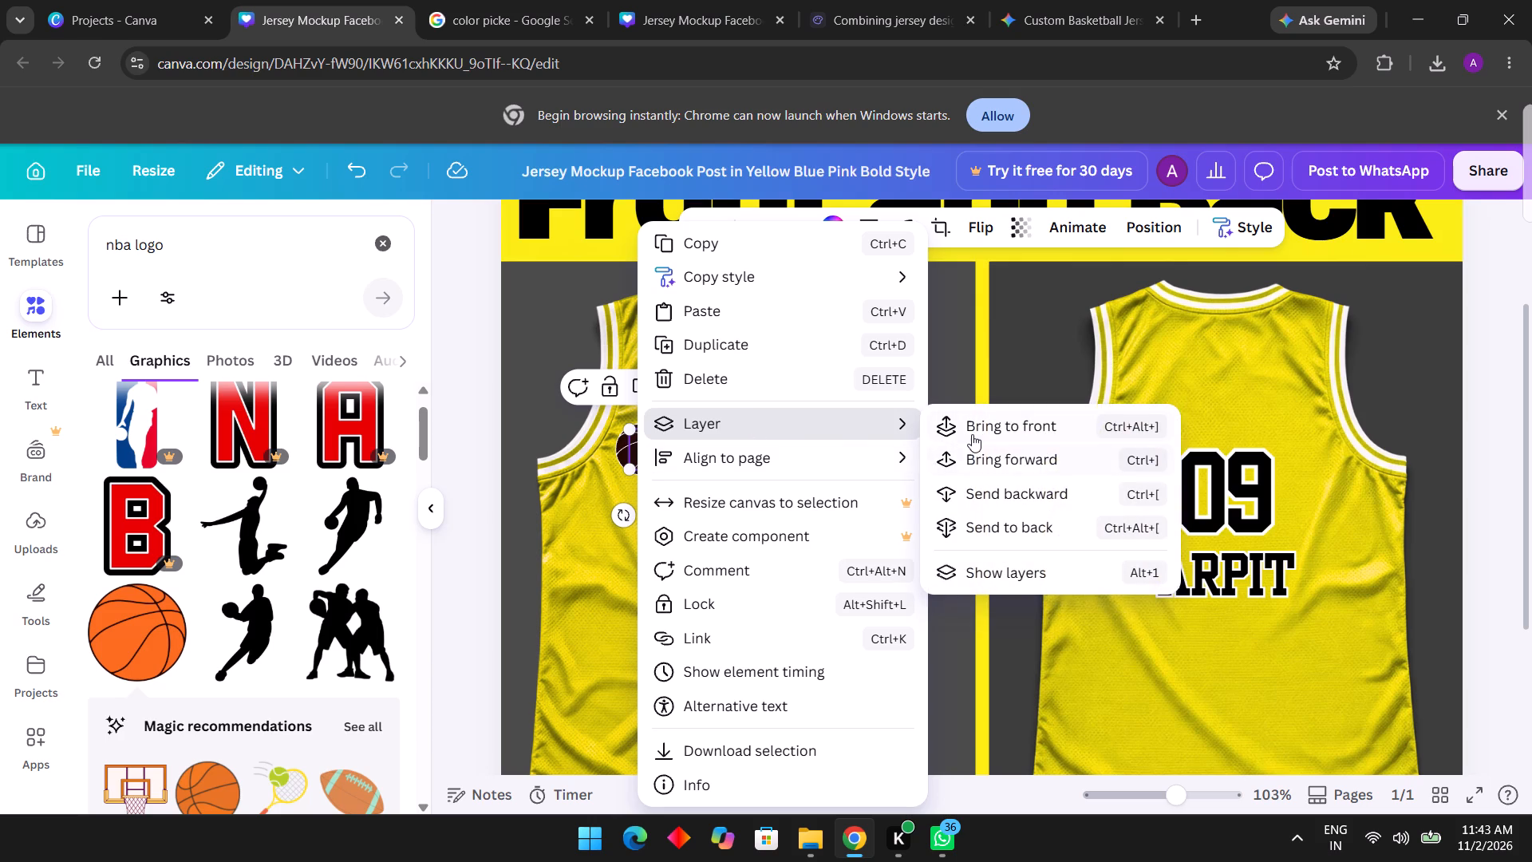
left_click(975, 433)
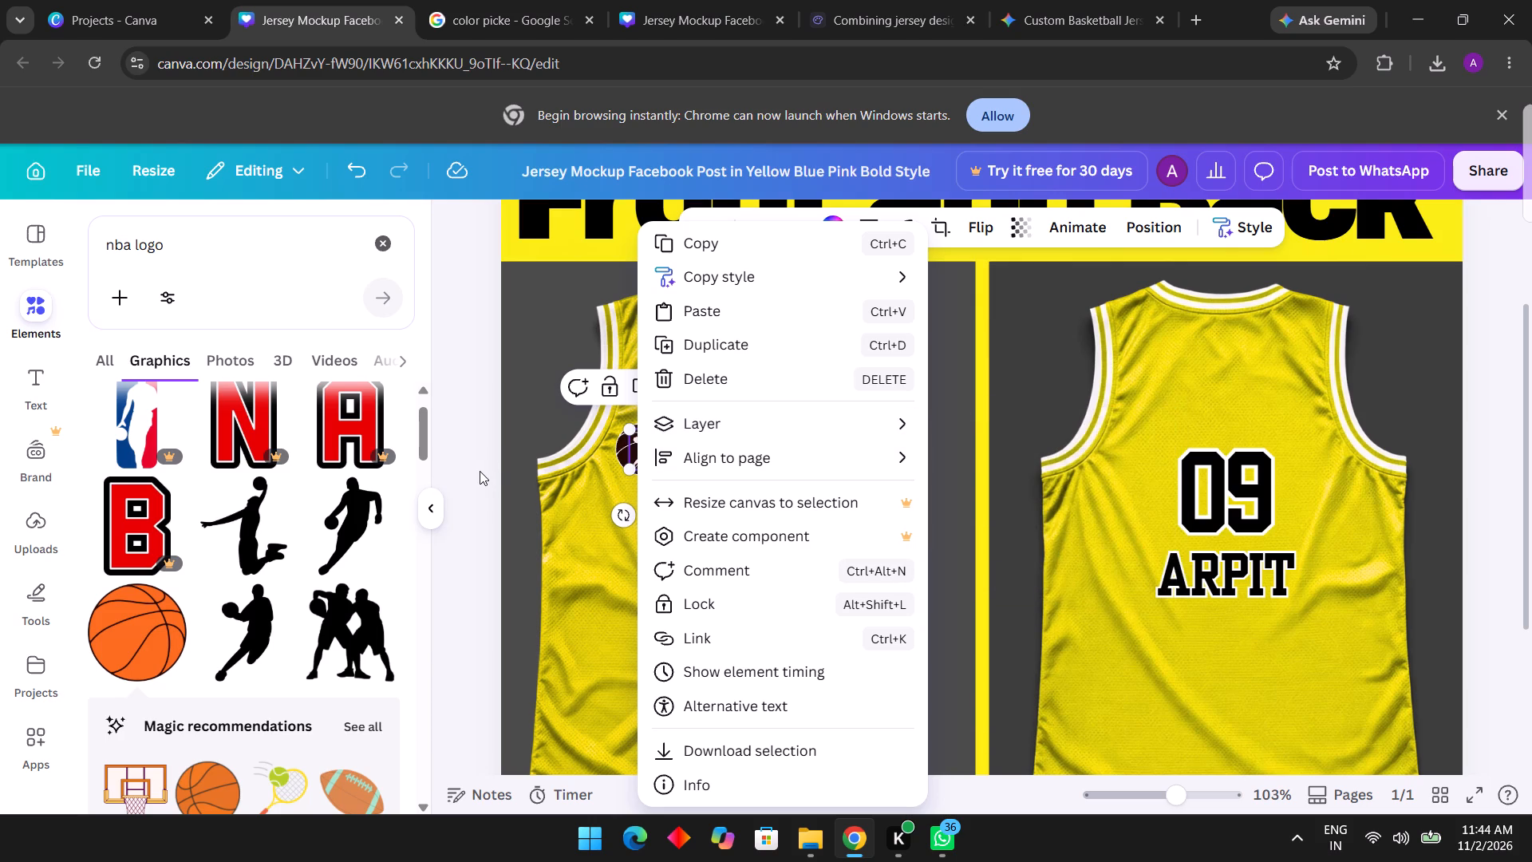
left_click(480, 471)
Check the white running-player silhouette on the basketball badge up close and delete it.
left_click(1018, 415)
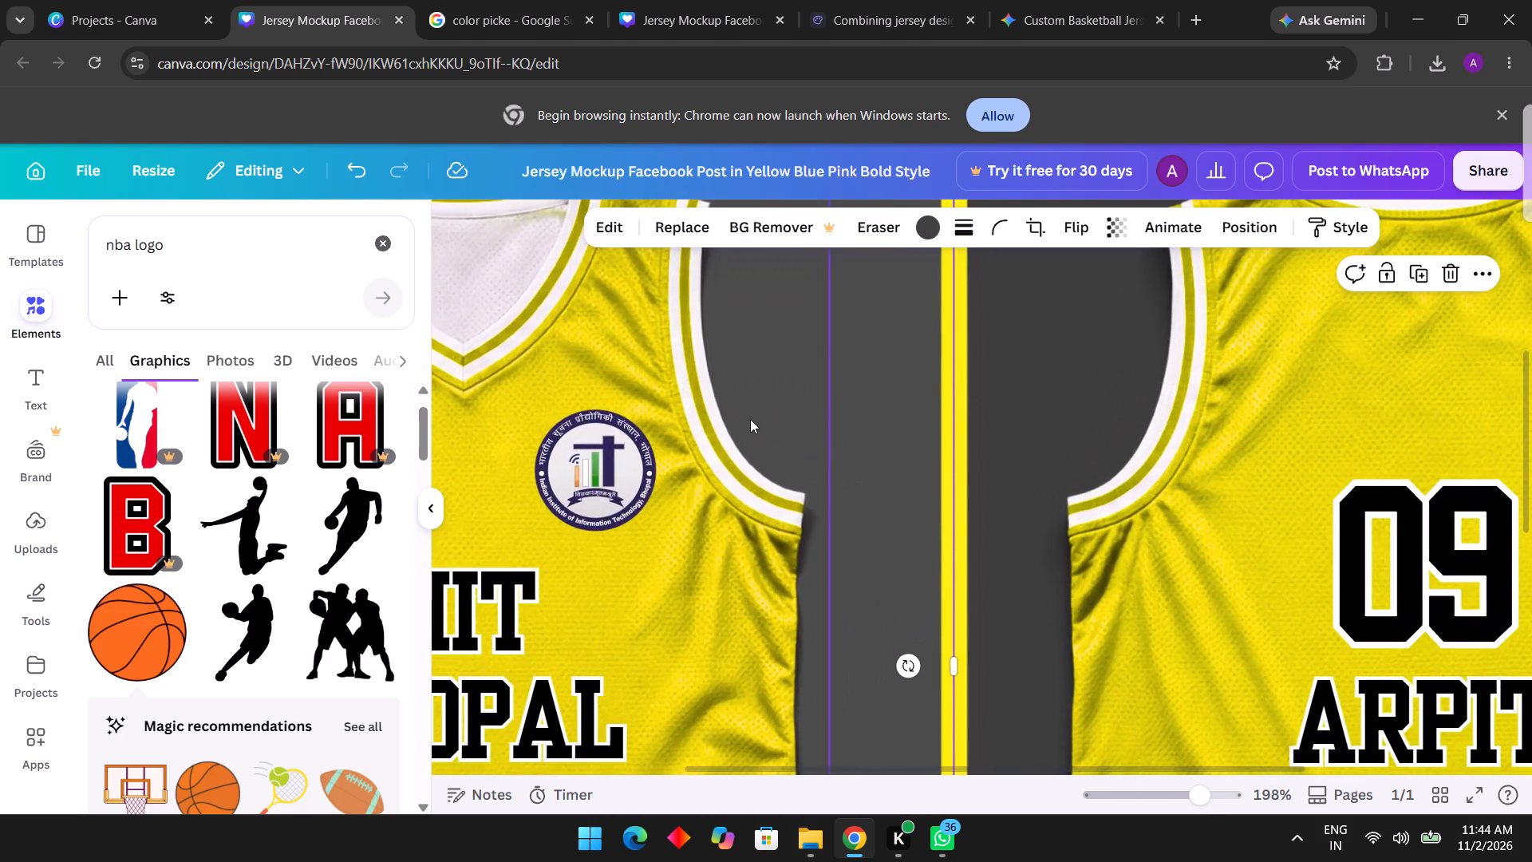
scroll(863, 415, "right", 4)
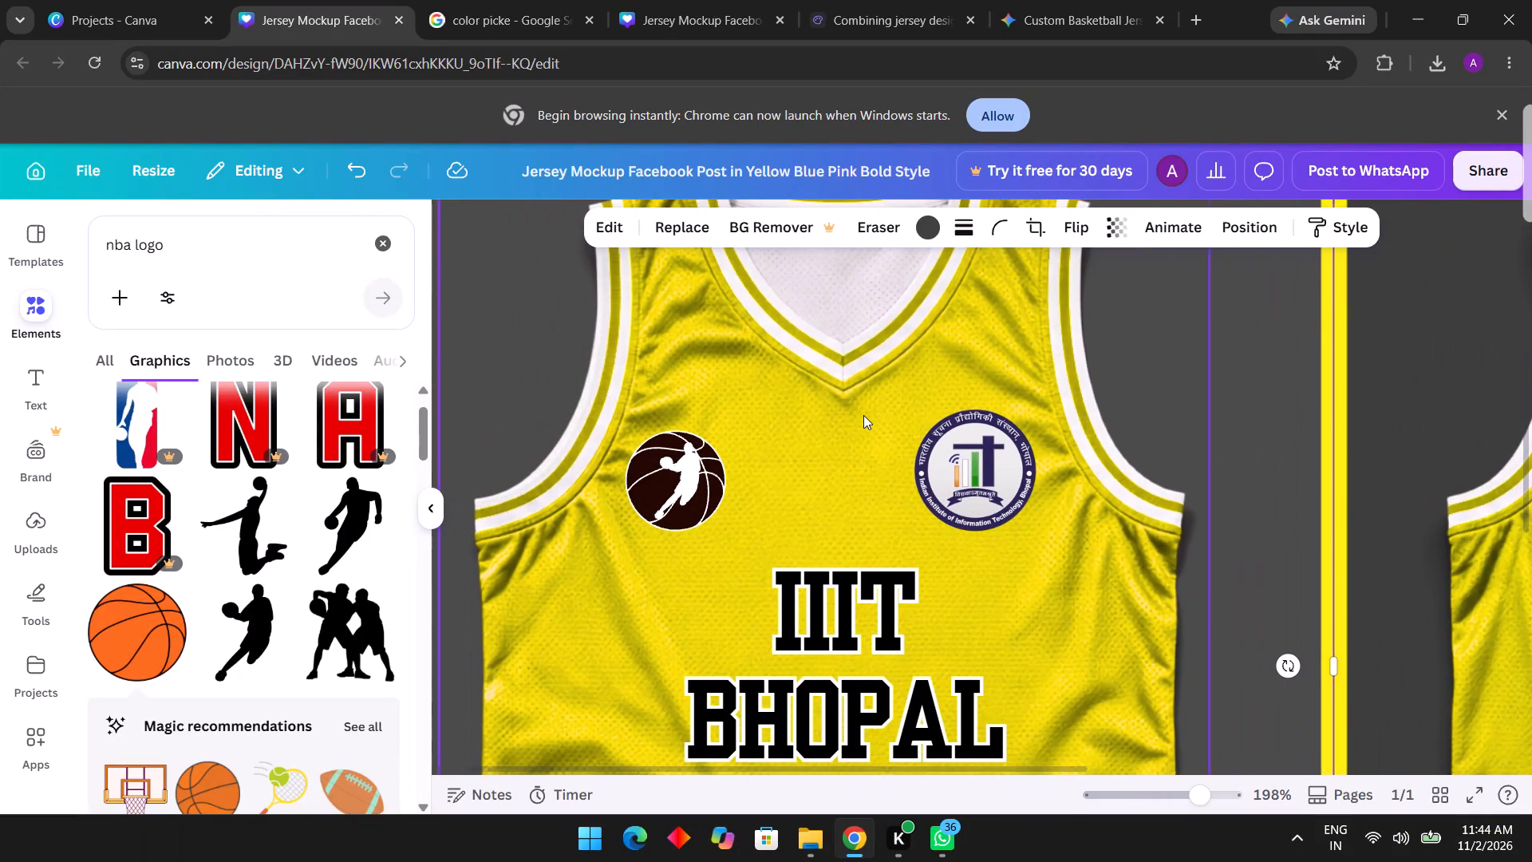
left_click(678, 468)
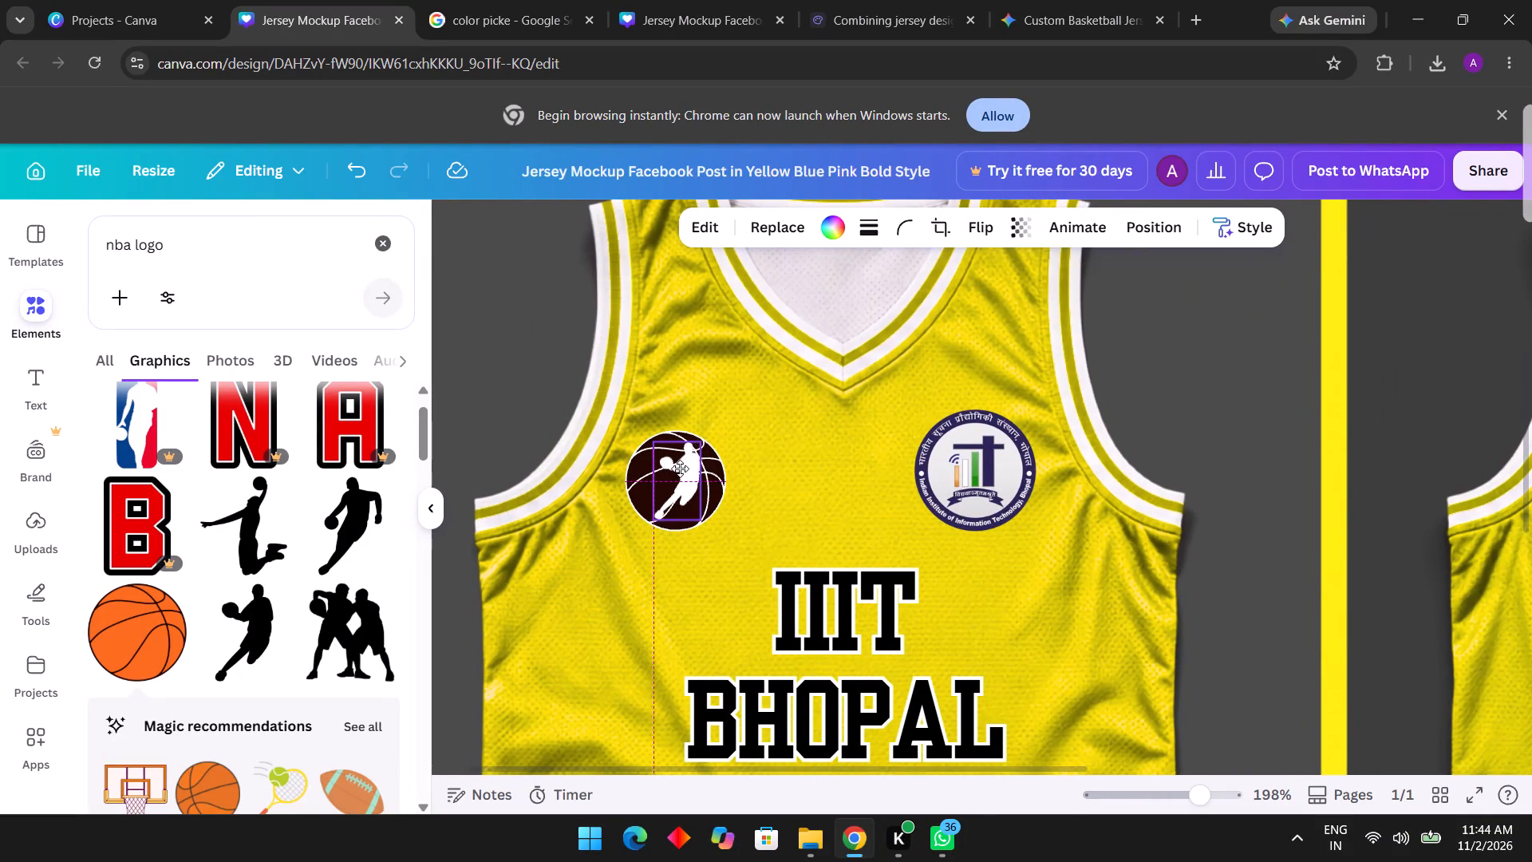
left_click(705, 406)
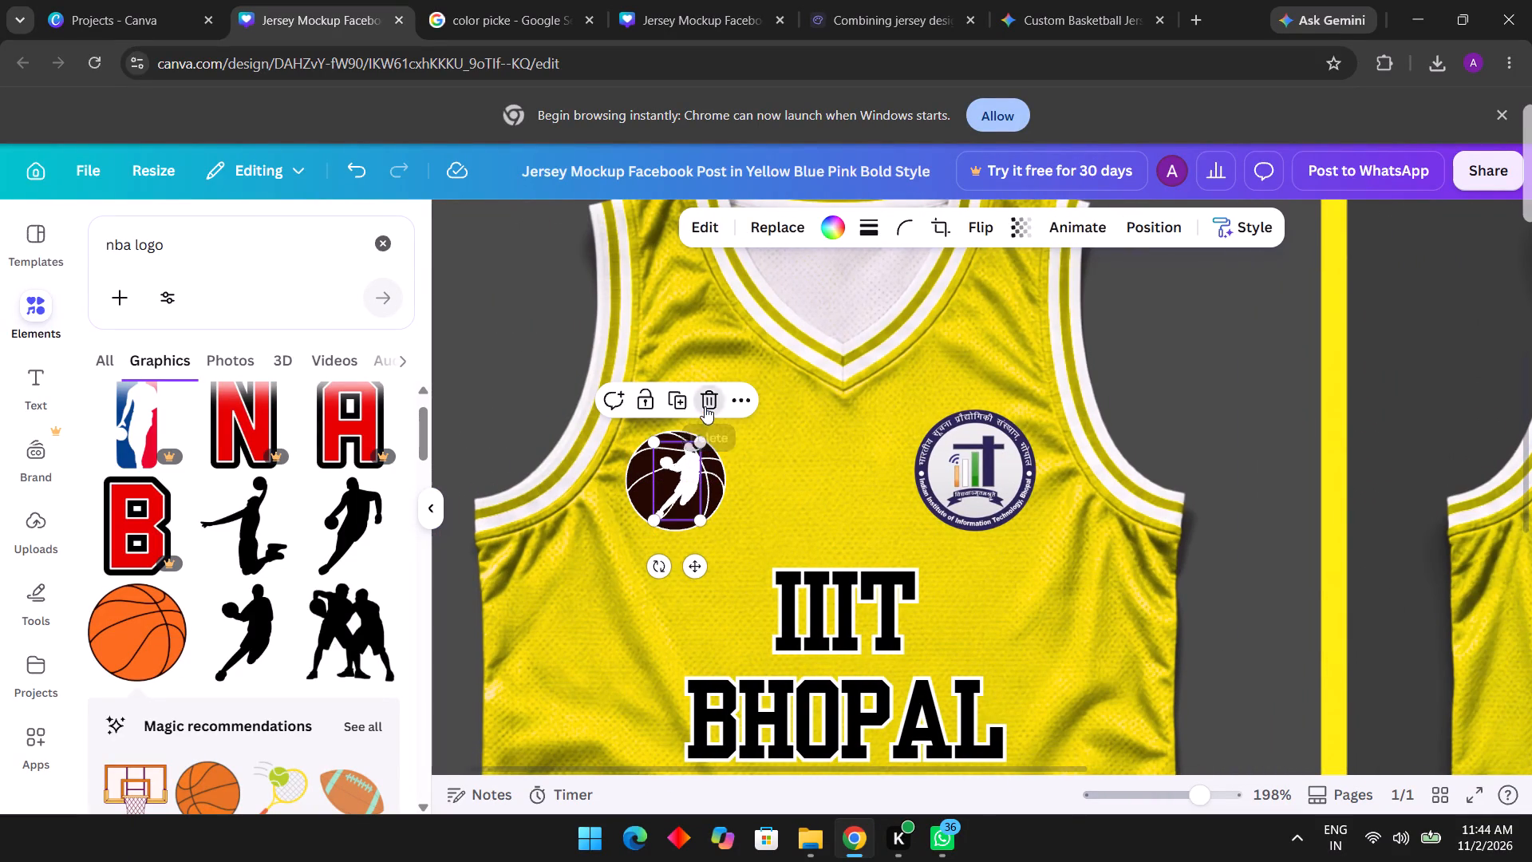
Add the leaping-player silhouette with raised ball, move it over the front jersey's basketball badge and recolour it white.
left_click(243, 524)
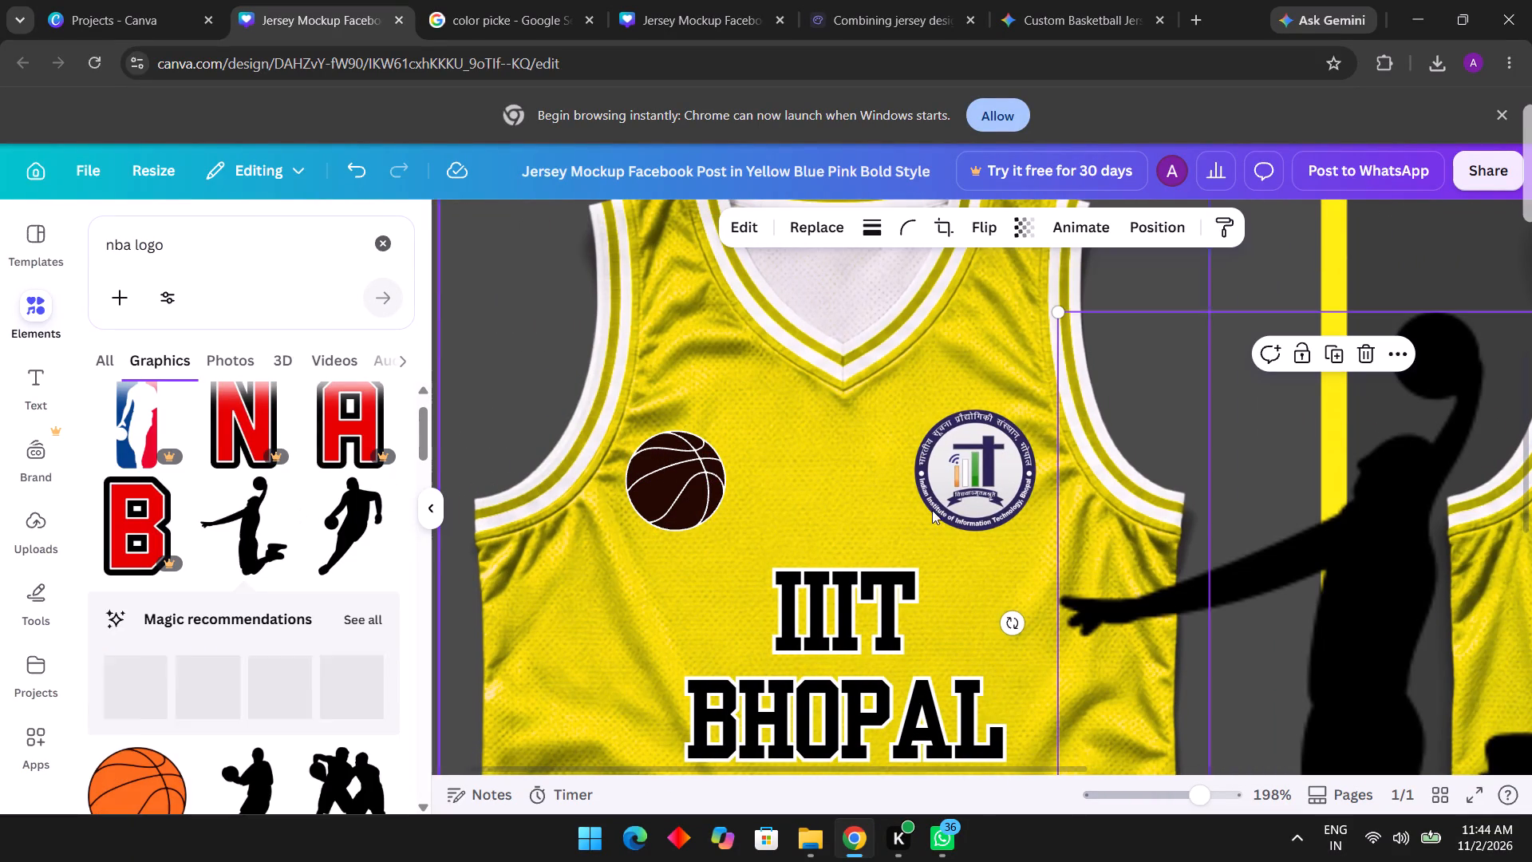
left_click_drag(1306, 563, 644, 433)
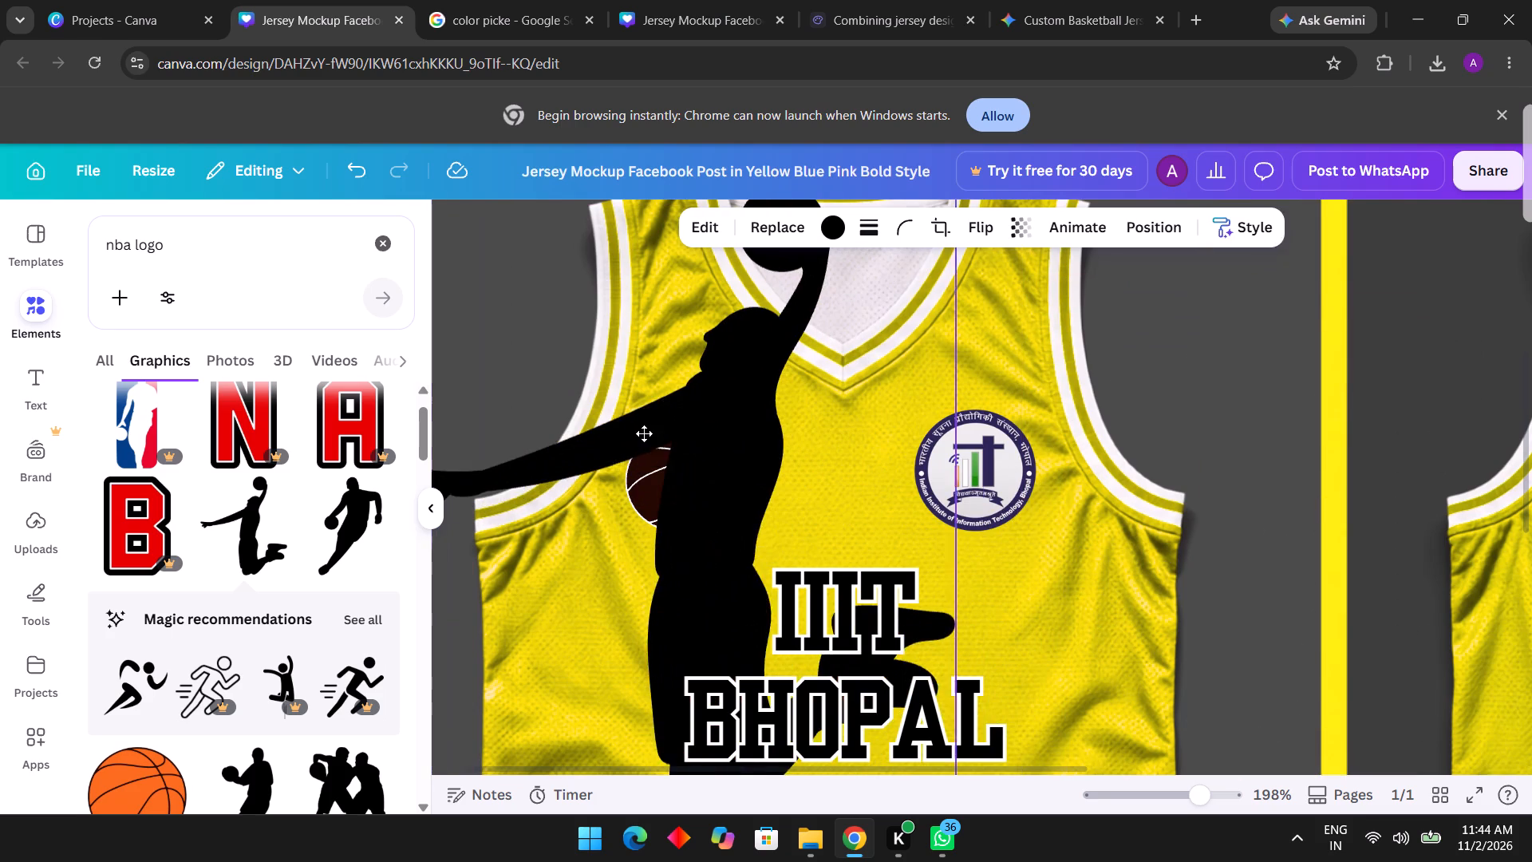
left_click_drag(644, 433, 643, 433)
left_click(833, 212)
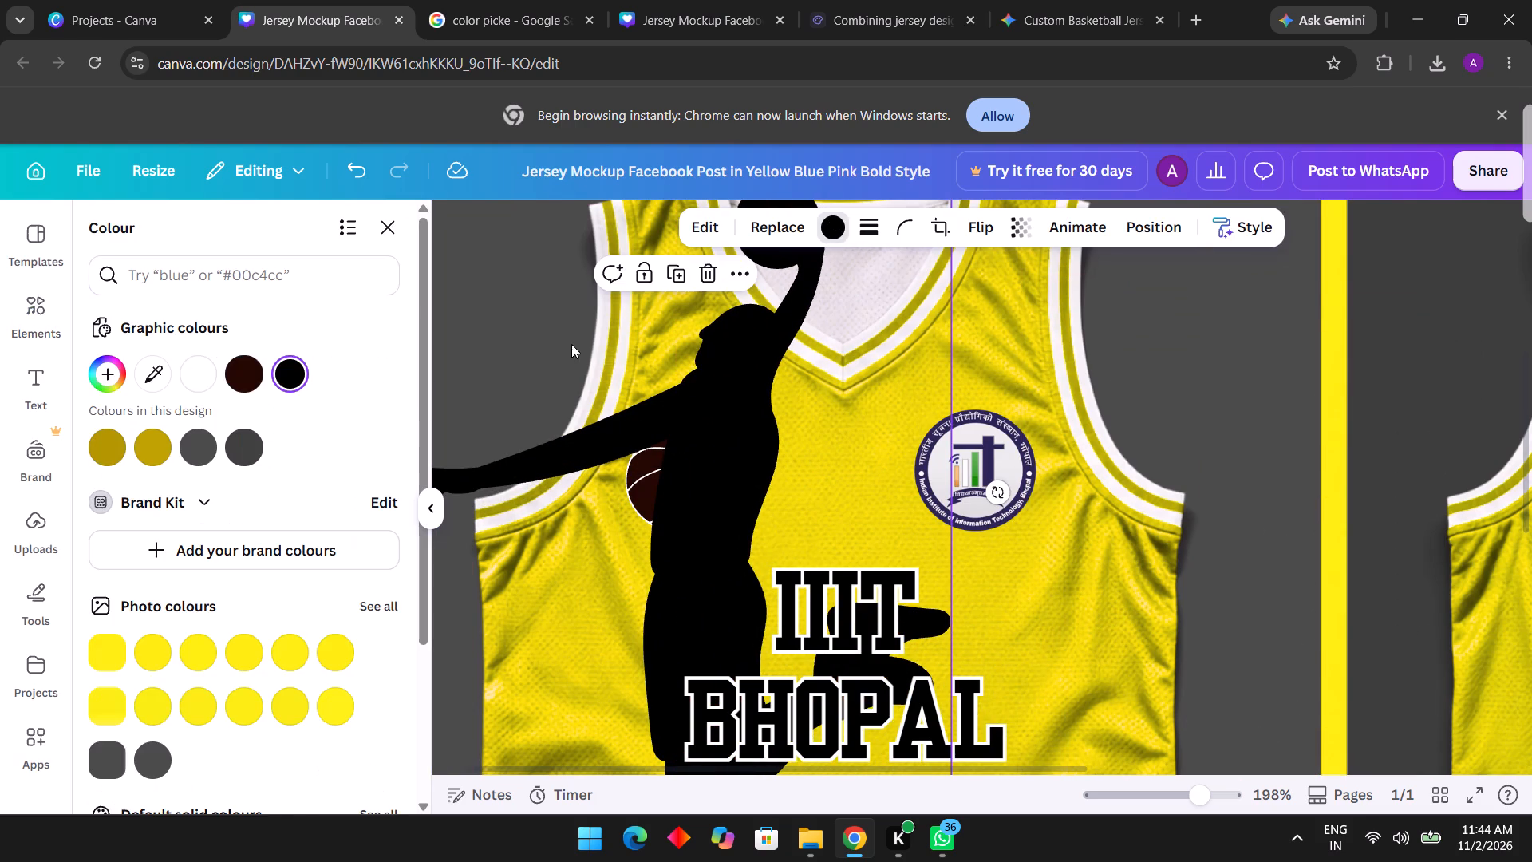
left_click(203, 378)
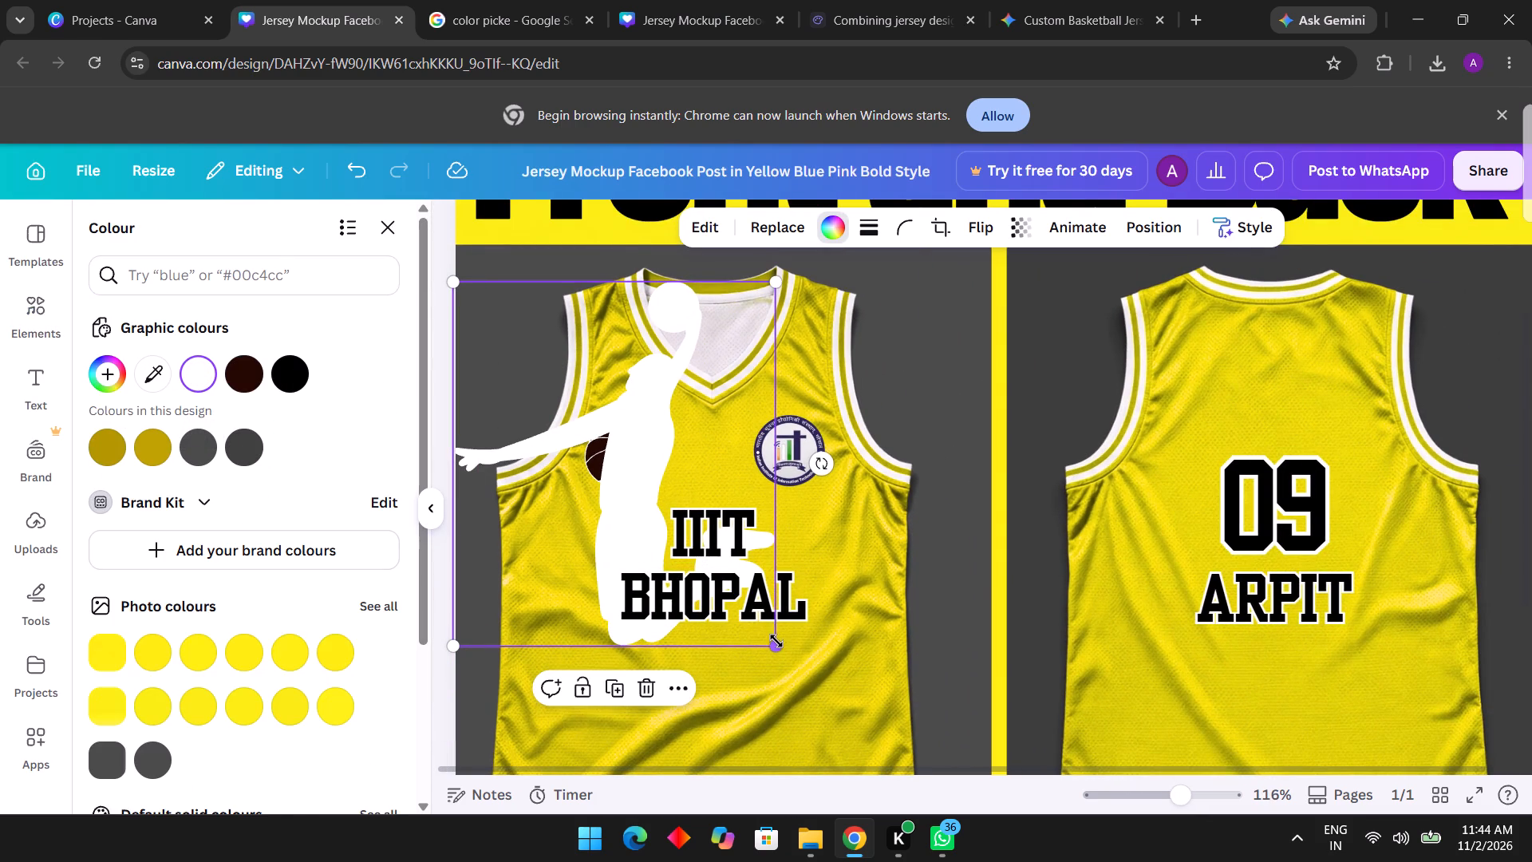
Shrink the white leaping-player silhouette and position it within the dark basketball on the front jersey's chest.
left_click_drag(776, 641, 501, 372)
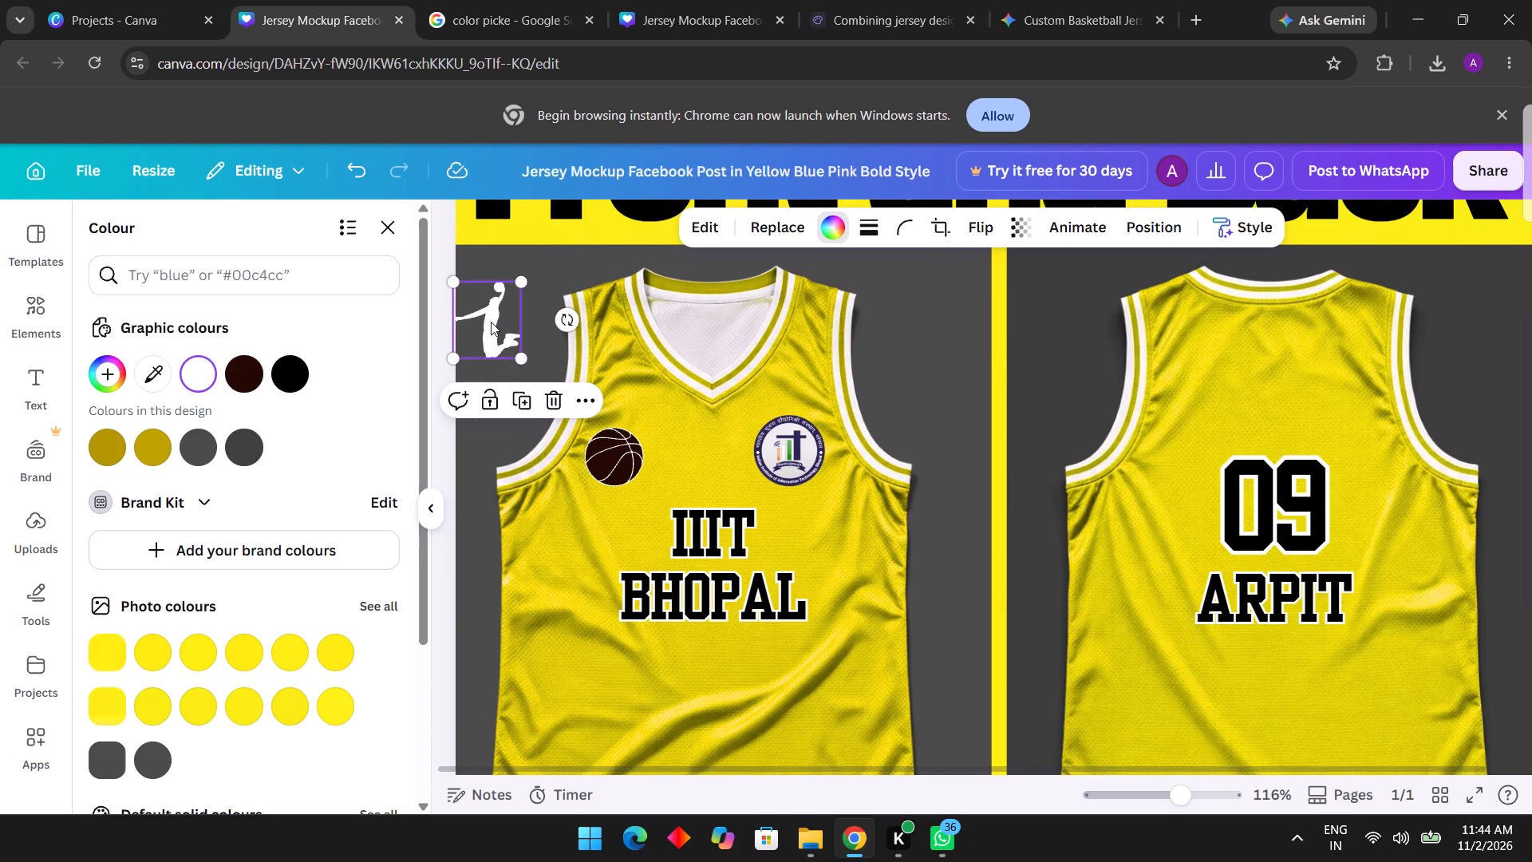
left_click_drag(491, 322, 618, 449)
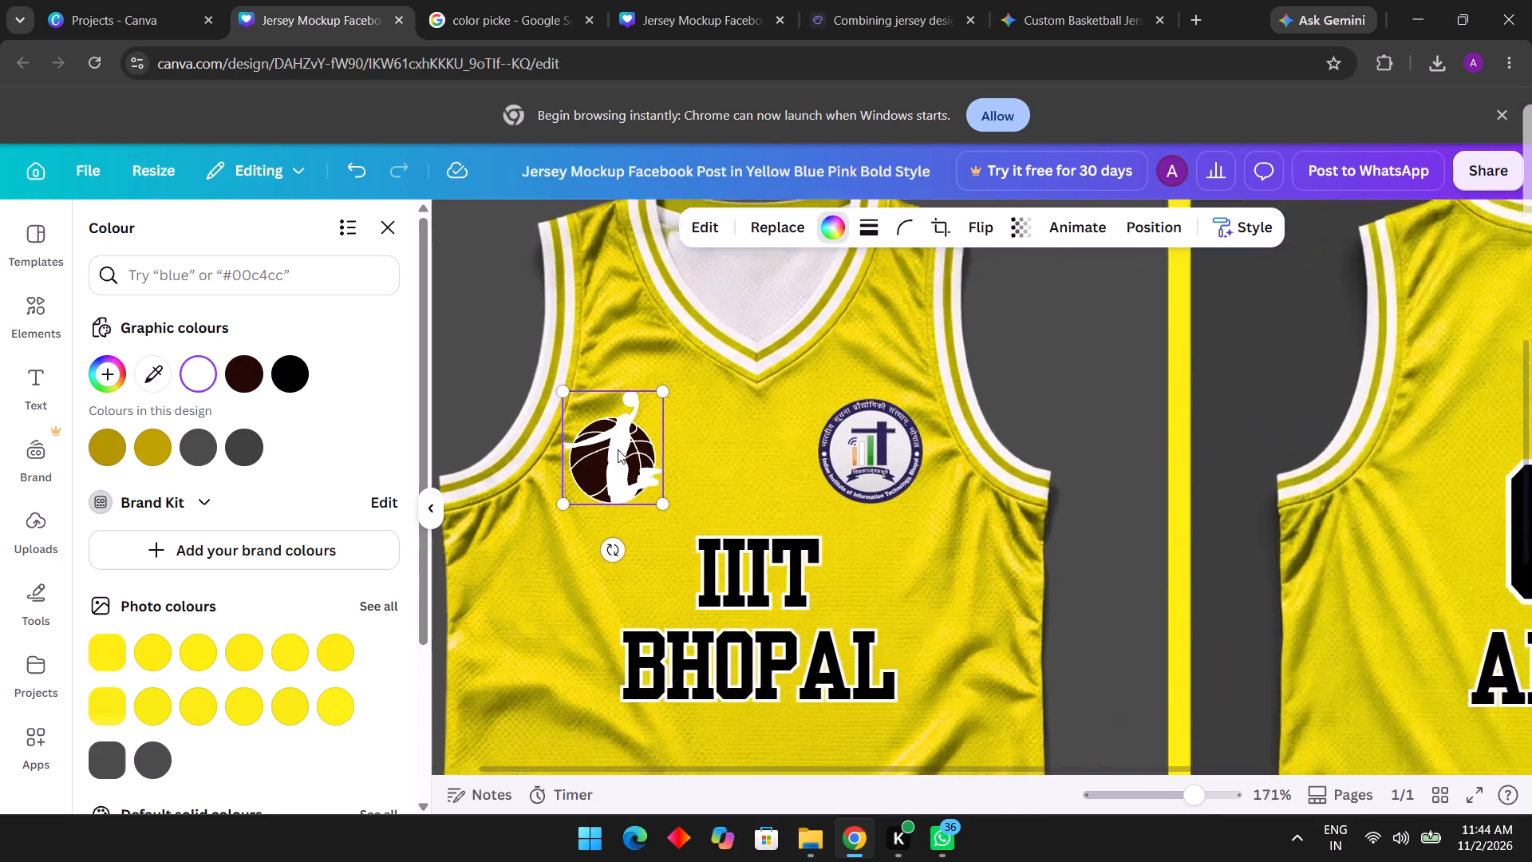
left_click_drag(673, 519, 666, 510)
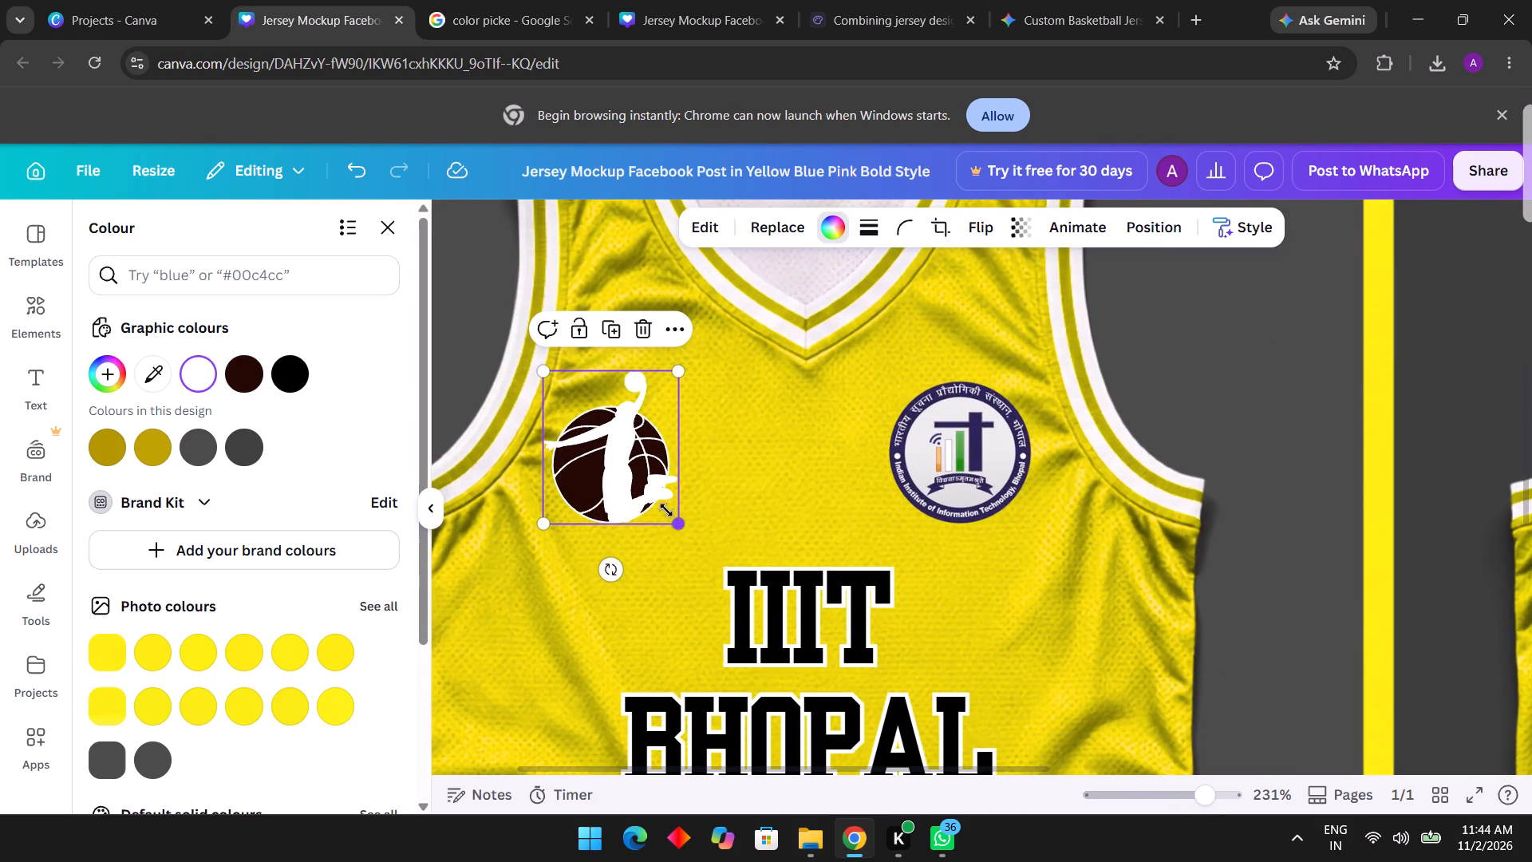
left_click_drag(666, 510, 645, 477)
left_click_drag(611, 435, 622, 472)
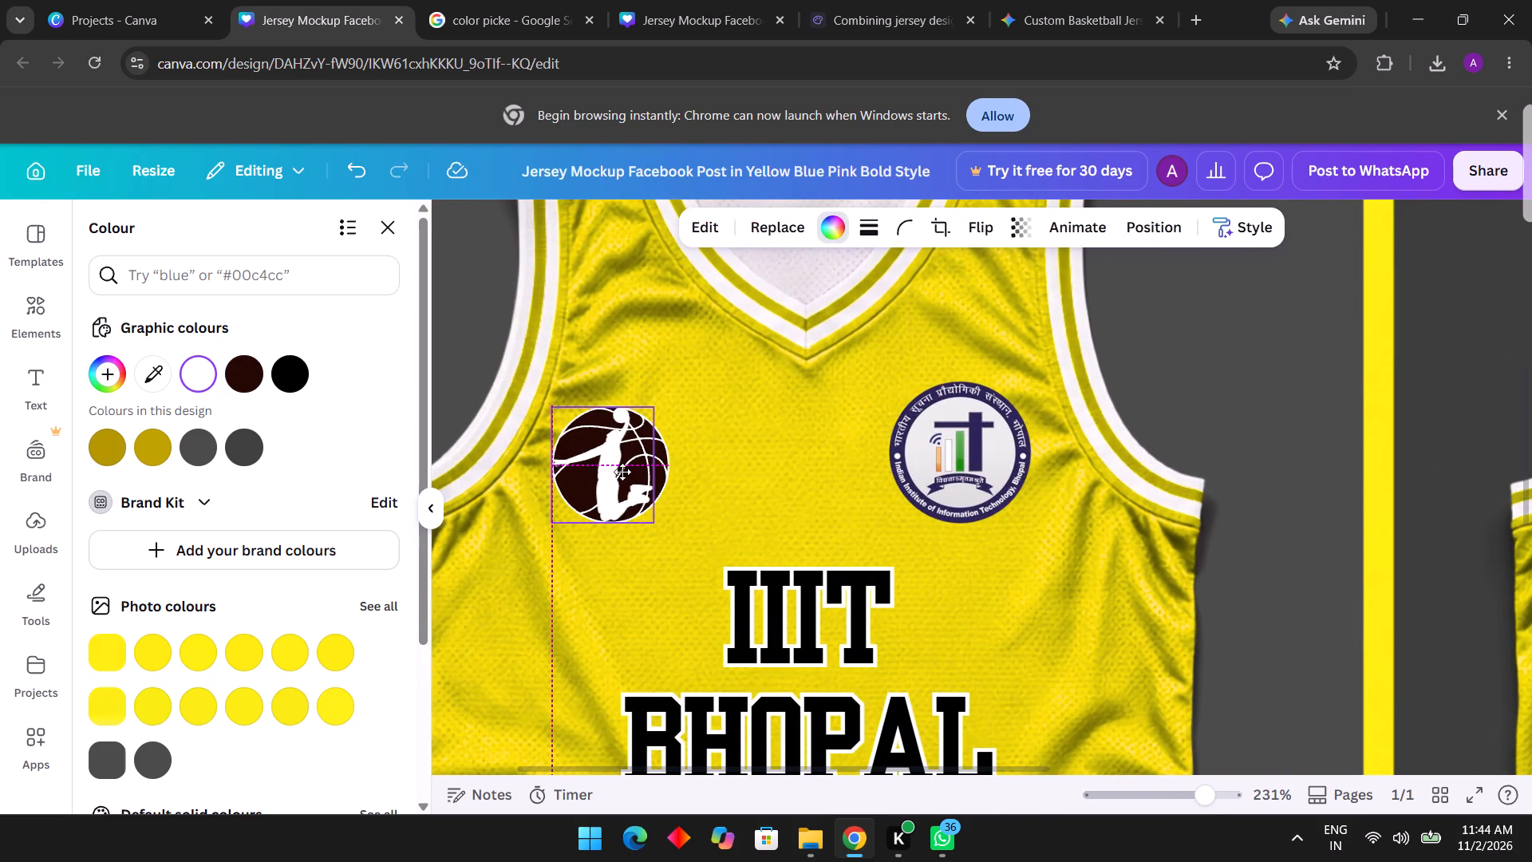
left_click_drag(622, 472, 626, 470)
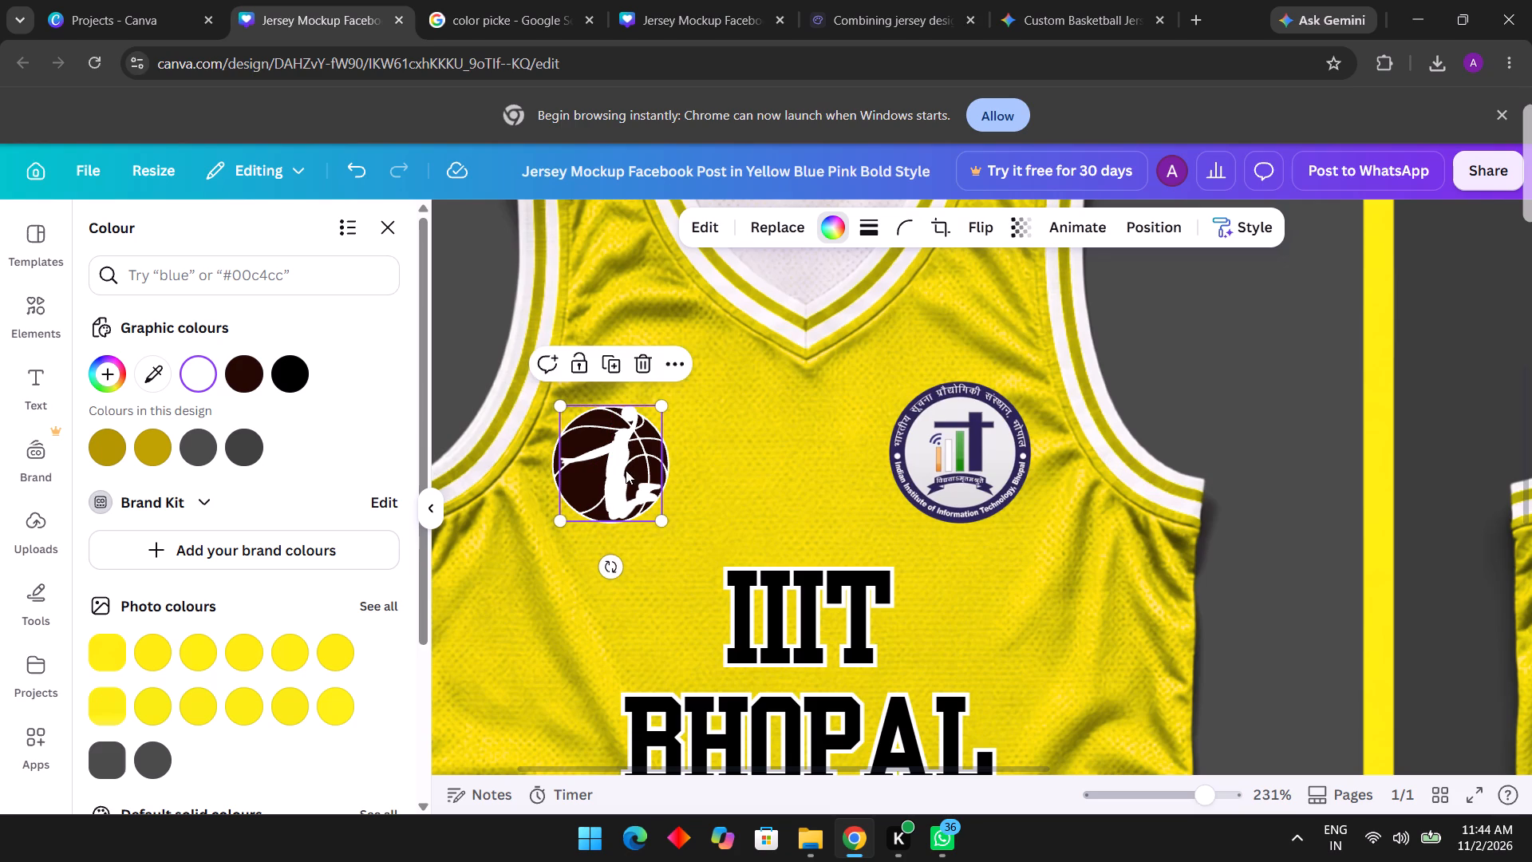
left_click_drag(667, 521, 661, 514)
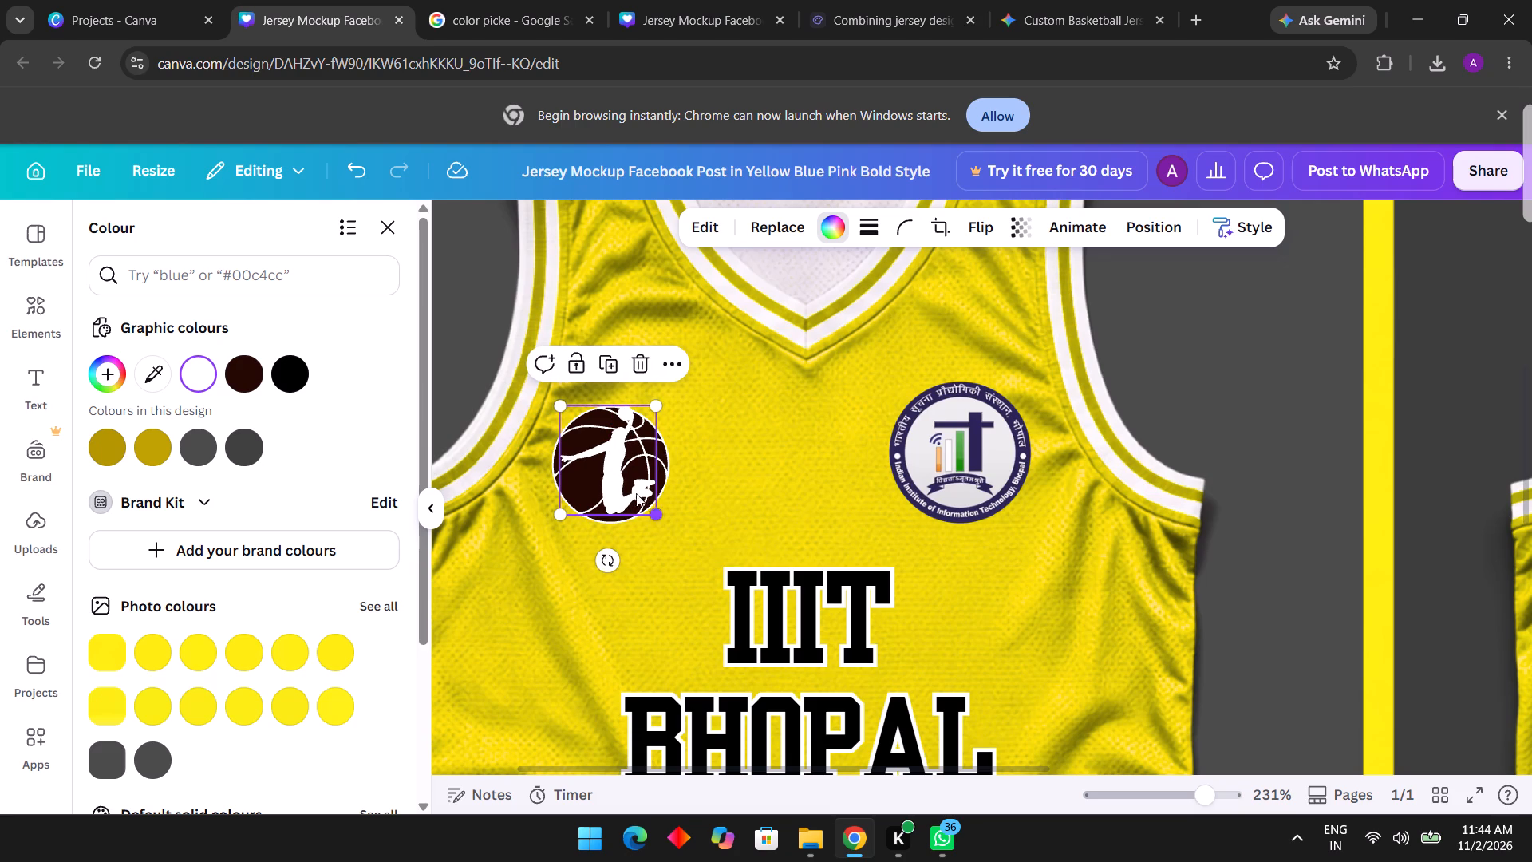
left_click(630, 482)
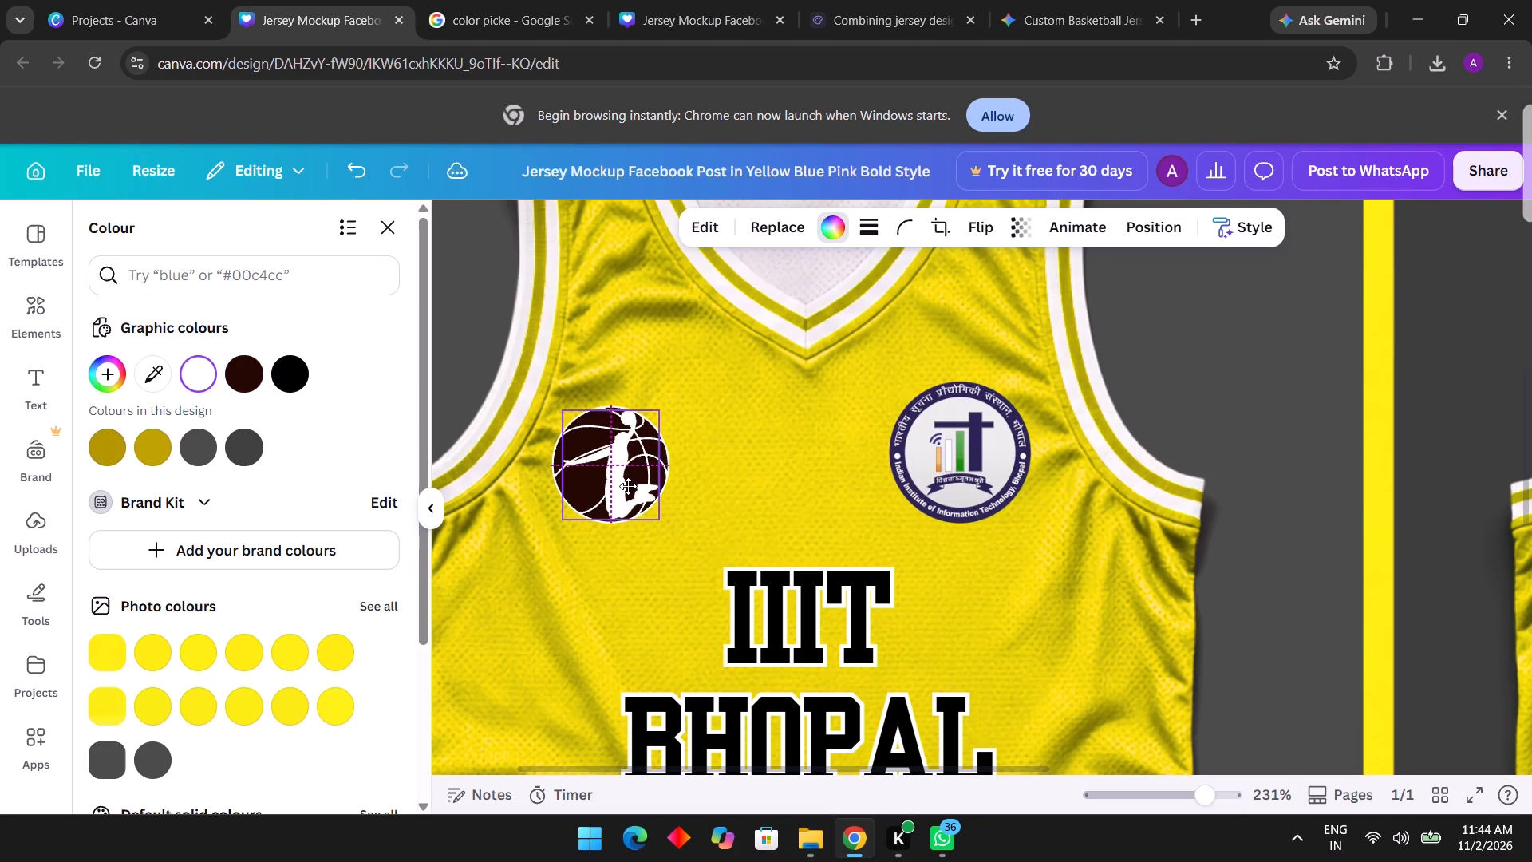
left_click(468, 312)
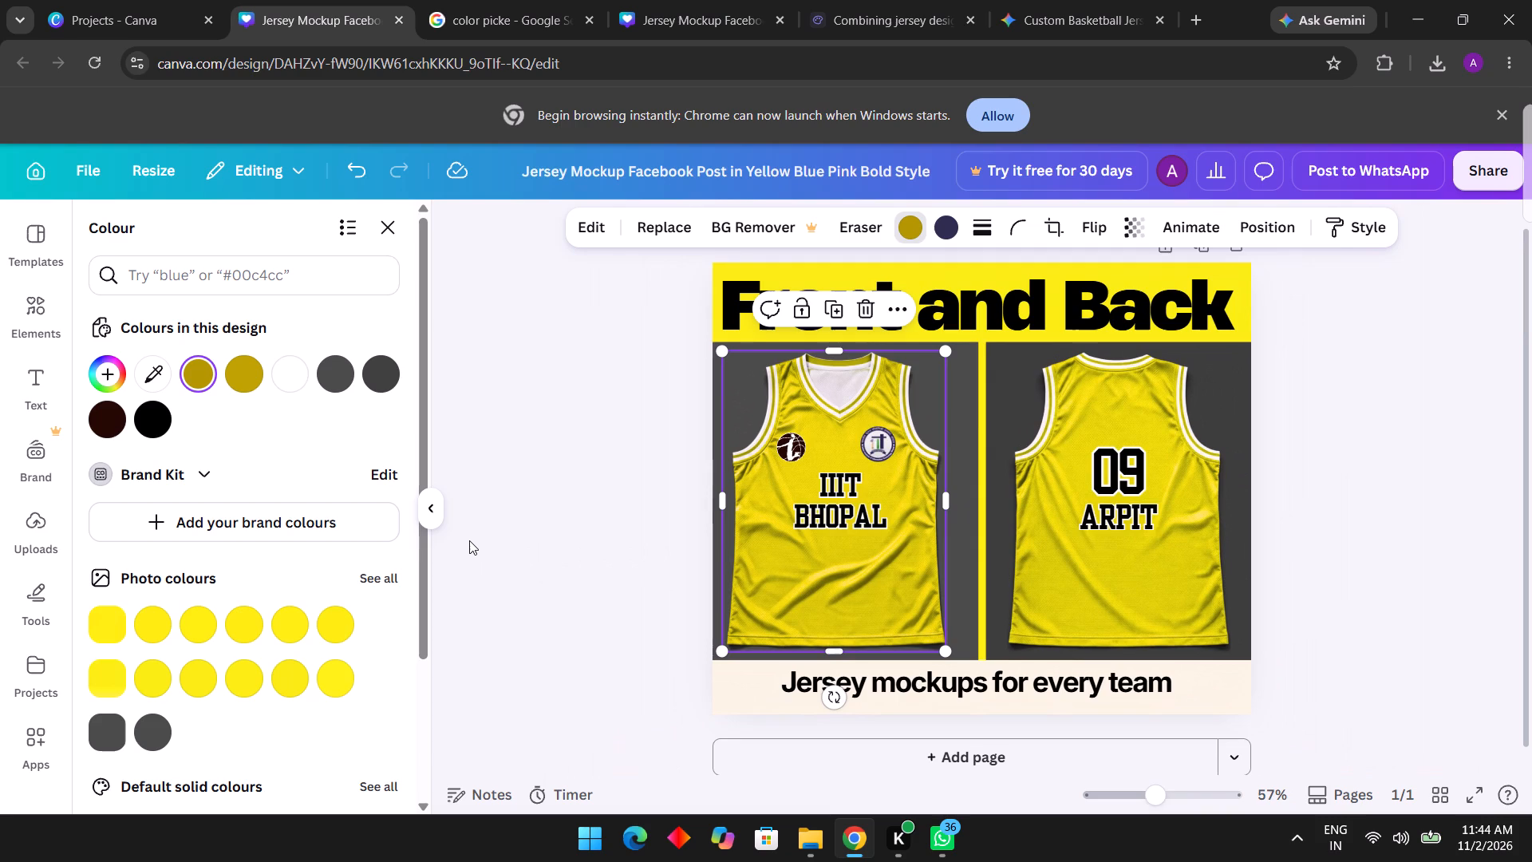
Move the basketball badge with its white silhouette to the back jersey, centred above the number 09.
left_click(795, 449)
left_click_drag(795, 449, 1127, 428)
left_click_drag(796, 451, 1132, 429)
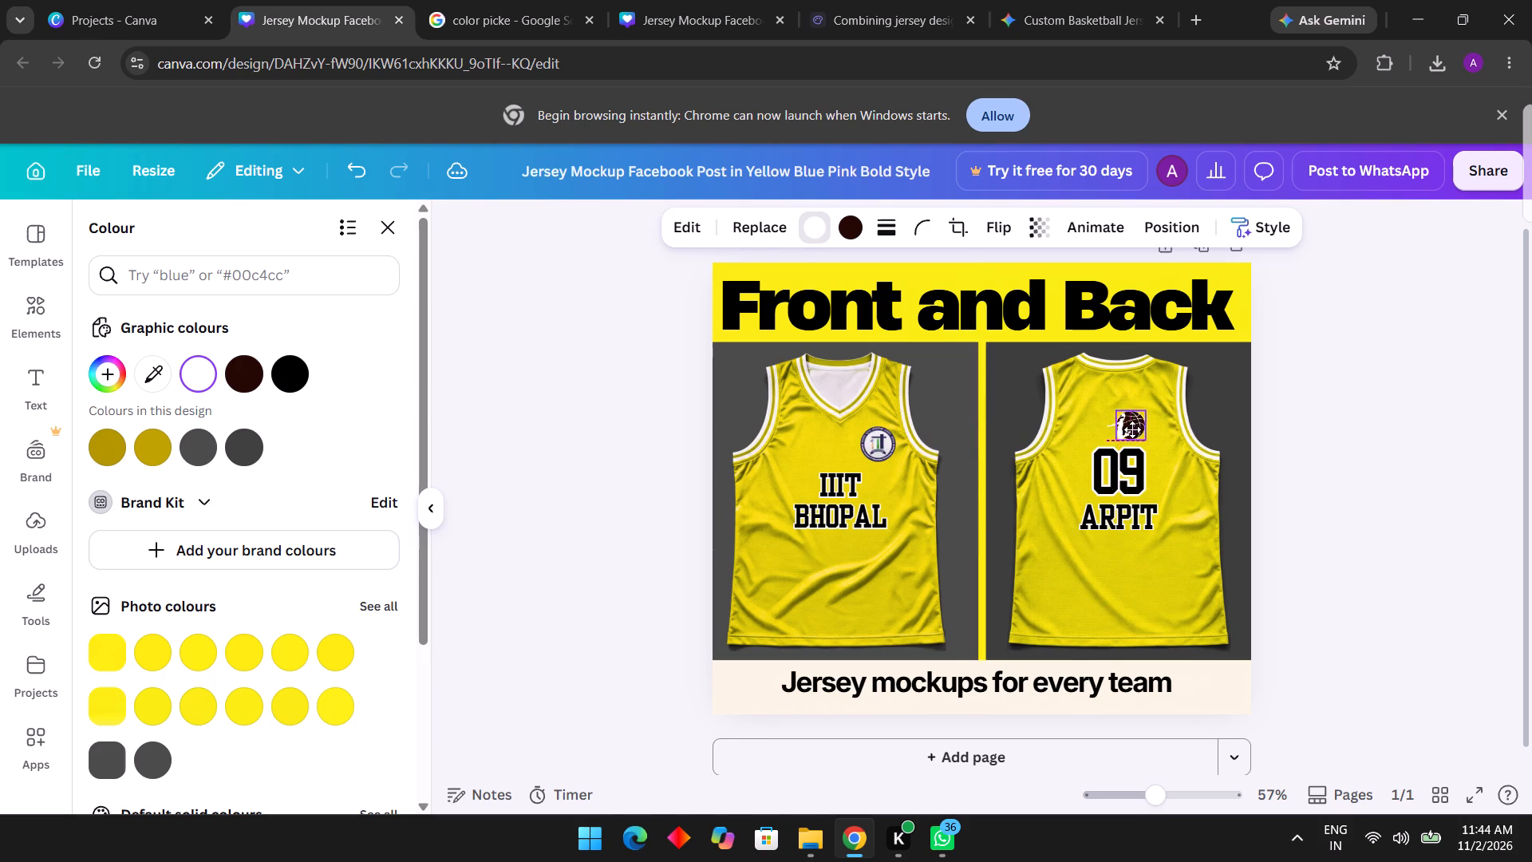
left_click_drag(1132, 429, 1123, 431)
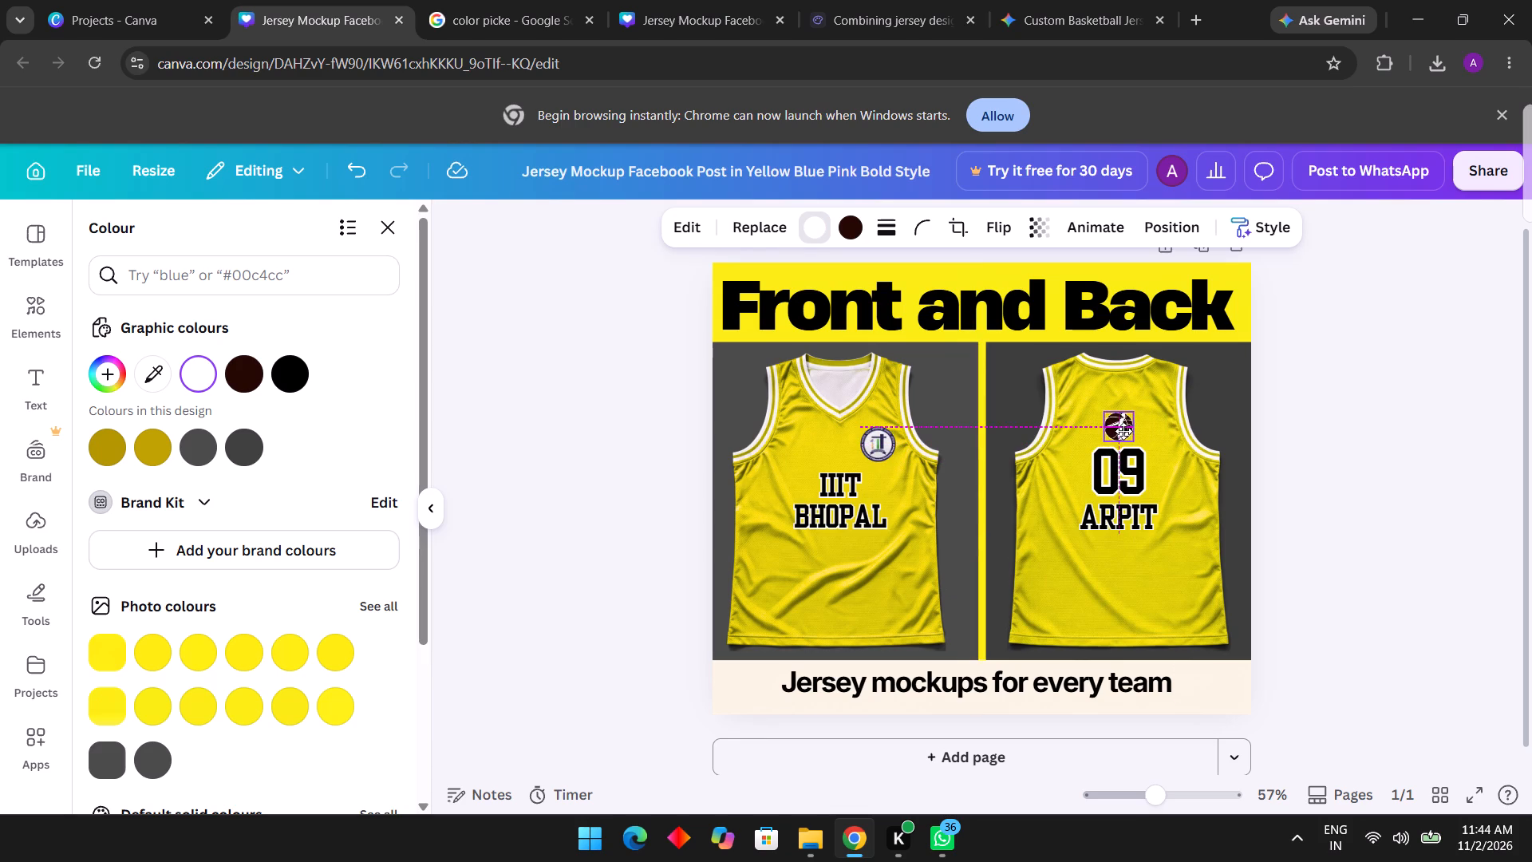
left_click_drag(1123, 431, 1123, 432)
Shift the white leaping-player silhouette slightly to centre it on the basketball of the back jersey's badge.
scroll(1427, 372, "left", 1)
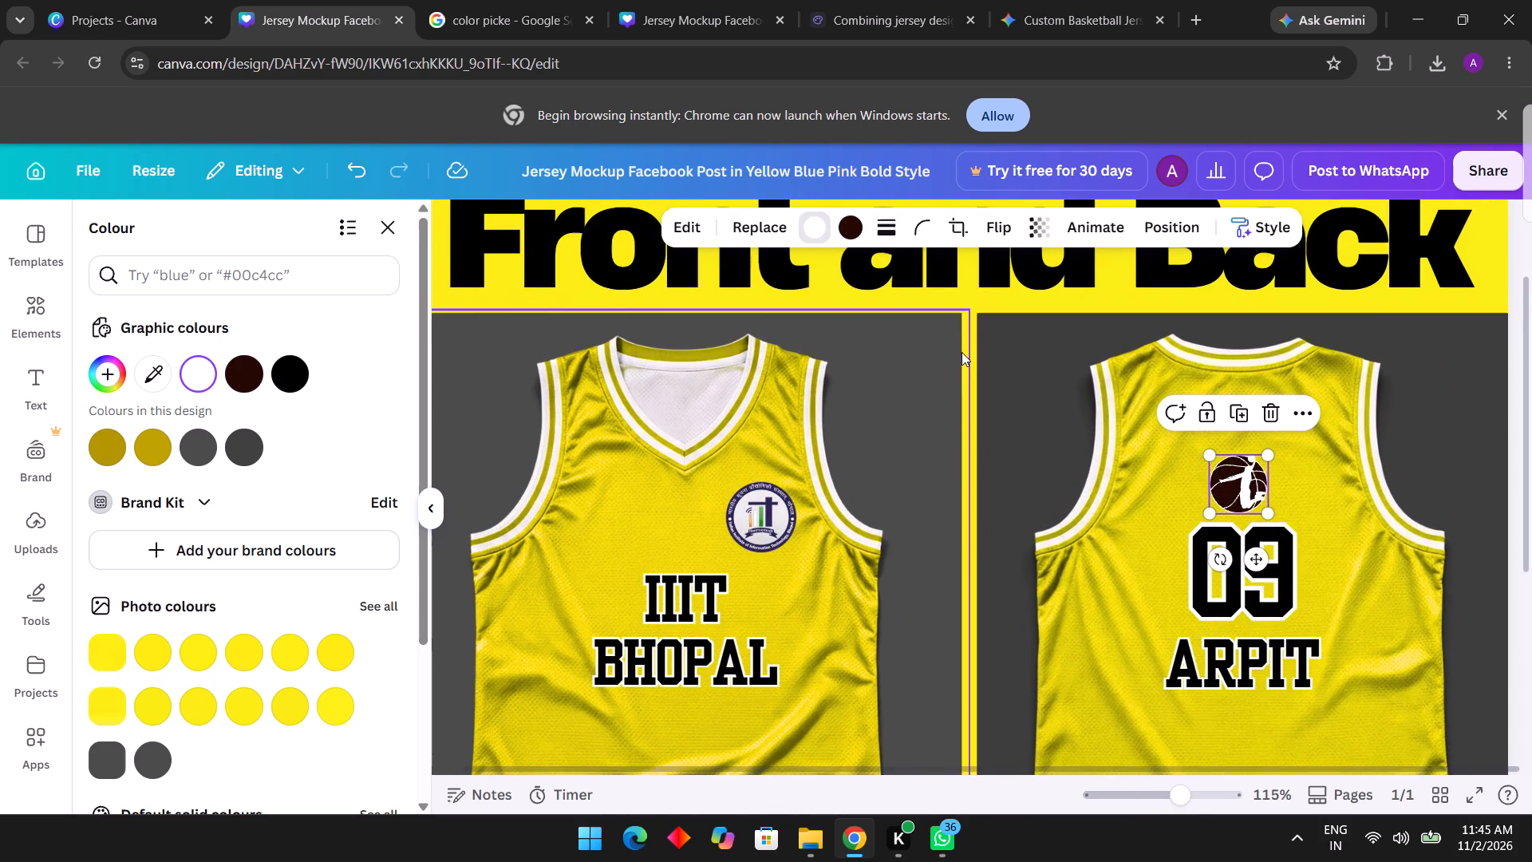
scroll(984, 360, "down", 2)
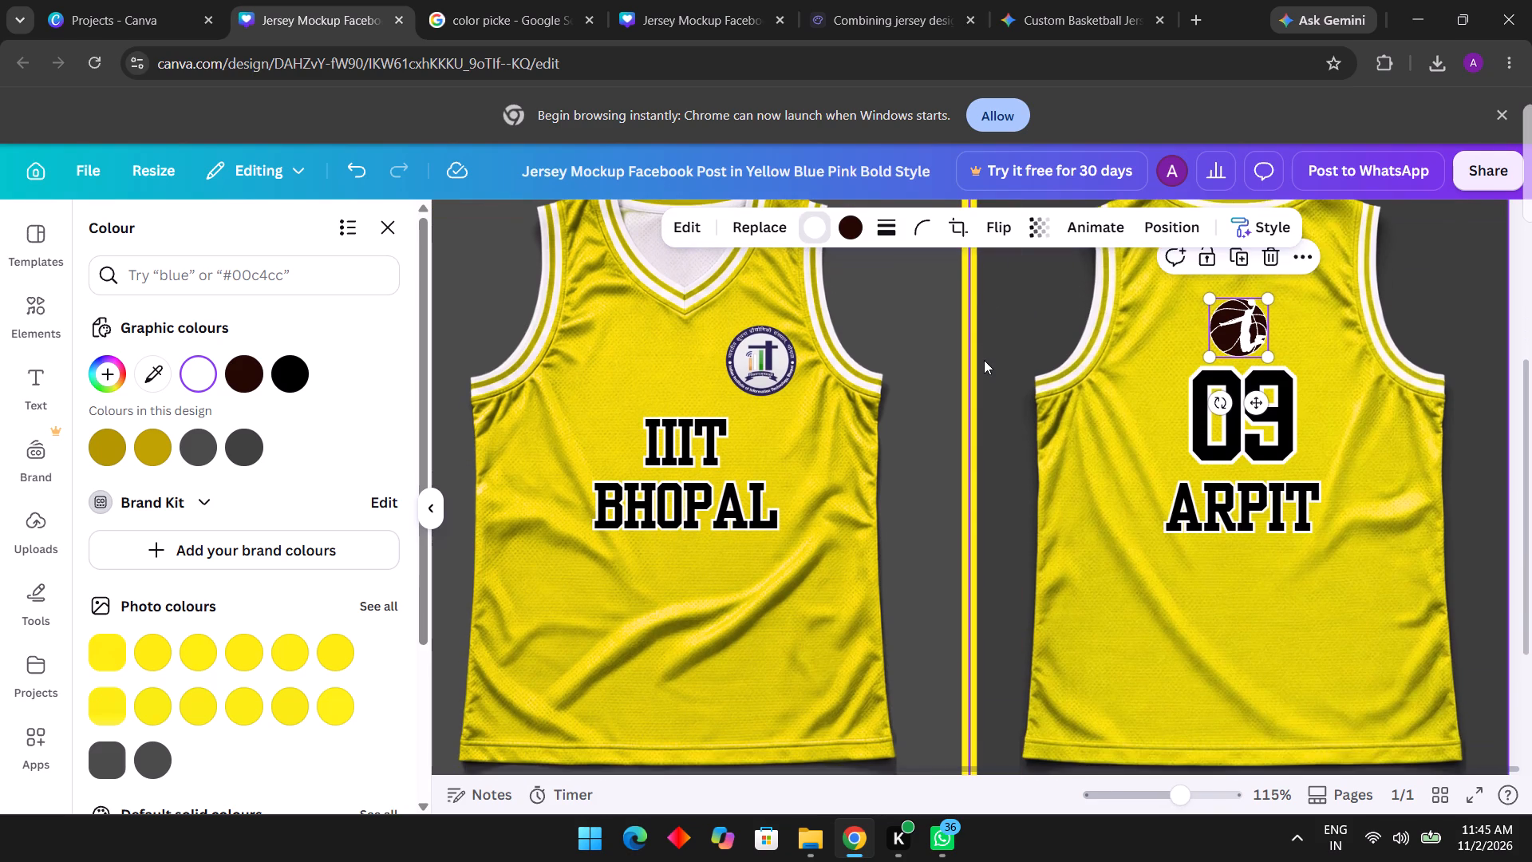
scroll(1406, 286, "left", 1)
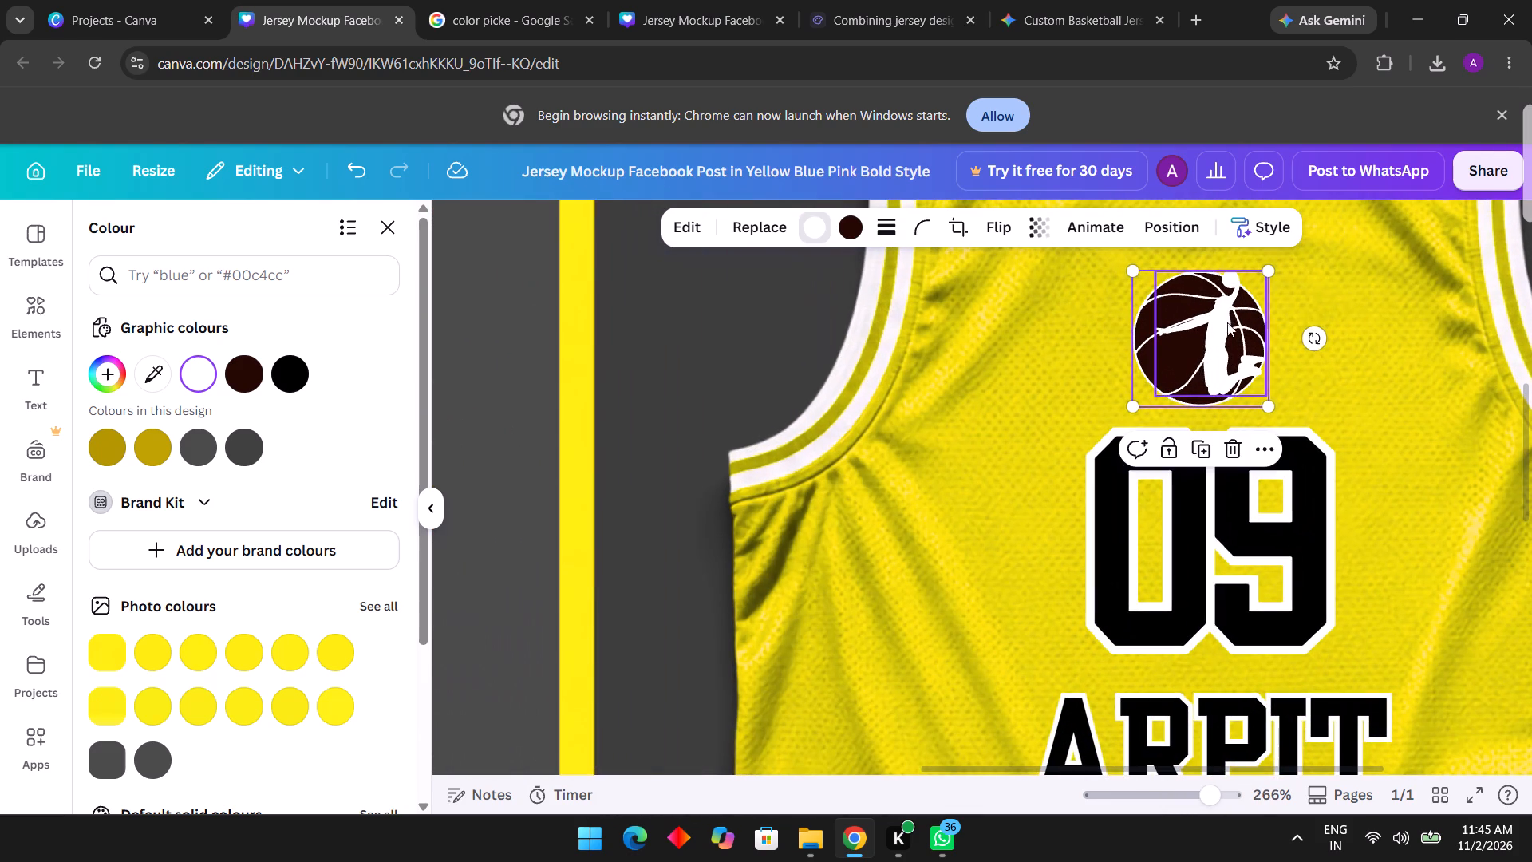
left_click_drag(1218, 322, 1201, 327)
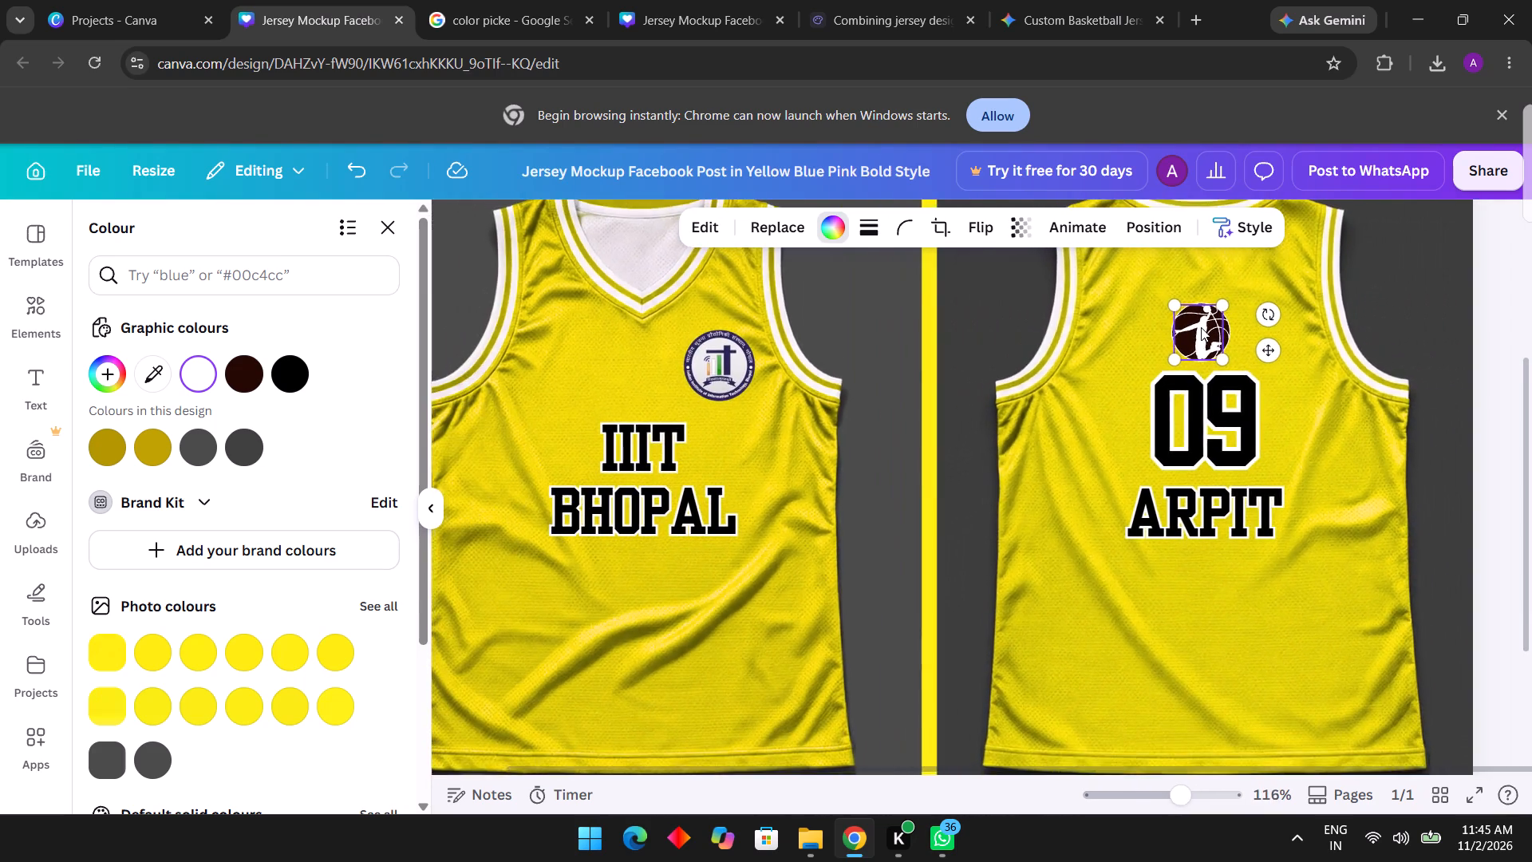
left_click(482, 543)
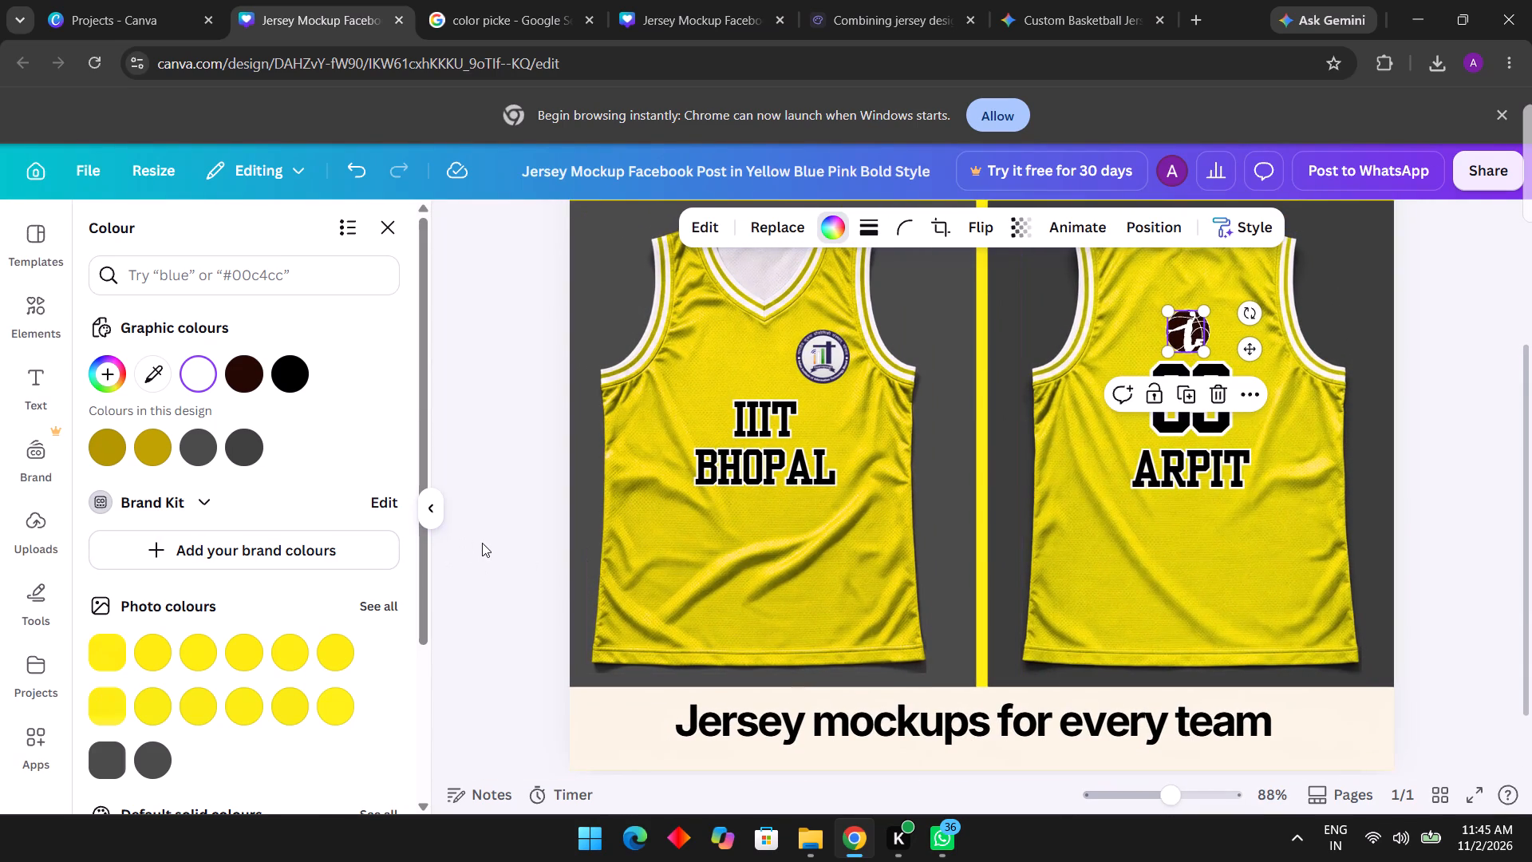
left_click(544, 558)
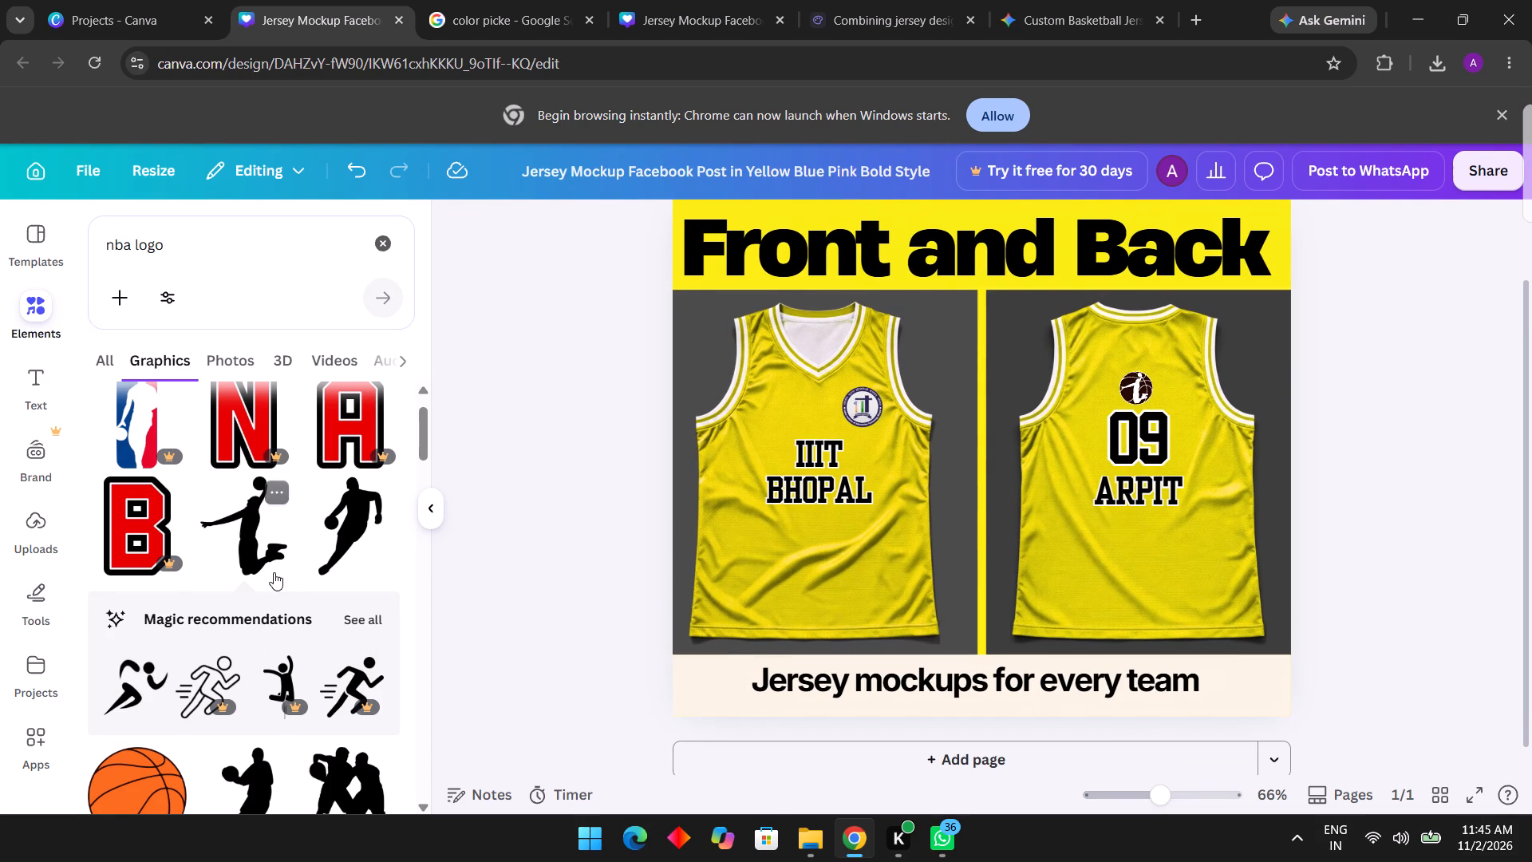
Browse the "nba logo" graphics results and the magic recommendations for other basketball artwork.
scroll(274, 572, "down", 5)
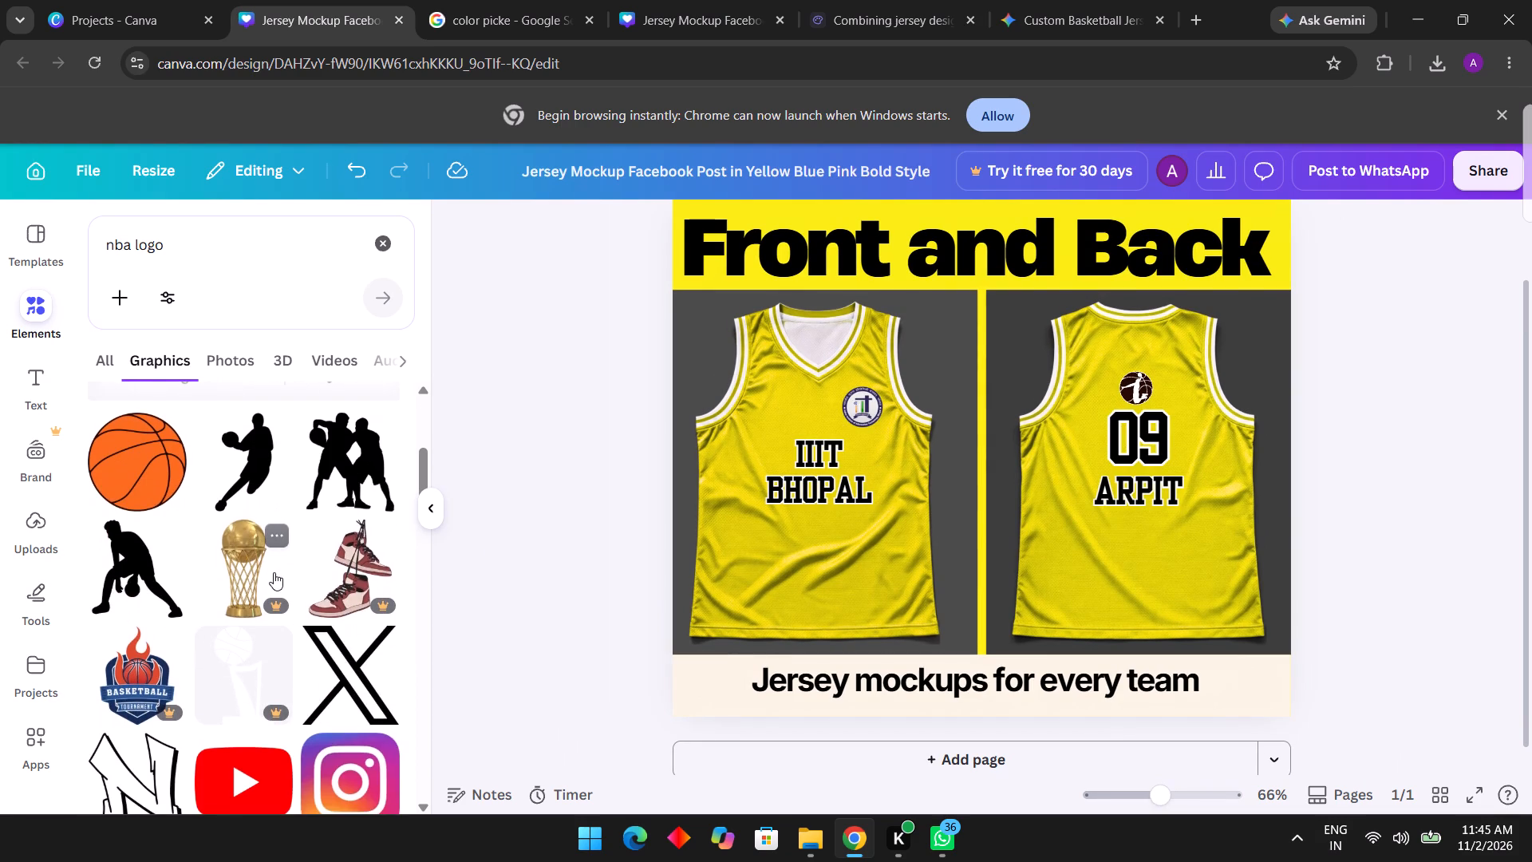
scroll(274, 572, "down", 2)
scroll(274, 572, "up", 8)
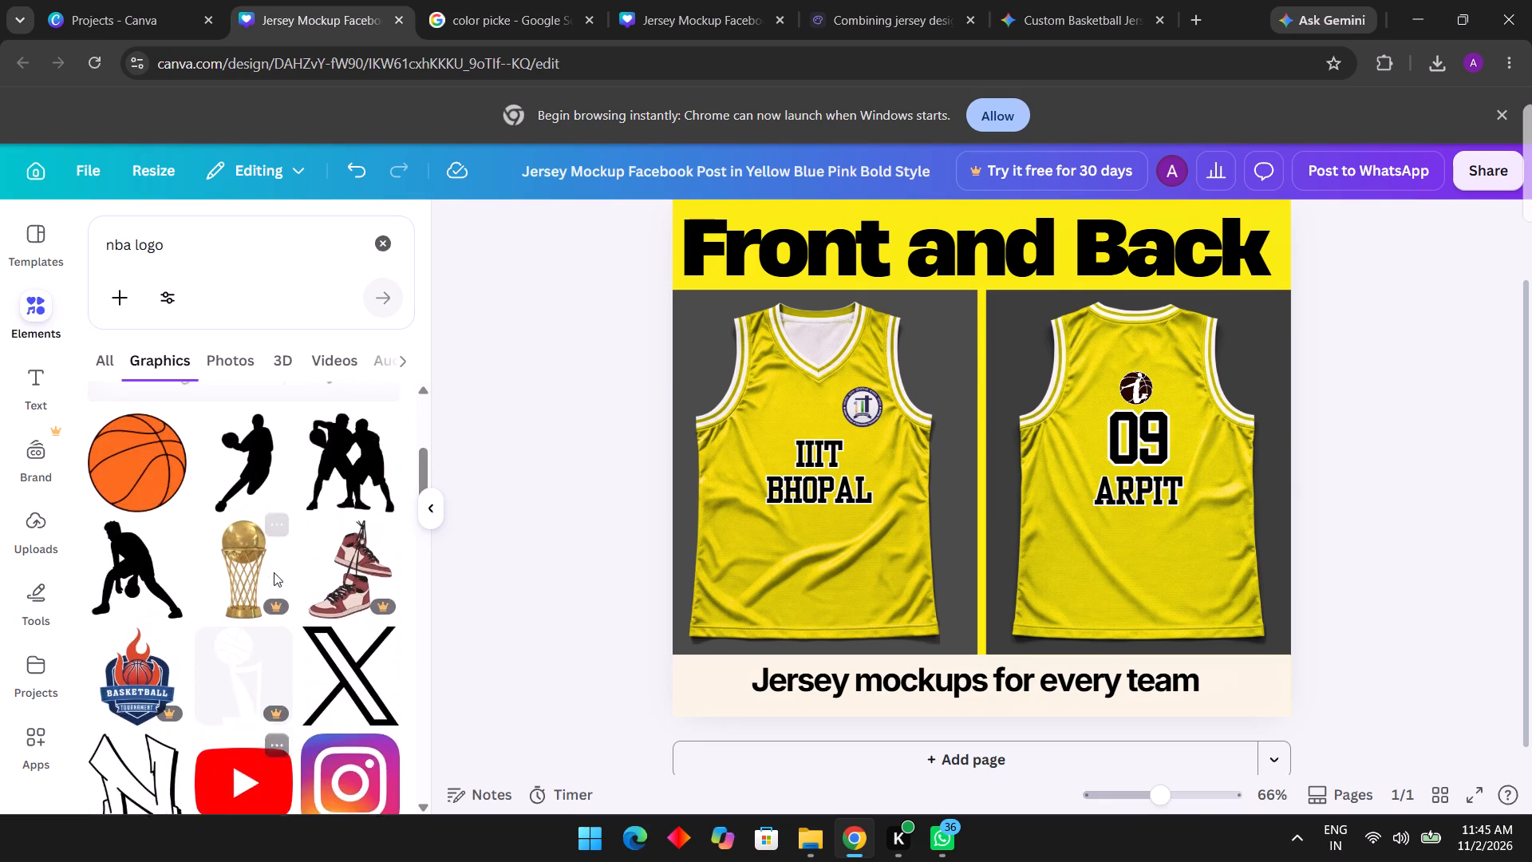
scroll(274, 572, "up", 2)
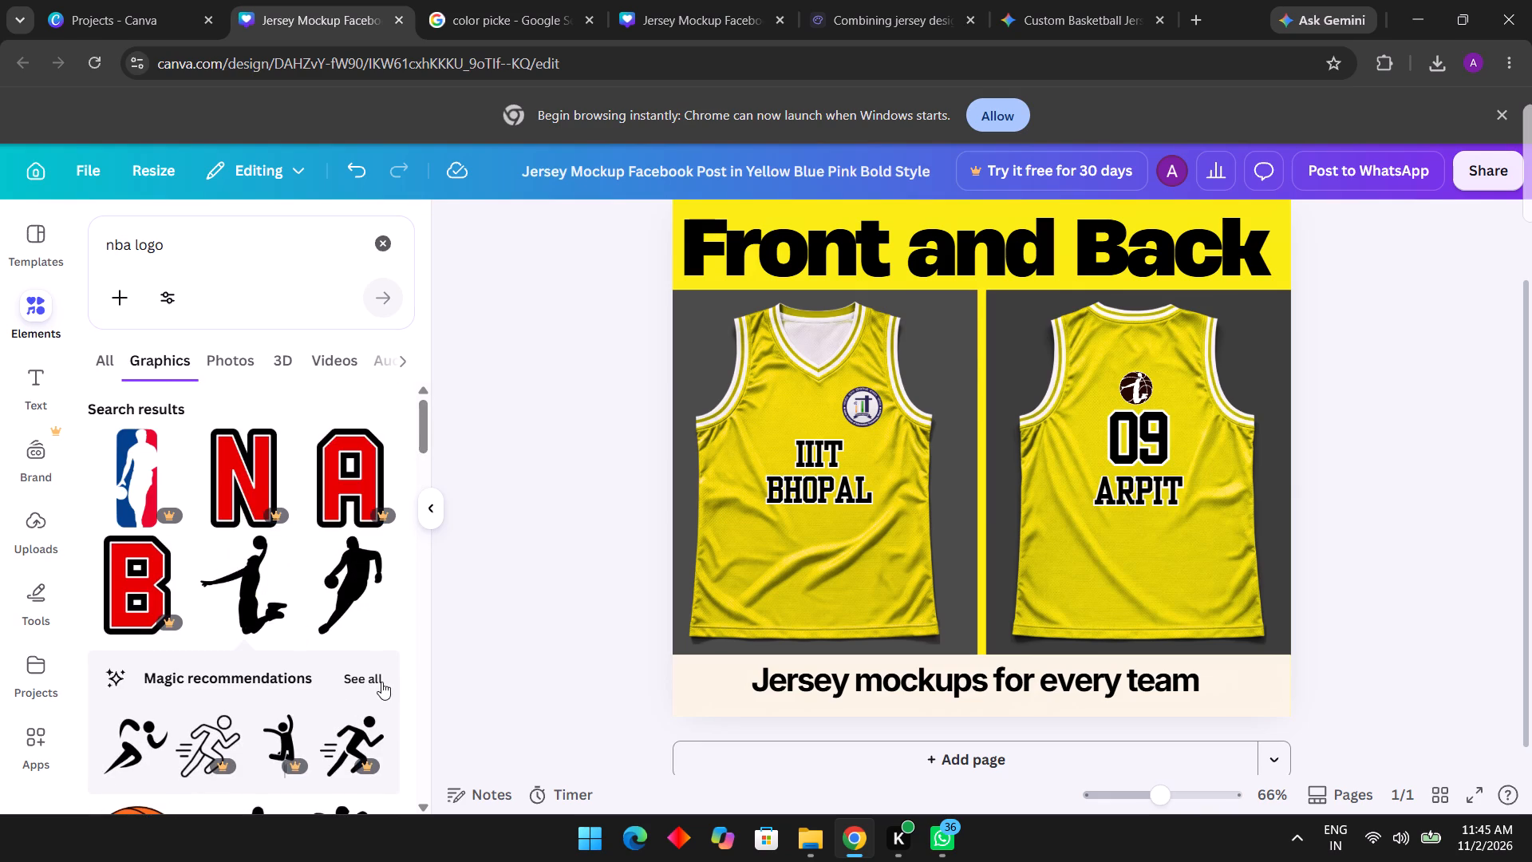
left_click(381, 682)
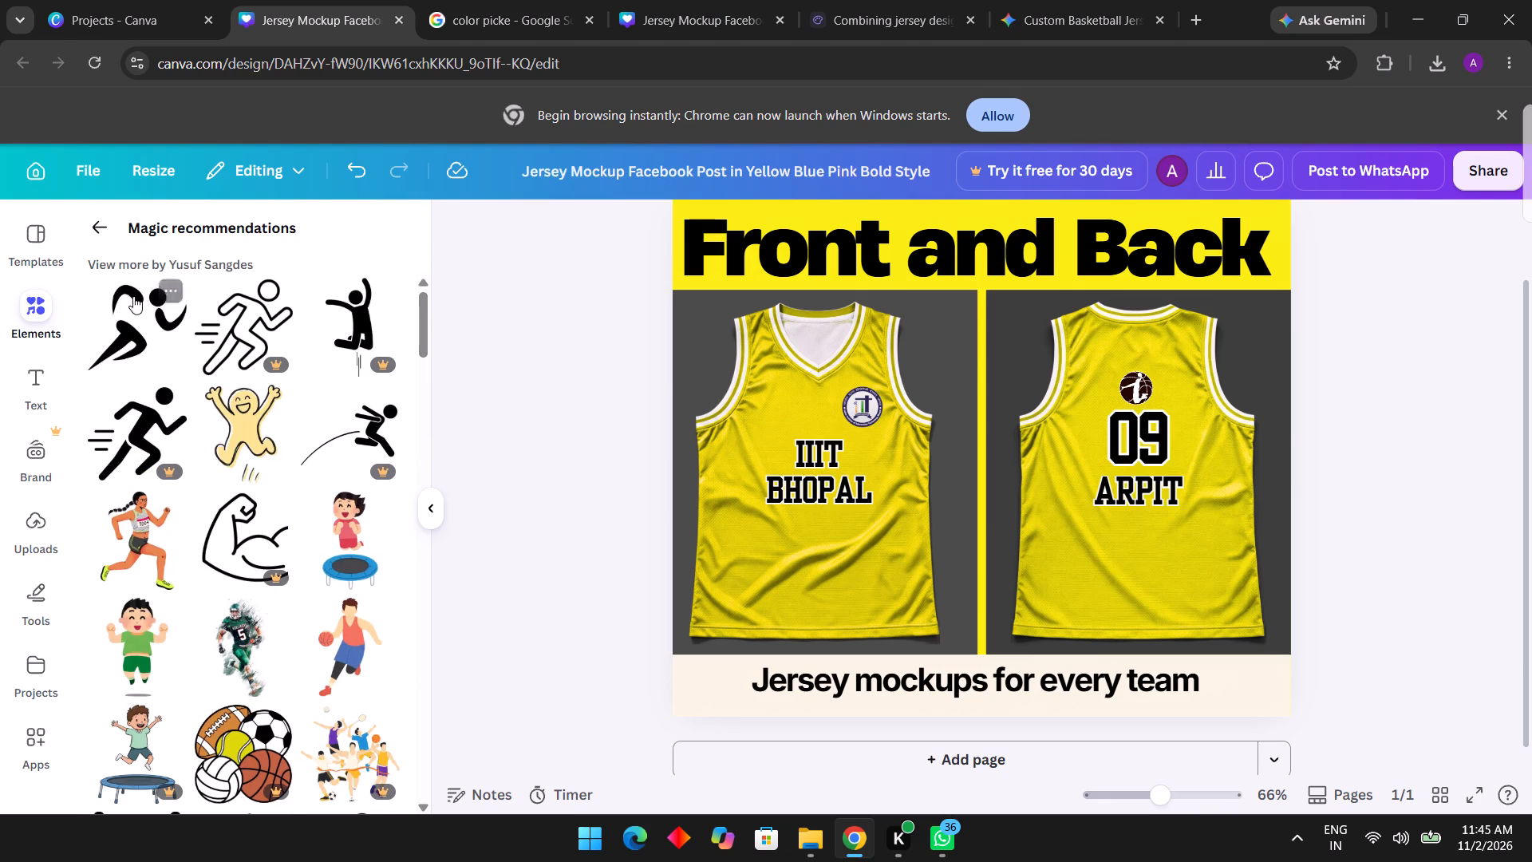
left_click(100, 222)
scroll(239, 726, "up", 3)
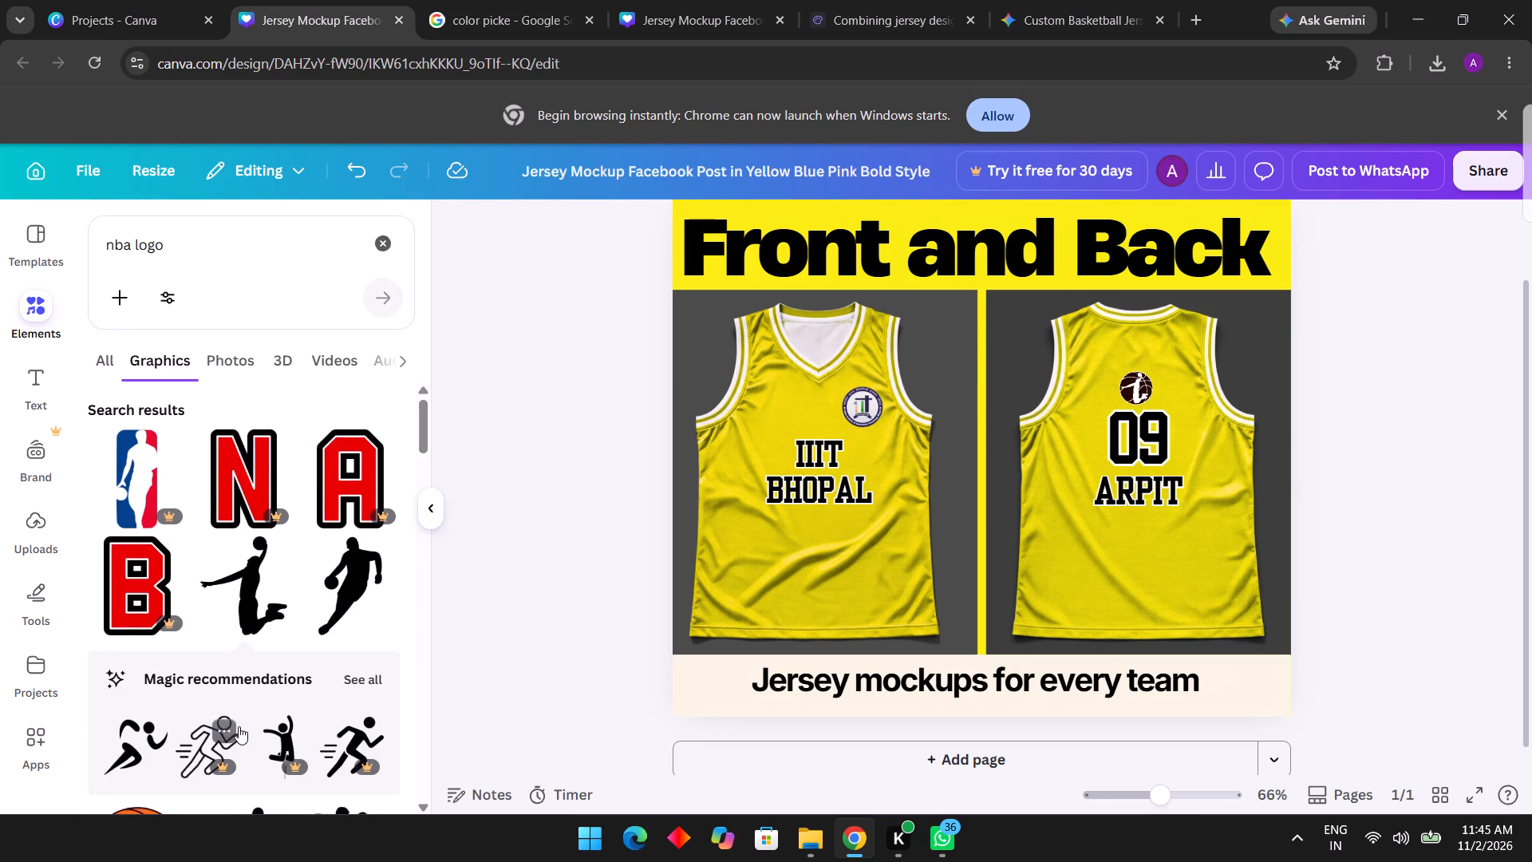
scroll(281, 517, "down", 3)
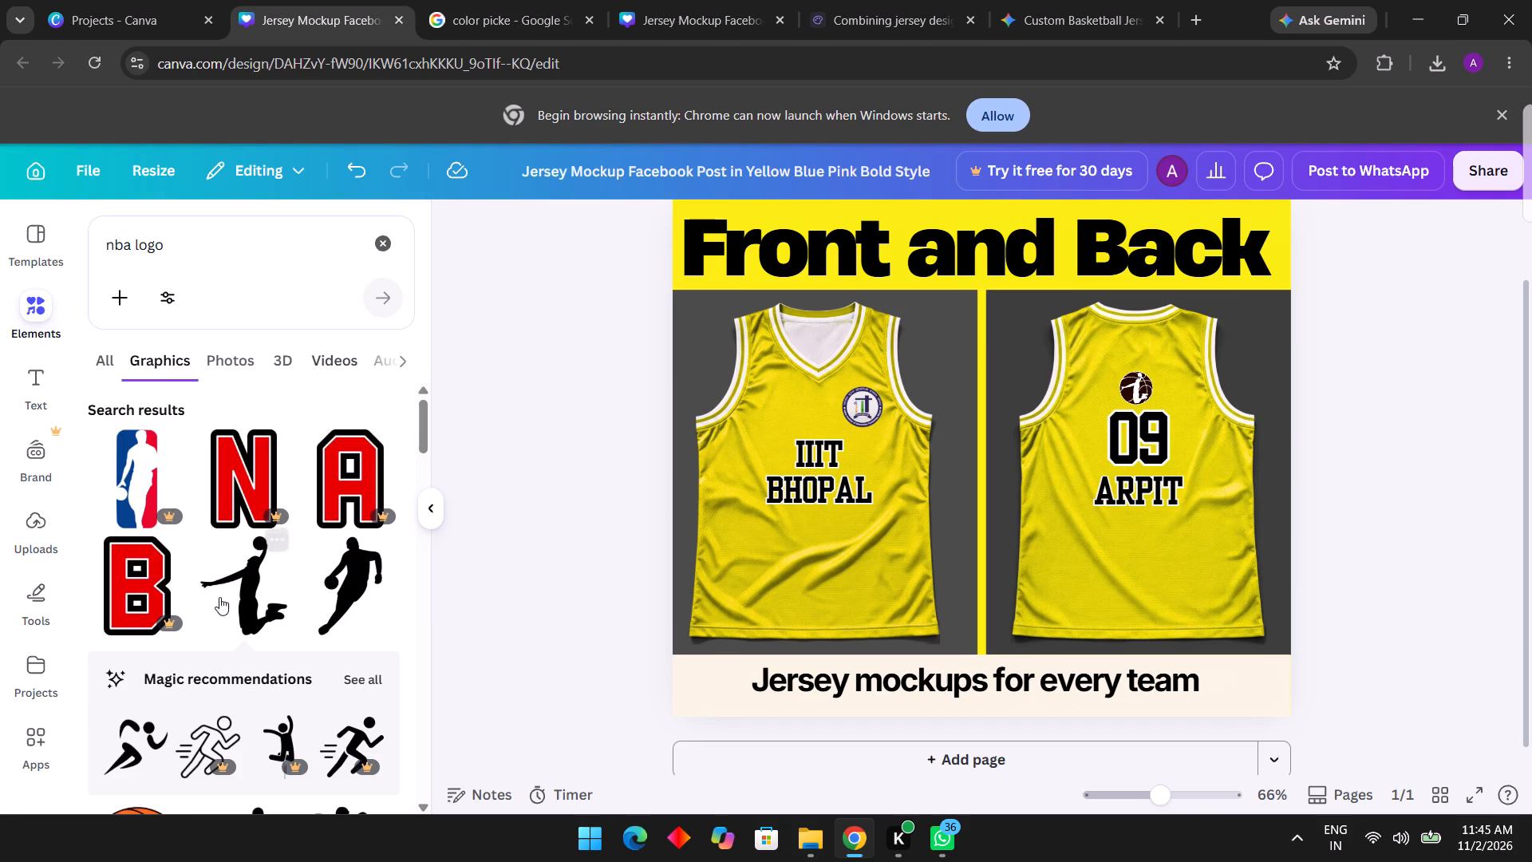
scroll(218, 601, "down", 4)
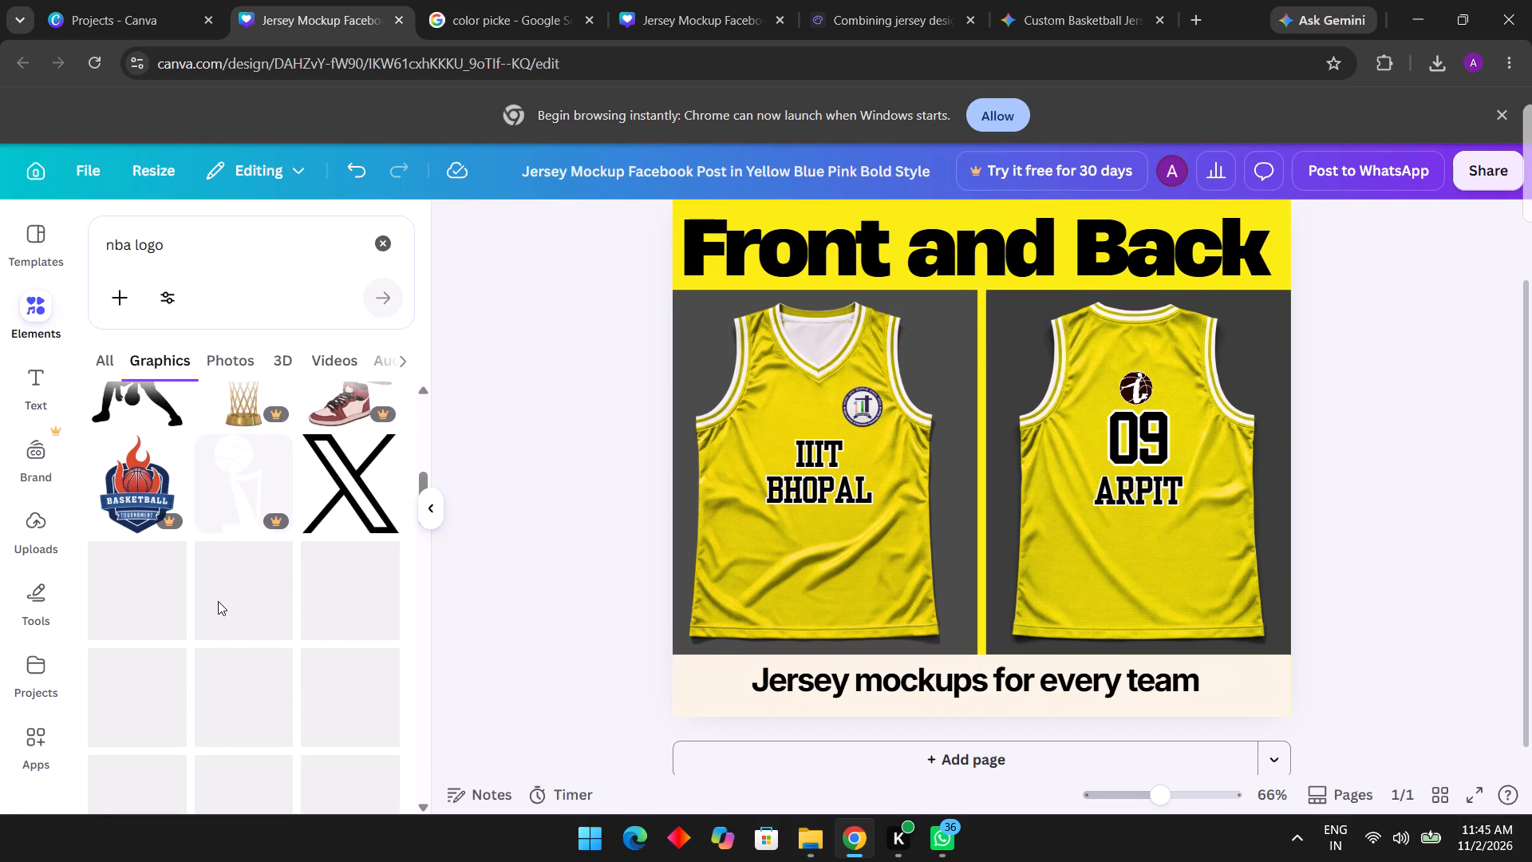
scroll(218, 601, "down", 3)
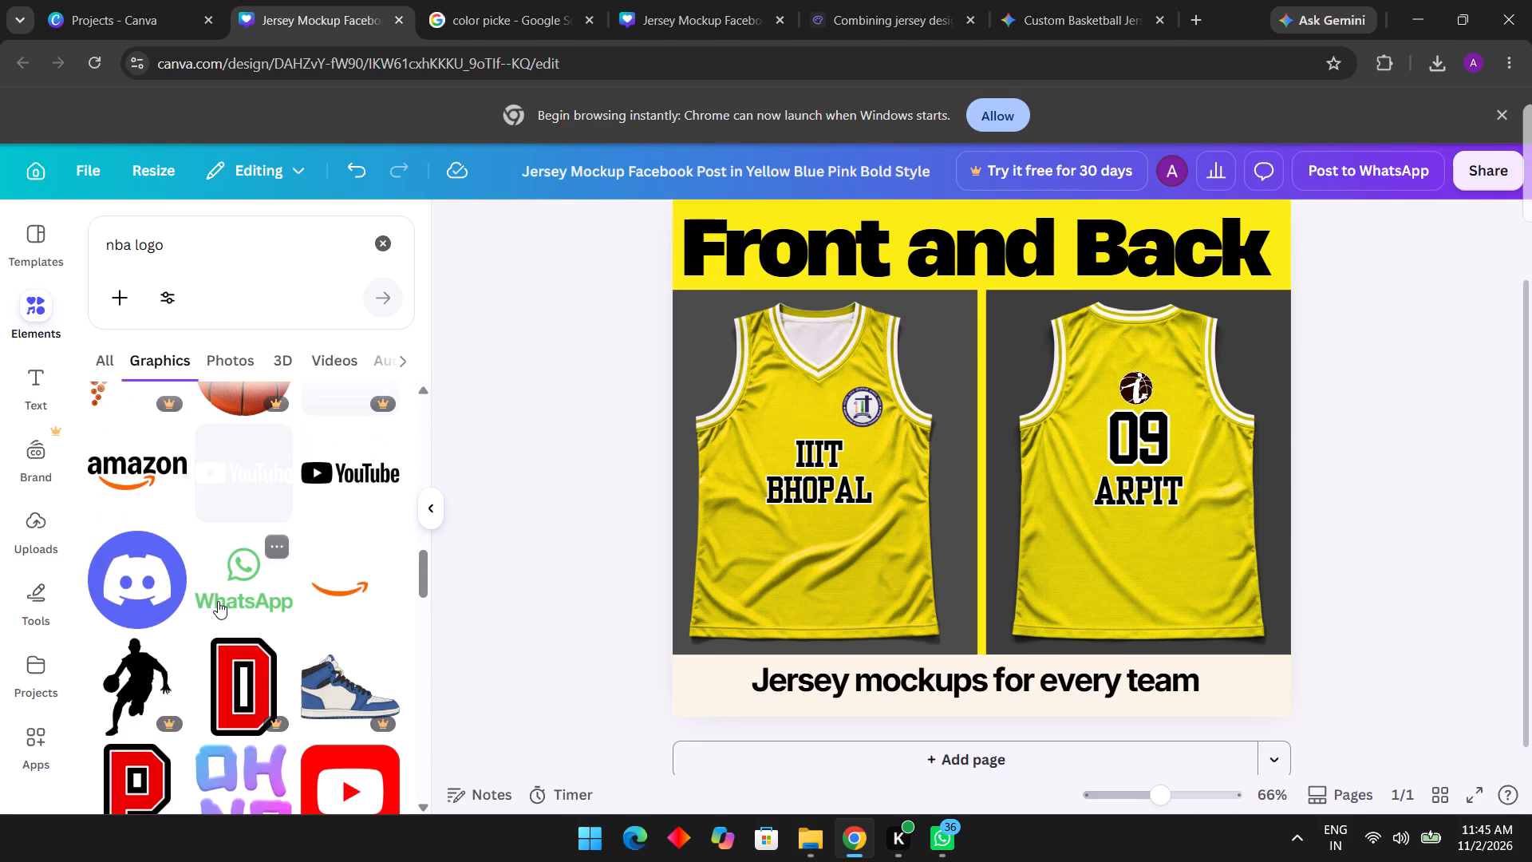
scroll(218, 601, "down", 6)
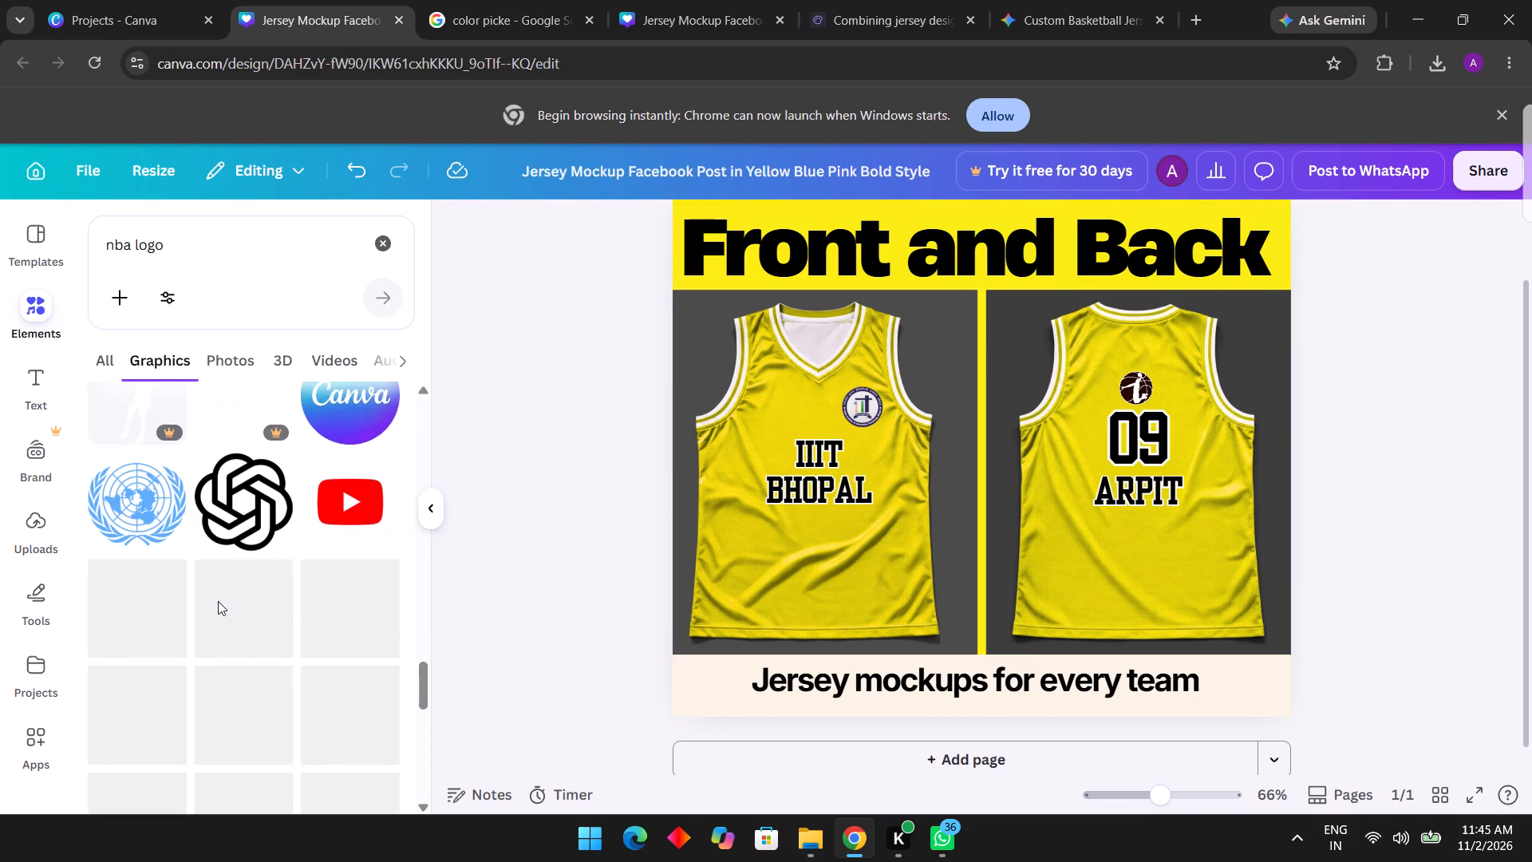
scroll(218, 601, "down", 1)
scroll(218, 601, "right", 1)
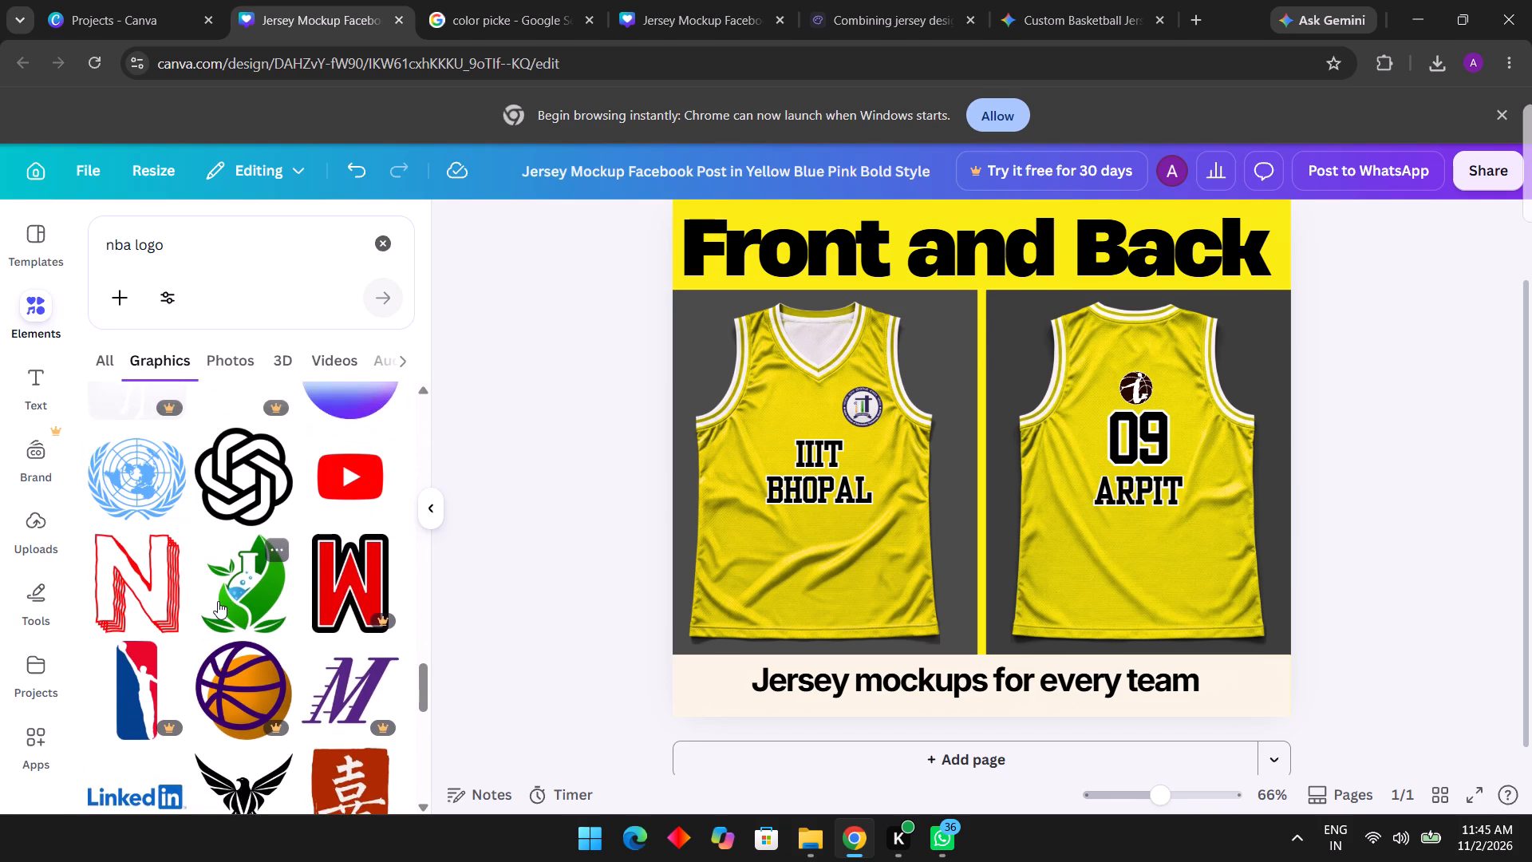
scroll(218, 601, "right", 1)
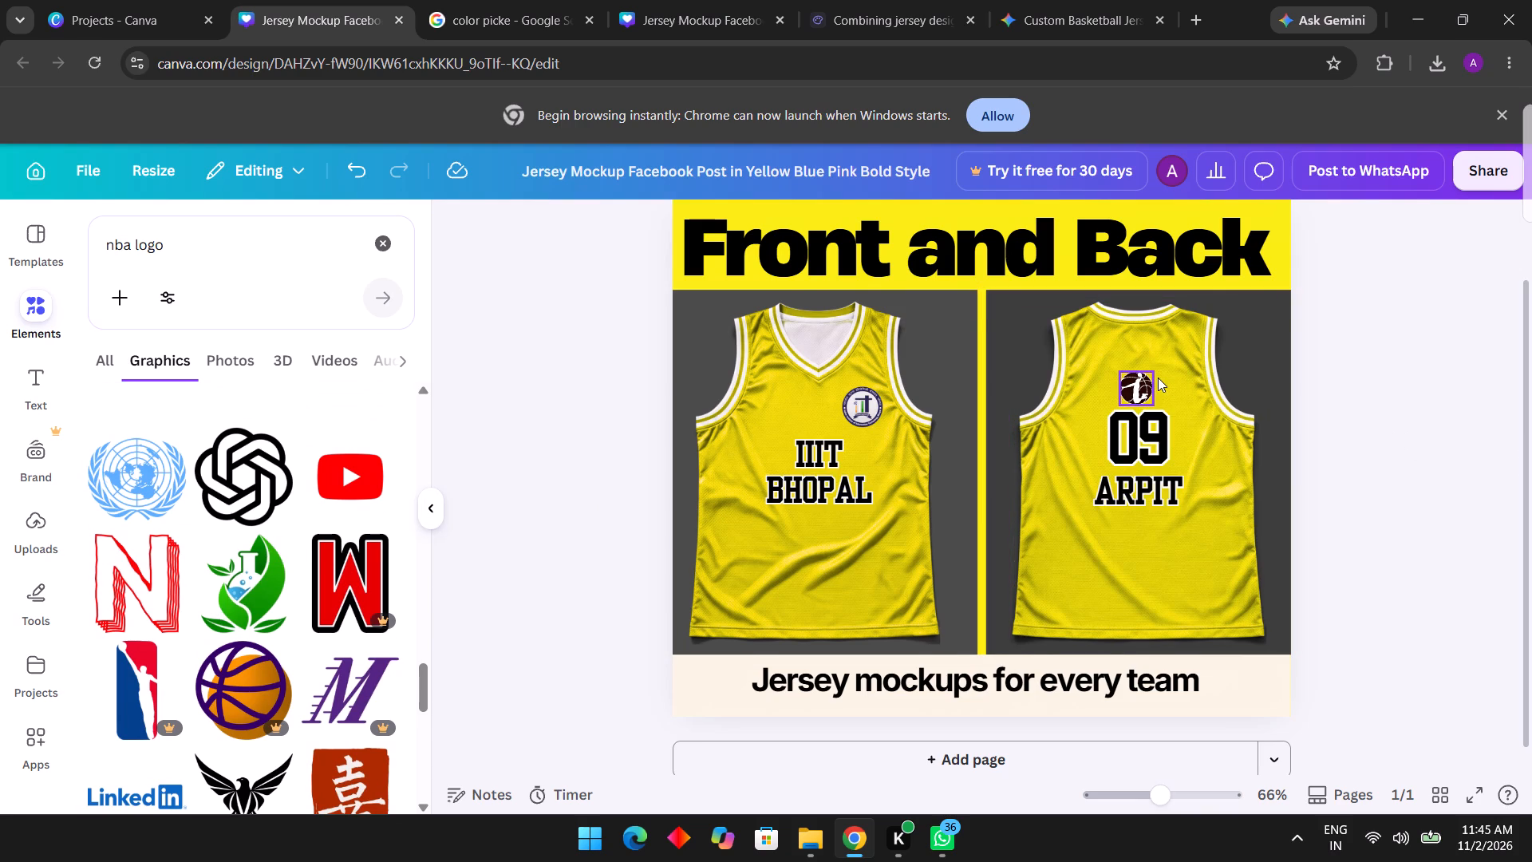
Realign the basketball with the centre of the back jersey above 09 and fit the white silhouette on it.
scroll(1158, 378, "left", 1)
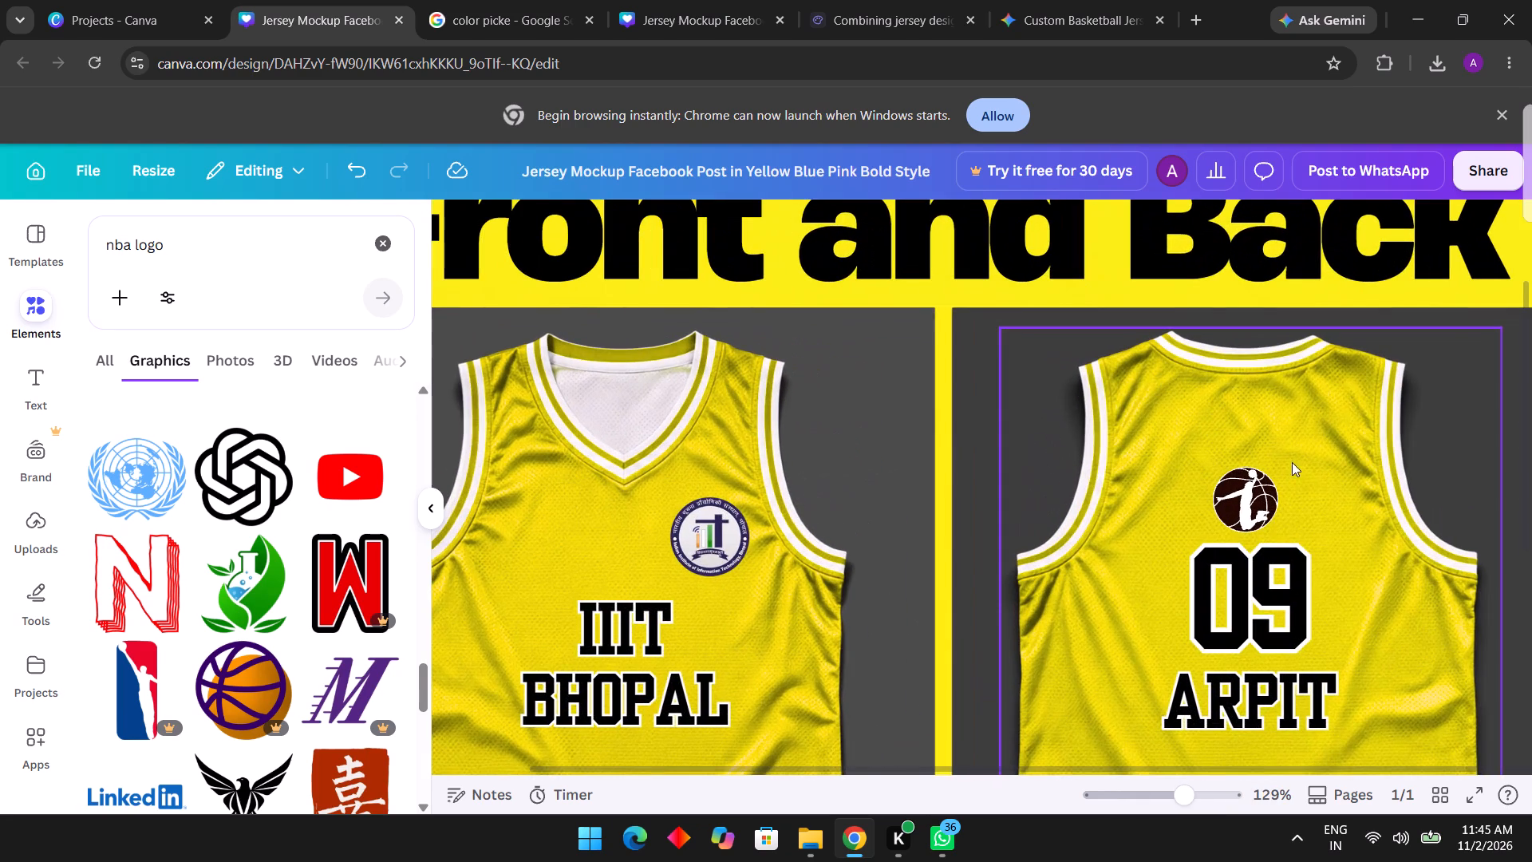
left_click_drag(1281, 496, 1292, 496)
left_click(1245, 495)
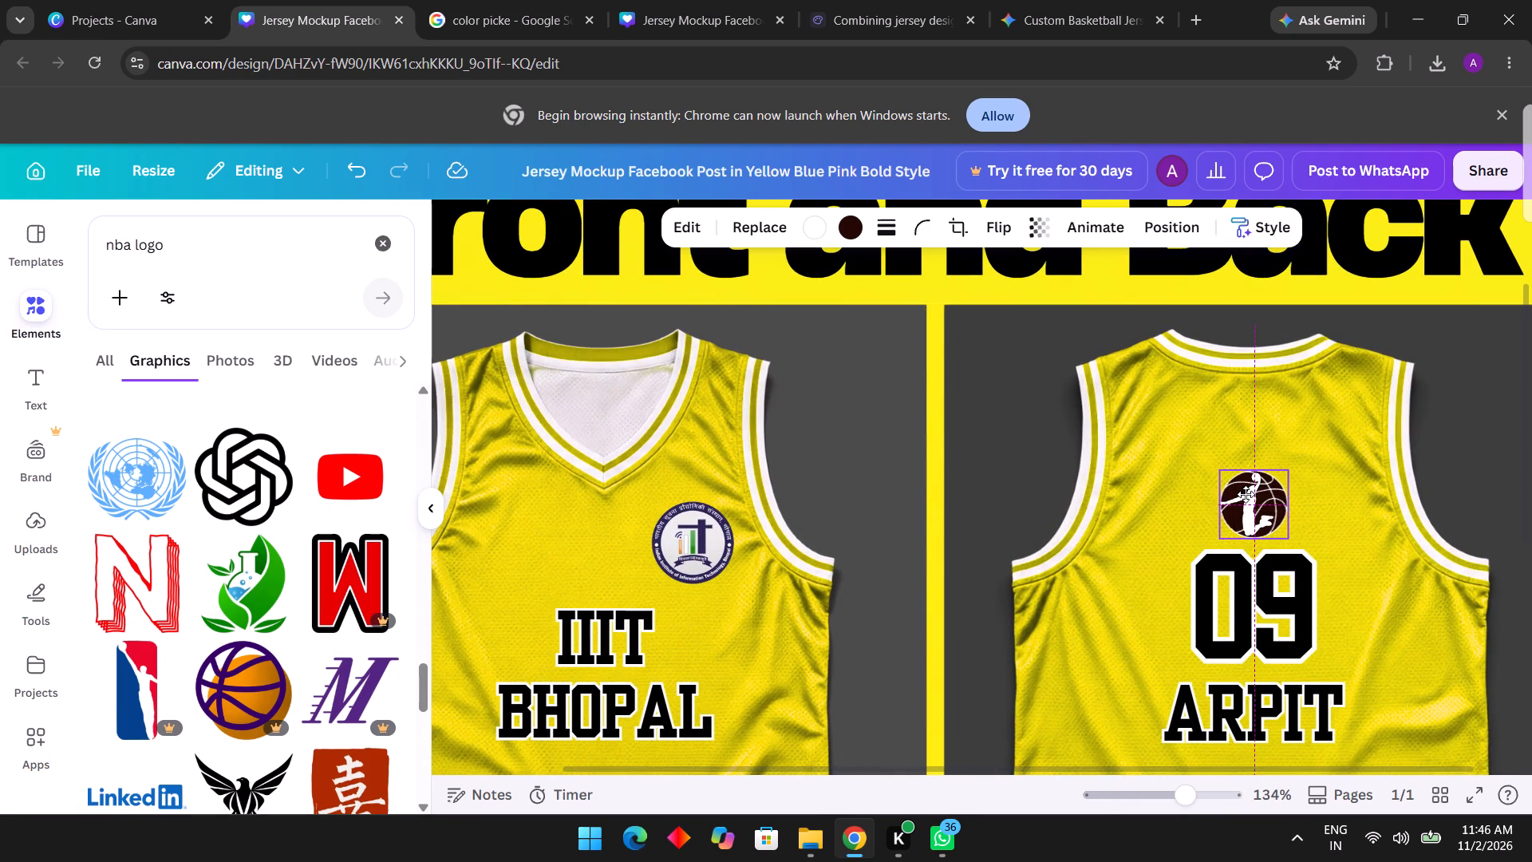
left_click(1247, 503)
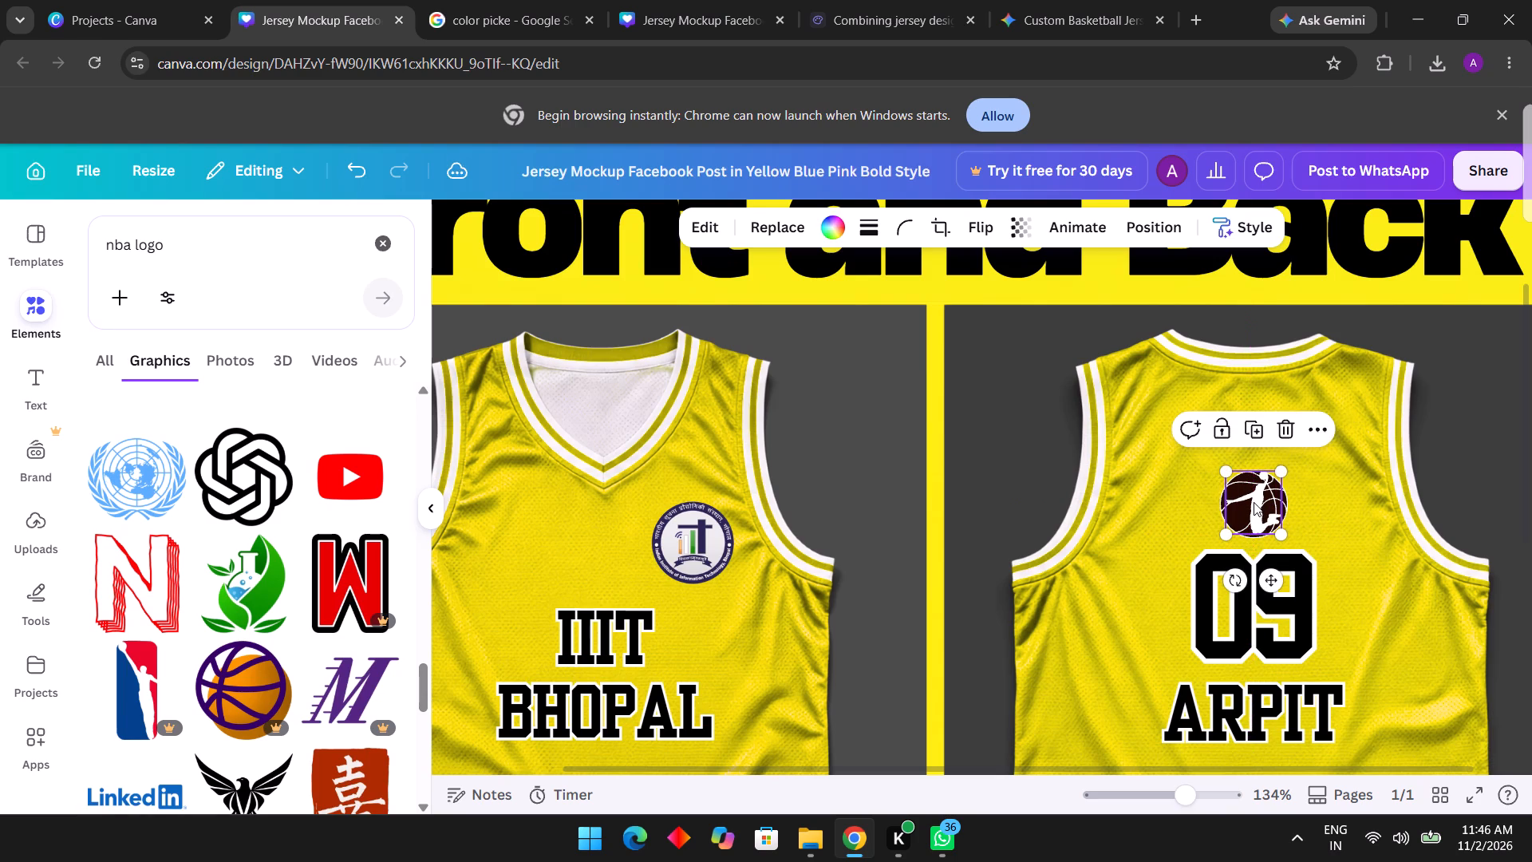
left_click(955, 429)
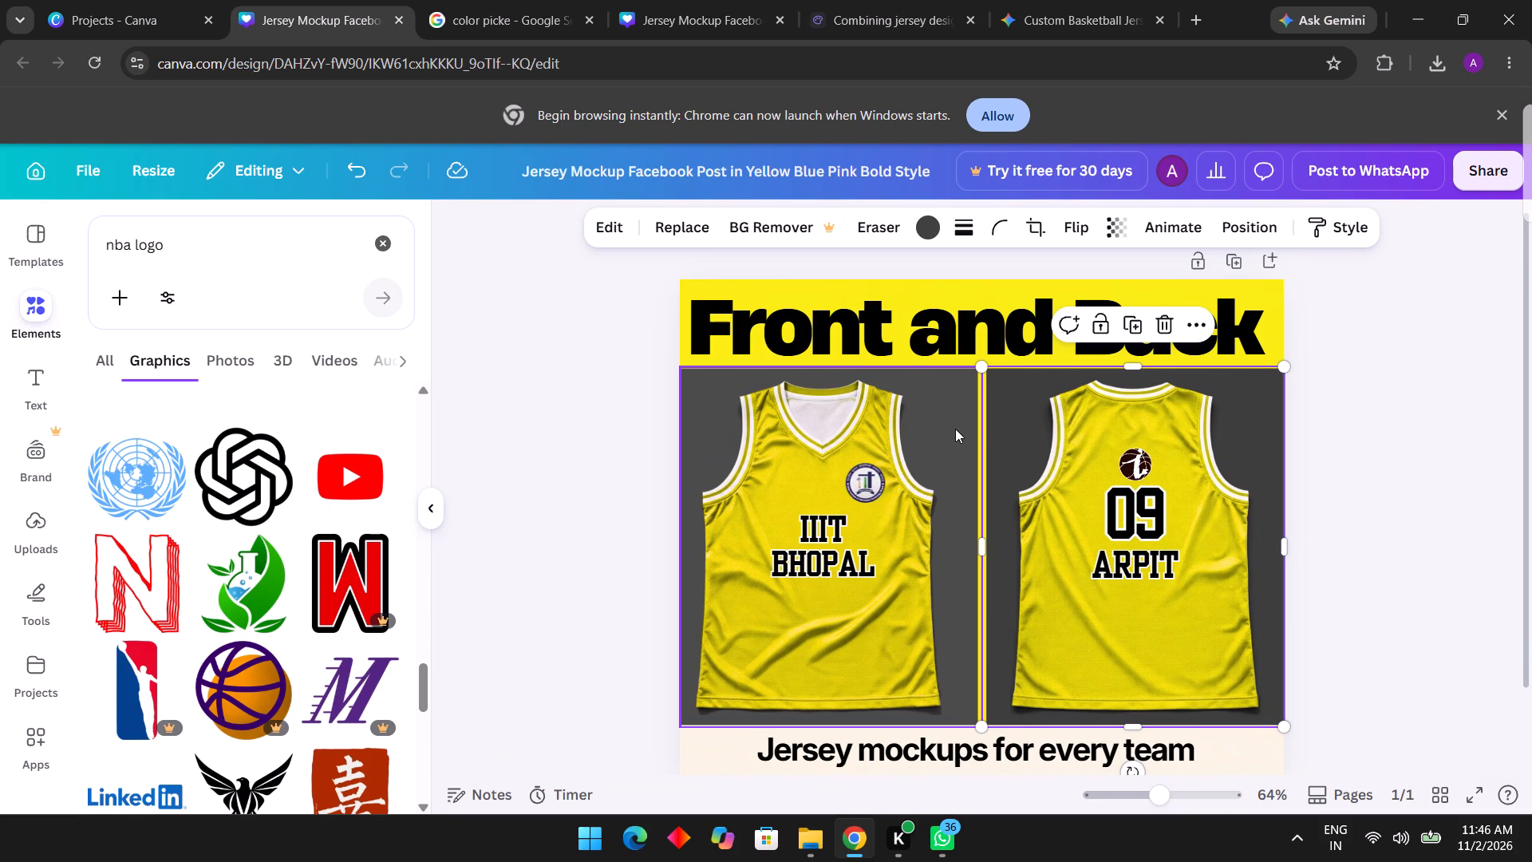
Search the graphics library for "strip" in place of the "nba logo" query.
left_click(186, 235)
key("BackSpace")
key("BackSpace")
key("BackSpace")
key("BackSpace")
key("BackSpace")
key("BackSpace")
key("BackSpace")
key("BackSpace")
key("BackSpace")
key("BackSpace")
key("BackSpace")
key("BackSpace")
key("BackSpace")
key("BackSpace")
key("BackSpace")
key("BackSpace")
key("BackSpace")
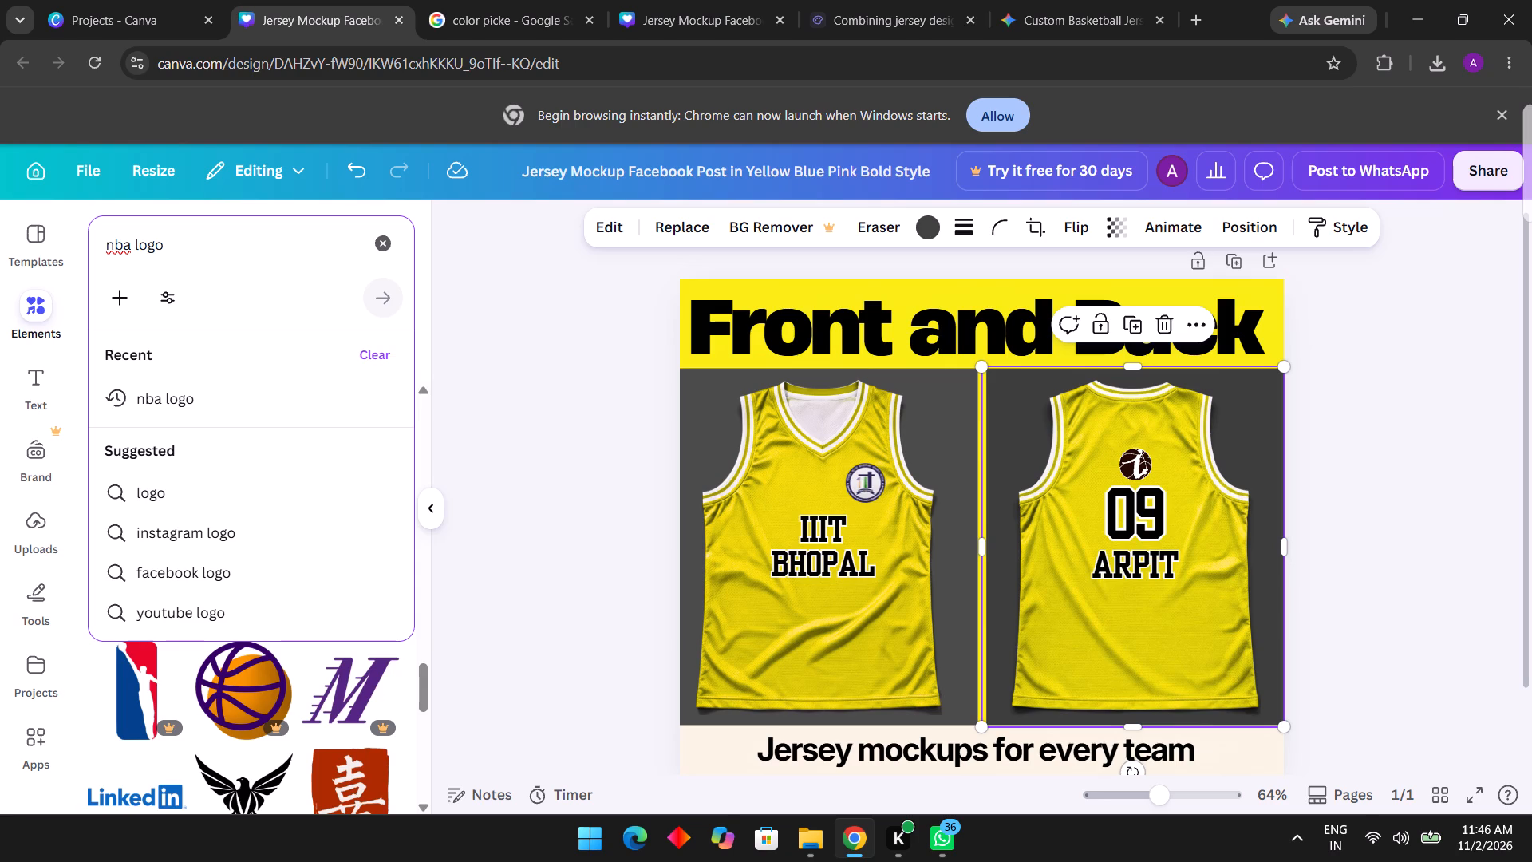
type("strip")
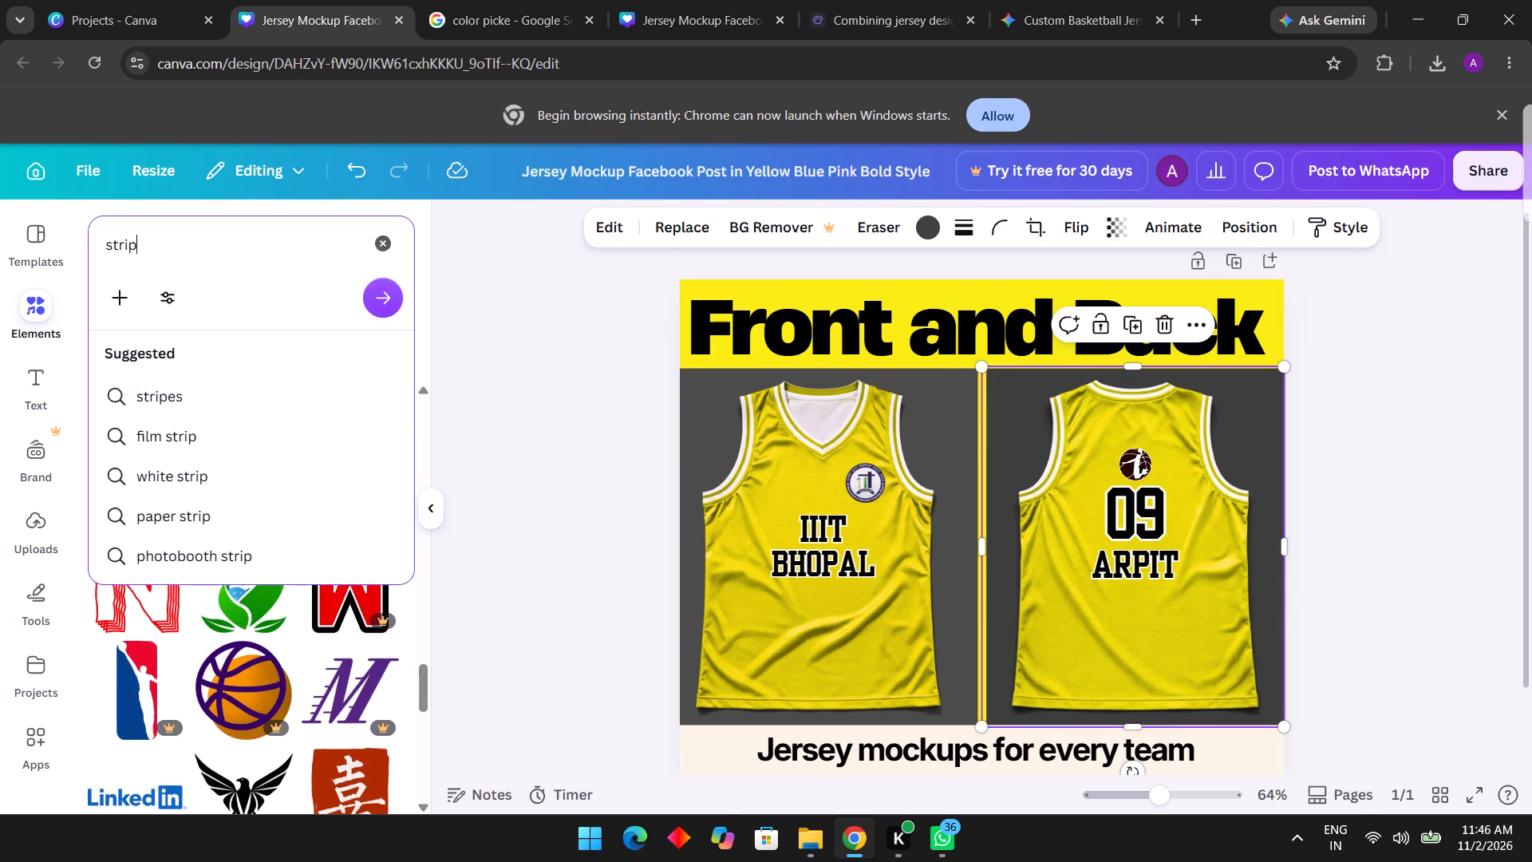
key("Return")
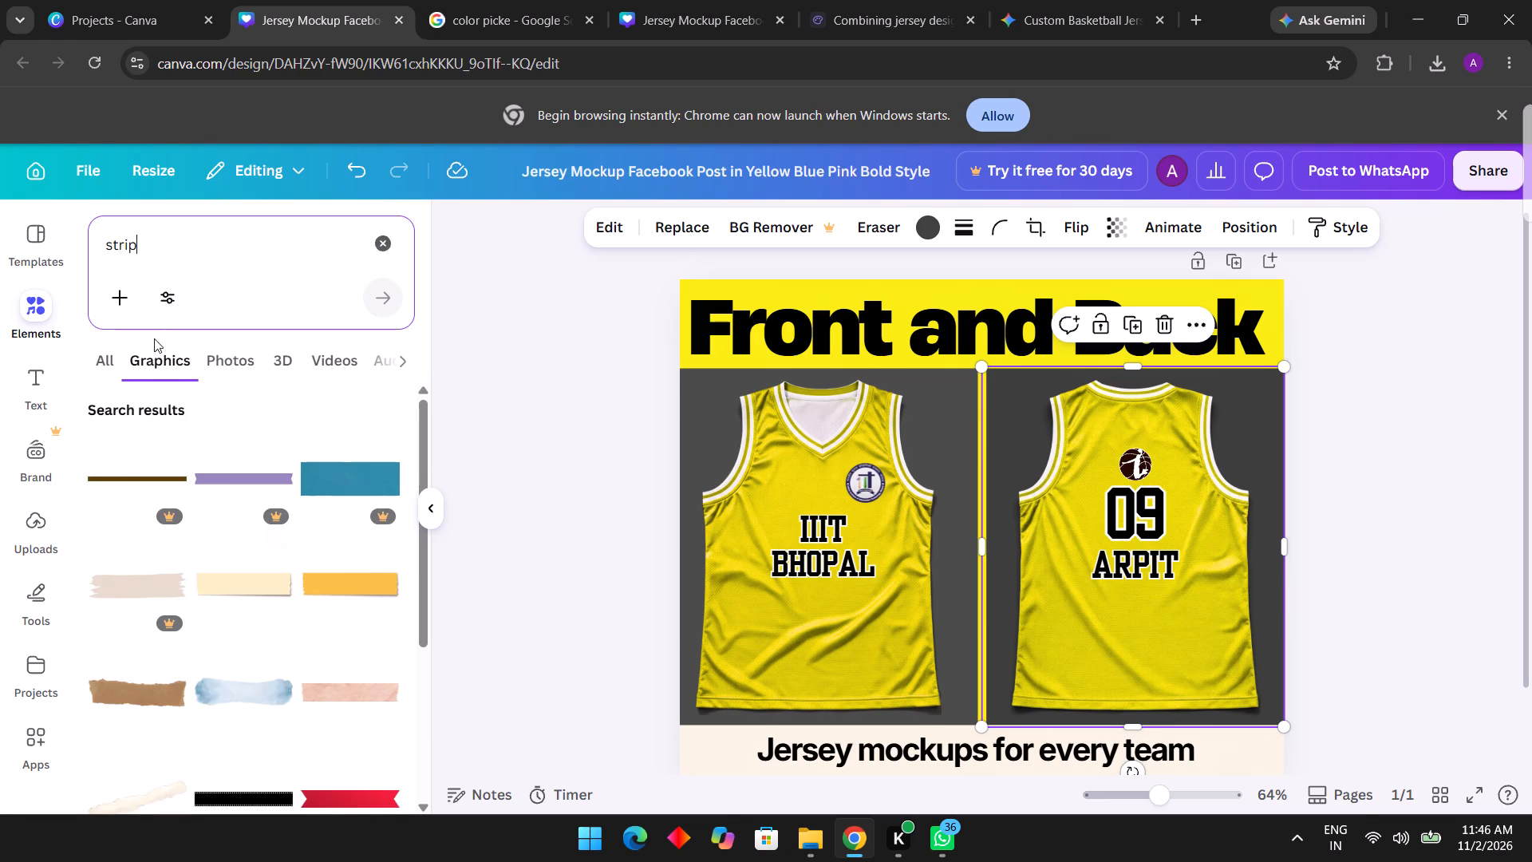
Search the graphics library for "line" in place of the "strip" query.
key("BackSpace")
key("BackSpace")
key("BackSpace")
key("BackSpace")
key("BackSpace")
key("BackSpace")
key("BackSpace")
key("BackSpace")
key("BackSpace")
key("BackSpace")
key("BackSpace")
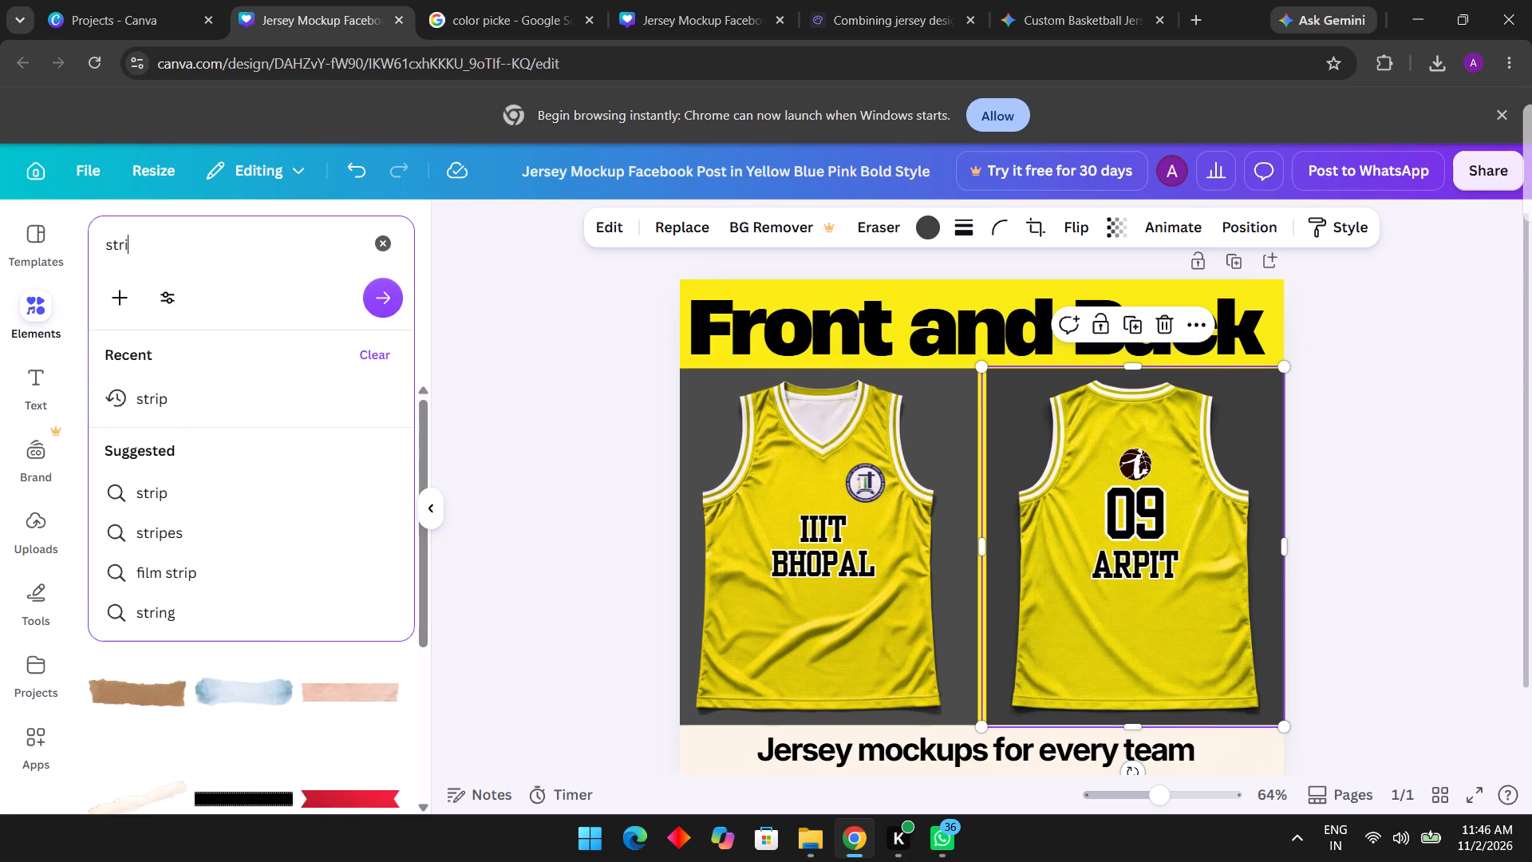
type("line")
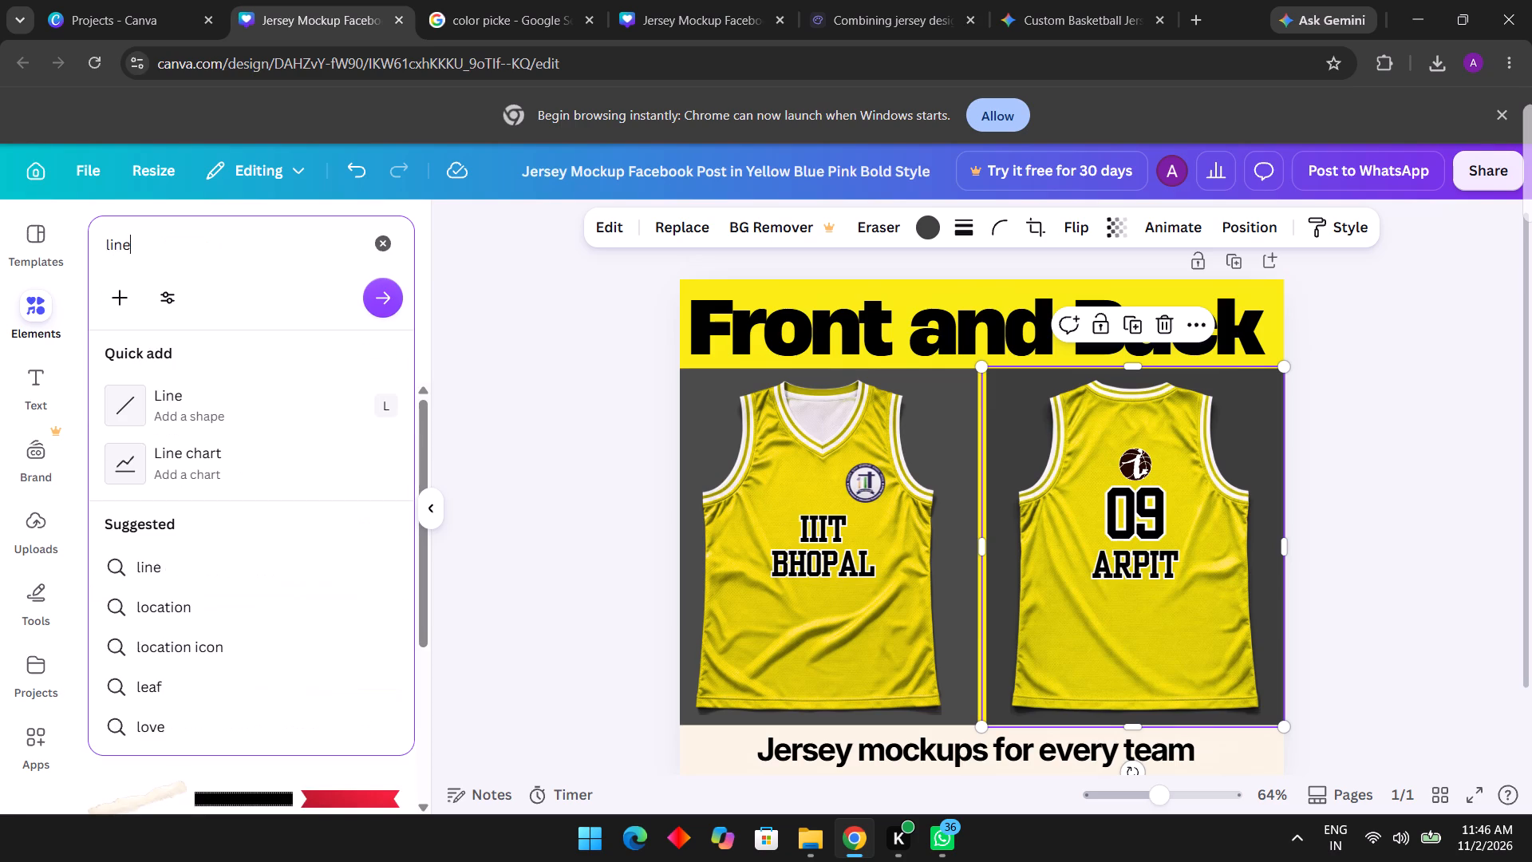
key("Return")
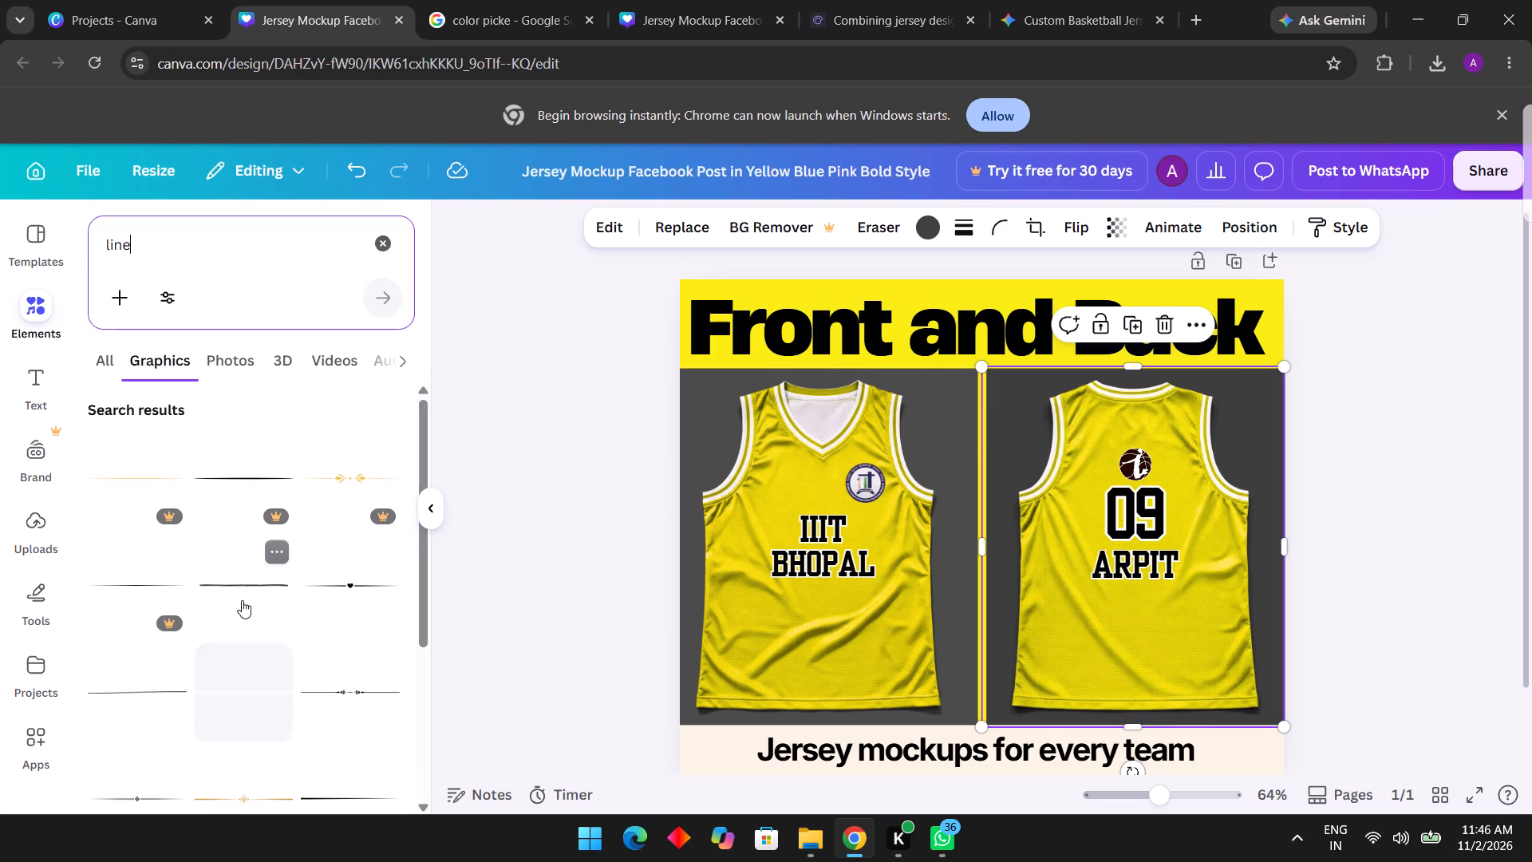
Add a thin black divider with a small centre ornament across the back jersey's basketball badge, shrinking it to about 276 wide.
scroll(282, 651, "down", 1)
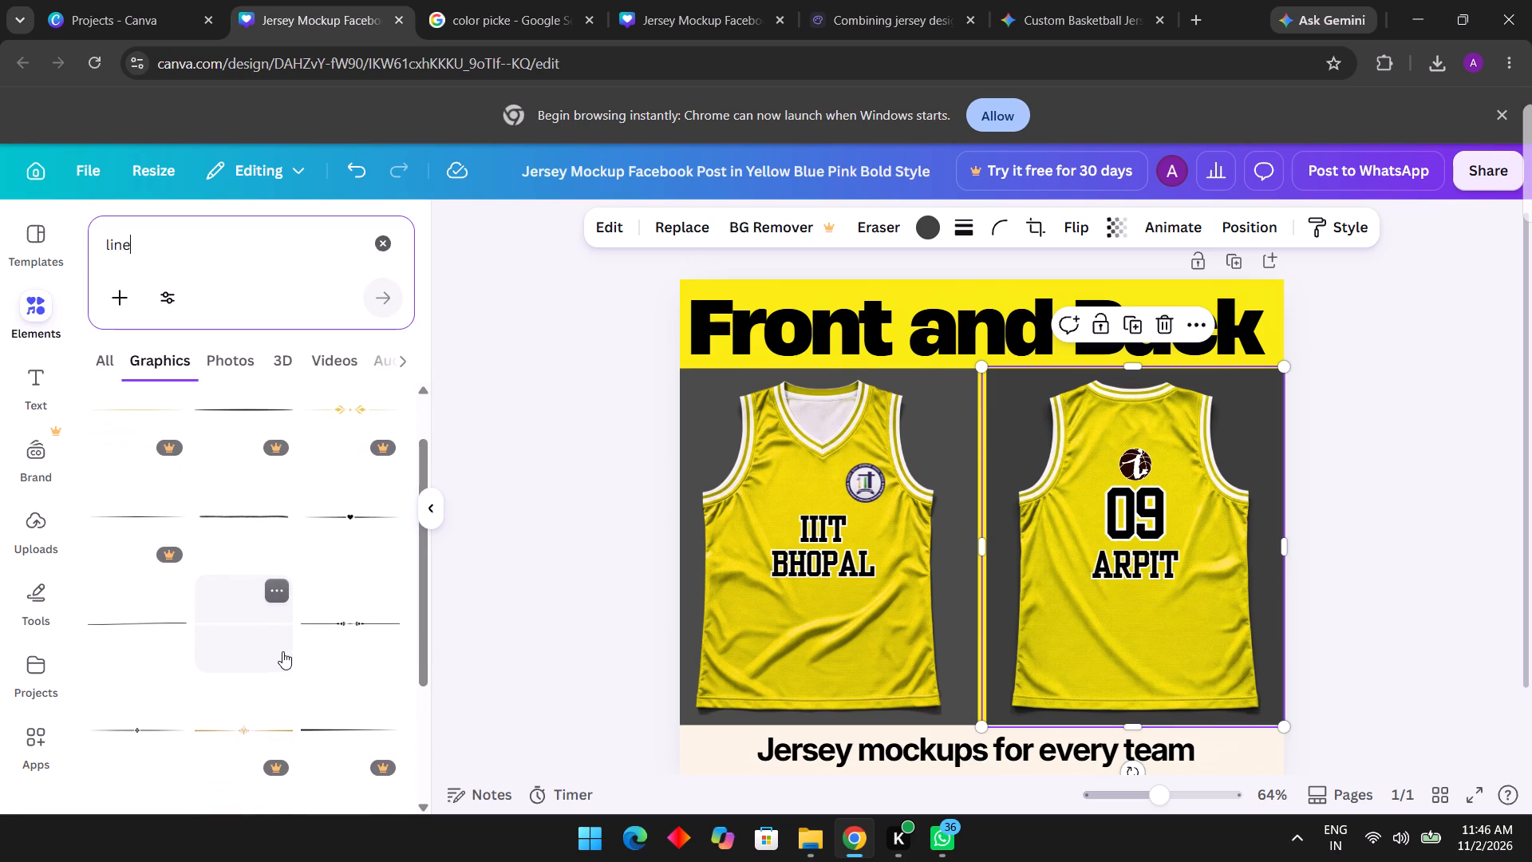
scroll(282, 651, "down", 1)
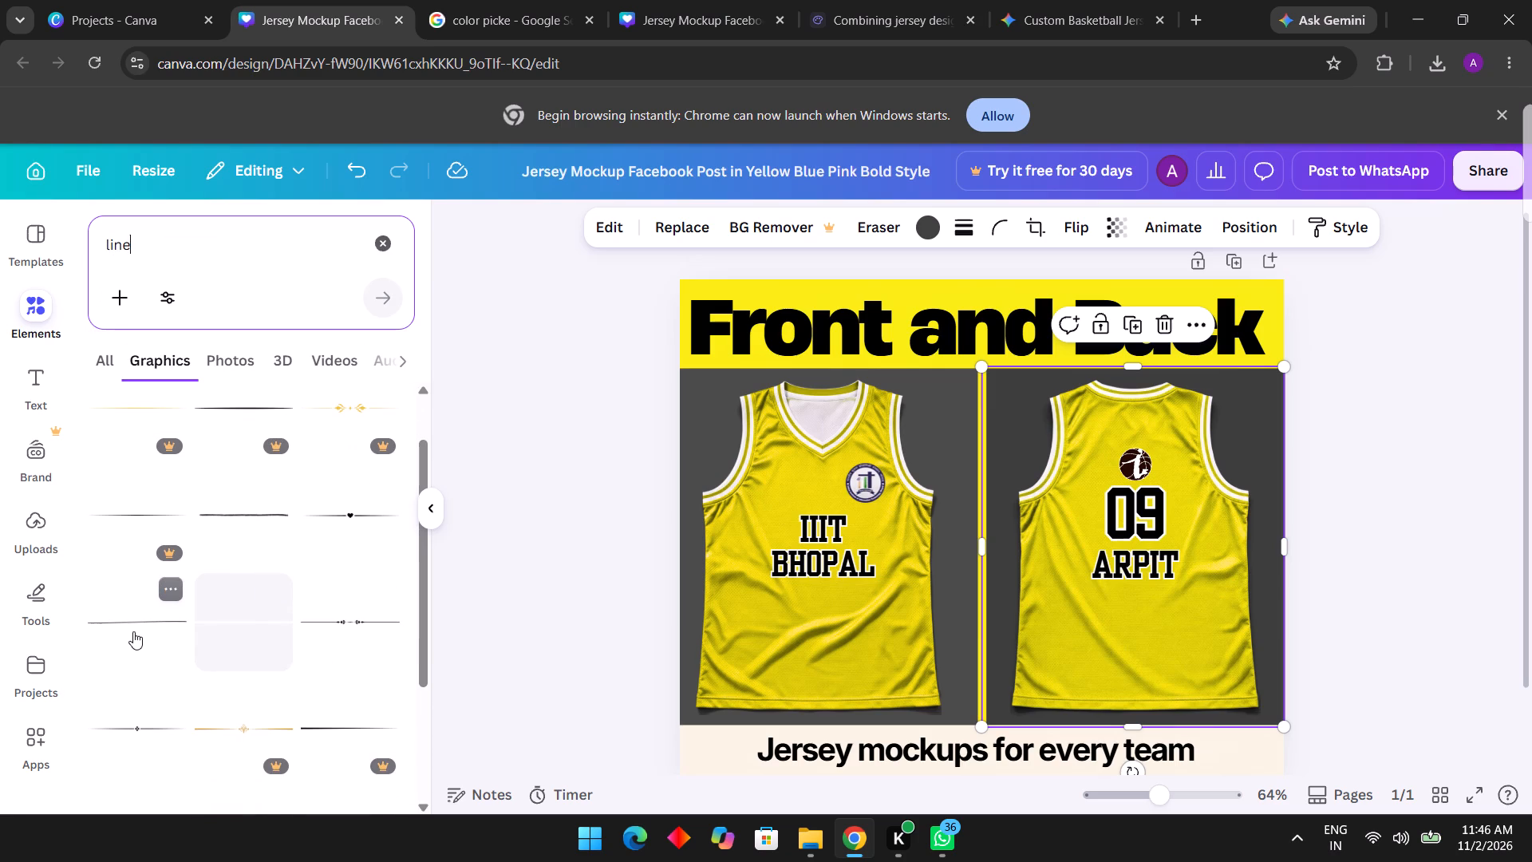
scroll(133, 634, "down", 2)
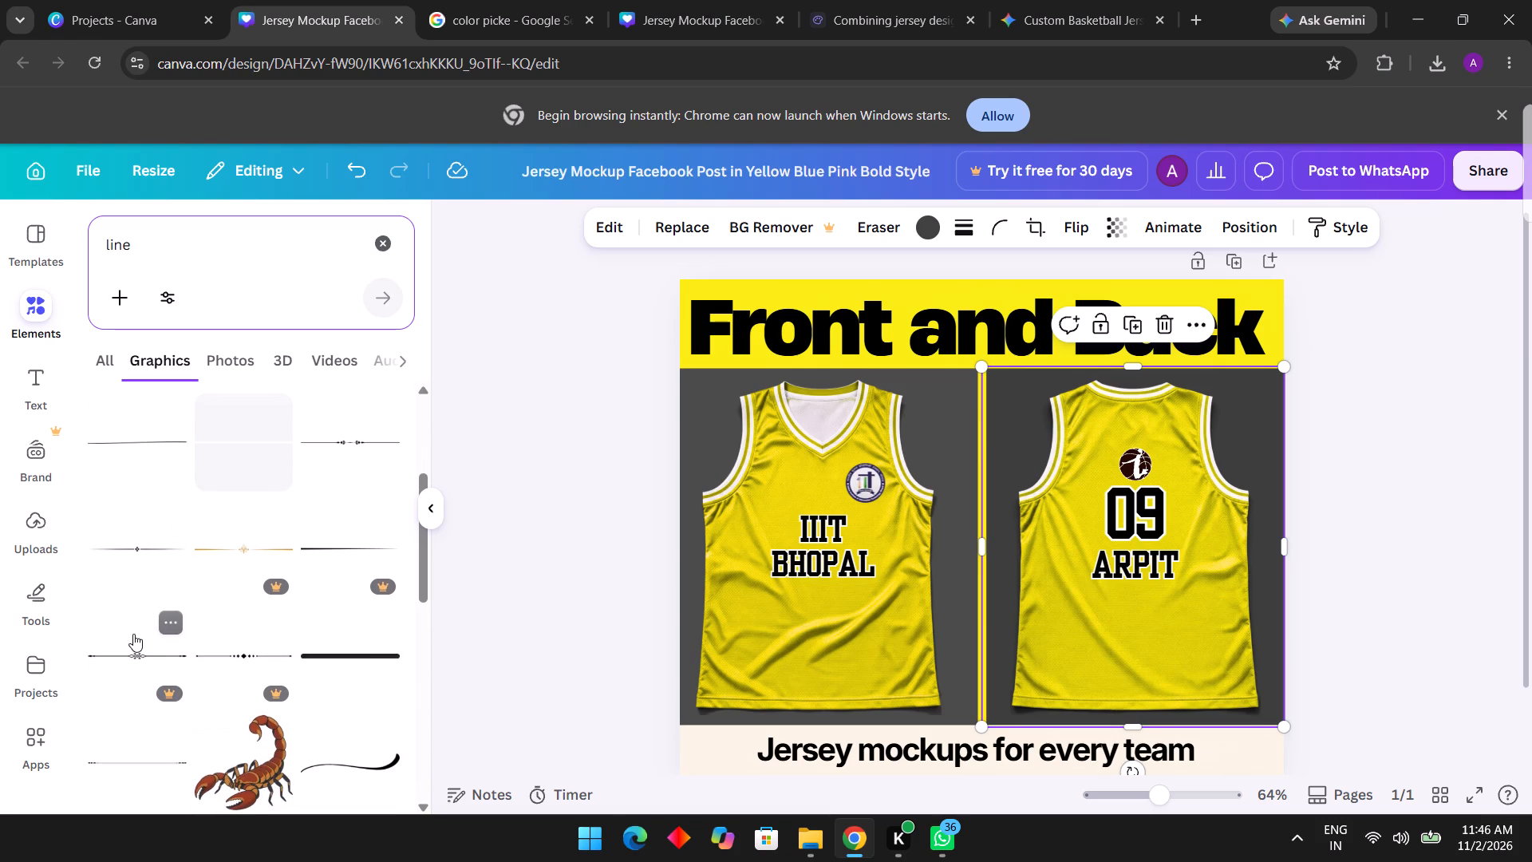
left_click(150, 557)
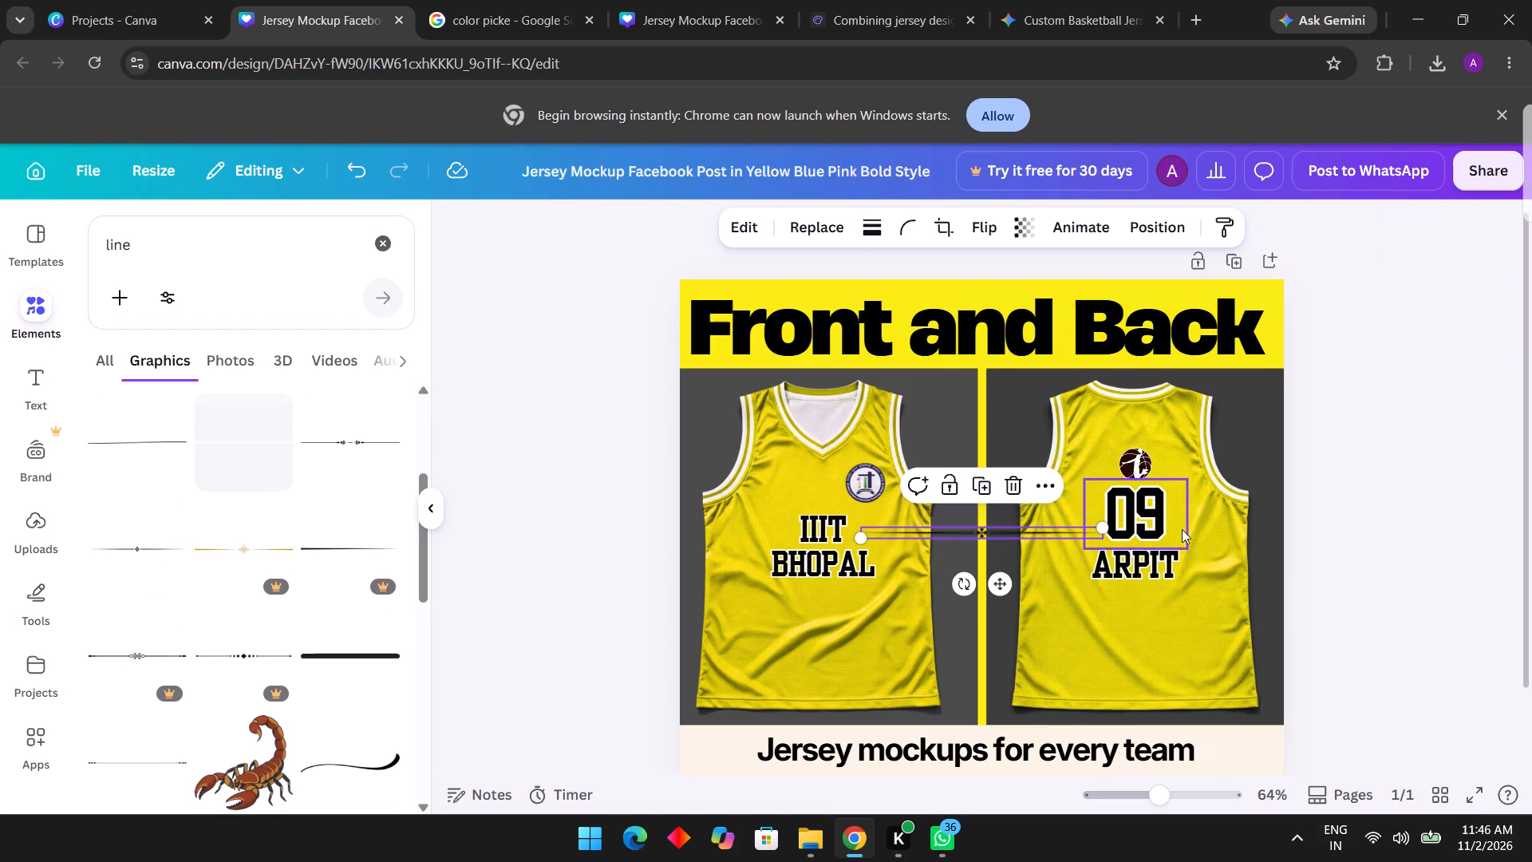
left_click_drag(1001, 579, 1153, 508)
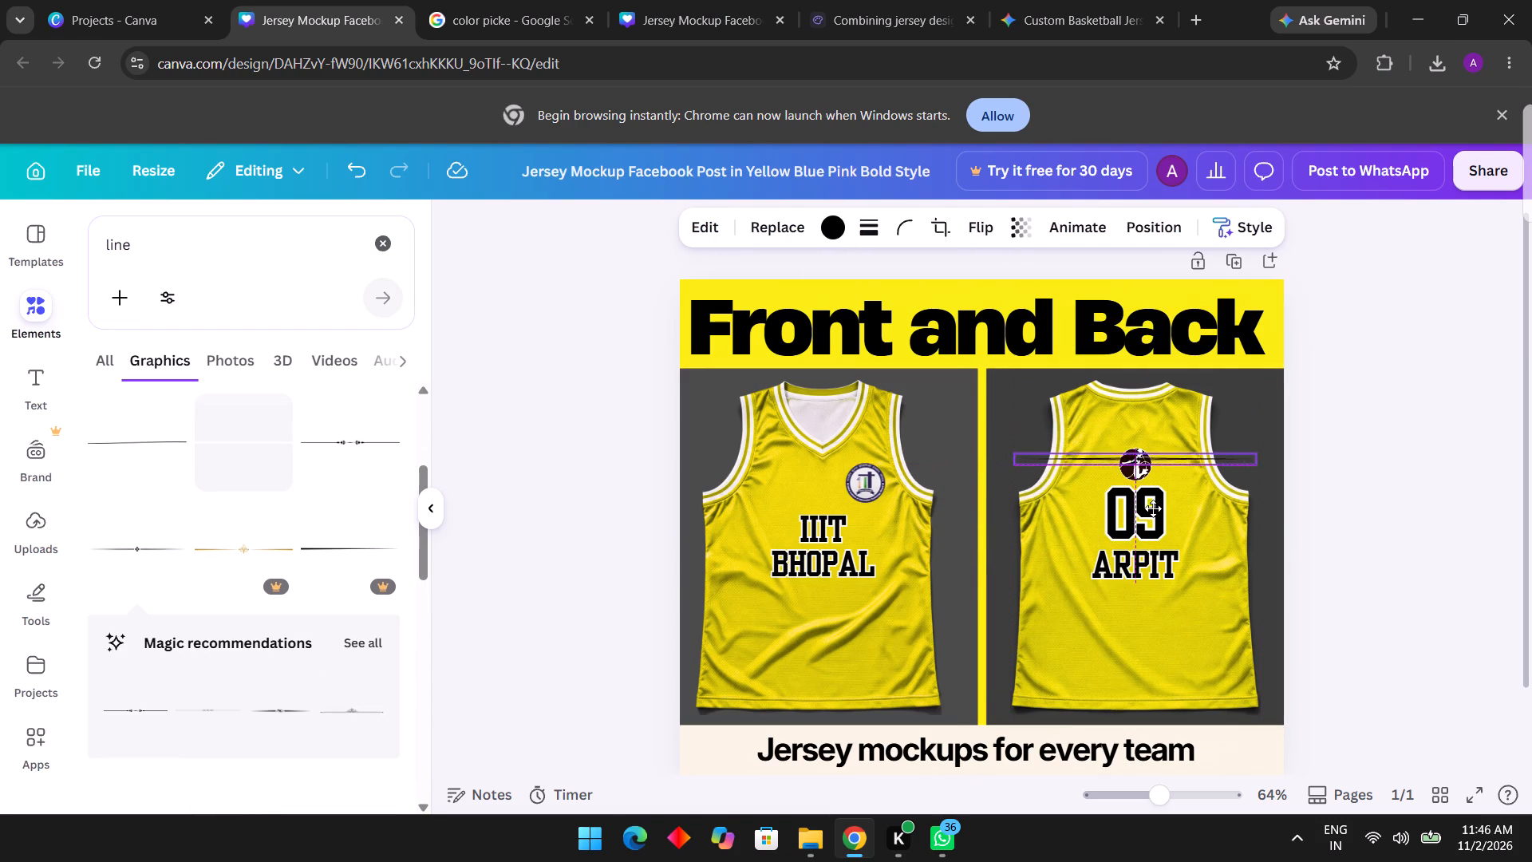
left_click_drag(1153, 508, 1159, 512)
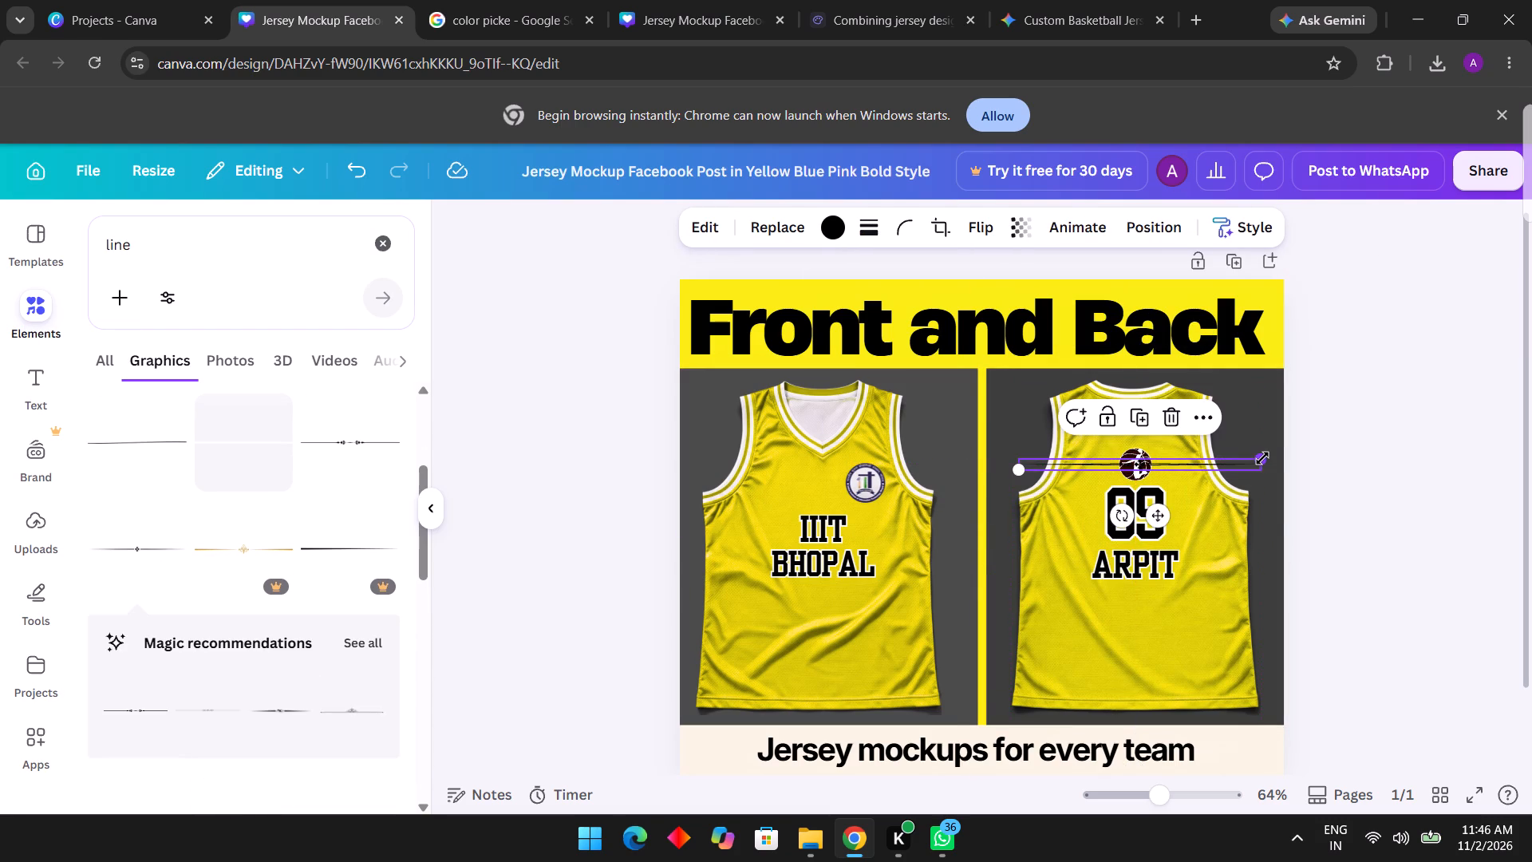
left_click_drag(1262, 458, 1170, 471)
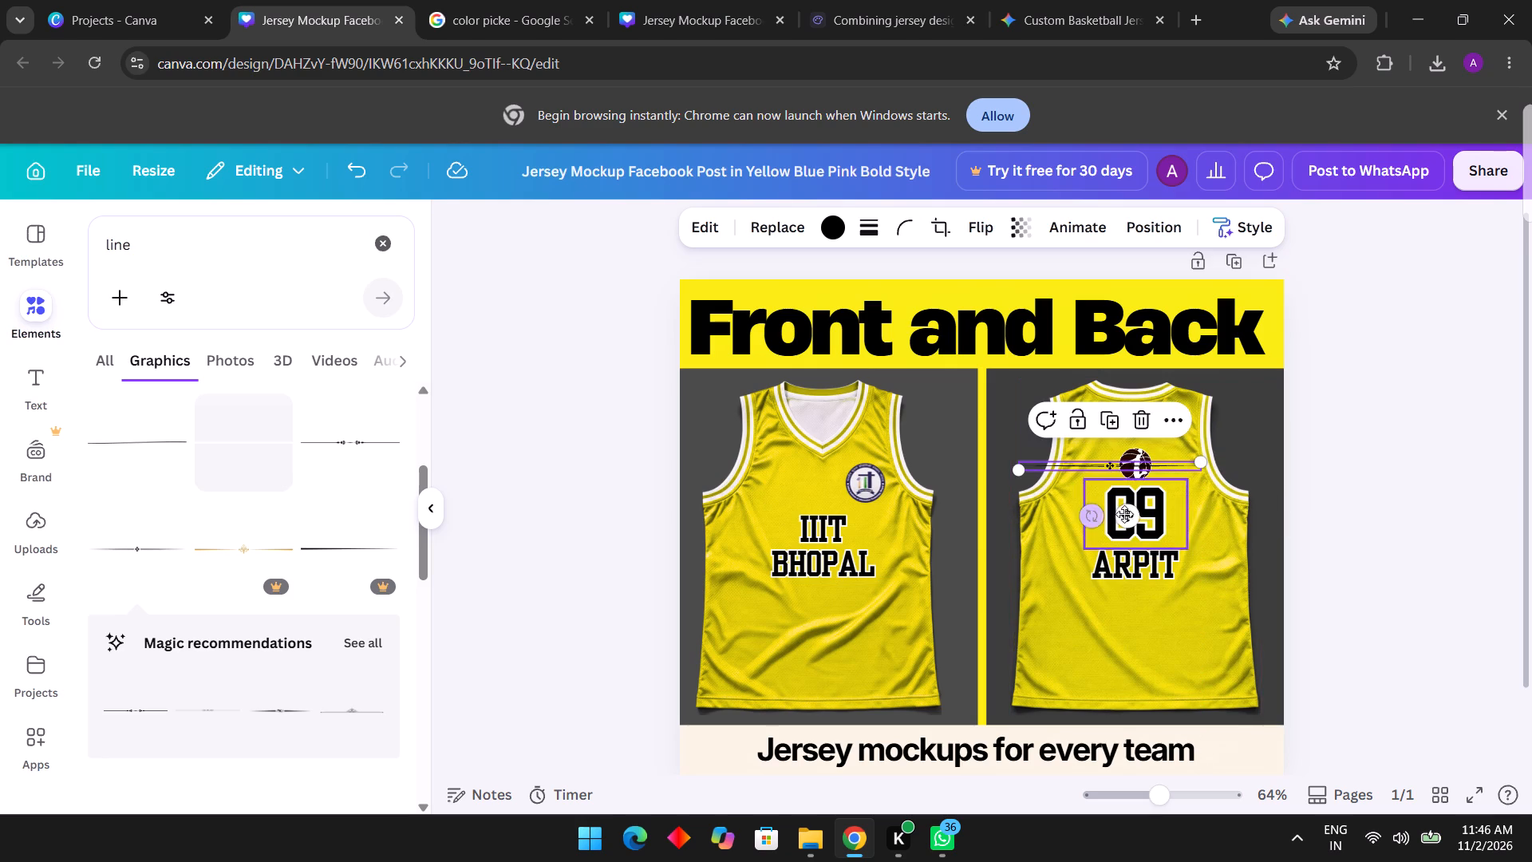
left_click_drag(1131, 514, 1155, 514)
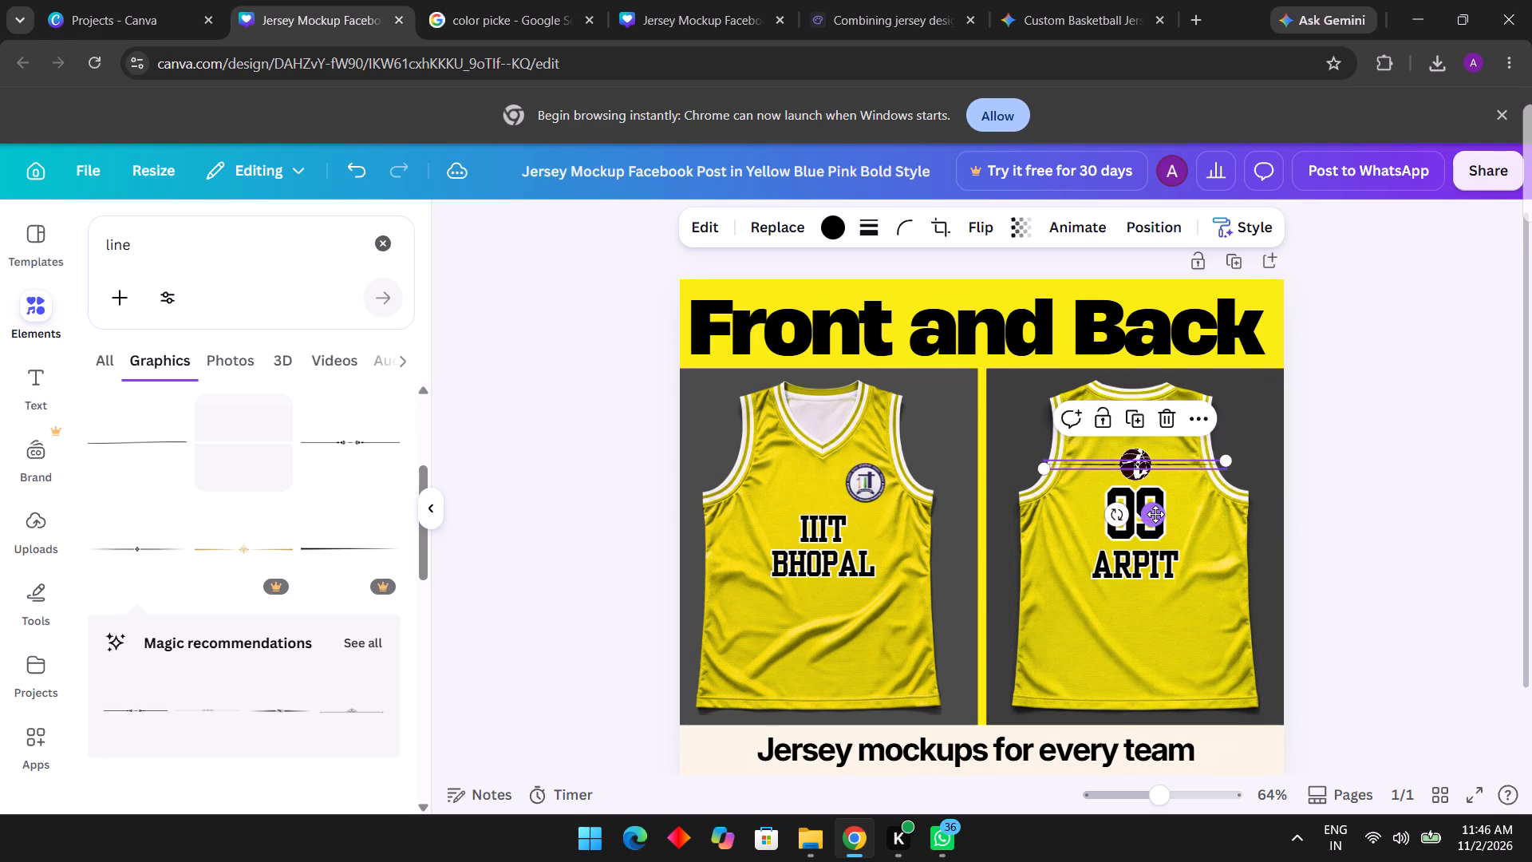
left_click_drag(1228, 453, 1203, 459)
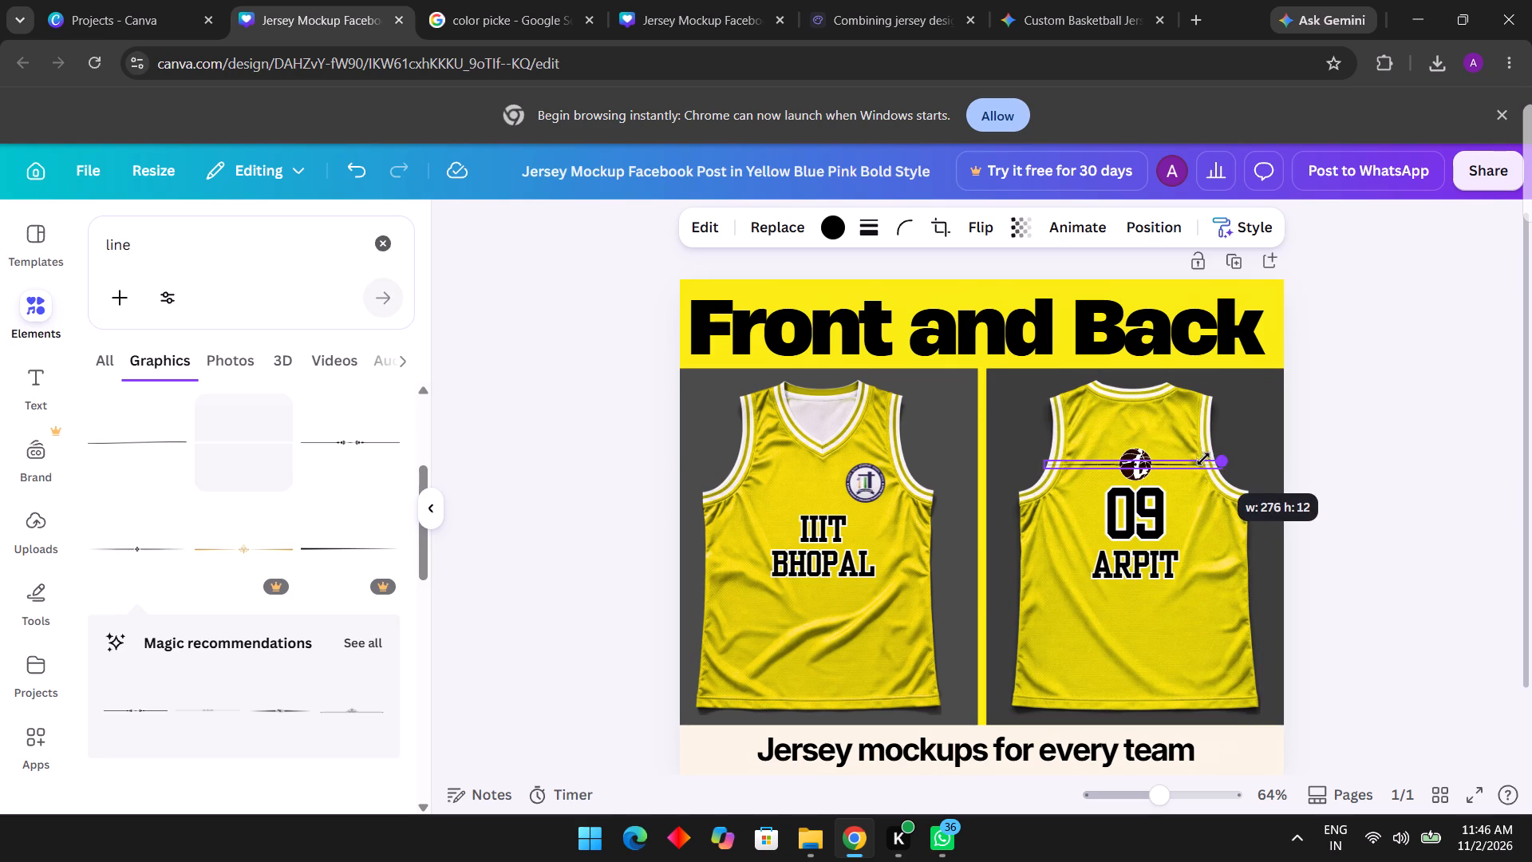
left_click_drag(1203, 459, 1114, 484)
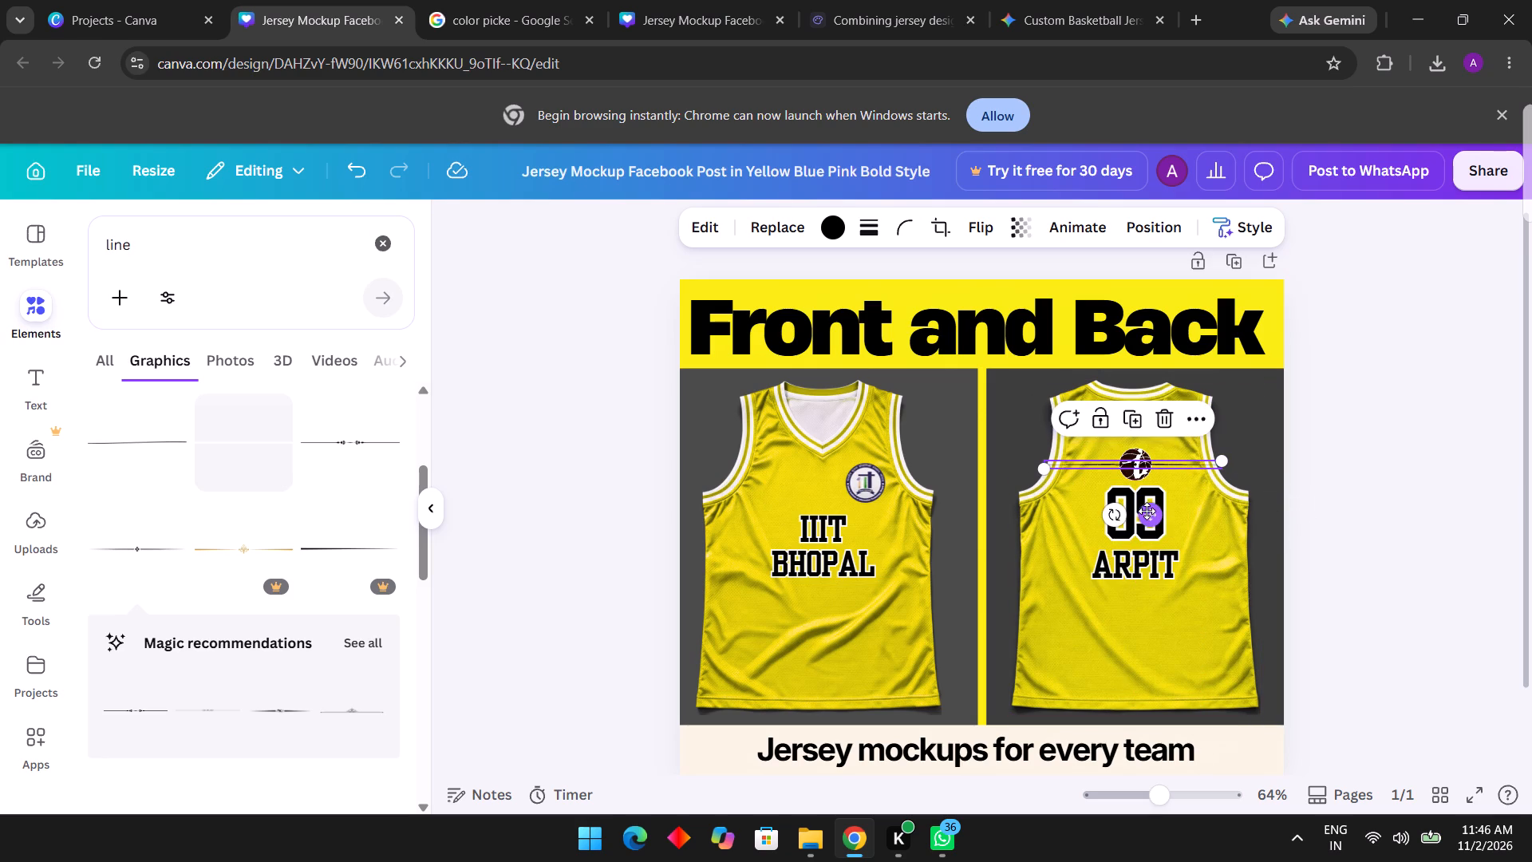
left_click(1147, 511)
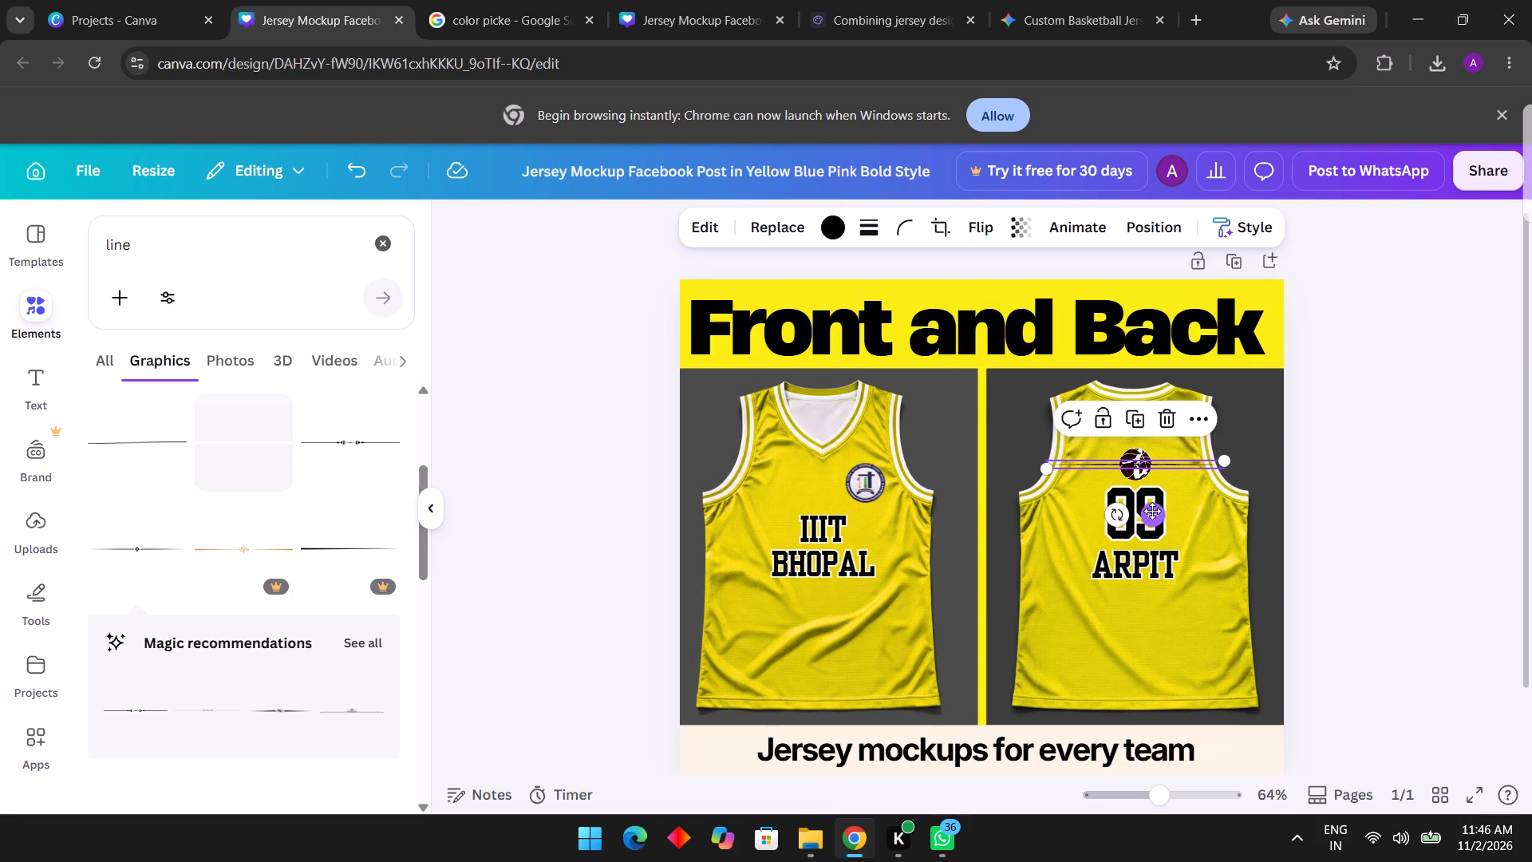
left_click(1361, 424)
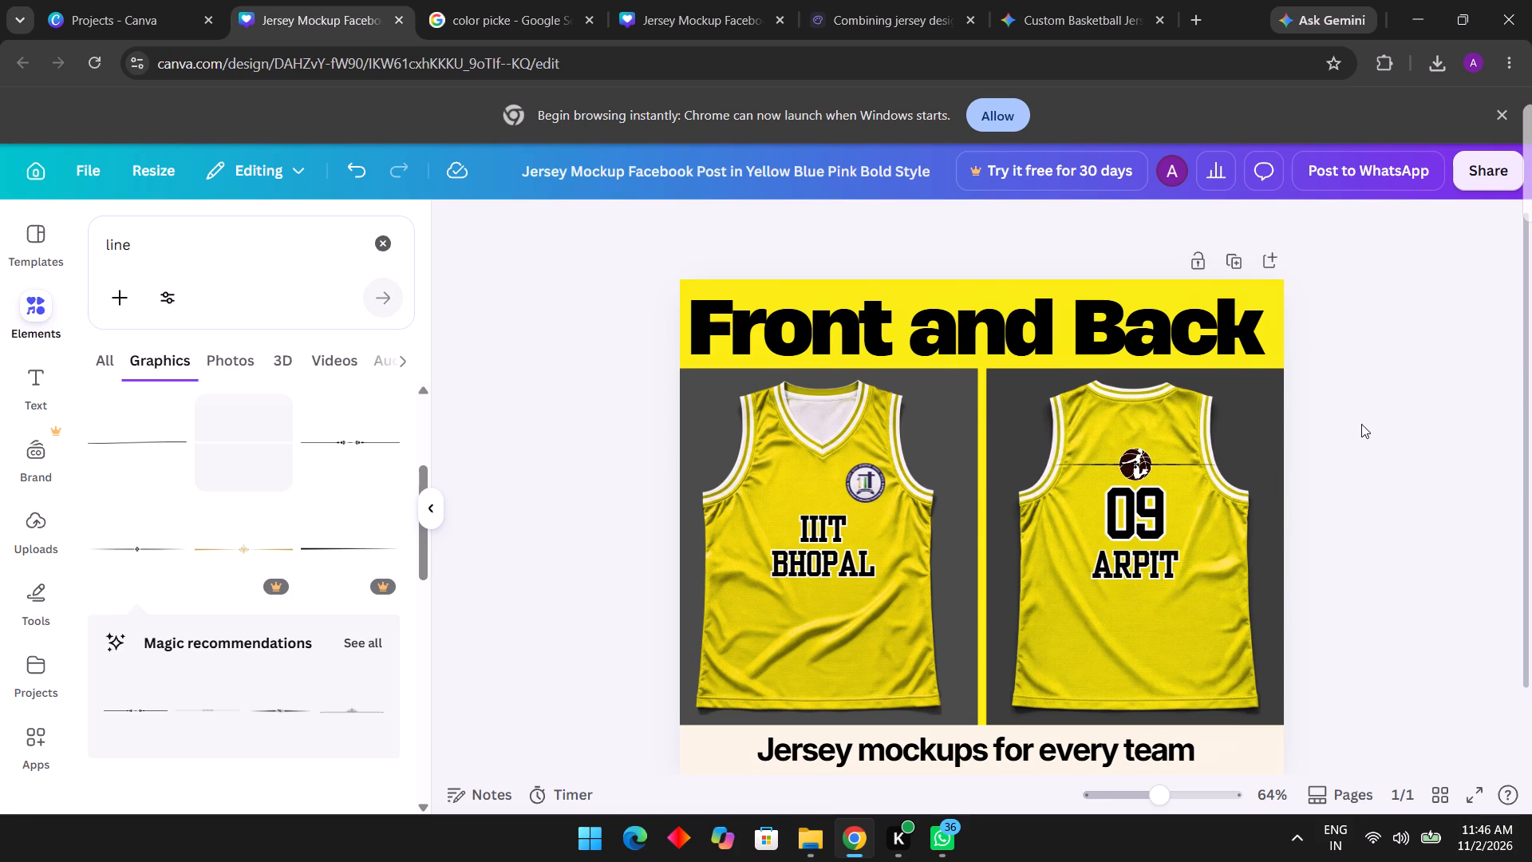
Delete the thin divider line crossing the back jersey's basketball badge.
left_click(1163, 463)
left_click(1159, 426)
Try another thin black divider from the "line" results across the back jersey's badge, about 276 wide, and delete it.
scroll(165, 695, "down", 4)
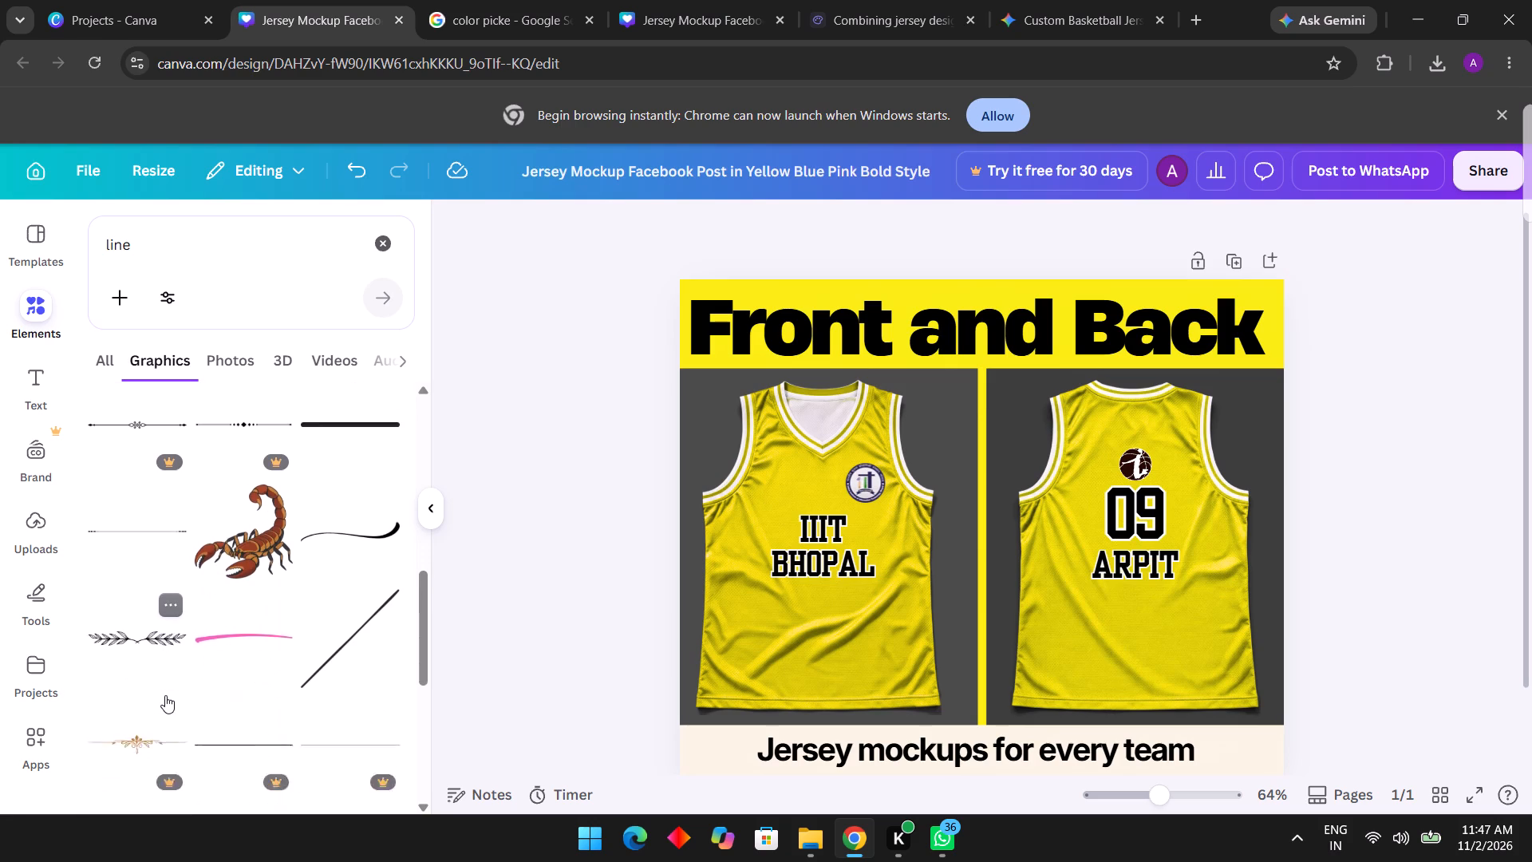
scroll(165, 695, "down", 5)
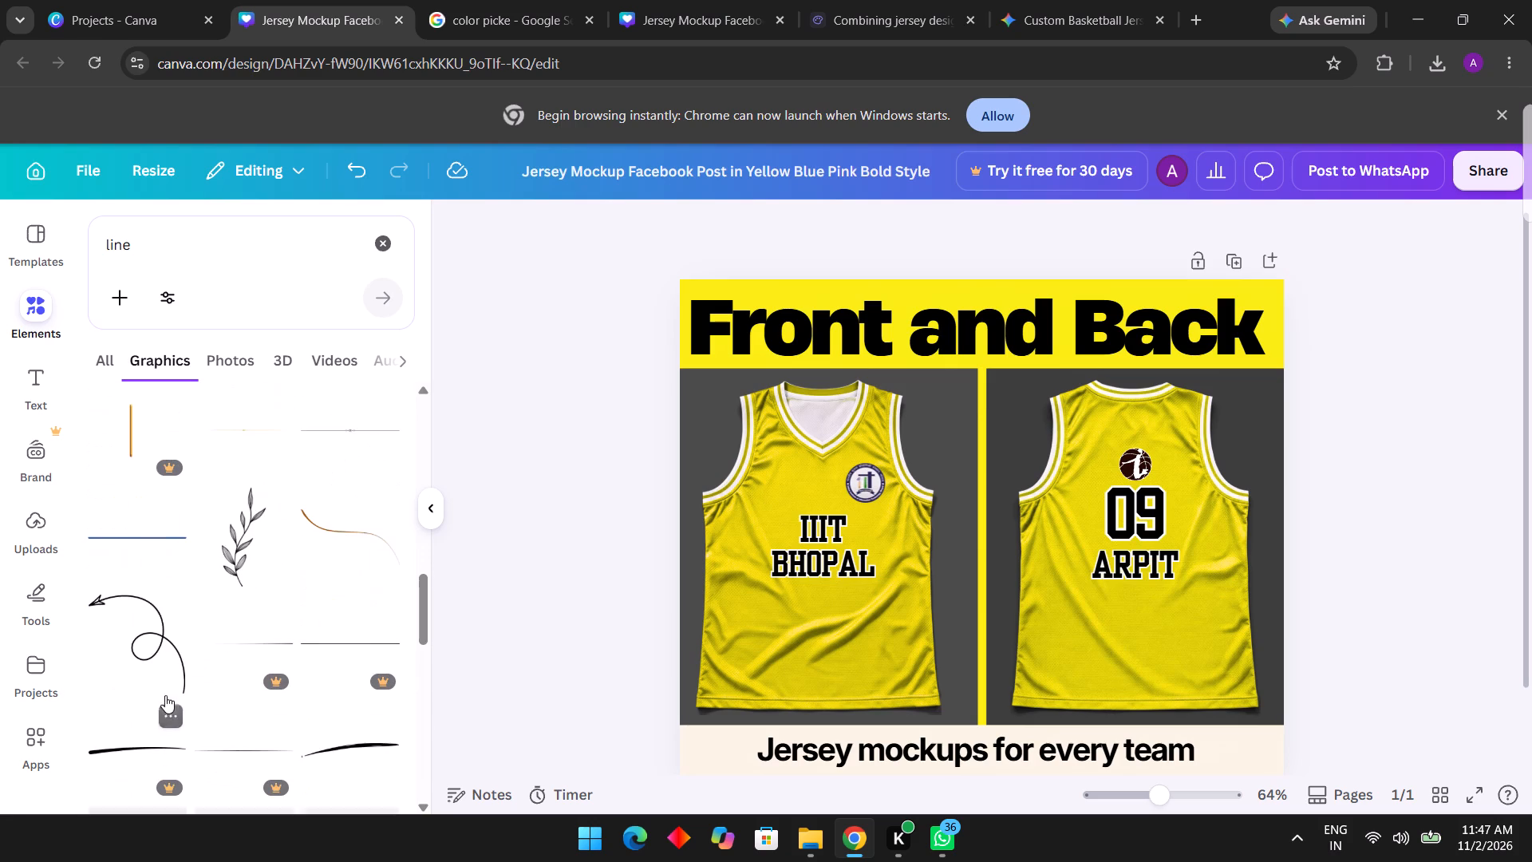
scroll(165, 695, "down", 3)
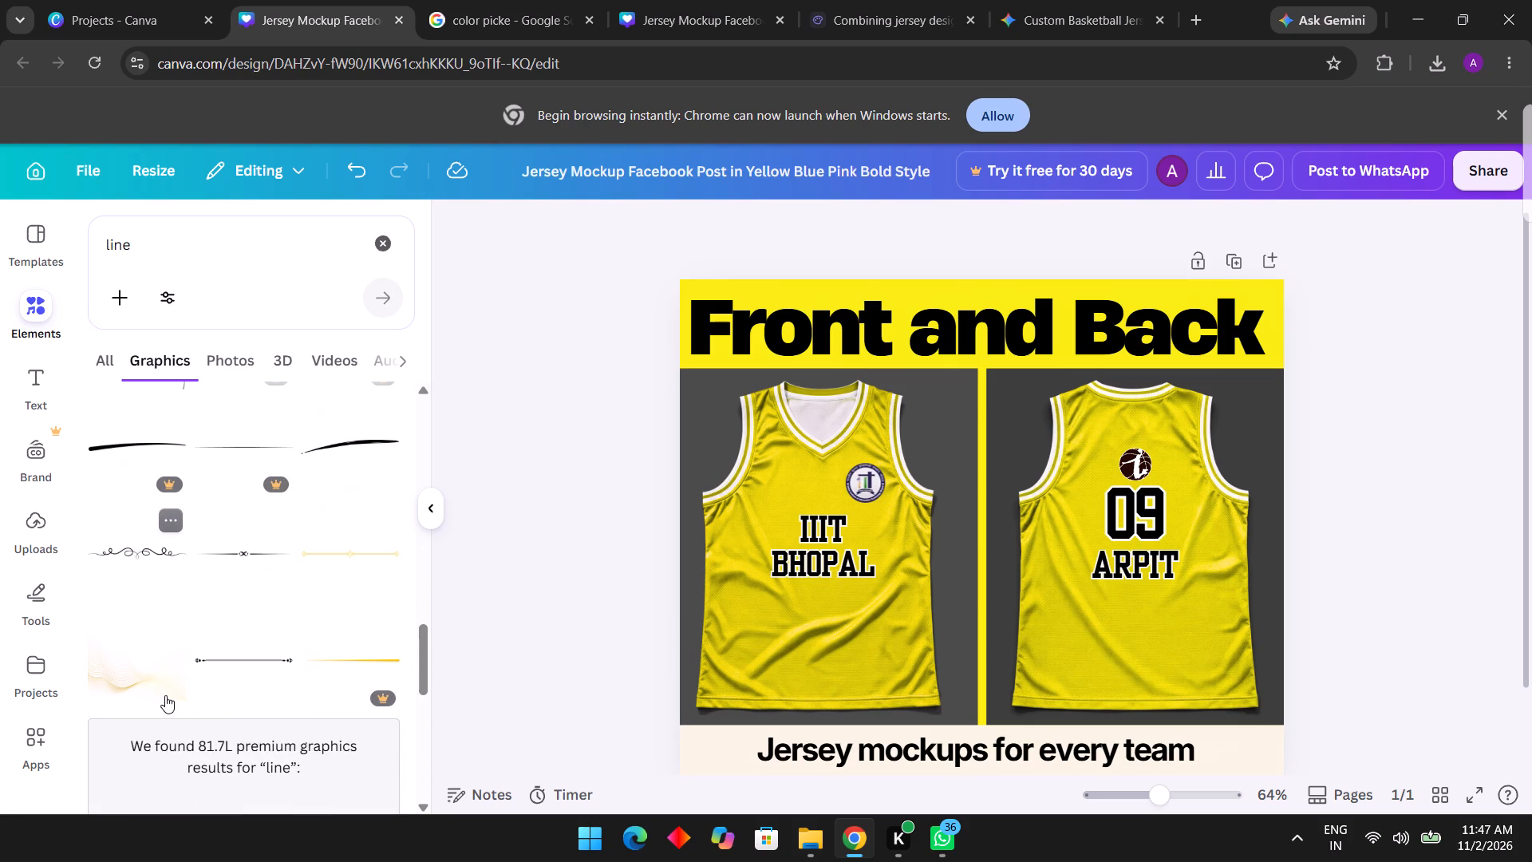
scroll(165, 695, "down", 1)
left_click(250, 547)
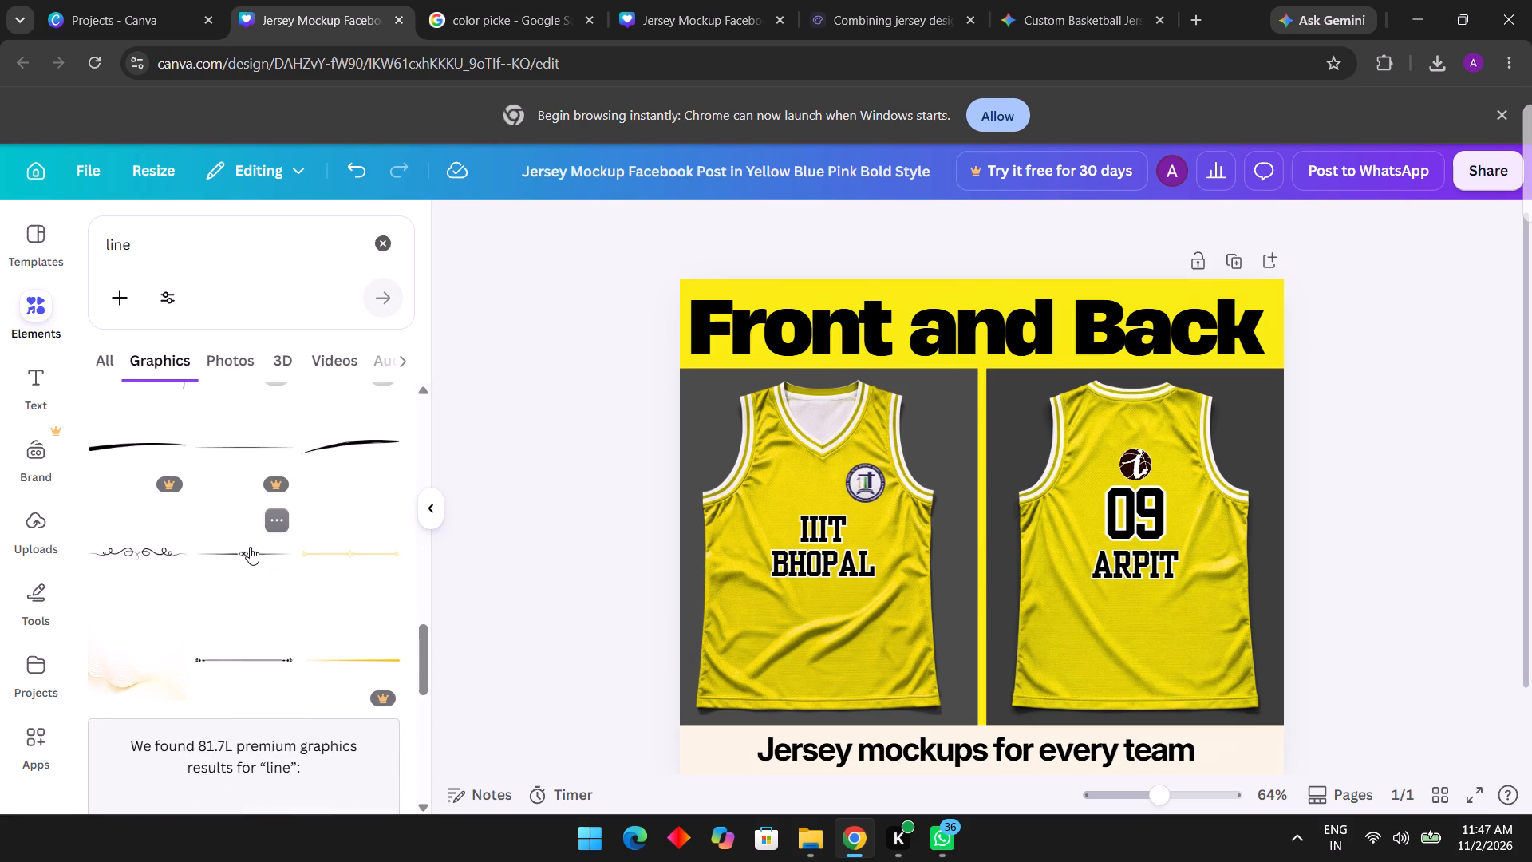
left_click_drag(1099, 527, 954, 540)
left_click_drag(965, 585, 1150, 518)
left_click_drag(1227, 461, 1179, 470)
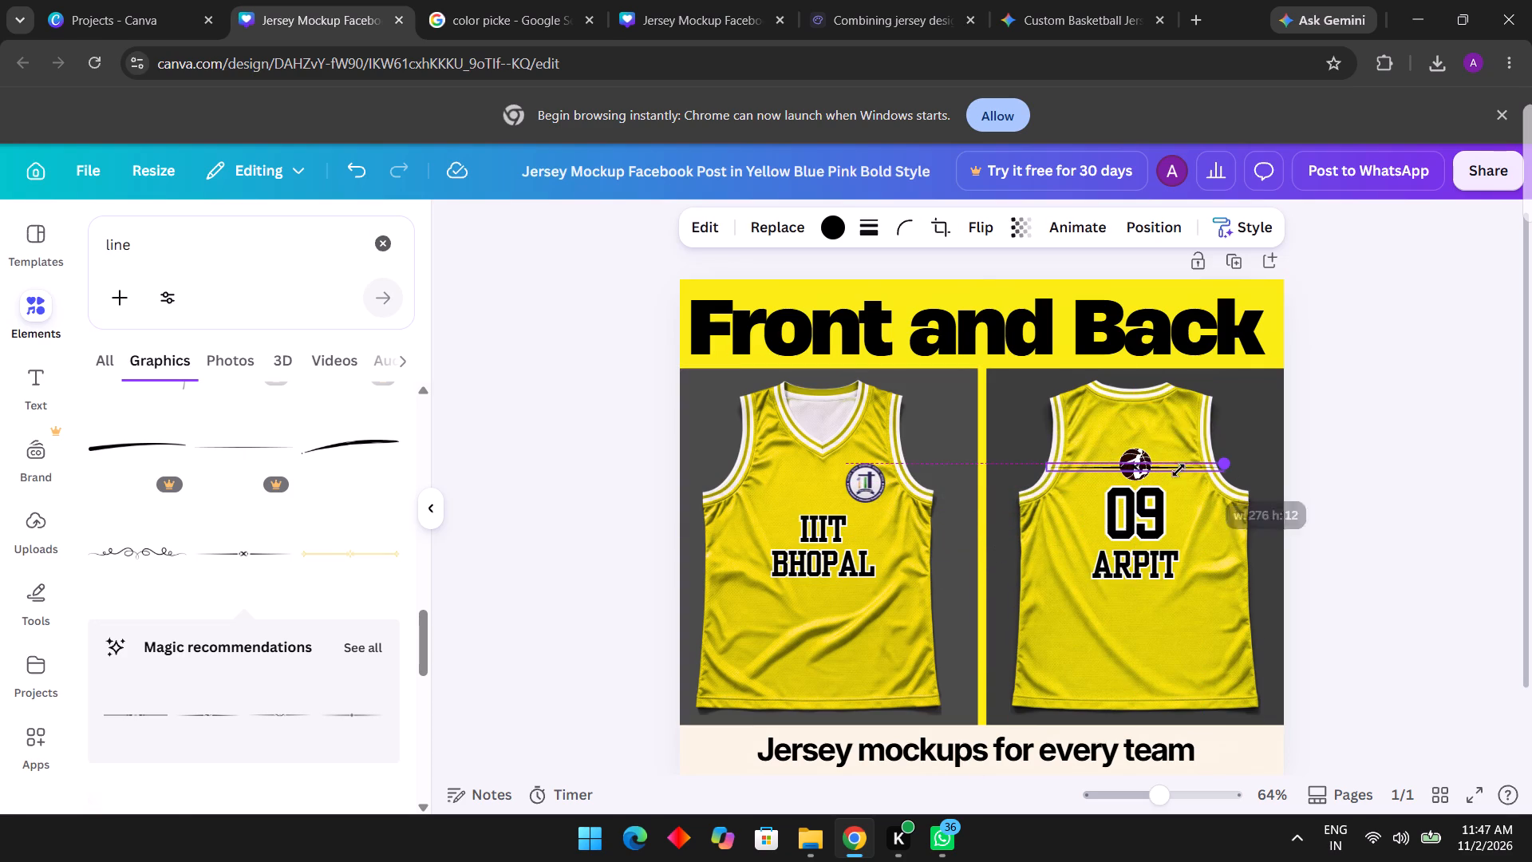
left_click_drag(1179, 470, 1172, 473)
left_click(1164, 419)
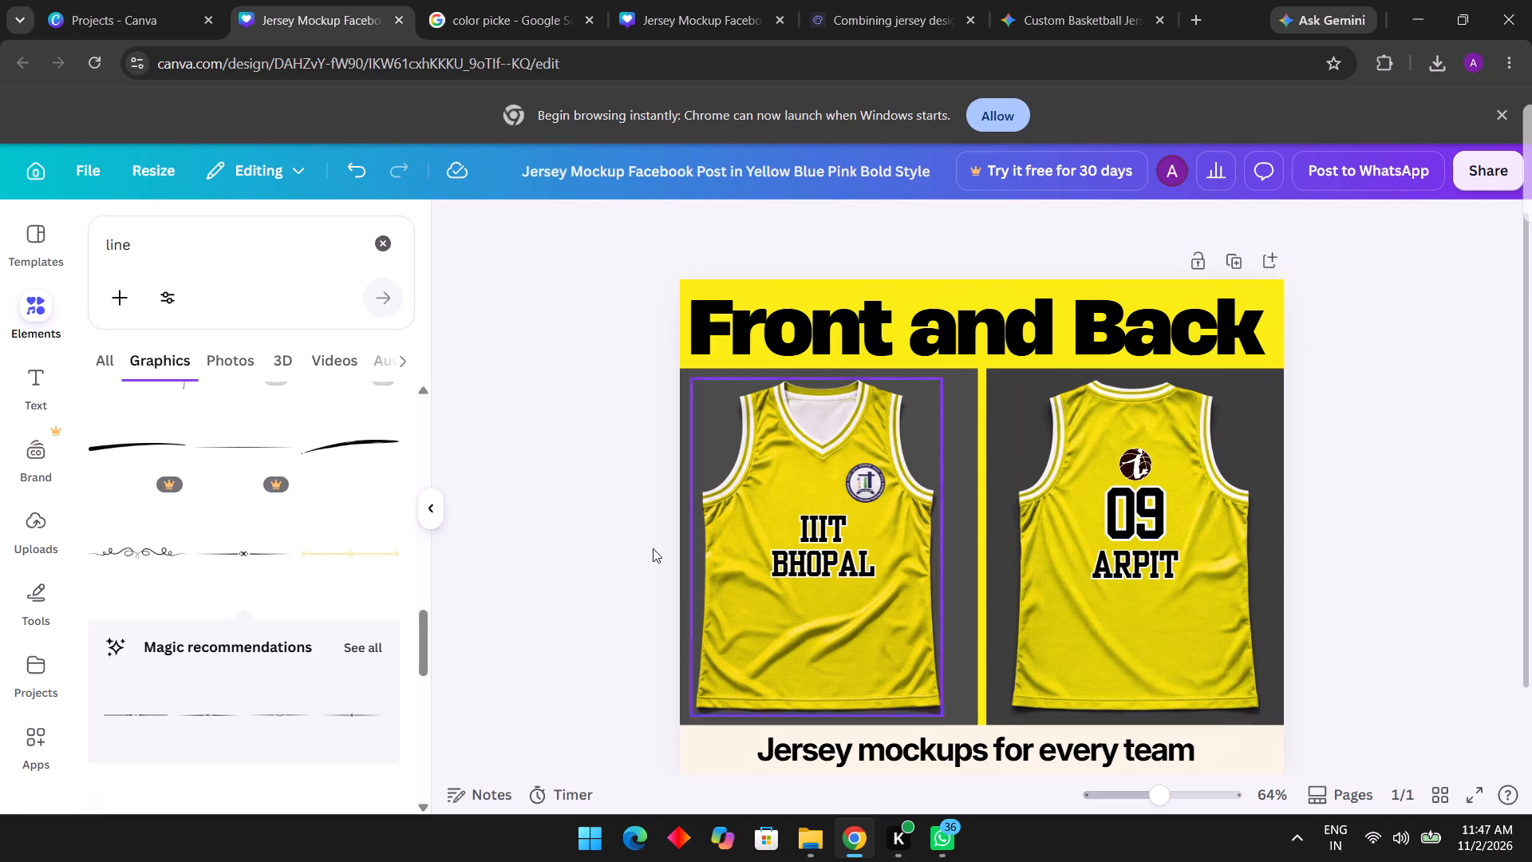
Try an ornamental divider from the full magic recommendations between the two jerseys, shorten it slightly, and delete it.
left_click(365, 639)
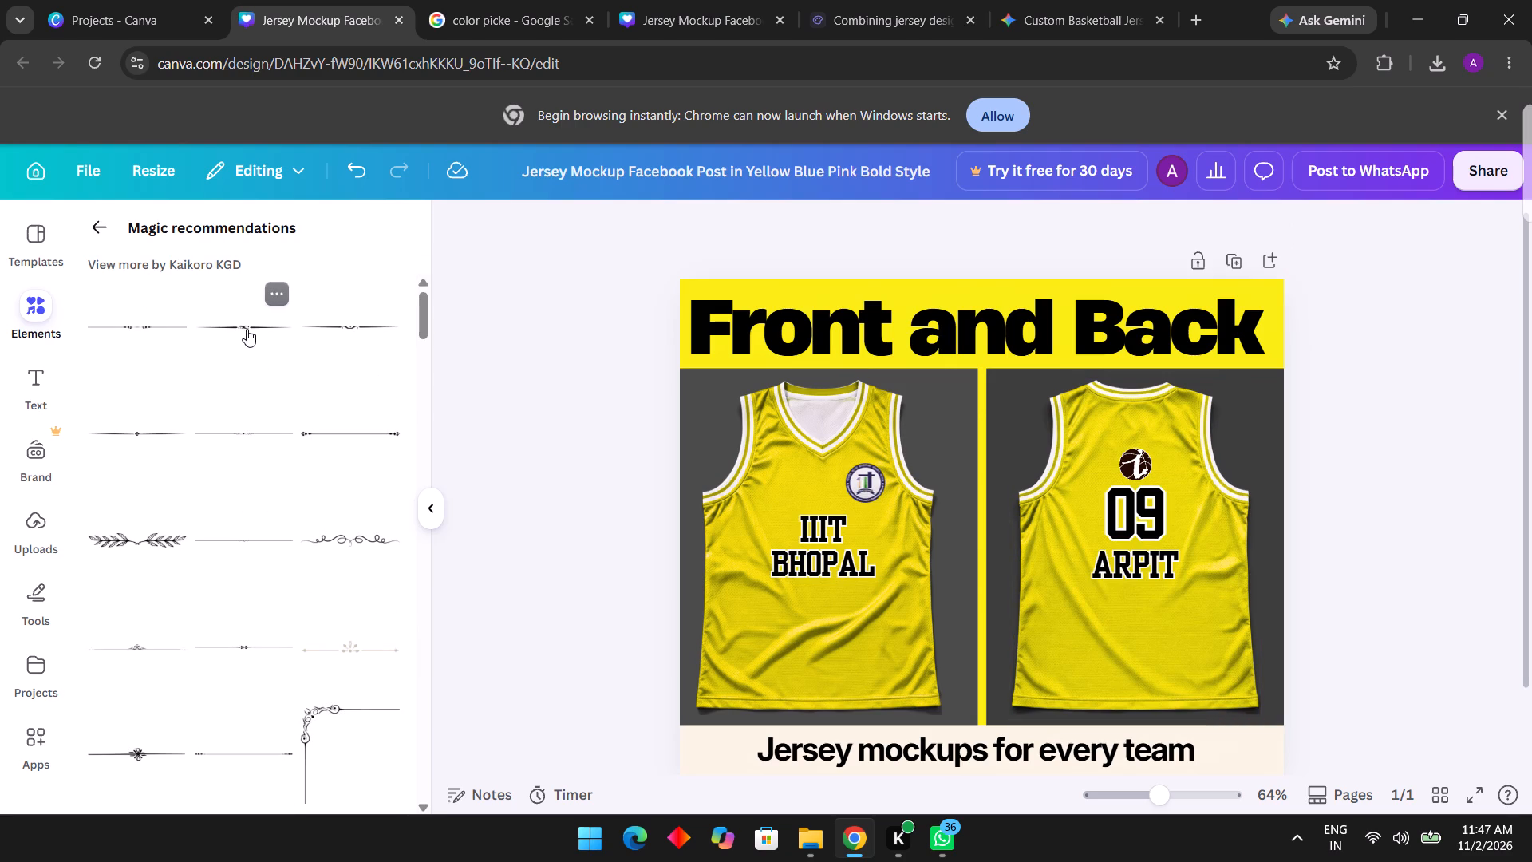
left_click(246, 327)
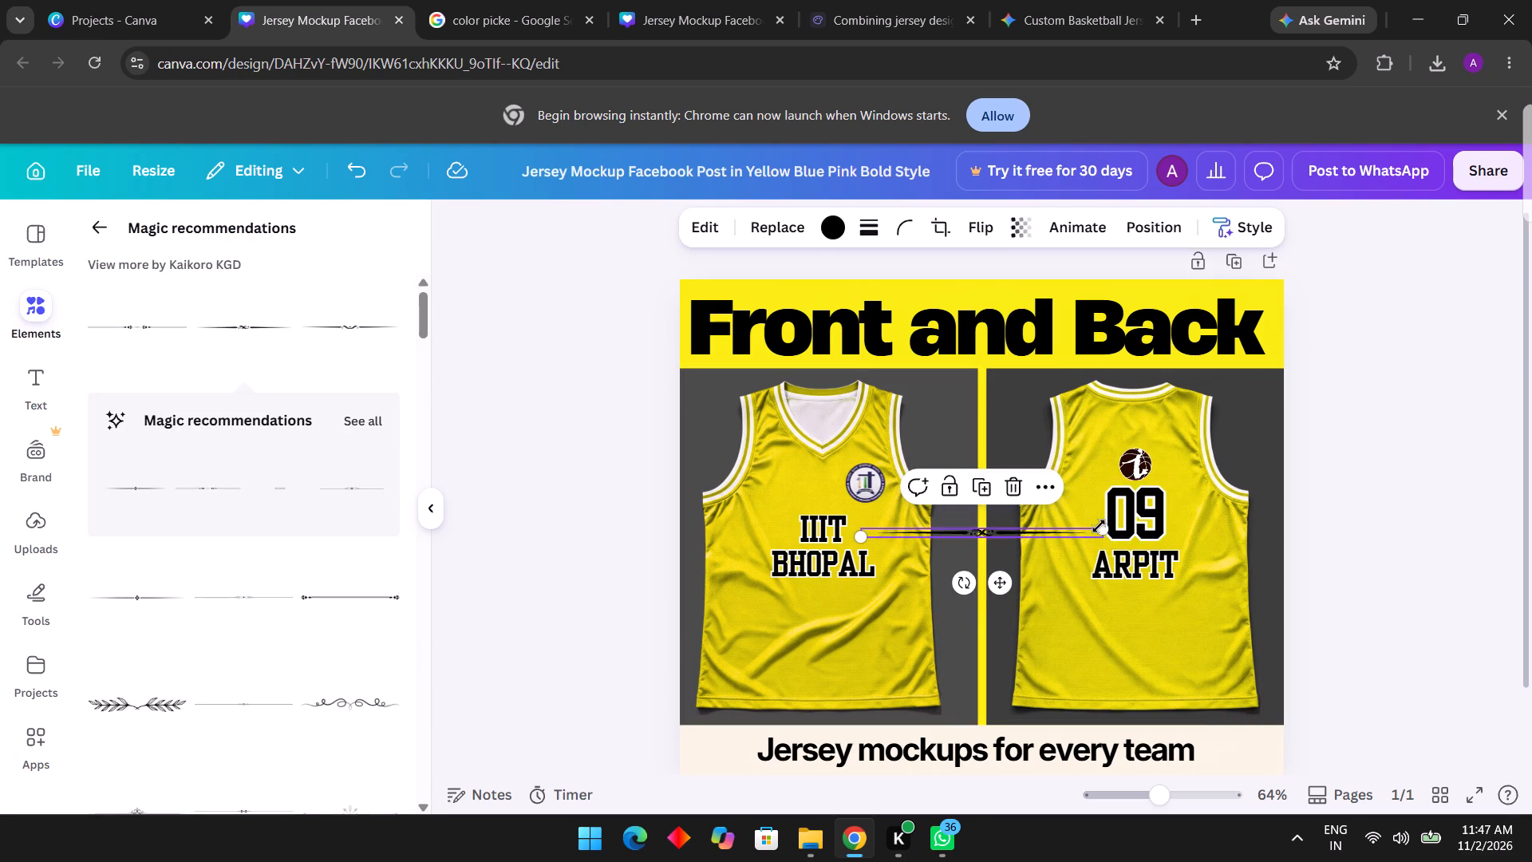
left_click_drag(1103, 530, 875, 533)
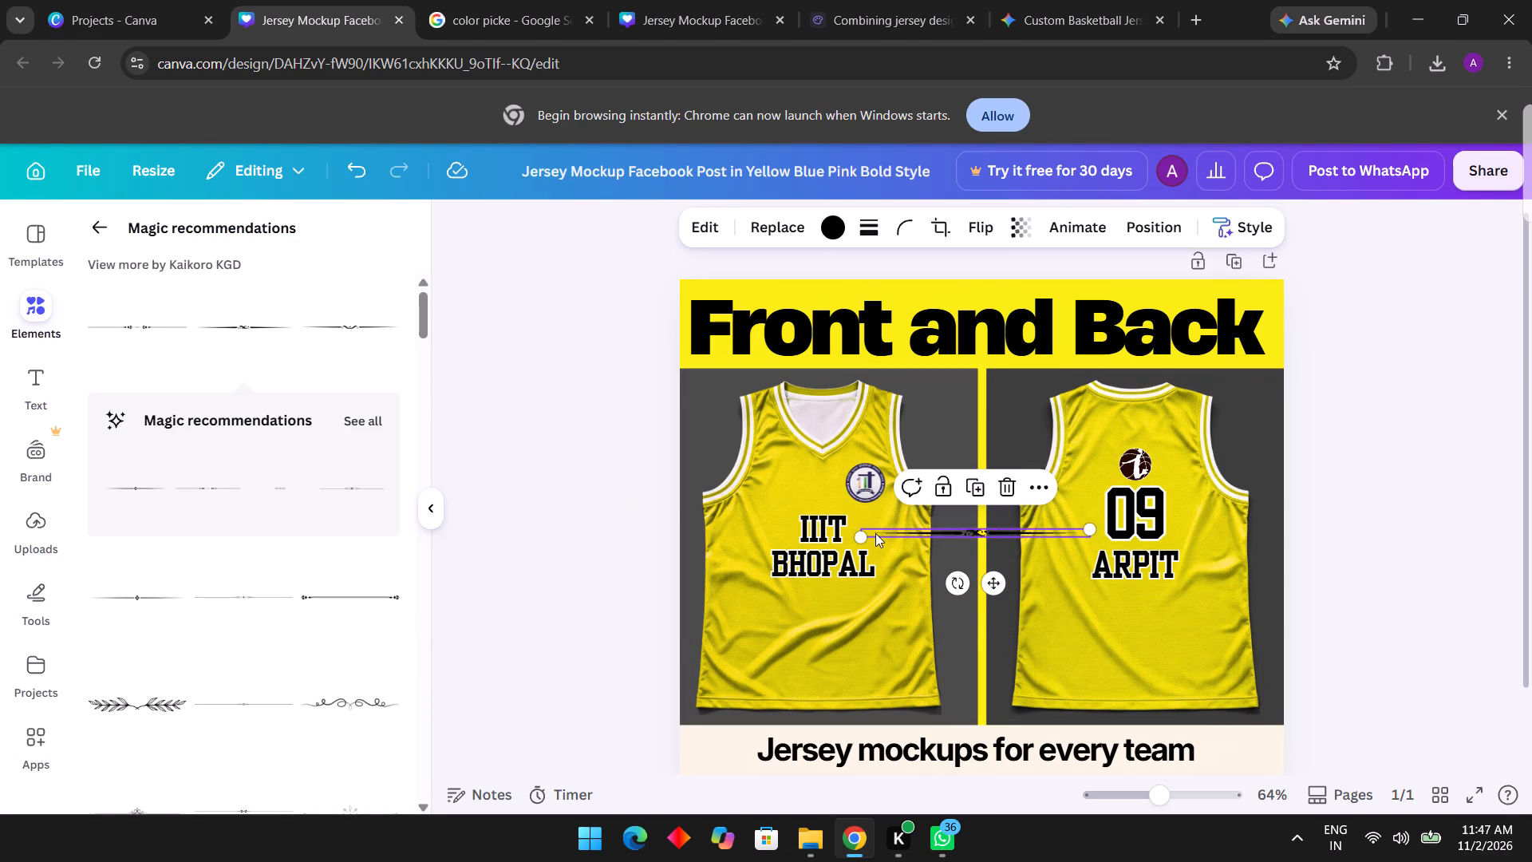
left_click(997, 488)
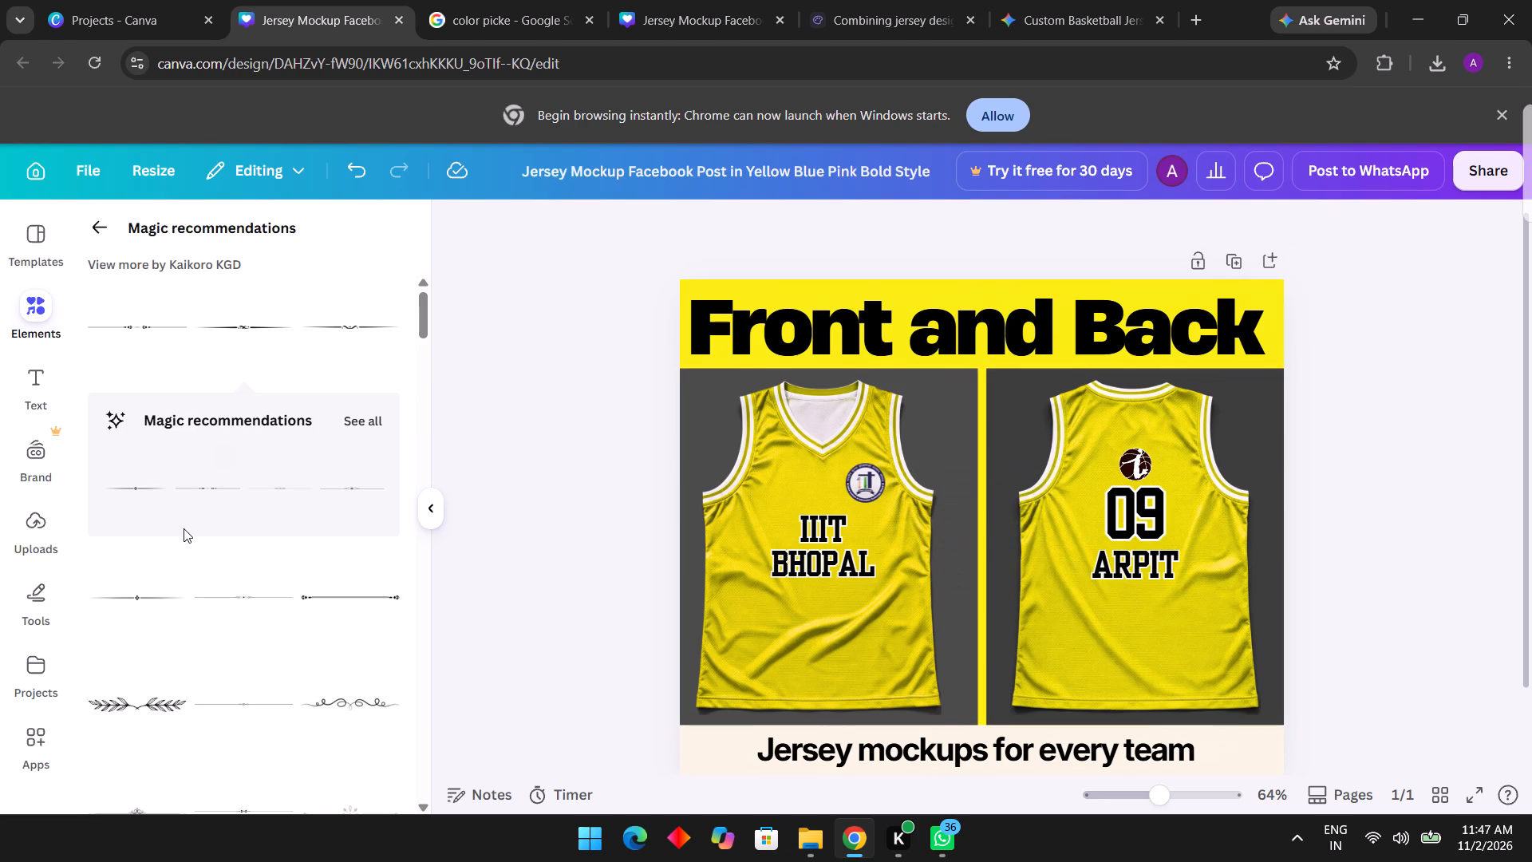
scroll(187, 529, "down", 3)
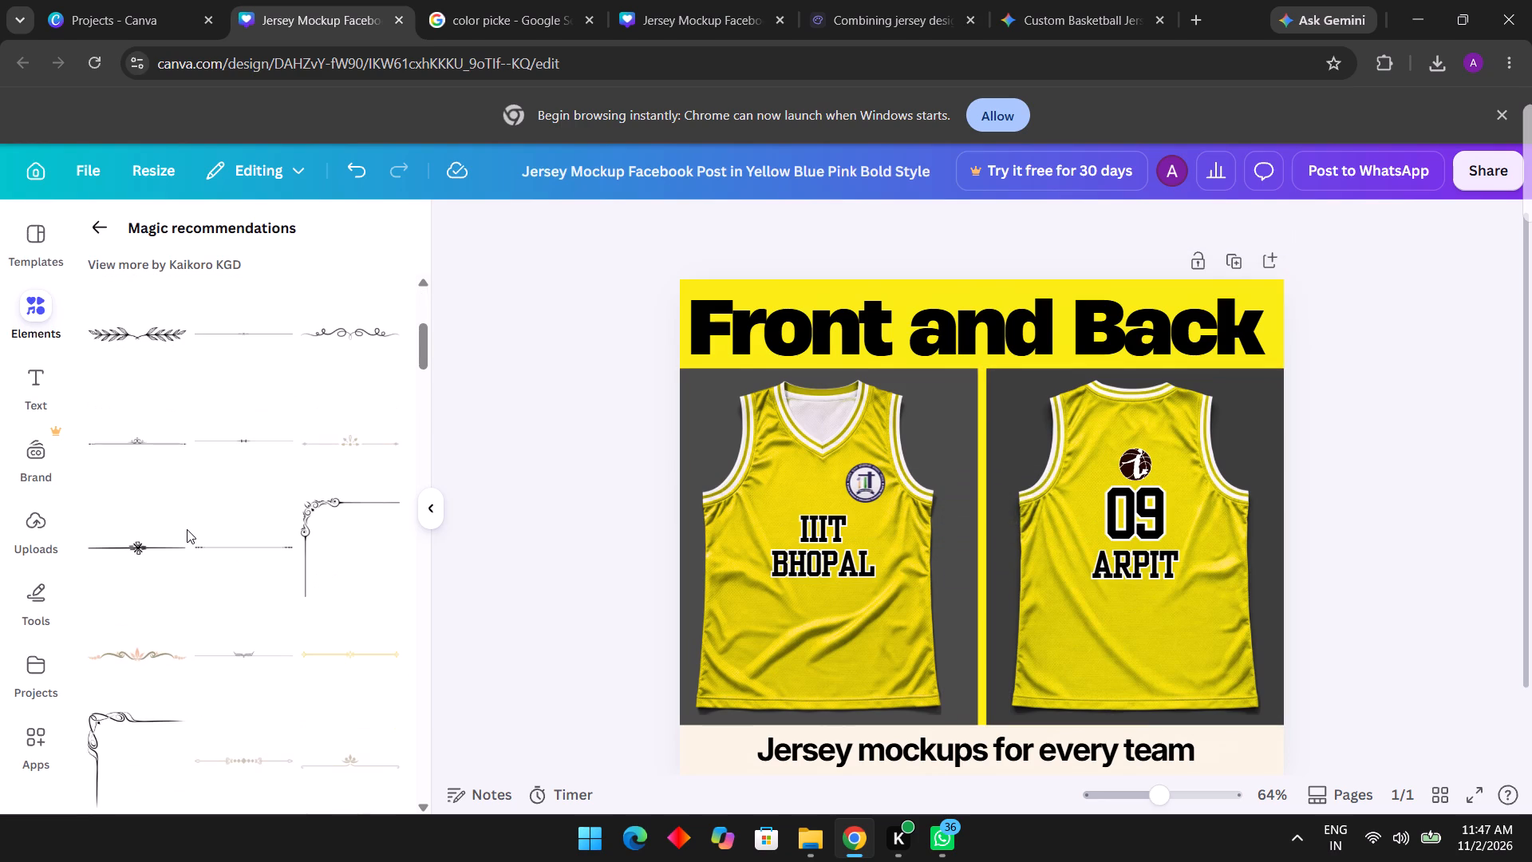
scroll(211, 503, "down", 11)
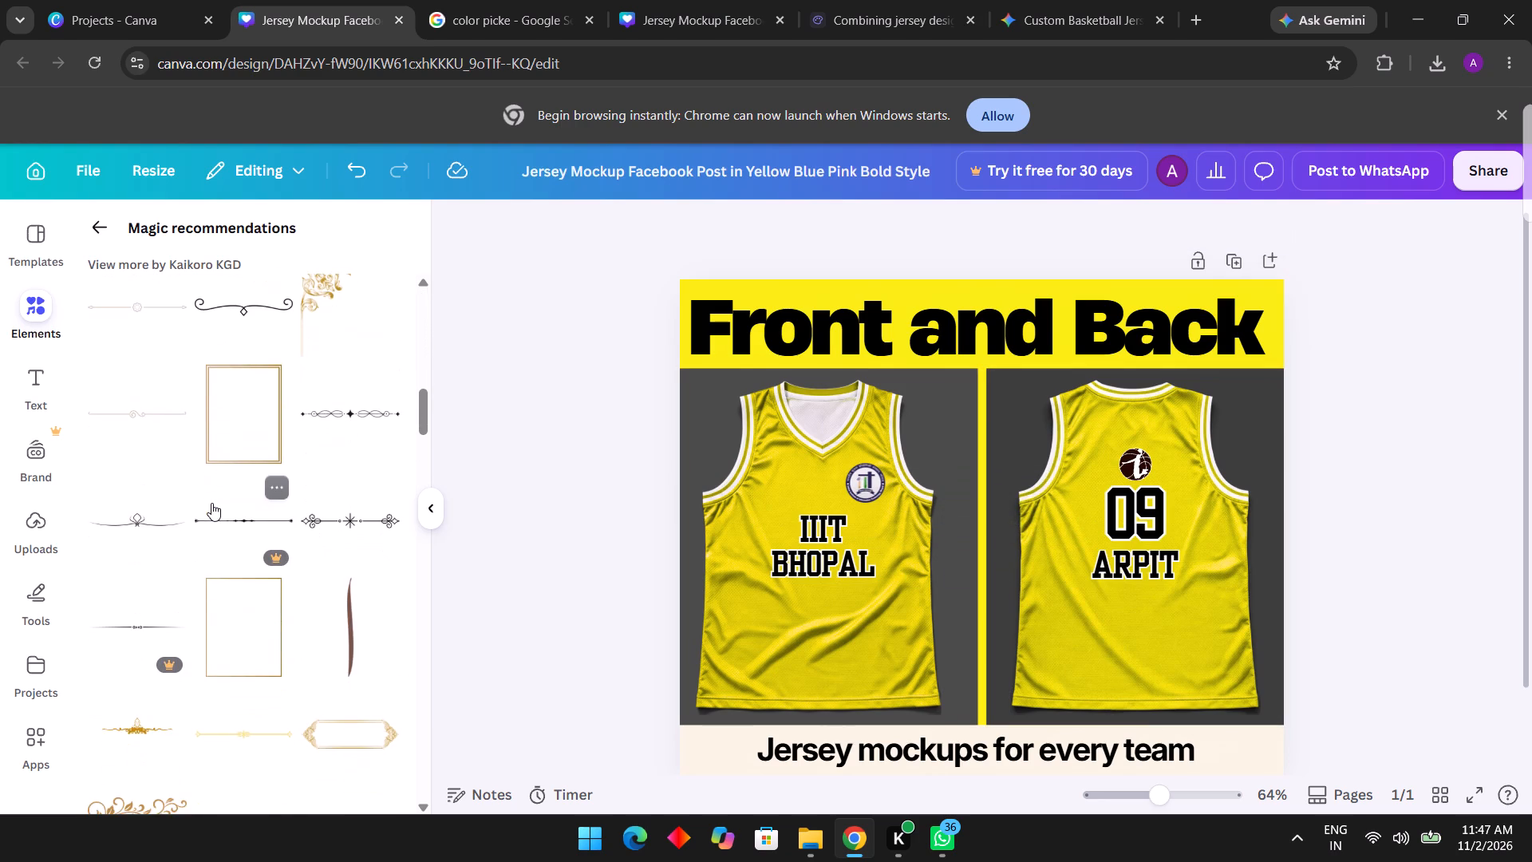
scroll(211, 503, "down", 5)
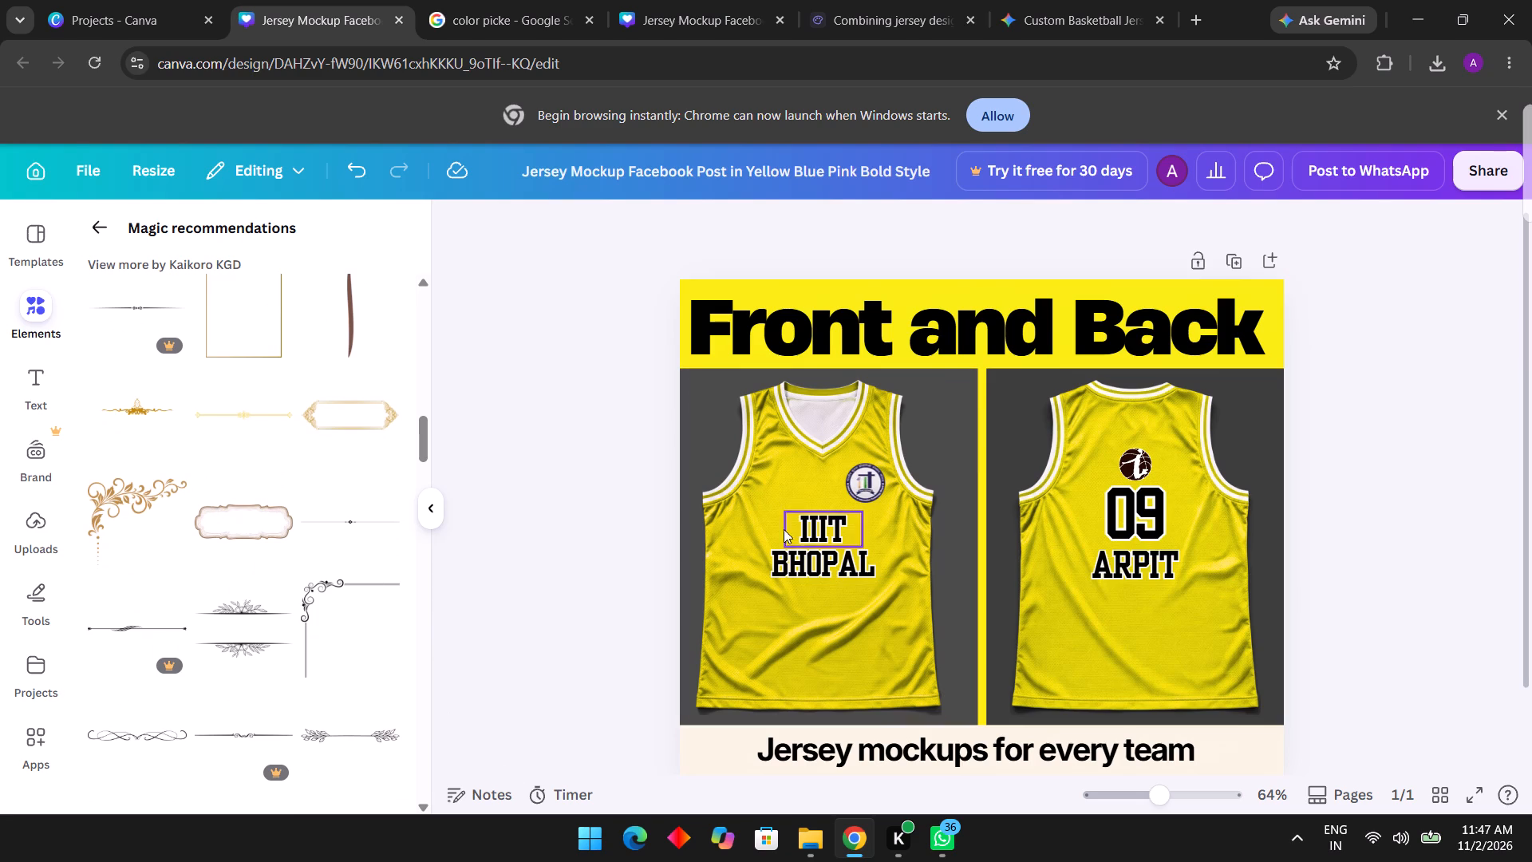
Copy the IIIT text from the front jersey and place the duplicate below the player name on the back jersey.
left_click(813, 532)
key("ctrl+c")
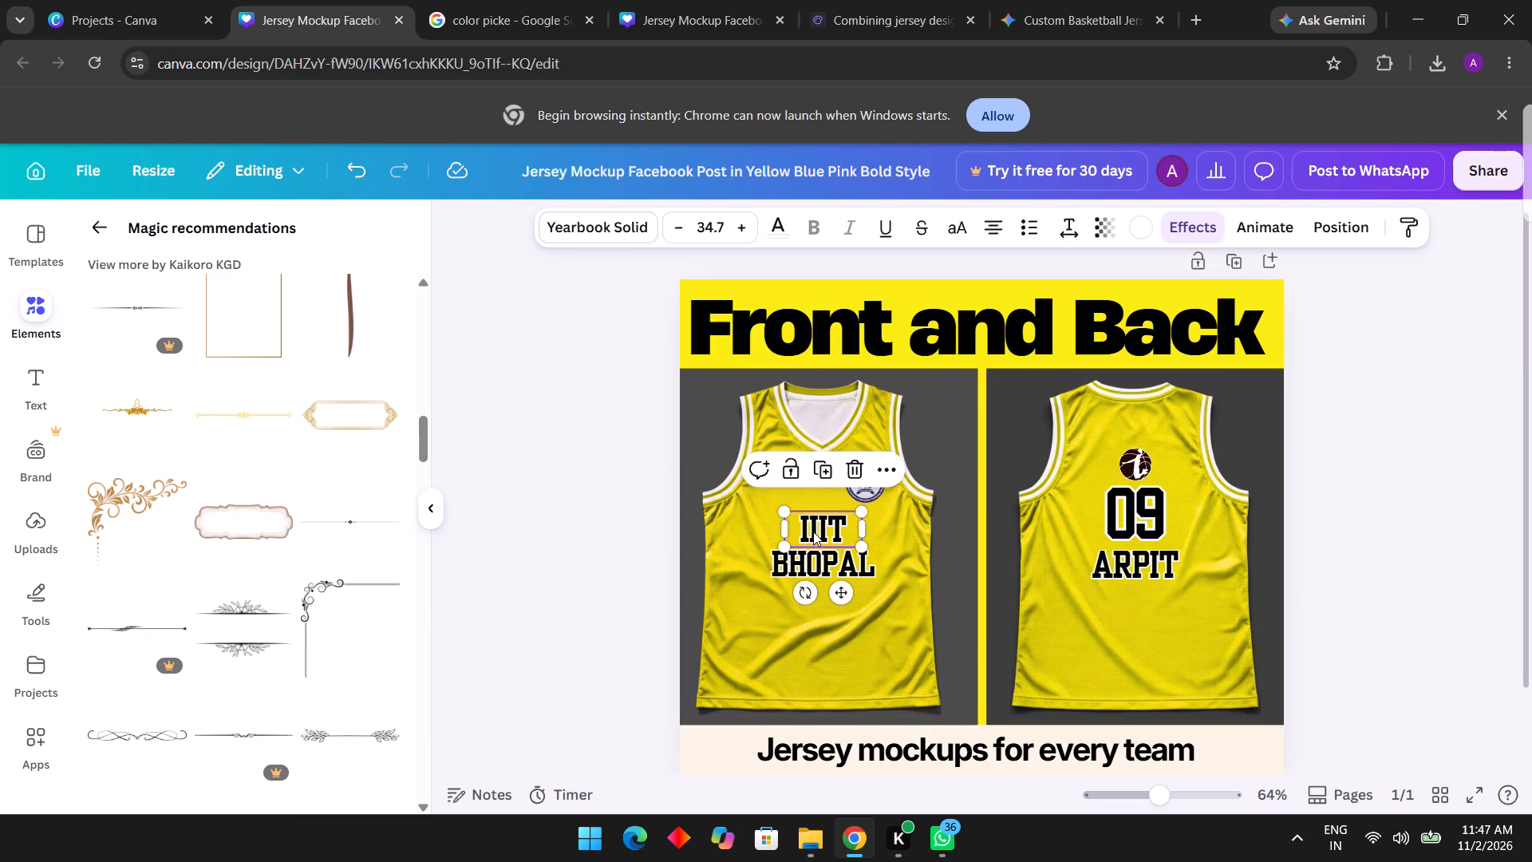
left_click(1161, 605)
key("ctrl+v")
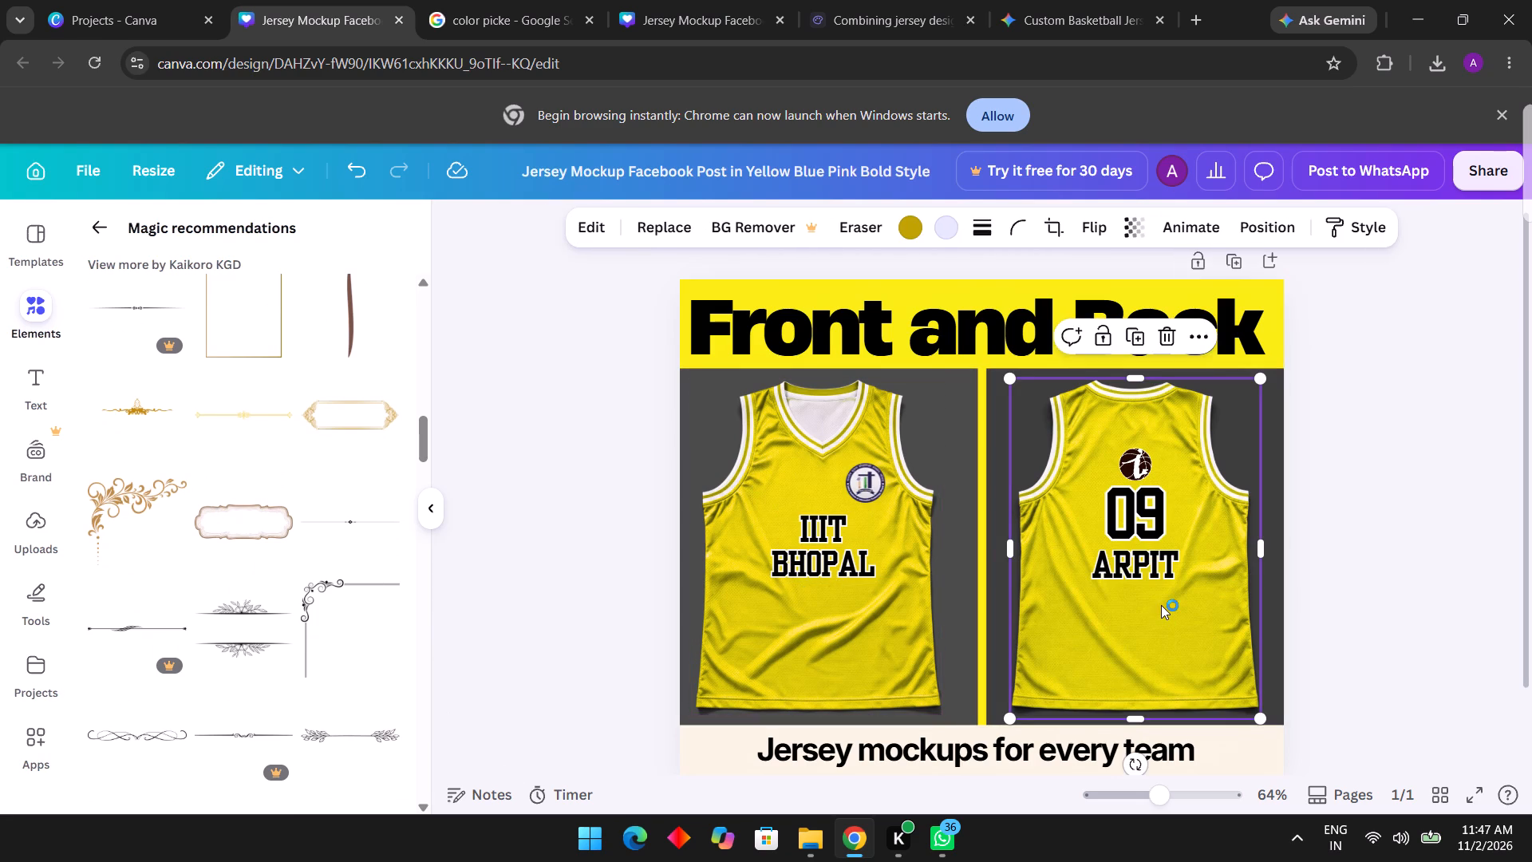
left_click_drag(827, 545, 1096, 608)
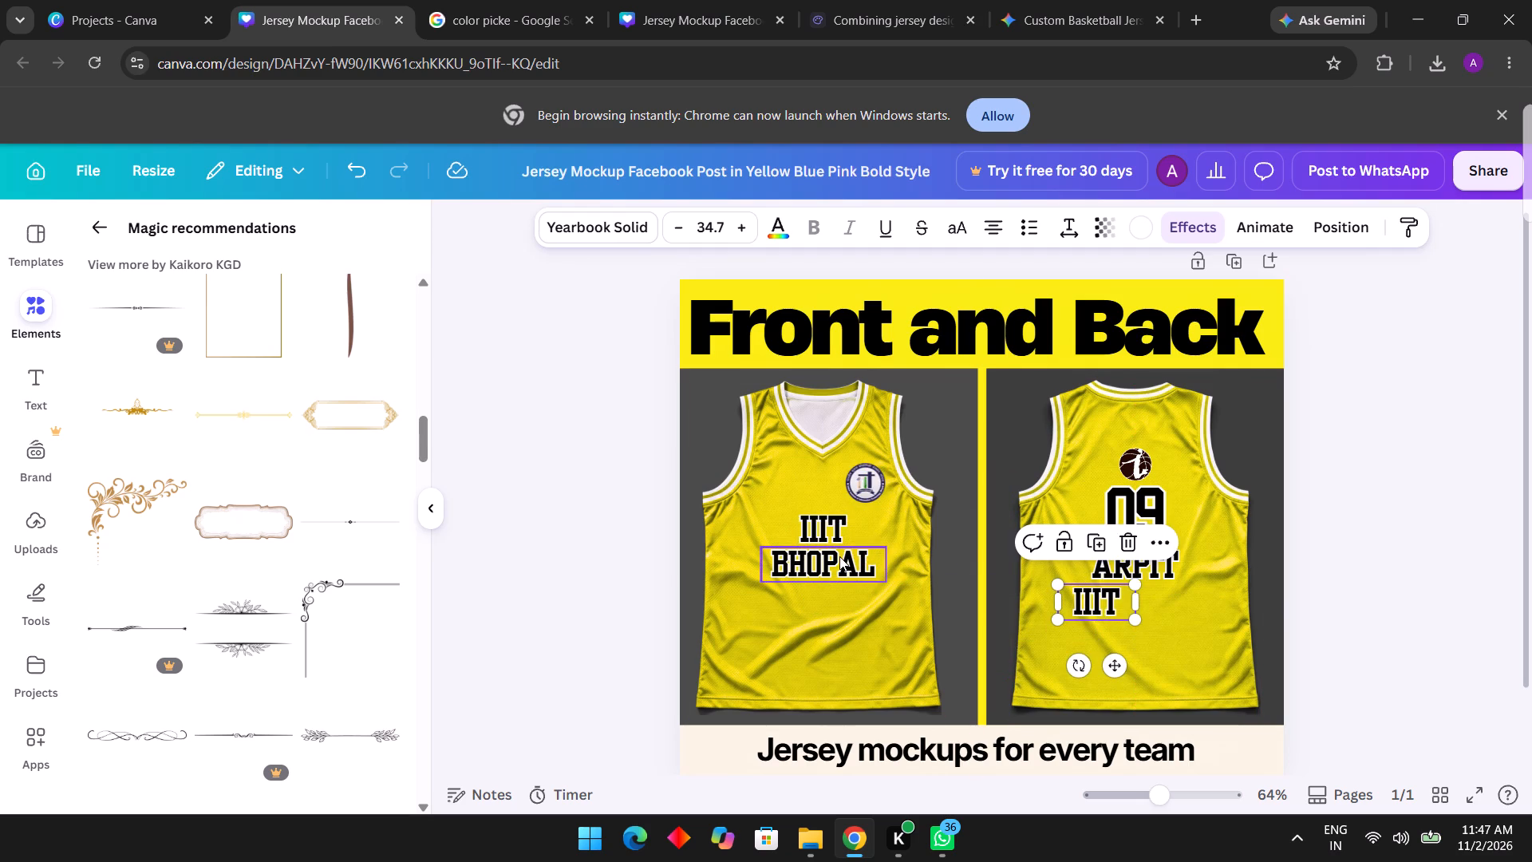
Copy the BHOPAL text from the front jersey and place the duplicate beside the IIIT copy on the back jersey.
left_click(839, 556)
key("ctrl+c")
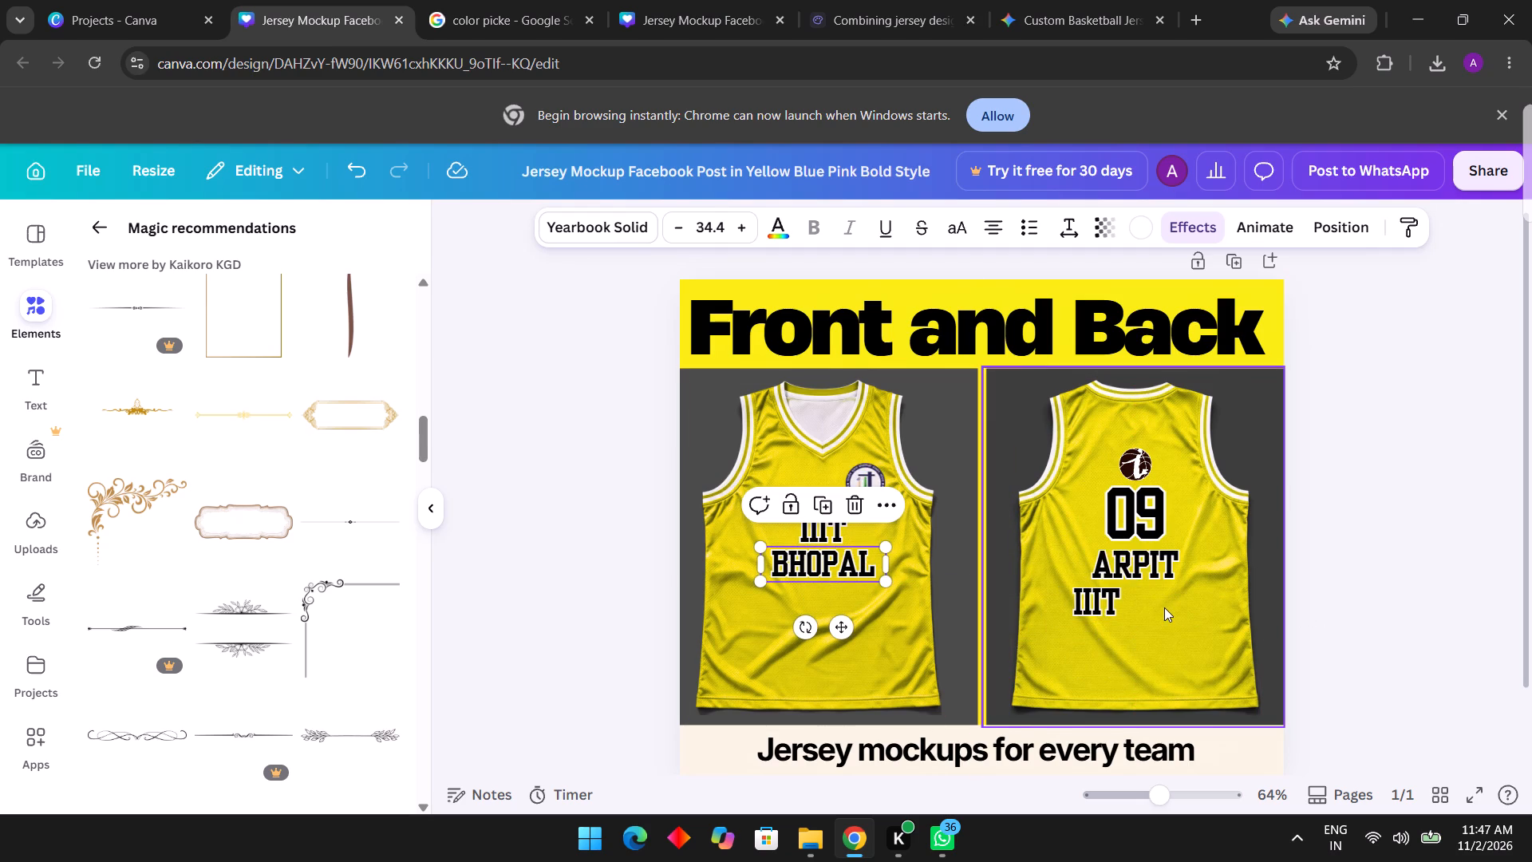
key("ctrl+v")
left_click_drag(858, 573, 1212, 605)
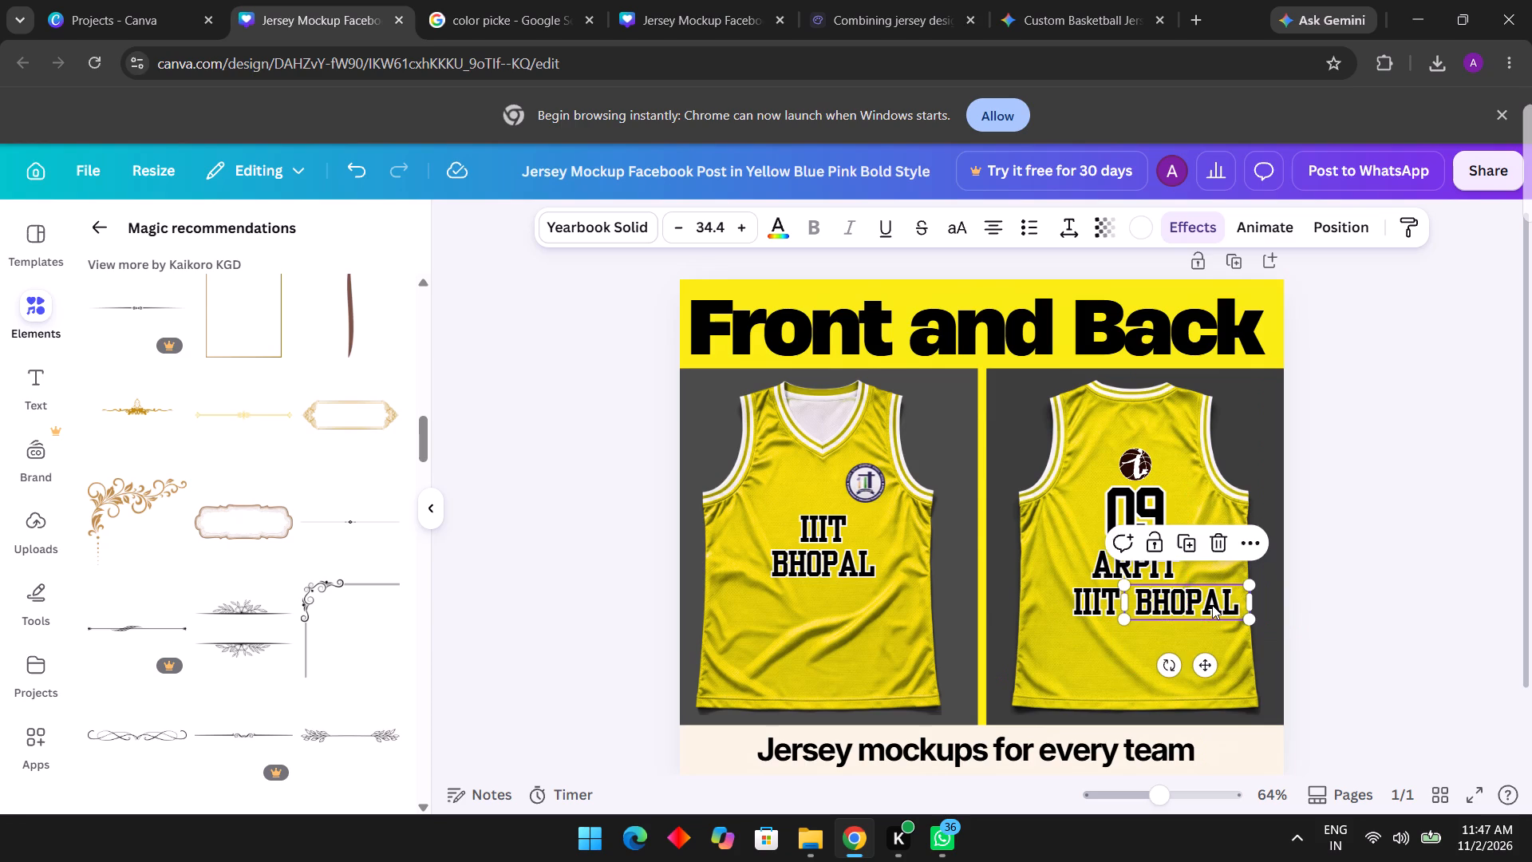
Shrink the BHOPAL copy on the back jersey to a font size of about 14.5 and place it to the right below the player name.
left_click_drag(1247, 616, 1173, 602)
left_click_drag(1157, 589, 1159, 600)
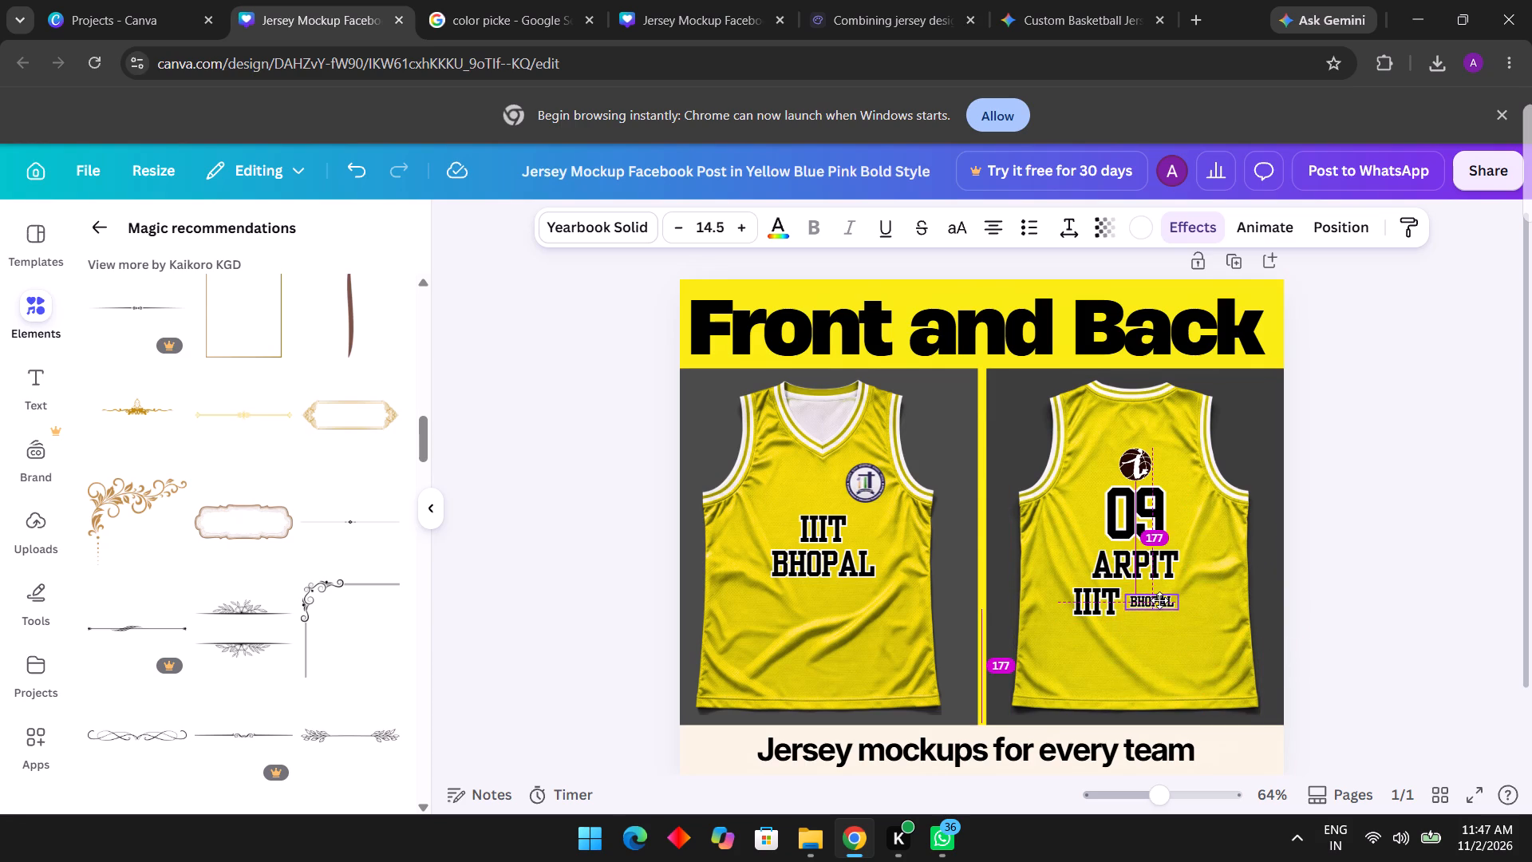
left_click_drag(1159, 600, 1167, 598)
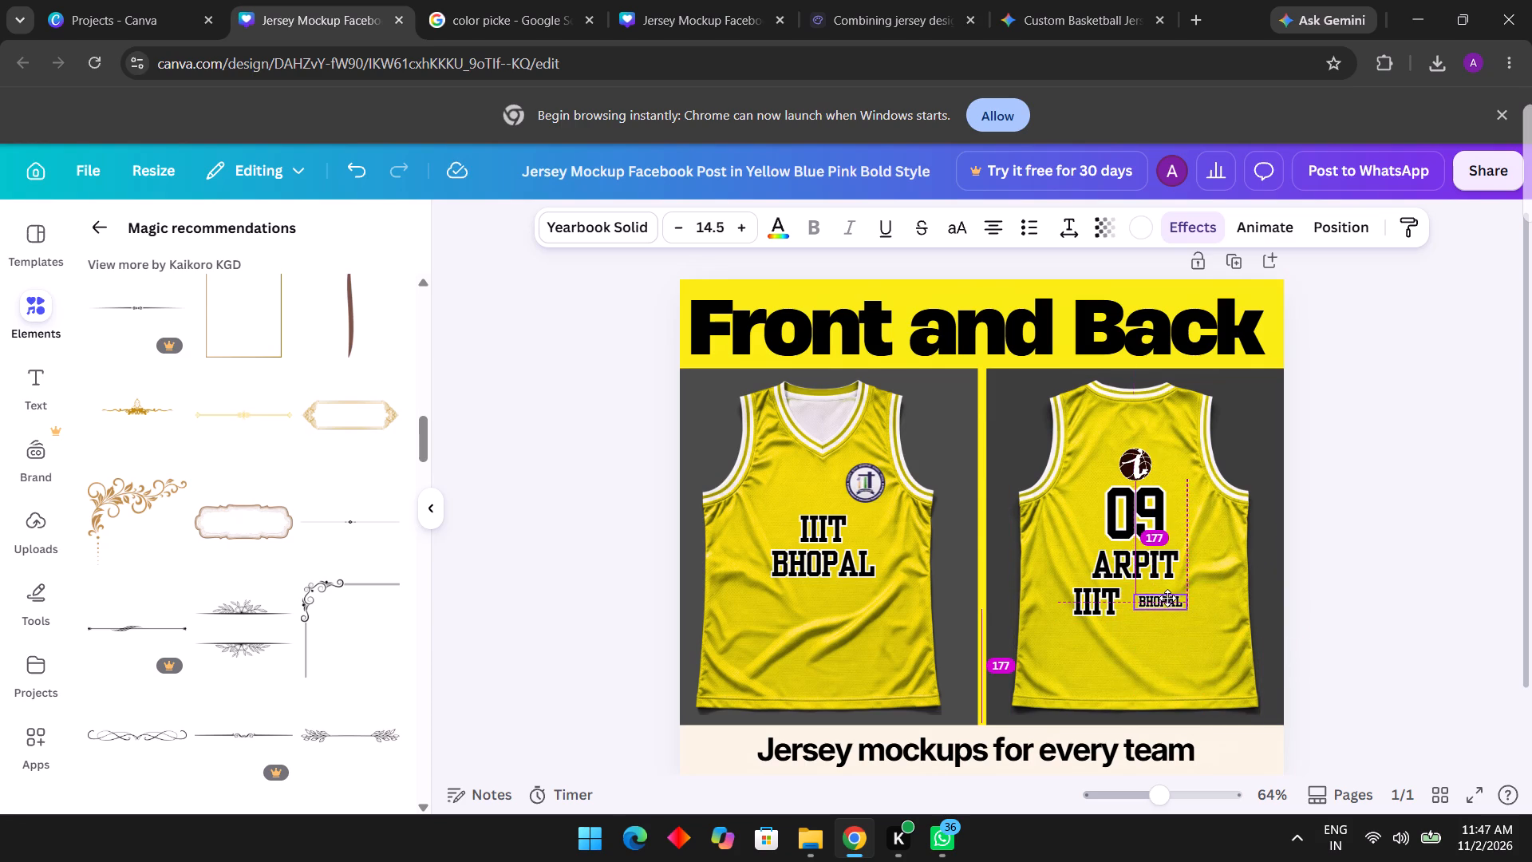
left_click_drag(1167, 598, 1167, 599)
Shrink the IIIT copy on the back jersey and set its font size to 14.5.
left_click(1084, 601)
left_click_drag(1134, 617, 1123, 612)
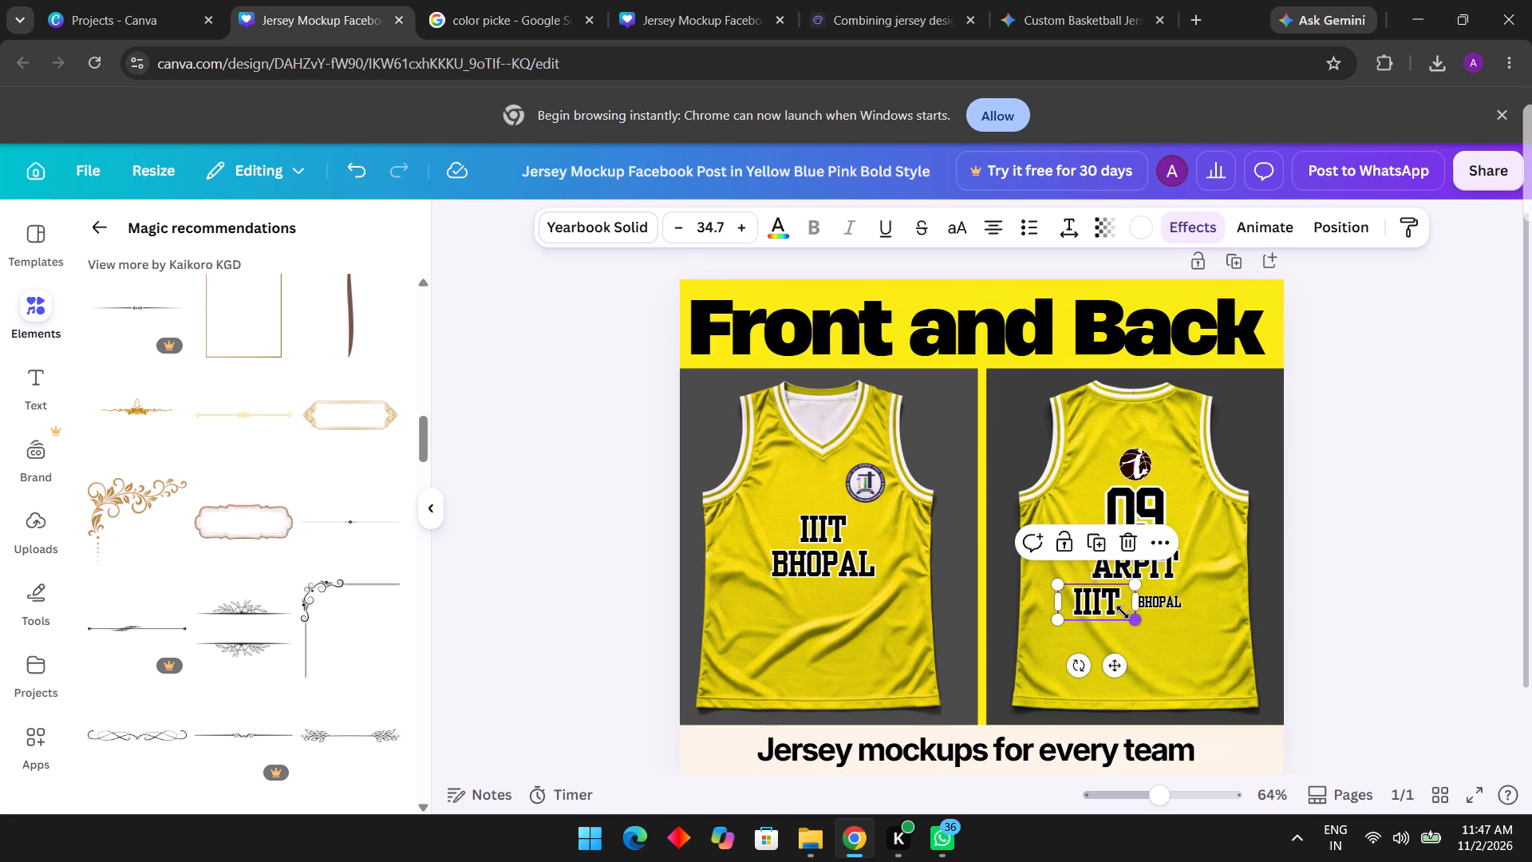
left_click_drag(1123, 612, 1090, 591)
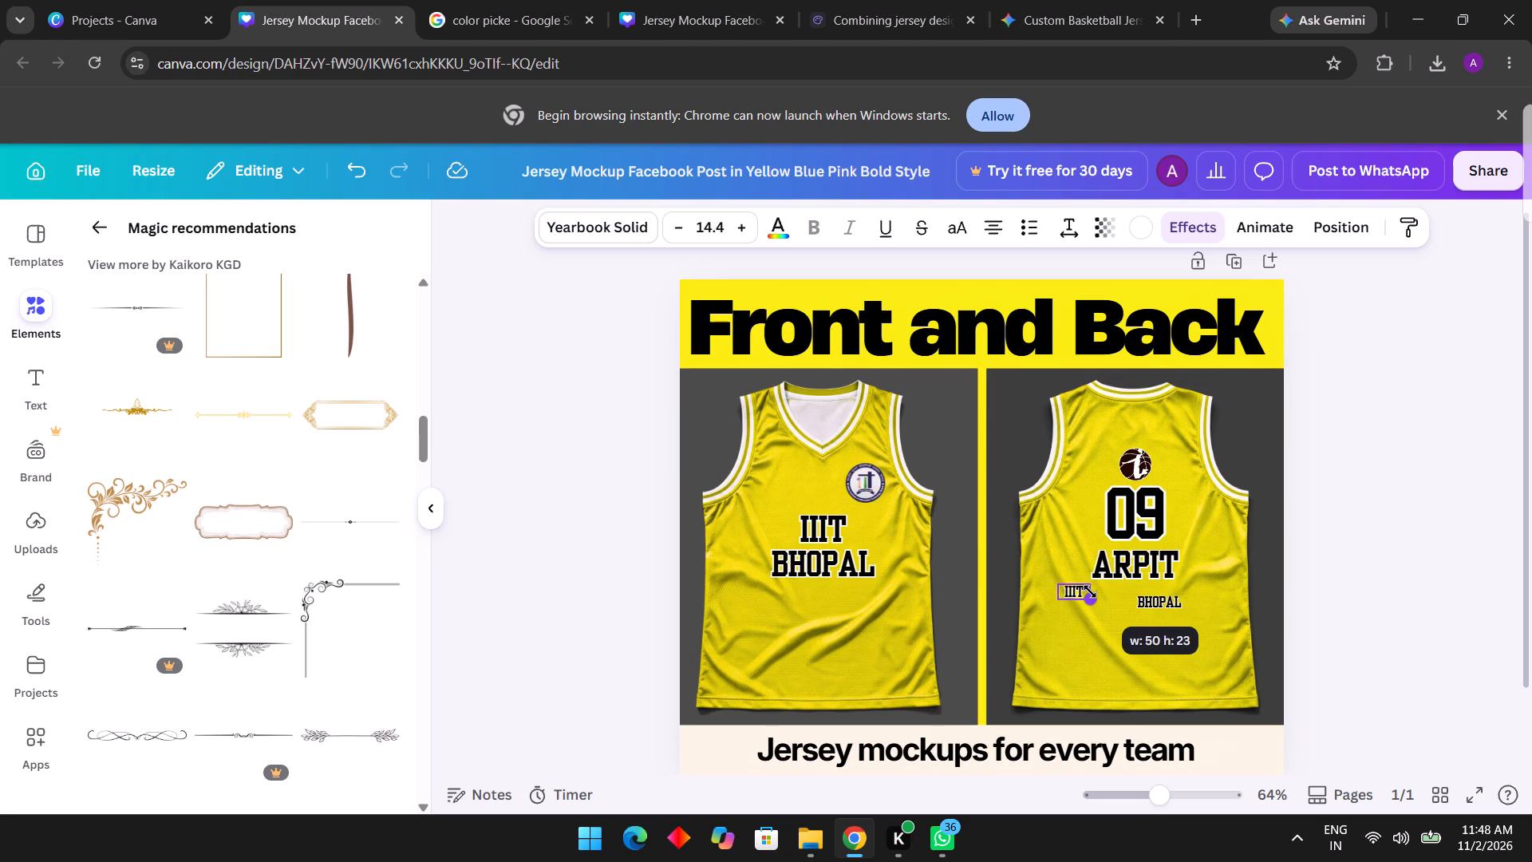
left_click_drag(1090, 591, 1095, 595)
left_click(1161, 610)
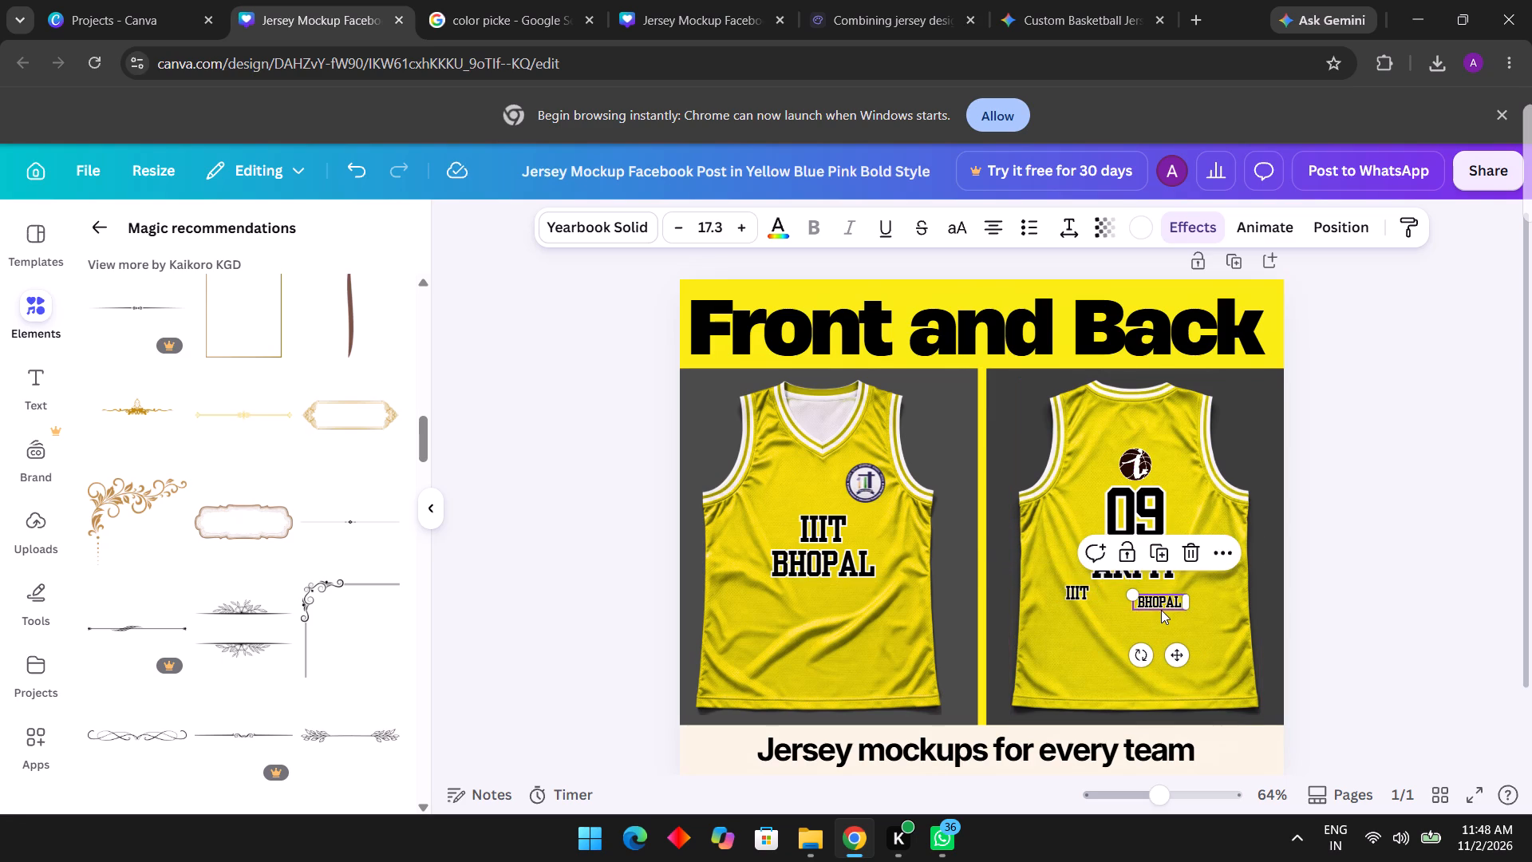
left_click(1088, 595)
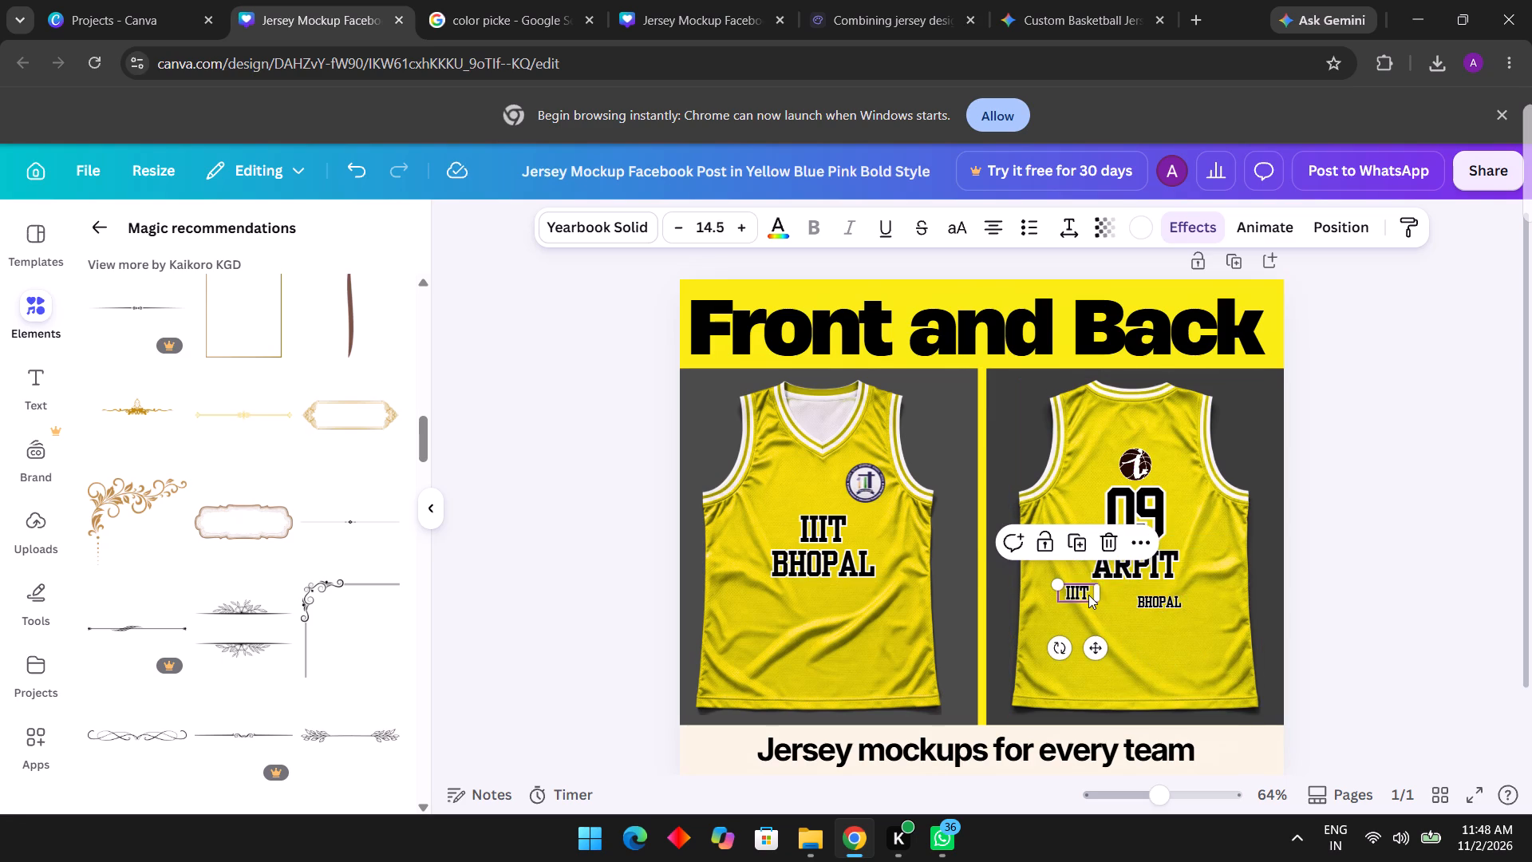
double_click(680, 240)
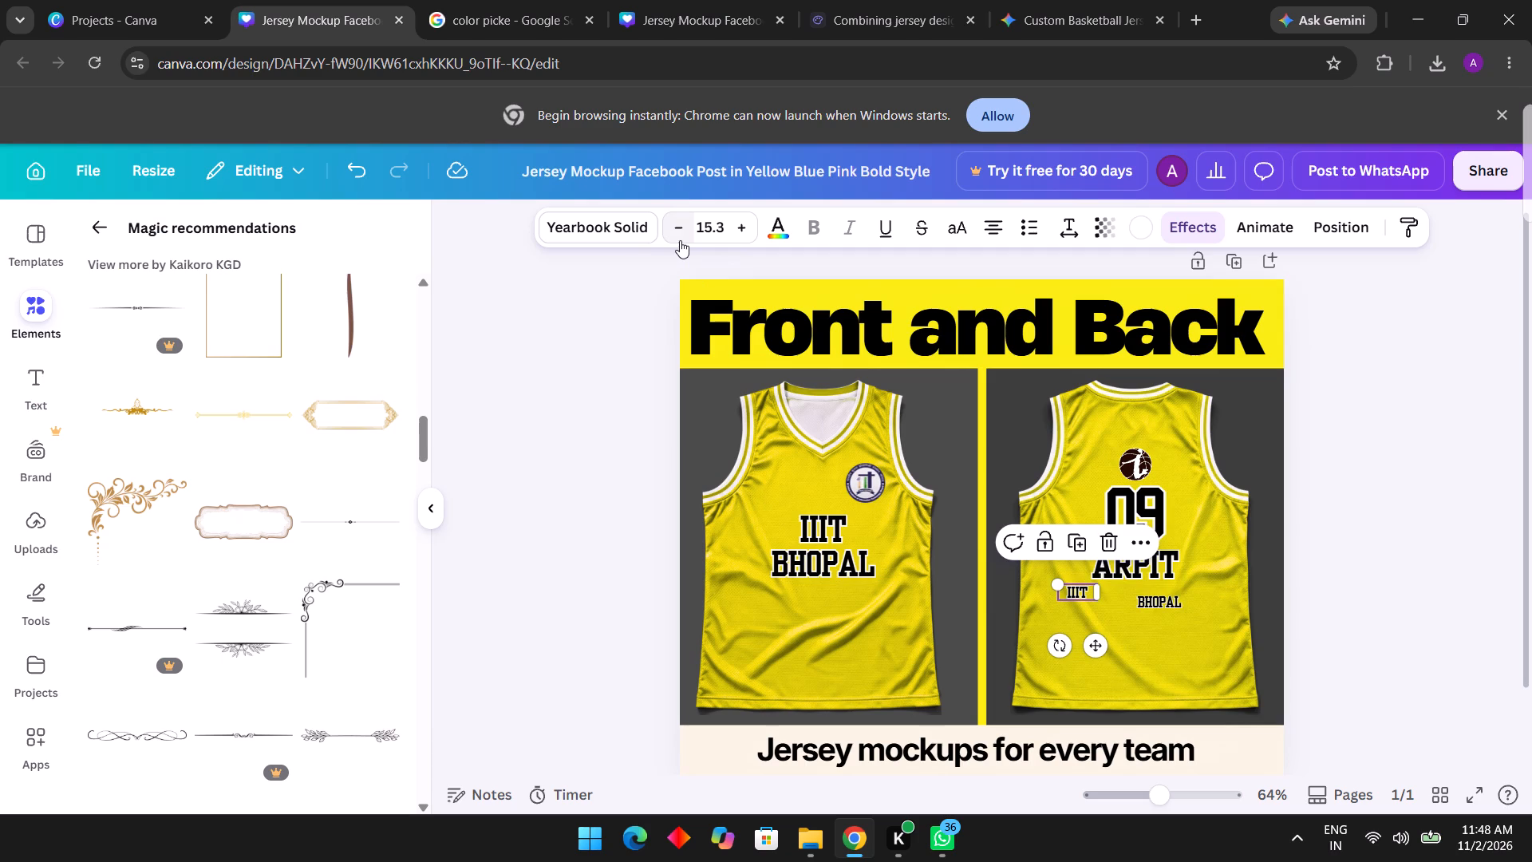
left_click(680, 240)
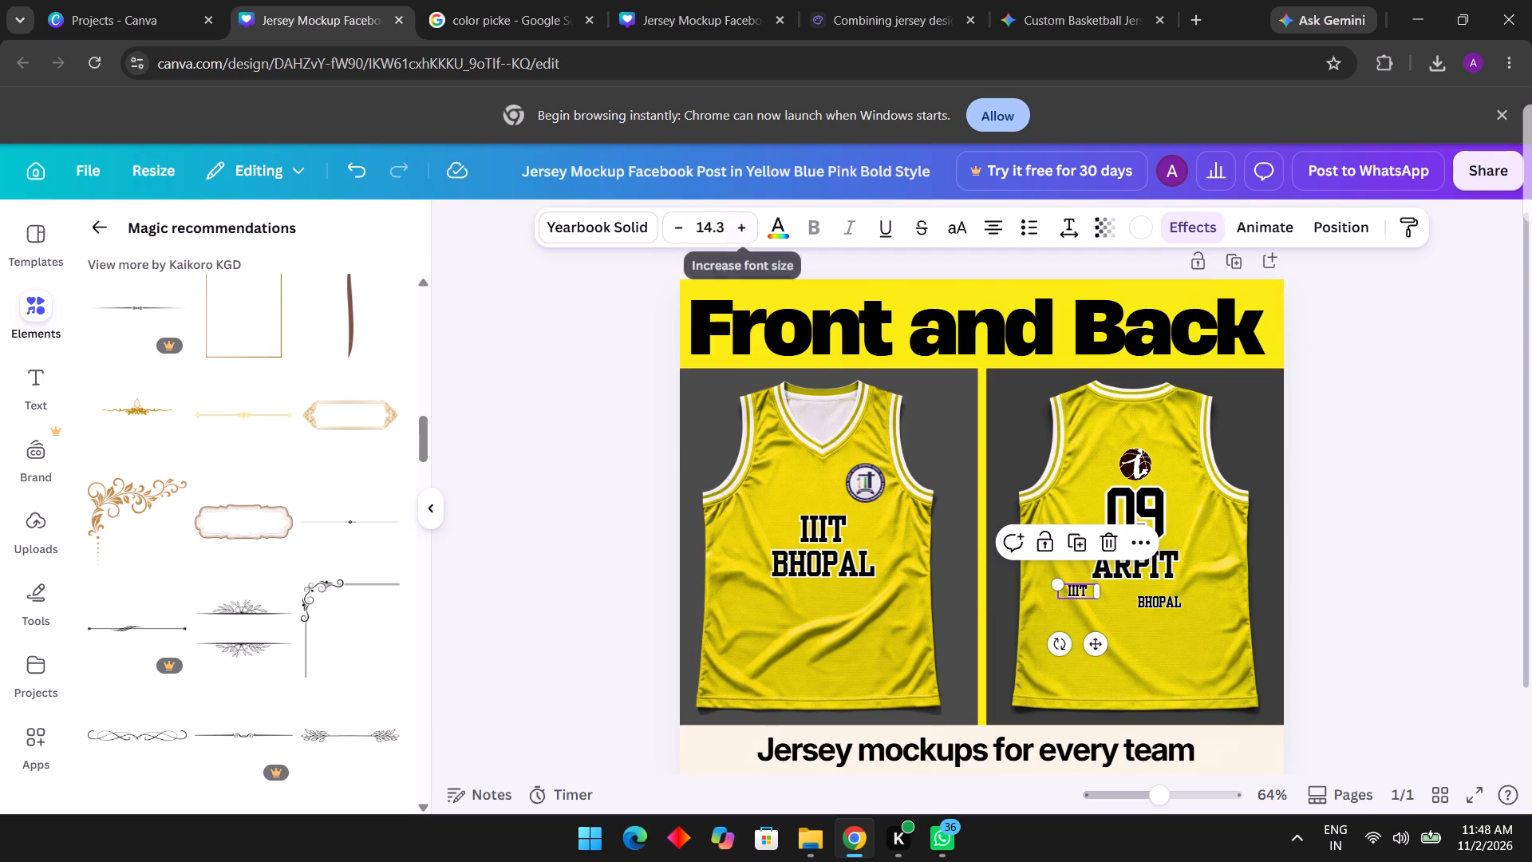
left_click(725, 225)
left_click(725, 225)
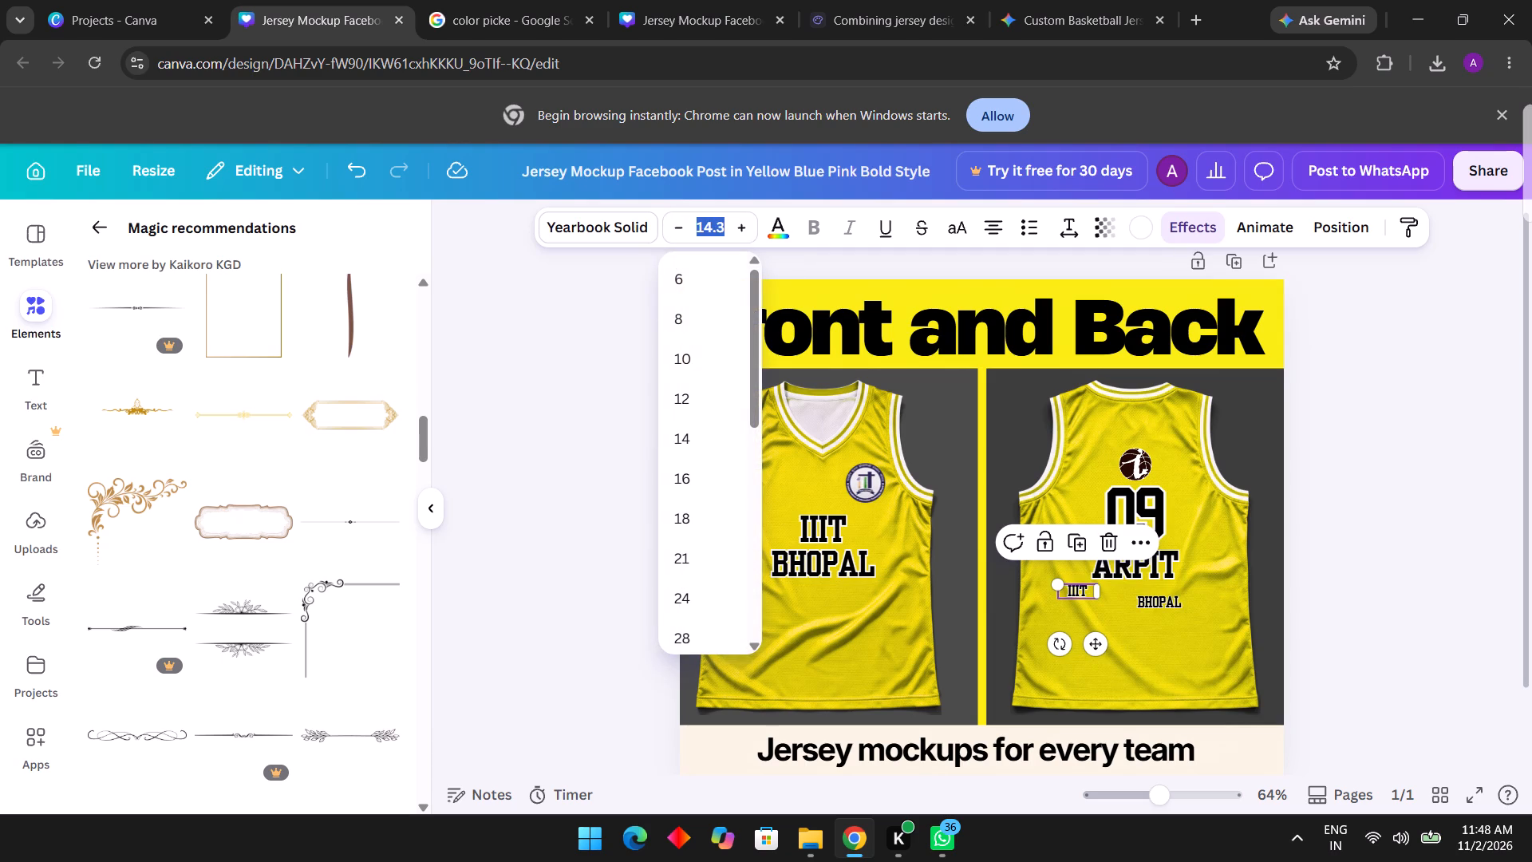
left_click(725, 225)
double_click(725, 225)
type("14.5")
key("Return")
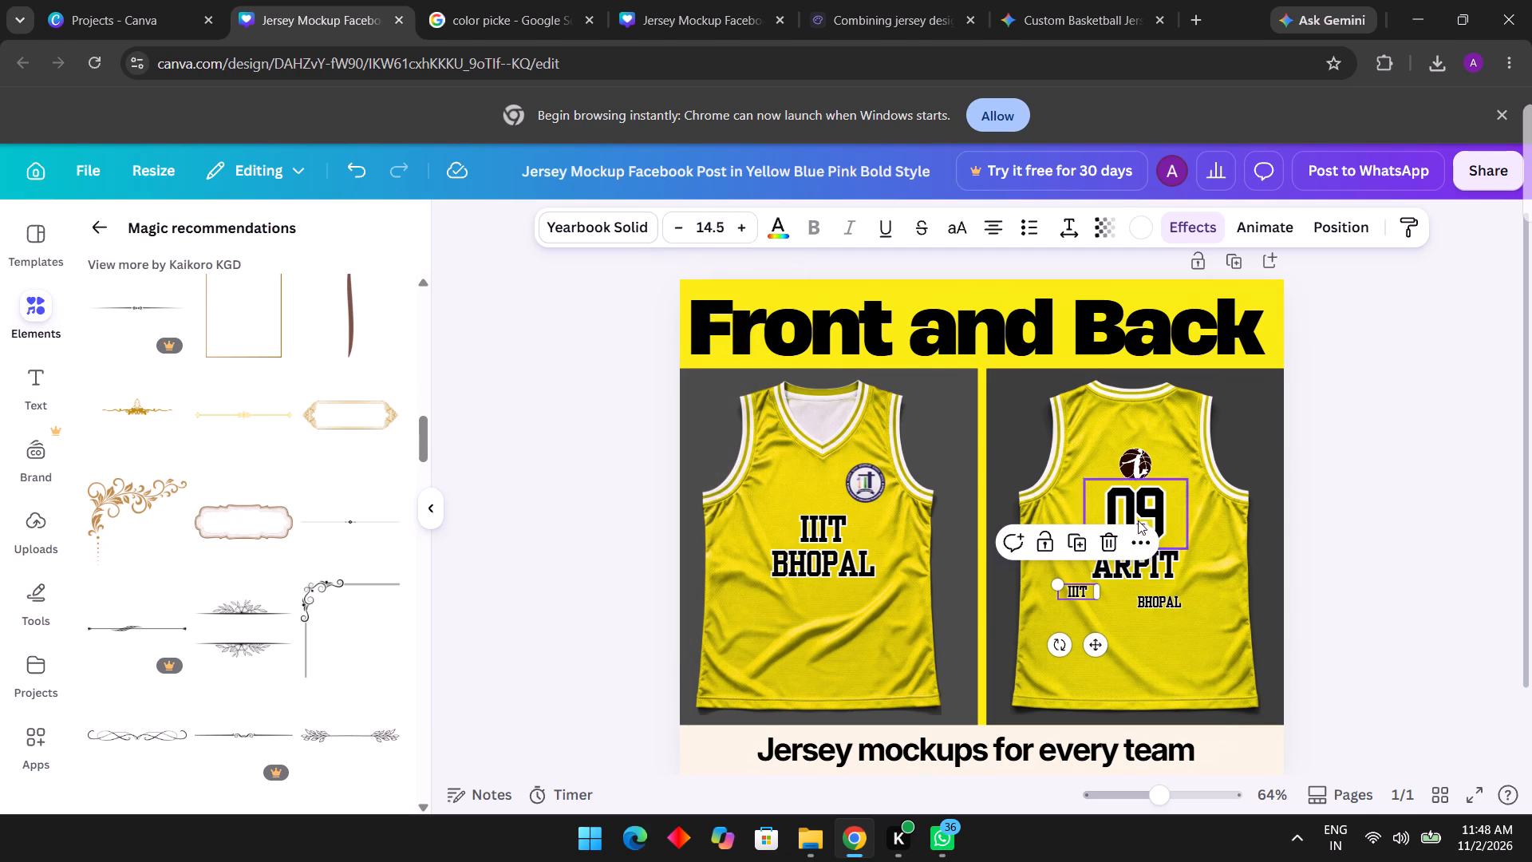
Align the small IIIT level with the small BHOPAL below the player name and bring the two words close together.
left_click_drag(1096, 653, 1122, 671)
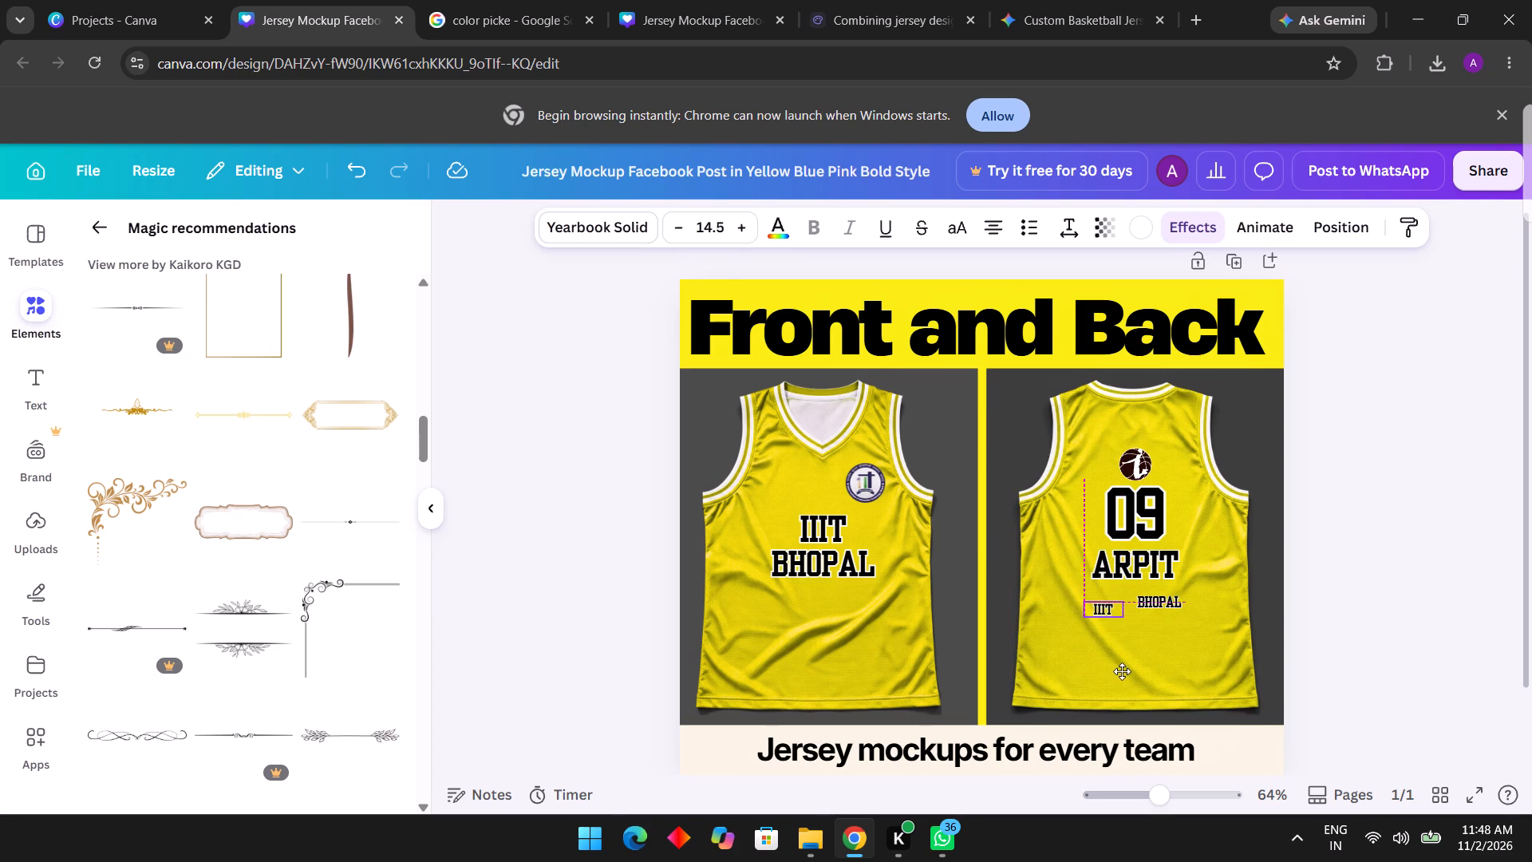
left_click_drag(1122, 671, 1131, 662)
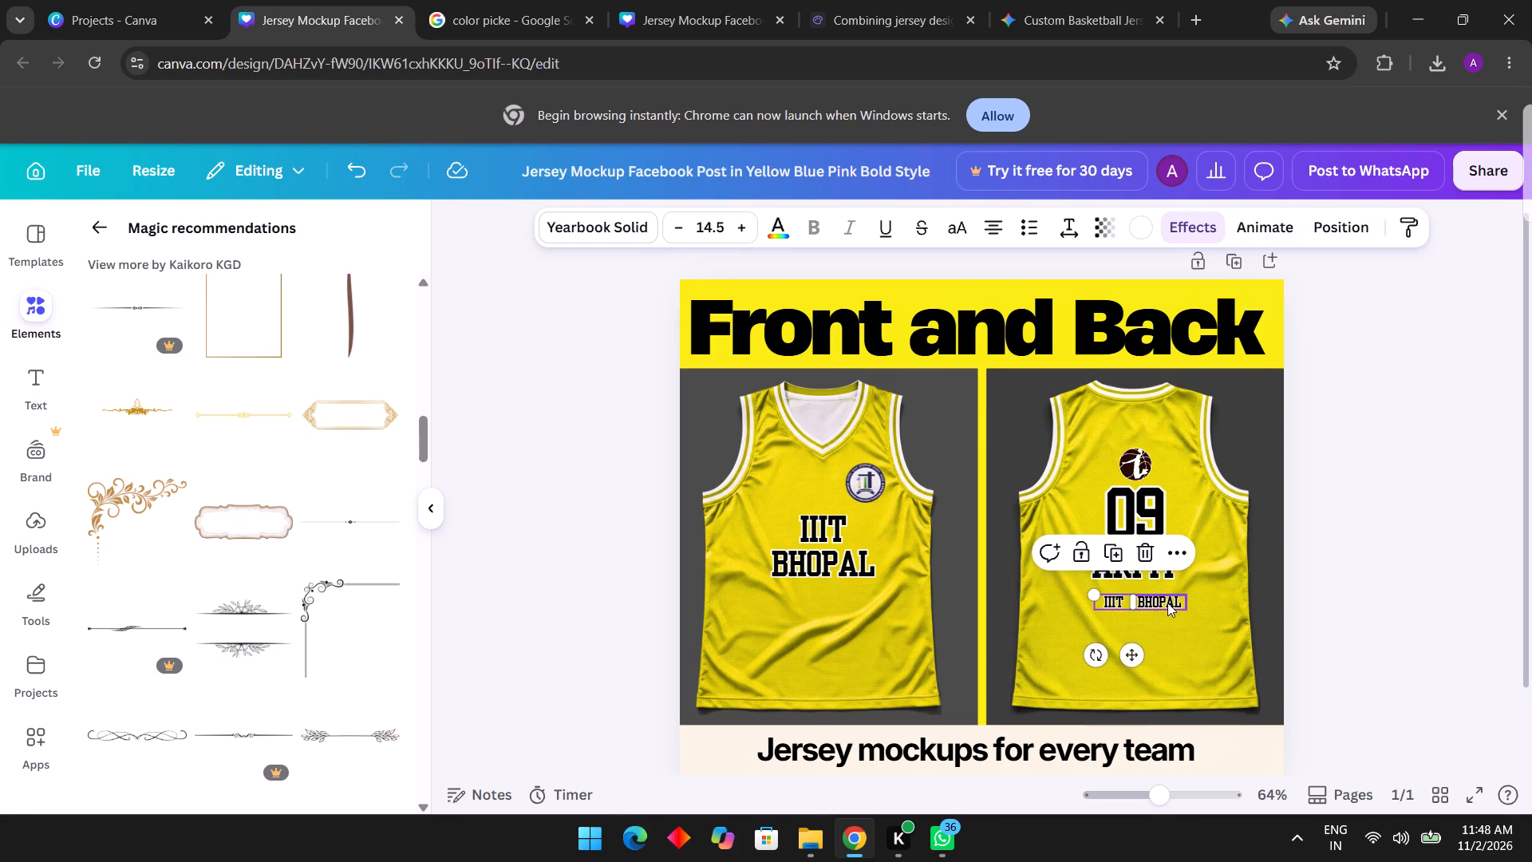
left_click(1167, 603)
left_click_drag(1178, 650, 1163, 648)
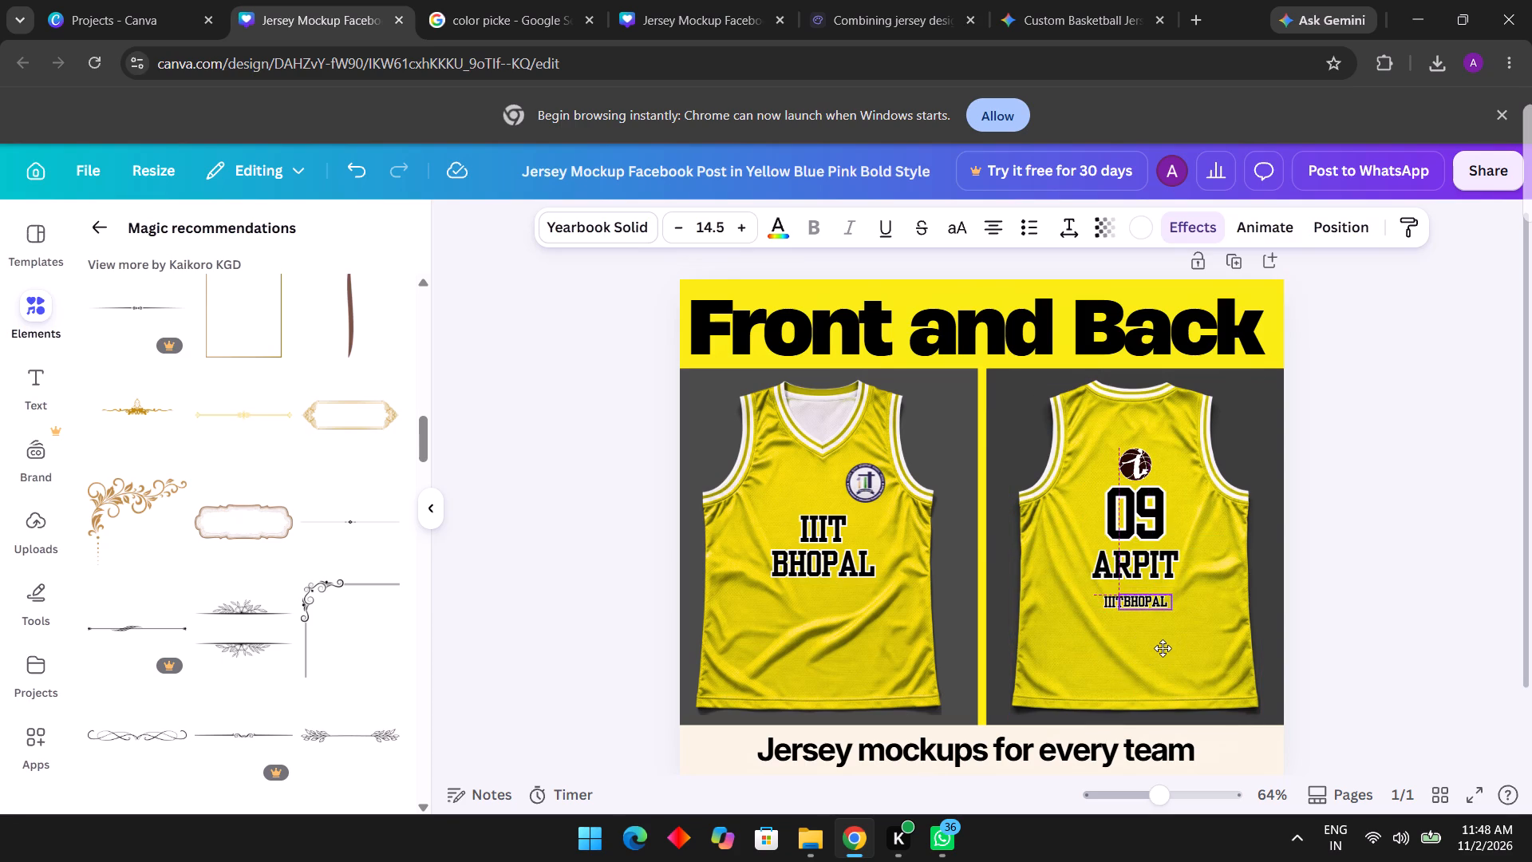
left_click_drag(1163, 648, 1166, 648)
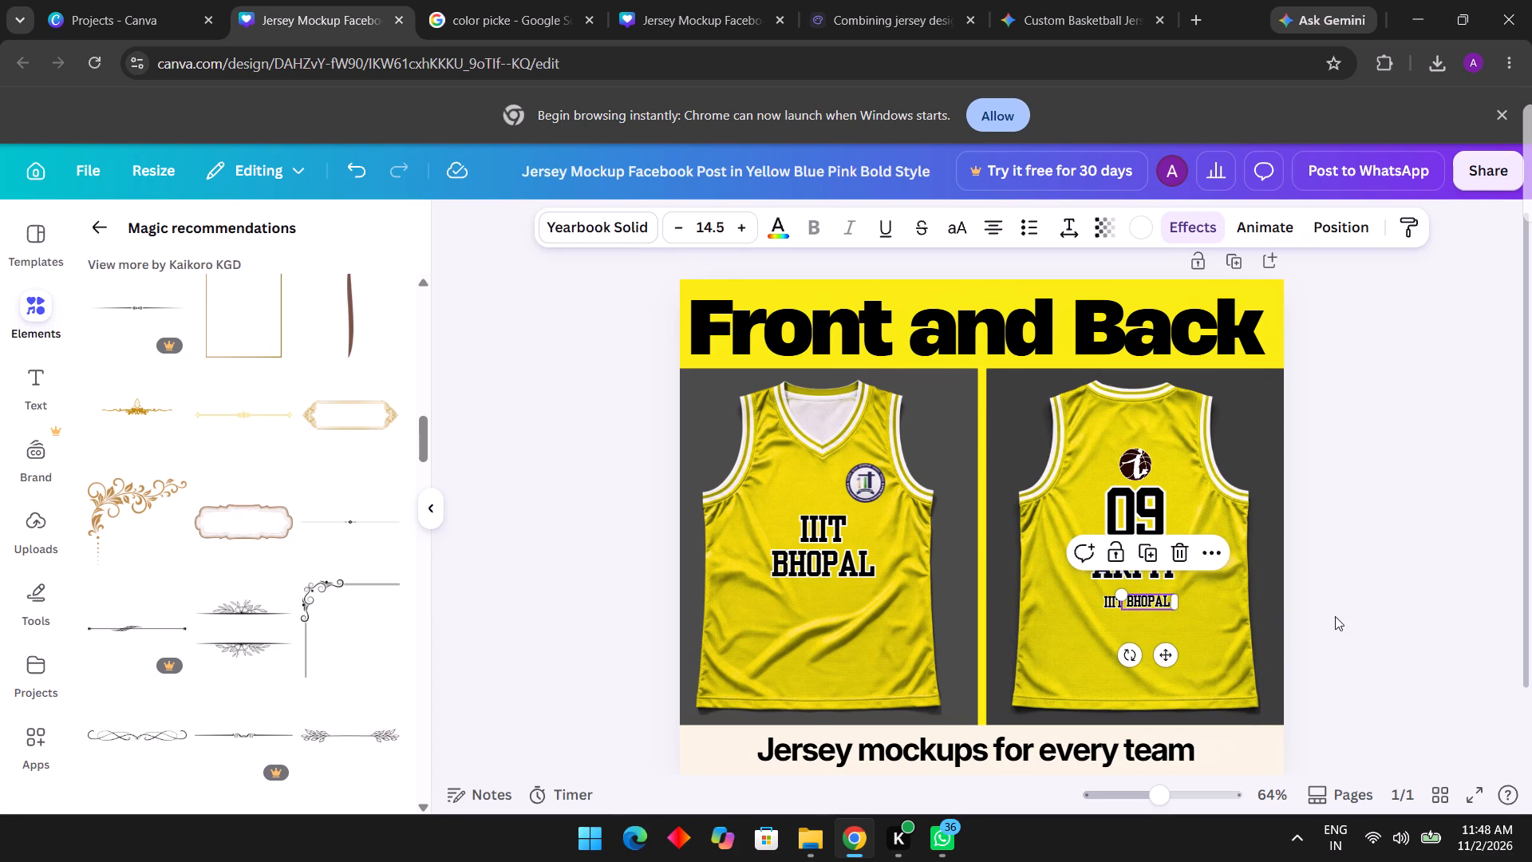
left_click(1338, 616)
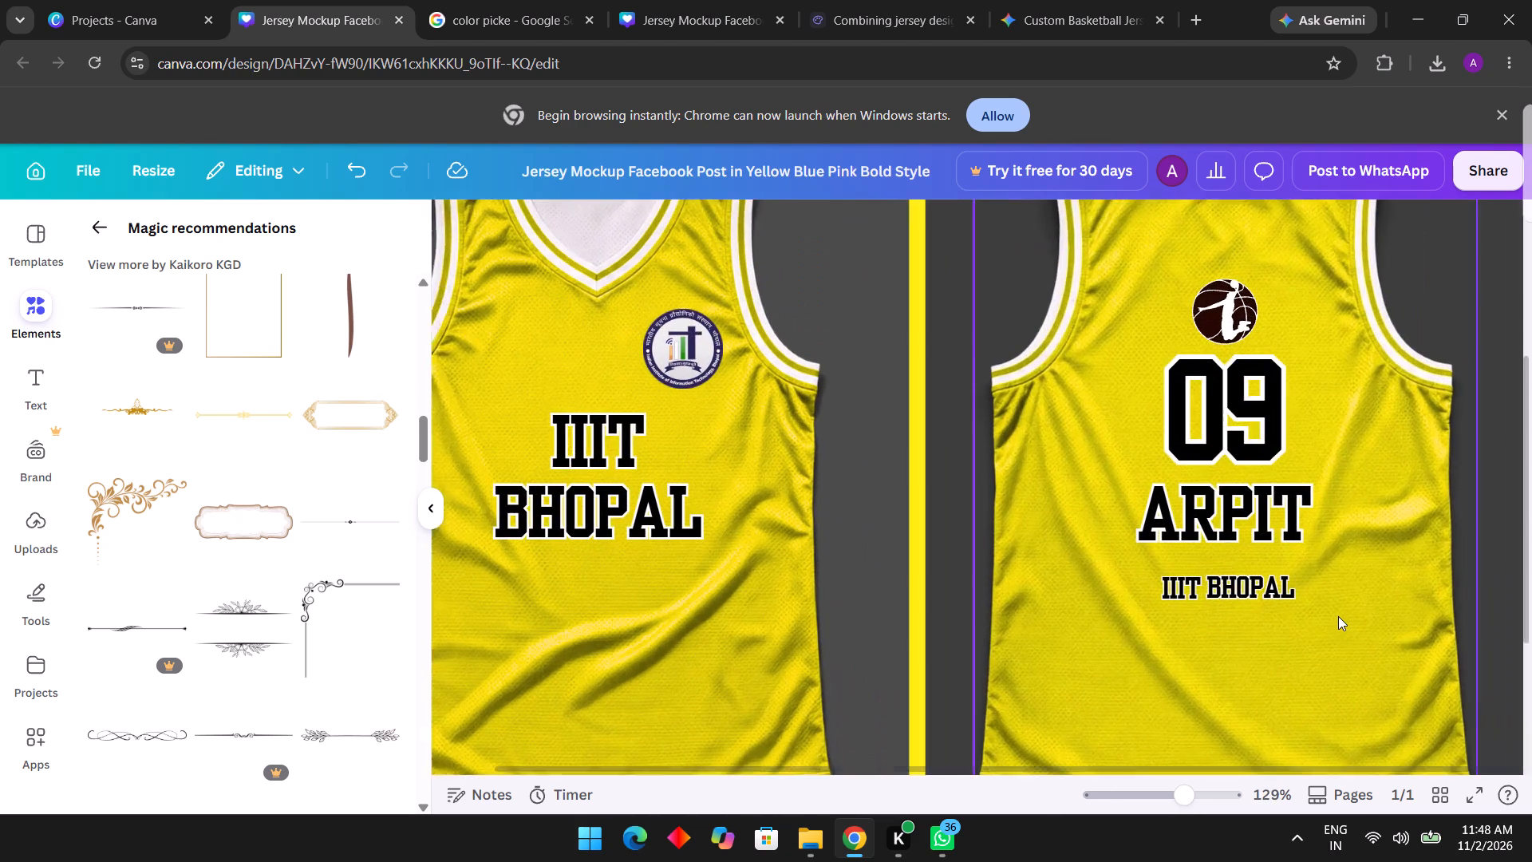
Widen the gap between the small IIIT and BHOPAL texts by moving BHOPAL slightly right and IIIT slightly left.
left_click(1159, 517)
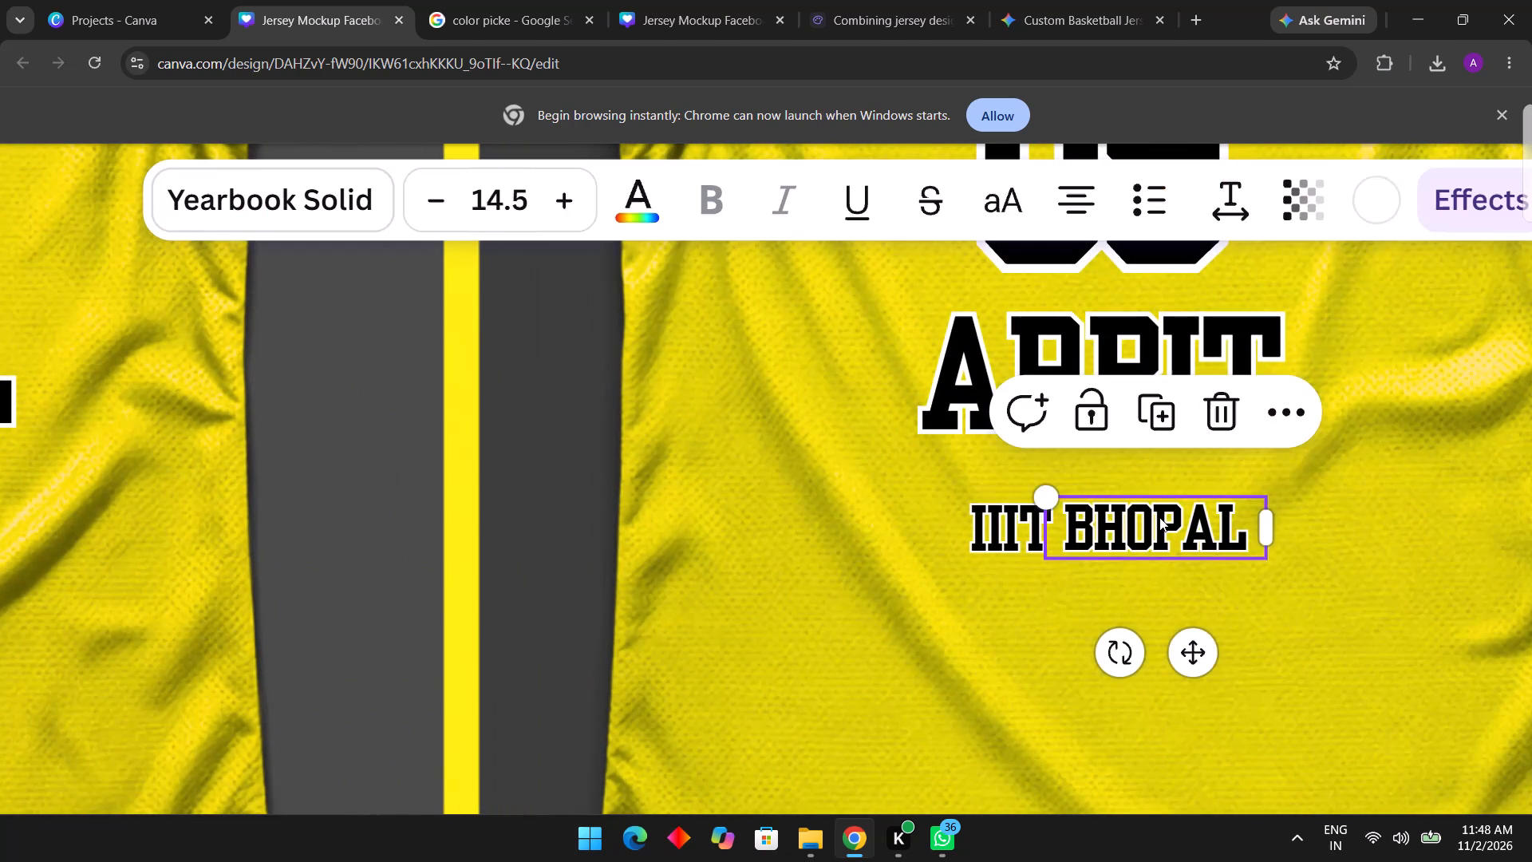
left_click_drag(1202, 653, 1228, 657)
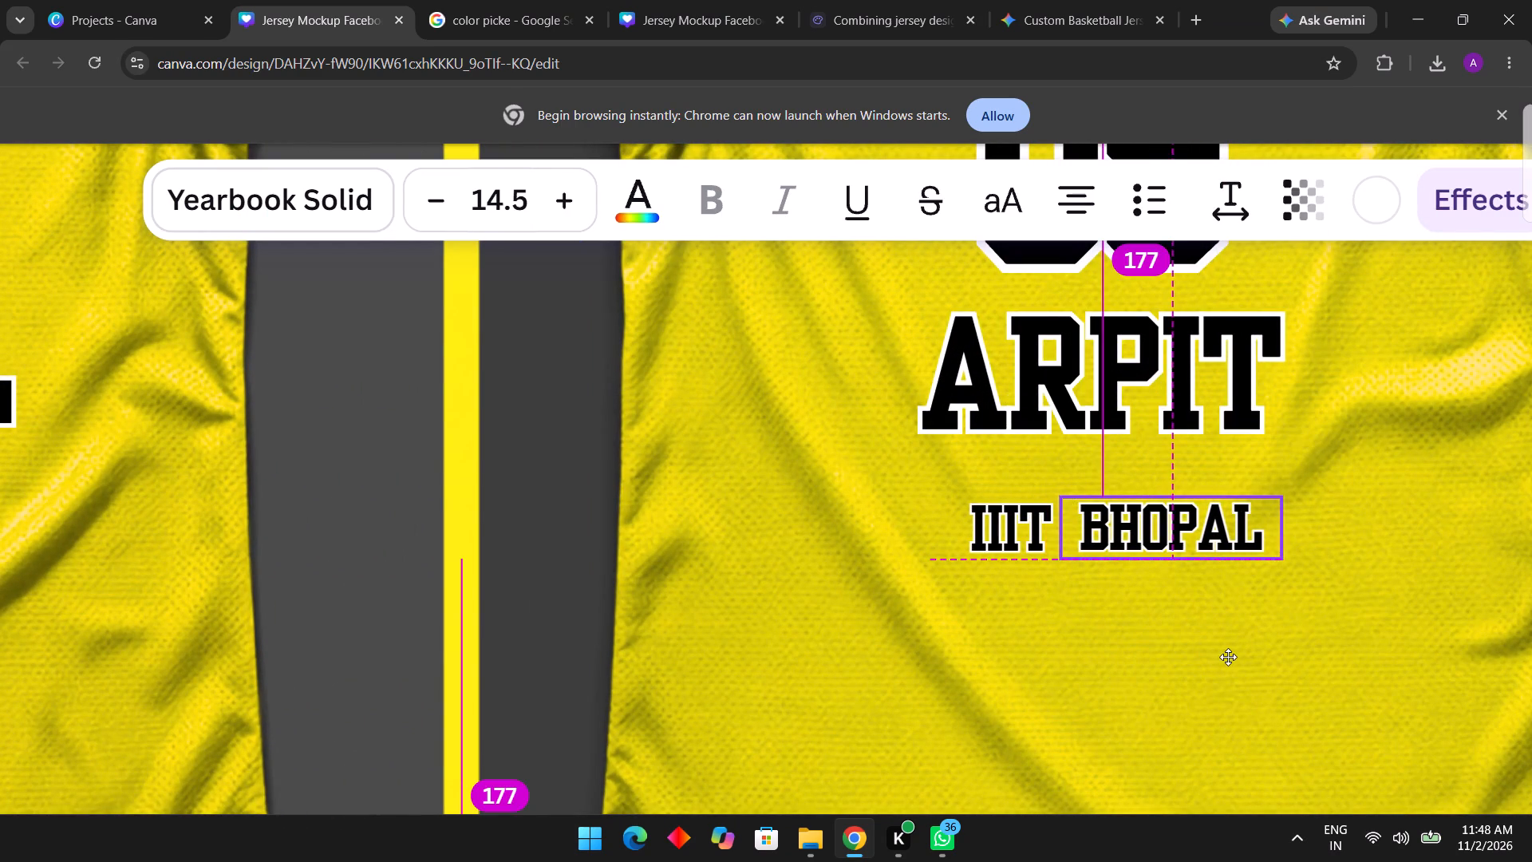
left_click_drag(1228, 657, 1232, 656)
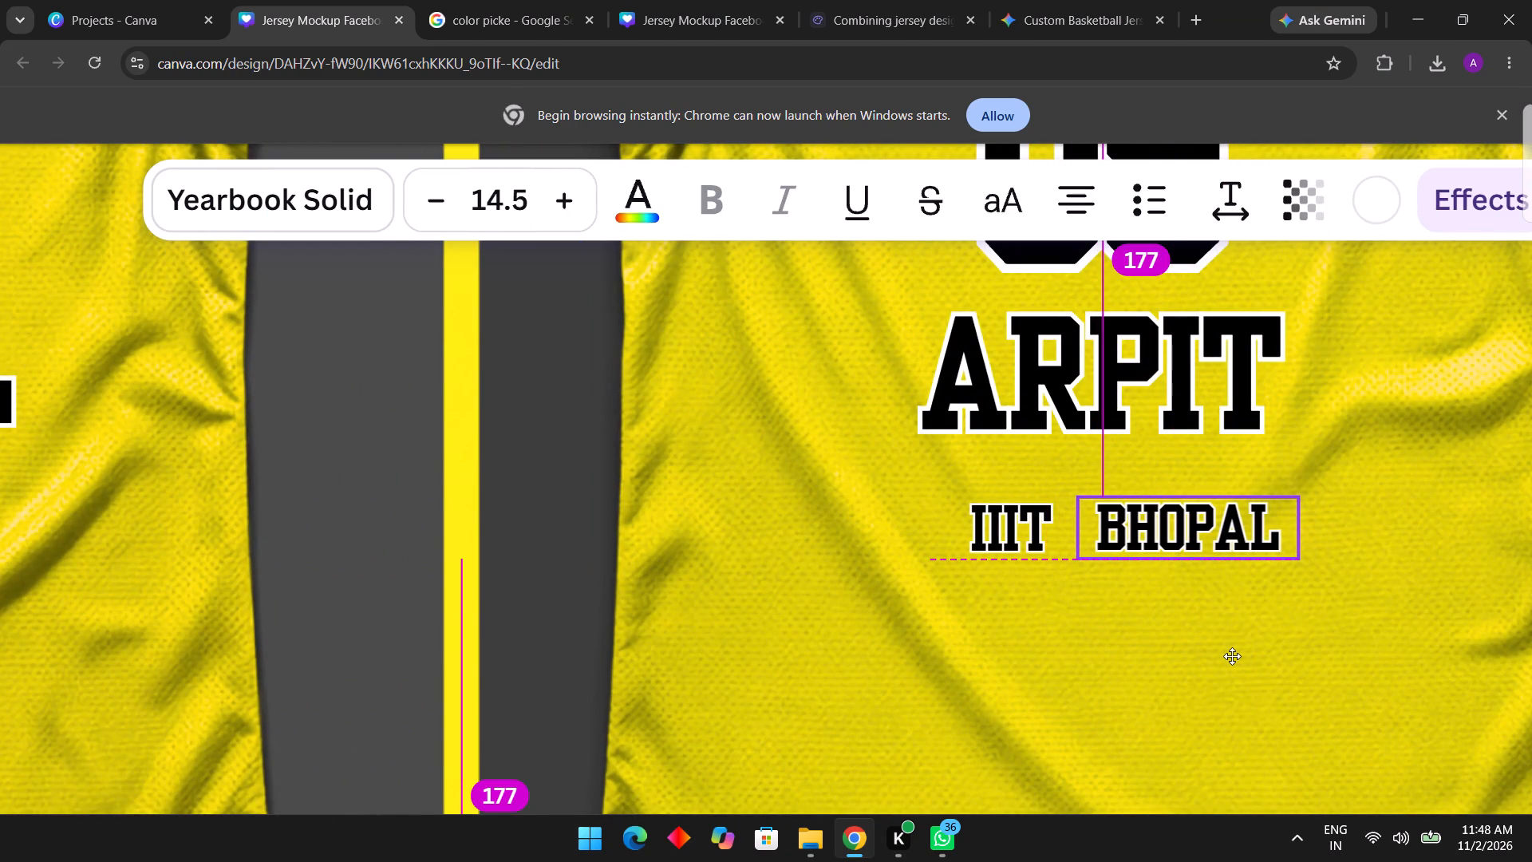
left_click_drag(1232, 656, 1232, 658)
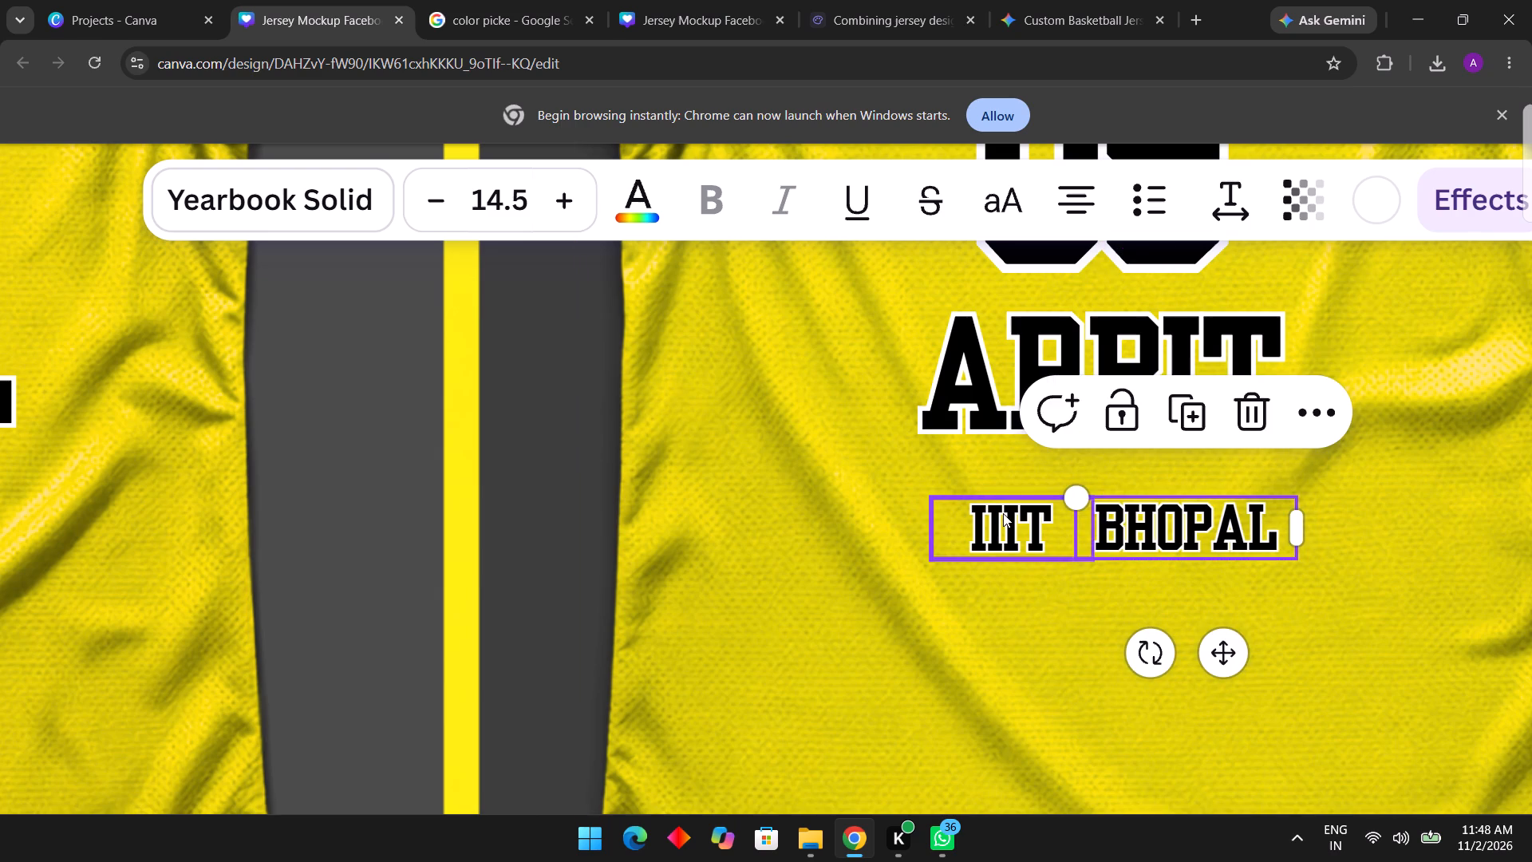
left_click(1003, 513)
left_click_drag(1046, 670, 1027, 669)
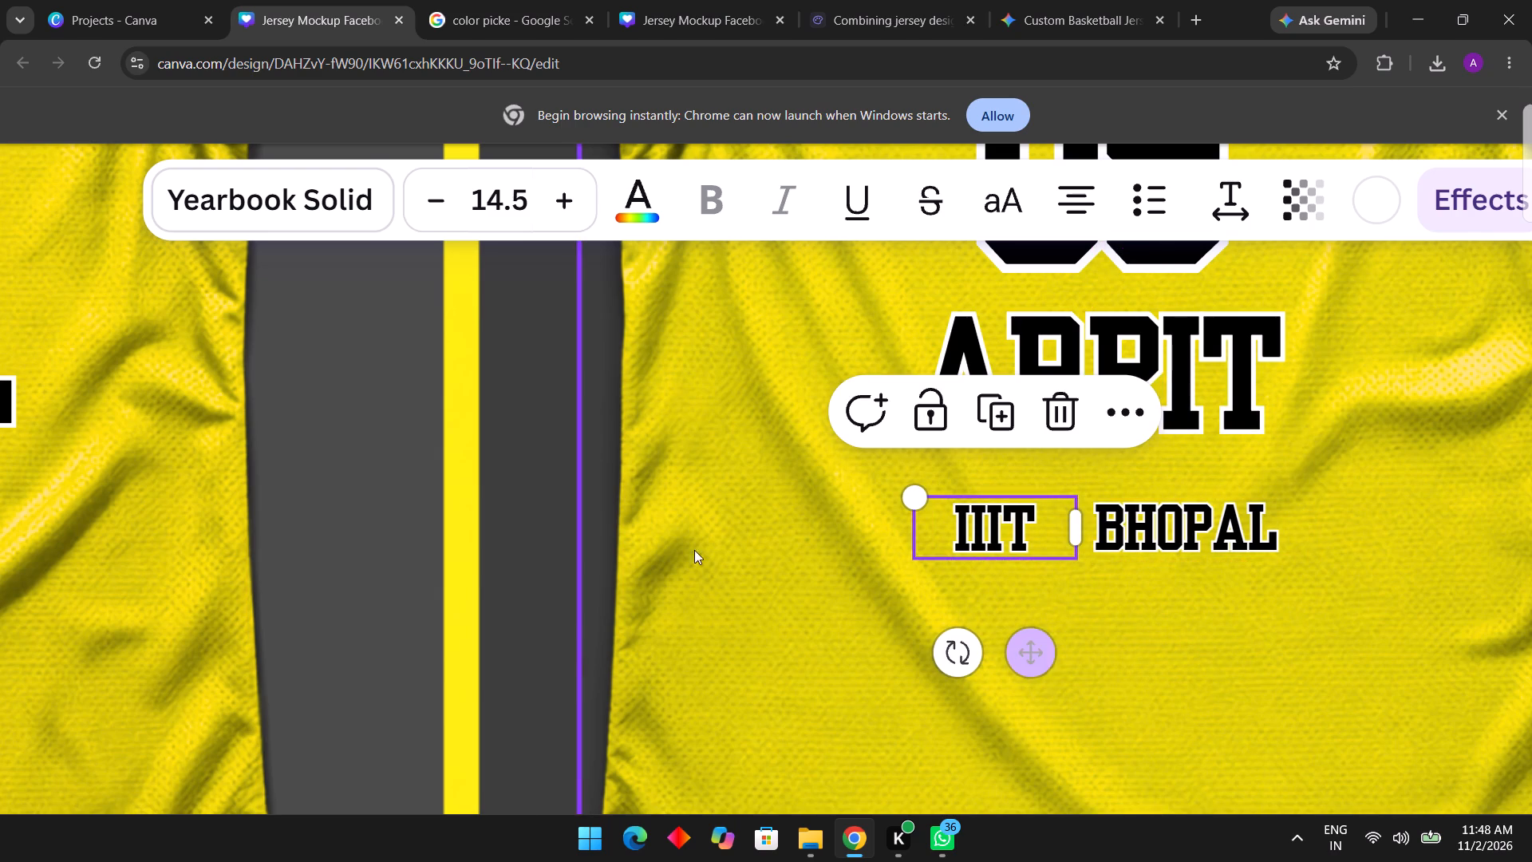
left_click(512, 512)
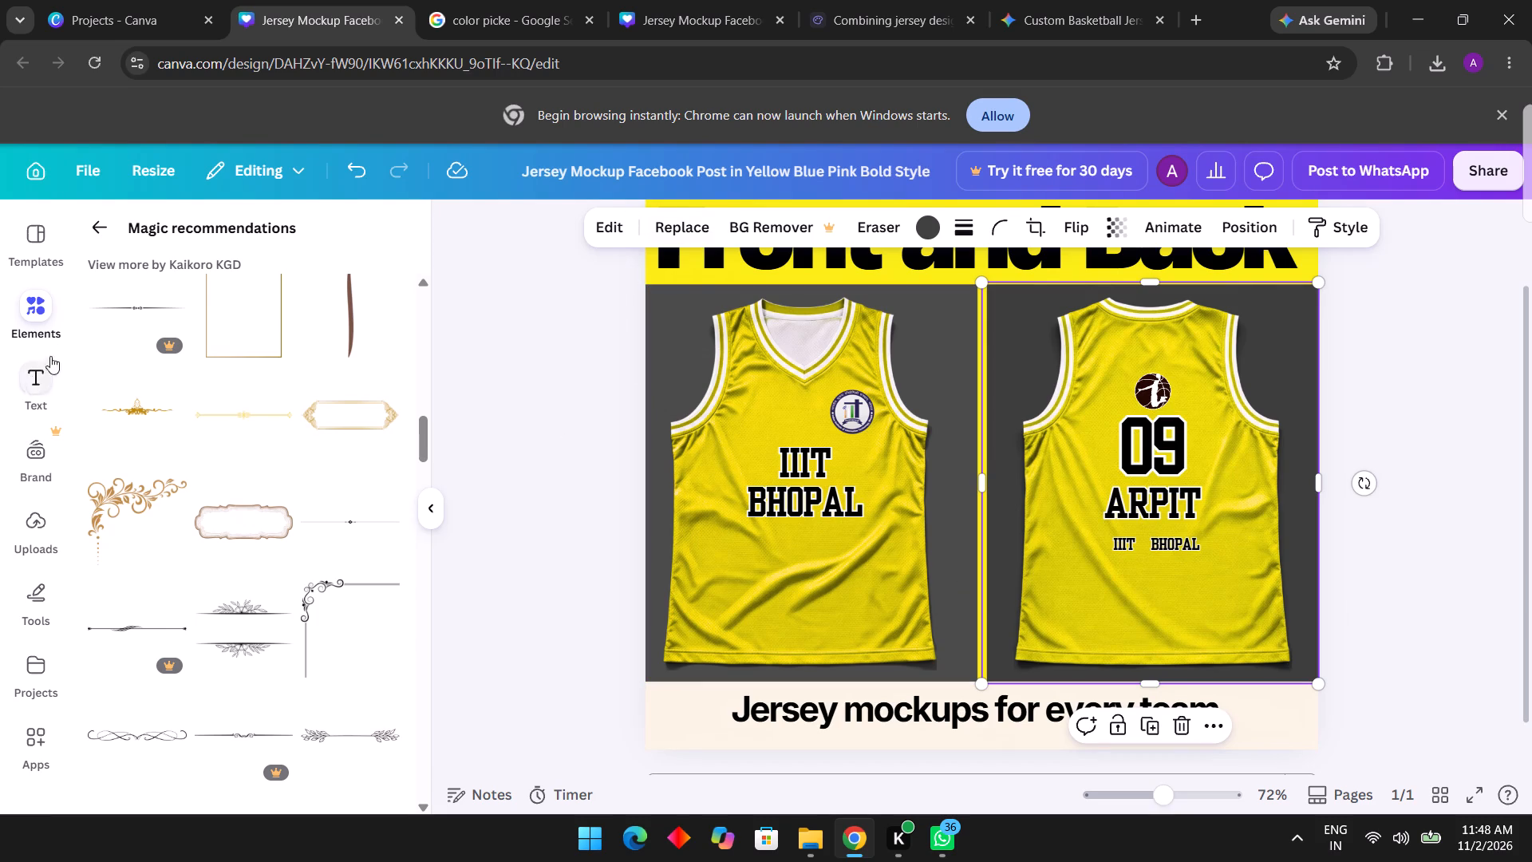
Leave the magic recommendations and search the graphics elements for "circle".
scroll(242, 269, "up", 10)
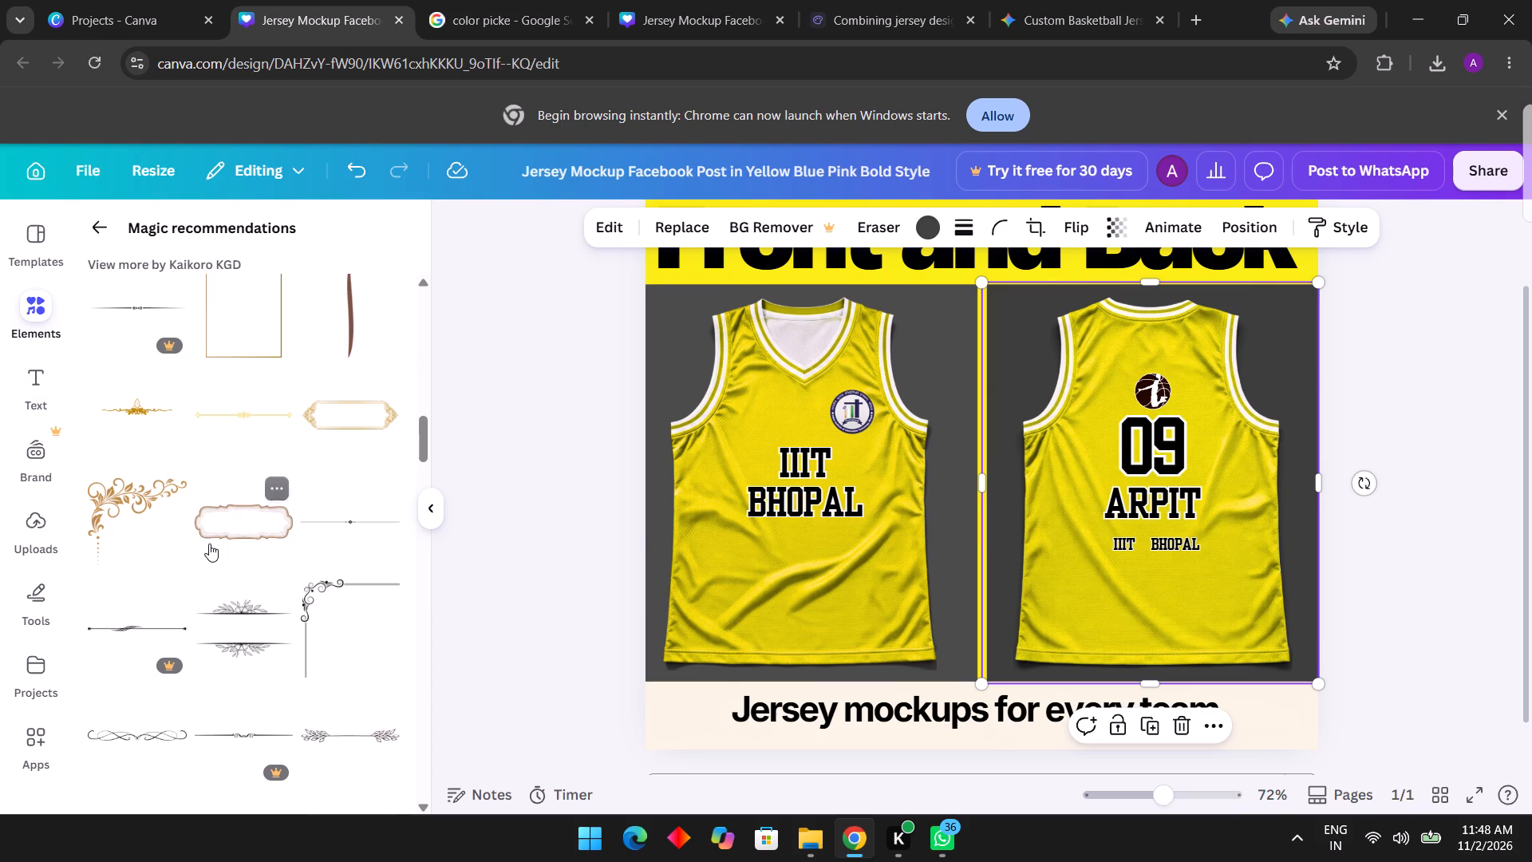
scroll(209, 544, "up", 17)
left_click(104, 215)
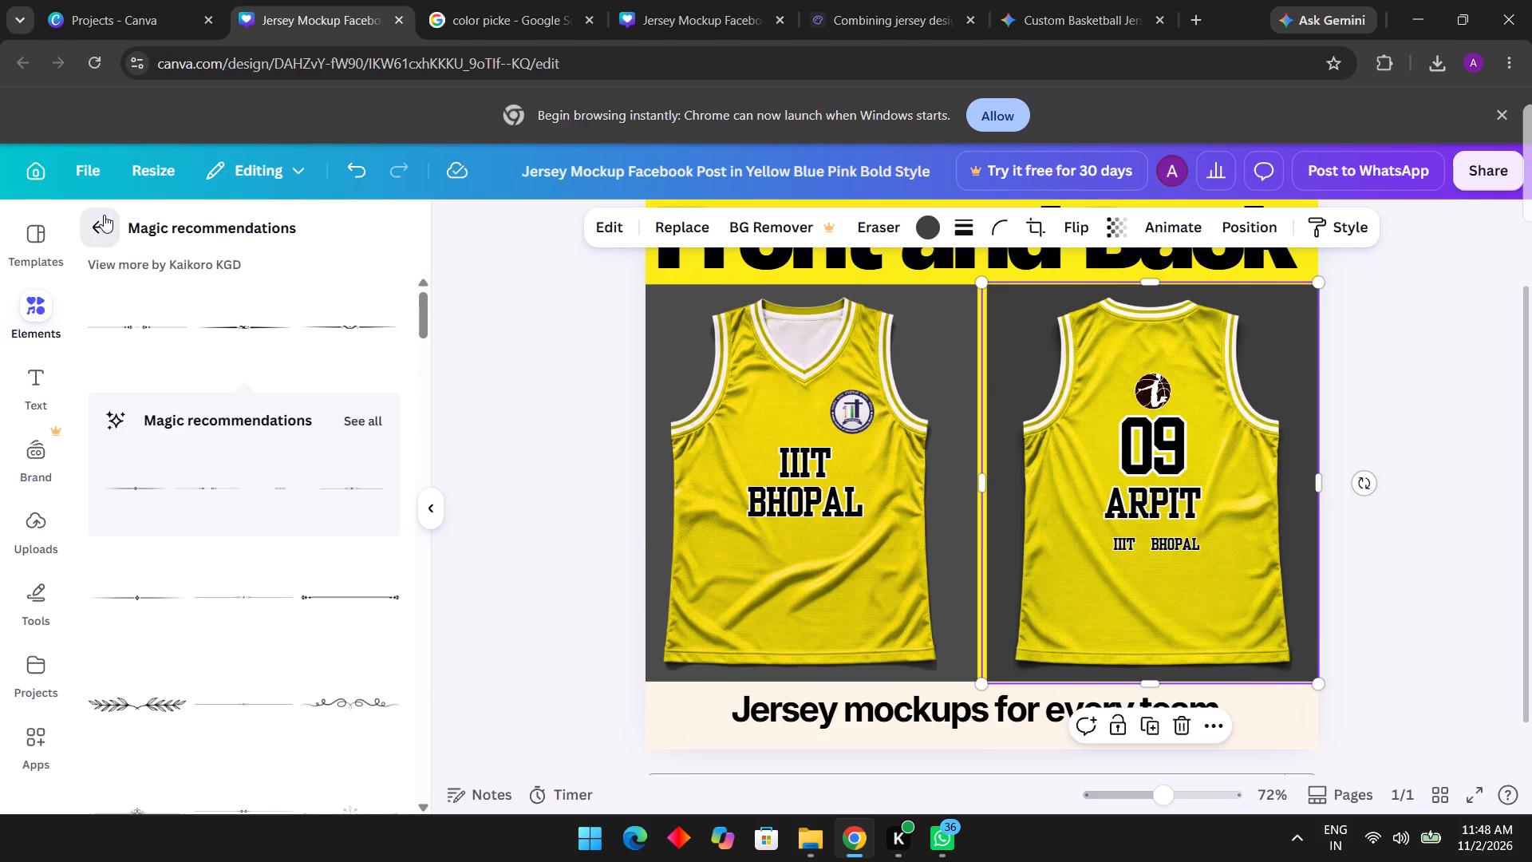
left_click_drag(173, 238, 26, 238)
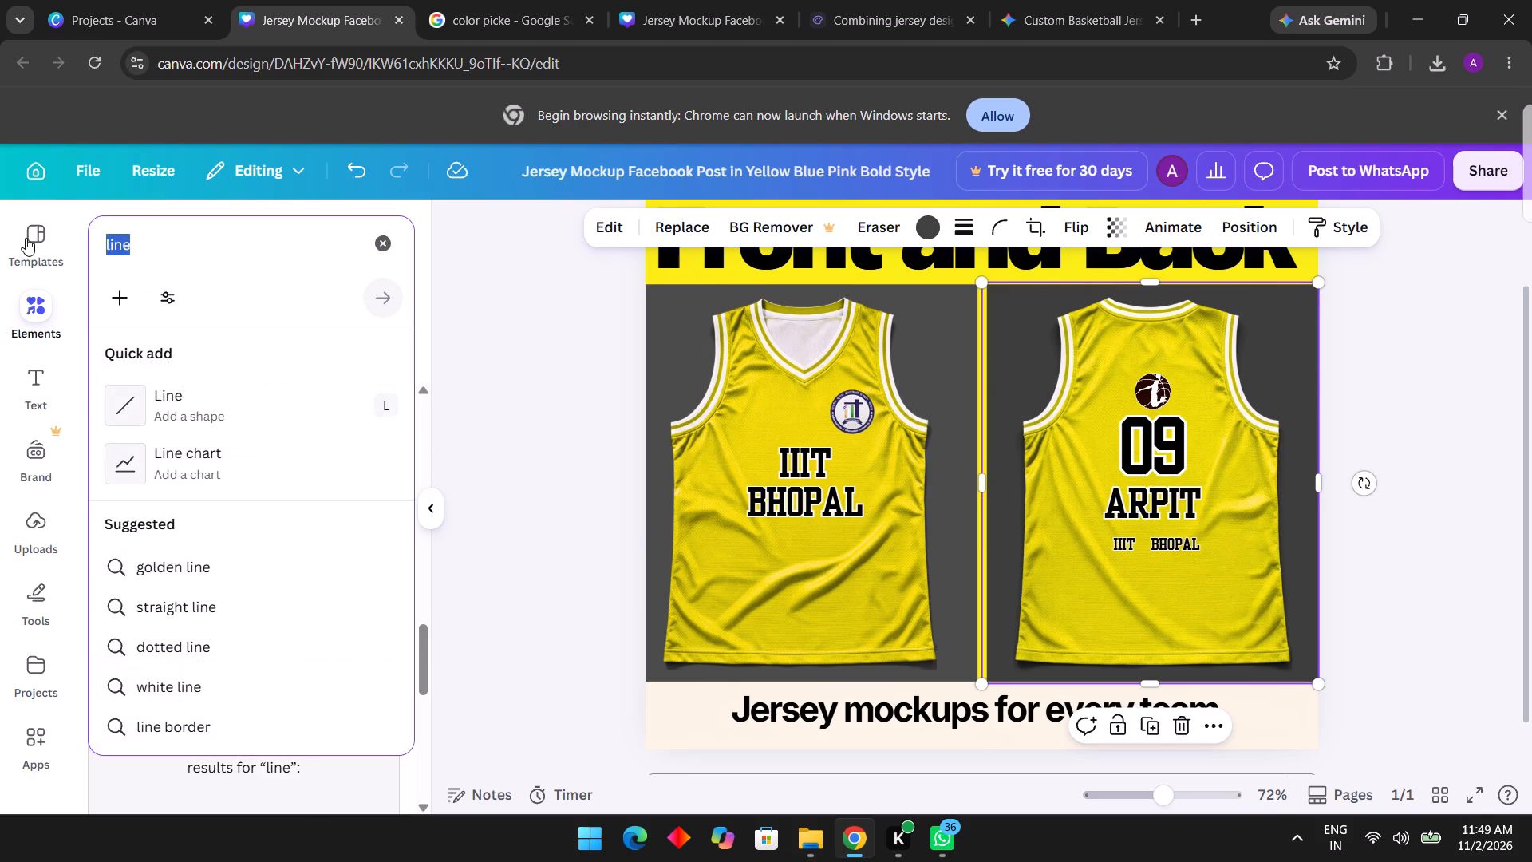
type("quar")
key("BackSpace")
key("BackSpace")
key("BackSpace")
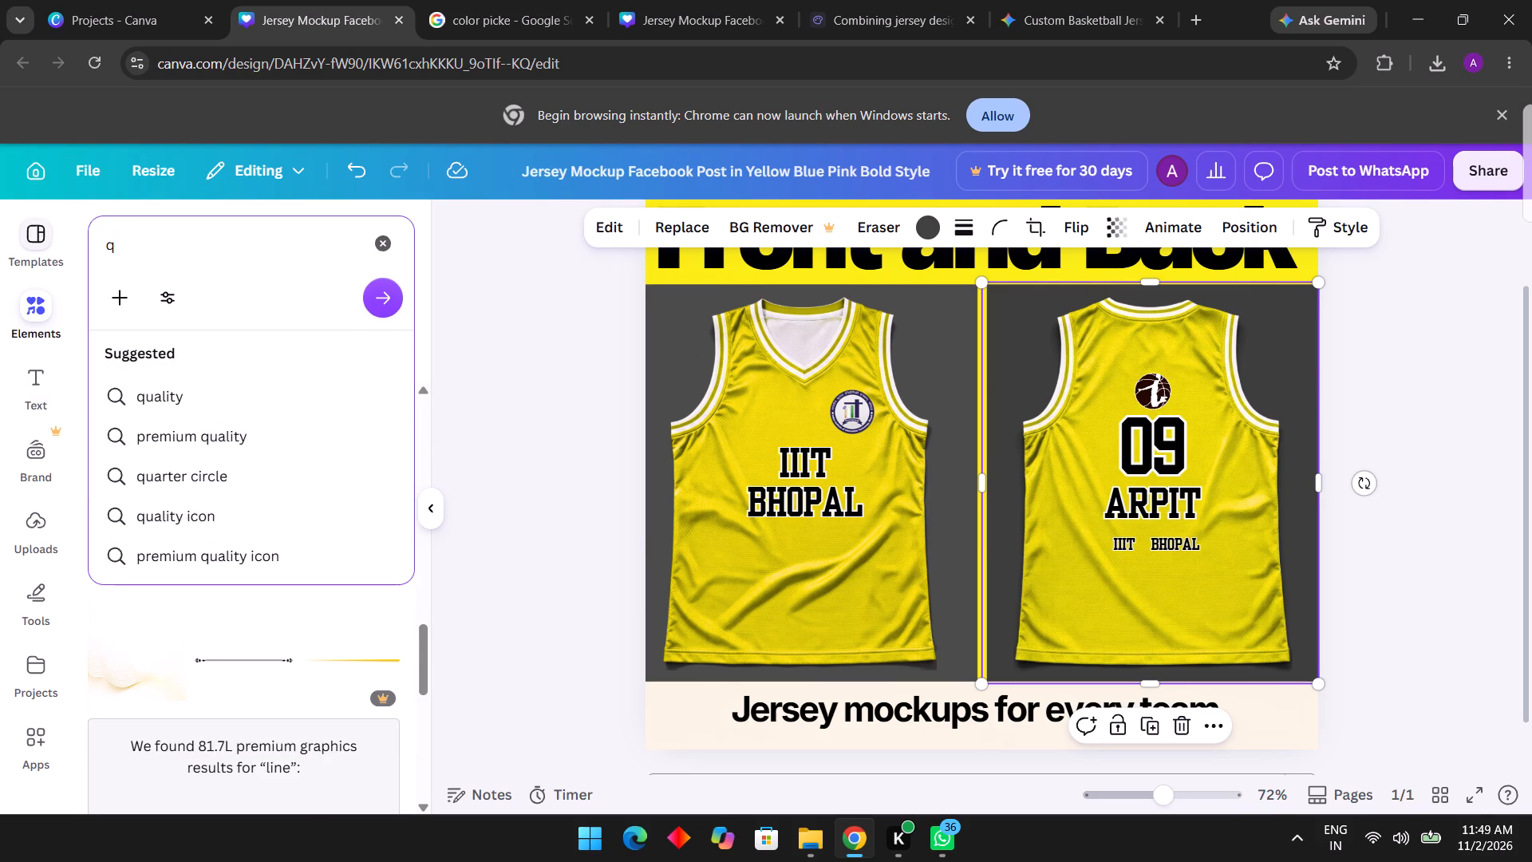
key("BackSpace")
key("BackSpace")
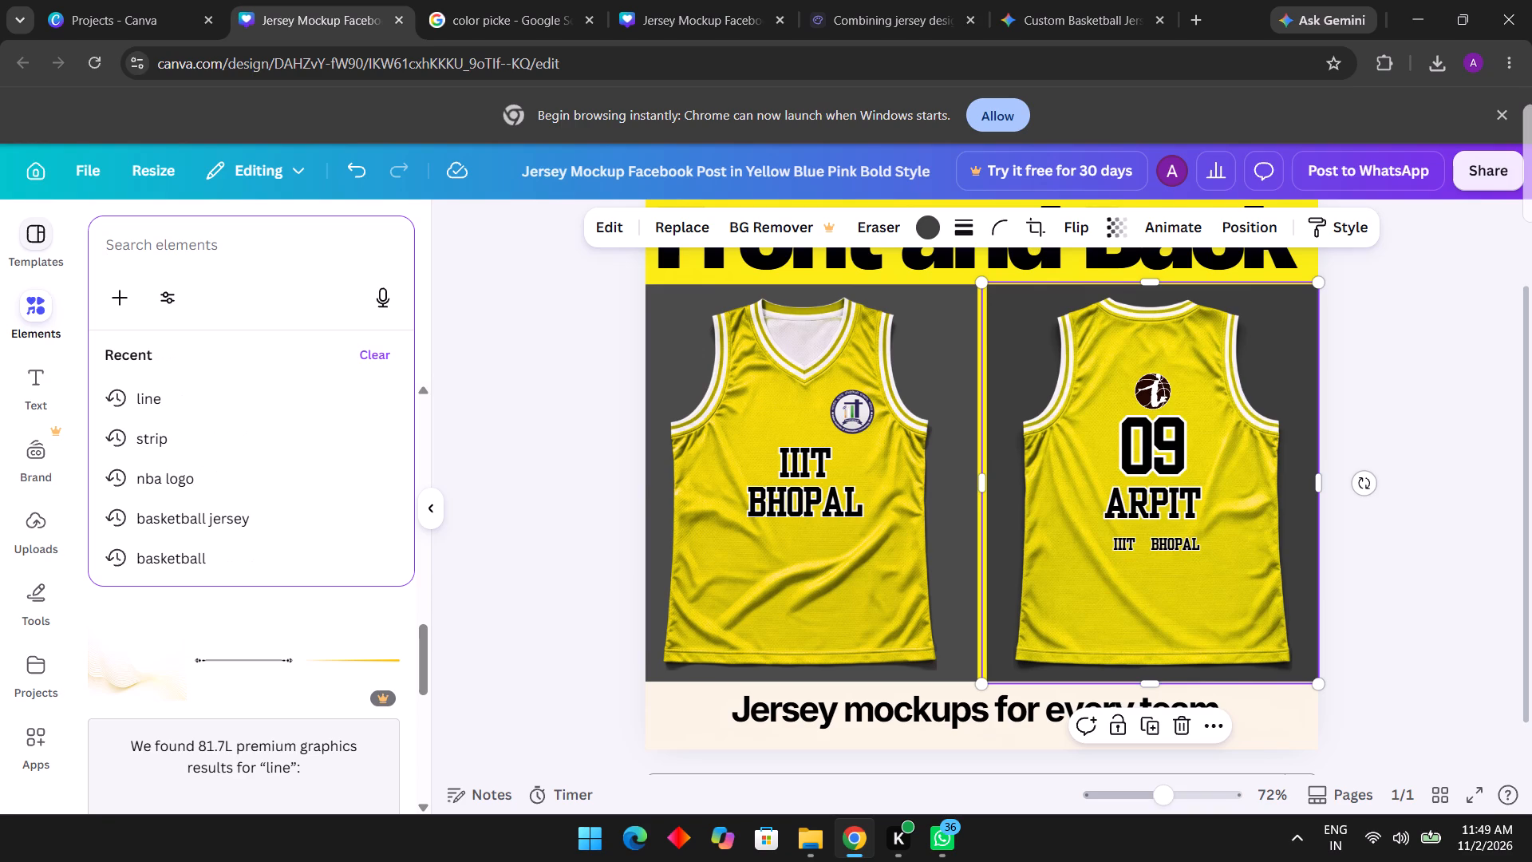
type("circle")
key("Return")
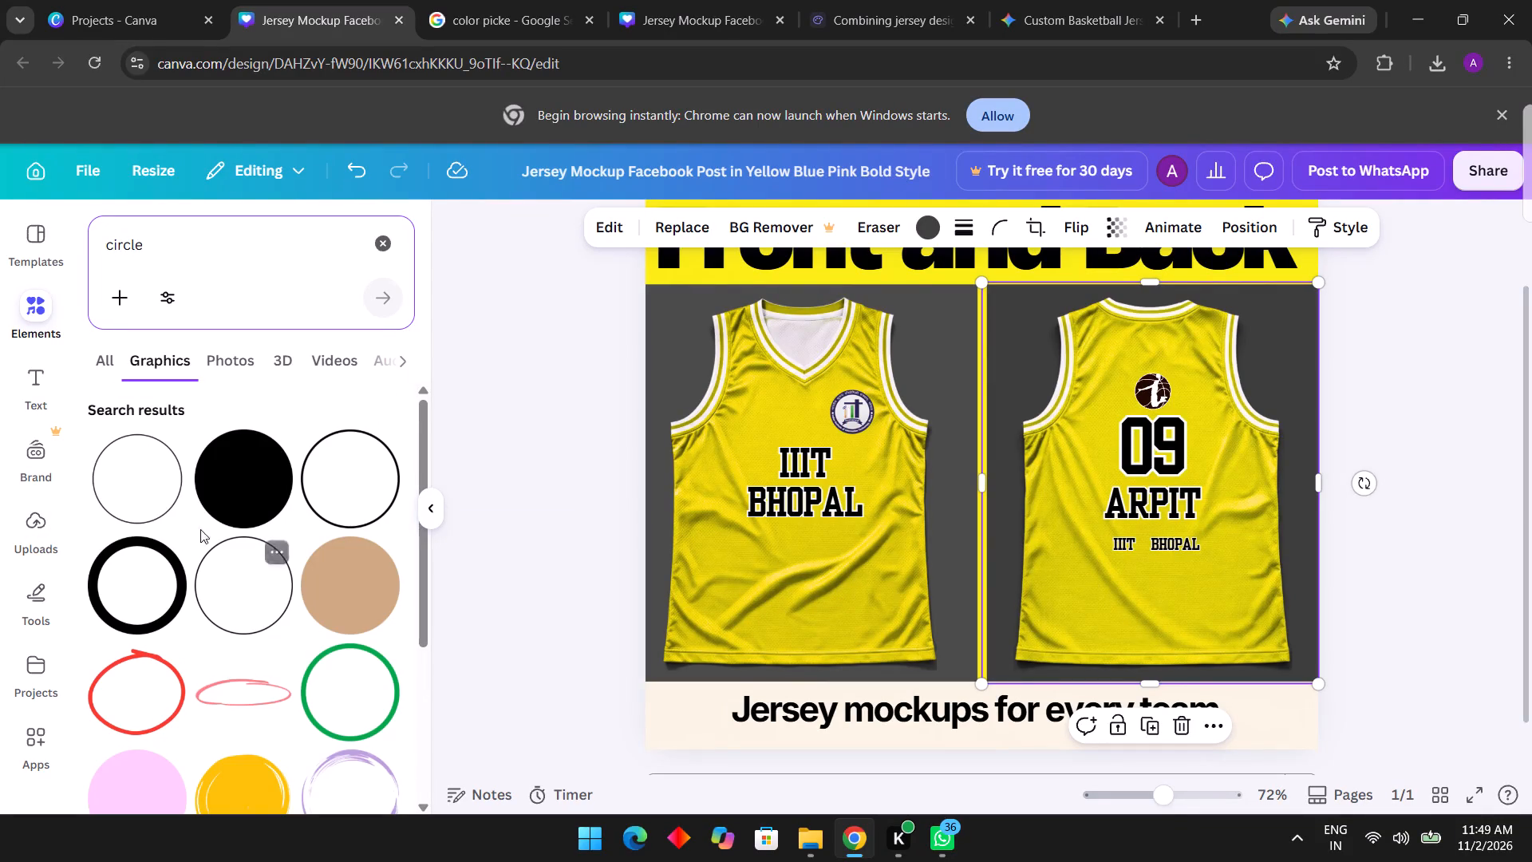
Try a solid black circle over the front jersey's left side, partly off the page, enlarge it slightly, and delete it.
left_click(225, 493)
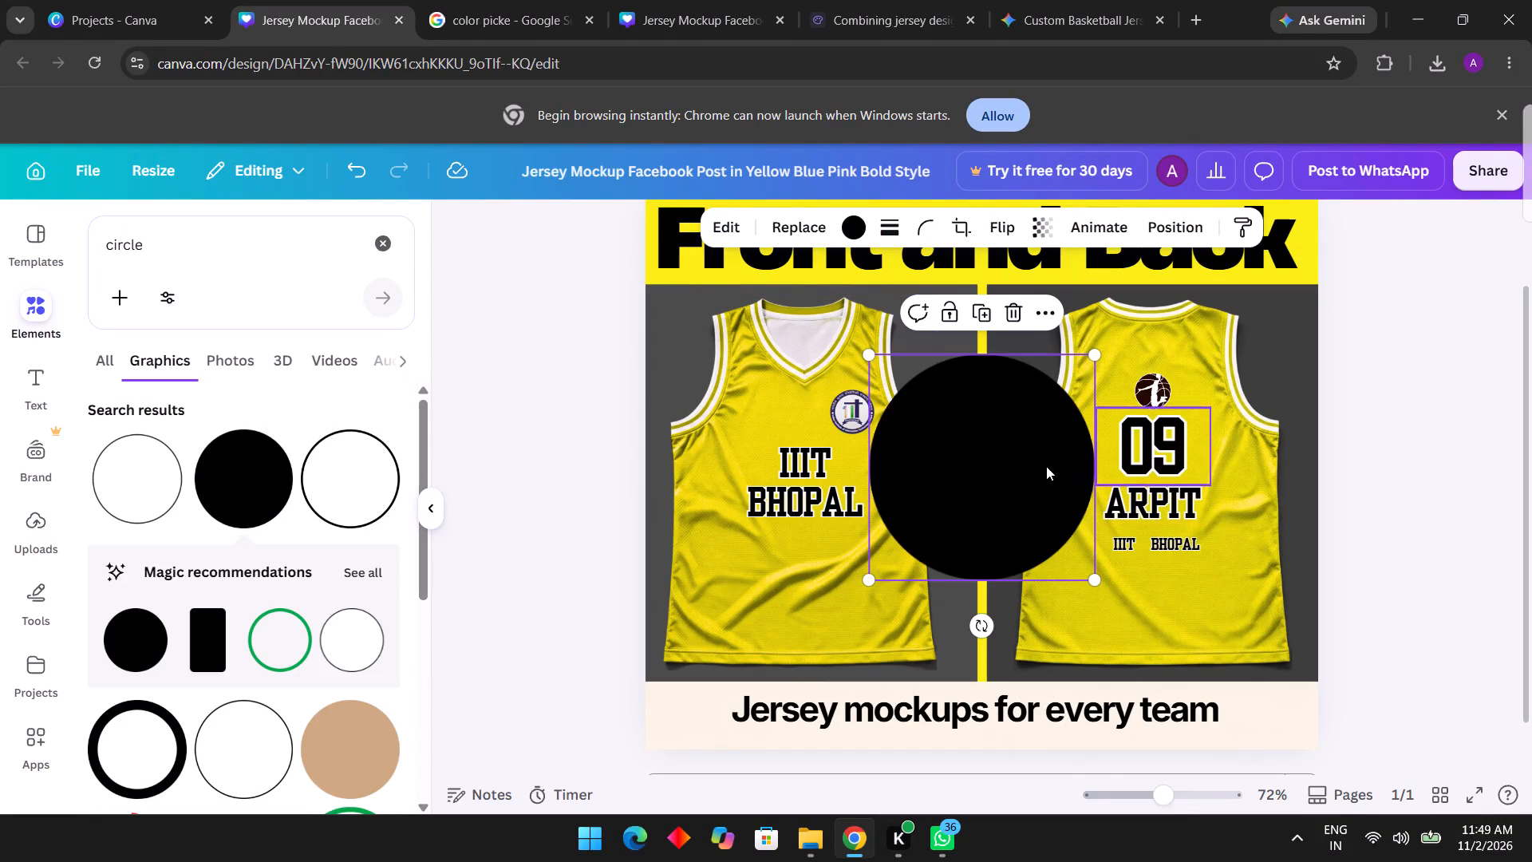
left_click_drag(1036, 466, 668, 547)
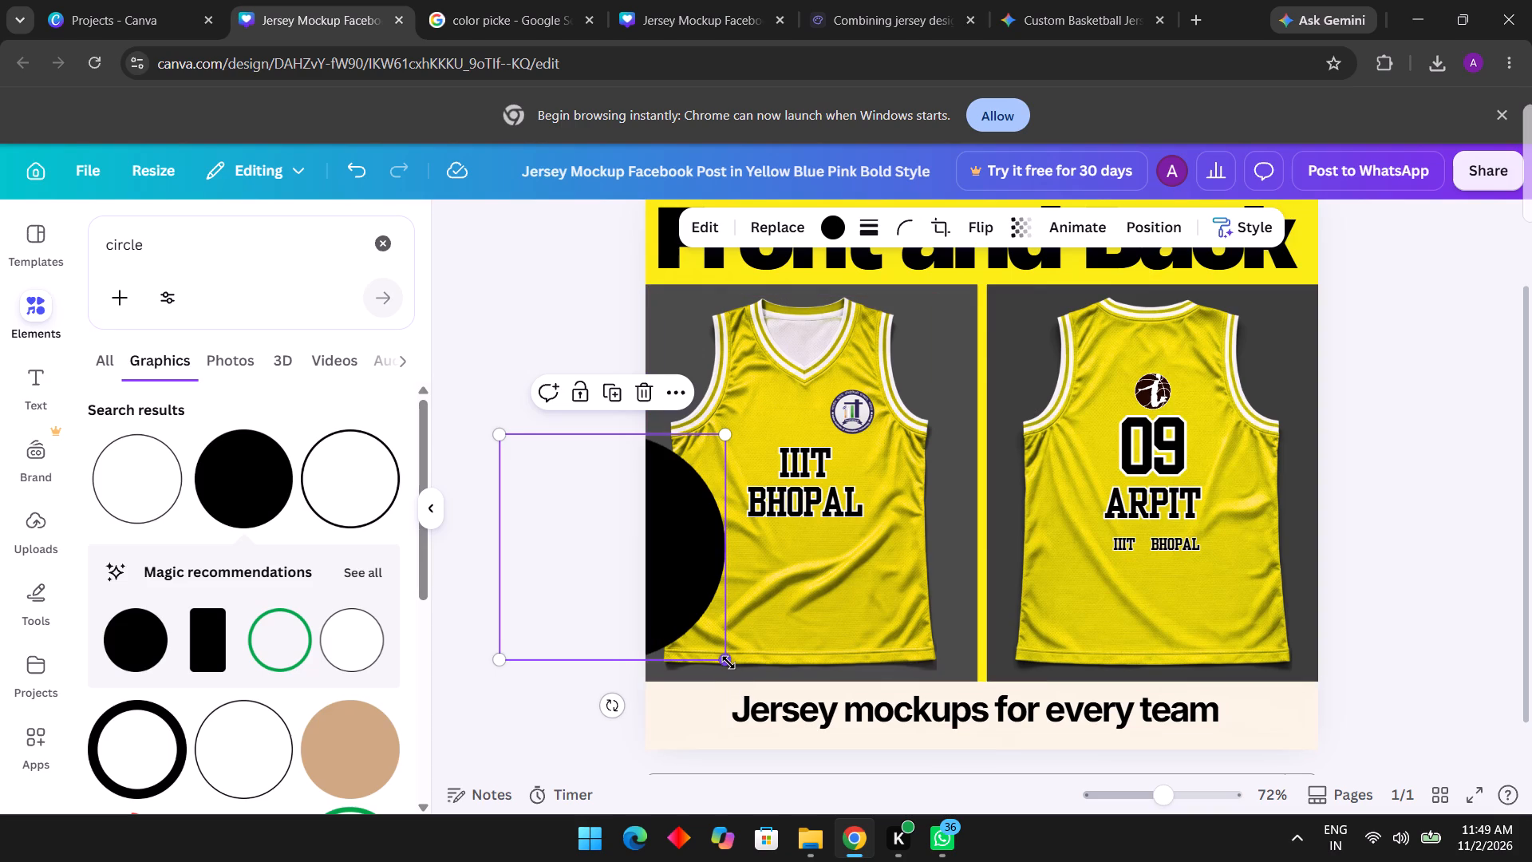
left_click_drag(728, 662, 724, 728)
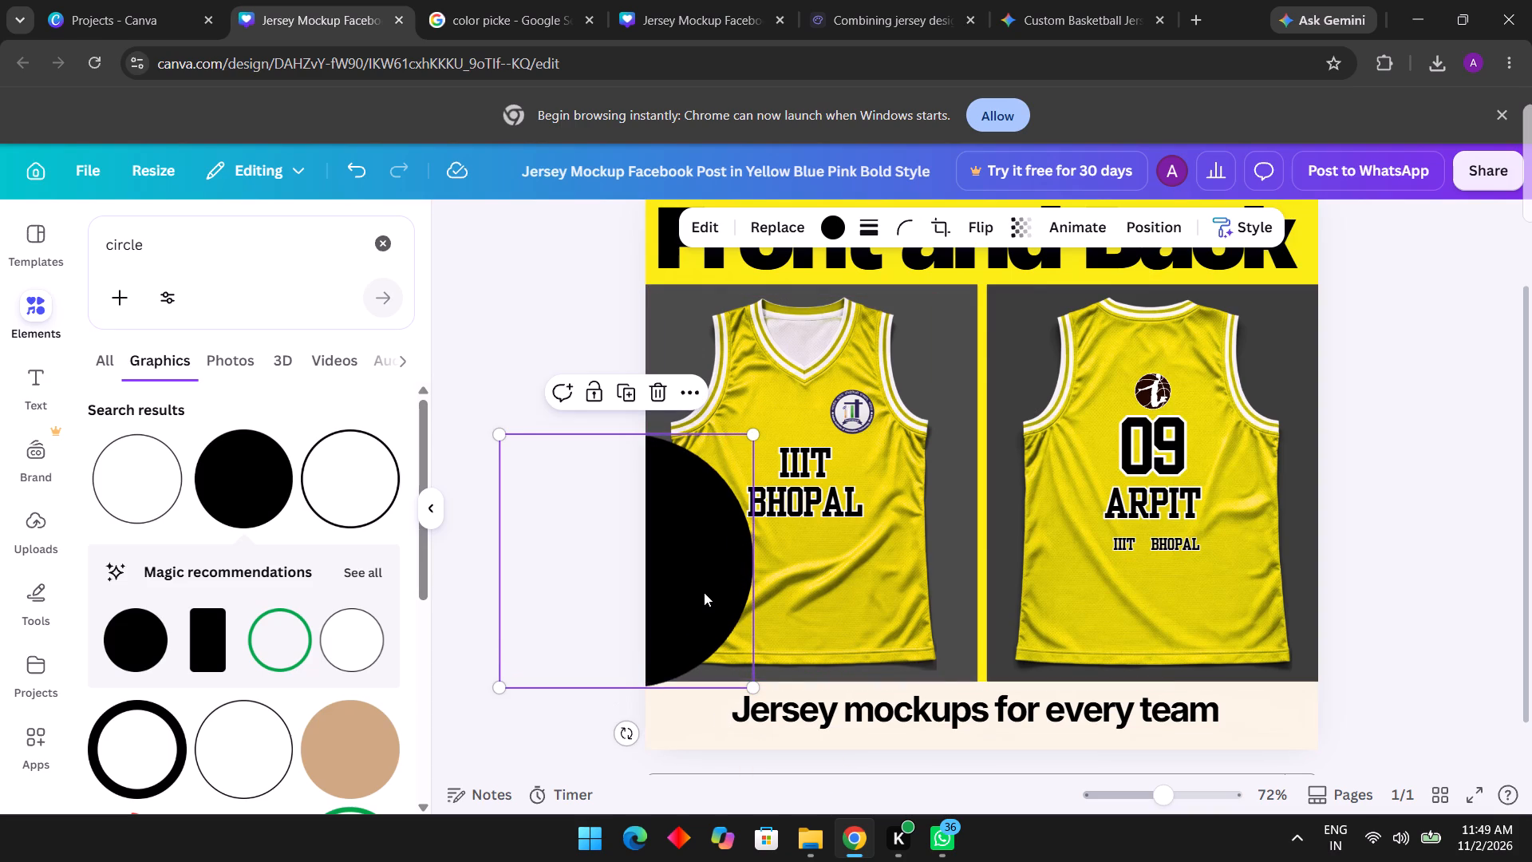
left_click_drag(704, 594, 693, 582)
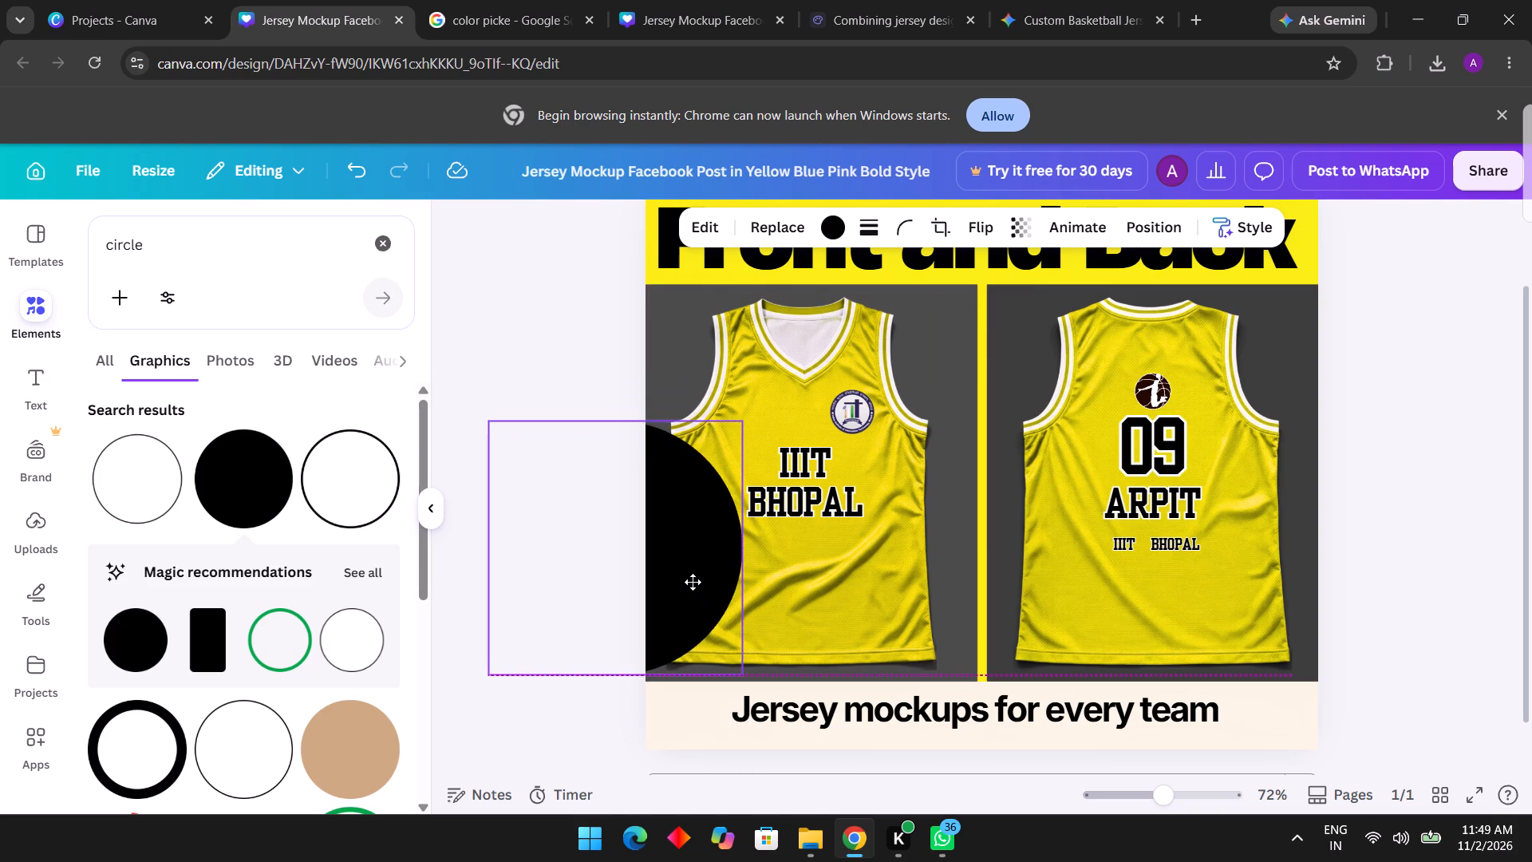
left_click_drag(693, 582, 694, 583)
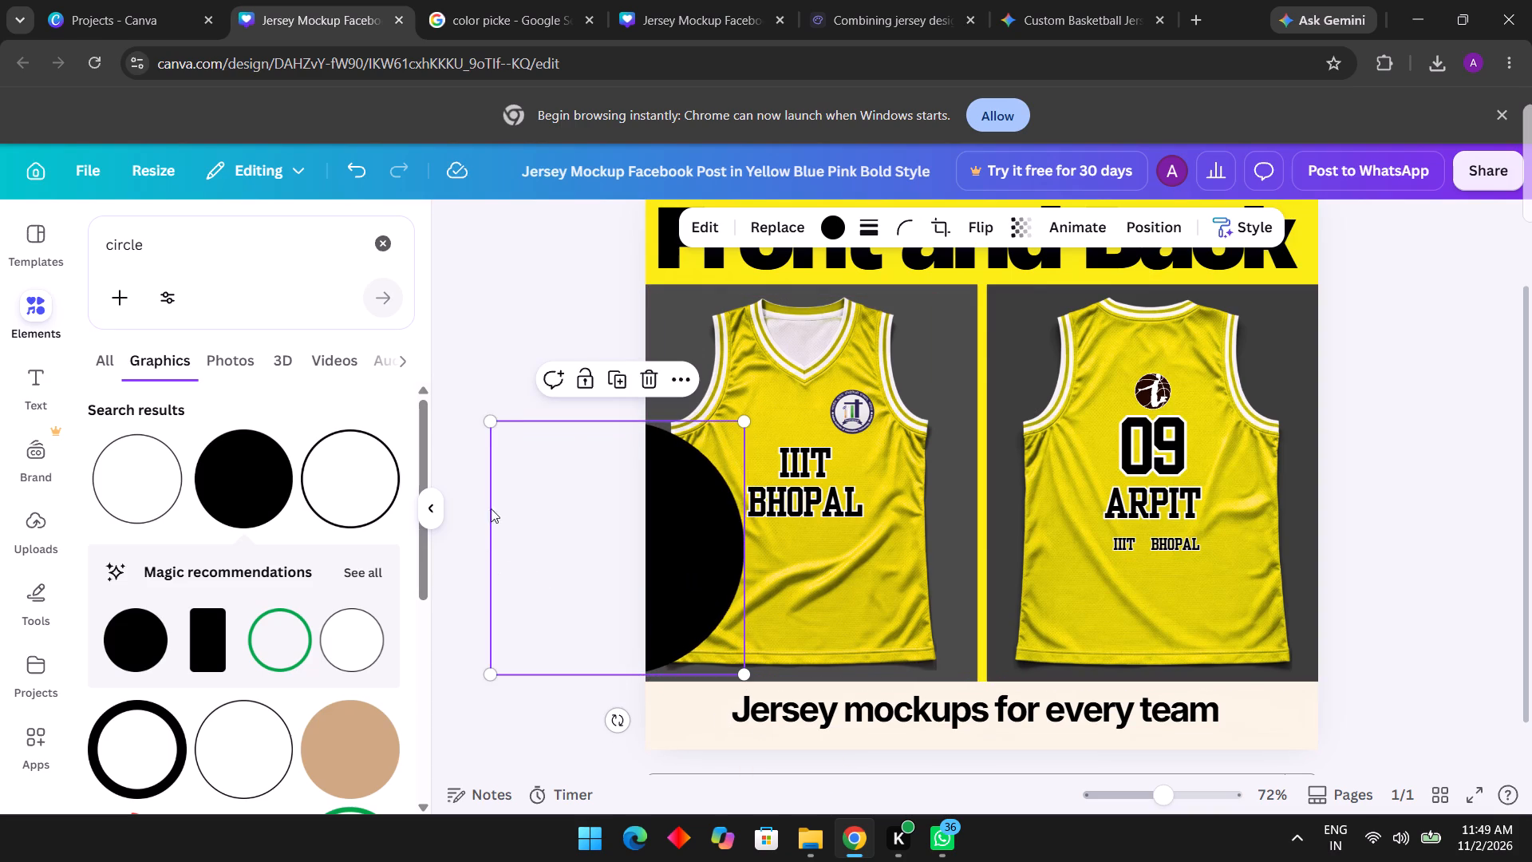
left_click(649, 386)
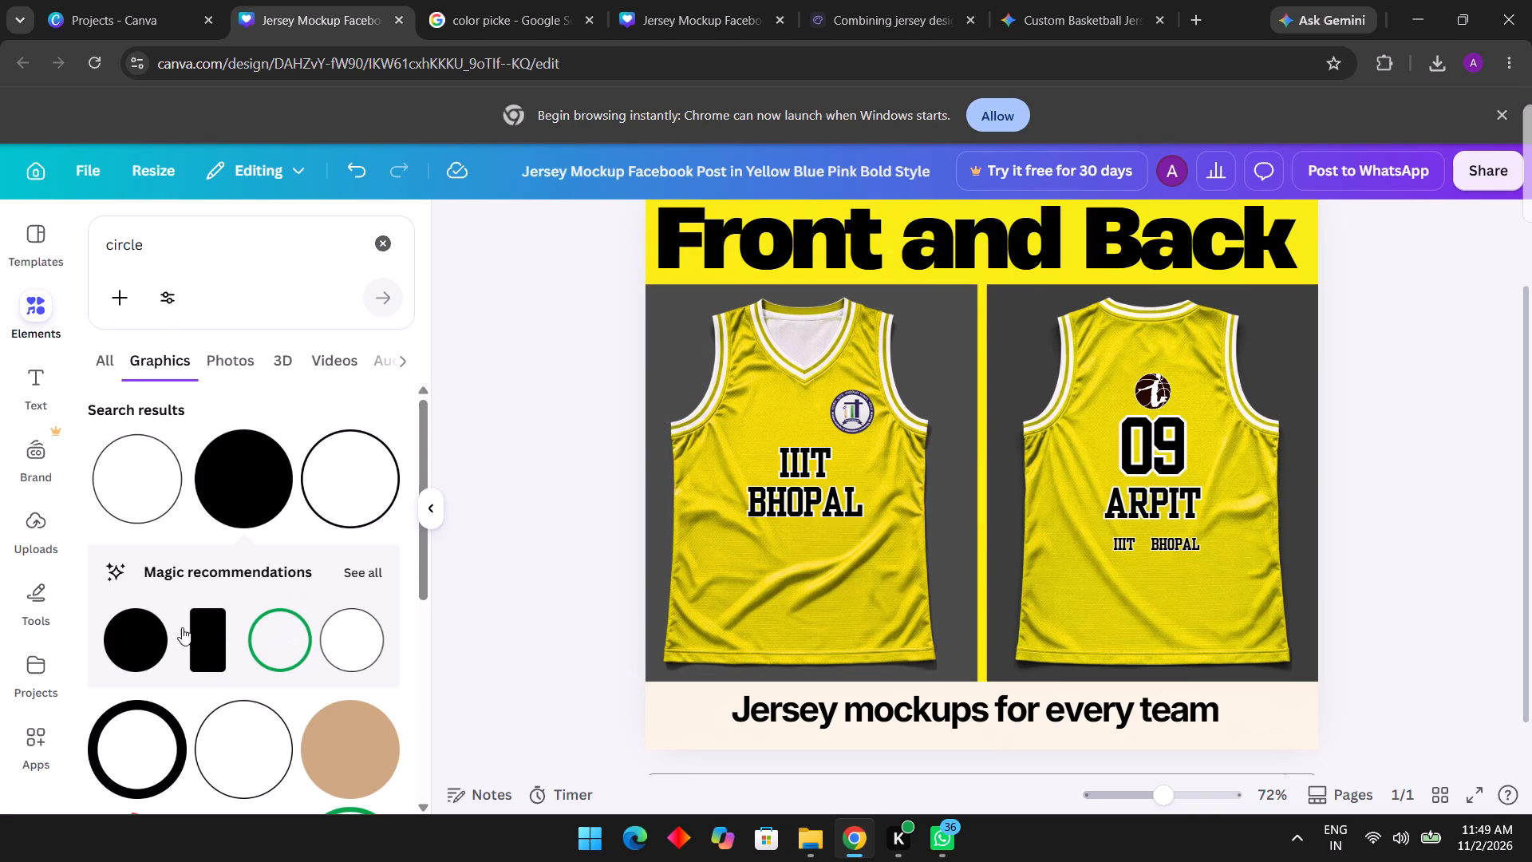
Add the pink halftone dot circle graphic and enlarge it over the front jersey so it spans about the jersey's full width.
scroll(191, 628, "down", 3)
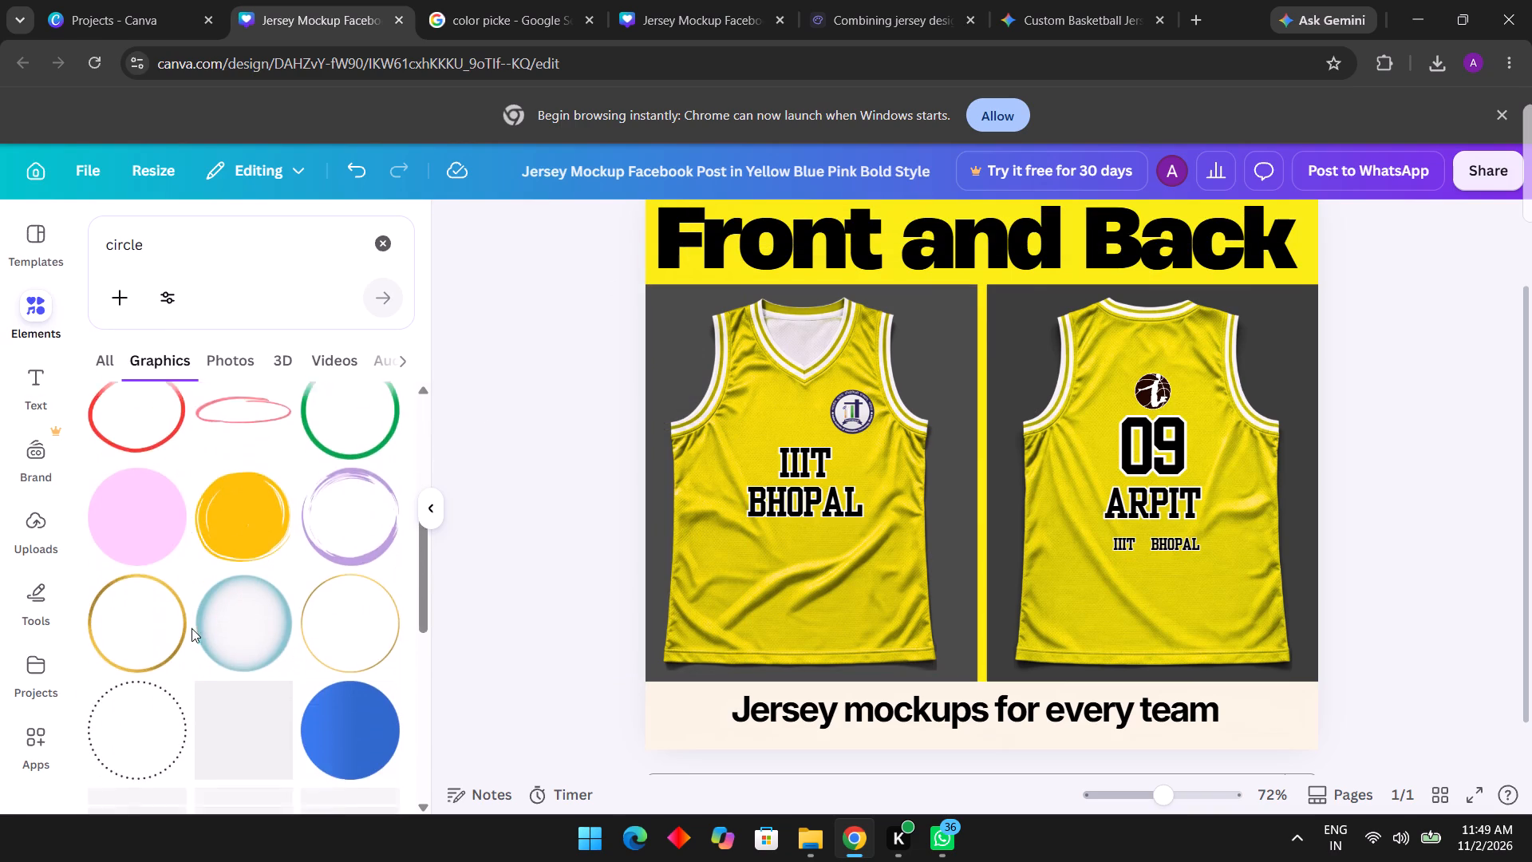
scroll(191, 628, "down", 3)
scroll(191, 628, "up", 2)
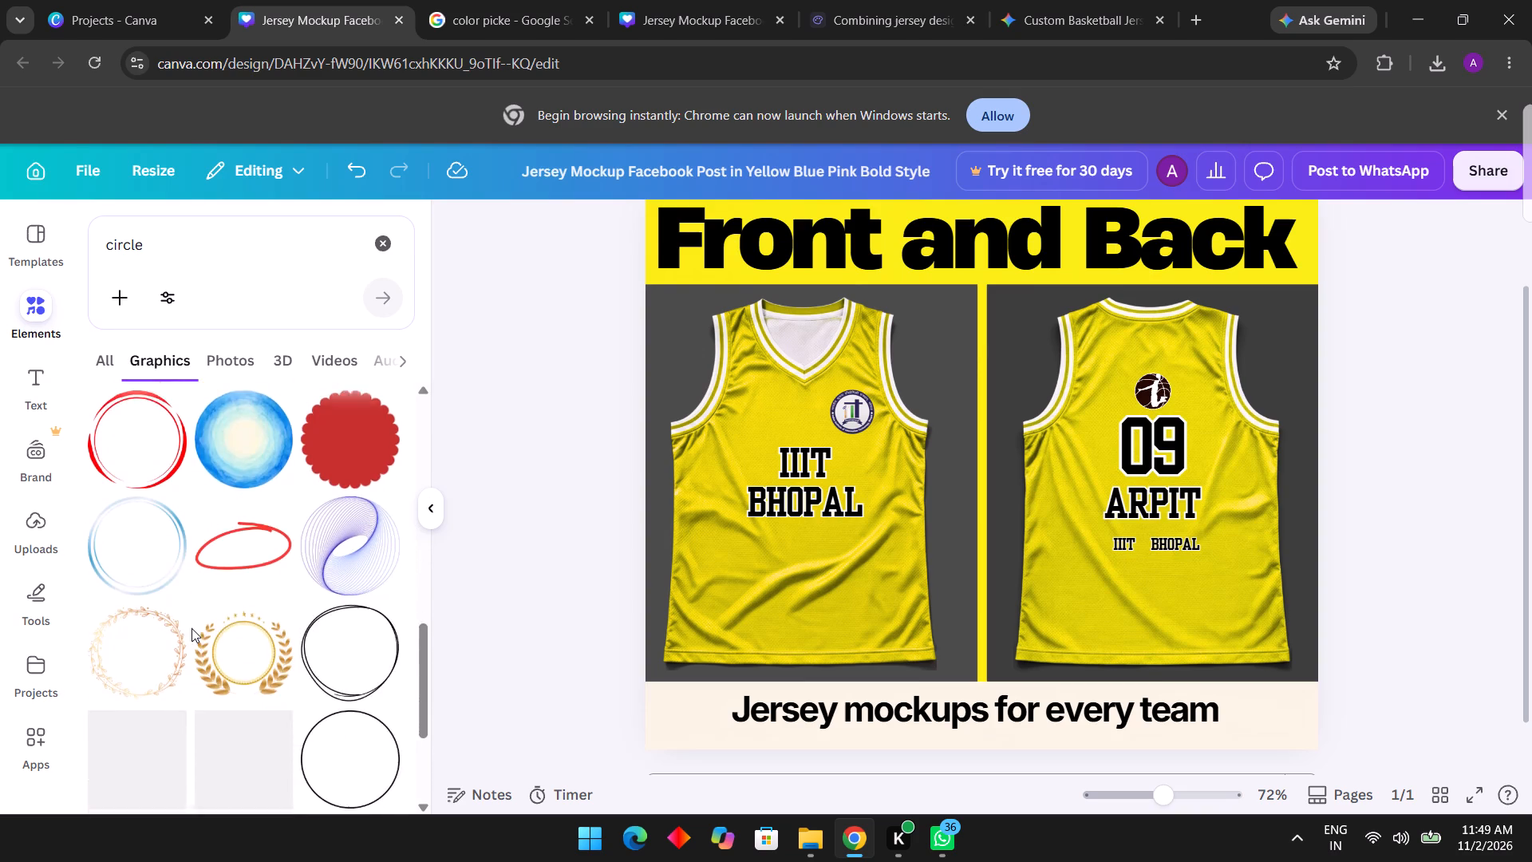
scroll(191, 628, "up", 2)
scroll(191, 628, "down", 7)
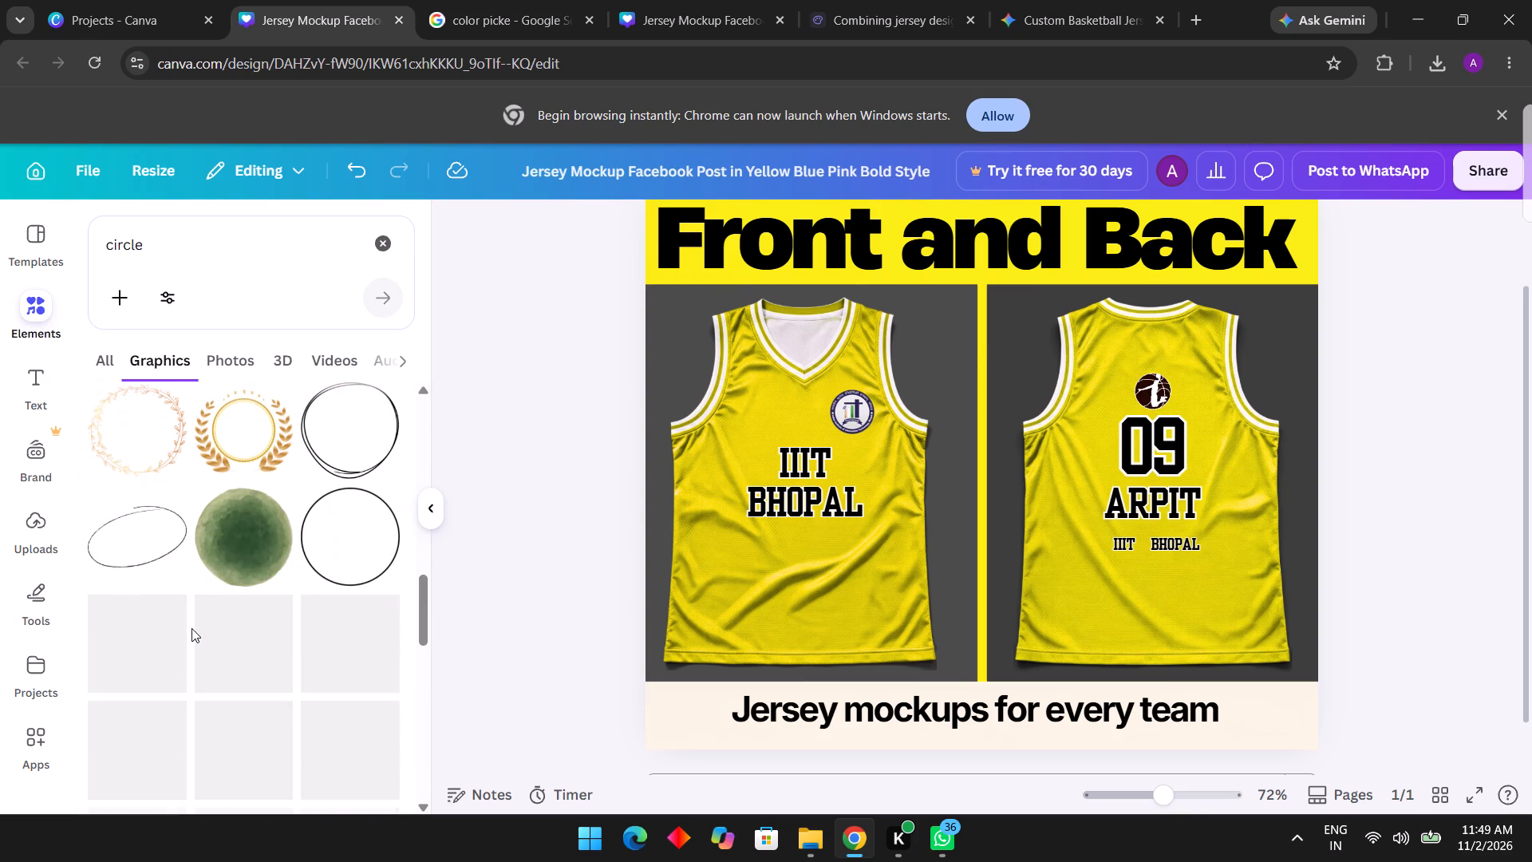
scroll(191, 628, "up", 1)
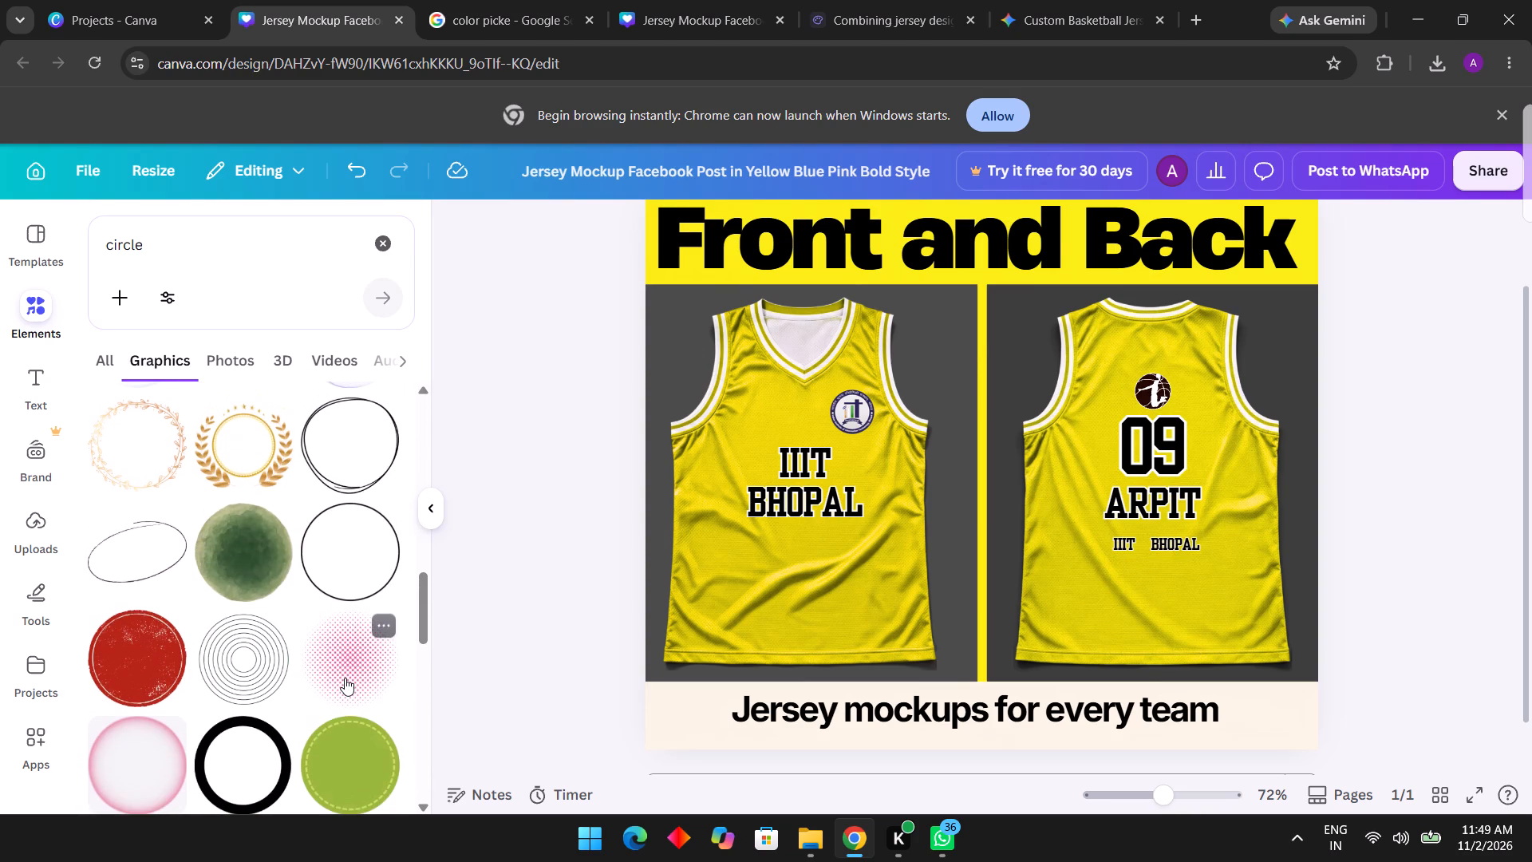
left_click(345, 678)
left_click_drag(1078, 509, 910, 543)
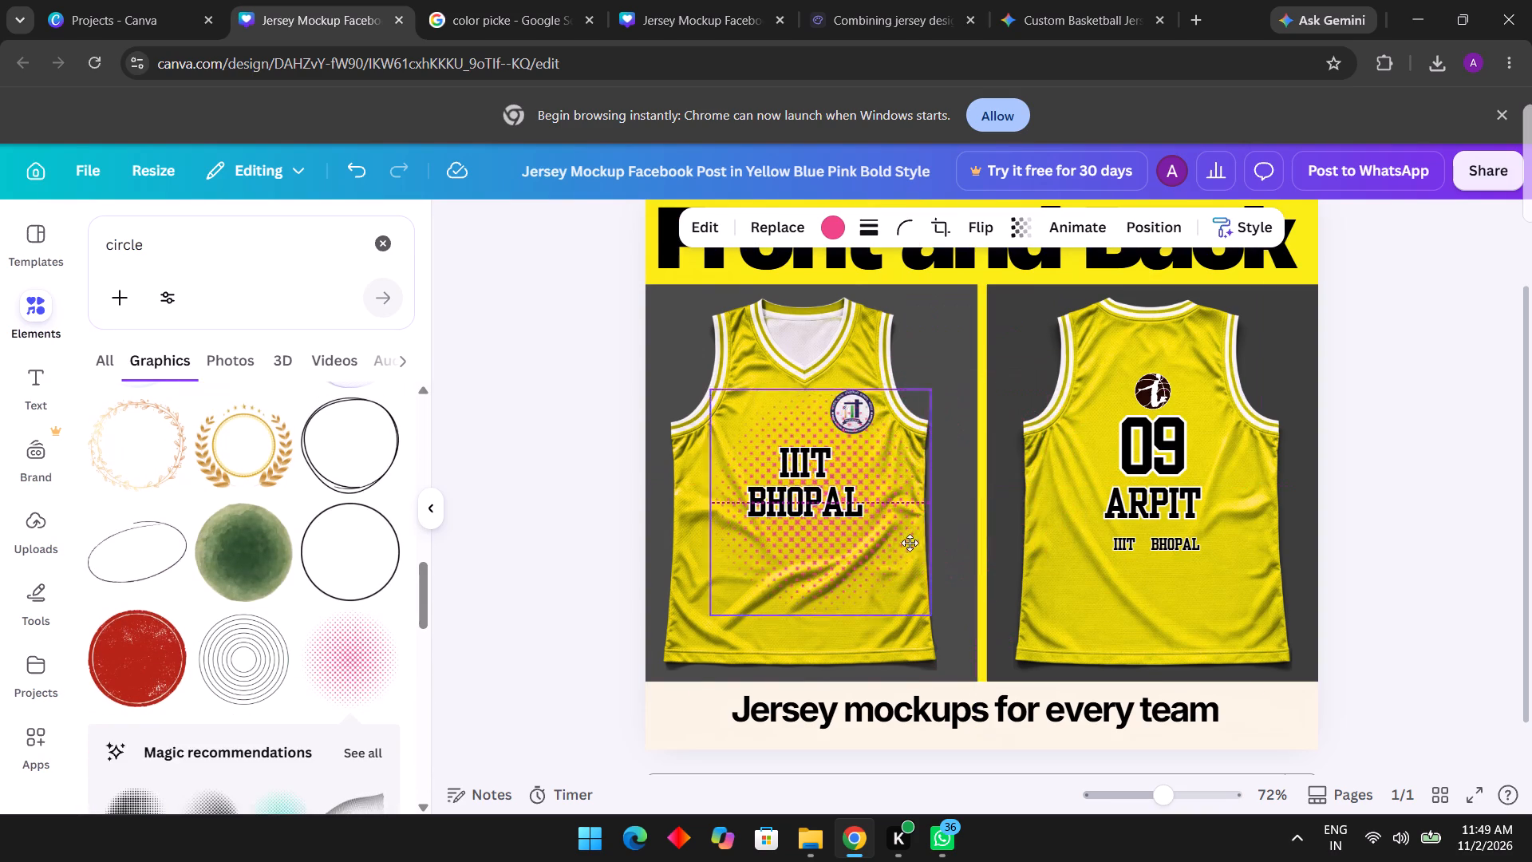
left_click_drag(910, 543, 897, 556)
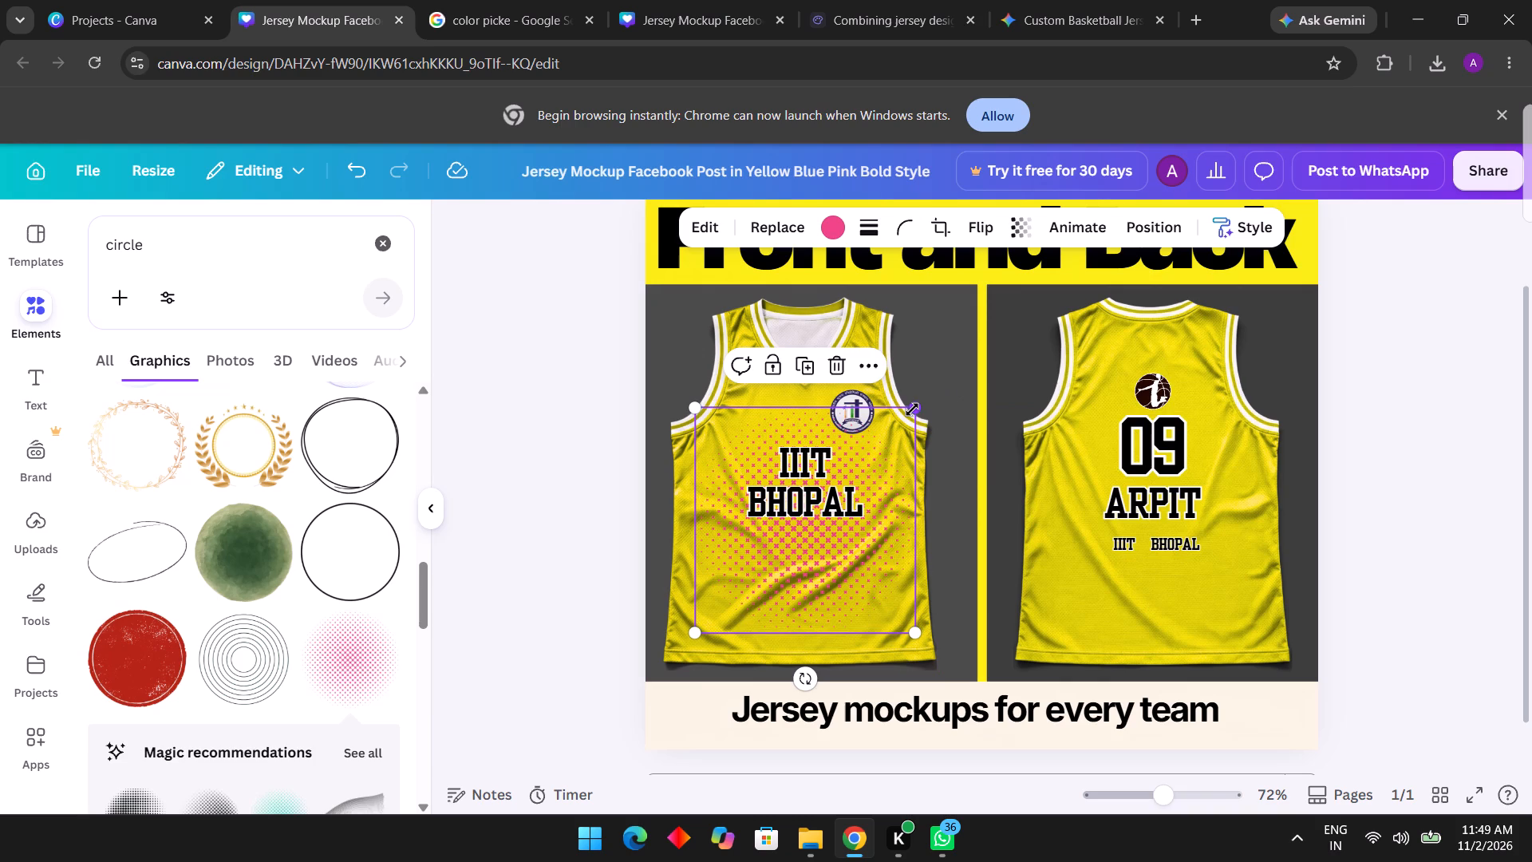
left_click_drag(910, 409, 961, 324)
left_click_drag(886, 454, 847, 484)
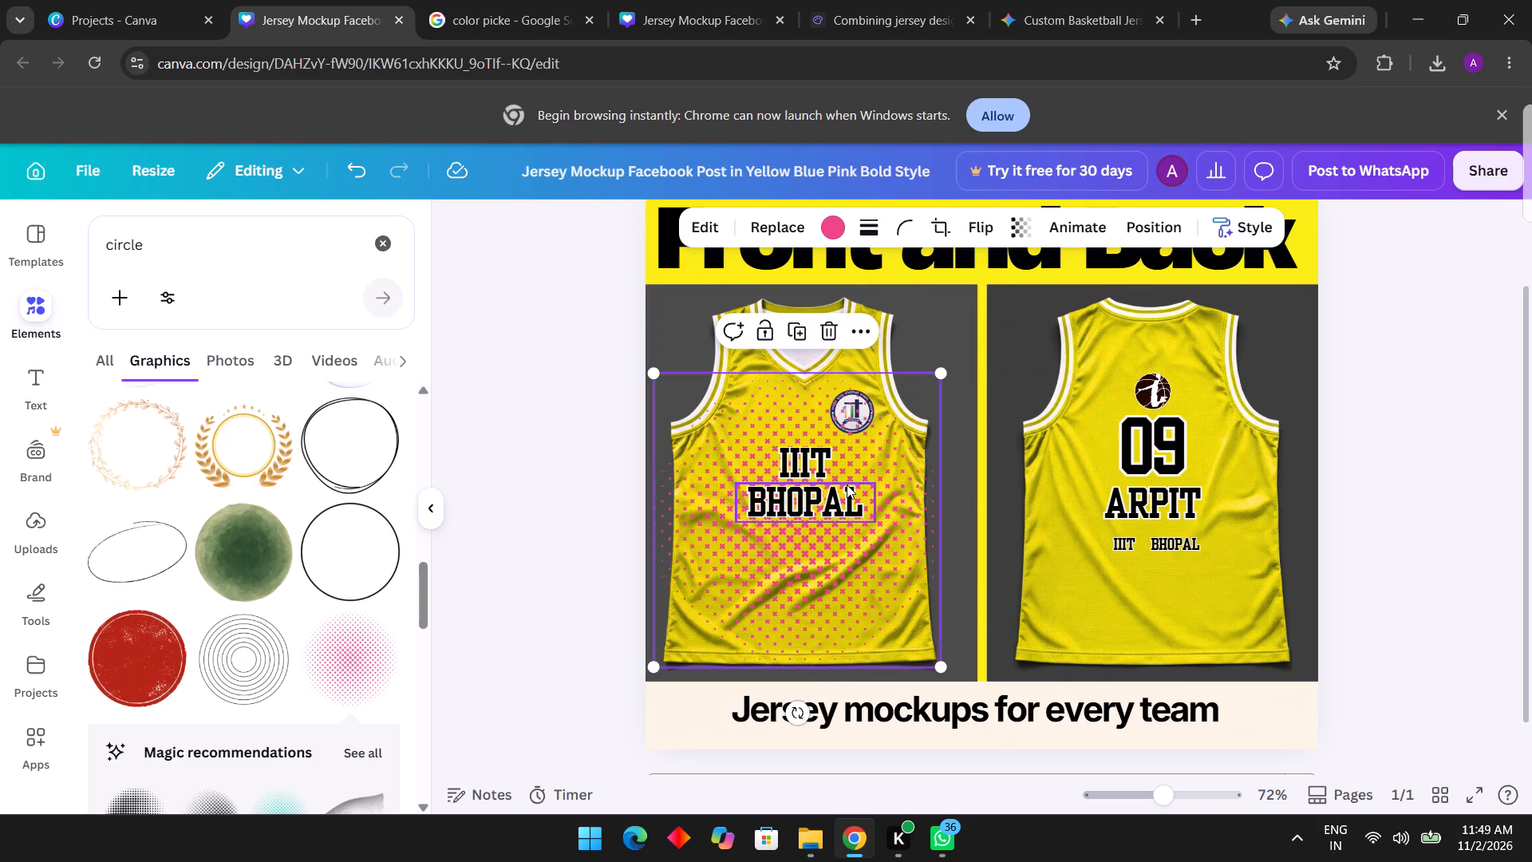
Recolour the halftone dot circle on the front jersey to dark brown #240802 and deselect it.
left_click(839, 232)
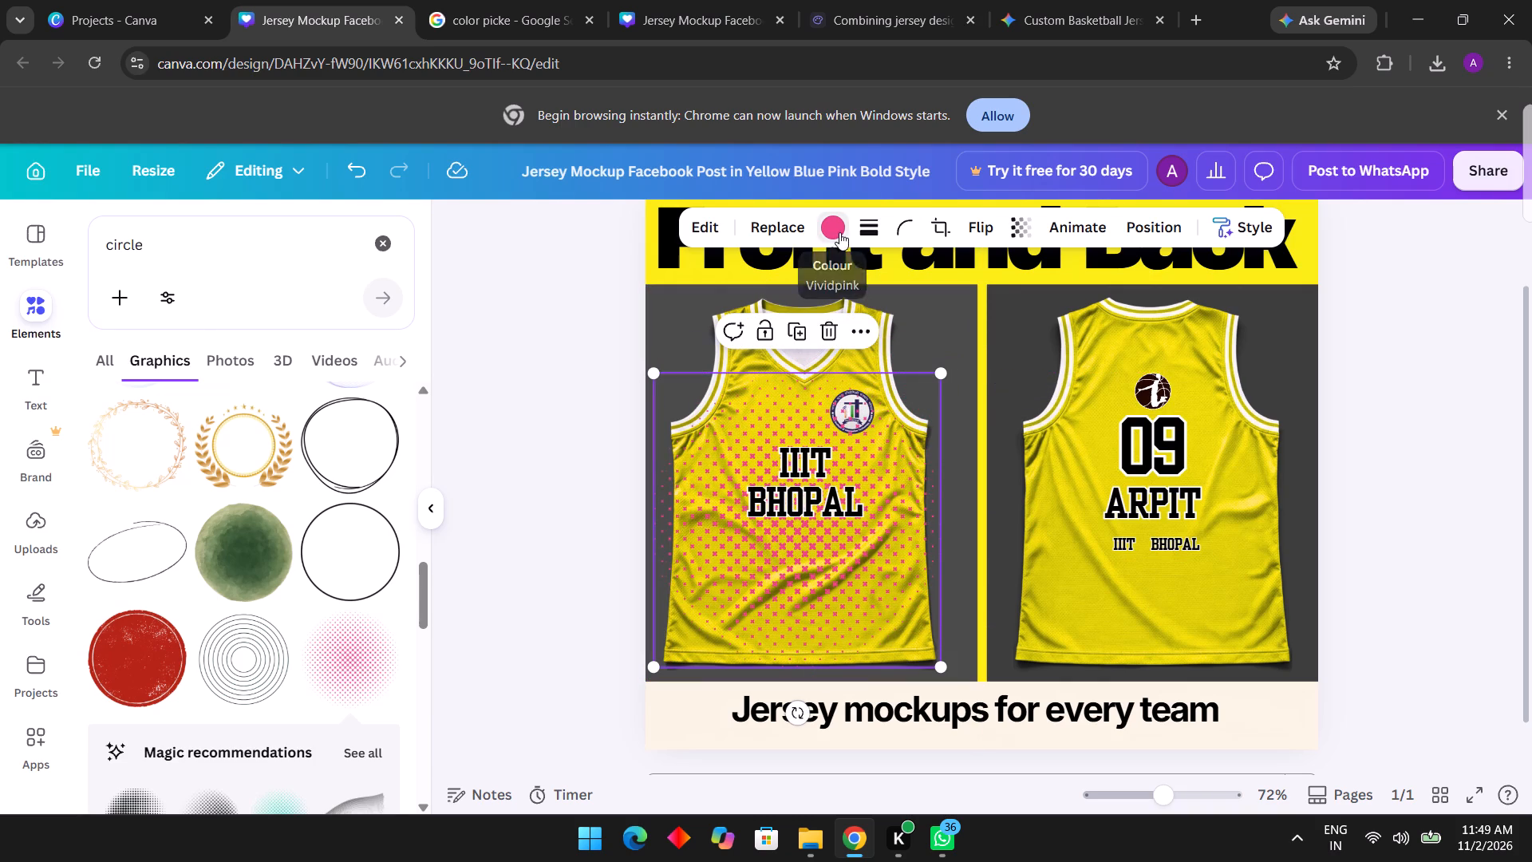
left_click(303, 372)
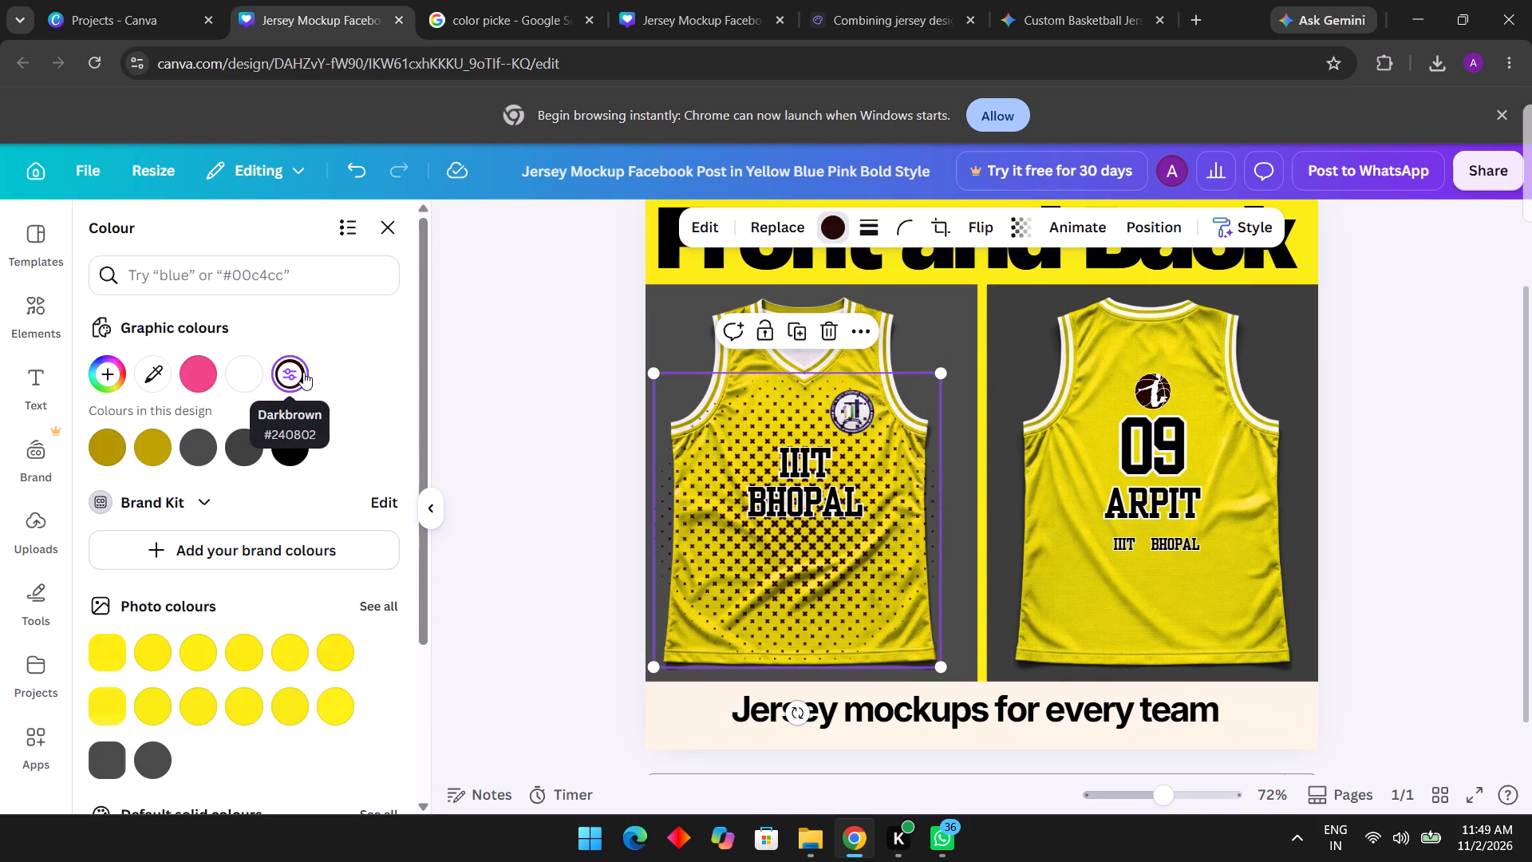
left_click(505, 389)
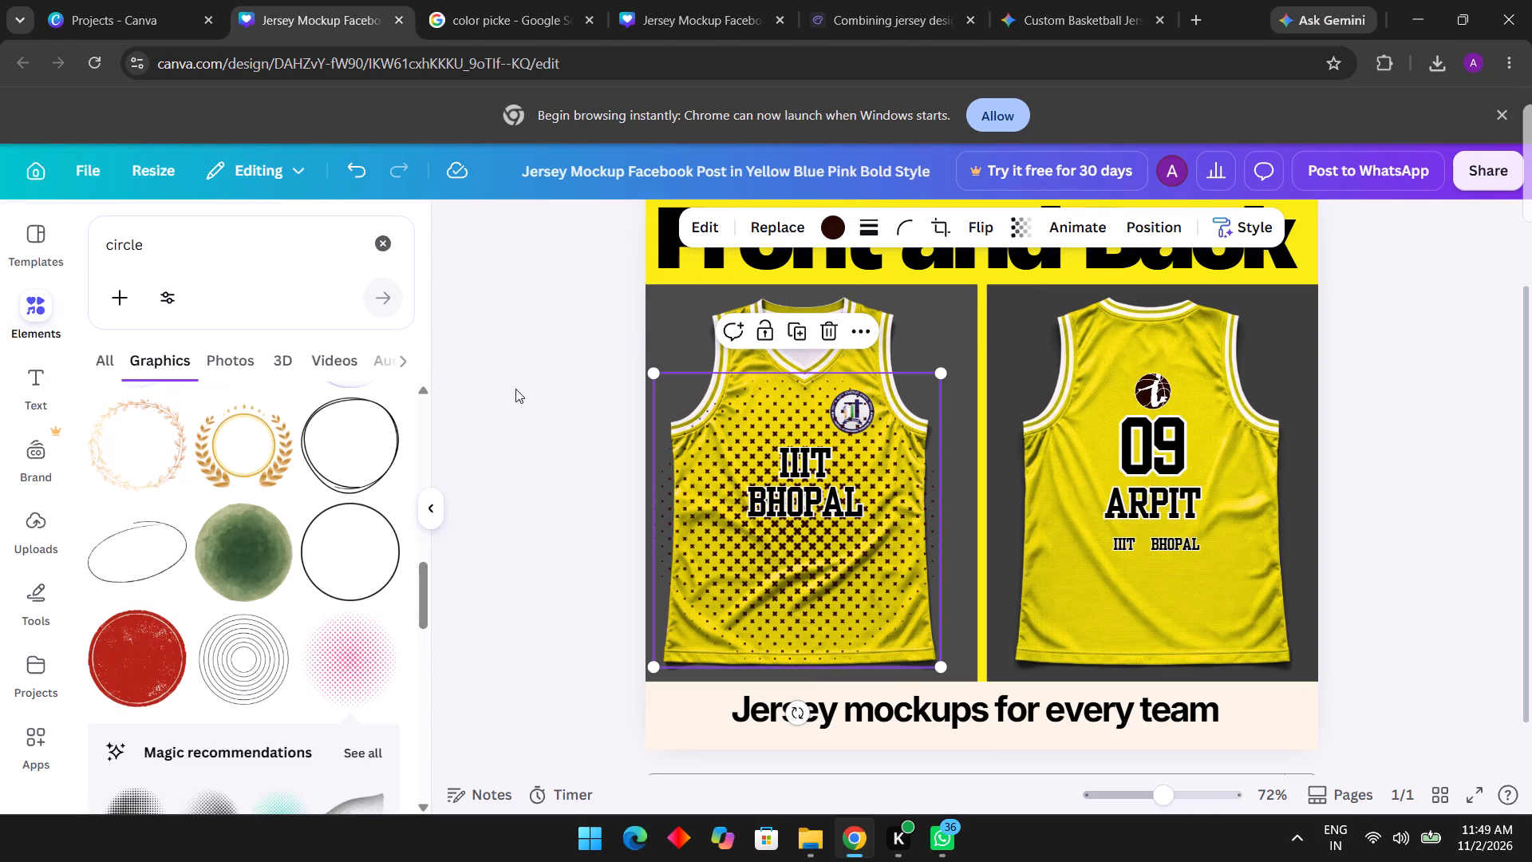
left_click(559, 386)
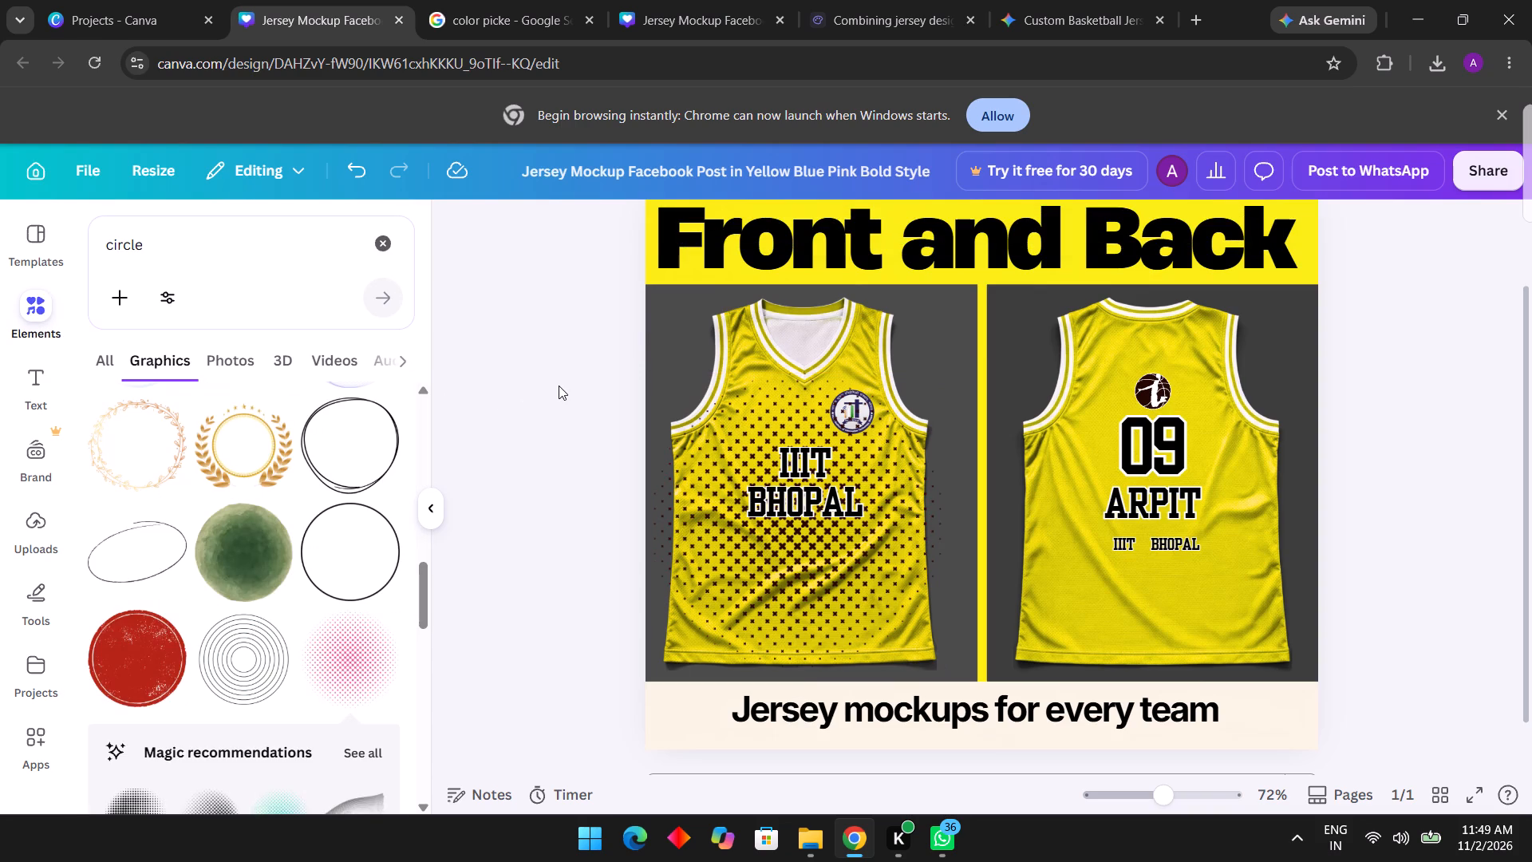
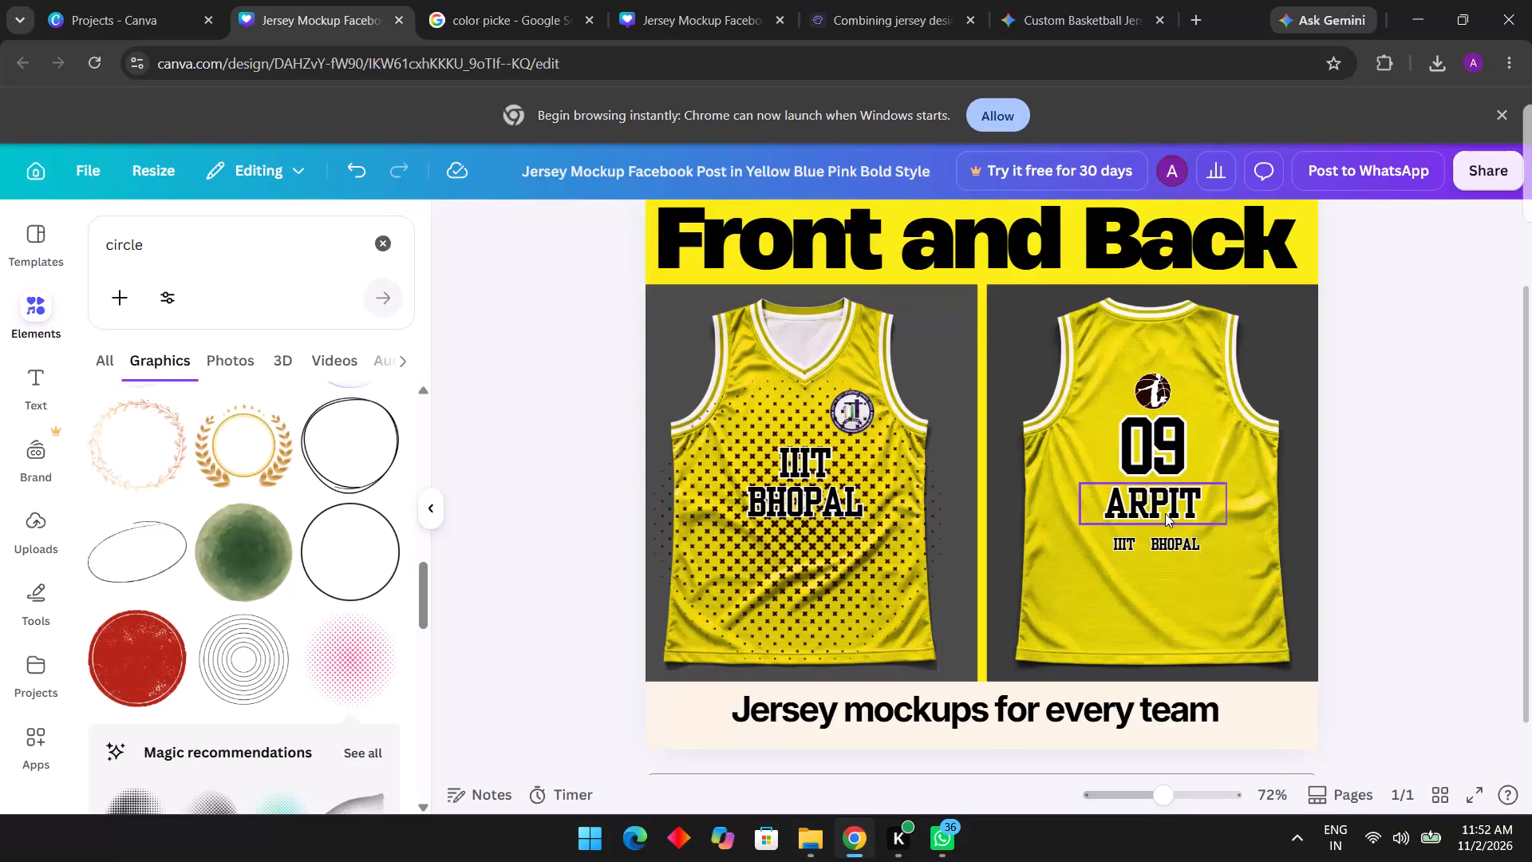
Swap the back jersey's name and number so ARPIT sits under the basketball logo with 09 directly below it.
left_click_drag(1165, 513, 1161, 422)
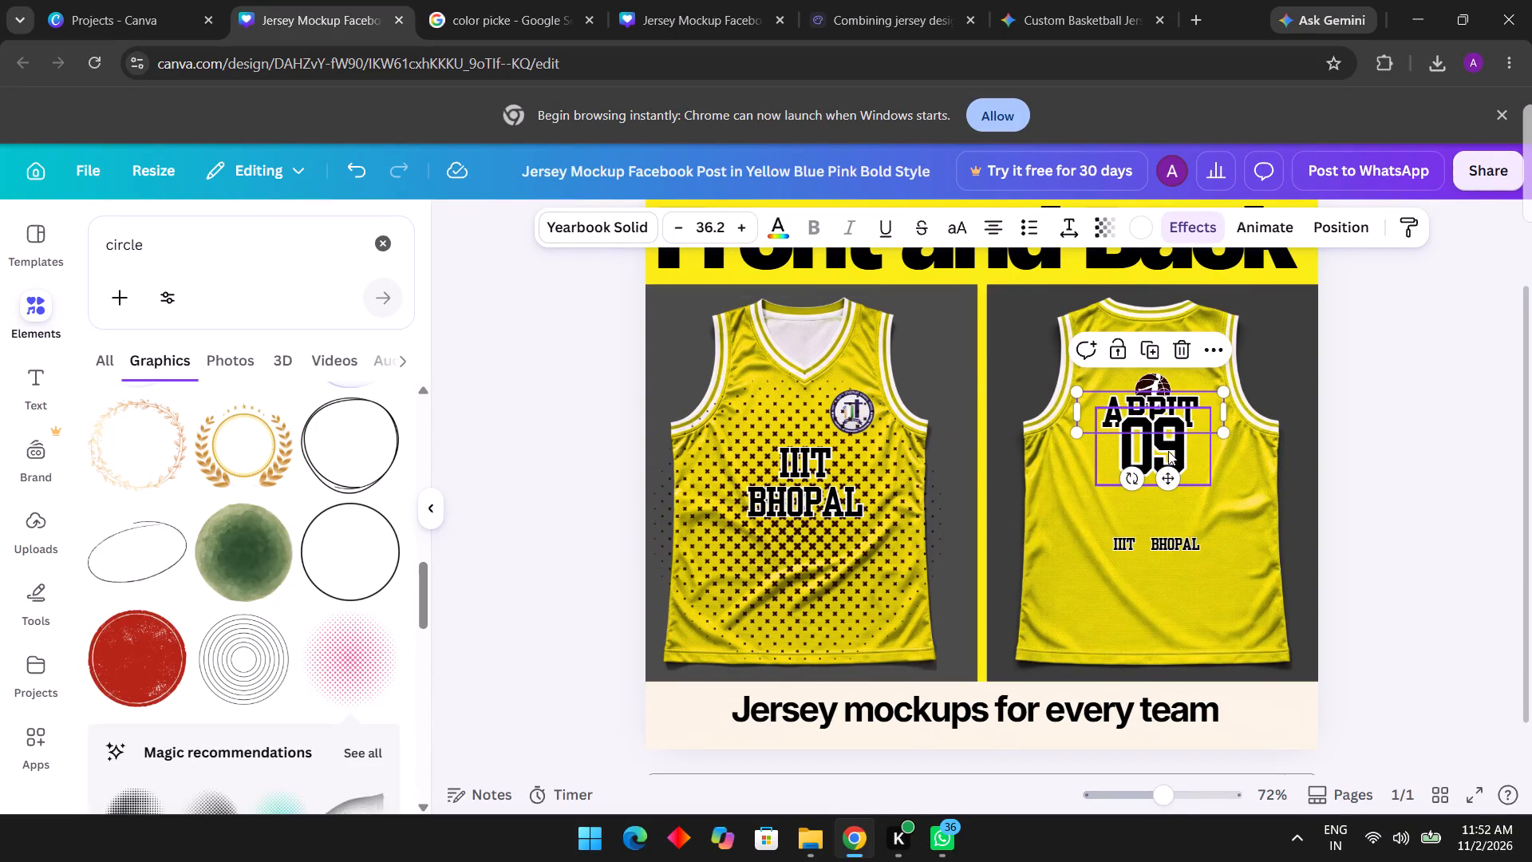
left_click_drag(1168, 451, 1173, 498)
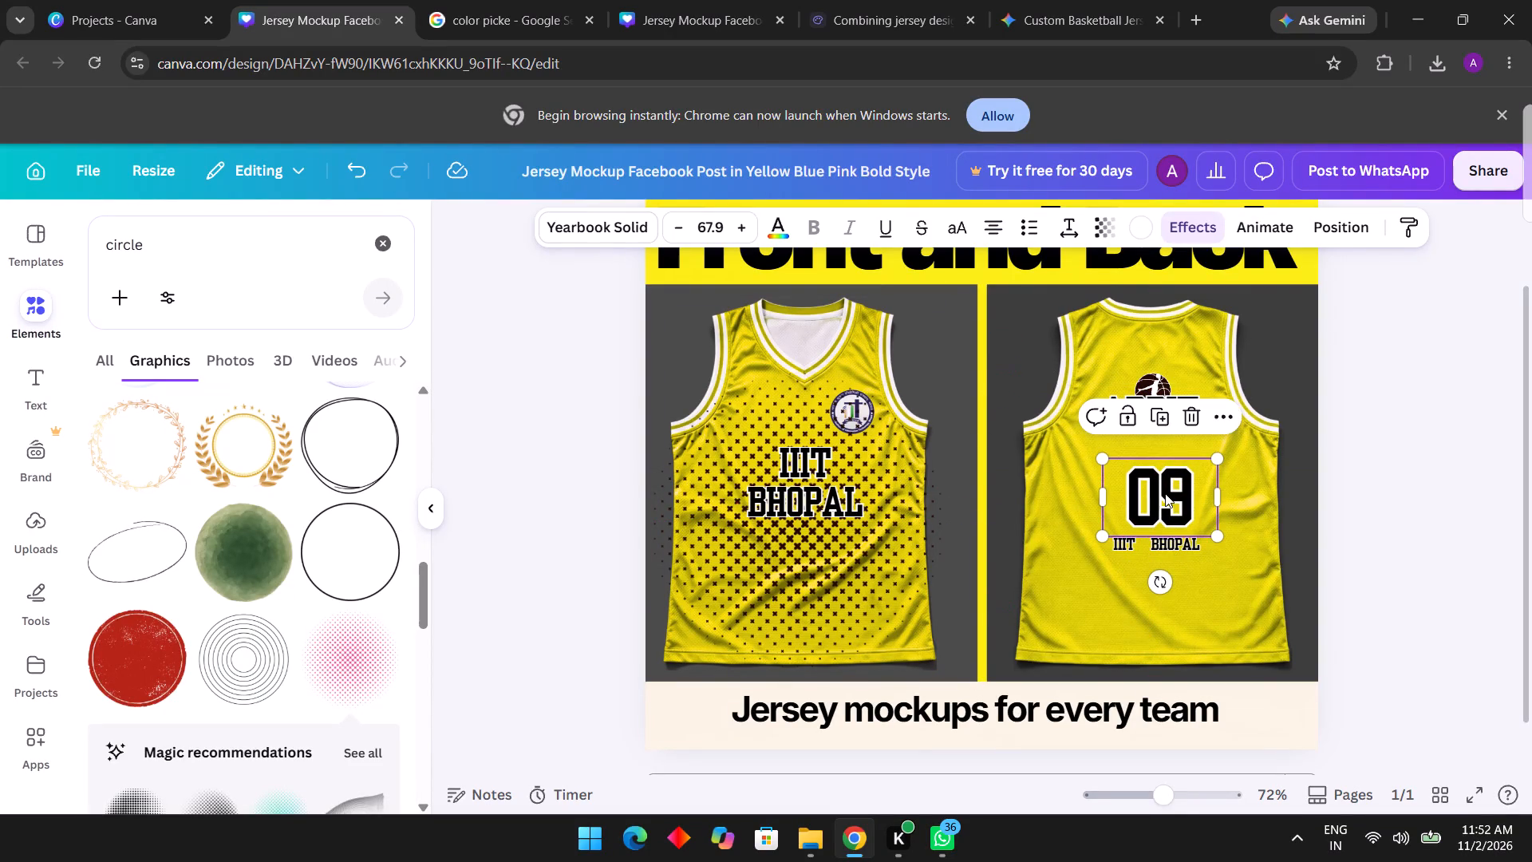
left_click_drag(1165, 493, 1158, 488)
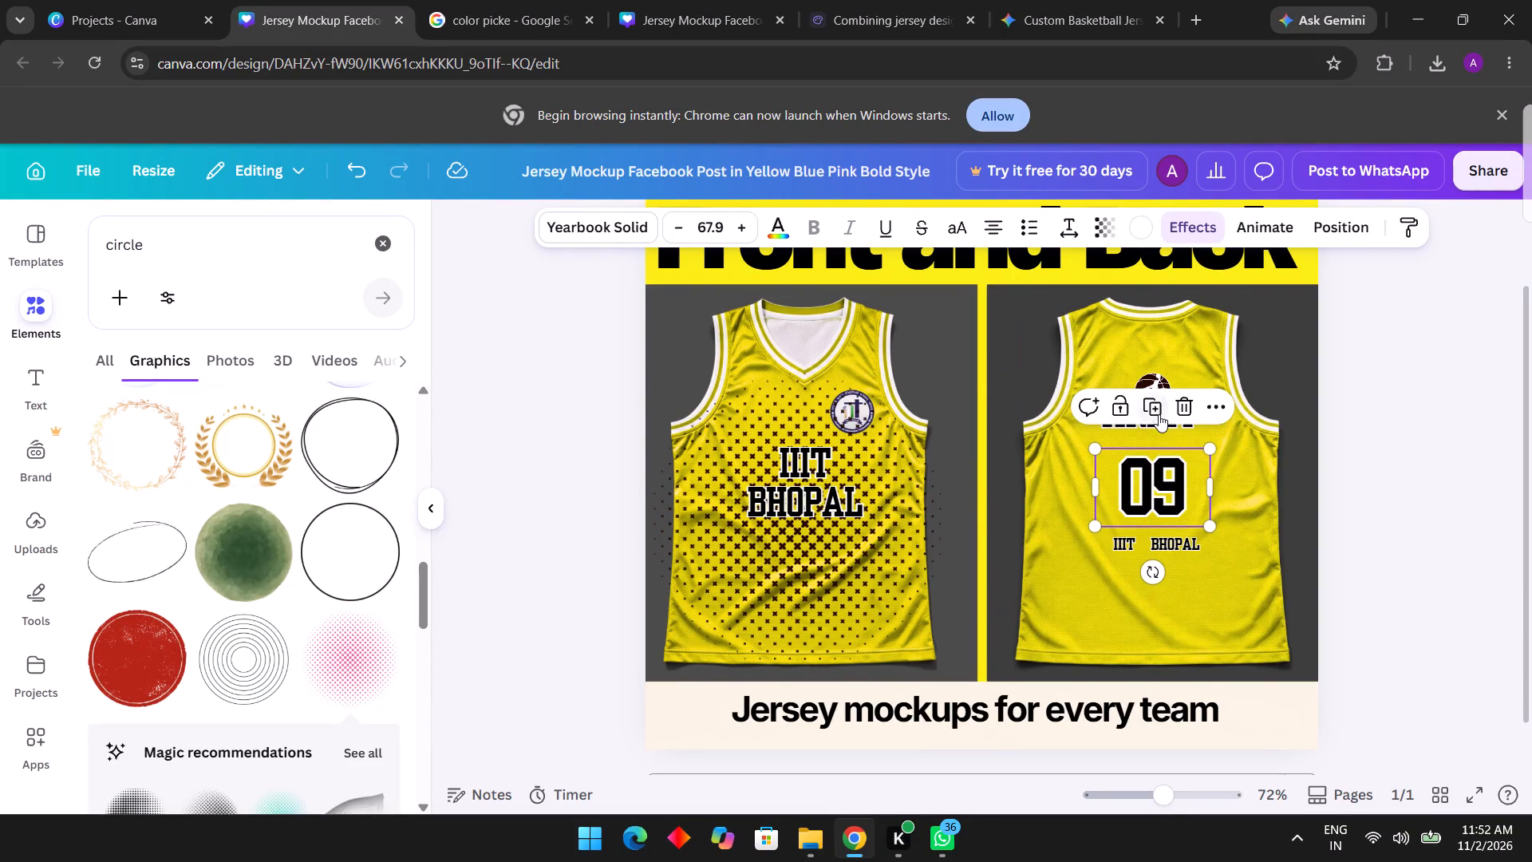
left_click_drag(1155, 425, 1155, 441)
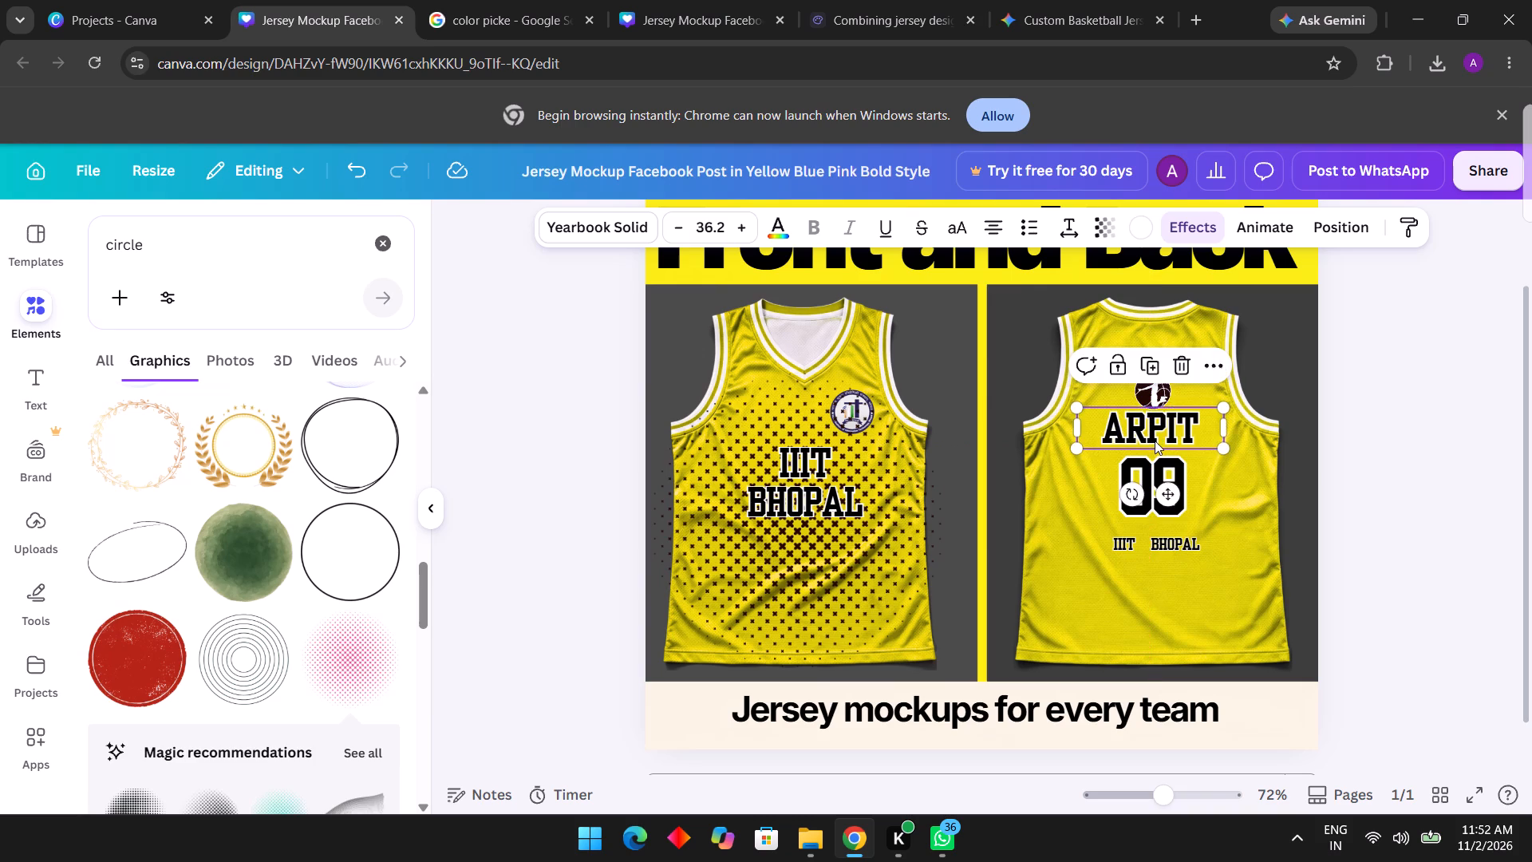
Apply the Curve shape effect to the ARPIT name on the back jersey and set its curve to 59.
left_click(1210, 234)
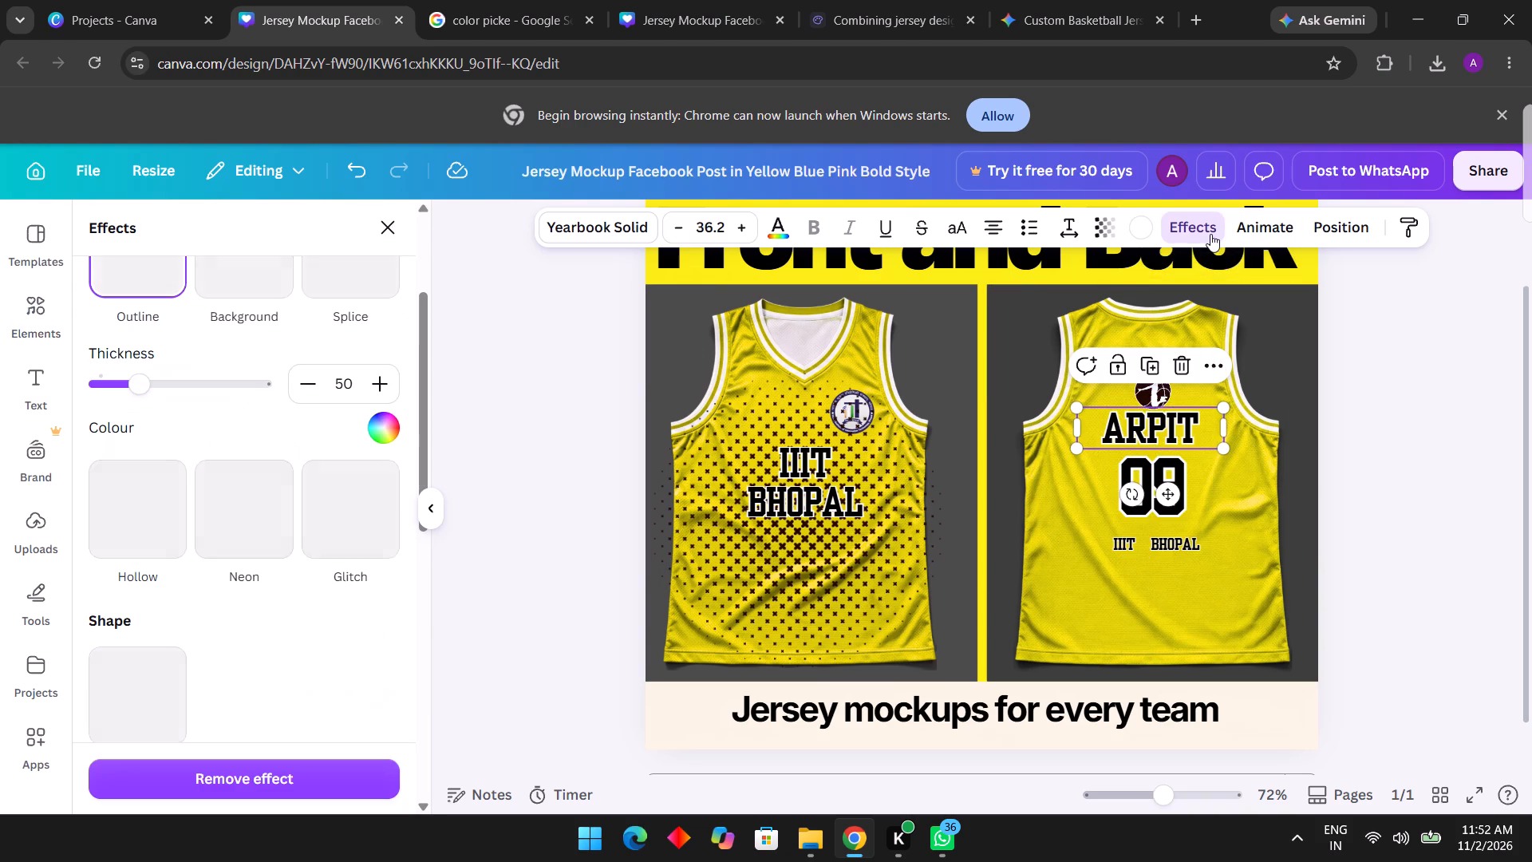
scroll(206, 656, "down", 1)
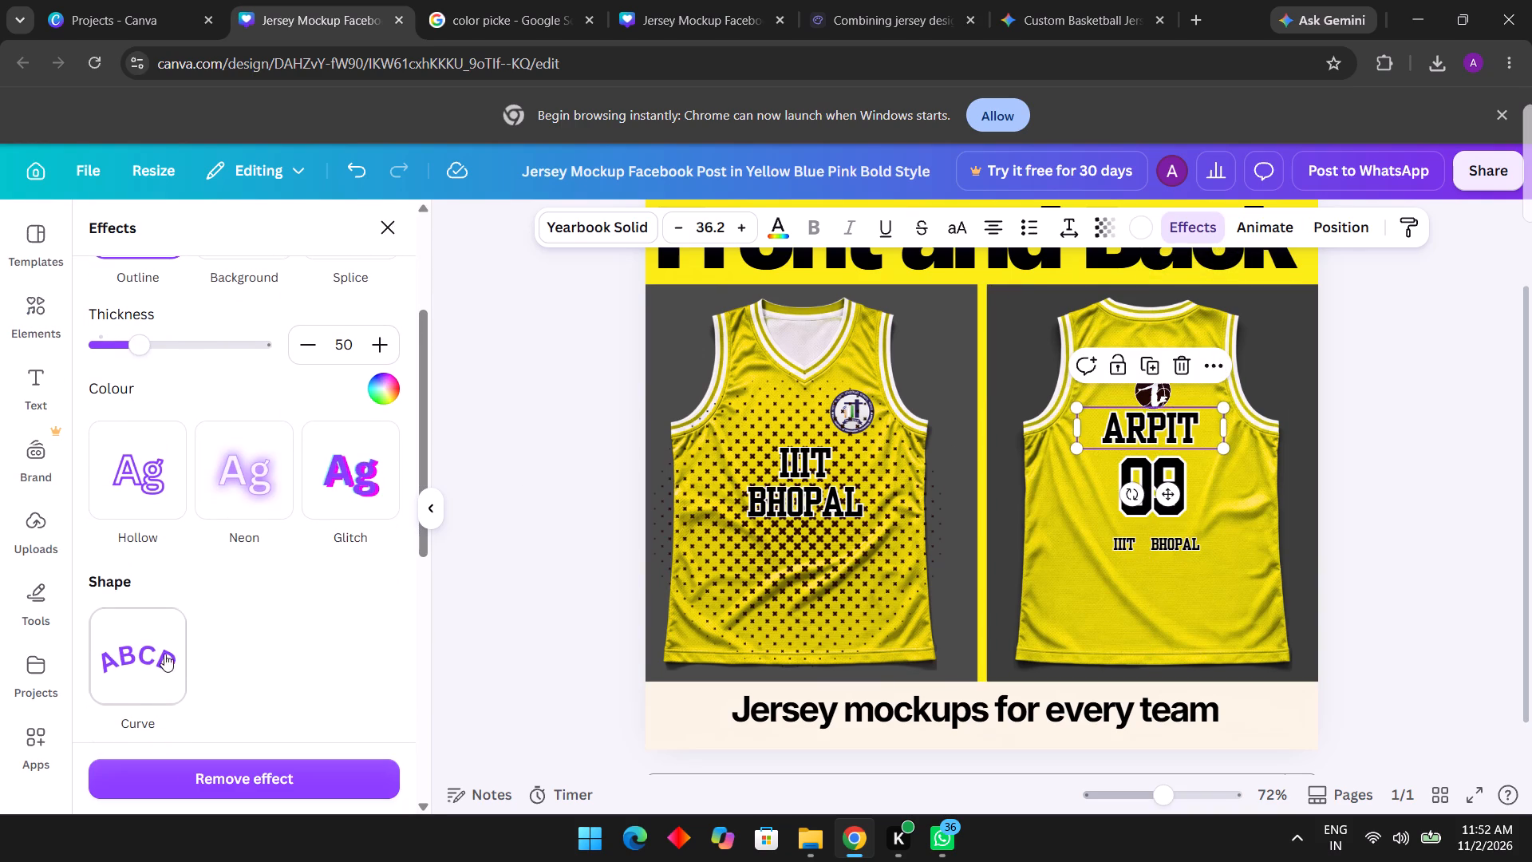
left_click(156, 652)
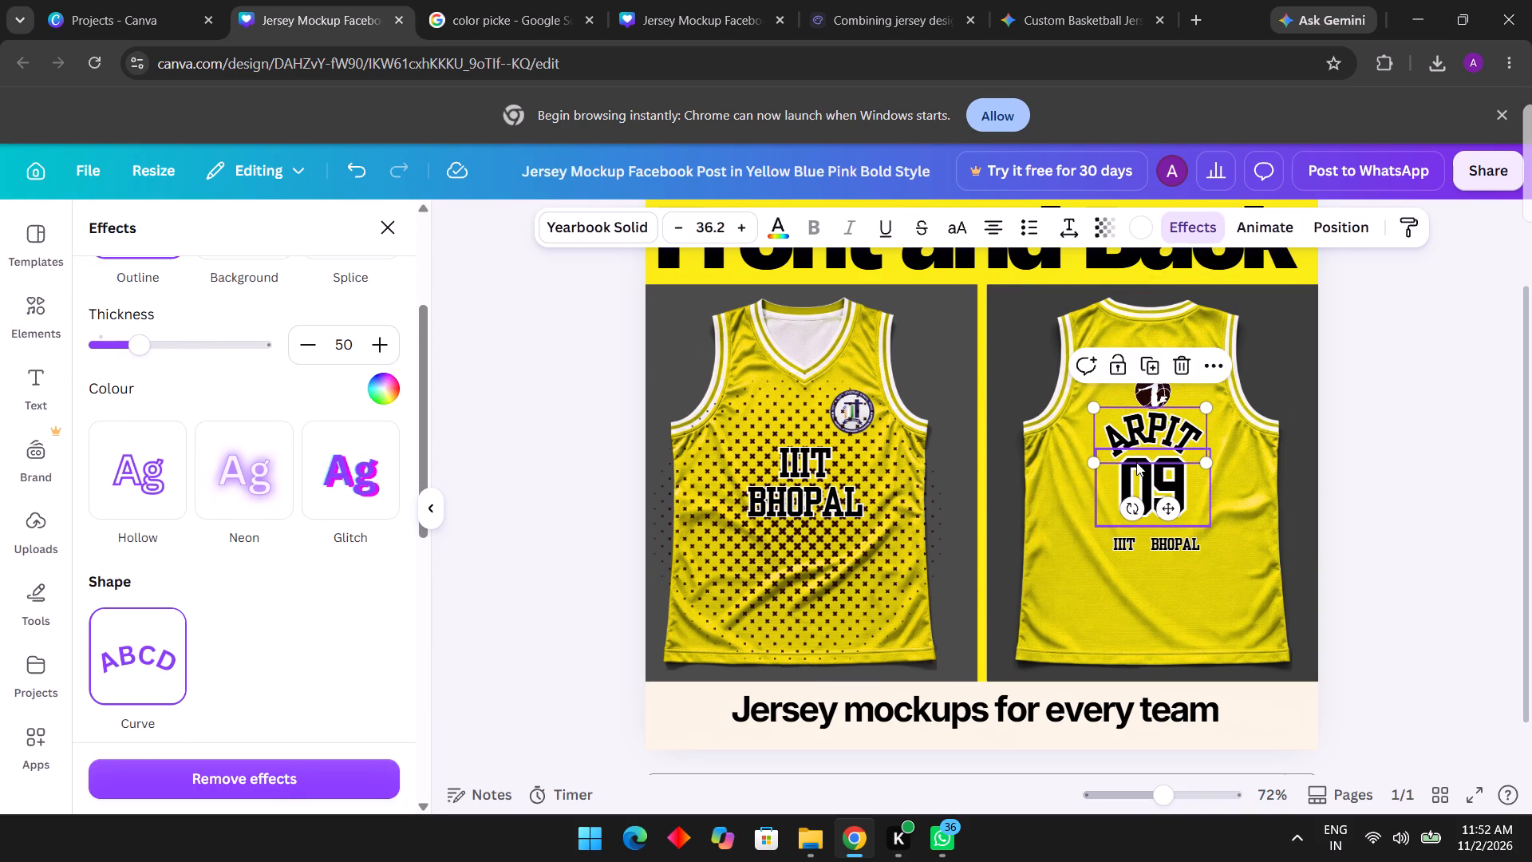
scroll(203, 726, "down", 1)
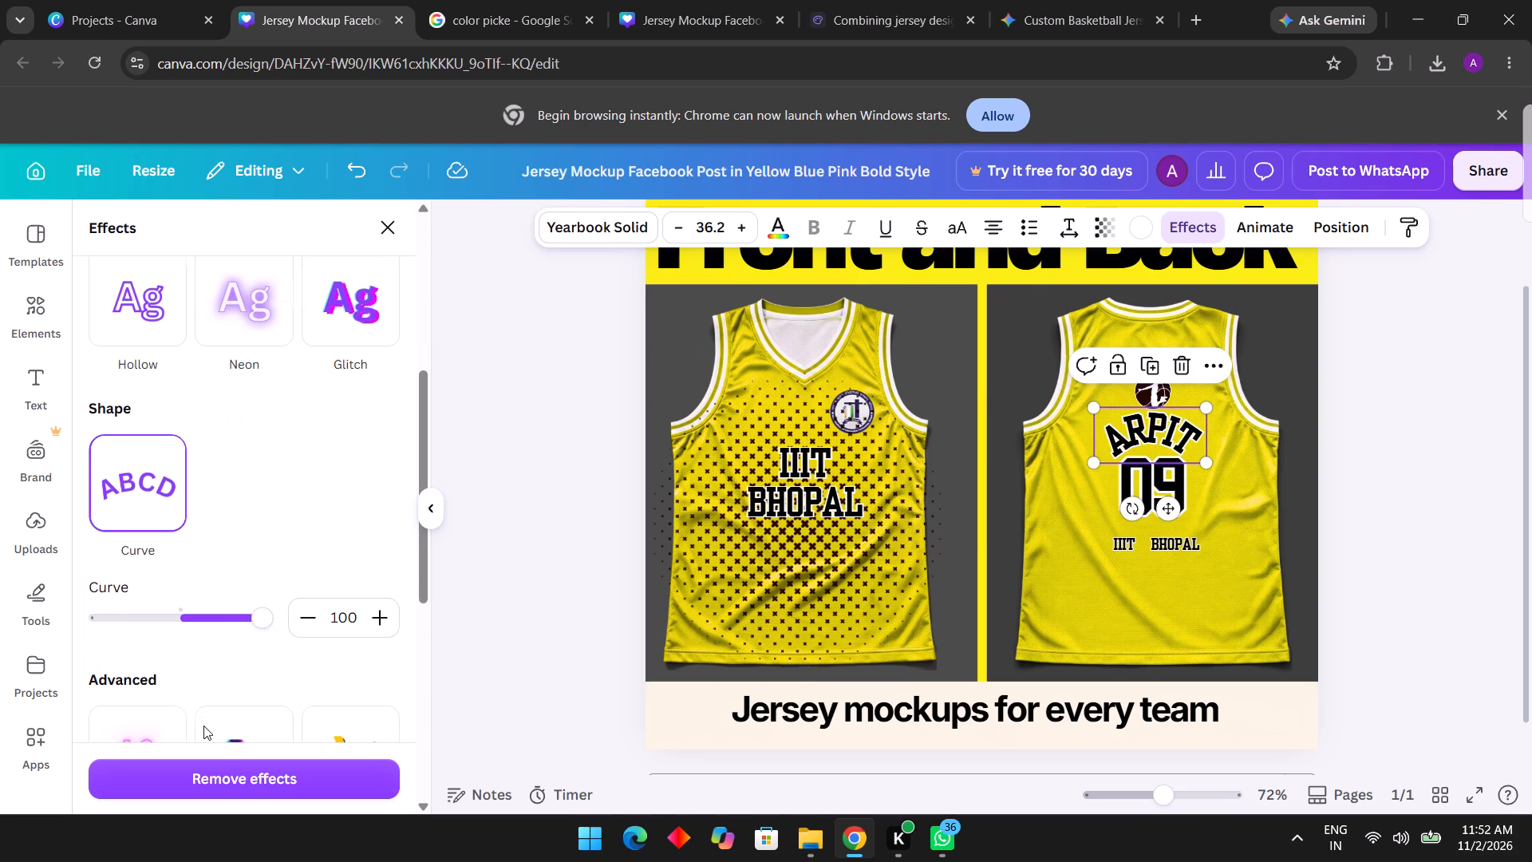
scroll(203, 726, "down", 1)
left_click_drag(257, 619, 240, 619)
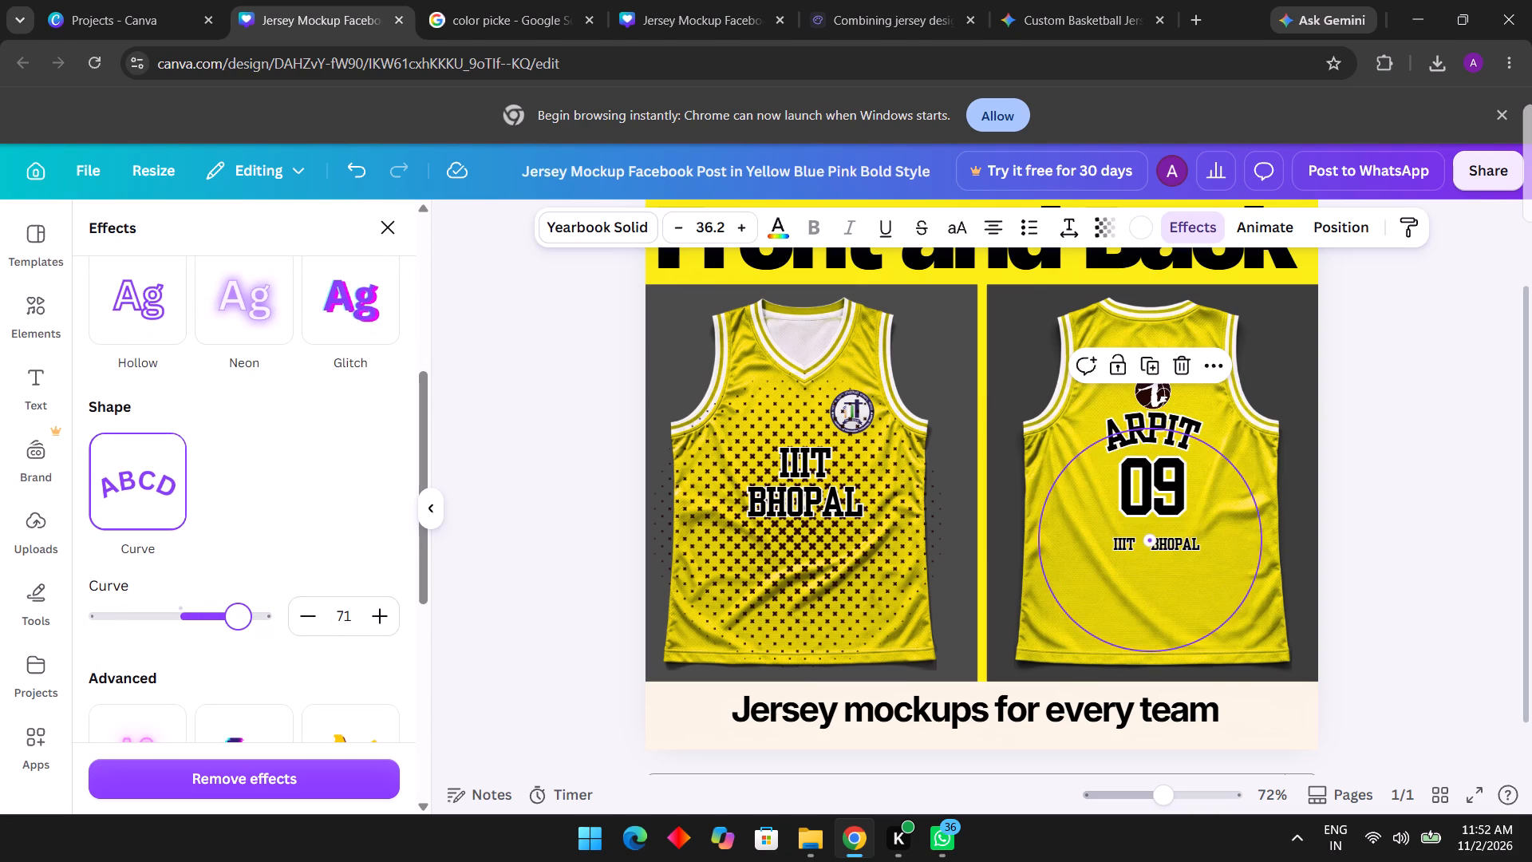
left_click_drag(240, 619, 230, 612)
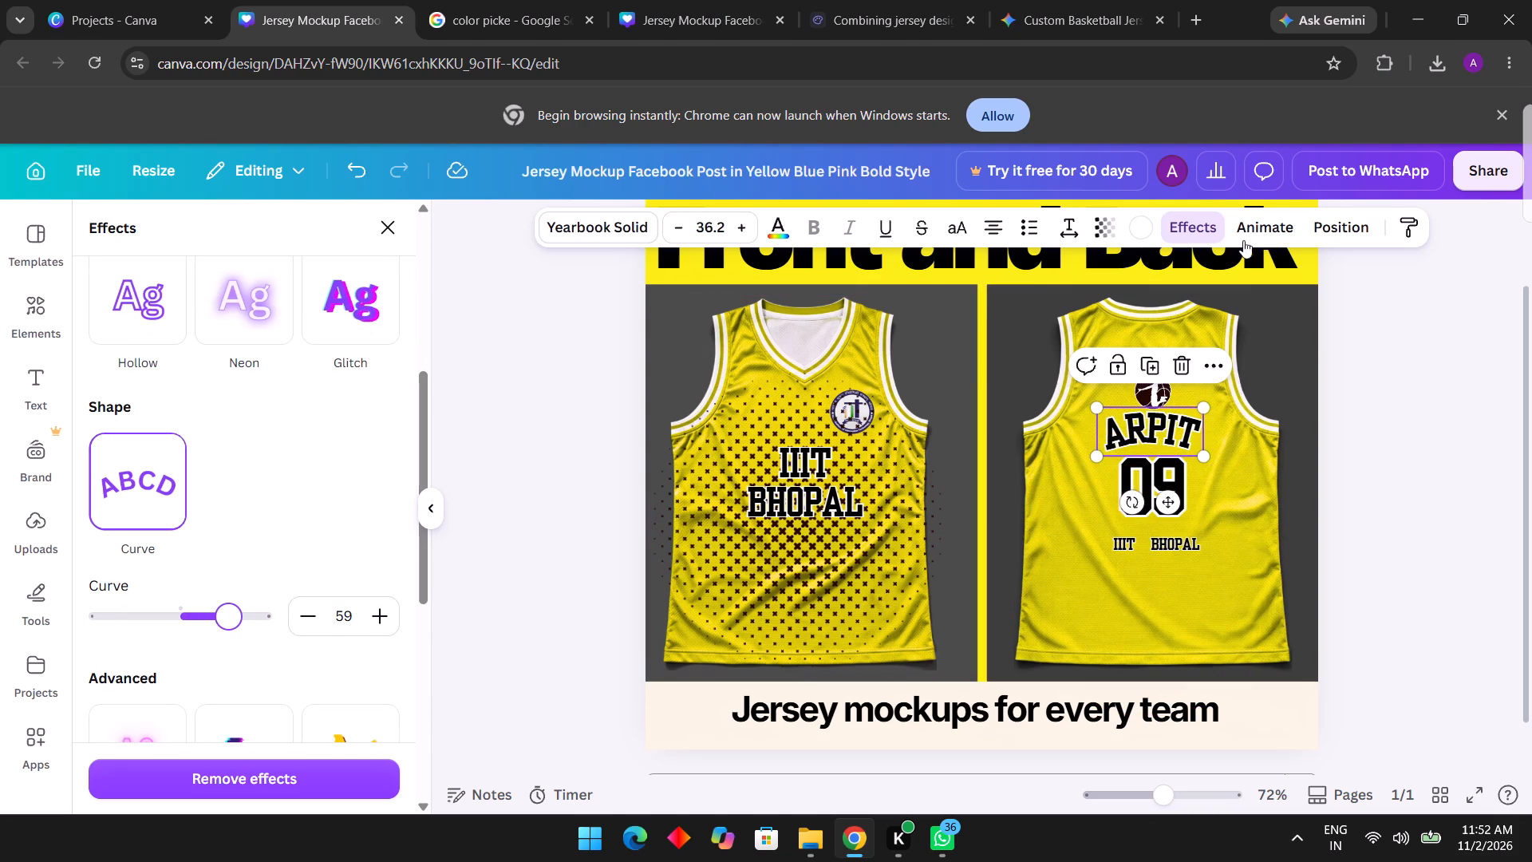
Set the letter spacing of the curved ARPIT name to 105 and deselect it.
left_click(1061, 231)
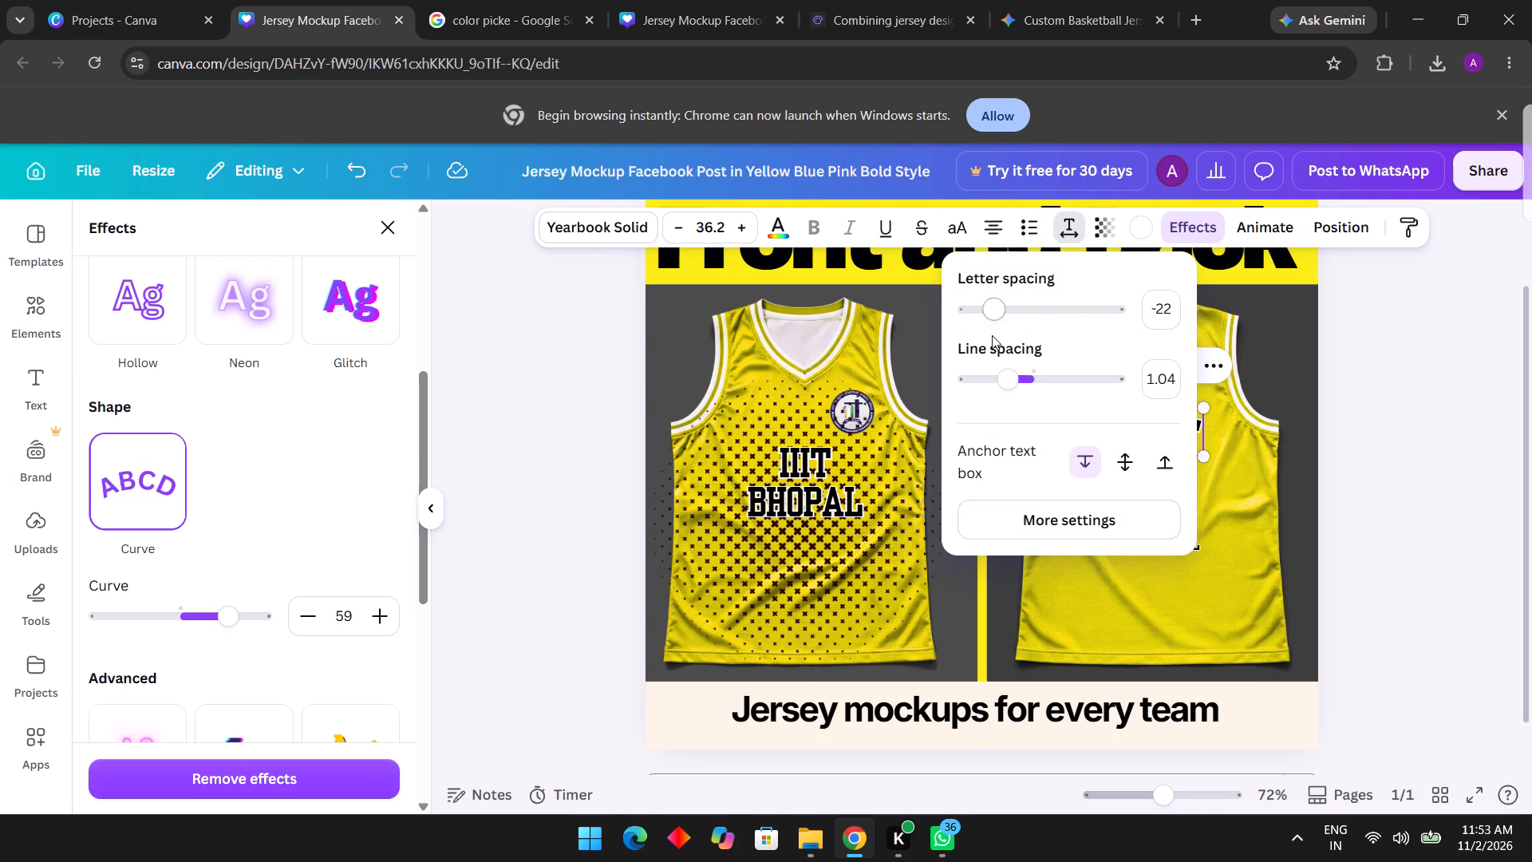
left_click_drag(1072, 279, 950, 289)
left_click_drag(1459, 368, 1531, 348)
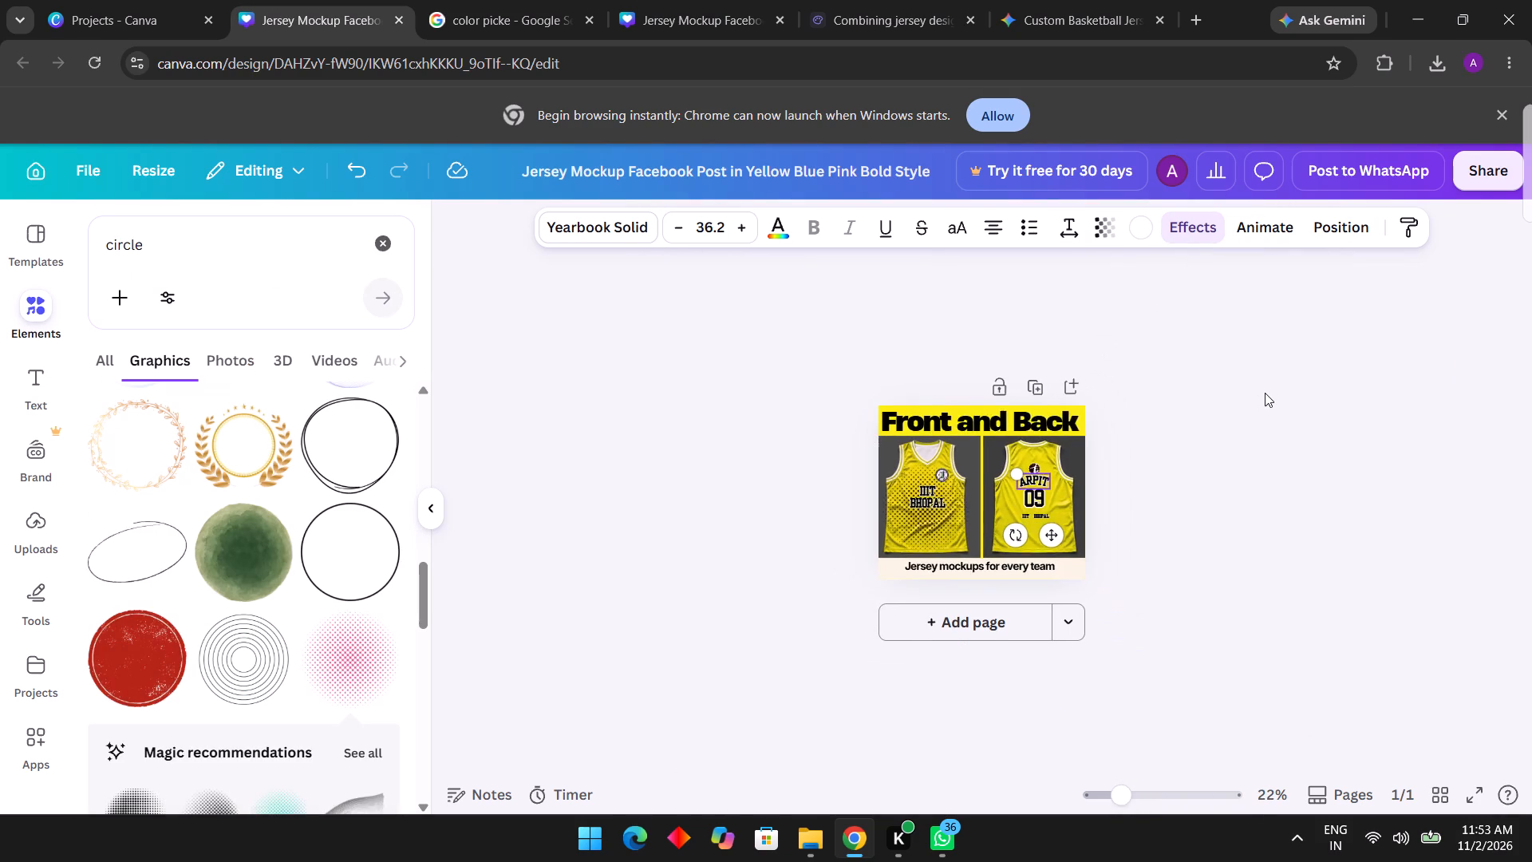
scroll(1265, 393, "up", 1)
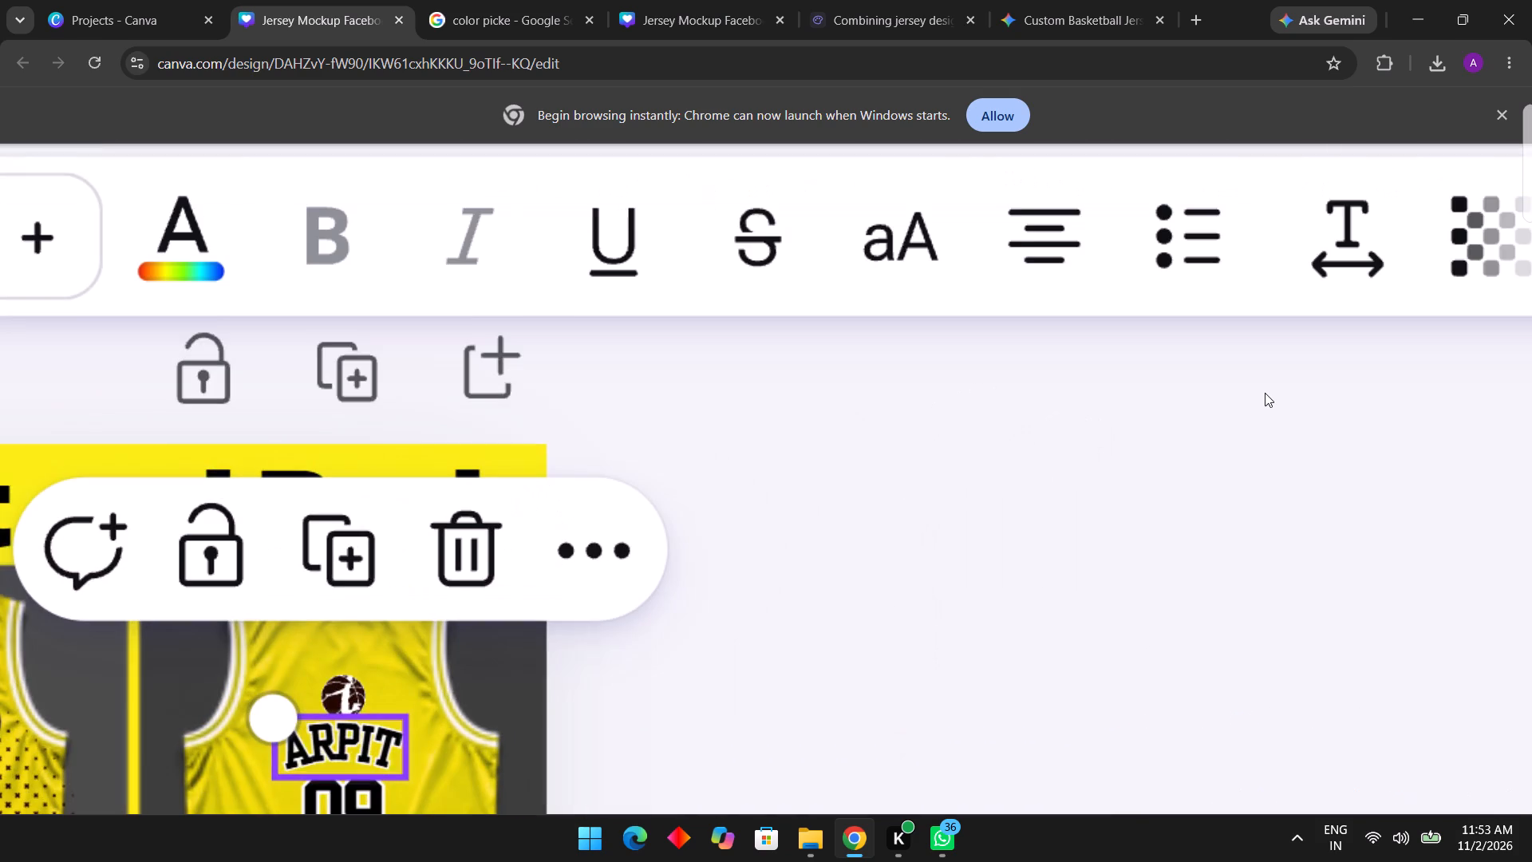
left_click(1329, 243)
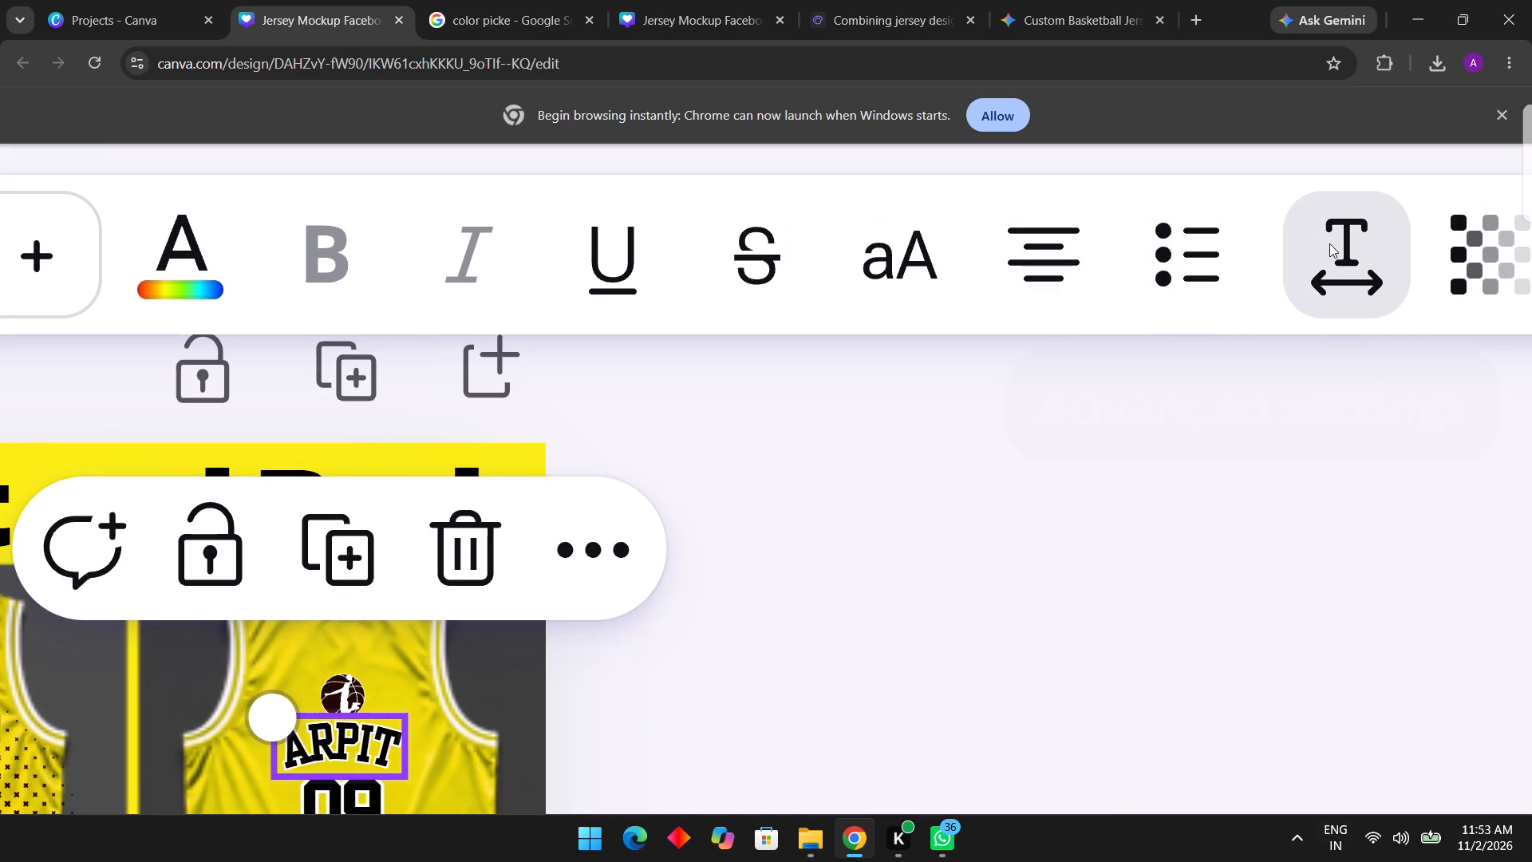
left_click_drag(678, 589, 700, 589)
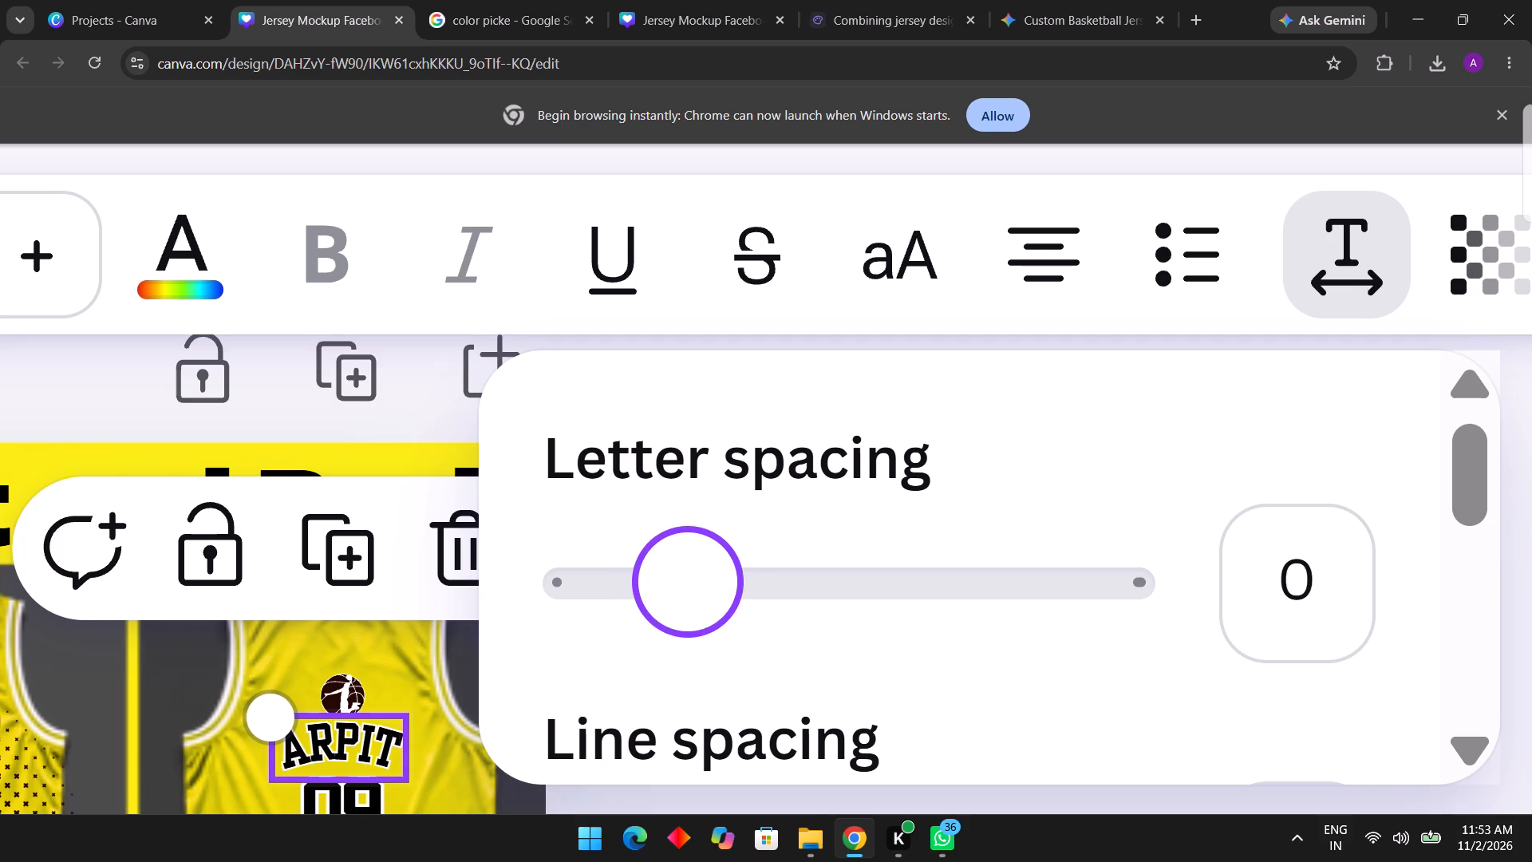
left_click_drag(700, 589, 741, 583)
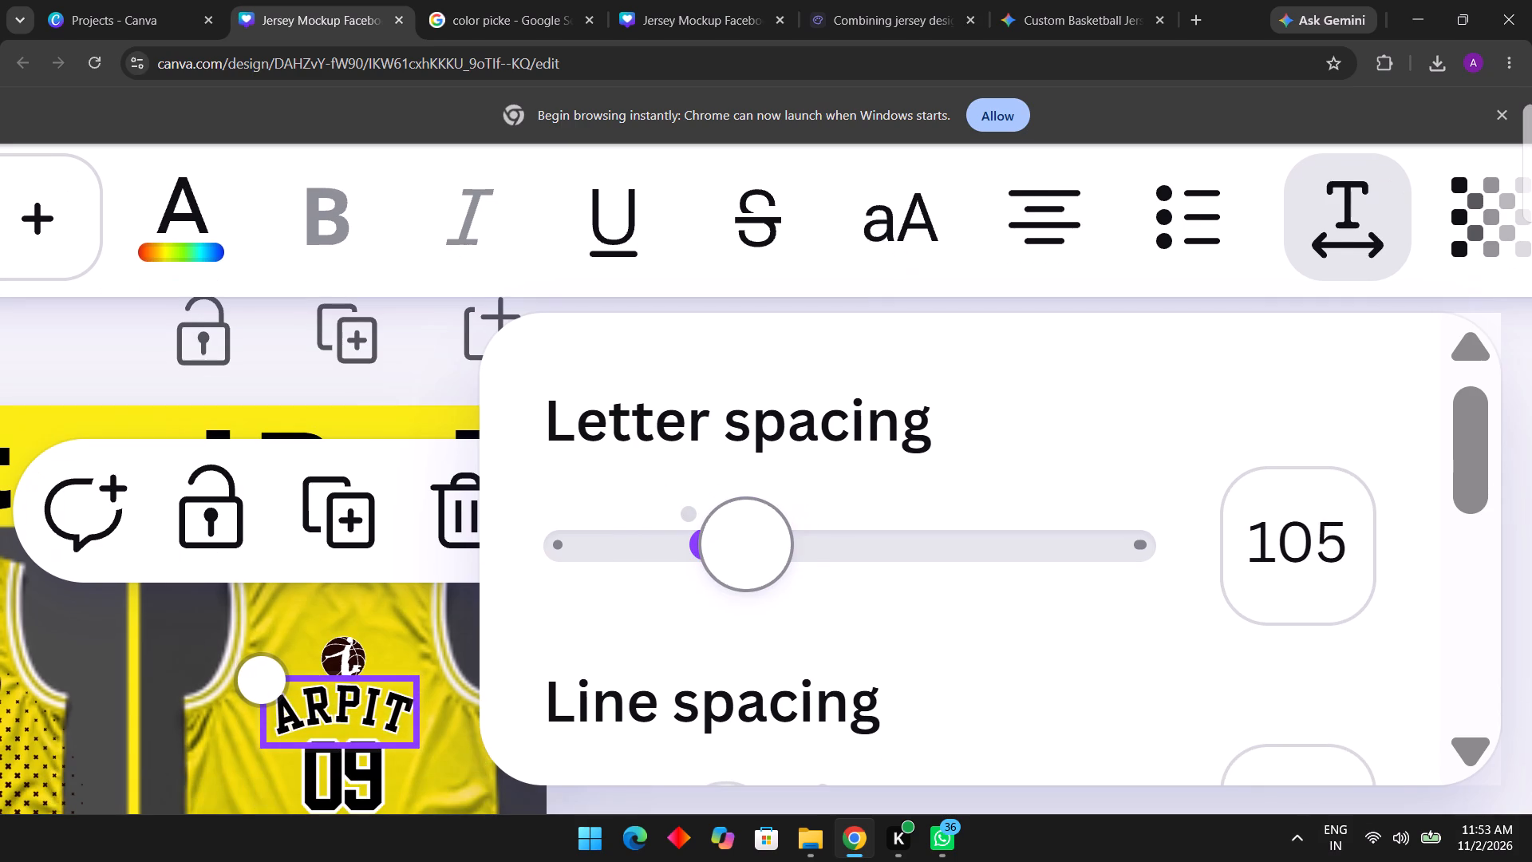
left_click(434, 386)
left_click(1214, 520)
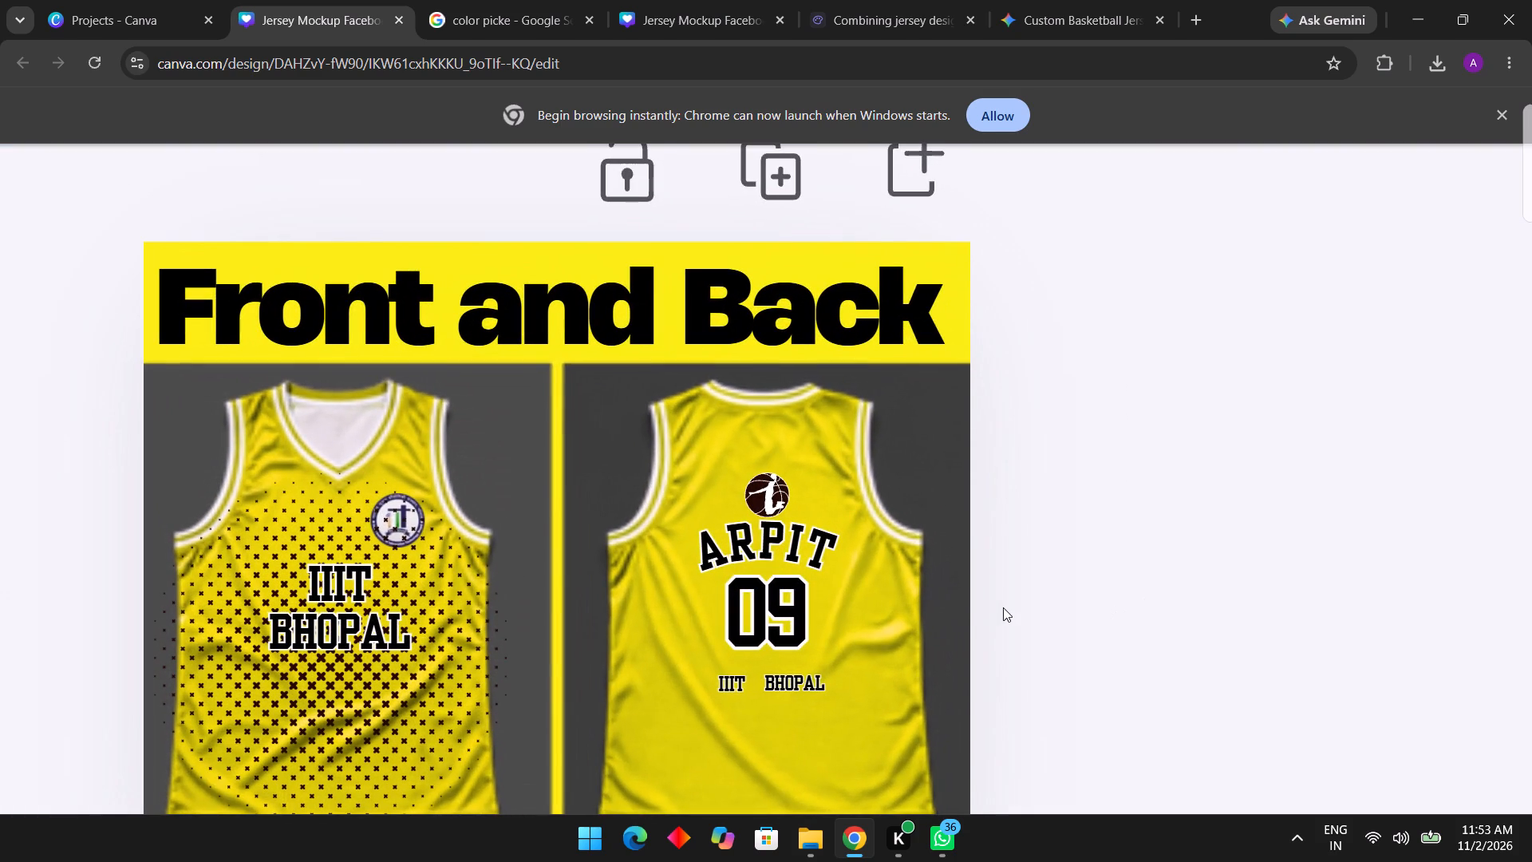
Nudge the curved ARPIT name slightly into position above the 09 on the back jersey and deselect it.
left_click(820, 542)
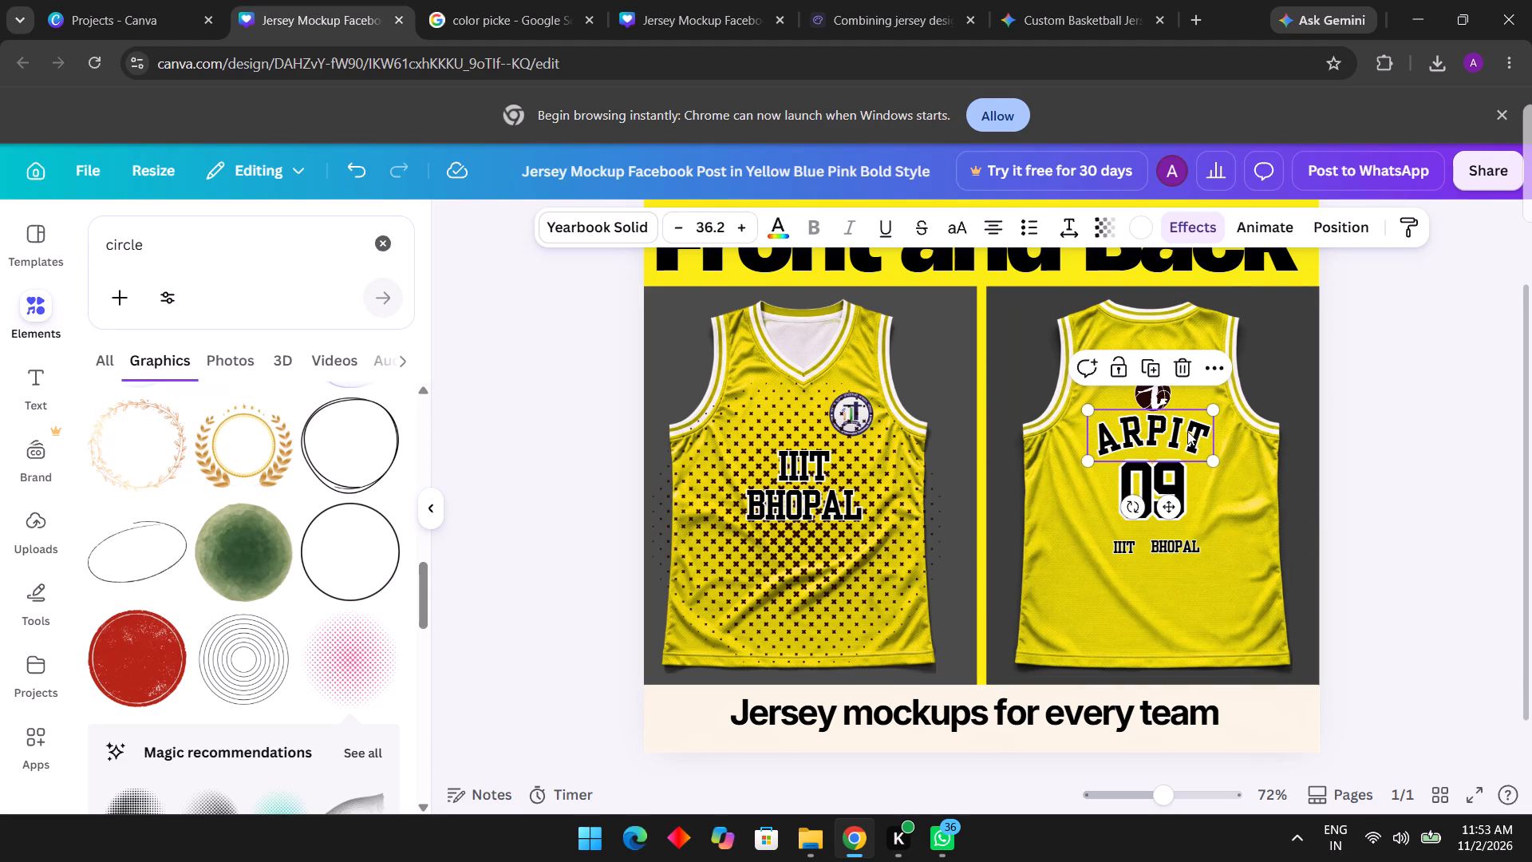
left_click(1187, 431)
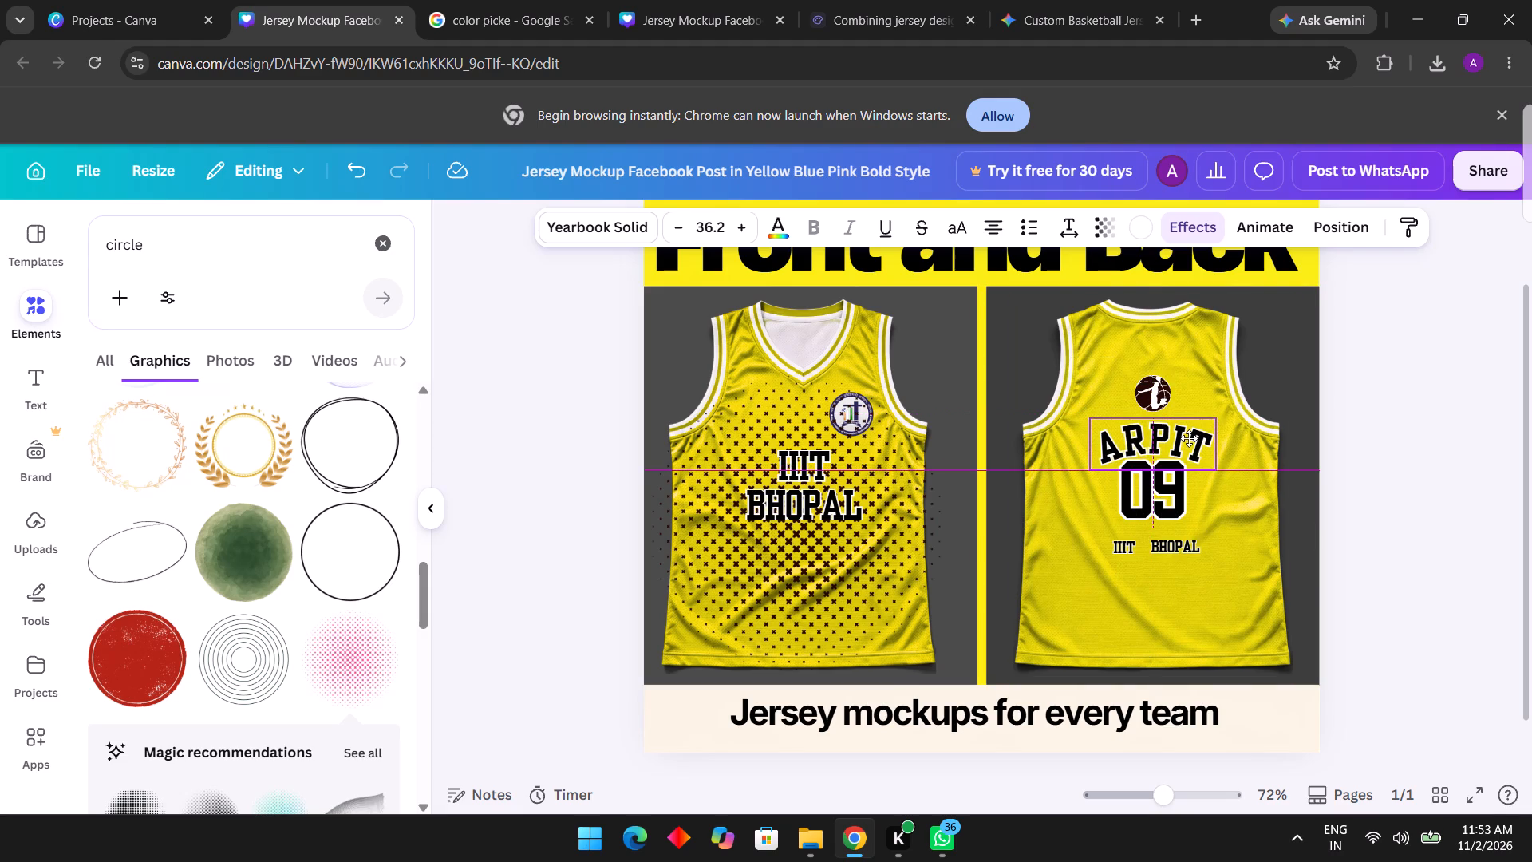
left_click(1443, 478)
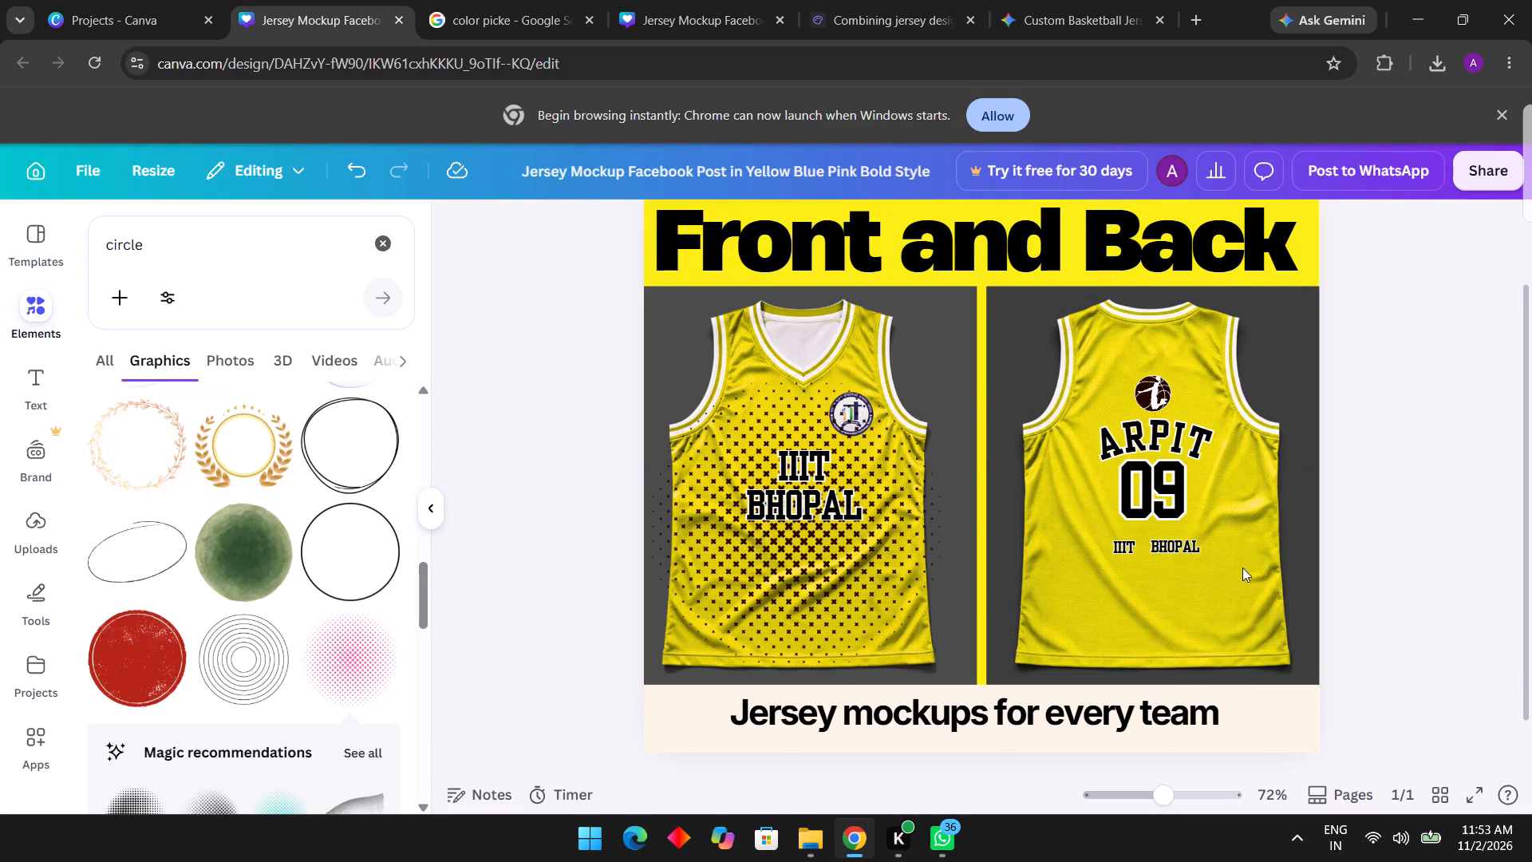
Move the small BHOPAL and IIIT texts on the back jersey closer together and slightly up beneath the 09.
left_click_drag(1159, 550, 1154, 541)
left_click_drag(1119, 553, 1126, 544)
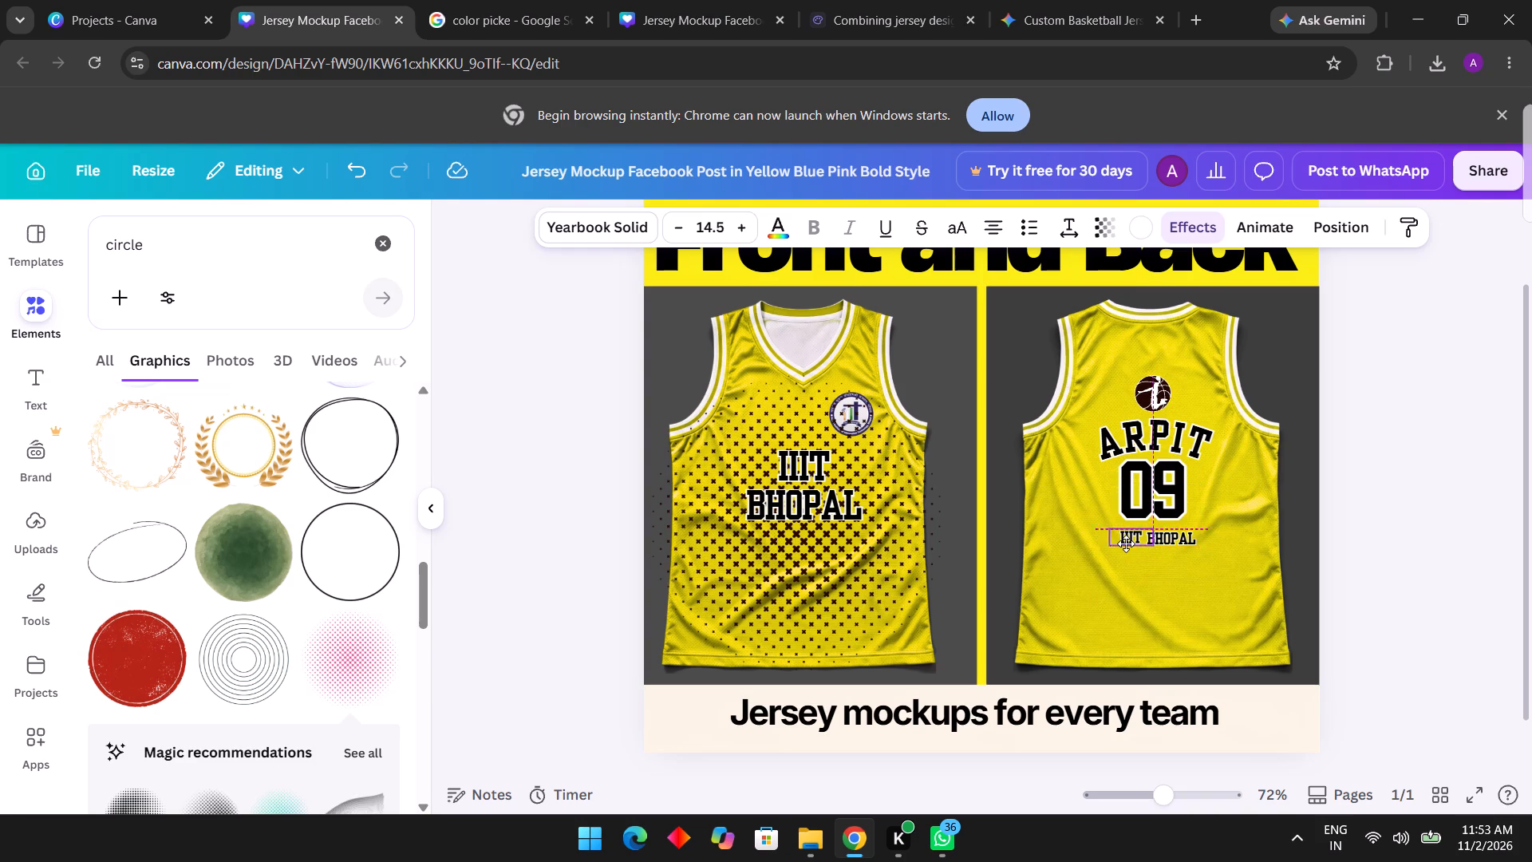
left_click_drag(1126, 544, 1126, 546)
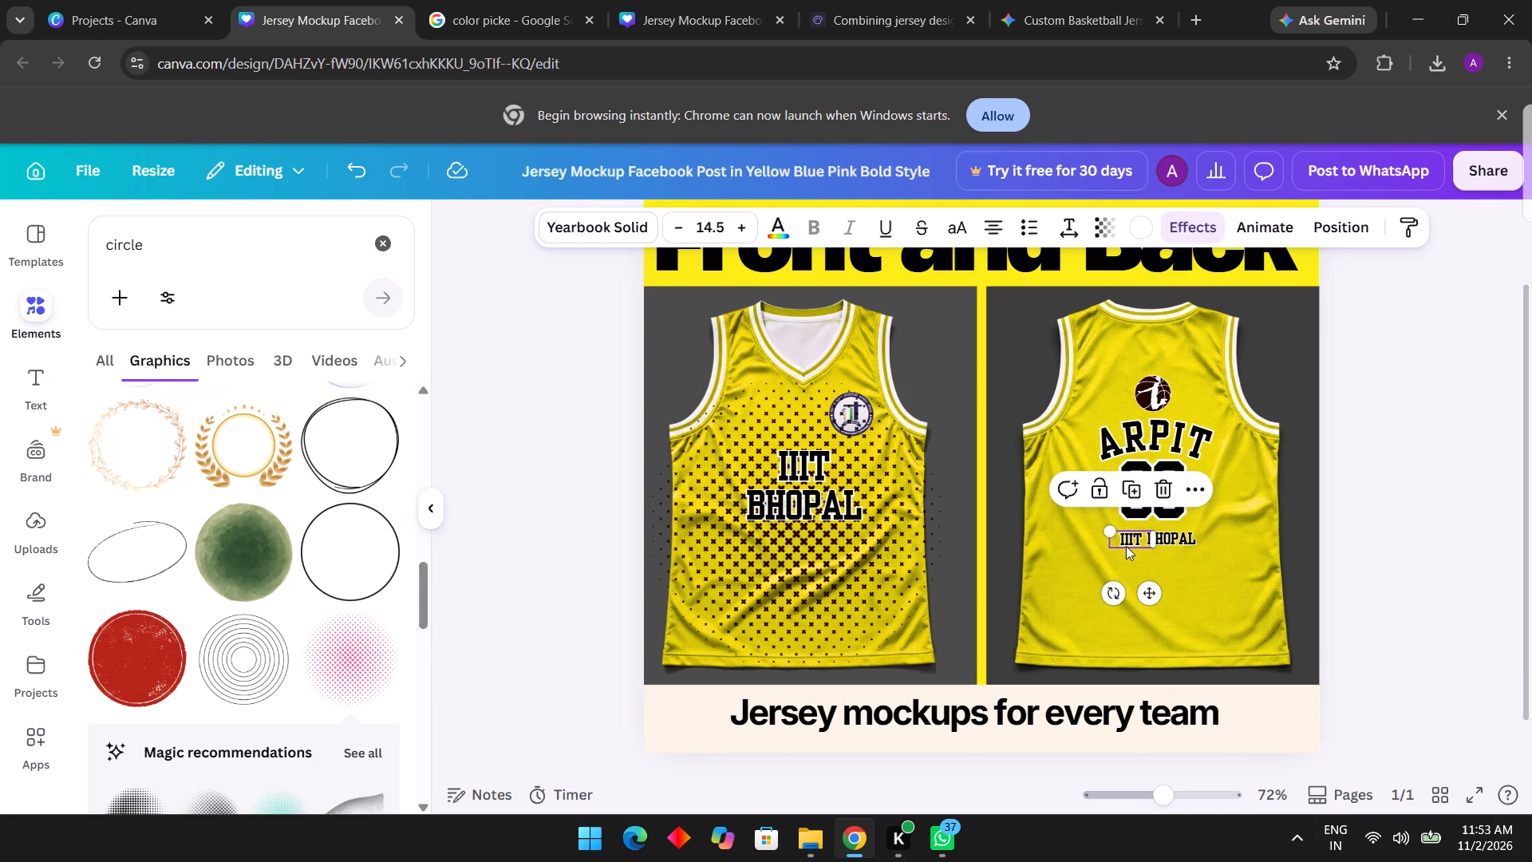
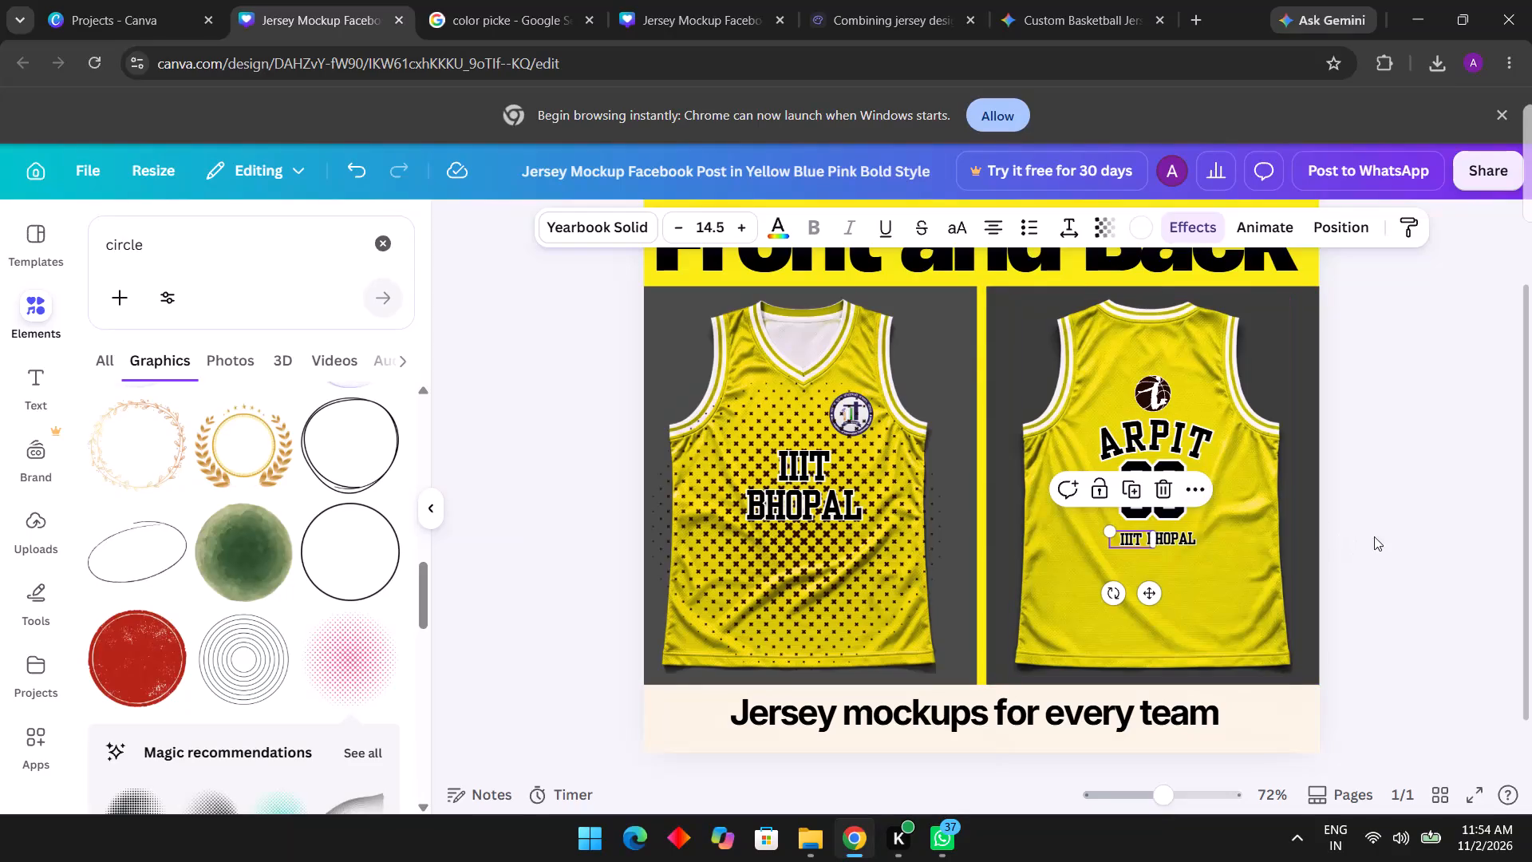
Nudge the small IIIT text beneath the 09 on the back jersey slightly closer to BHOPAL and deselect it.
left_click(1380, 535)
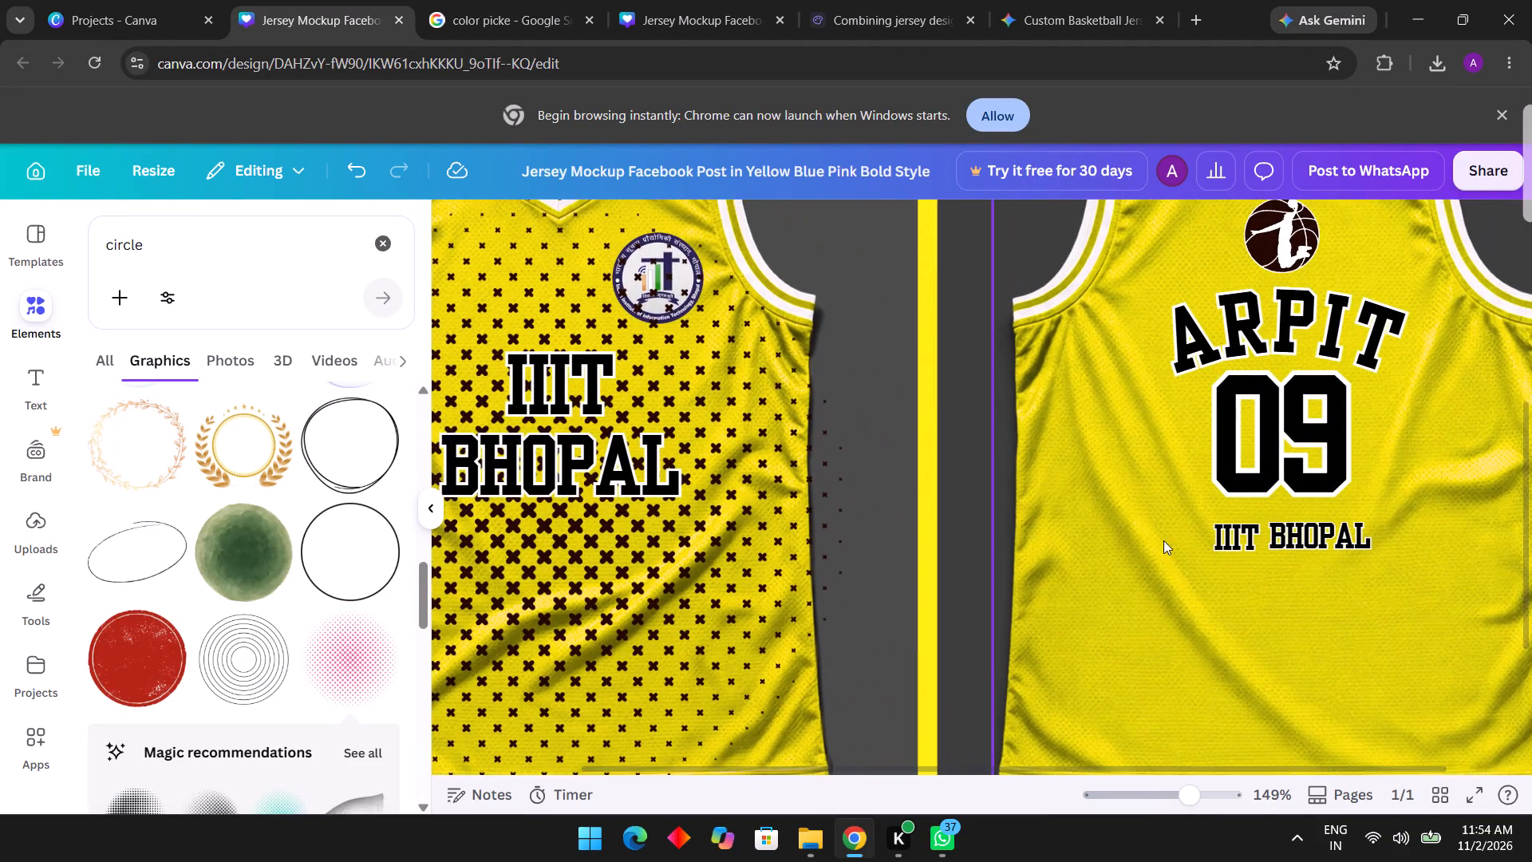
left_click(1220, 535)
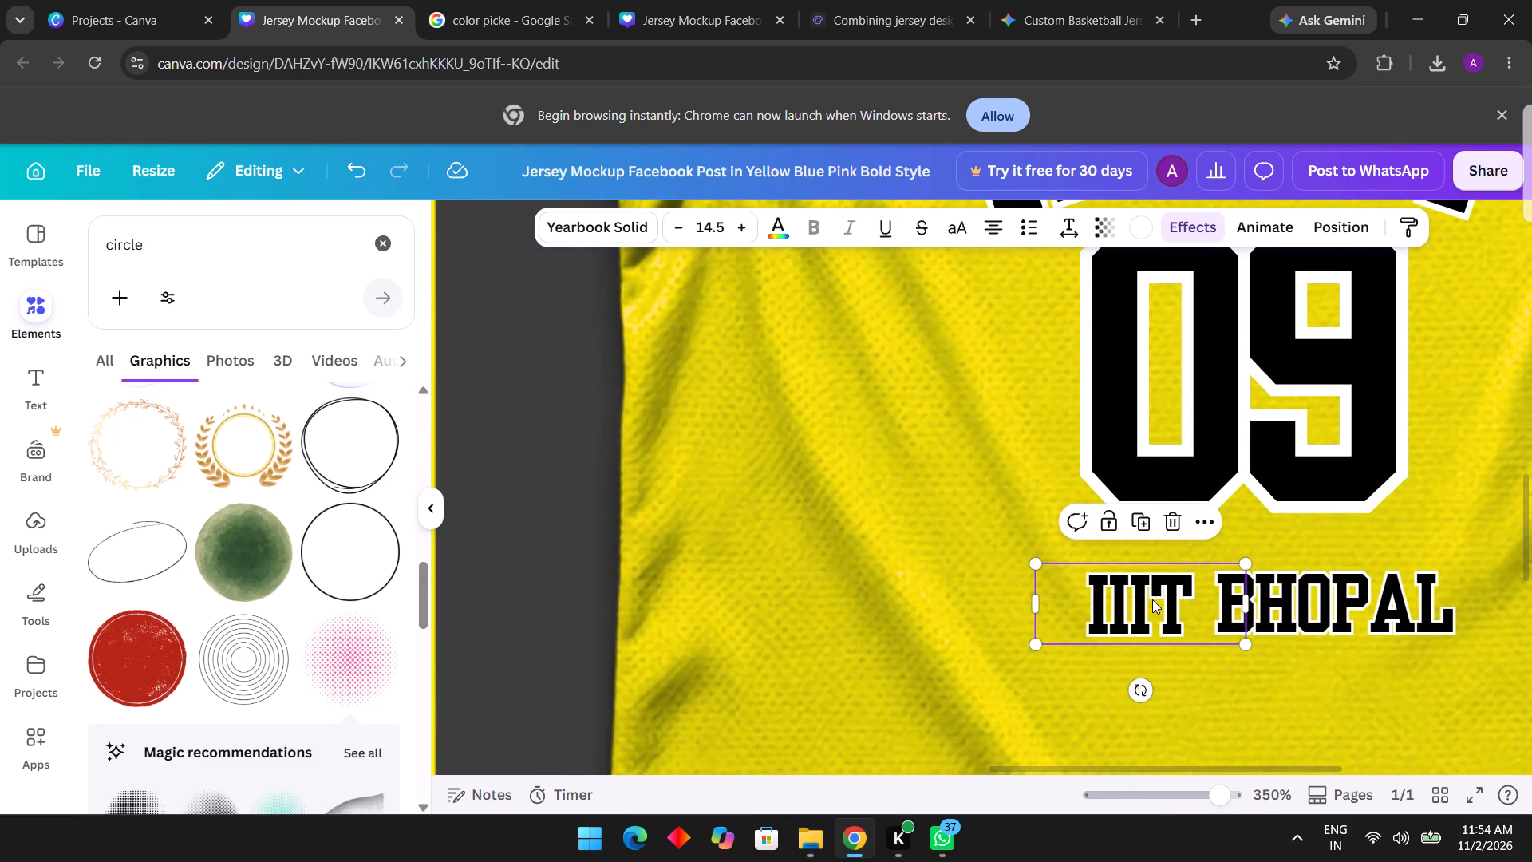
left_click(1152, 599)
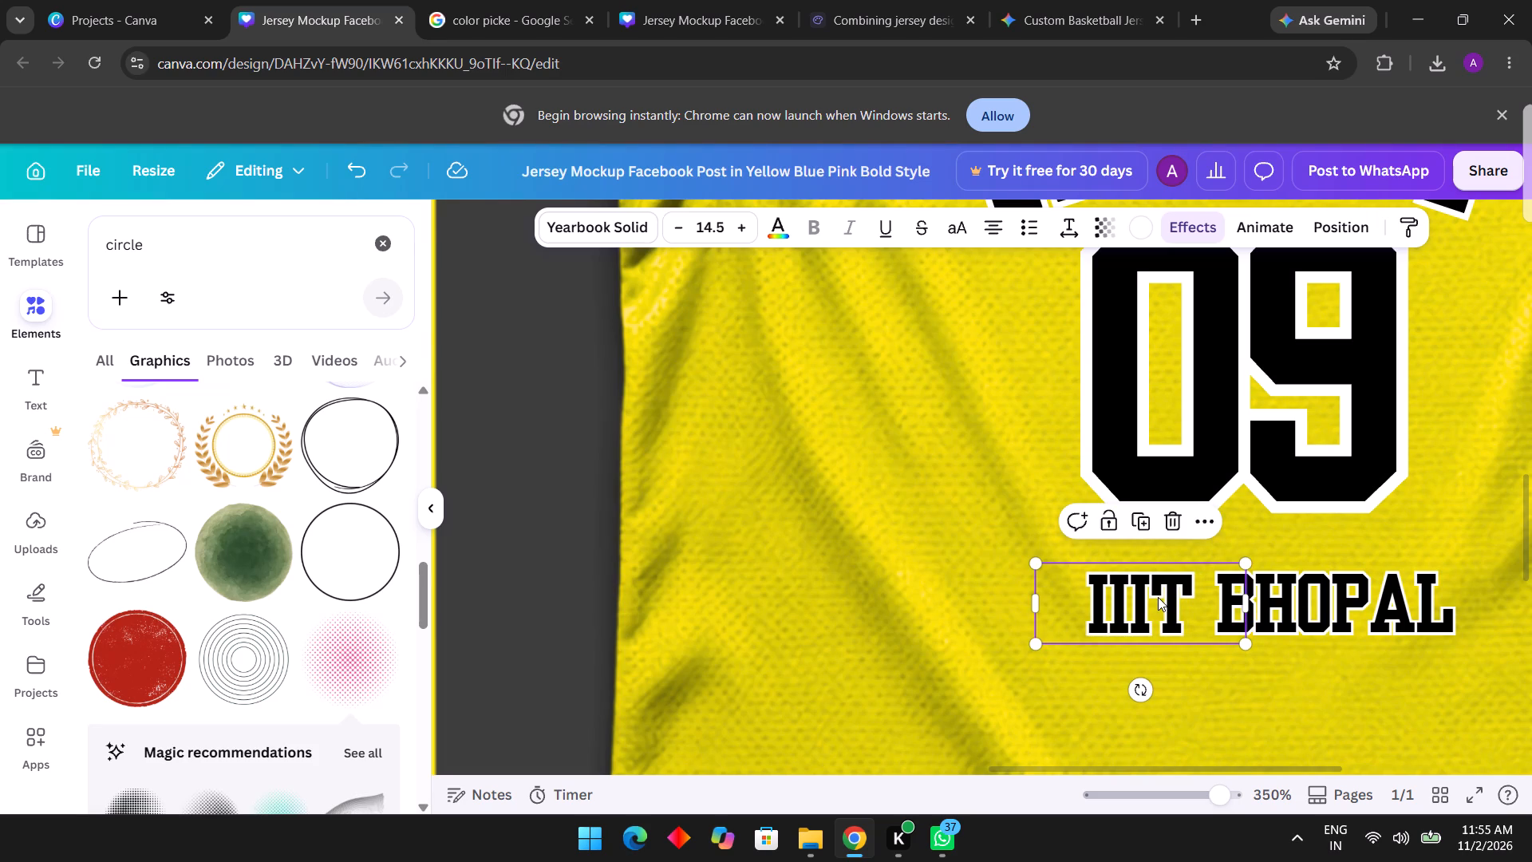
left_click_drag(1158, 597, 1166, 596)
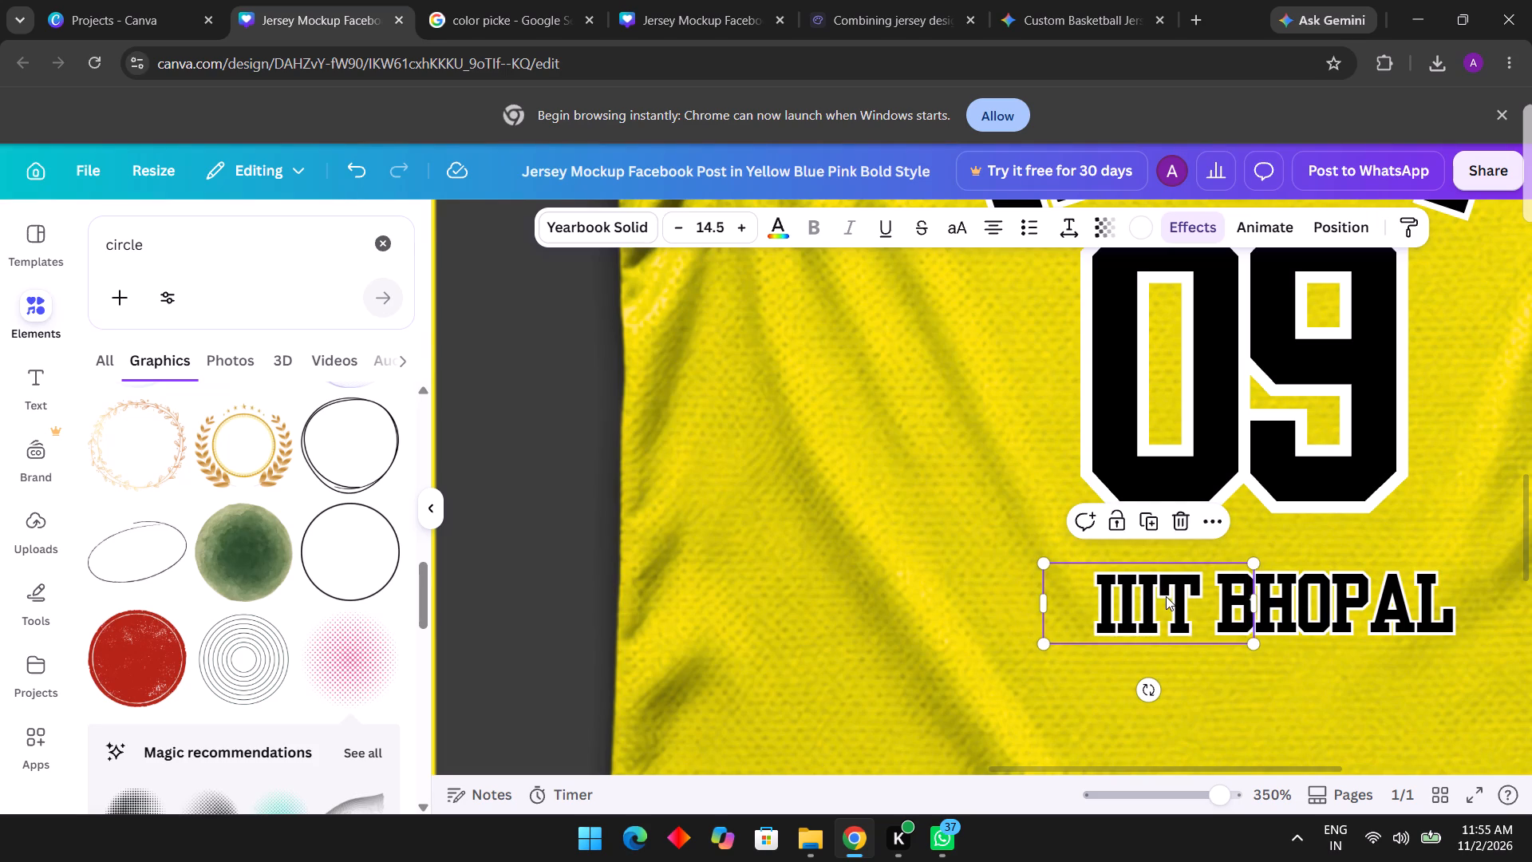
left_click(700, 629)
Reposition the small BHOPAL text beneath the 09 so it sits level with IIIT, leaving a narrow gap between them.
scroll(700, 629, "right", 1)
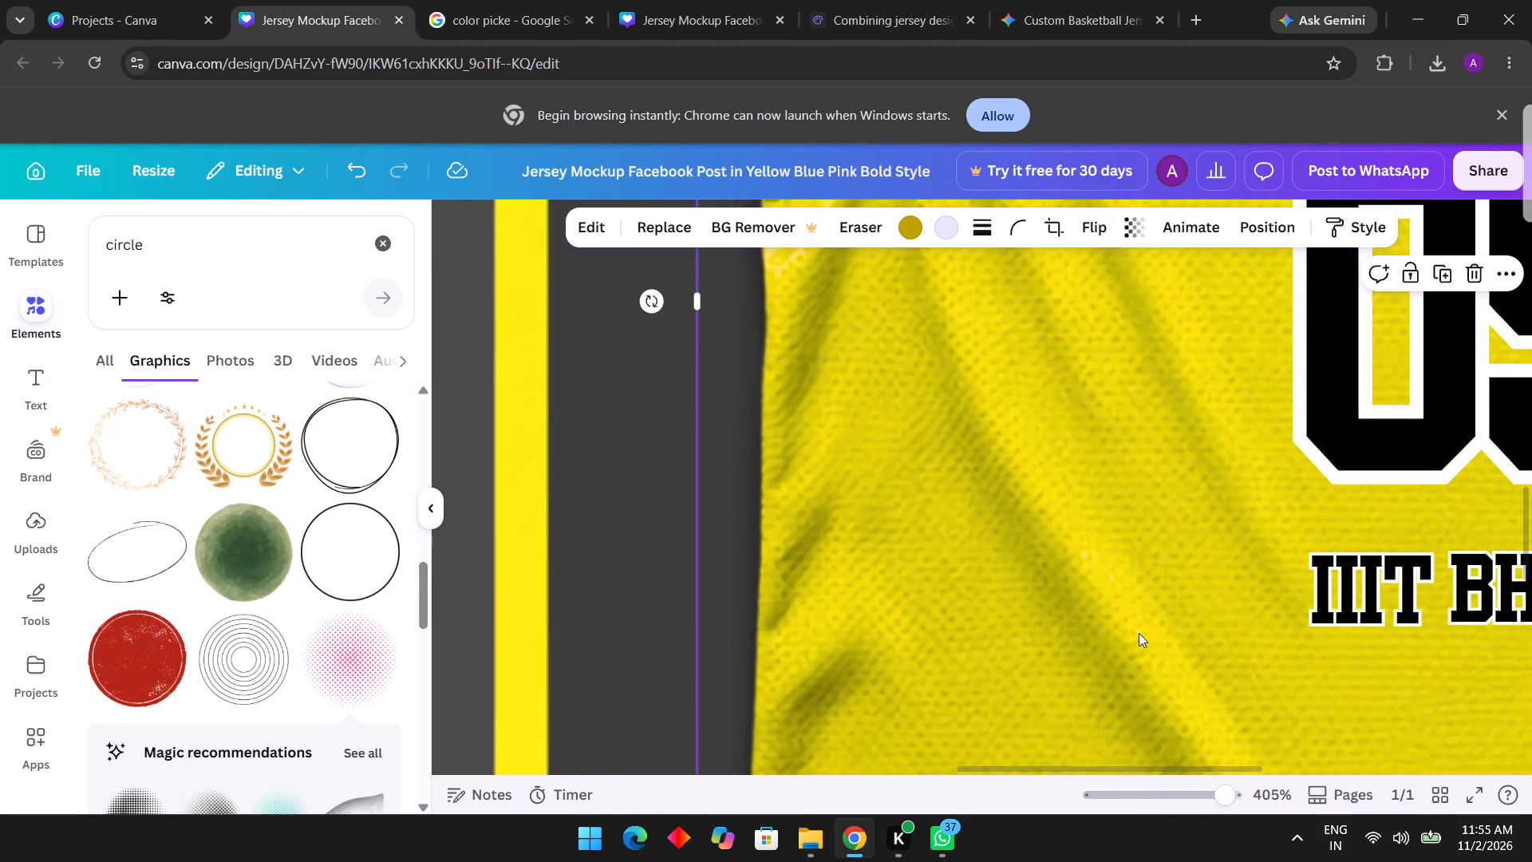
scroll(1139, 633, "left", 4)
left_click(1147, 604)
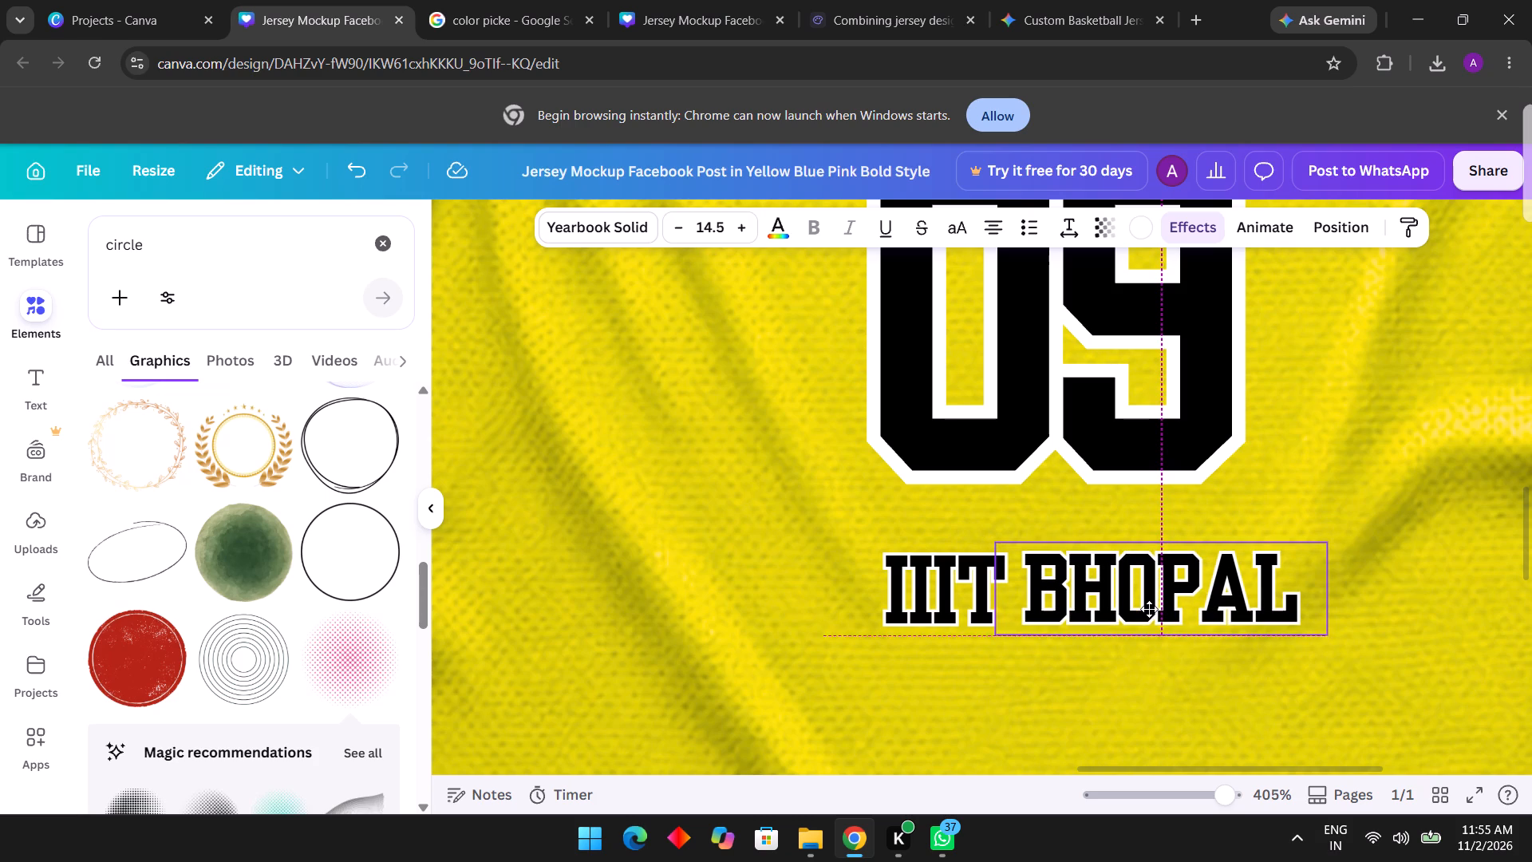
left_click(1210, 604)
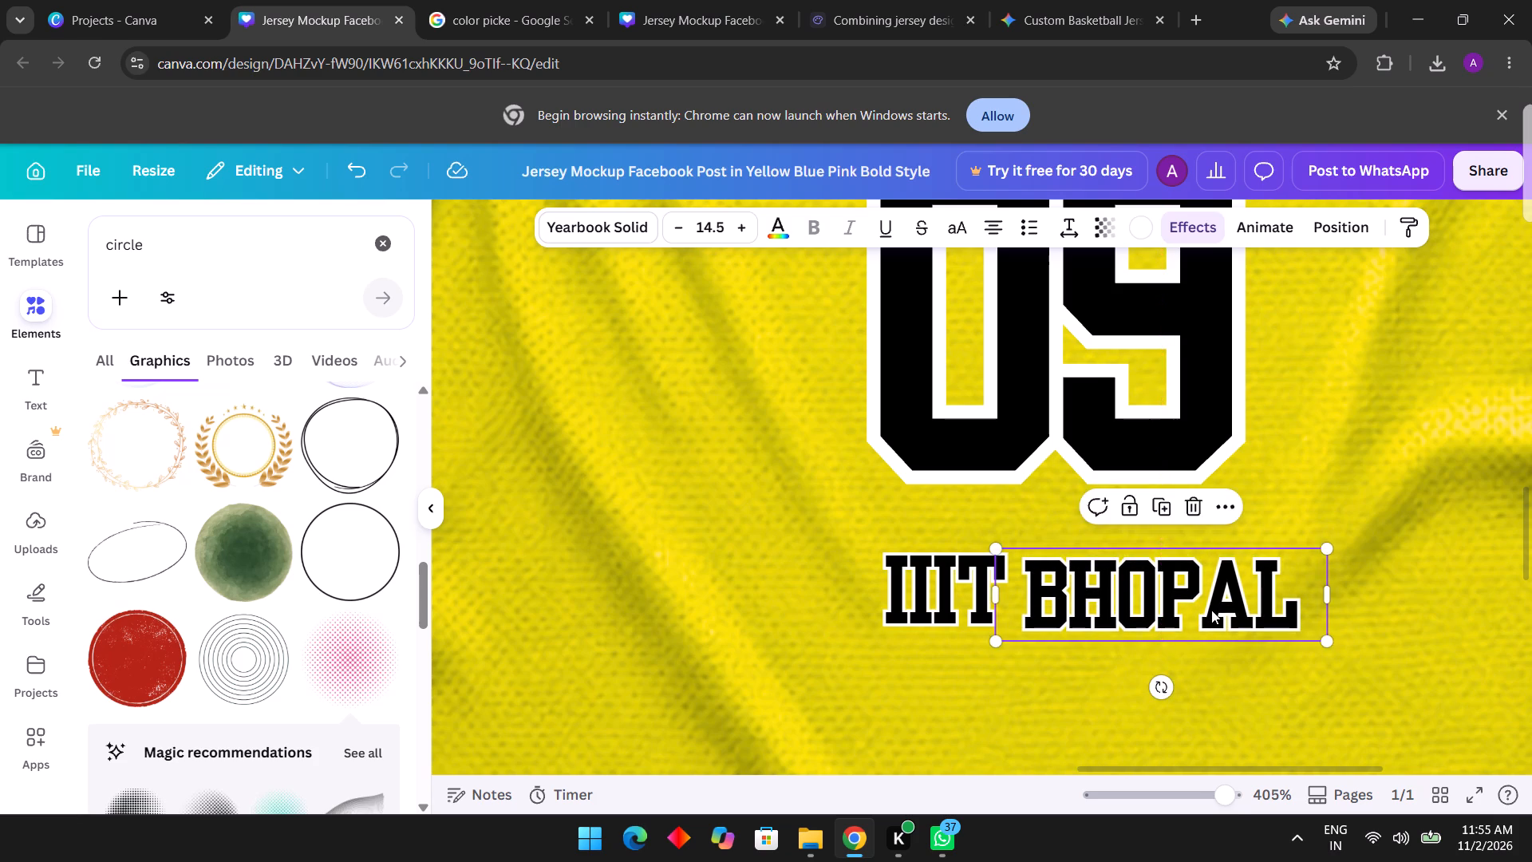
scroll(1211, 610, "left", 1)
left_click_drag(1101, 579, 1115, 577)
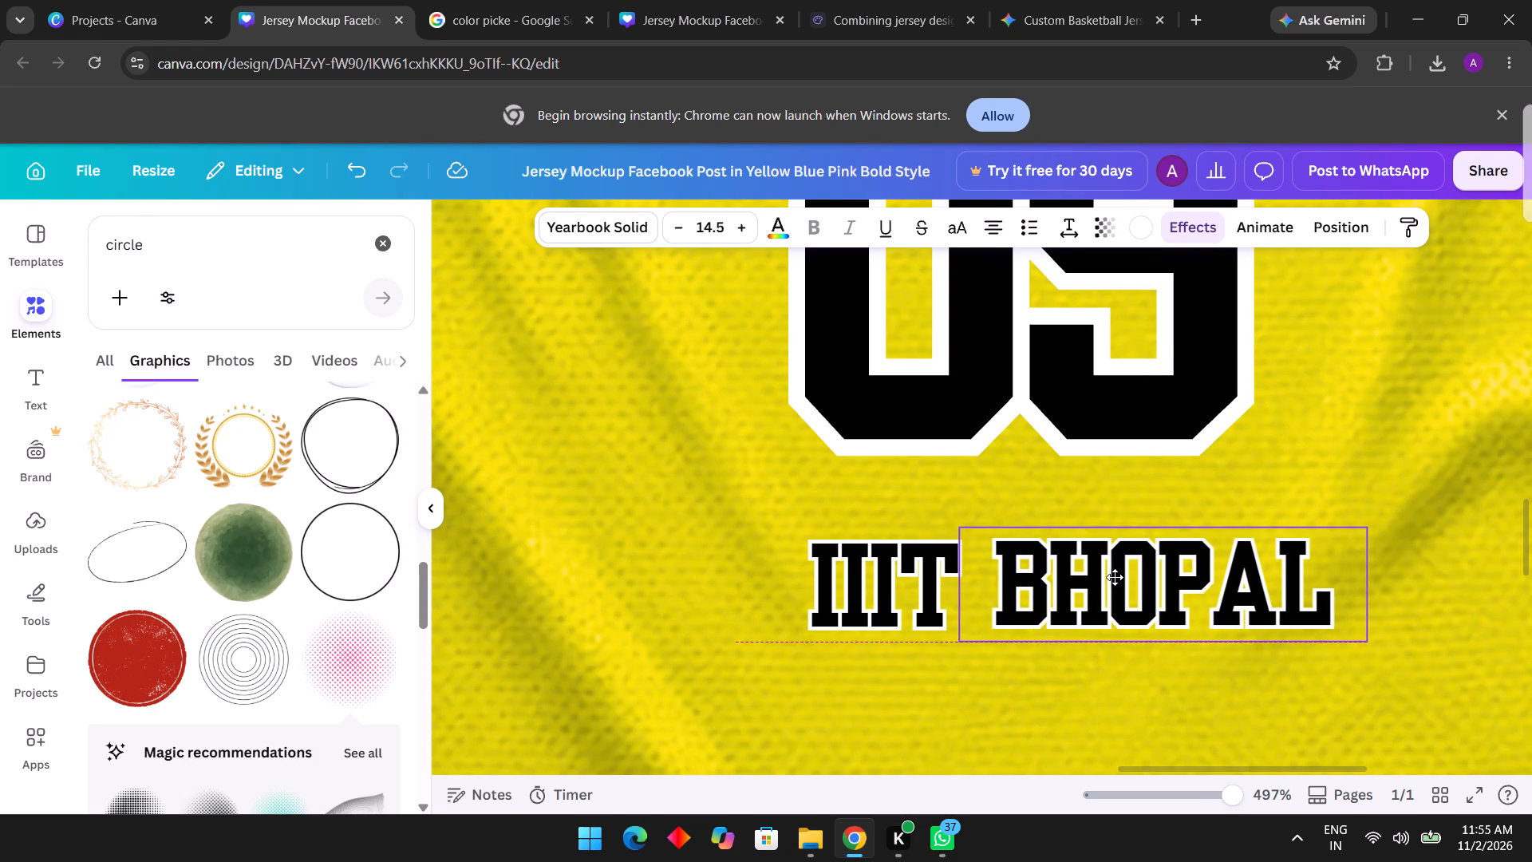
left_click_drag(1115, 577, 1111, 579)
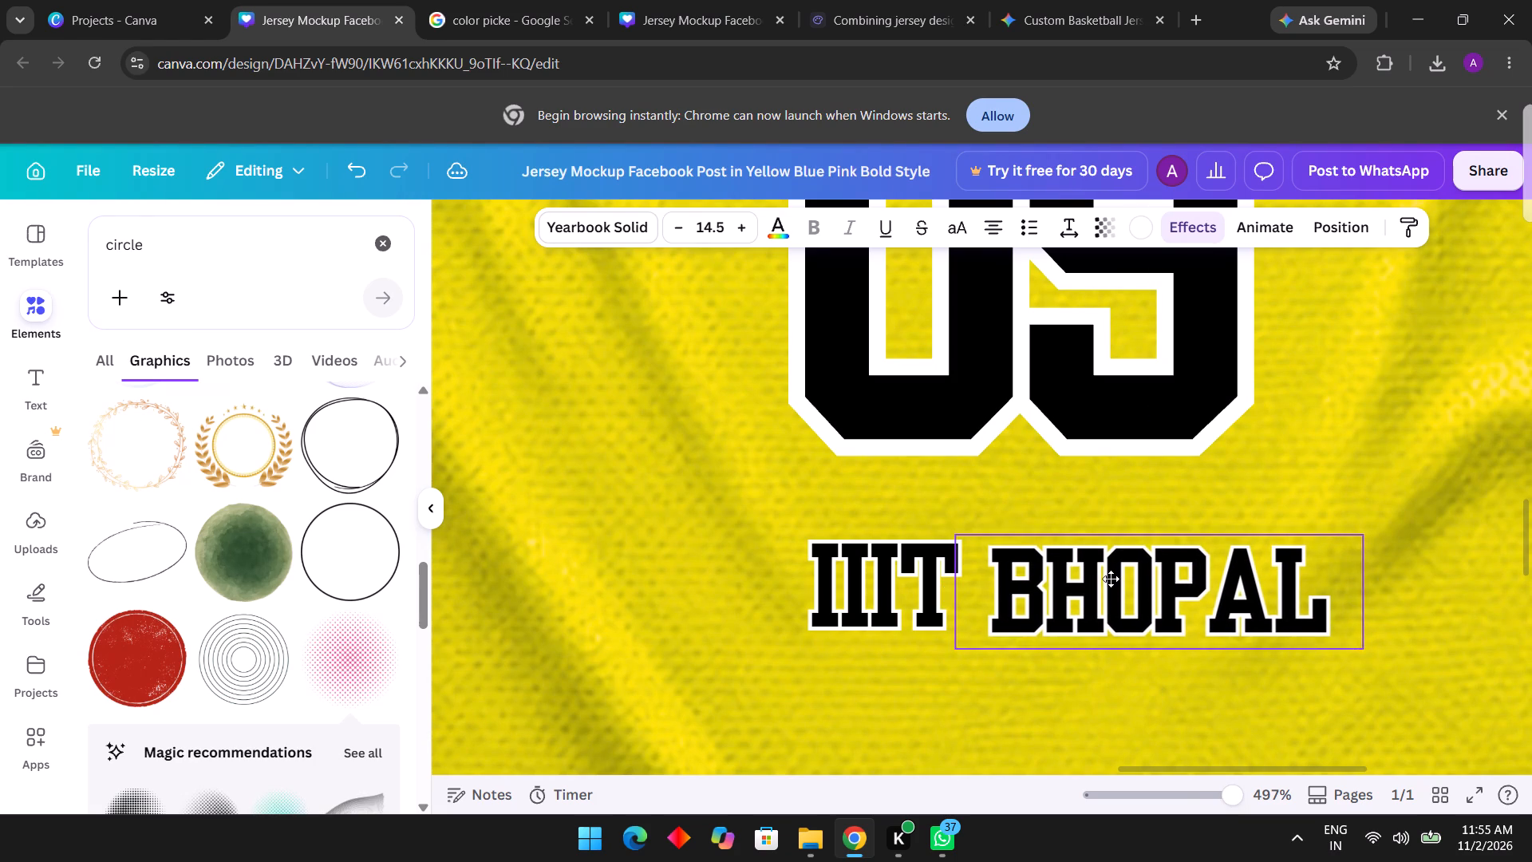
left_click_drag(1111, 579, 1111, 577)
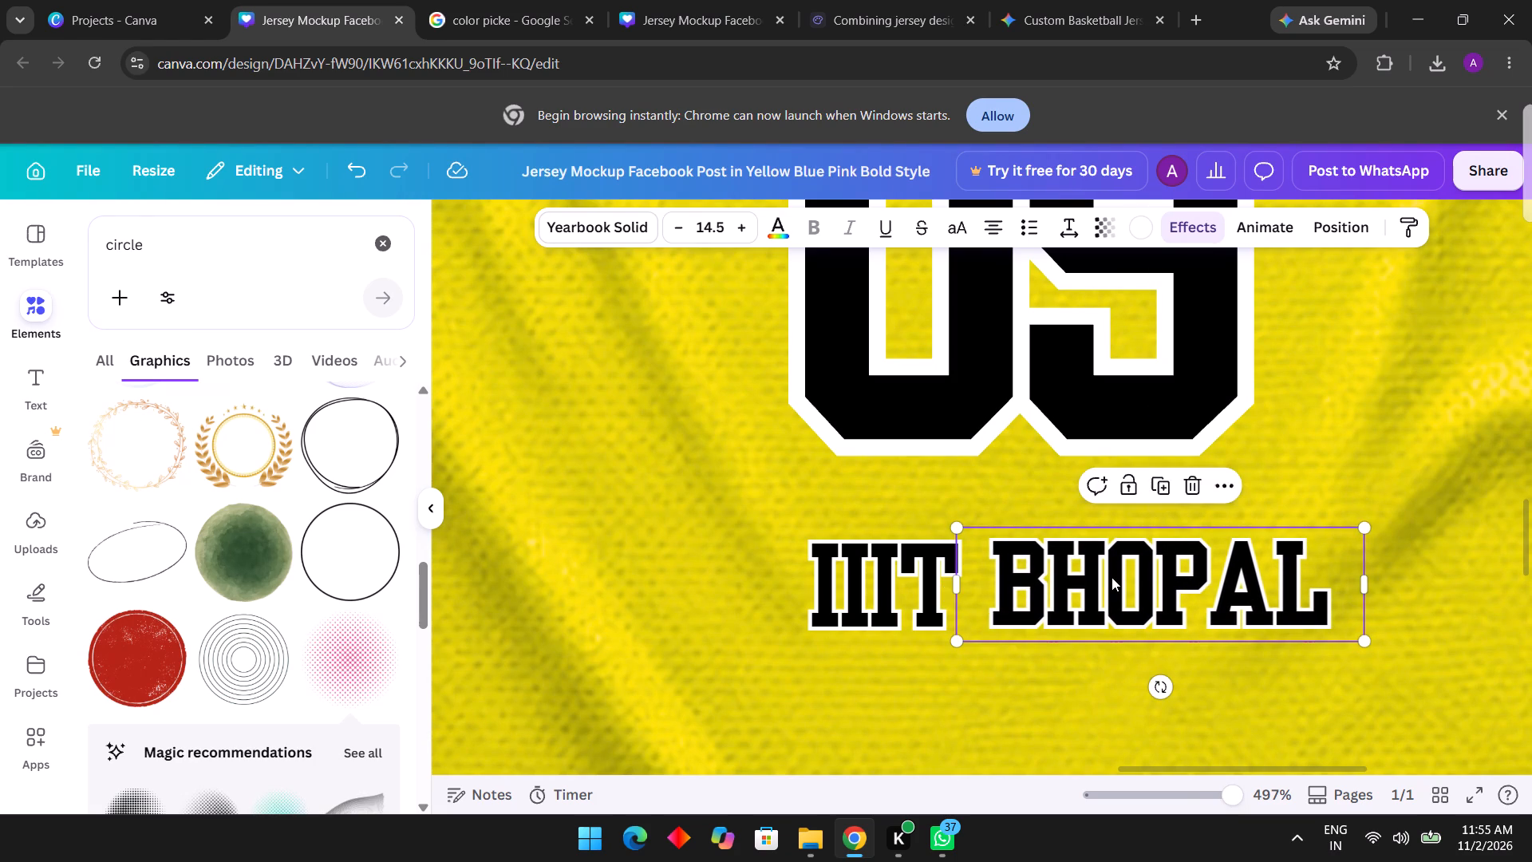
Set the font size of the small IIIT text on the back jersey to 14.3.
left_click(940, 553)
left_click(897, 575)
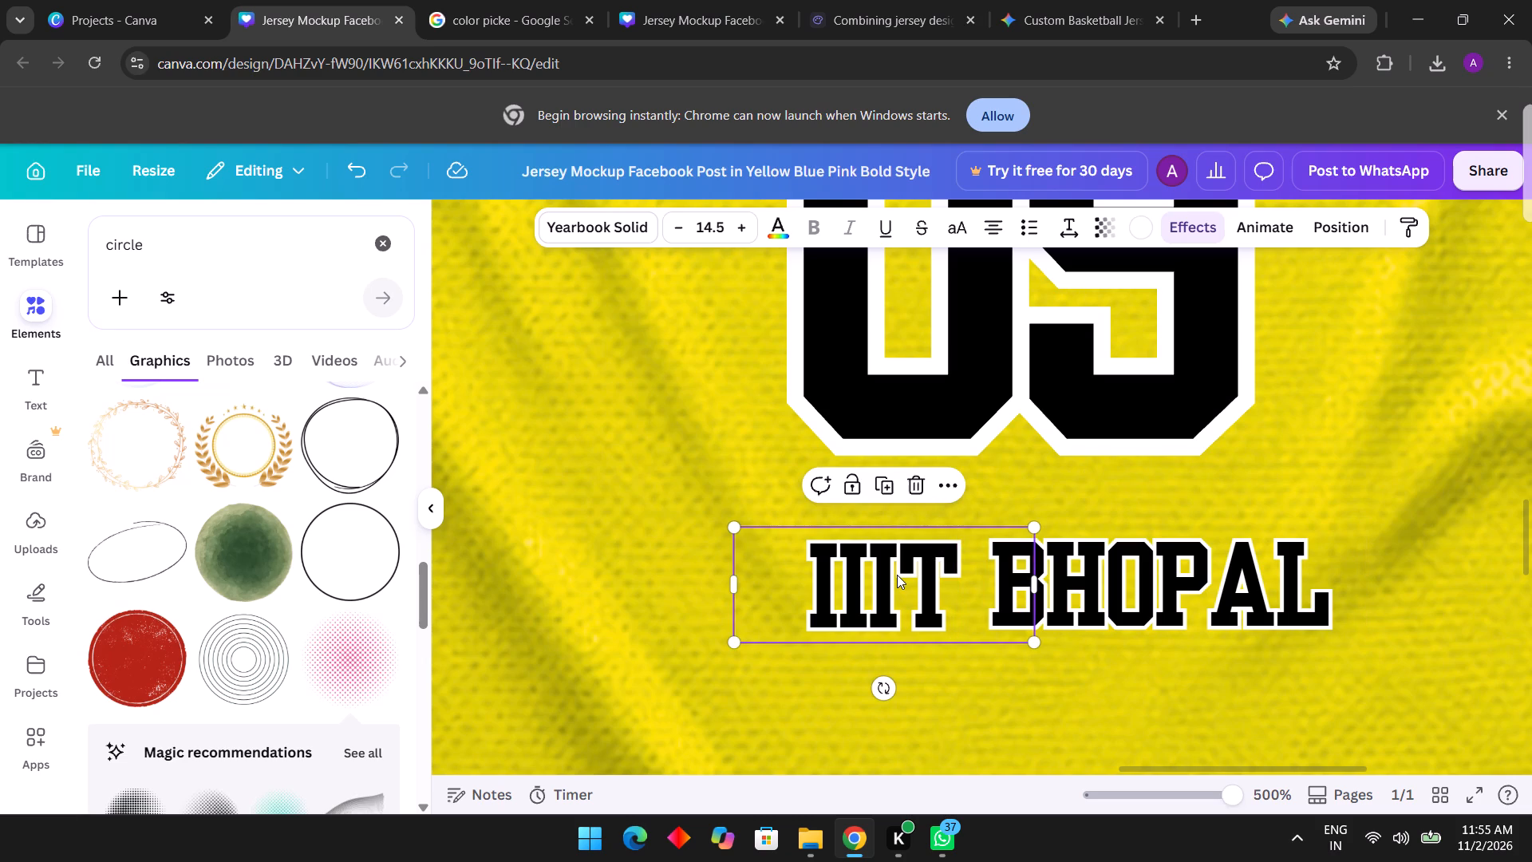
left_click(1143, 532)
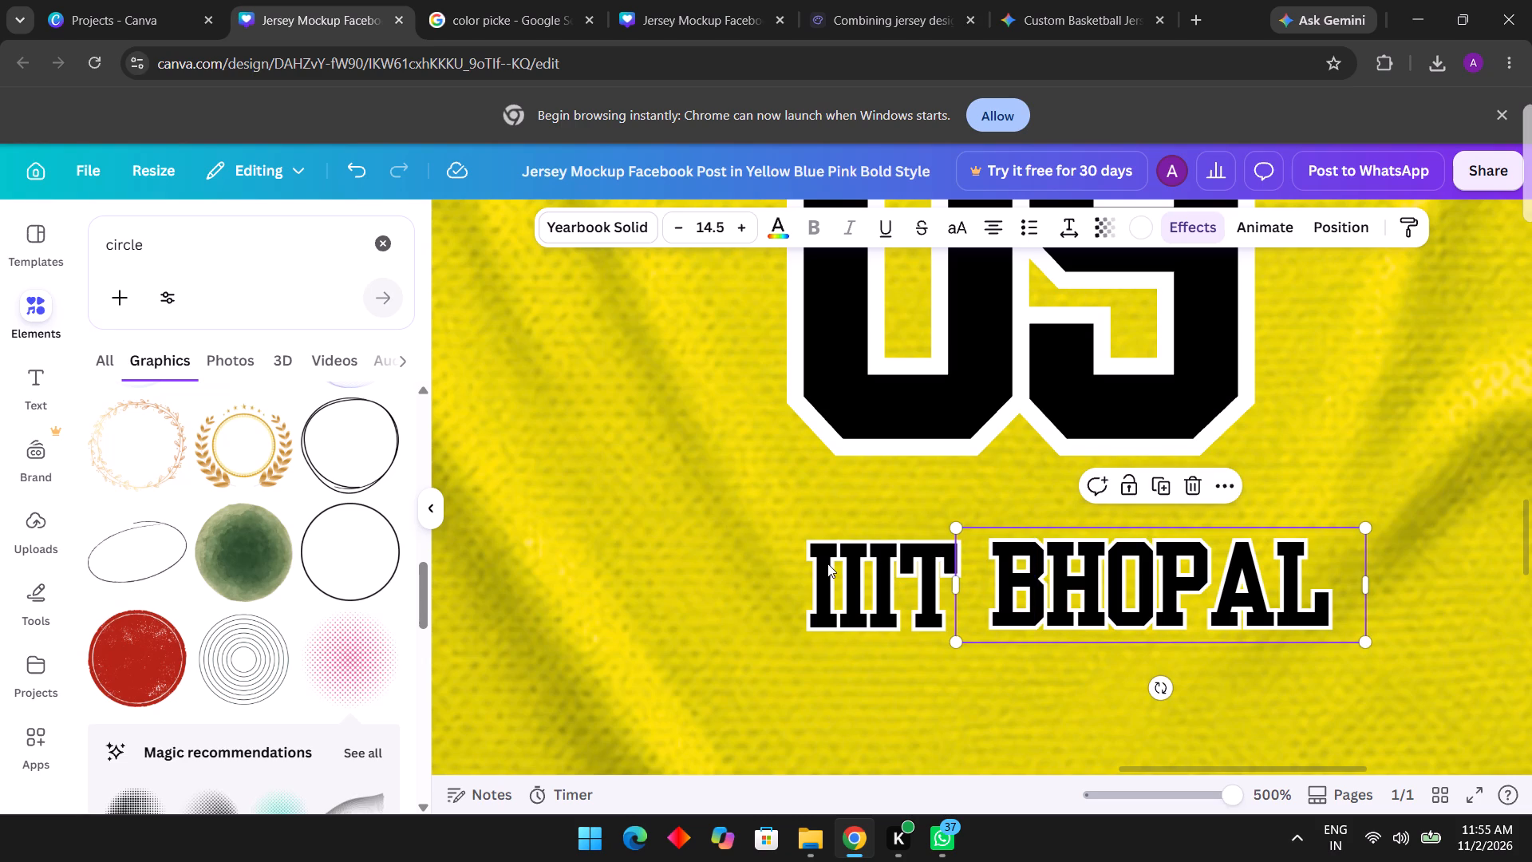
left_click(827, 563)
left_click(727, 228)
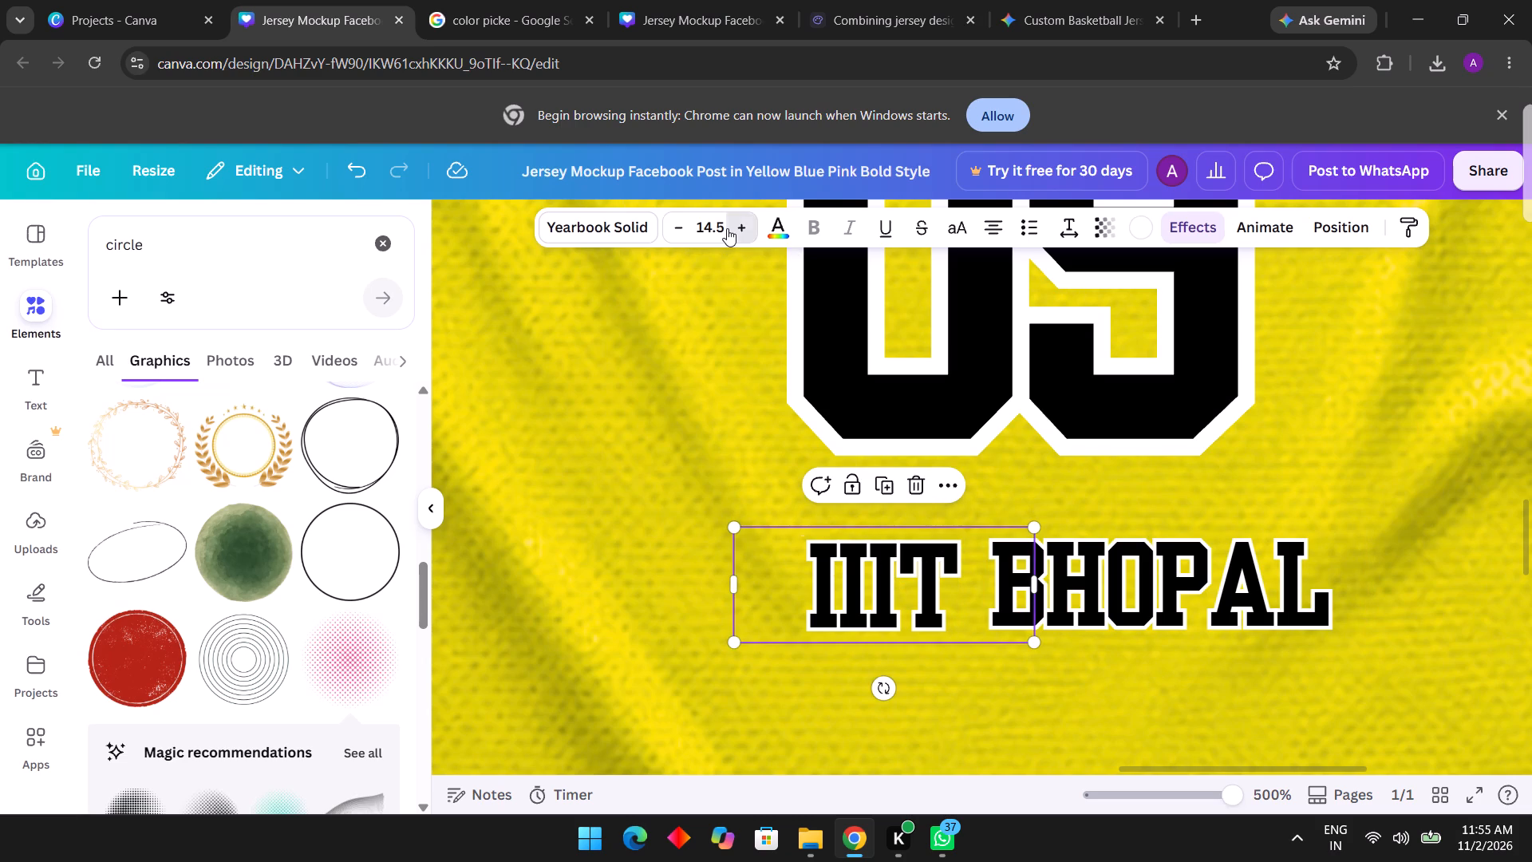
left_click(680, 225)
left_click(723, 226)
left_click(723, 226)
left_click(723, 226)
left_click(723, 226)
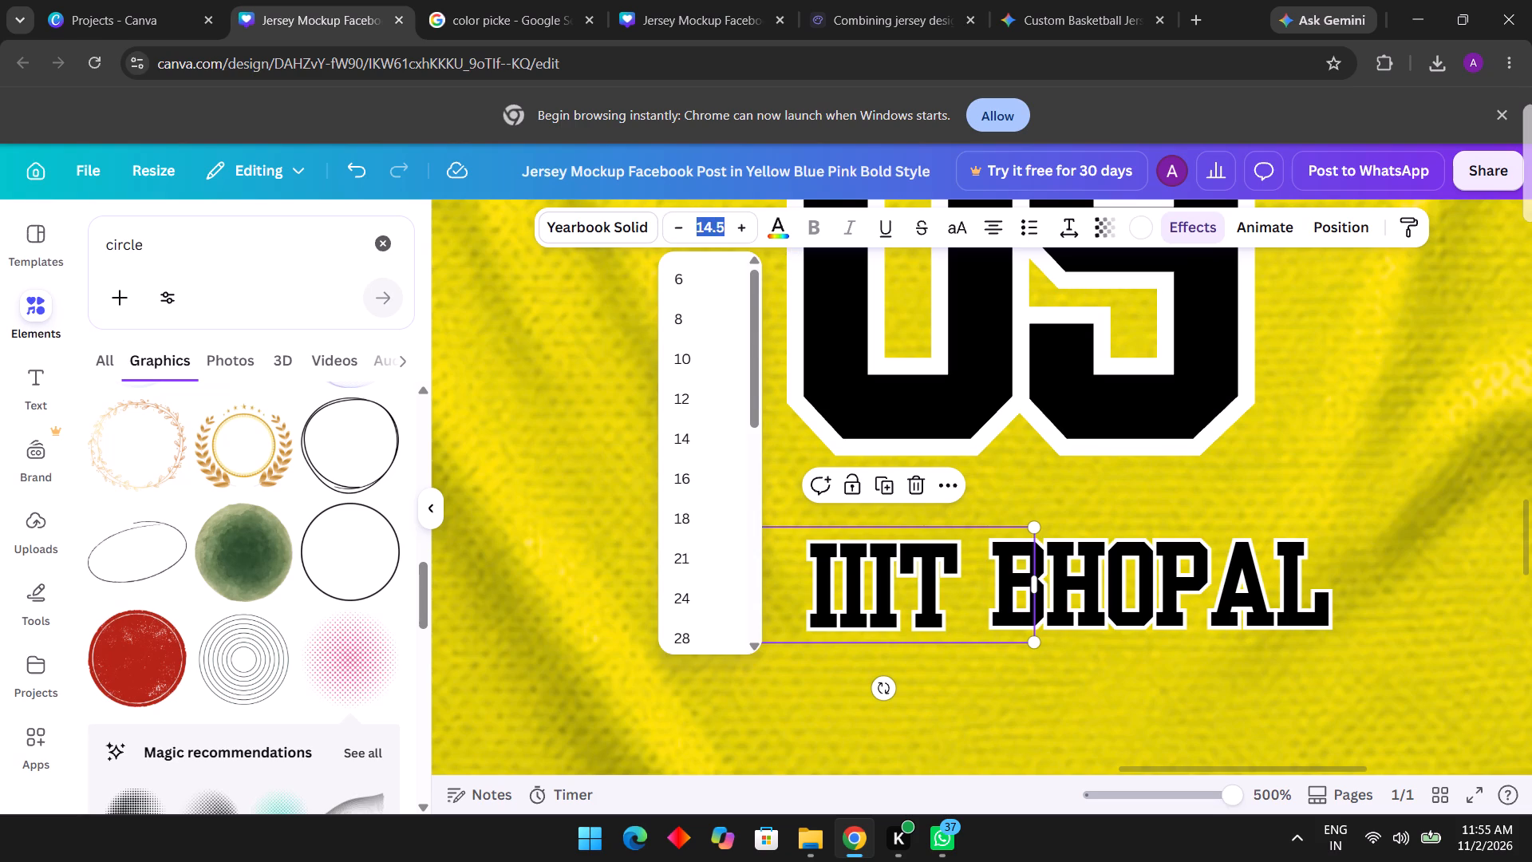
left_click(723, 226)
left_click(708, 227)
key("1")
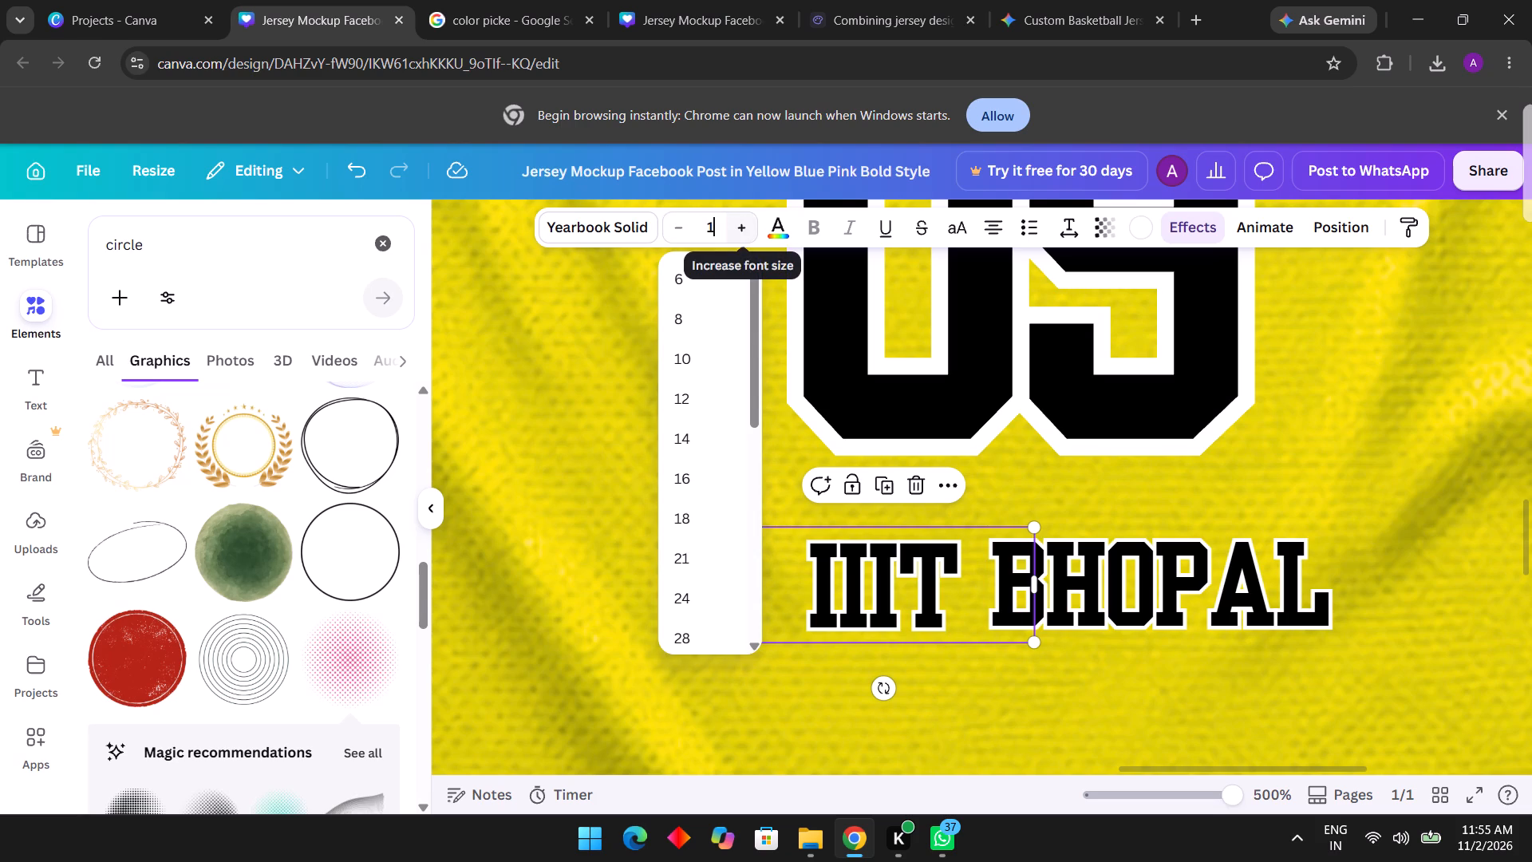
type("4.3")
key("Return")
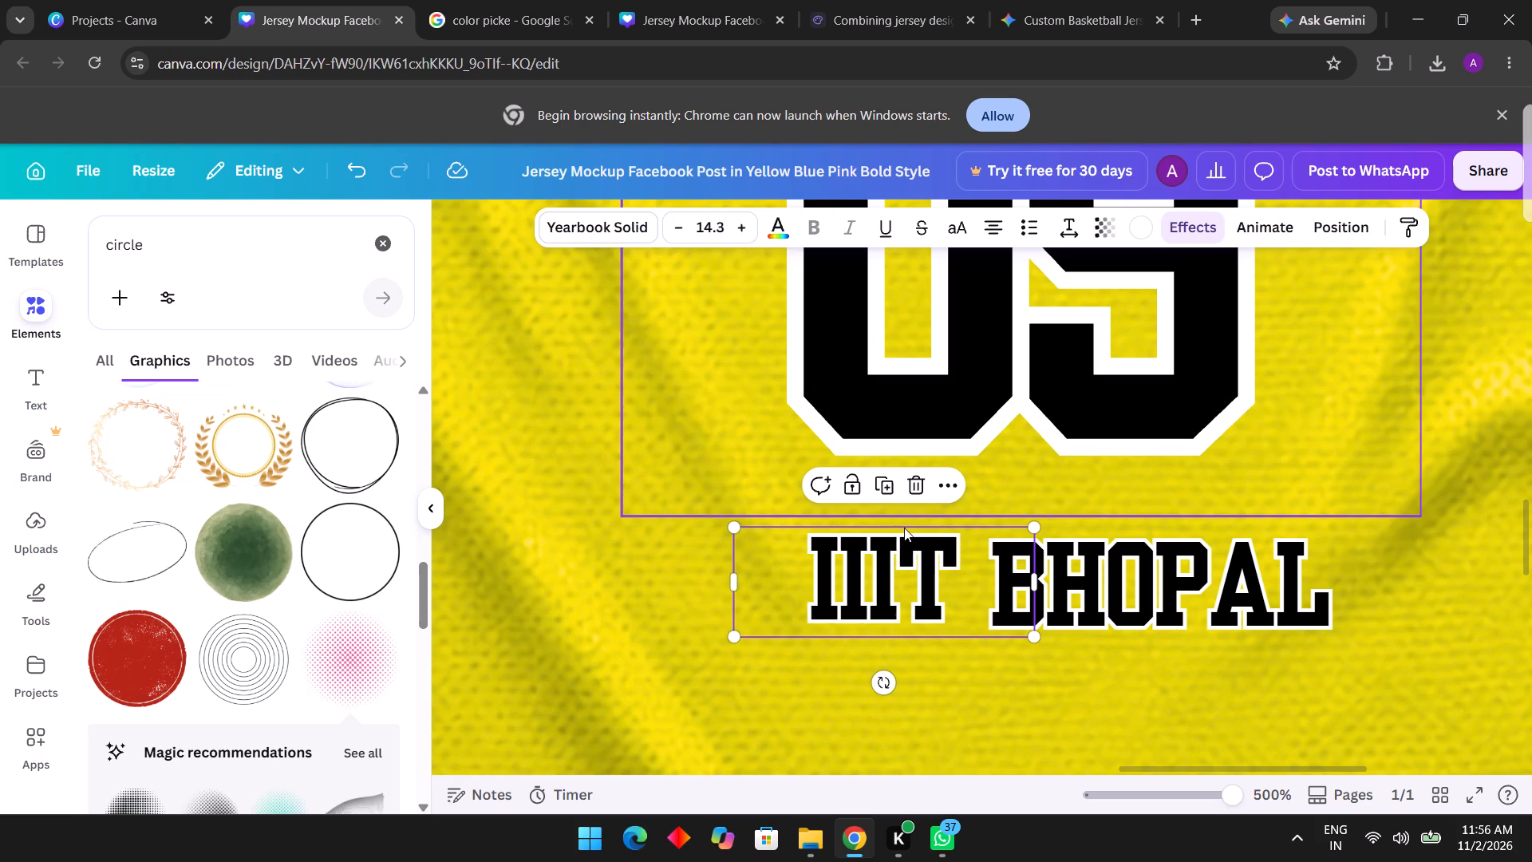
Nudge the resized IIIT text slightly down to line up with BHOPAL and deselect it.
left_click(913, 552)
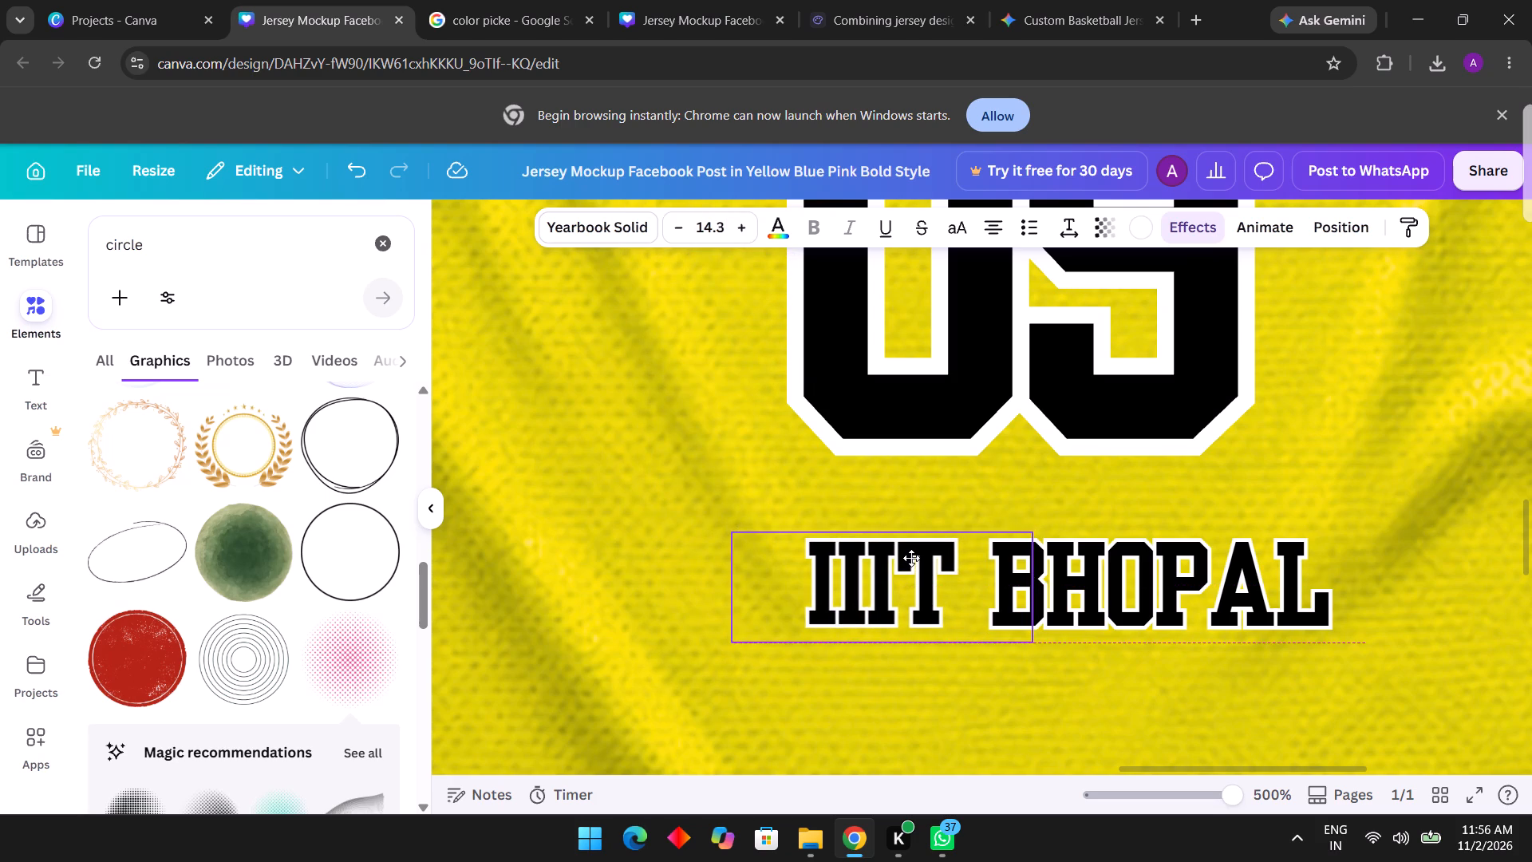
left_click(1044, 715)
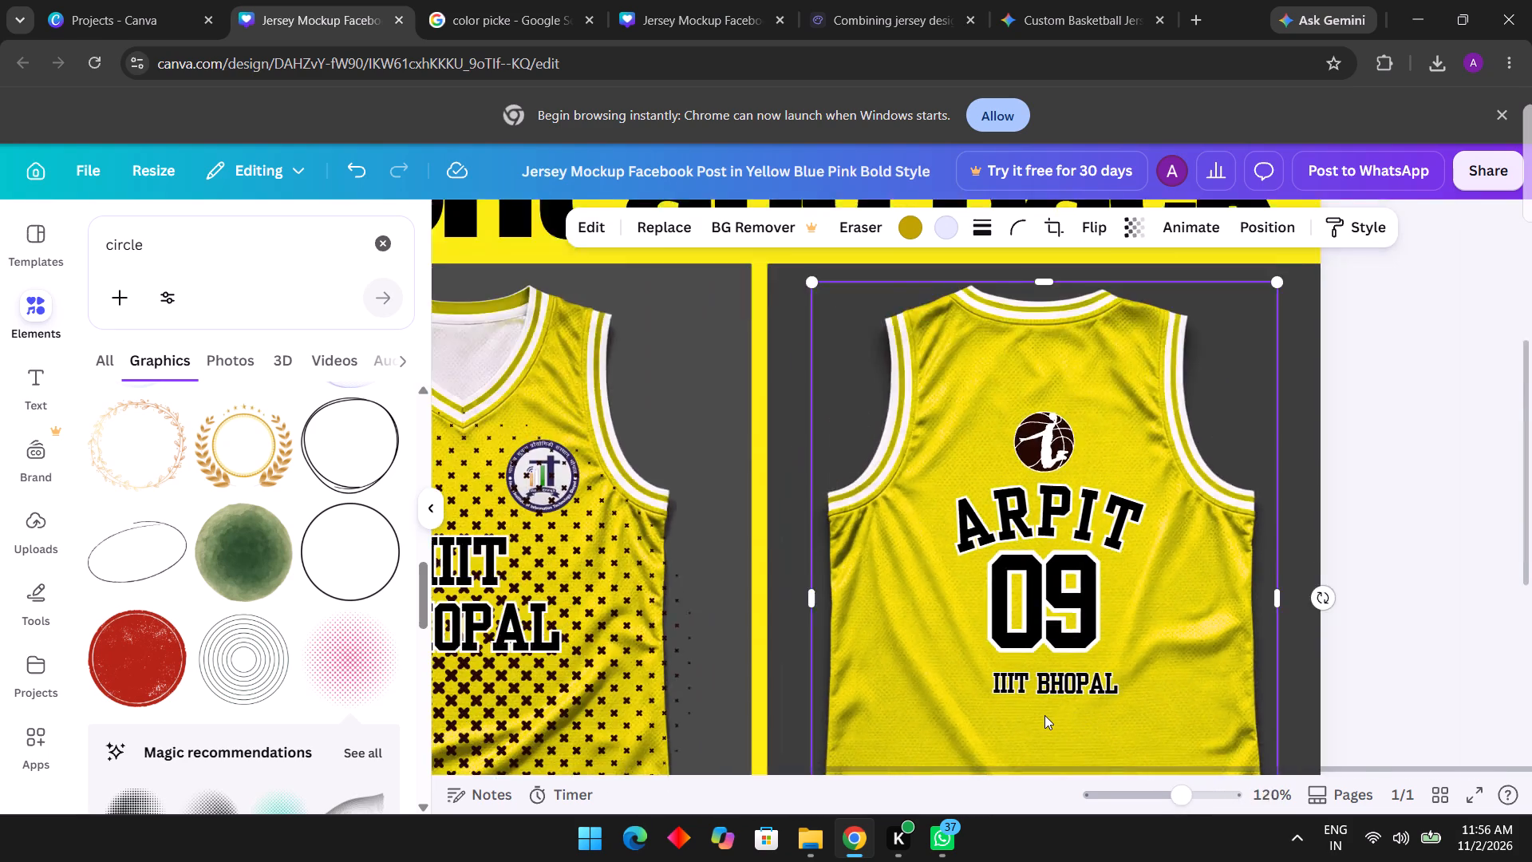
Reduce the Curve effect of the ARPIT name on the back jersey to 41.
scroll(1044, 715, "down", 2)
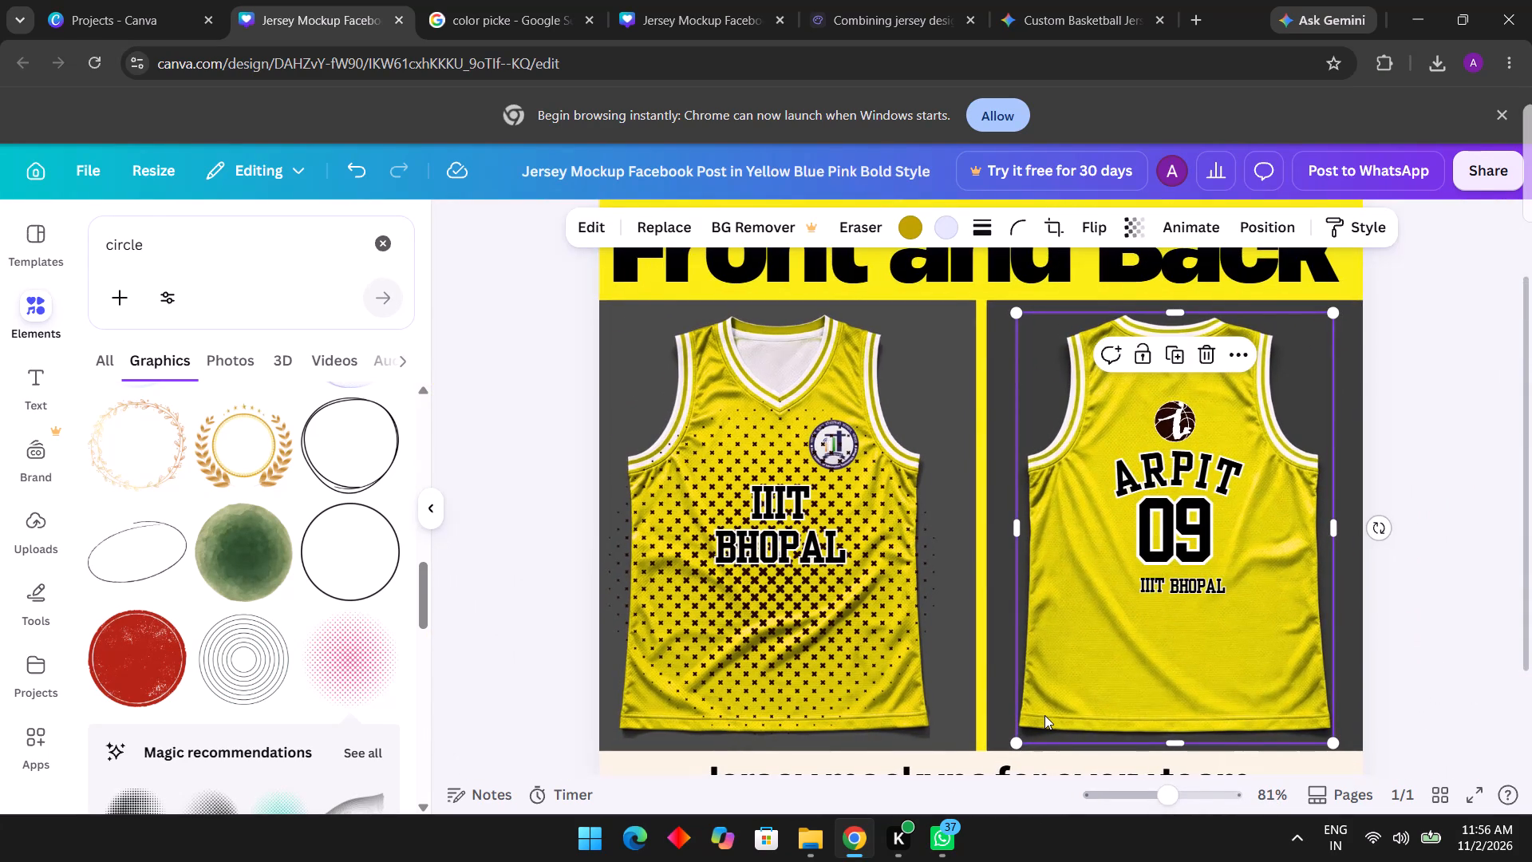
left_click(1153, 457)
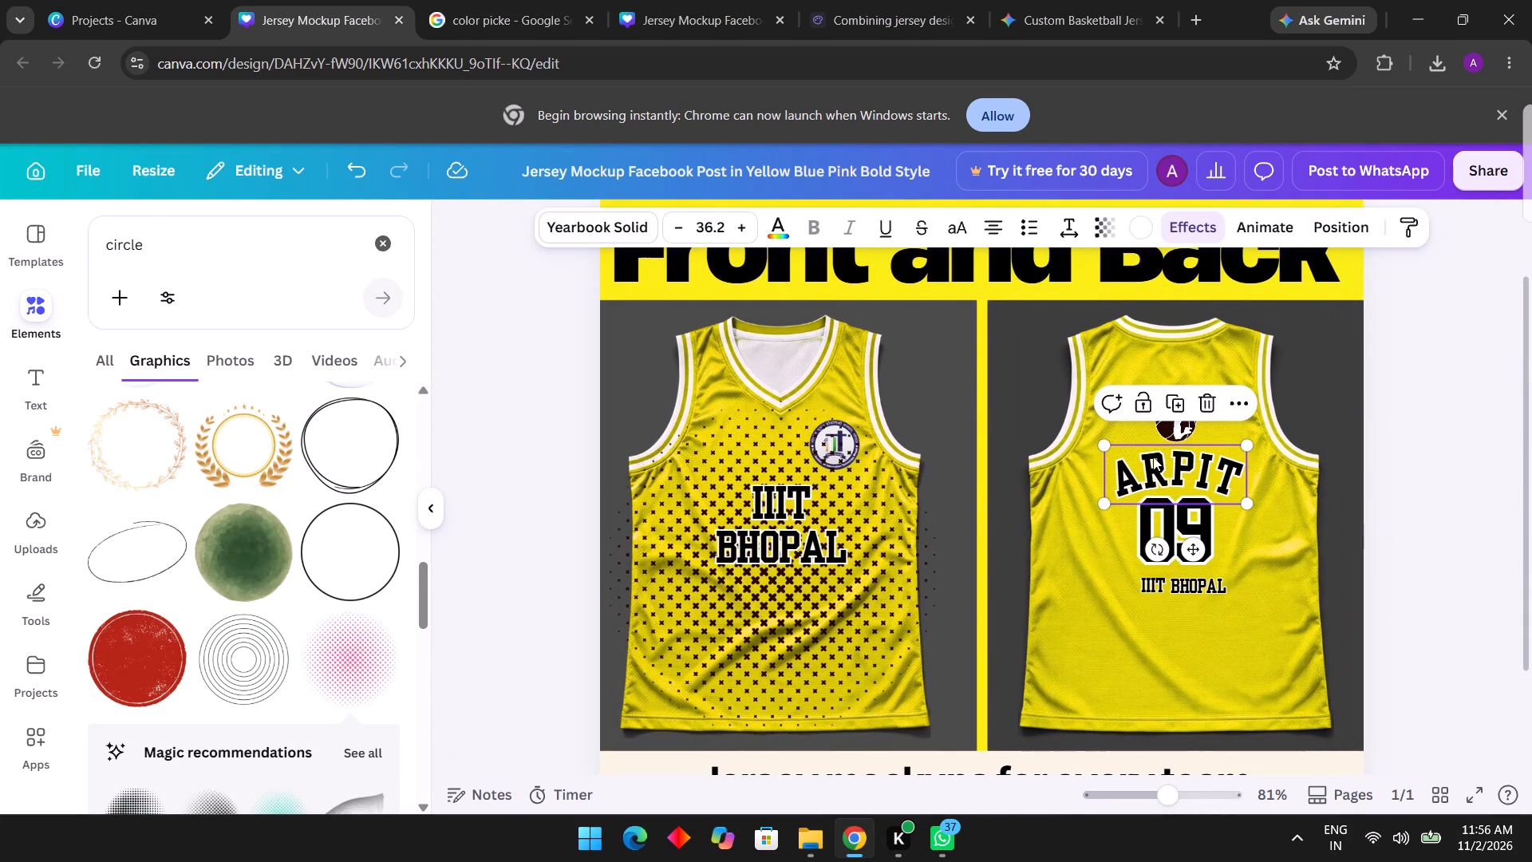
left_click(1183, 244)
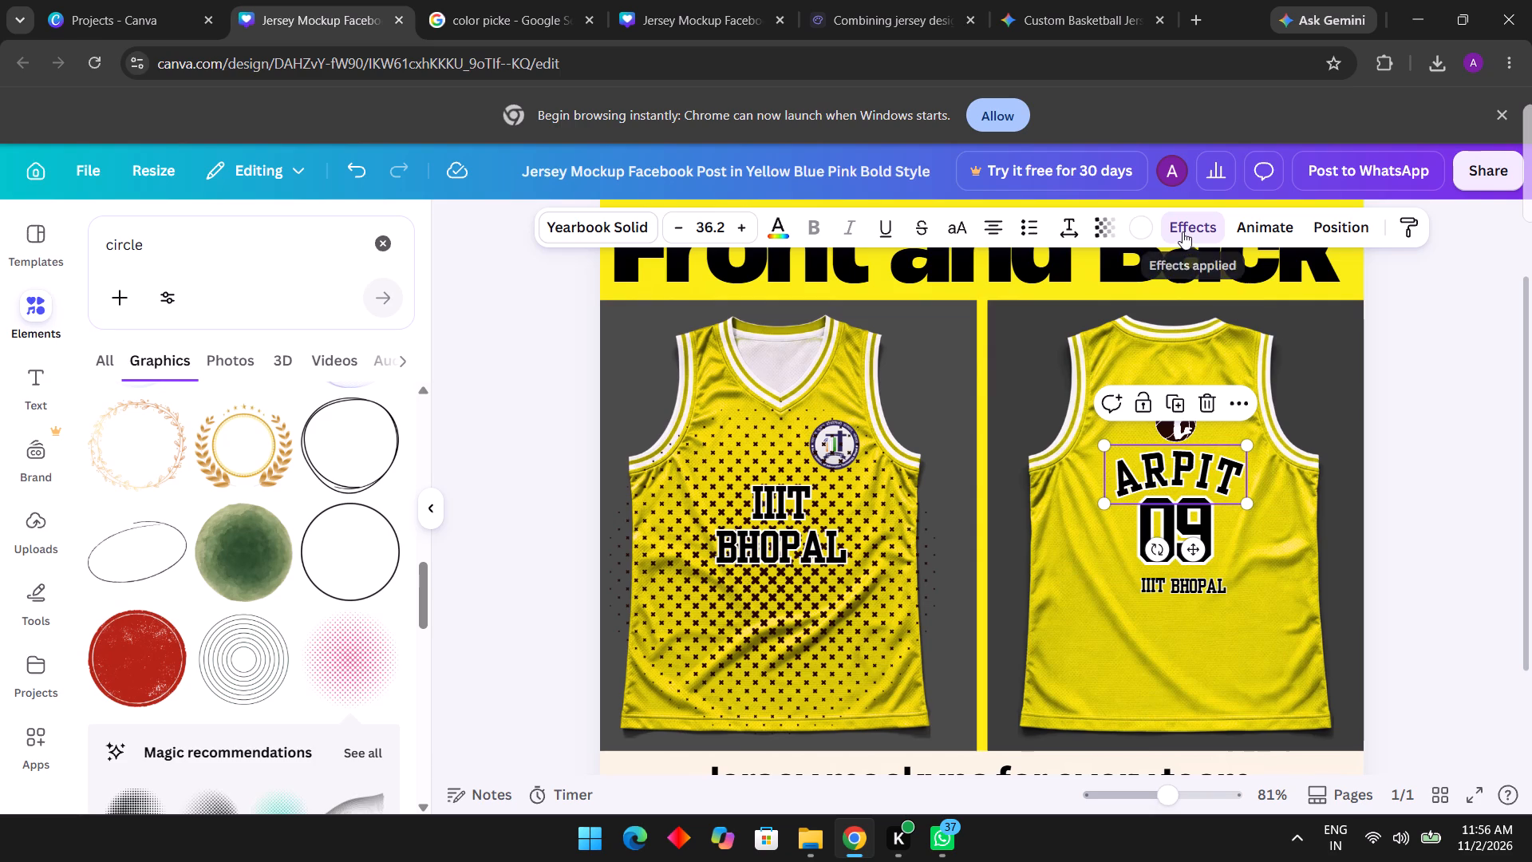
left_click(1183, 231)
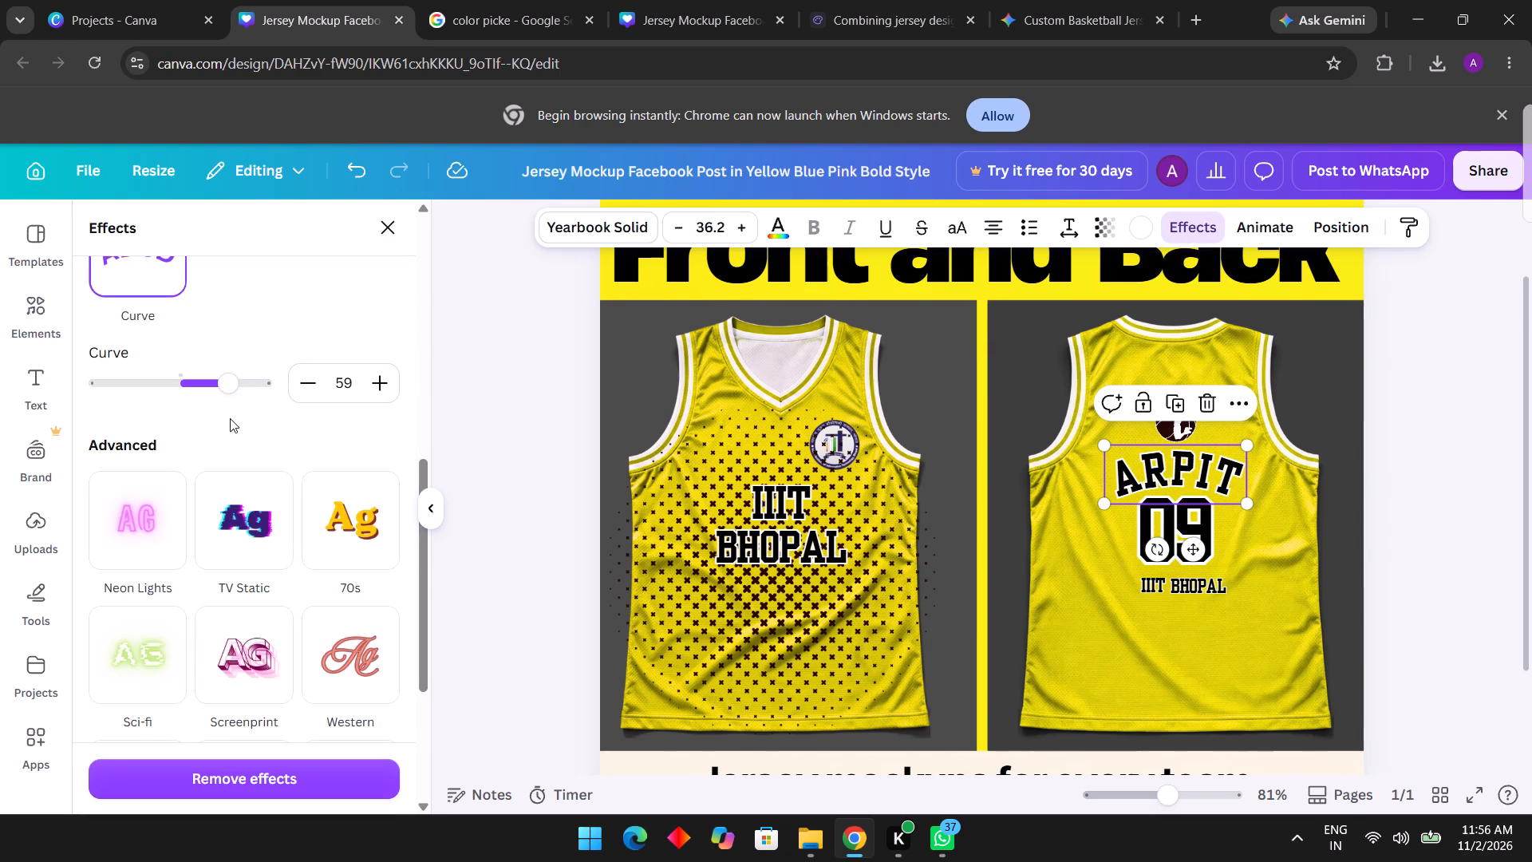
left_click_drag(223, 387, 215, 387)
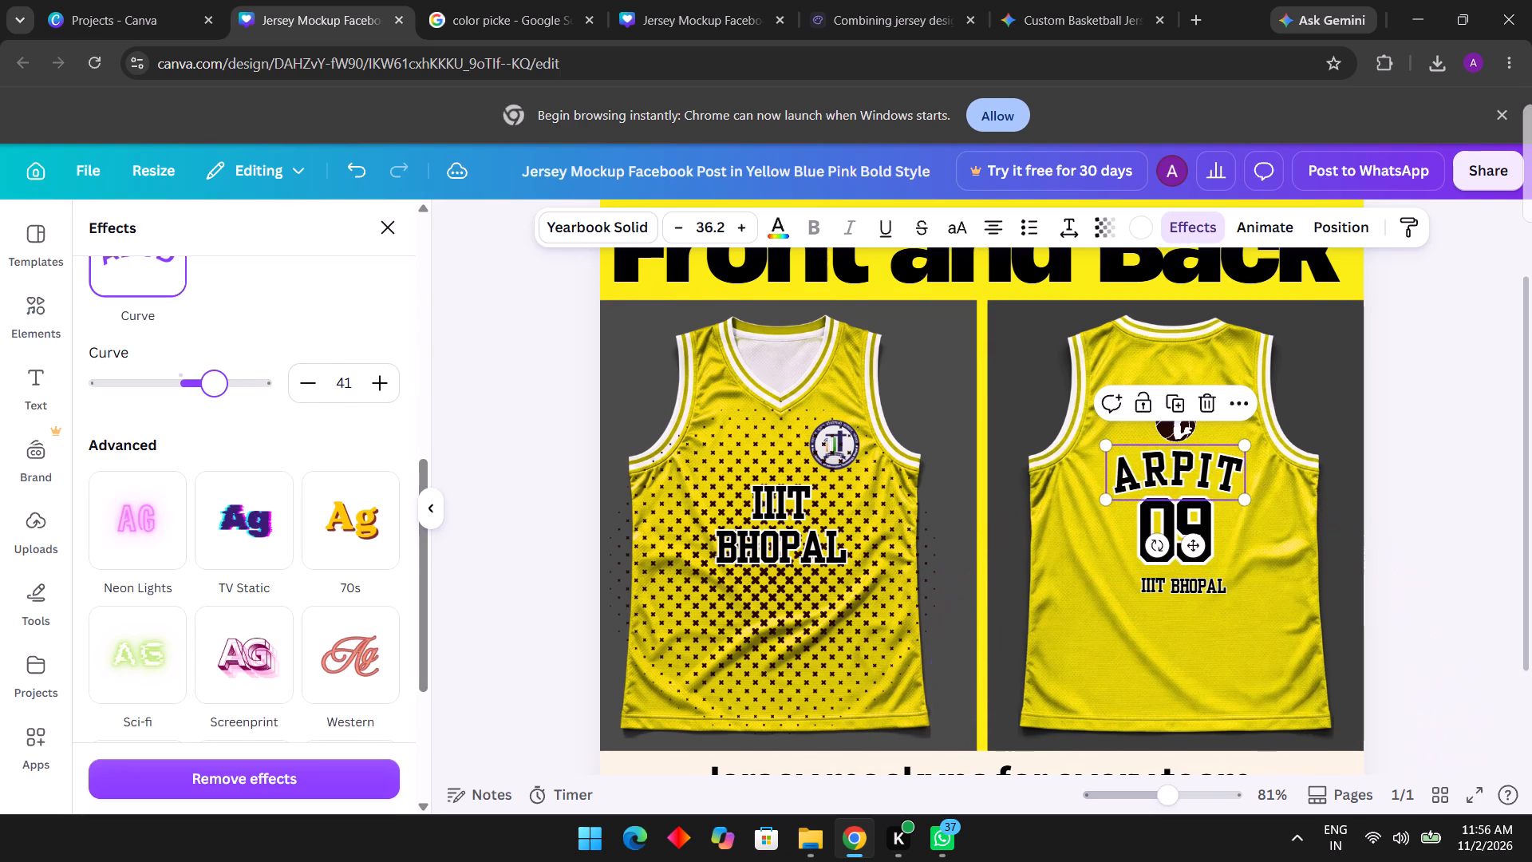
Set the letter spacing of the curved ARPIT name to 0 and deselect it.
left_click(1058, 239)
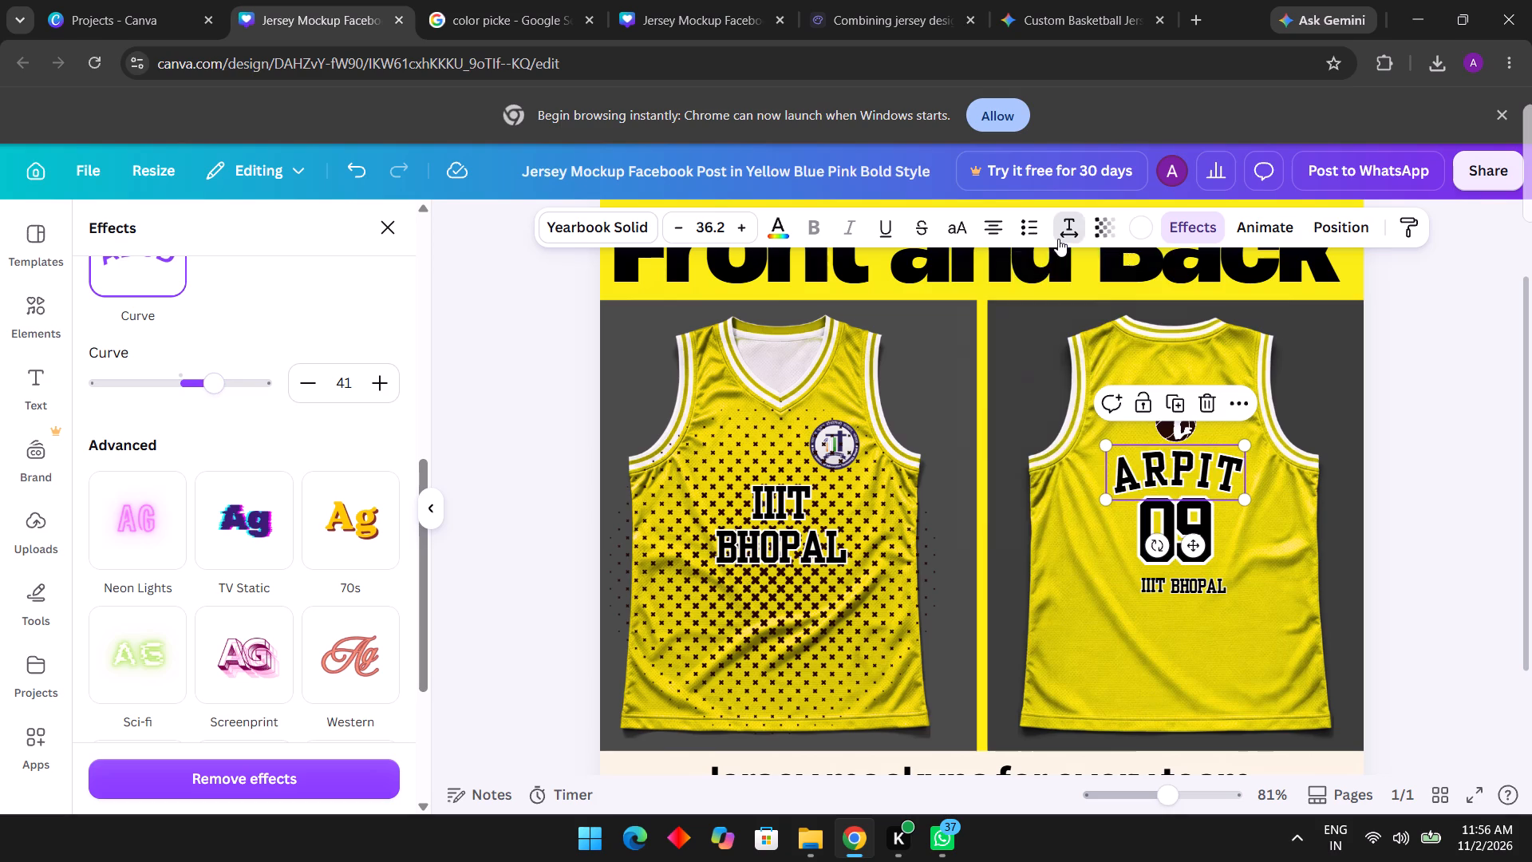
left_click_drag(1007, 306, 1005, 306)
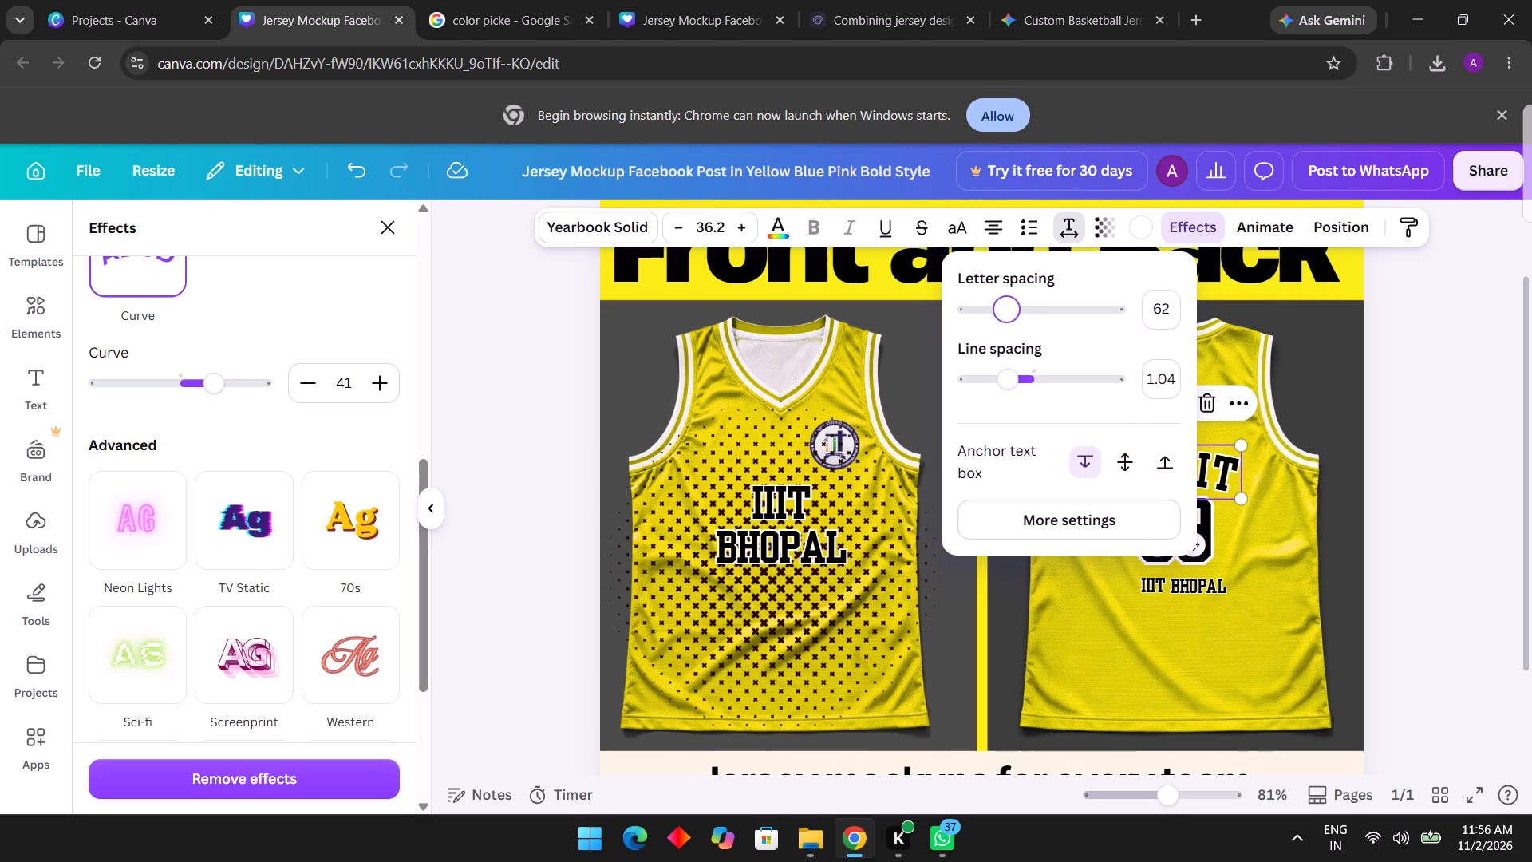
left_click_drag(1005, 306, 995, 309)
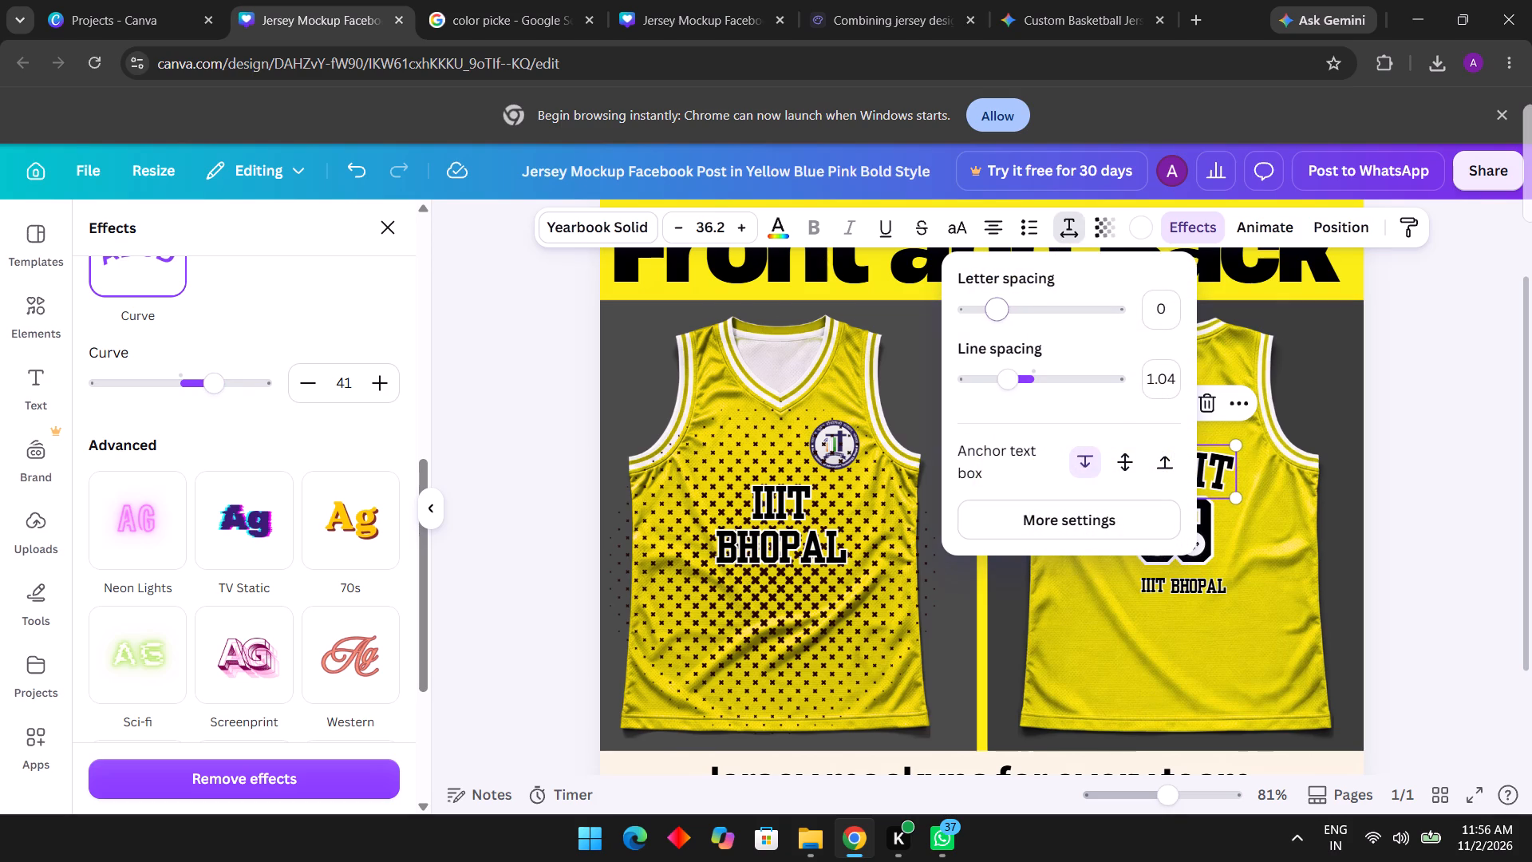
left_click(548, 382)
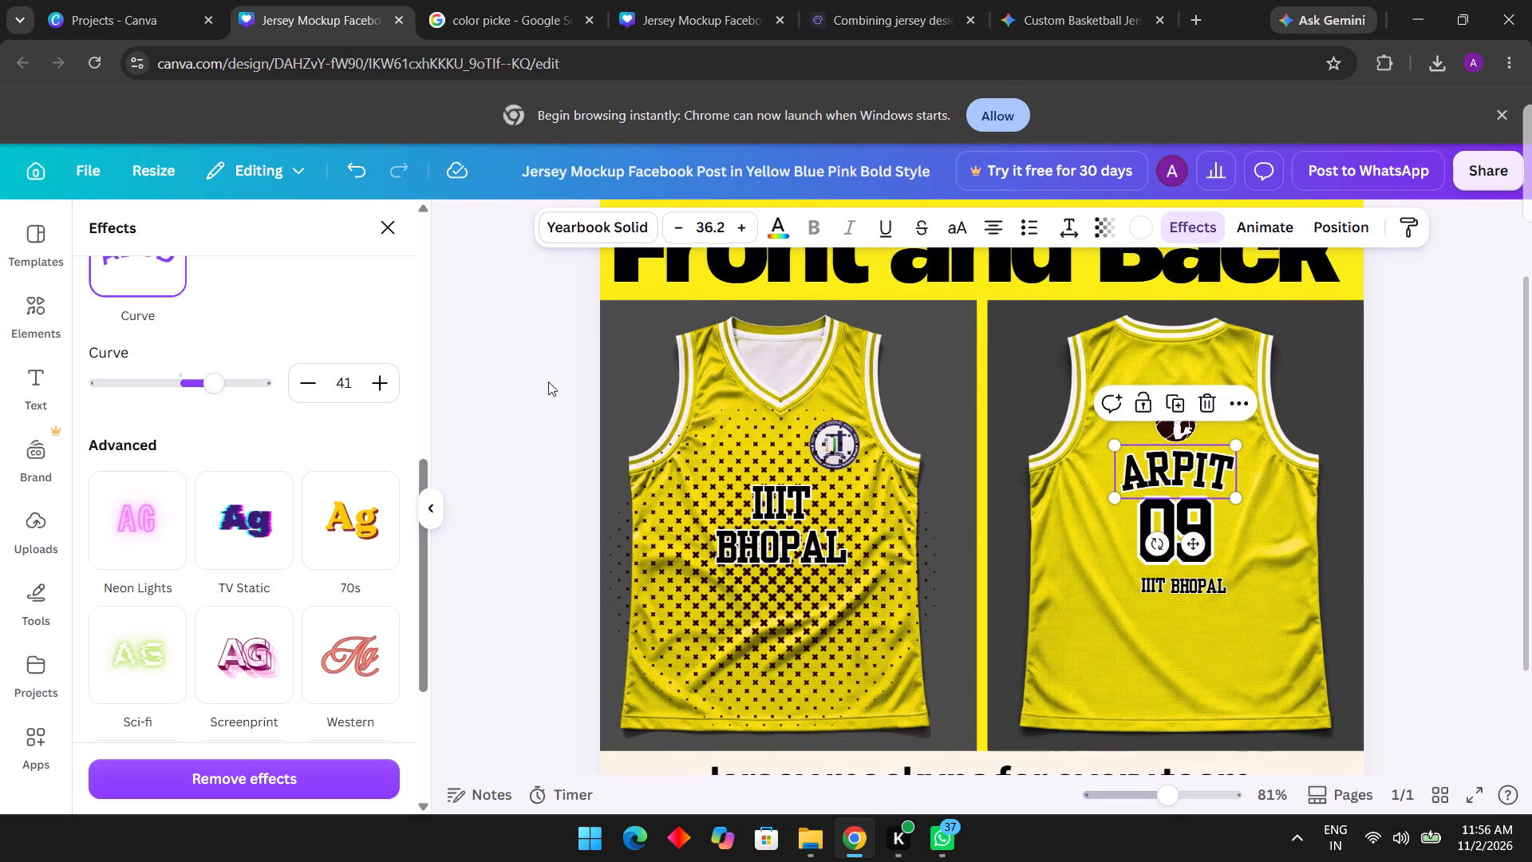
left_click(1441, 461)
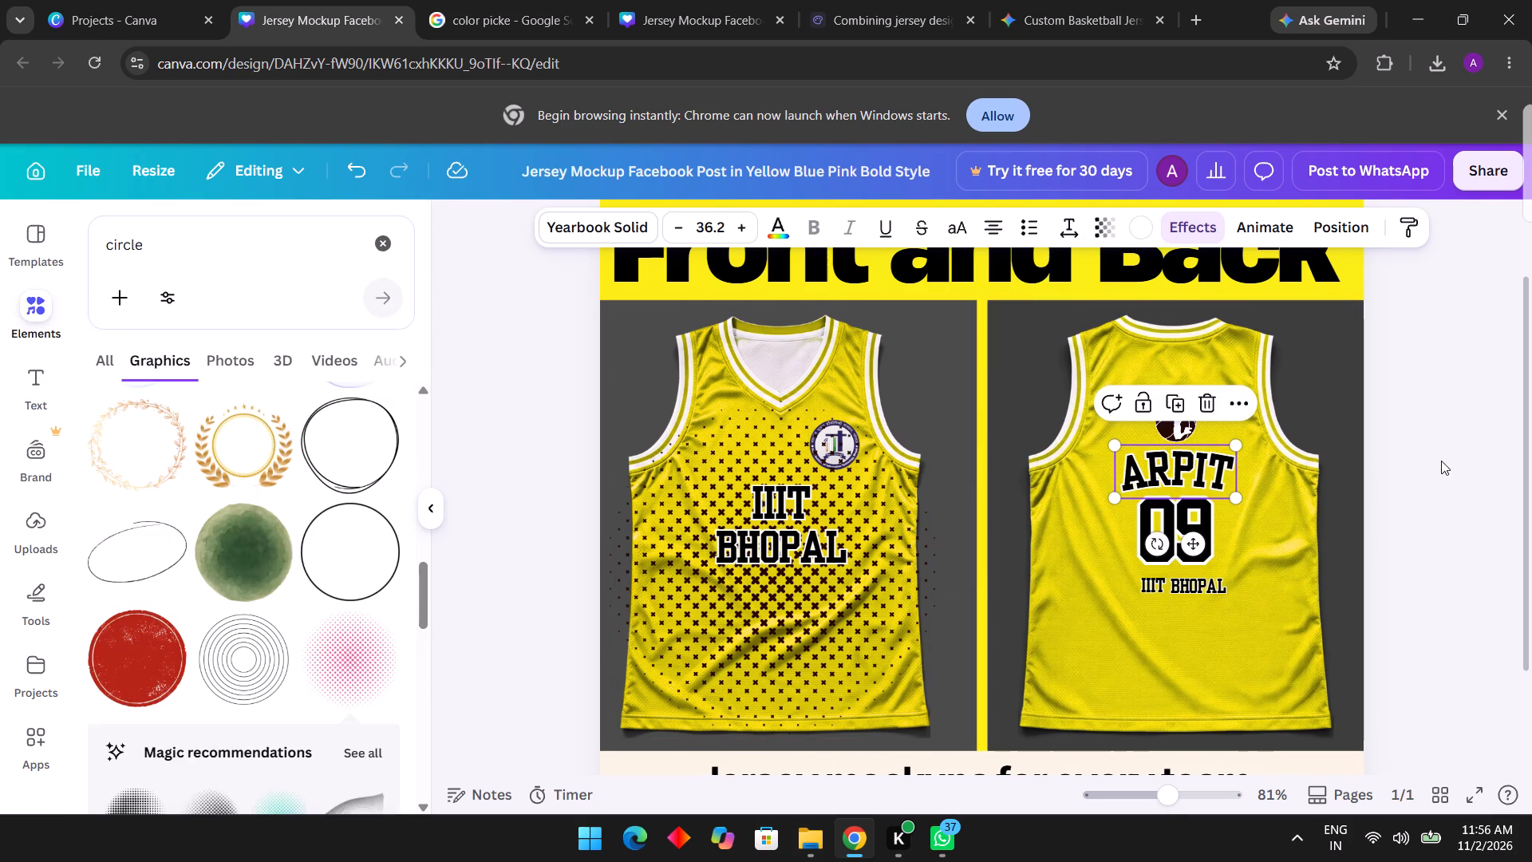
Deselect the curved ARPIT name on the back jersey.
left_click(1441, 461)
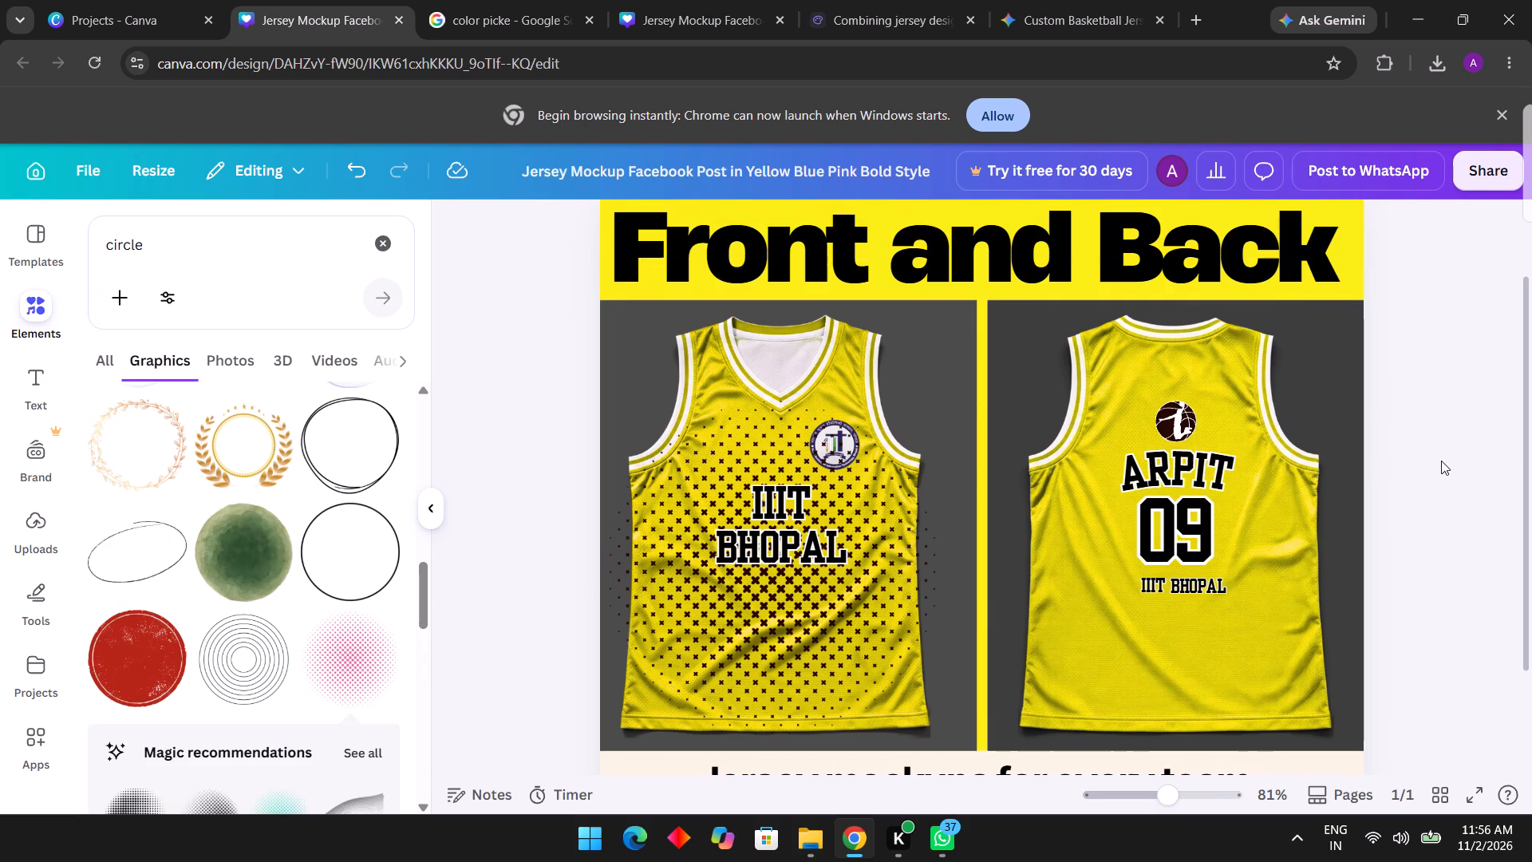
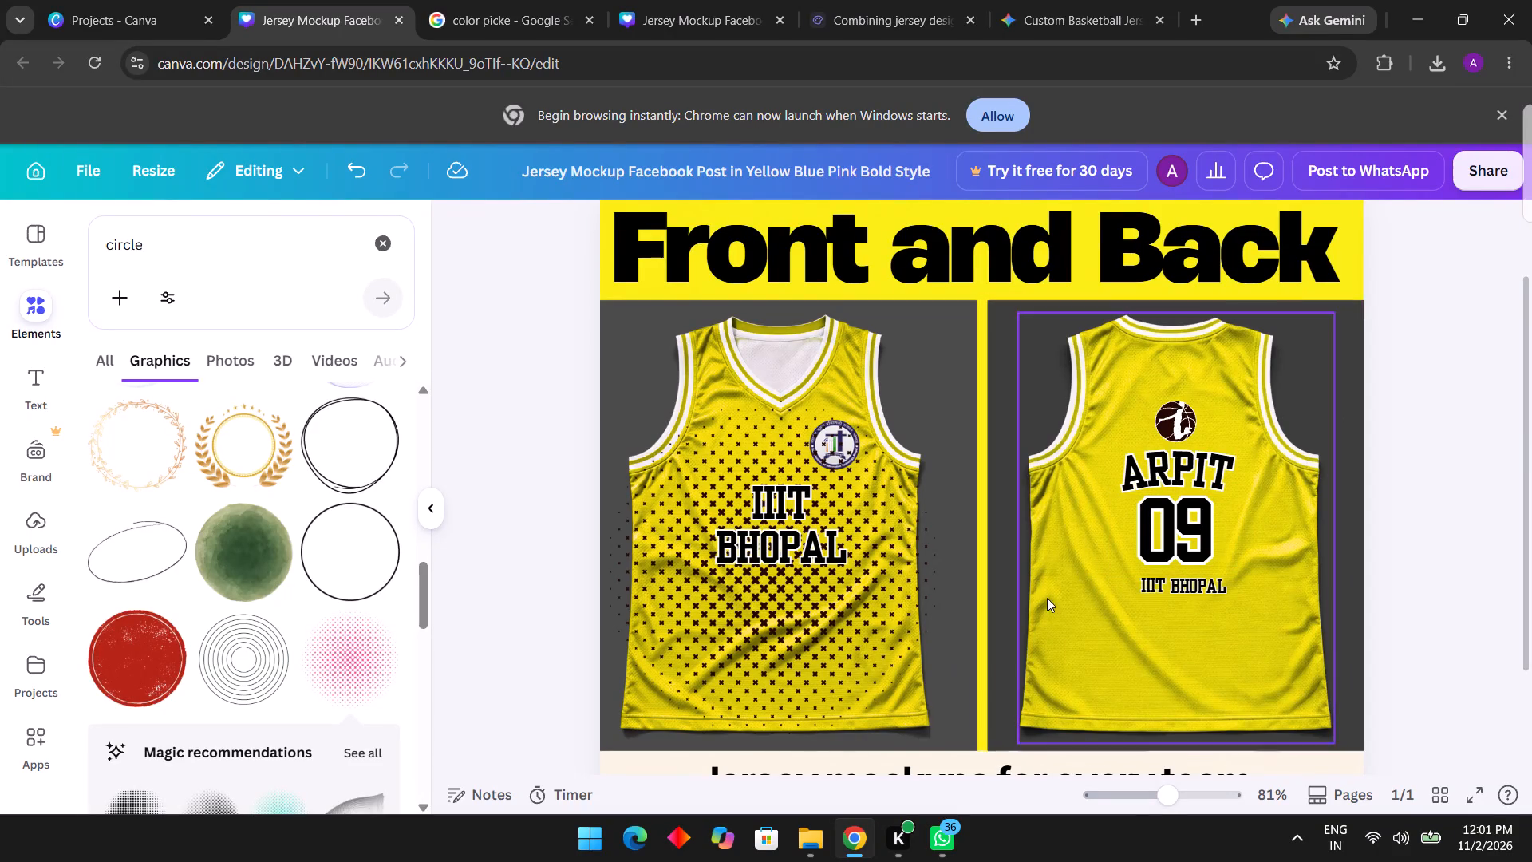
Delete the dark halftone dot pattern covering the front jersey.
left_click(852, 486)
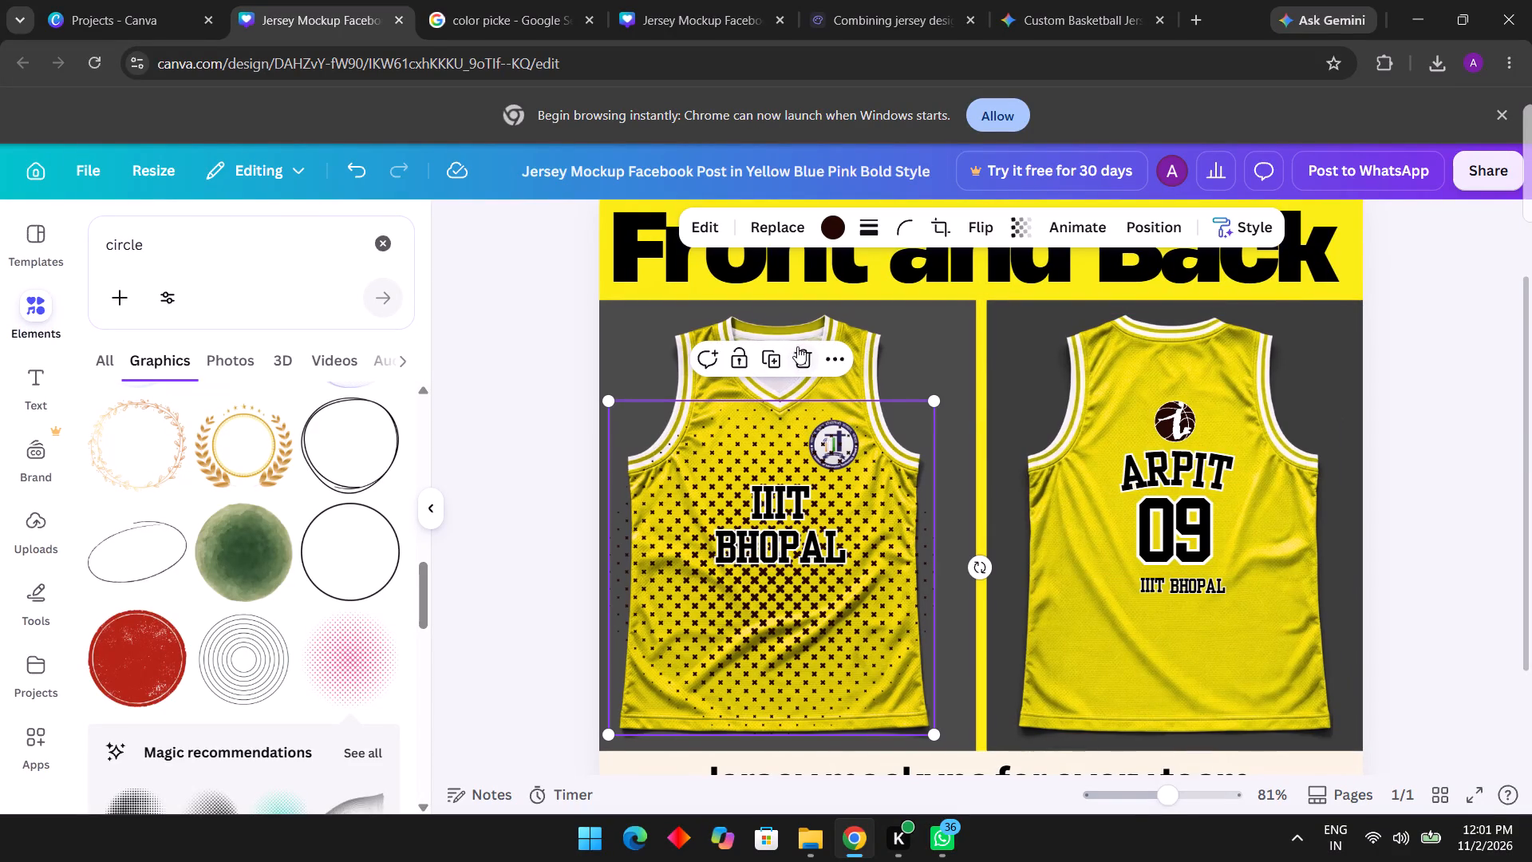
left_click(800, 360)
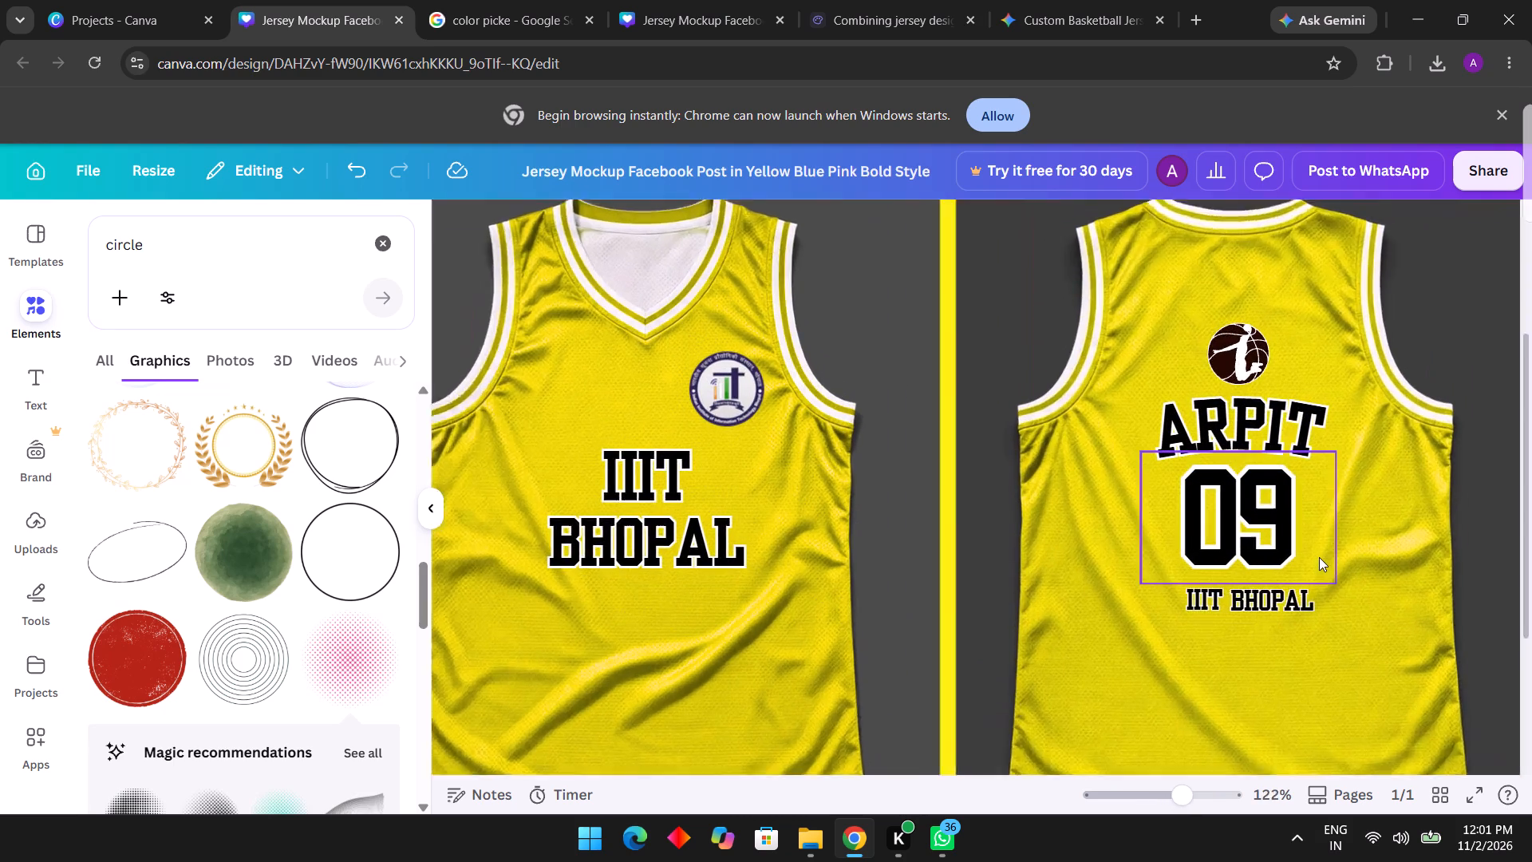
Move the small IIIT text on the back jersey slightly left, widening its gap from BHOPAL.
left_click_drag(1151, 619, 1122, 619)
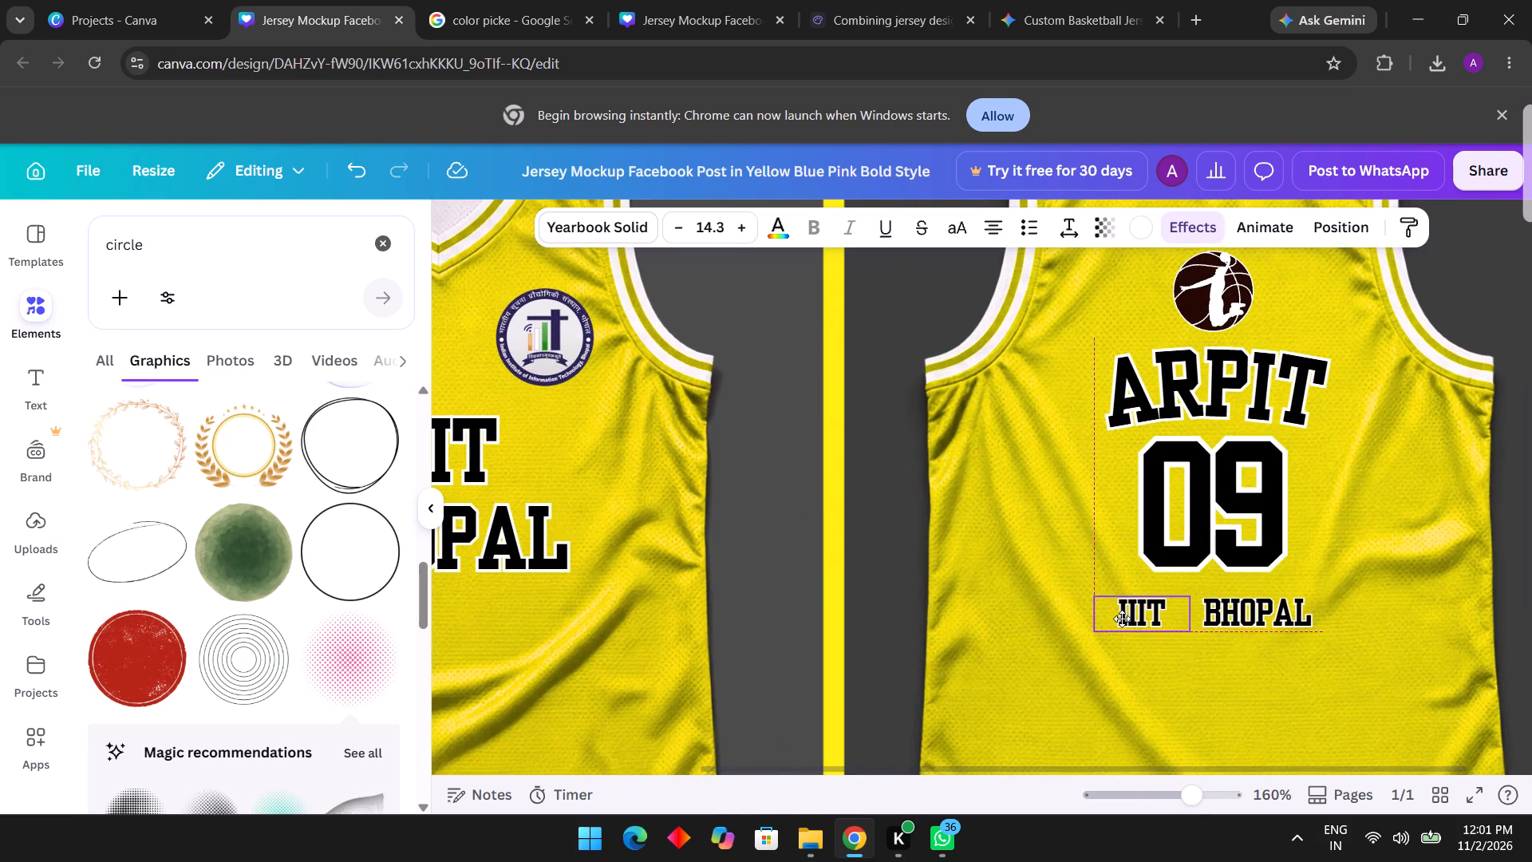
Move the small BHOPAL text on the back jersey left, closing the gap to the IIIT text beside it.
left_click_drag(1122, 619, 1122, 618)
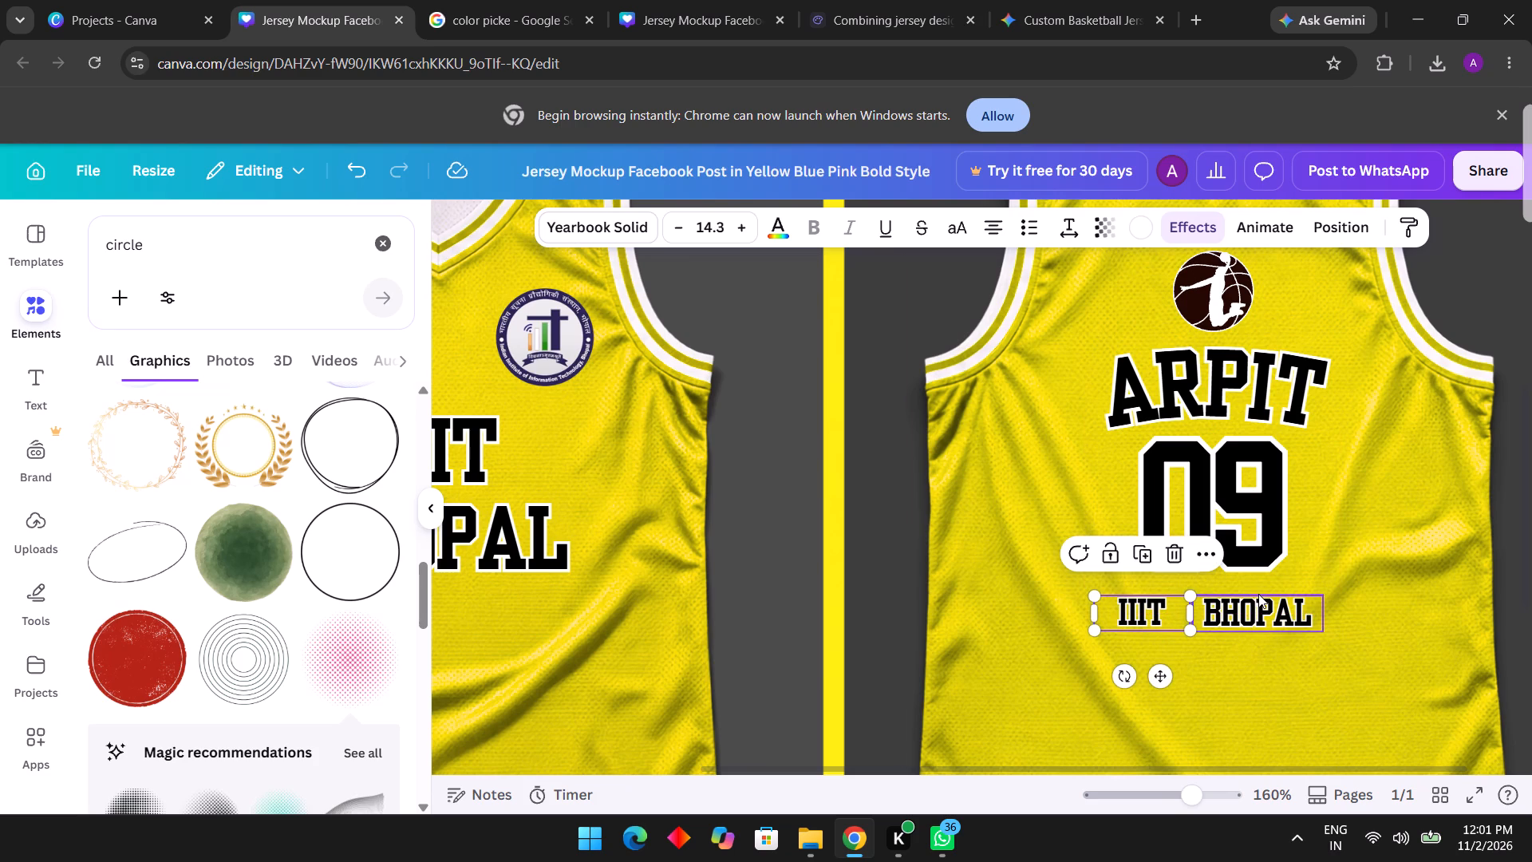
left_click(1258, 594)
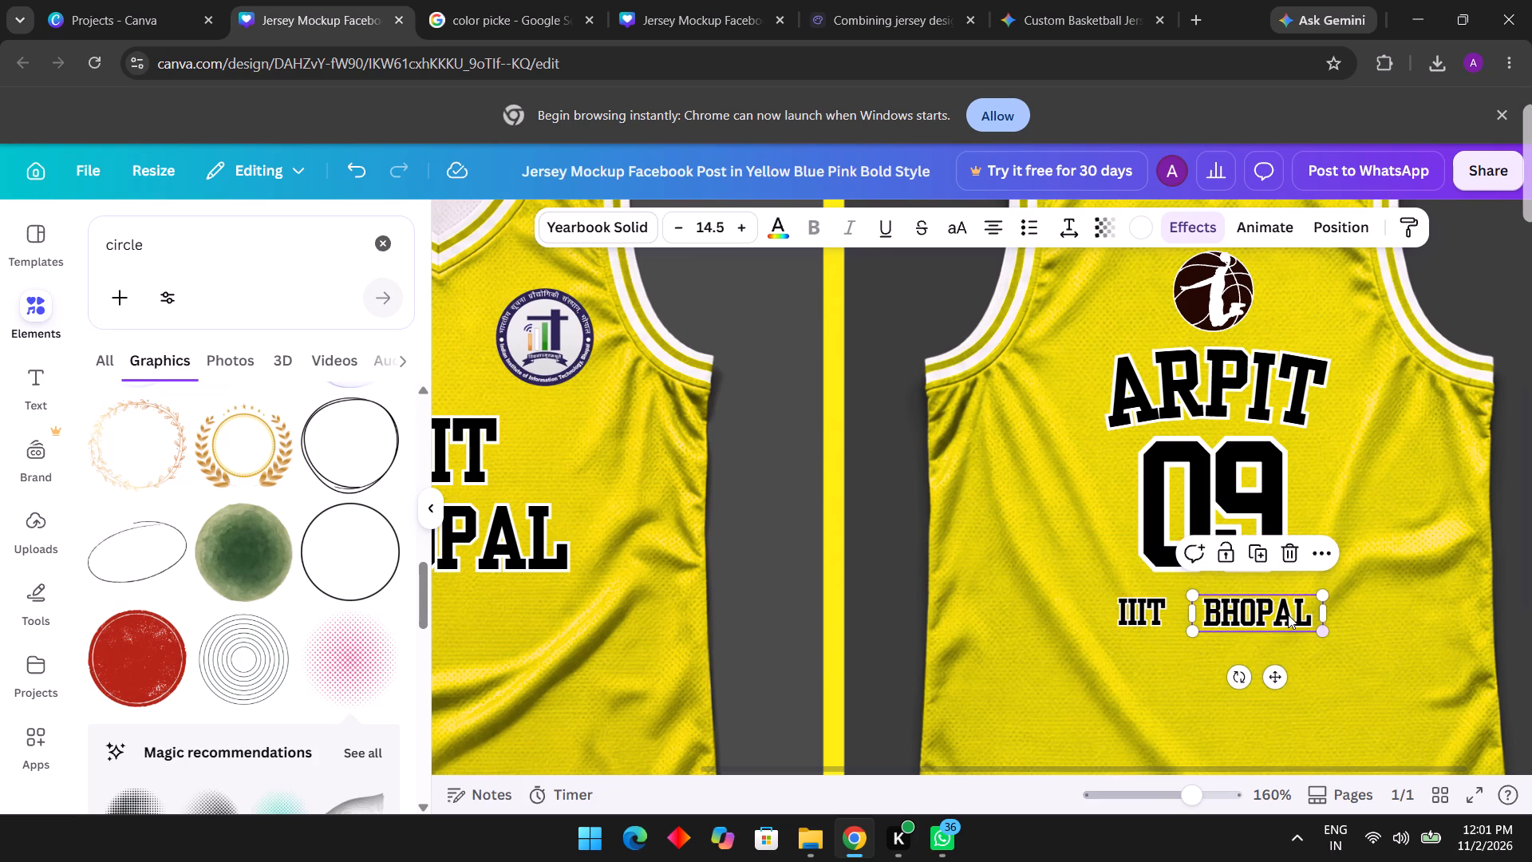
left_click_drag(1286, 614, 1261, 611)
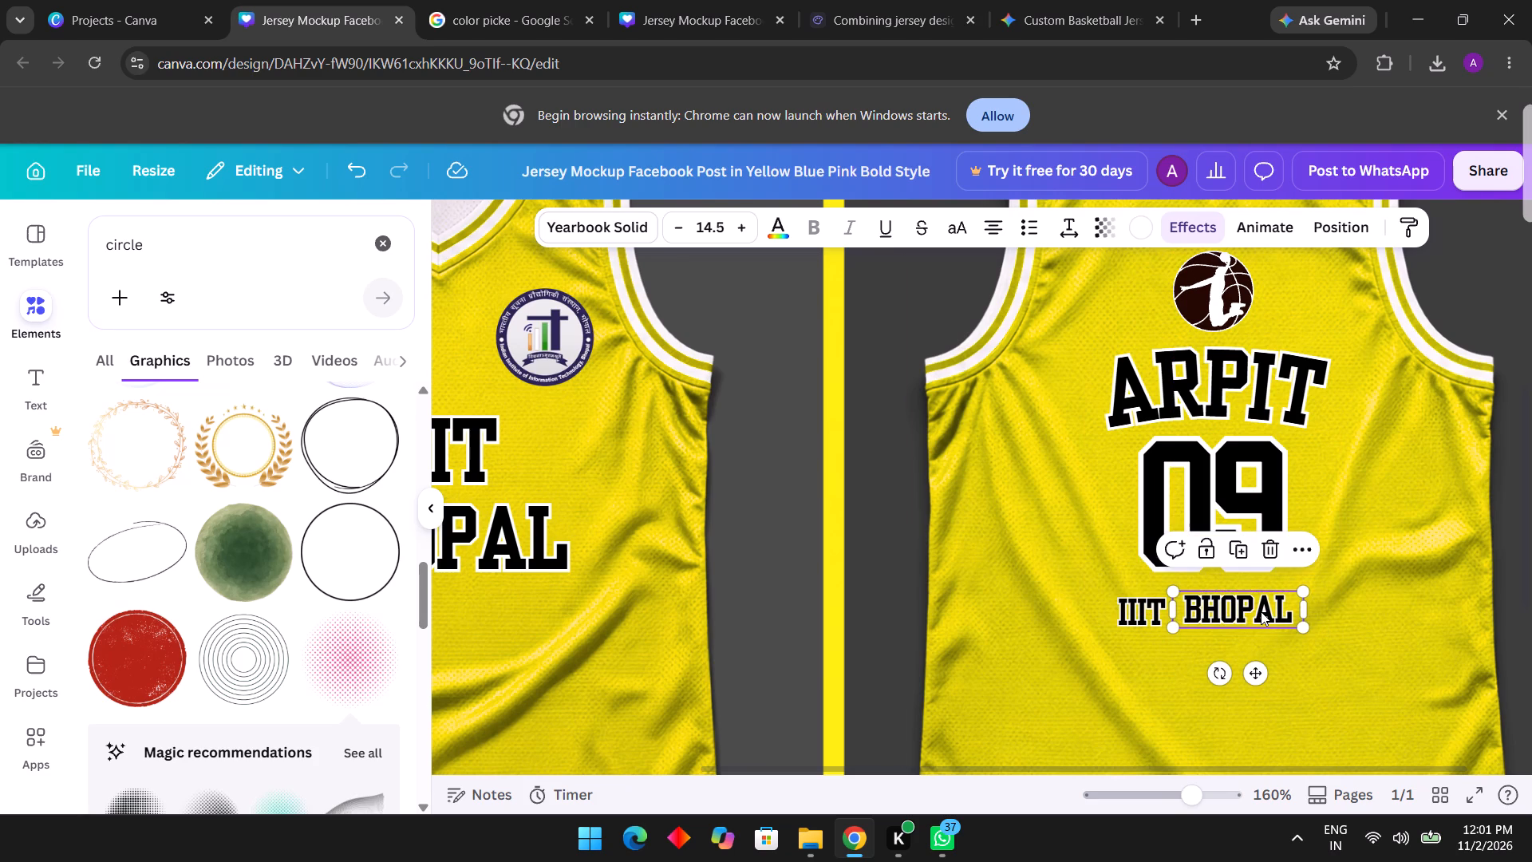
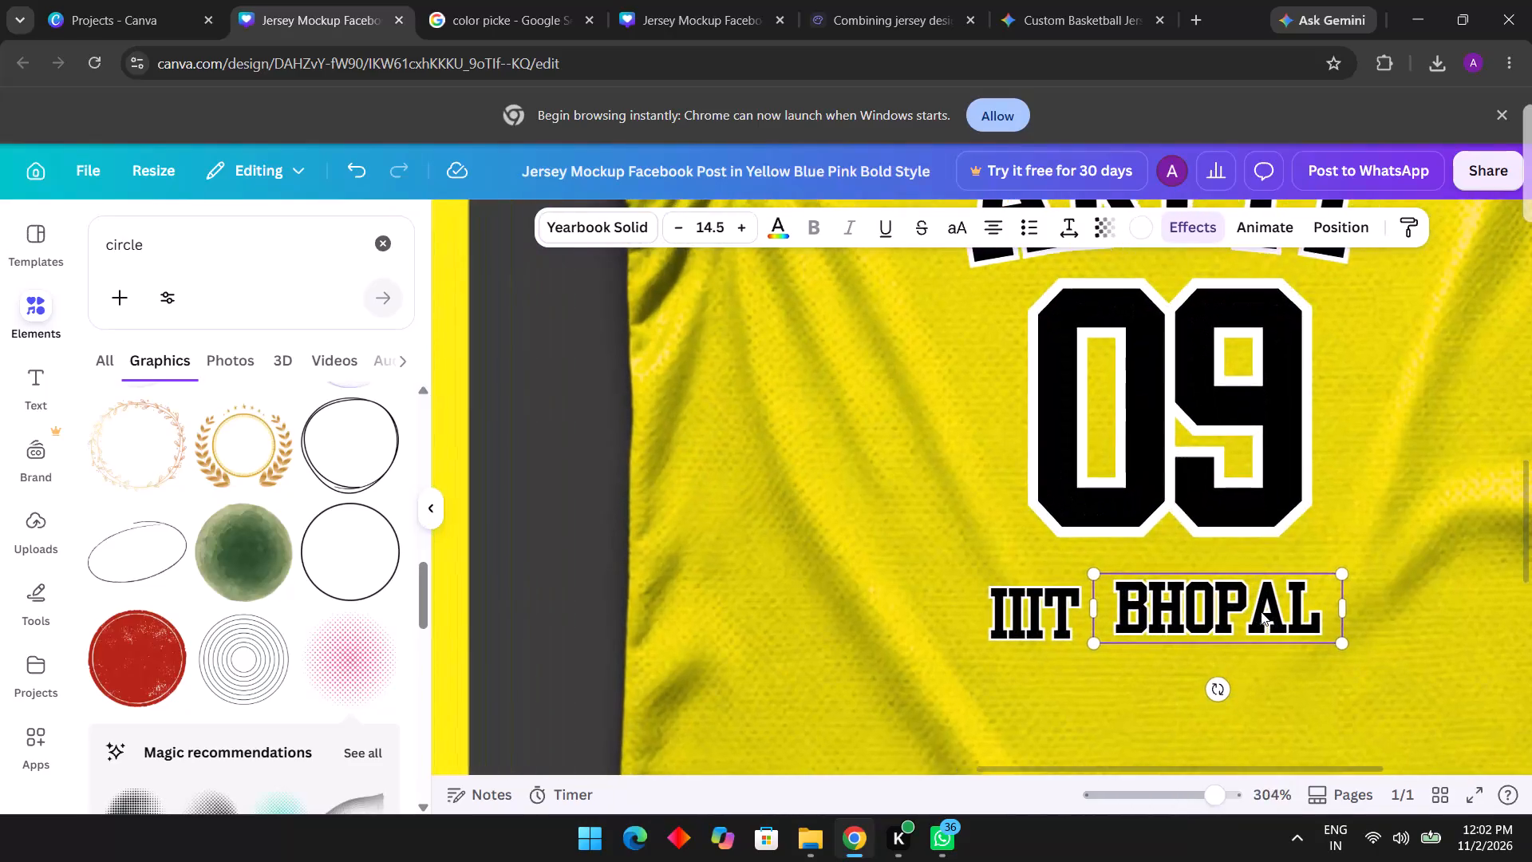
Enlarge the small BHOPAL text on the back jersey to about size 15.7 and shift it slightly right, away from IIIT.
left_click_drag(1384, 656, 1395, 673)
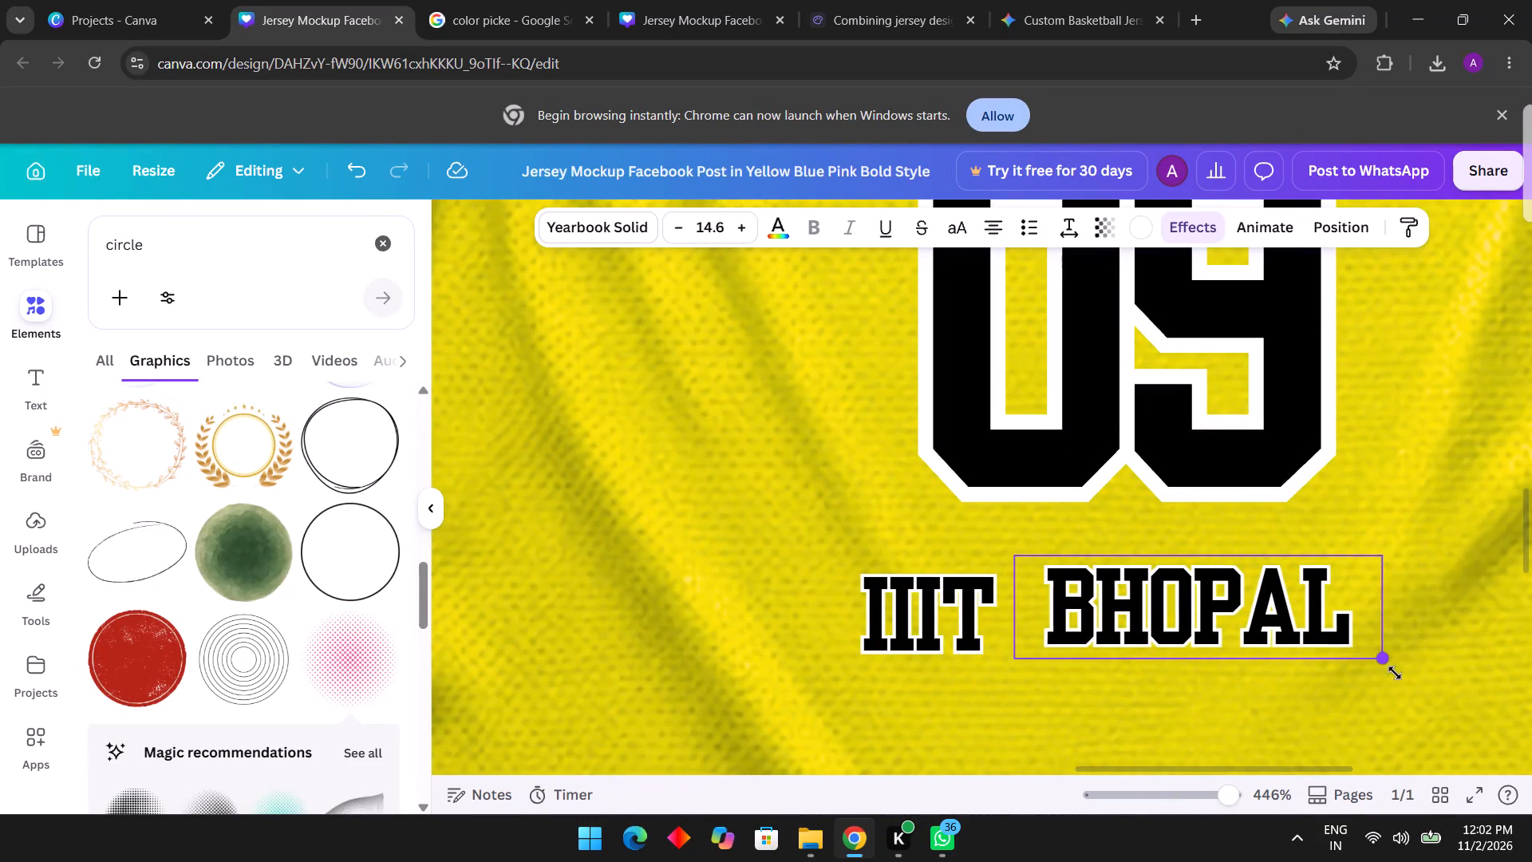
left_click_drag(1395, 673, 1411, 687)
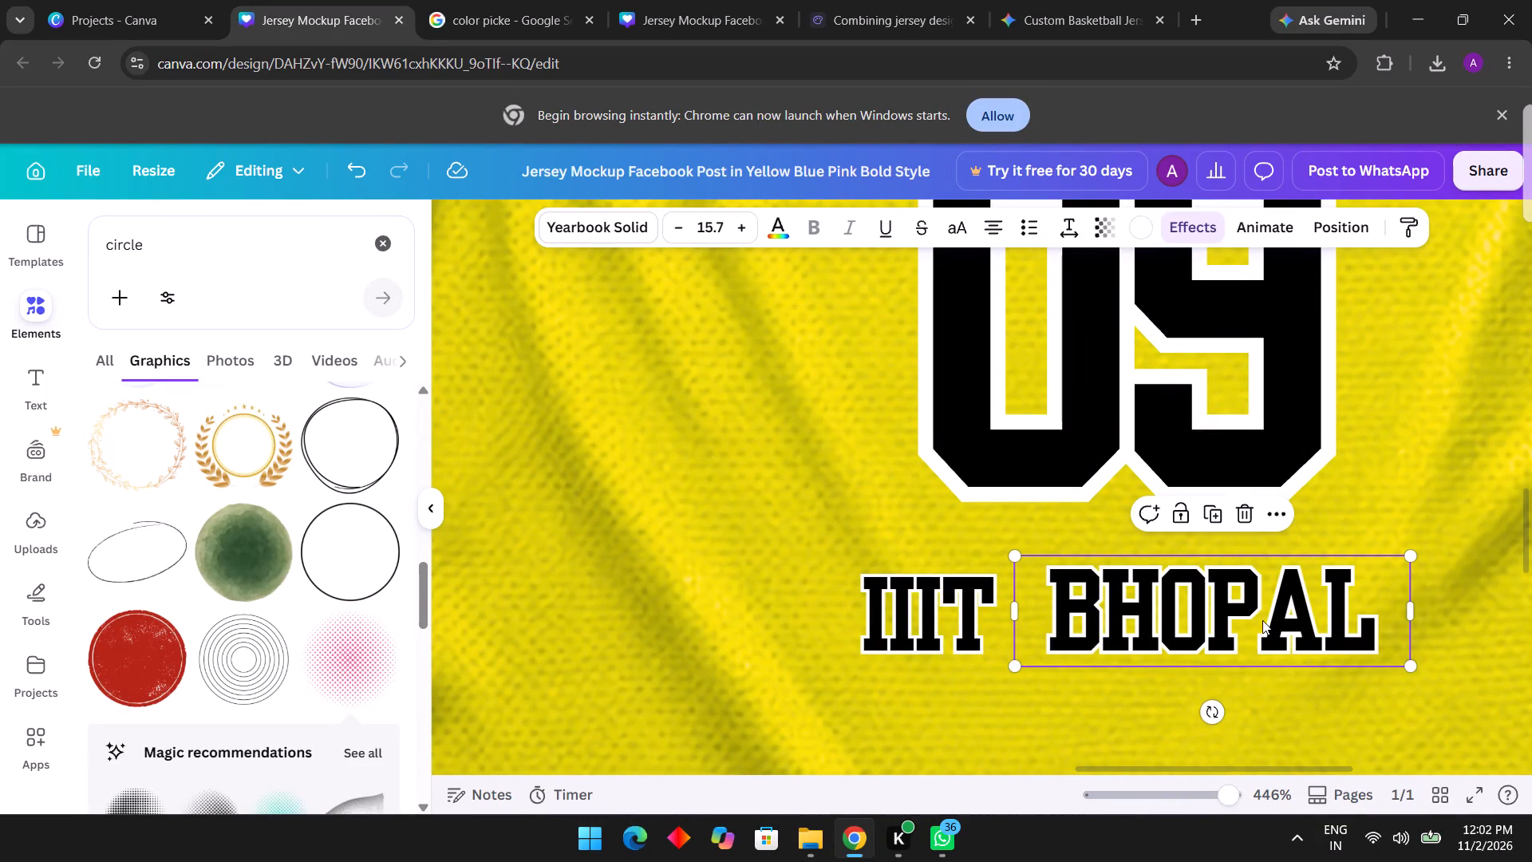
left_click_drag(1248, 607, 1287, 603)
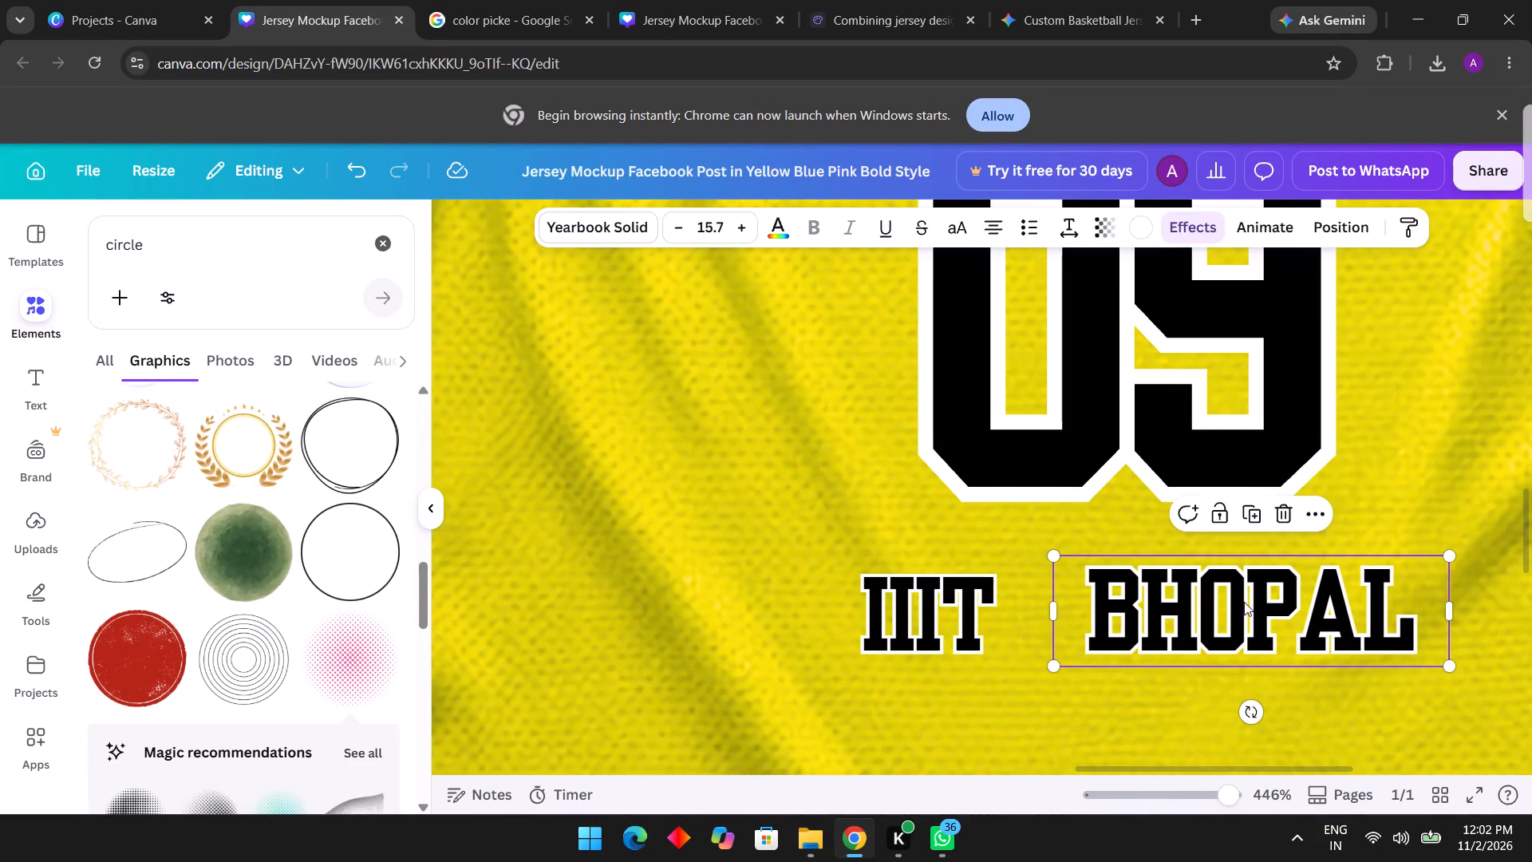
Enlarge the small IIIT text under the back number to about size 16.1, with its box top level with BHOPAL's.
left_click(882, 607)
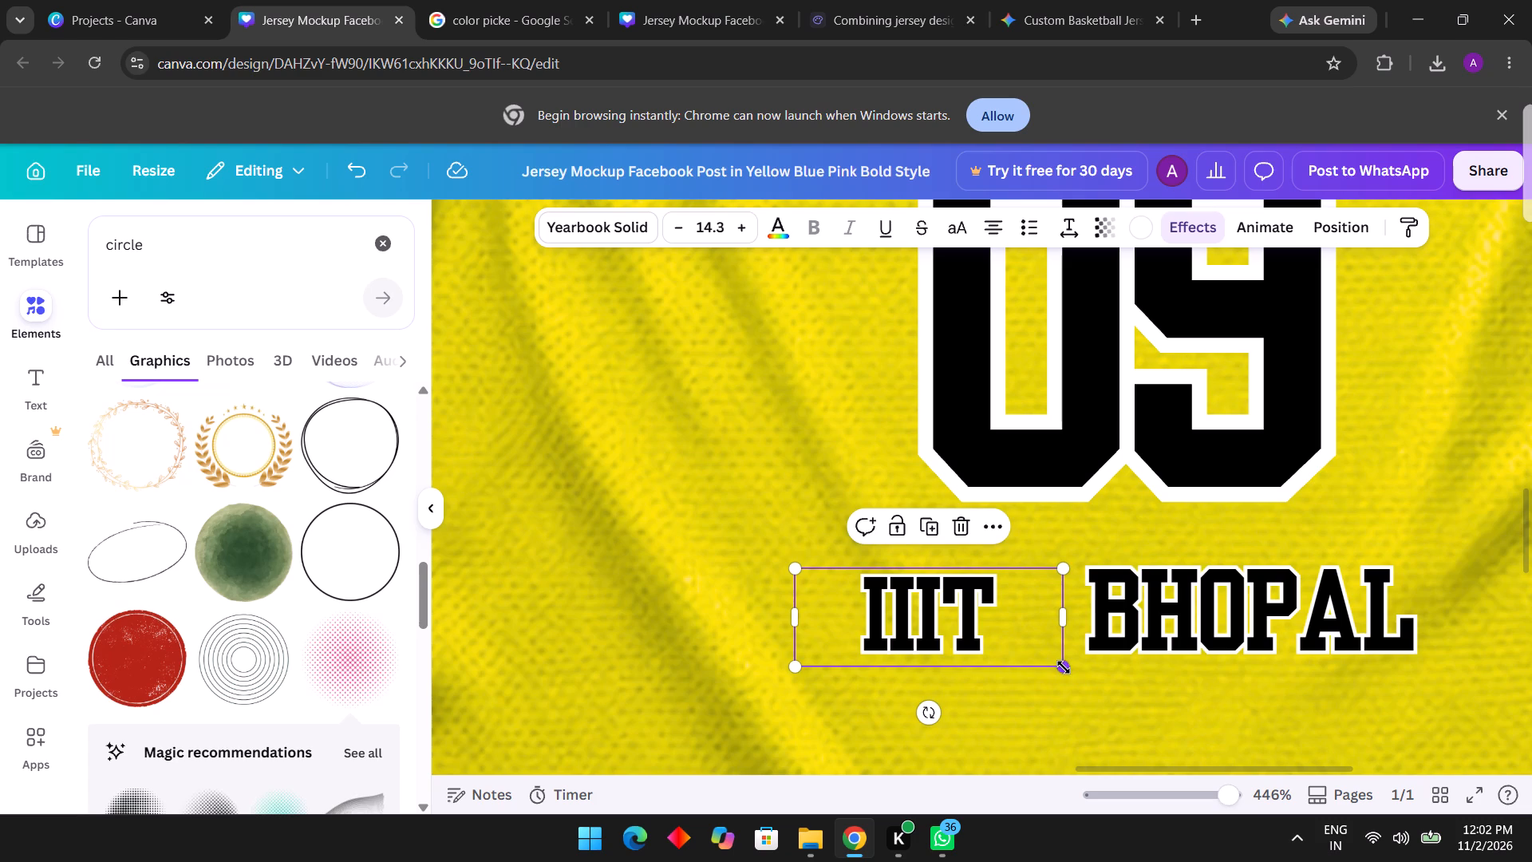
left_click_drag(1064, 667, 1114, 716)
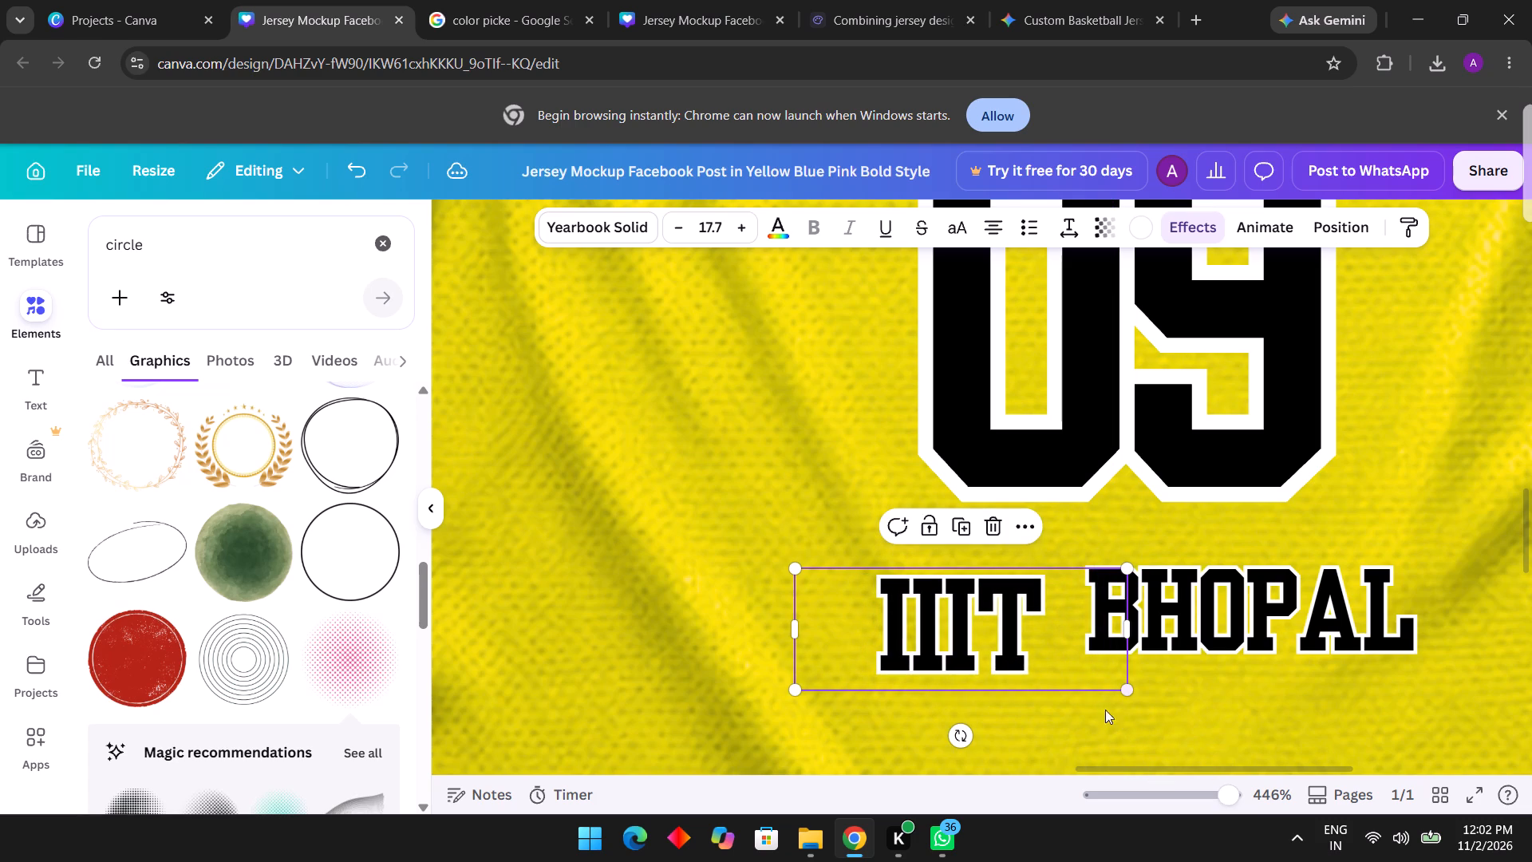
left_click_drag(1042, 650, 1033, 641)
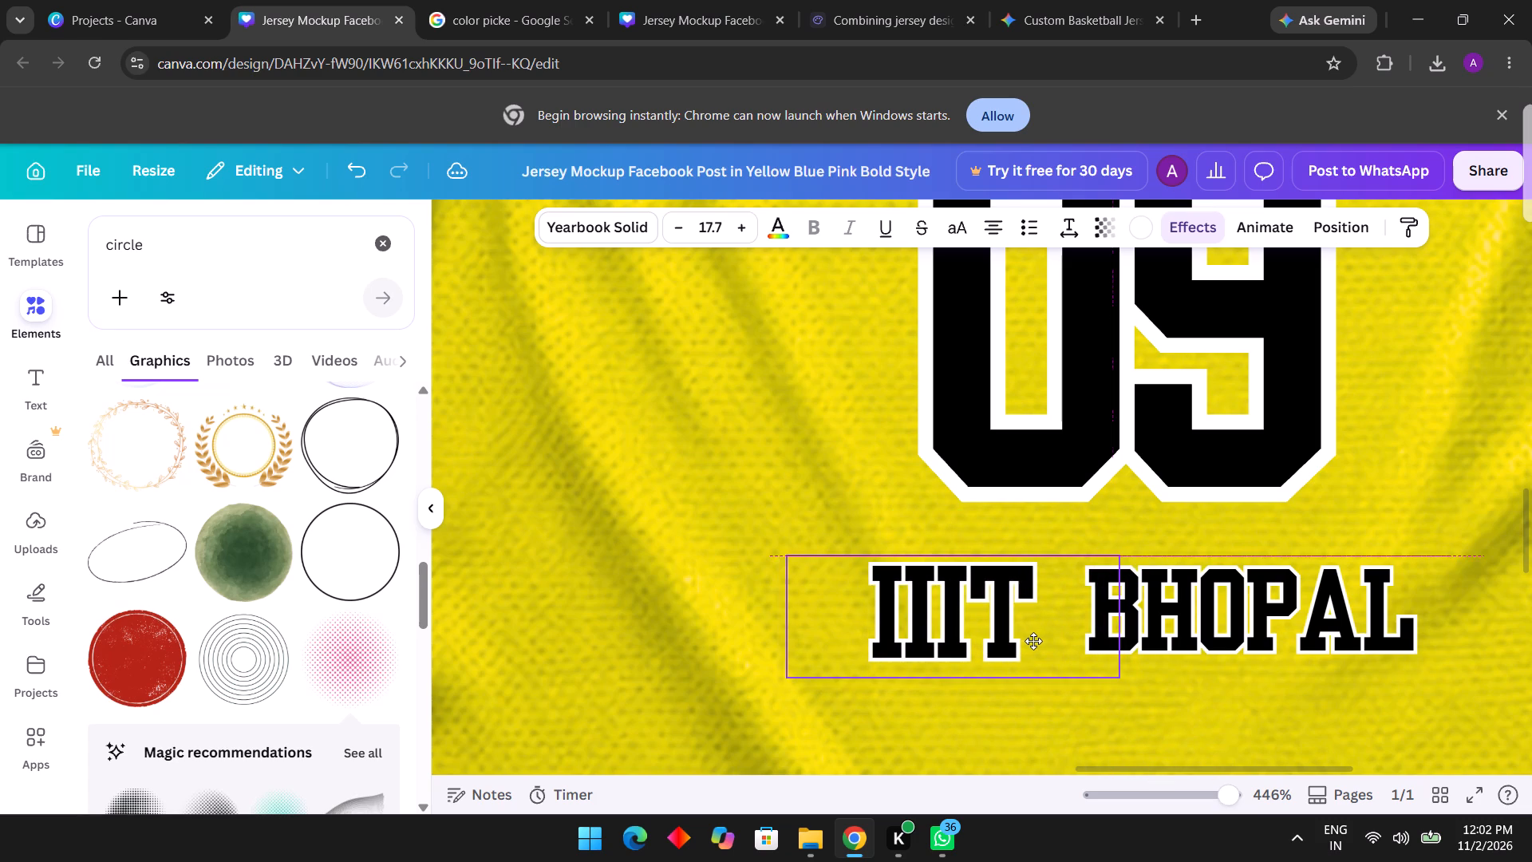
left_click_drag(1033, 641, 1034, 641)
left_click_drag(1118, 681, 1107, 673)
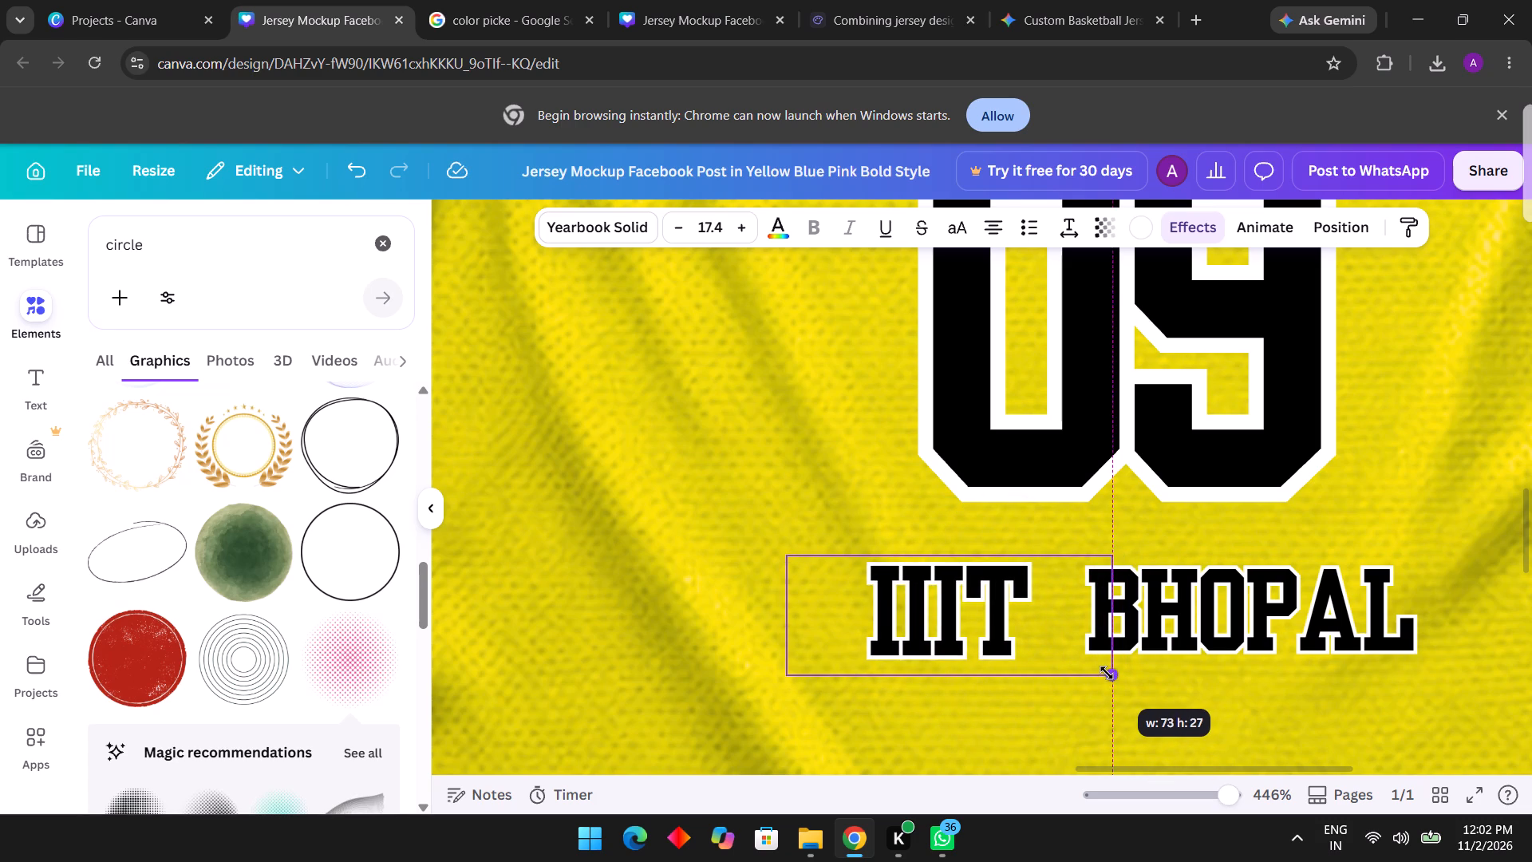
left_click_drag(1107, 673, 1104, 671)
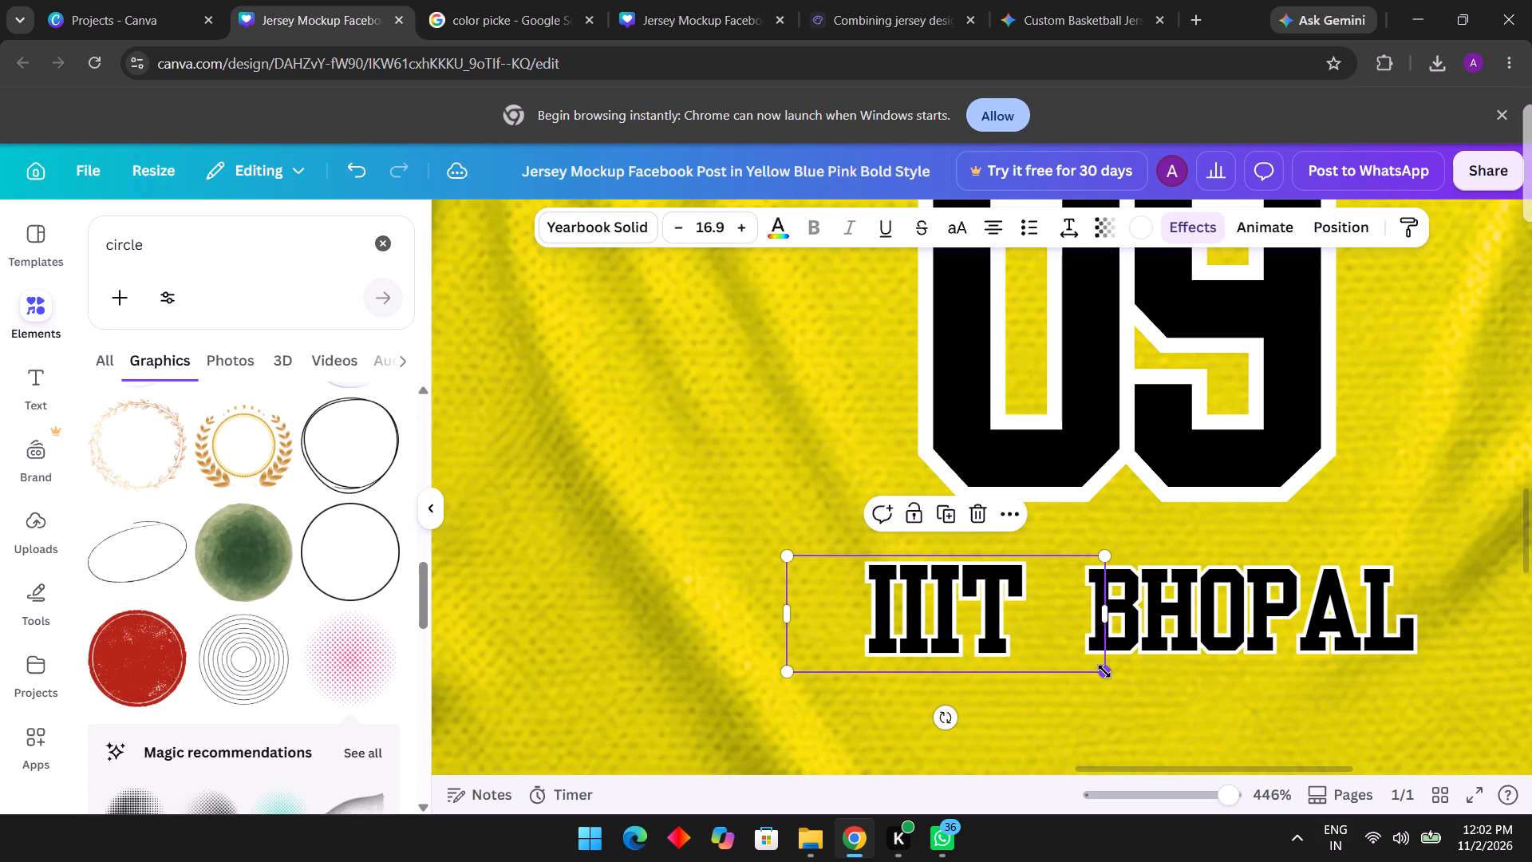
left_click(1104, 671)
left_click_drag(1104, 671, 1096, 667)
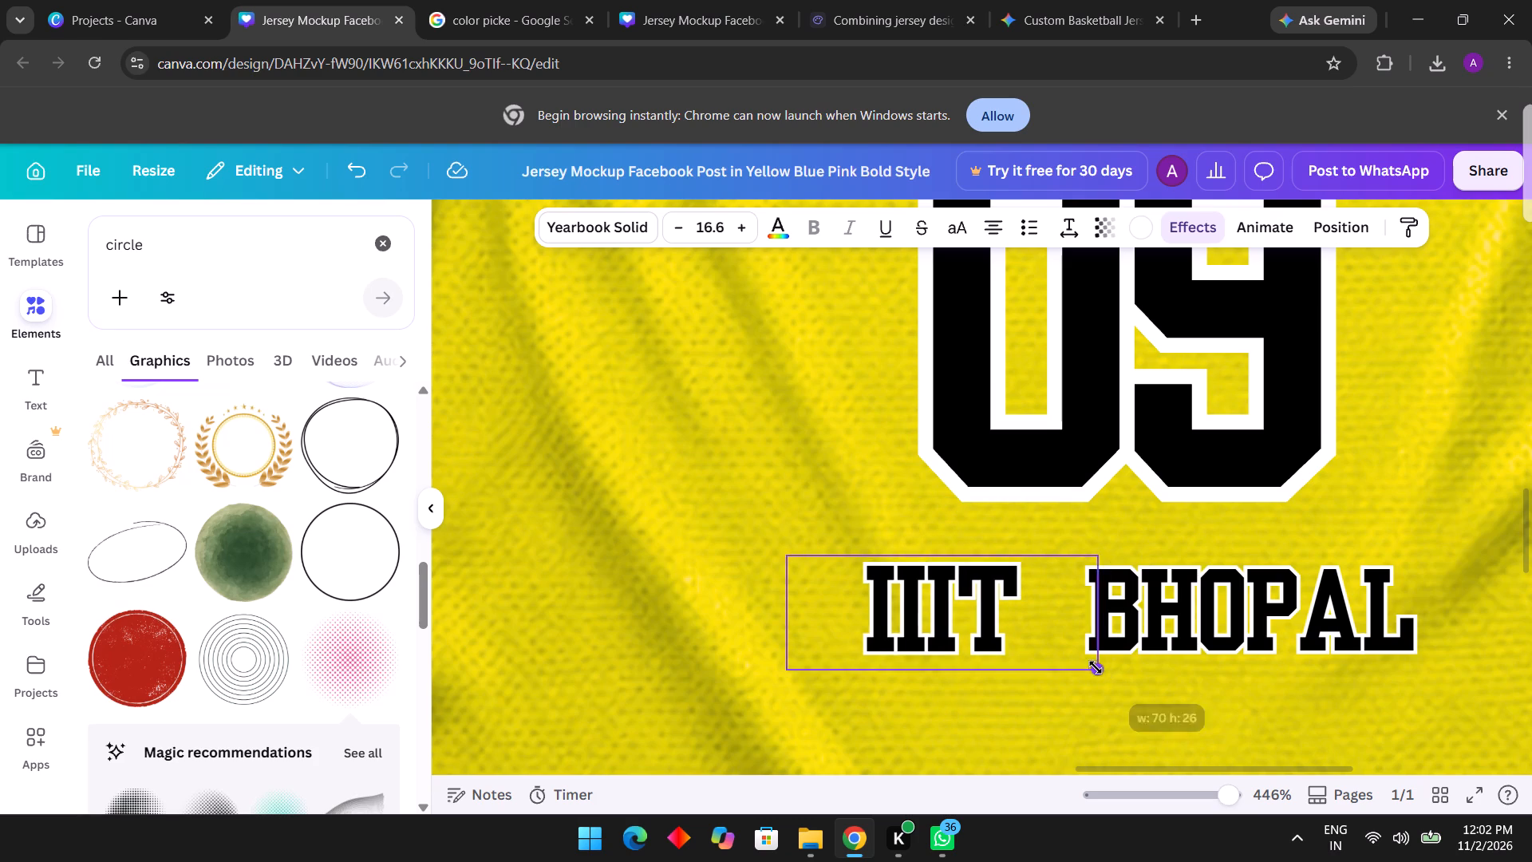
left_click_drag(1096, 667, 1092, 666)
Move the small IIIT text right, closer to BHOPAL and vertically aligned with it.
left_click_drag(1033, 631, 1056, 636)
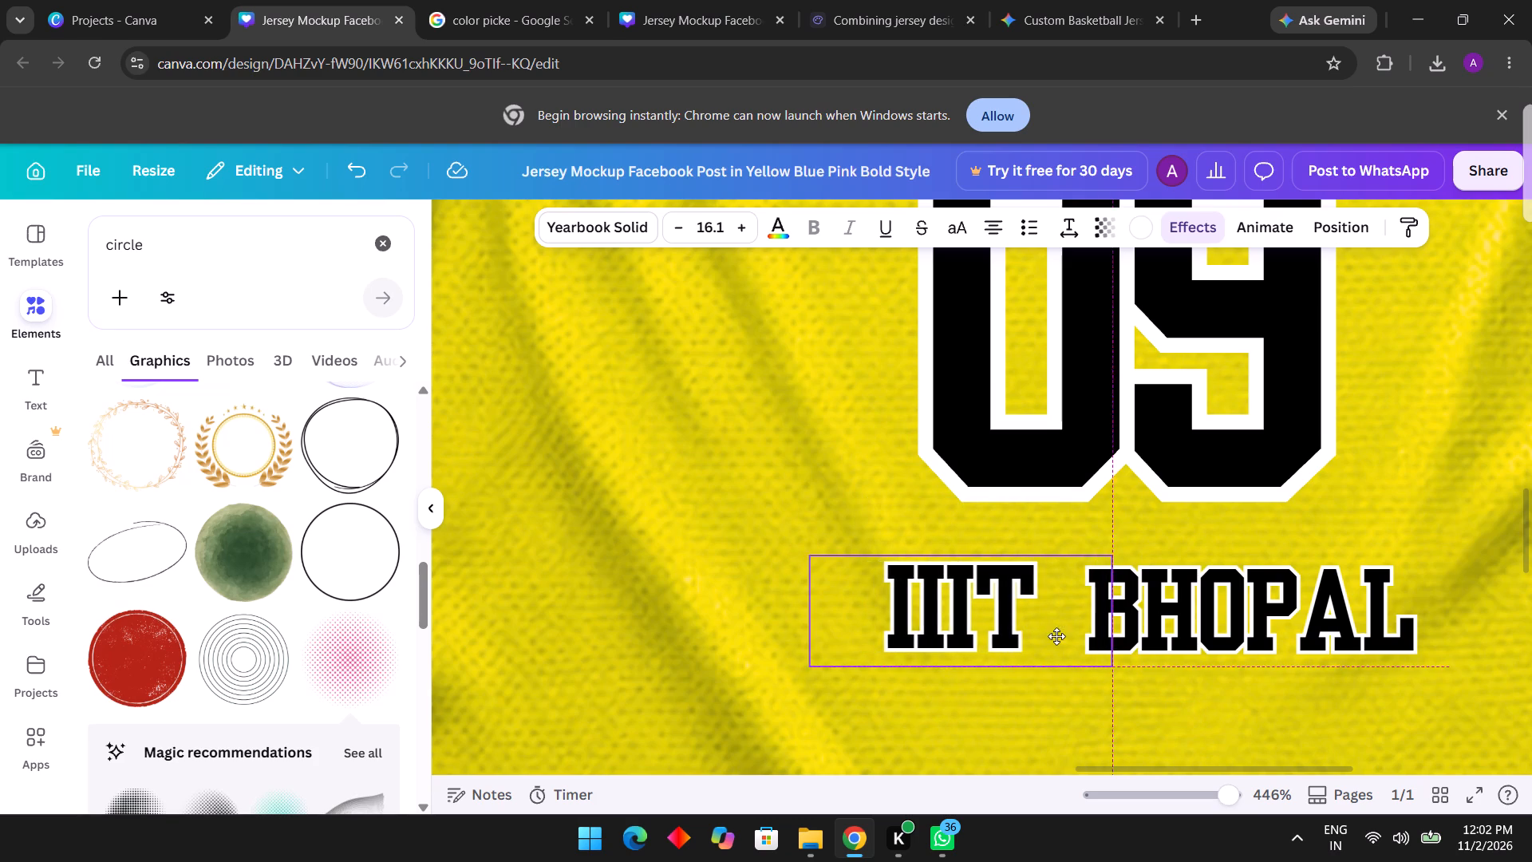
left_click_drag(1056, 636, 1072, 635)
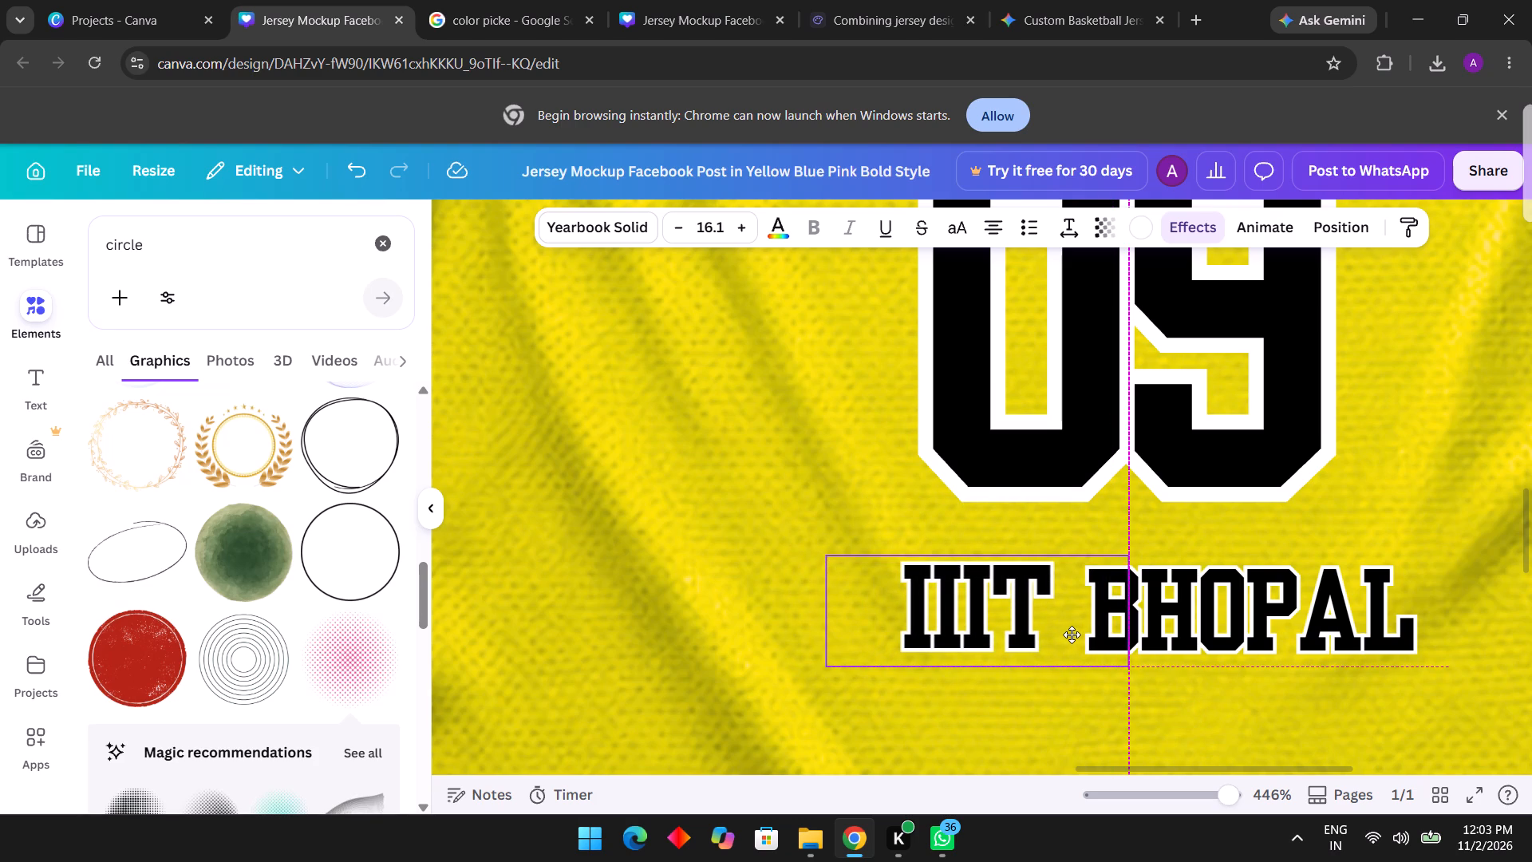
left_click_drag(1072, 635, 1071, 637)
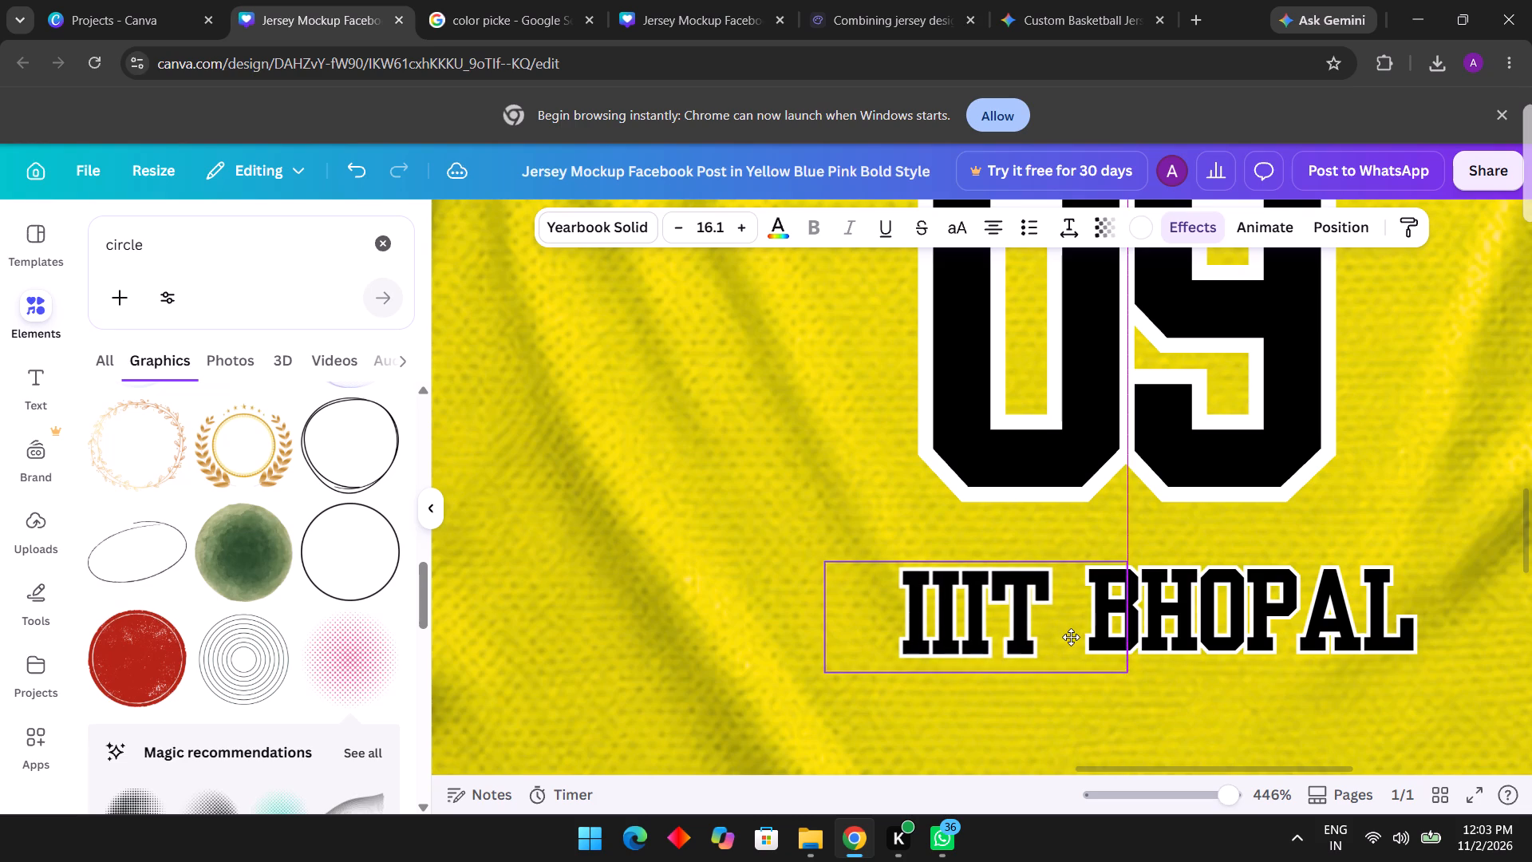
left_click_drag(1071, 637, 1072, 635)
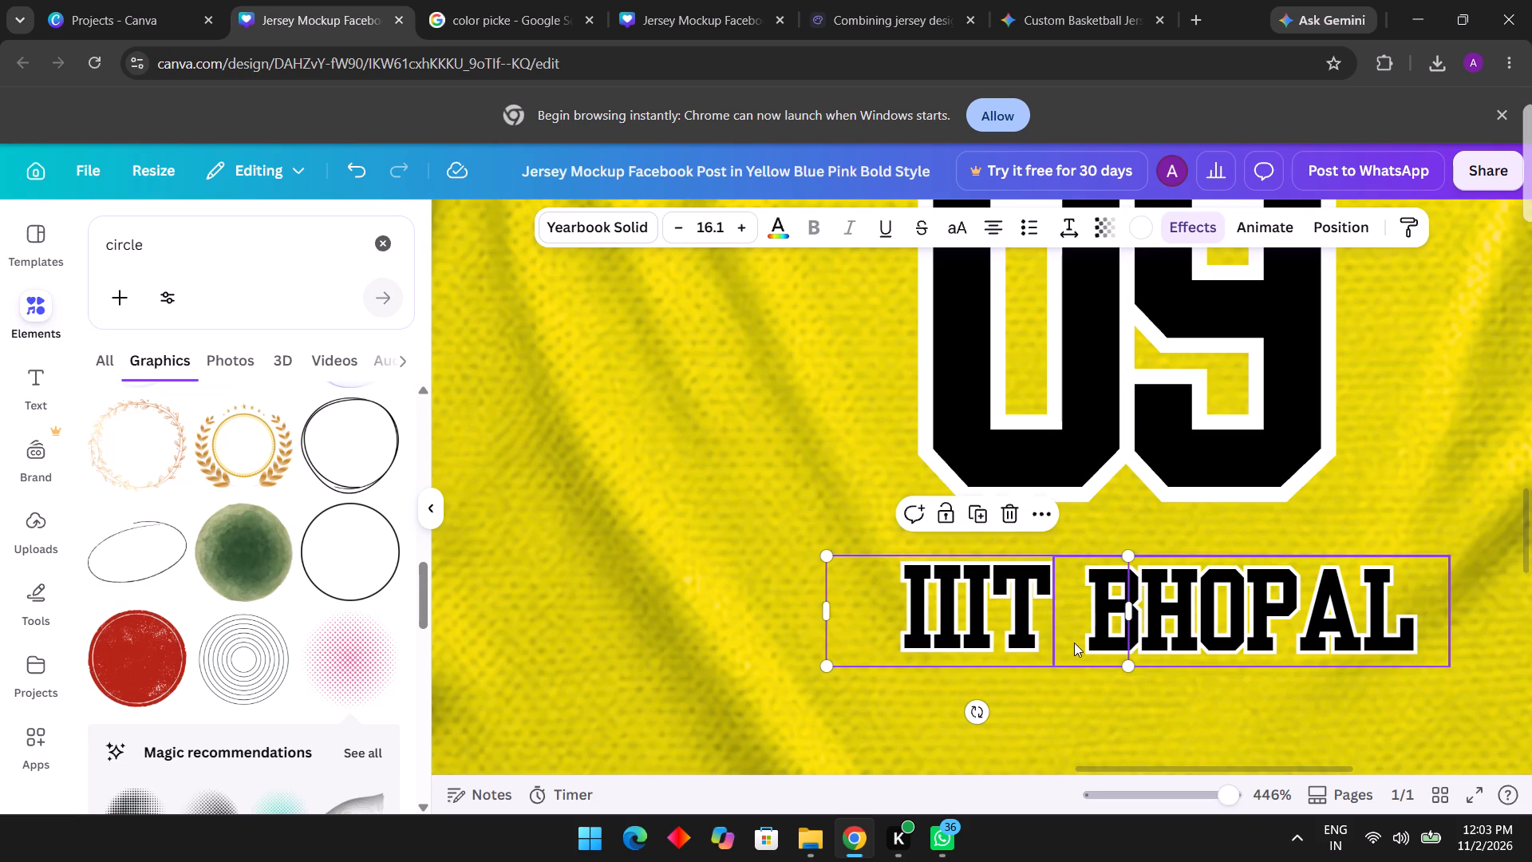
left_click(1073, 704)
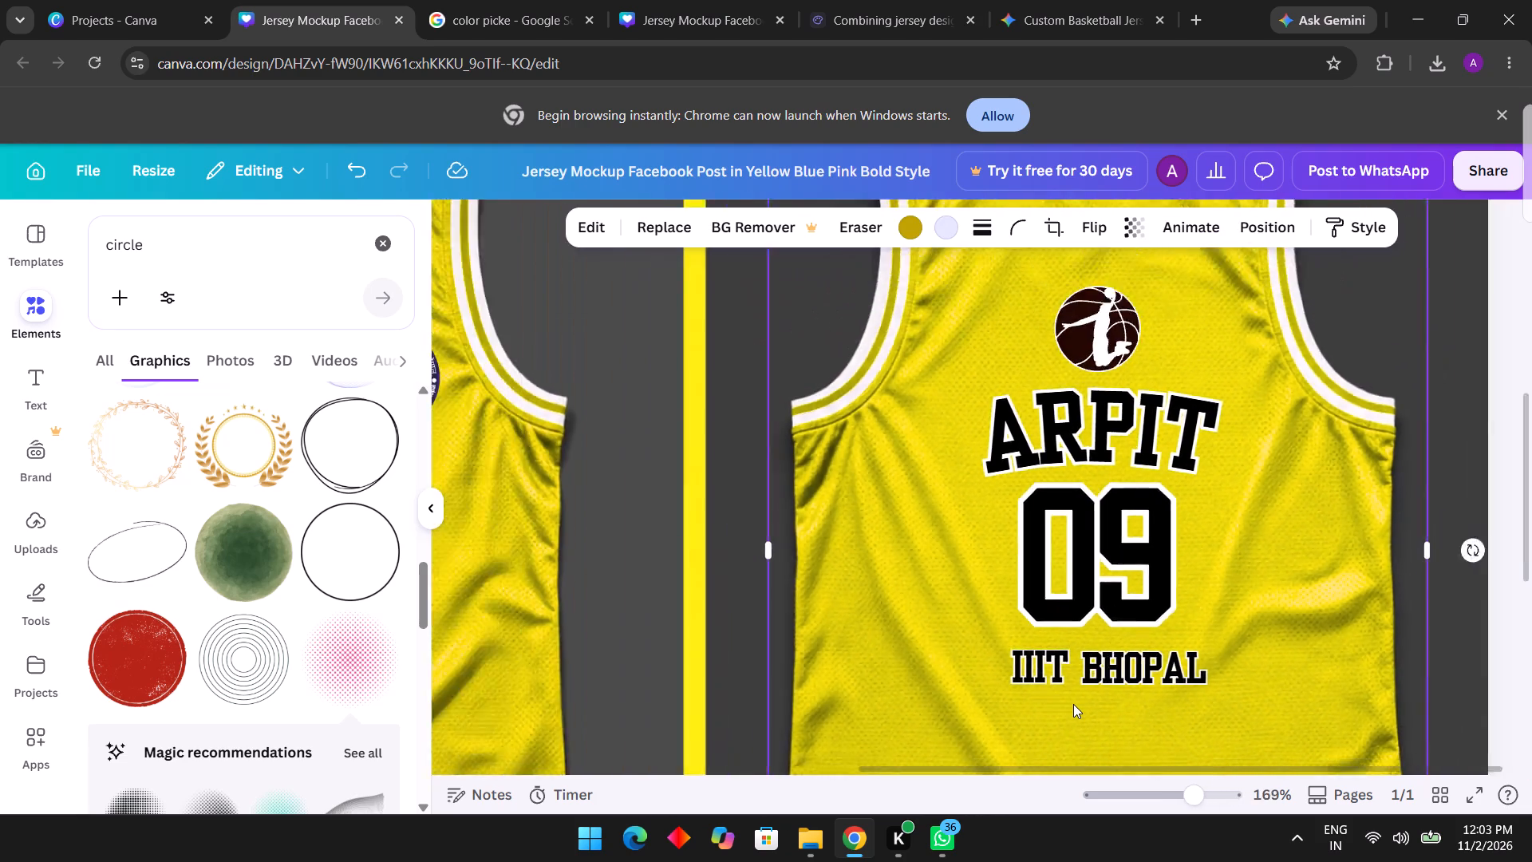
Nudge the small IIIT text on the back jersey into line with BHOPAL and reduce it to about size 15.8.
scroll(1073, 704, "down", 1)
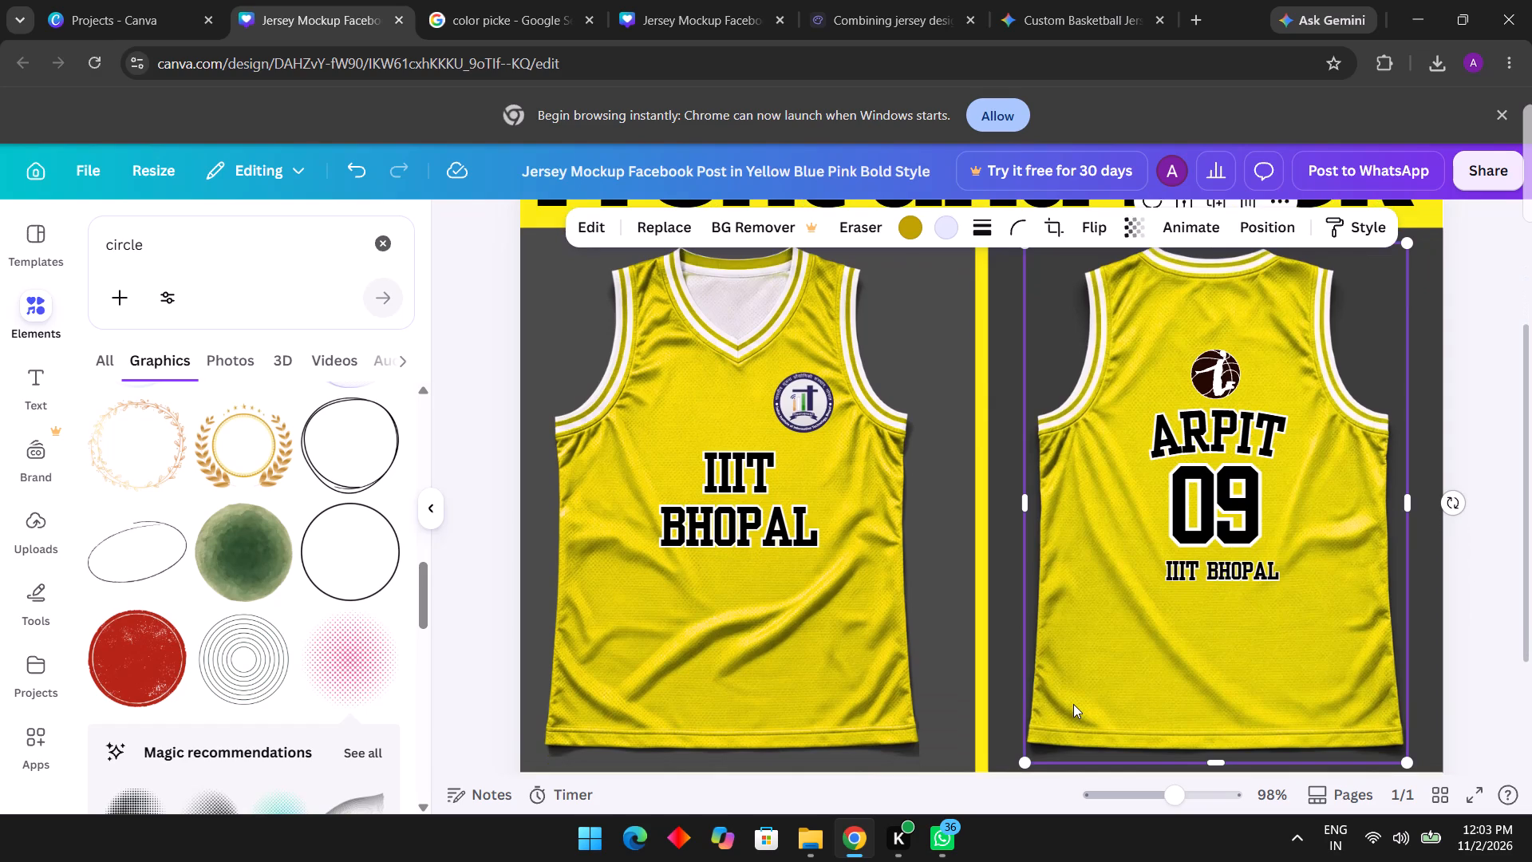
scroll(1073, 704, "left", 1)
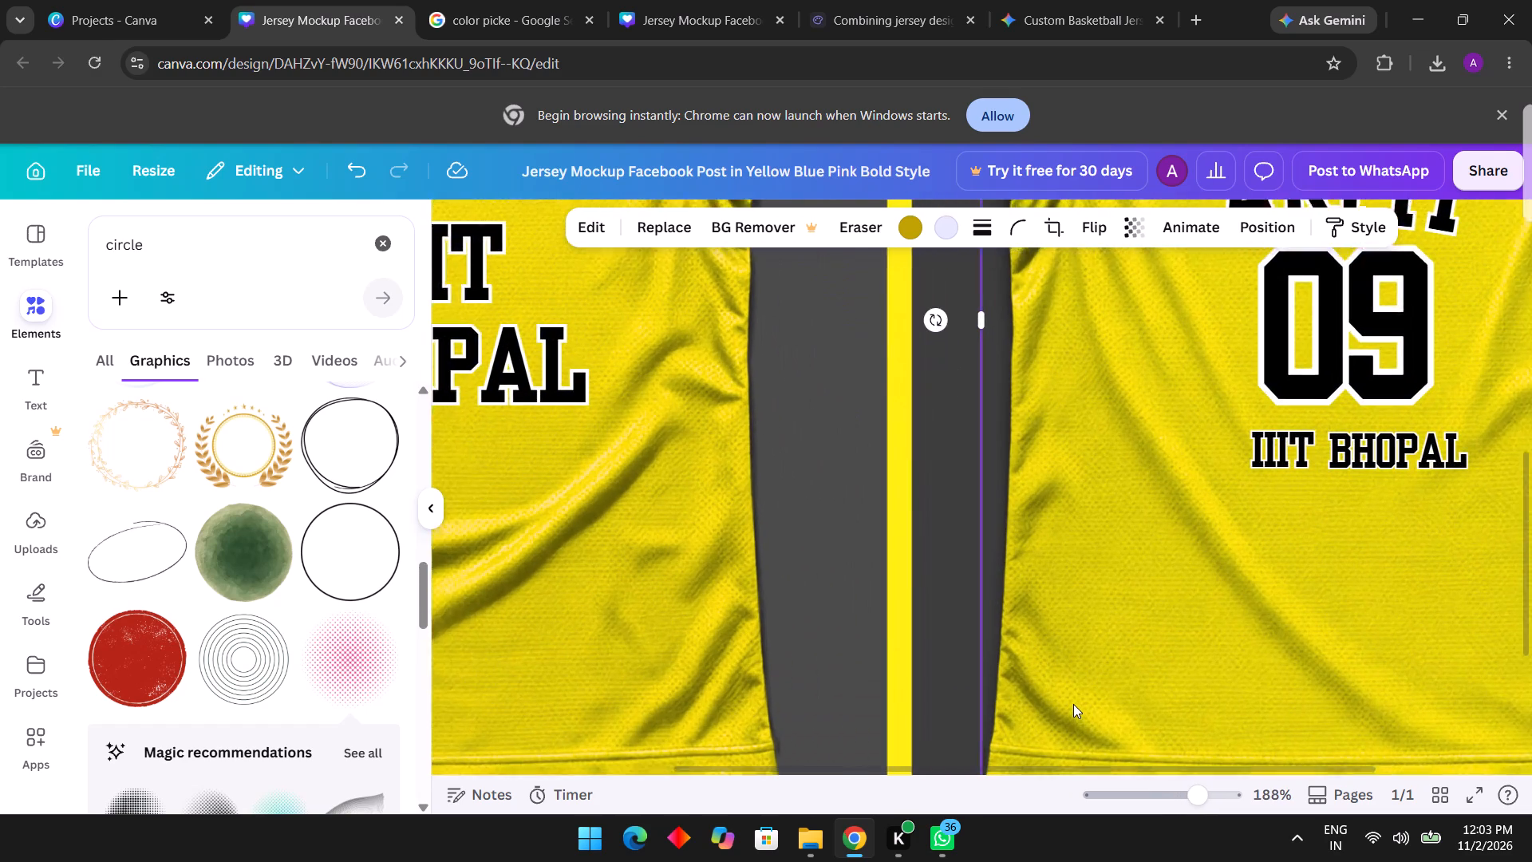
scroll(1073, 704, "left", 2)
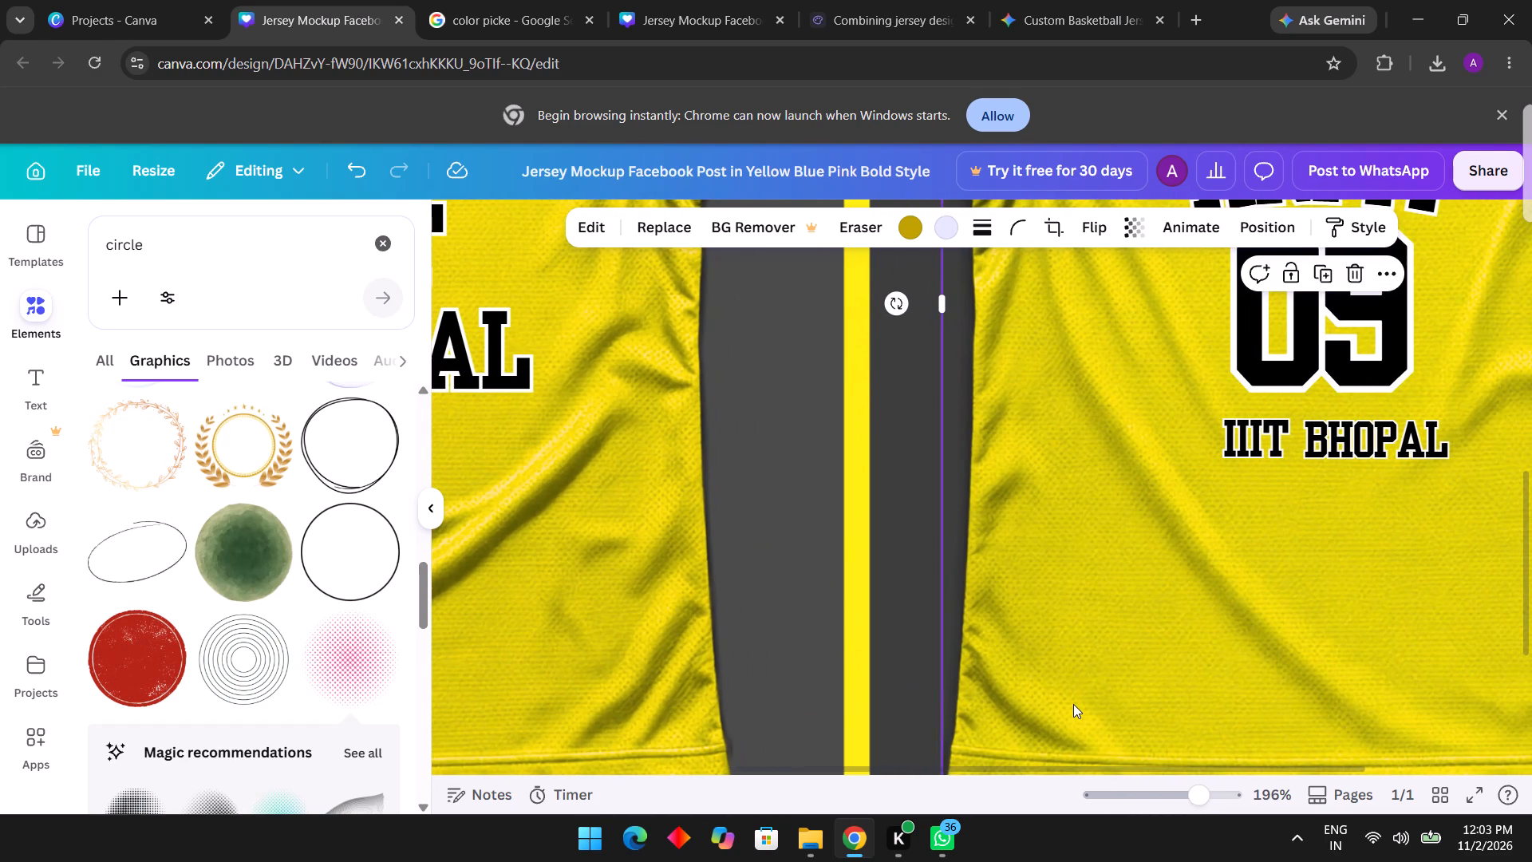
scroll(1262, 540, "left", 1)
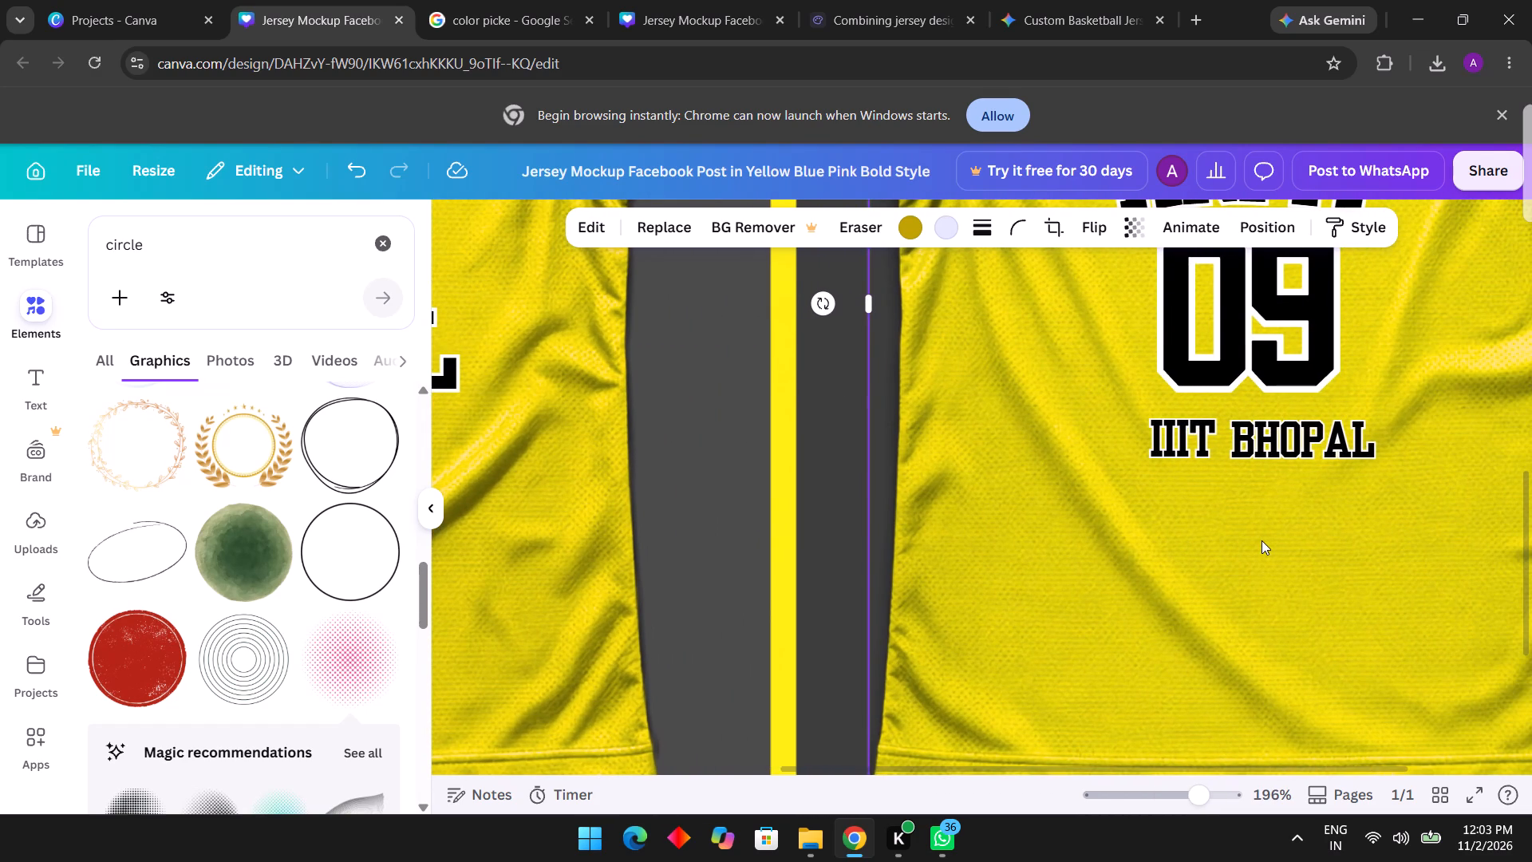
scroll(1258, 441, "left", 1)
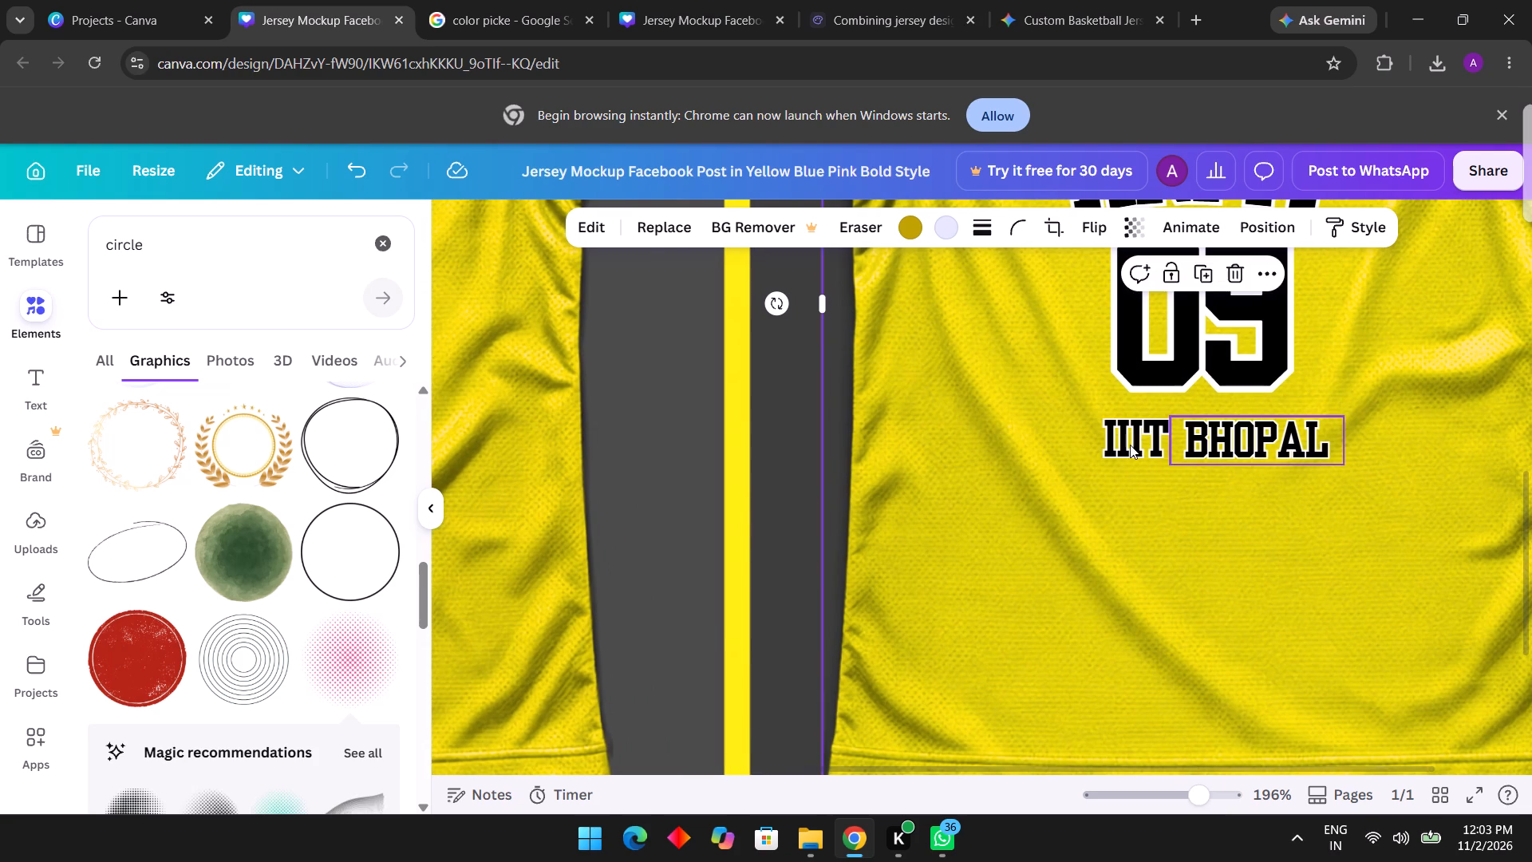
left_click(1130, 445)
scroll(1130, 445, "left", 1)
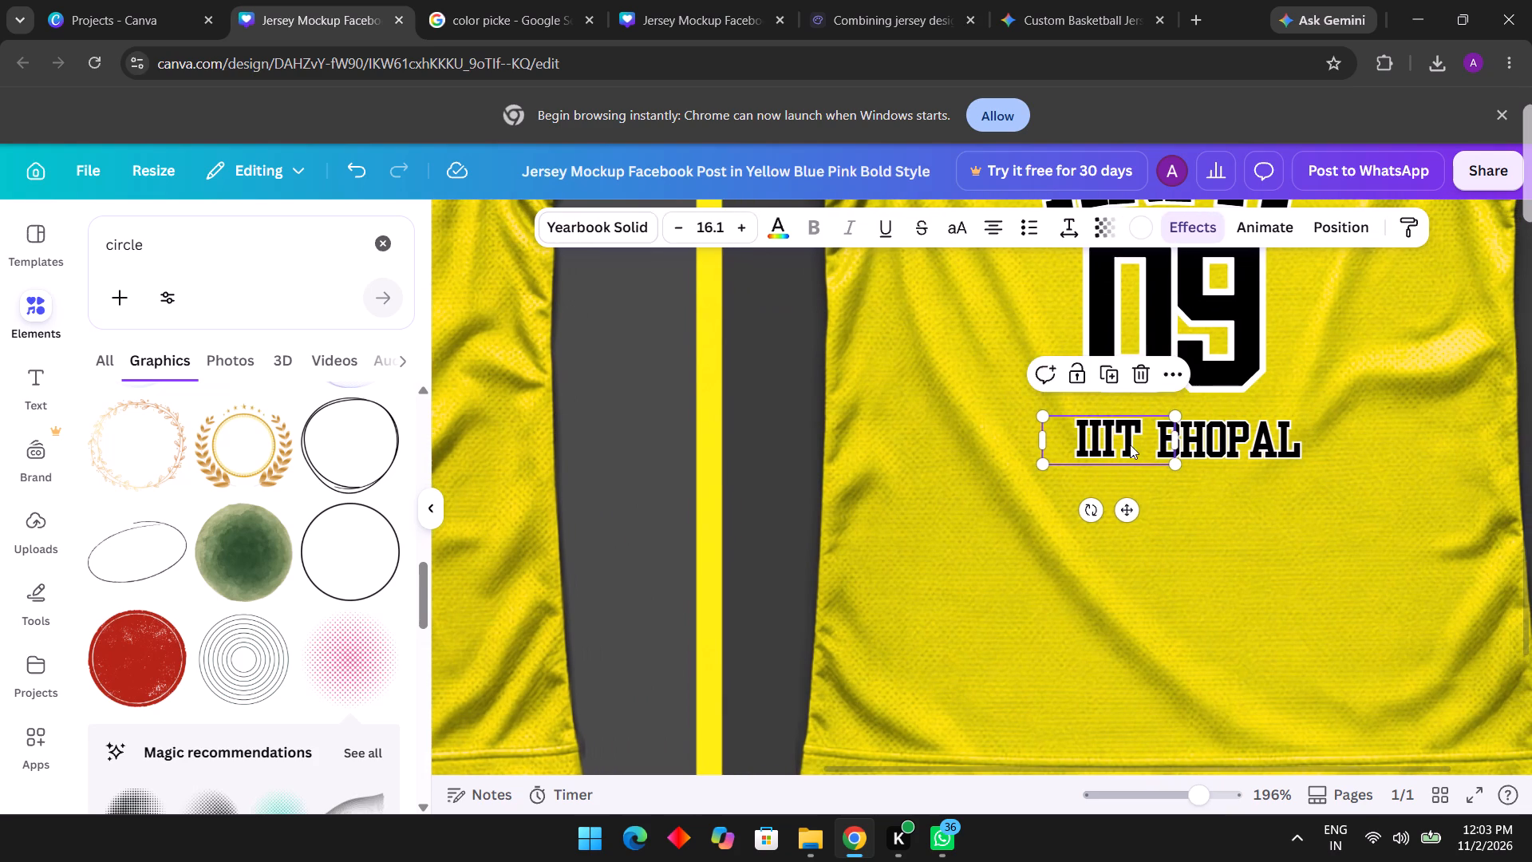
left_click(1130, 445)
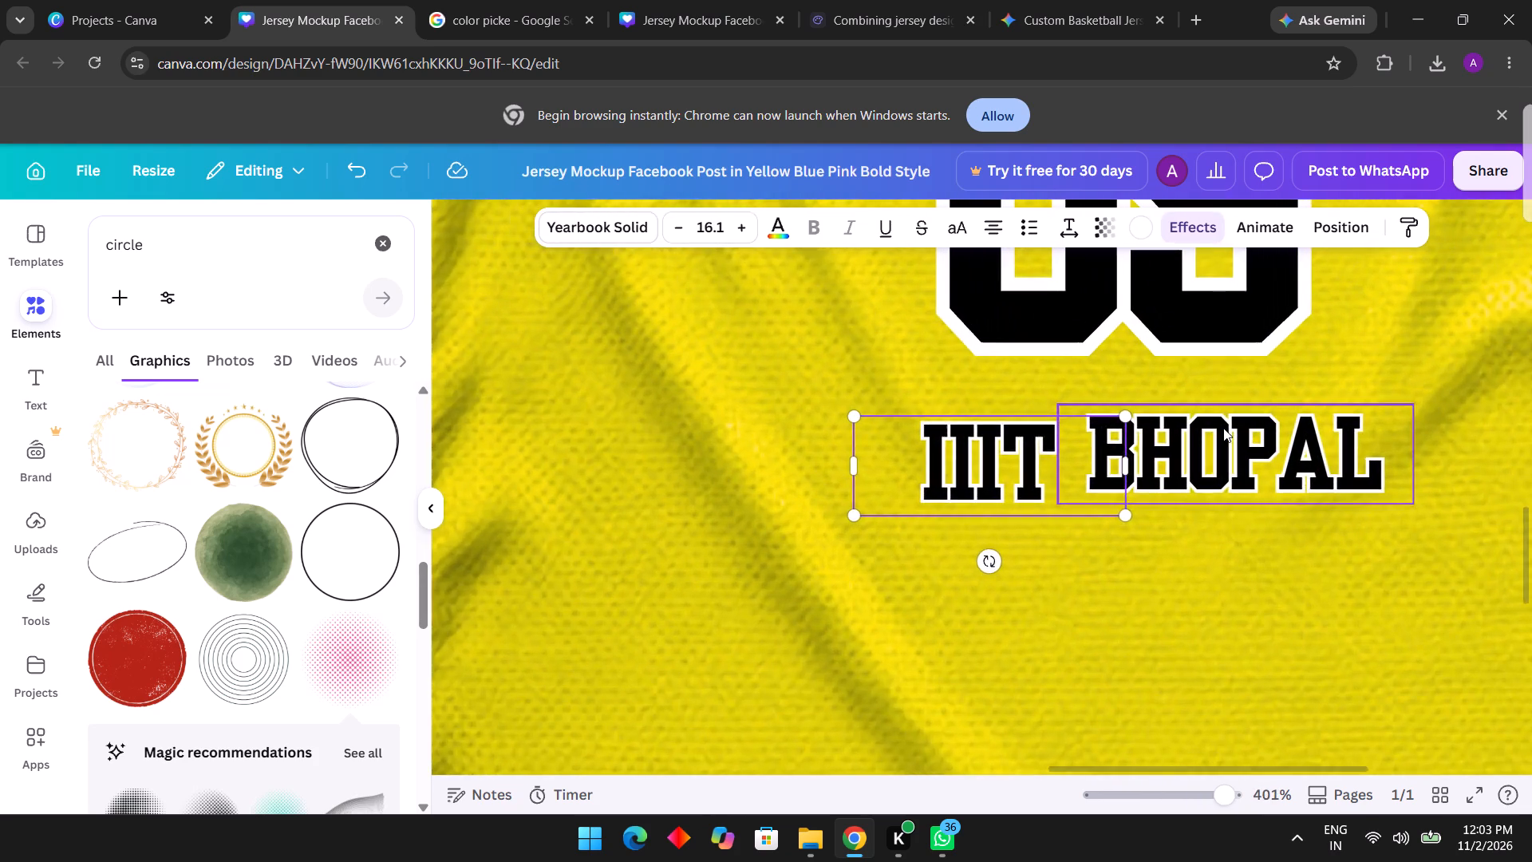
scroll(1223, 428, "left", 1)
left_click_drag(843, 504, 849, 495)
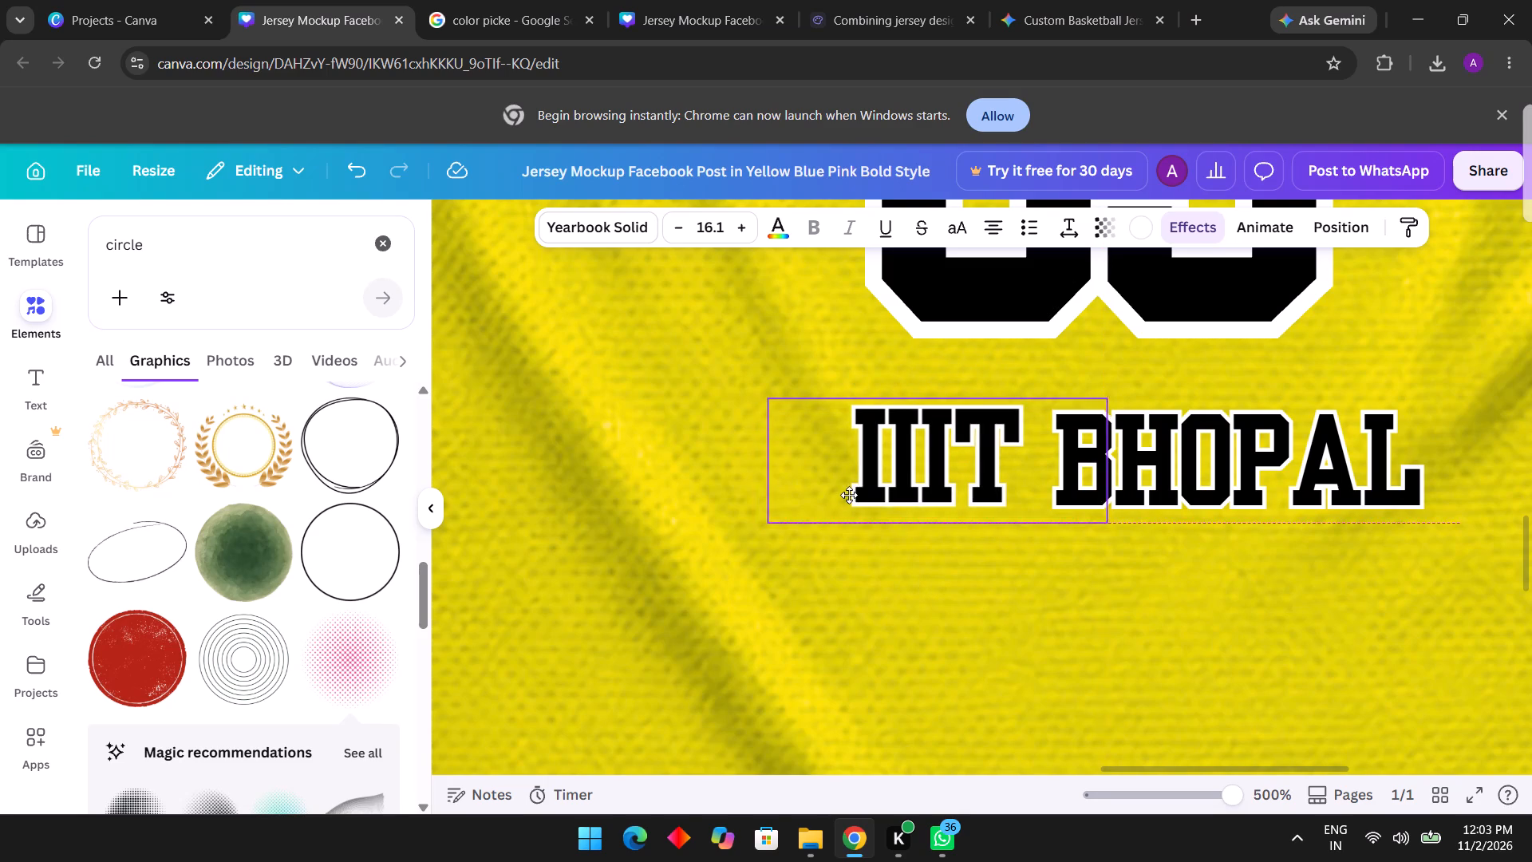
left_click_drag(849, 495, 847, 497)
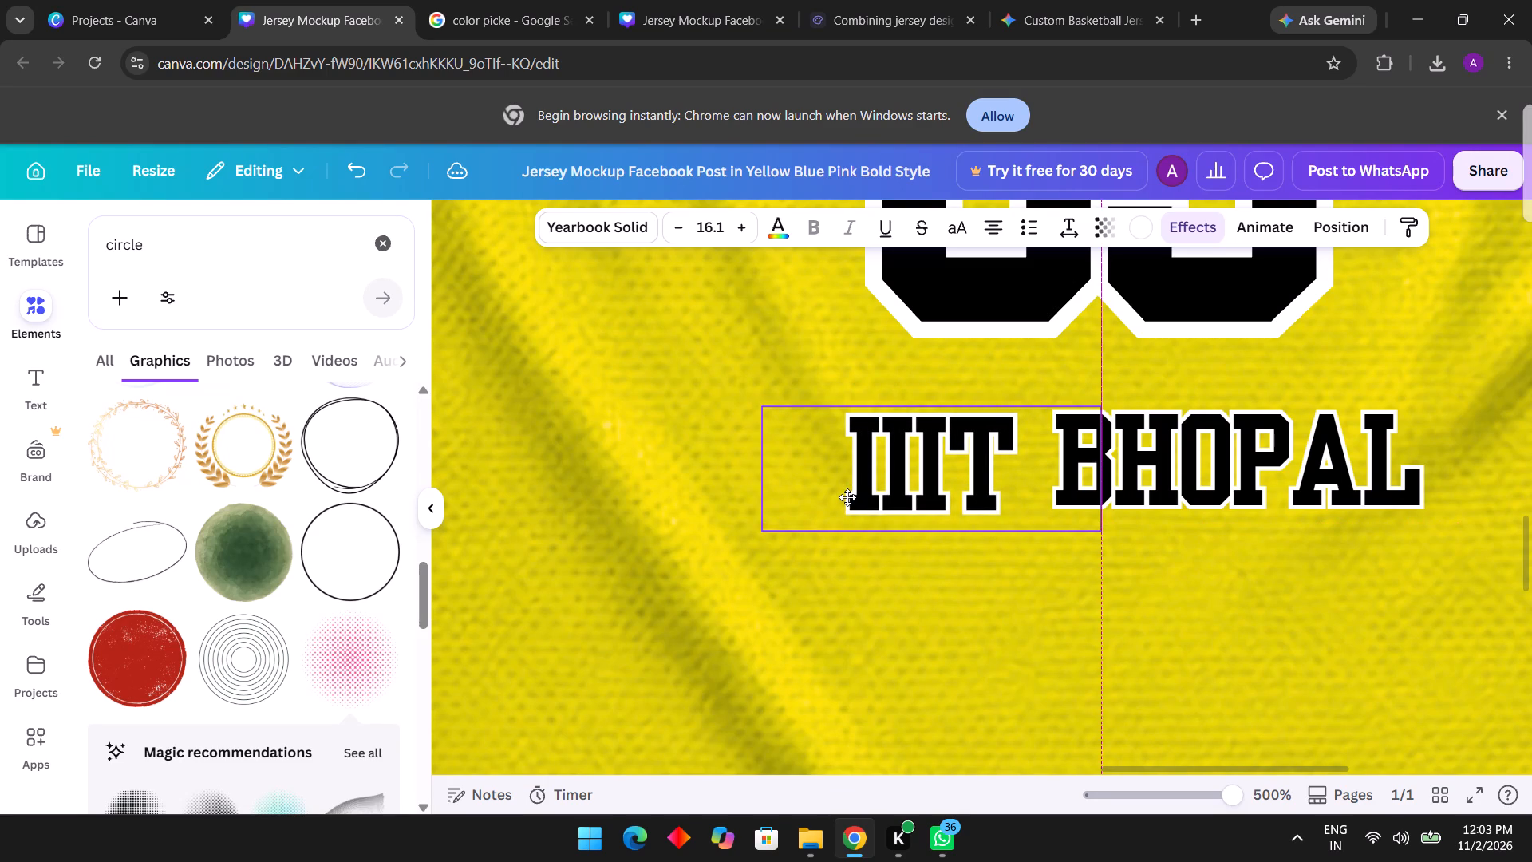
left_click_drag(847, 497, 847, 496)
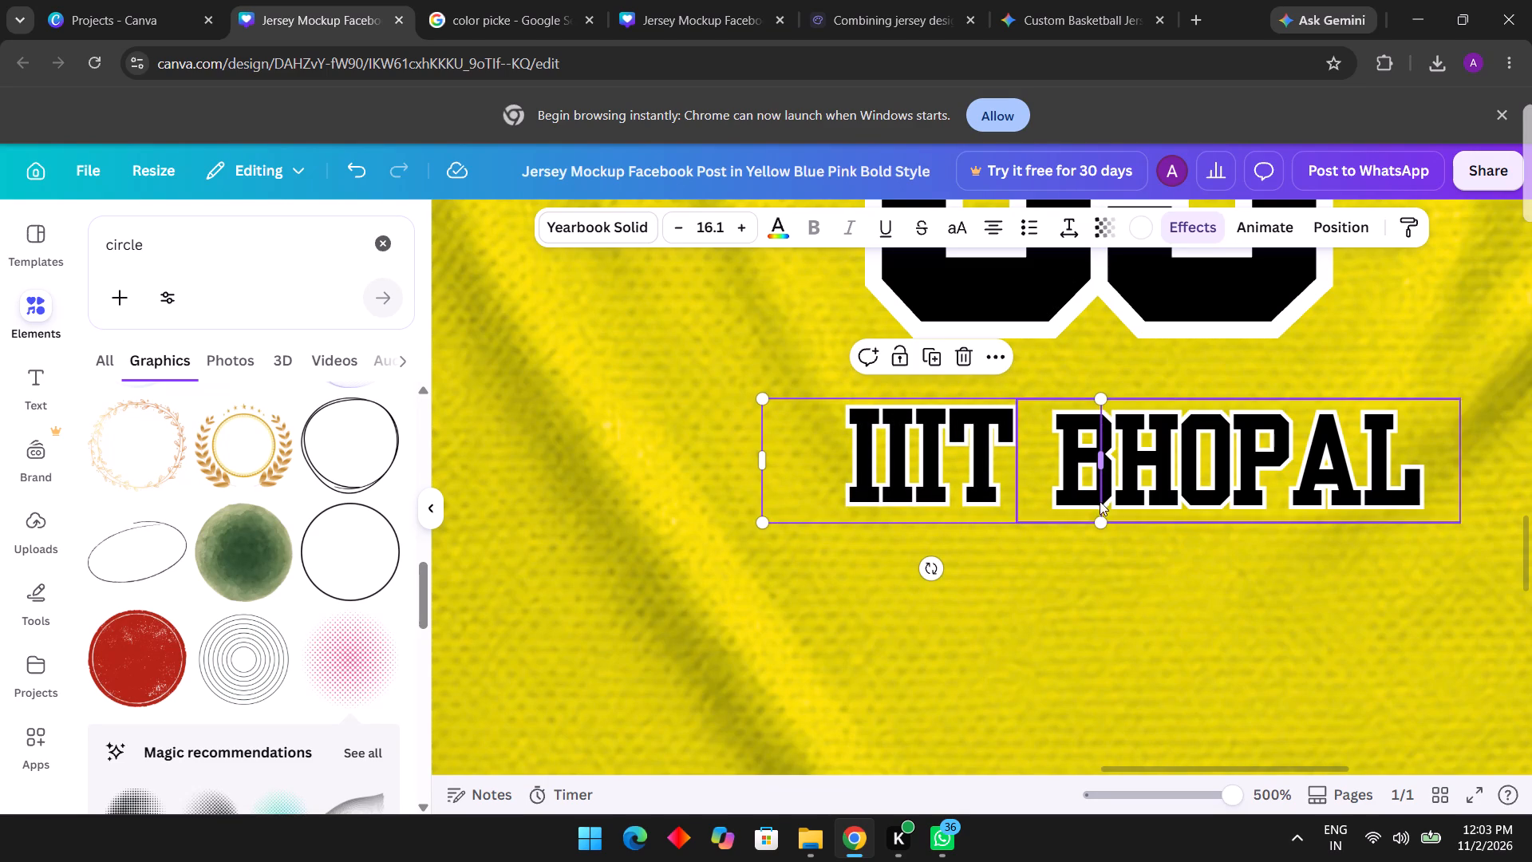
left_click_drag(1103, 518, 1094, 518)
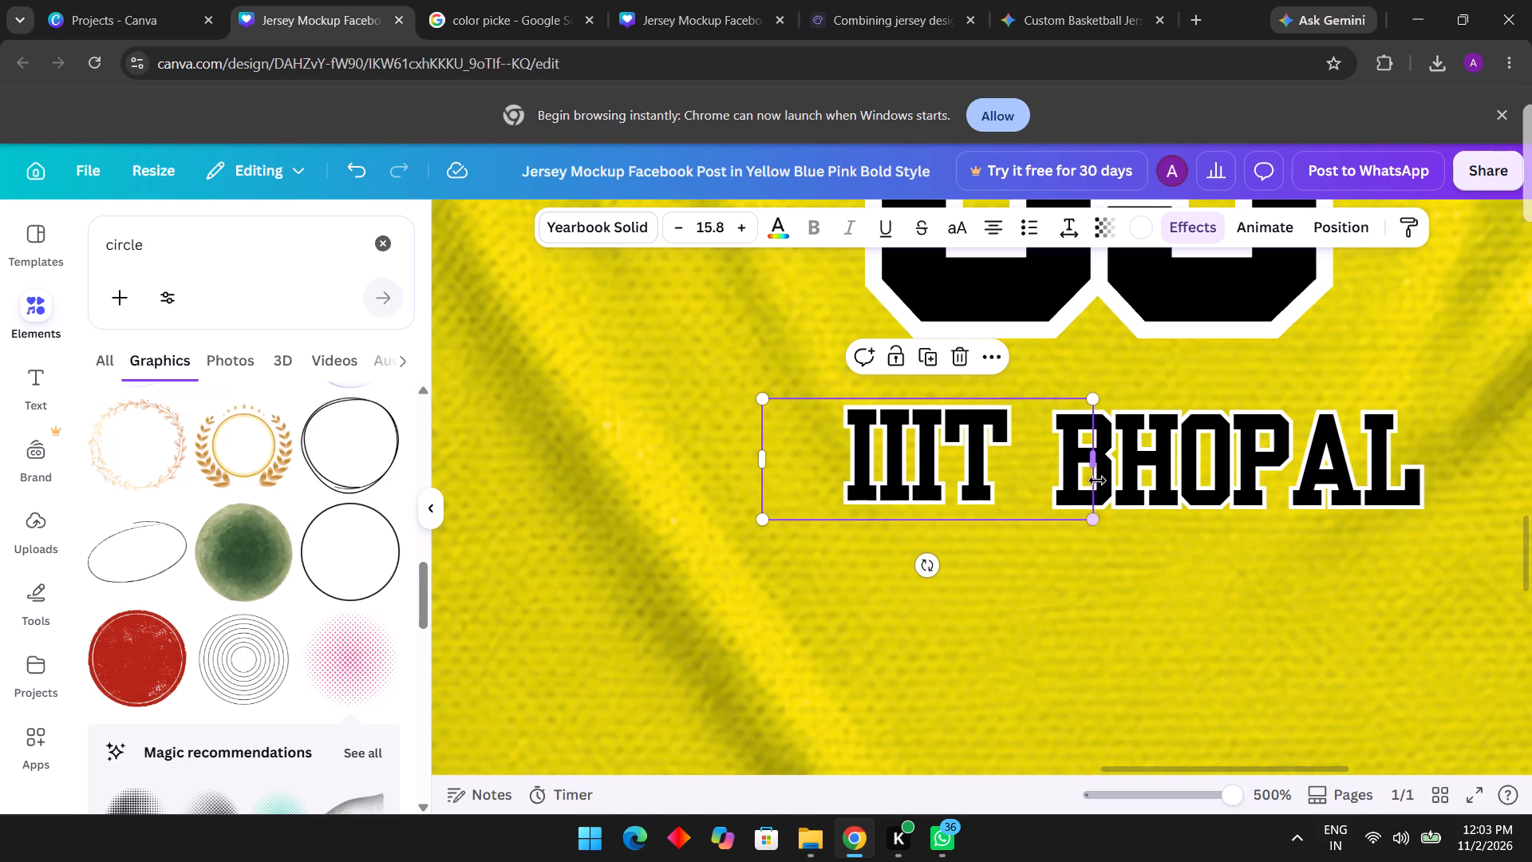
Widen the small IIIT text box and move it left, leaving a clear word gap before BHOPAL.
left_click_drag(1099, 461, 1193, 469)
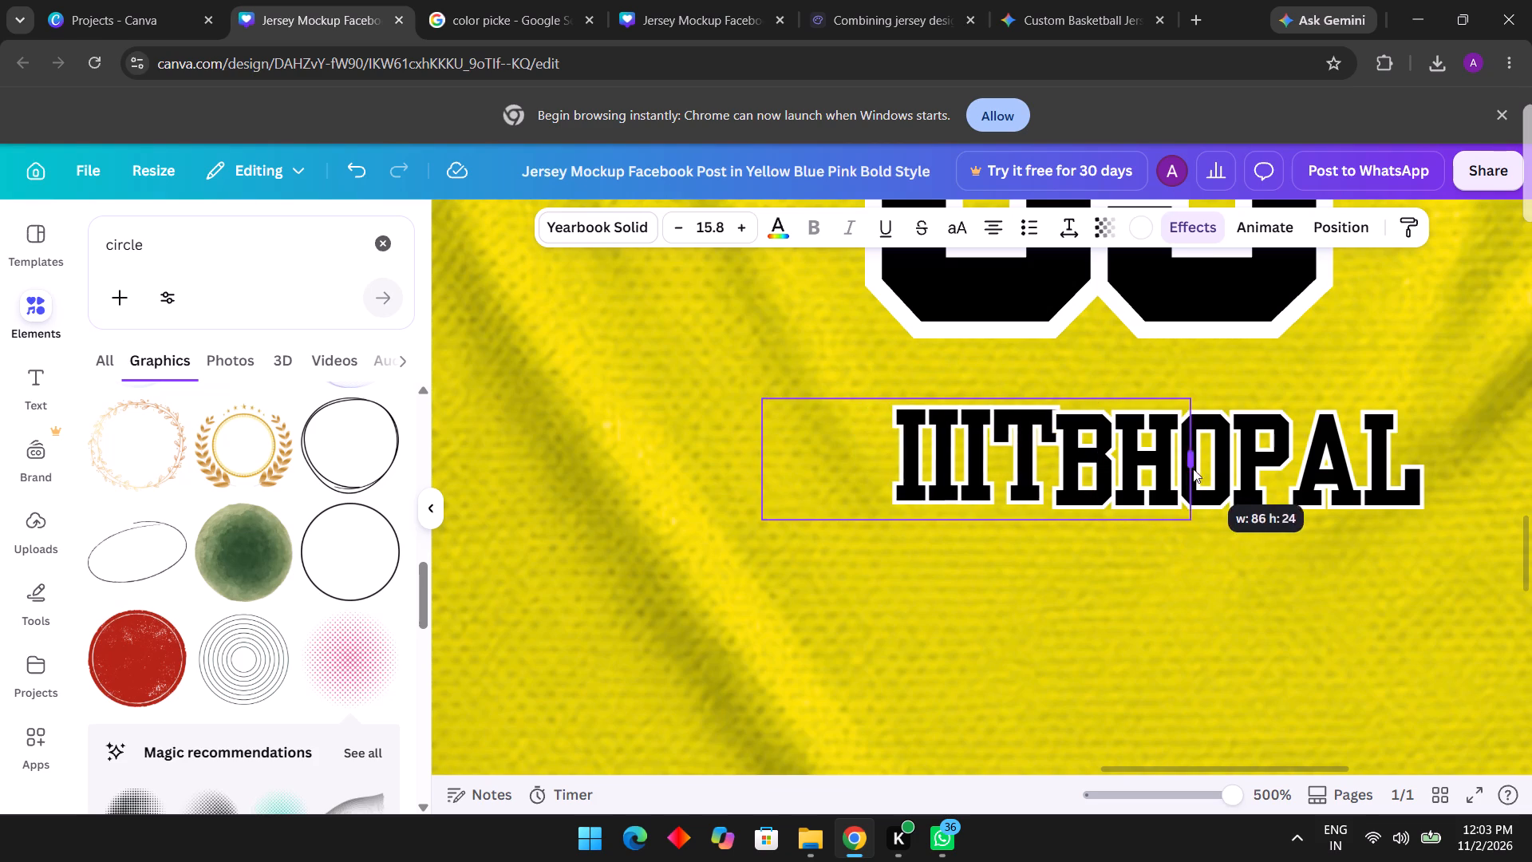
left_click_drag(1193, 469, 1153, 471)
left_click_drag(961, 464, 950, 467)
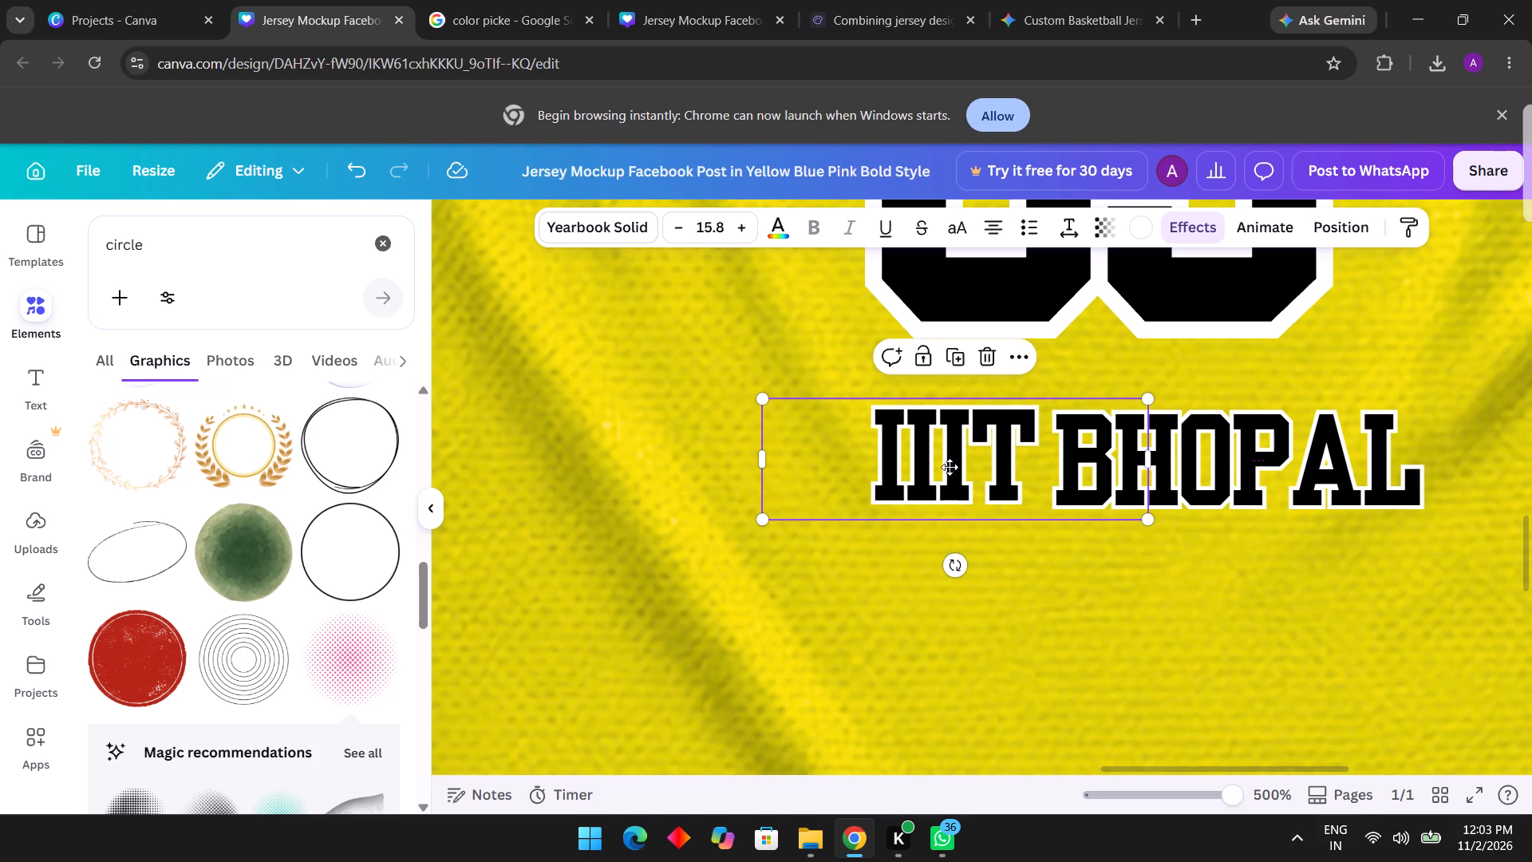
left_click_drag(950, 467, 929, 469)
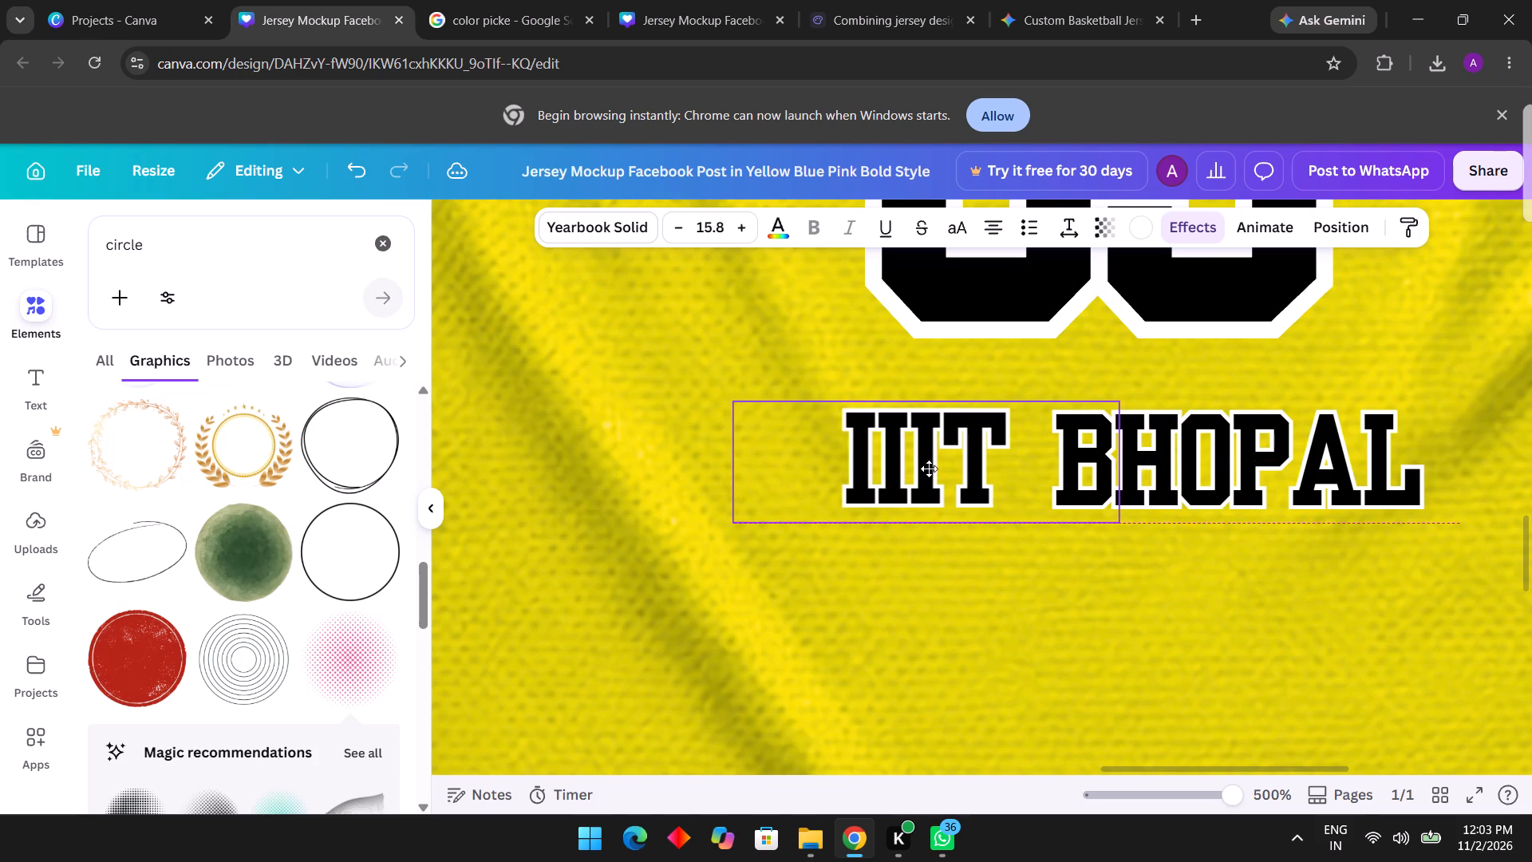
left_click_drag(929, 469, 928, 469)
Enlarge the small BHOPAL text on the back jersey to about size 16.1 and deselect it.
left_click(1316, 409)
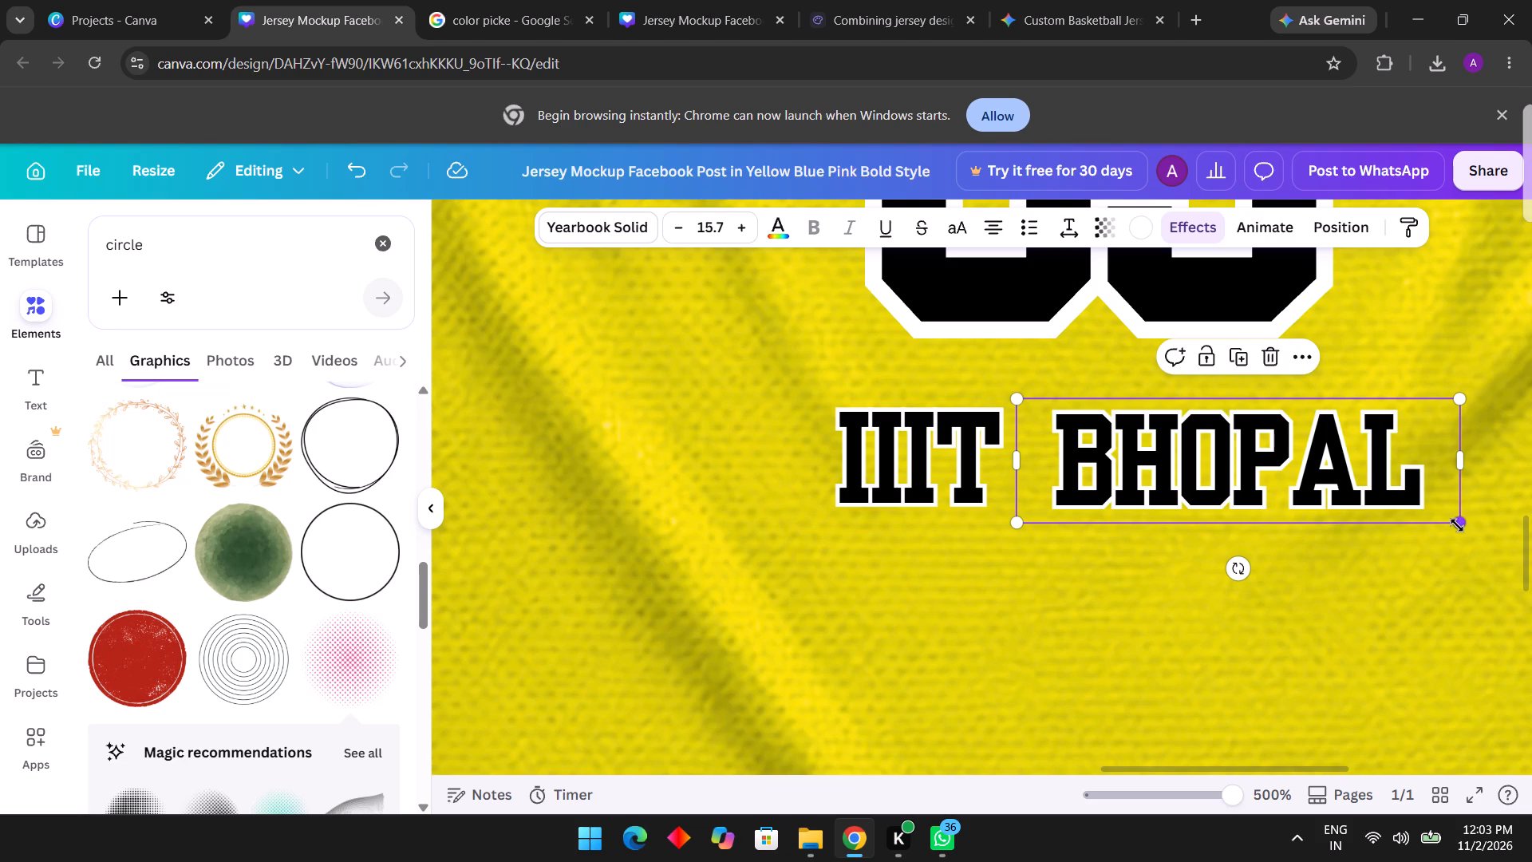
left_click_drag(1457, 525, 1464, 530)
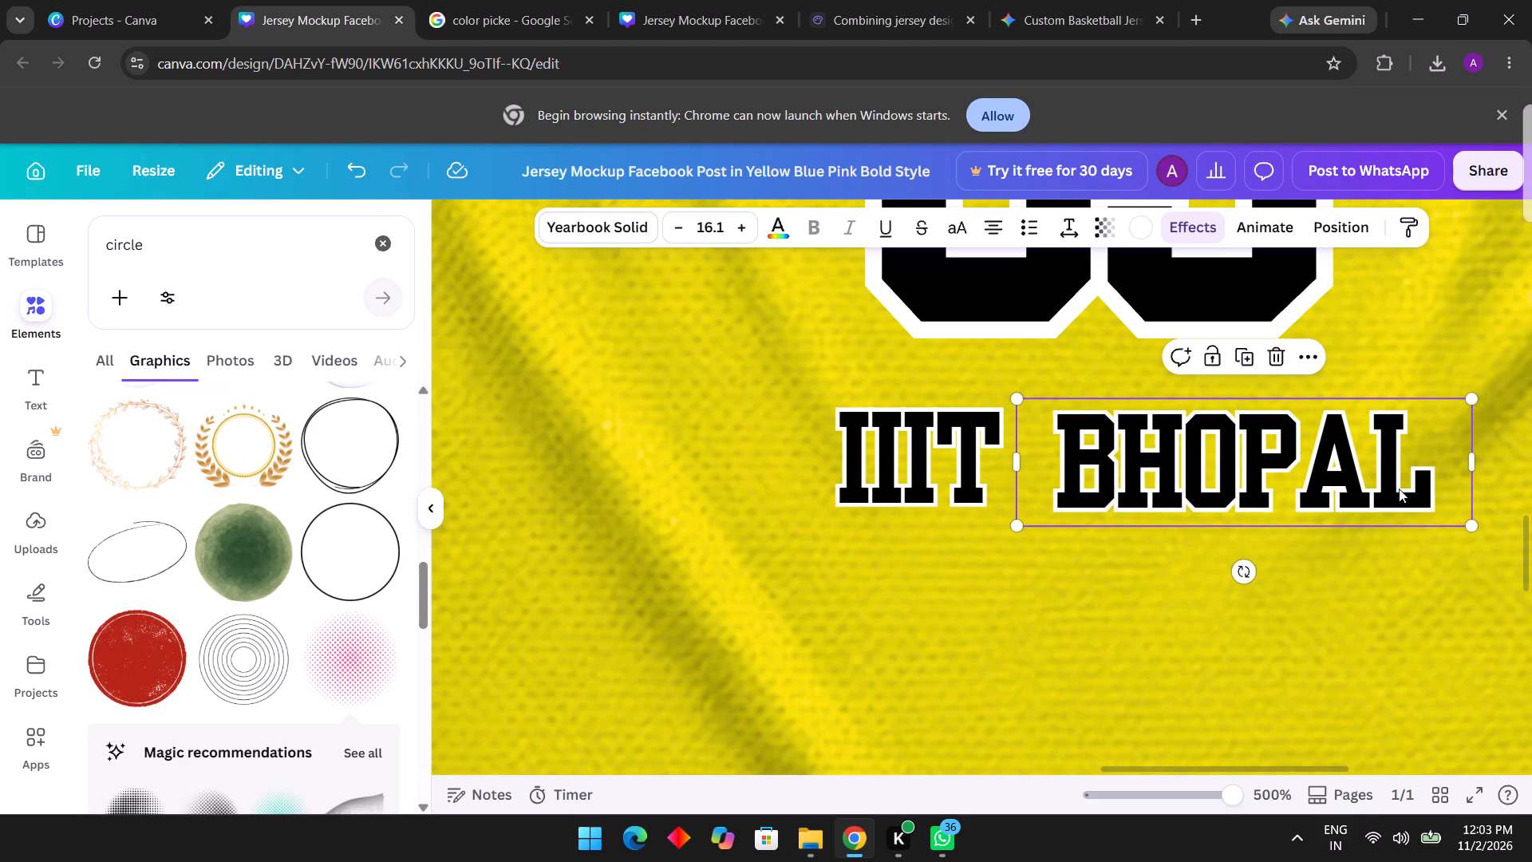
left_click(1385, 480)
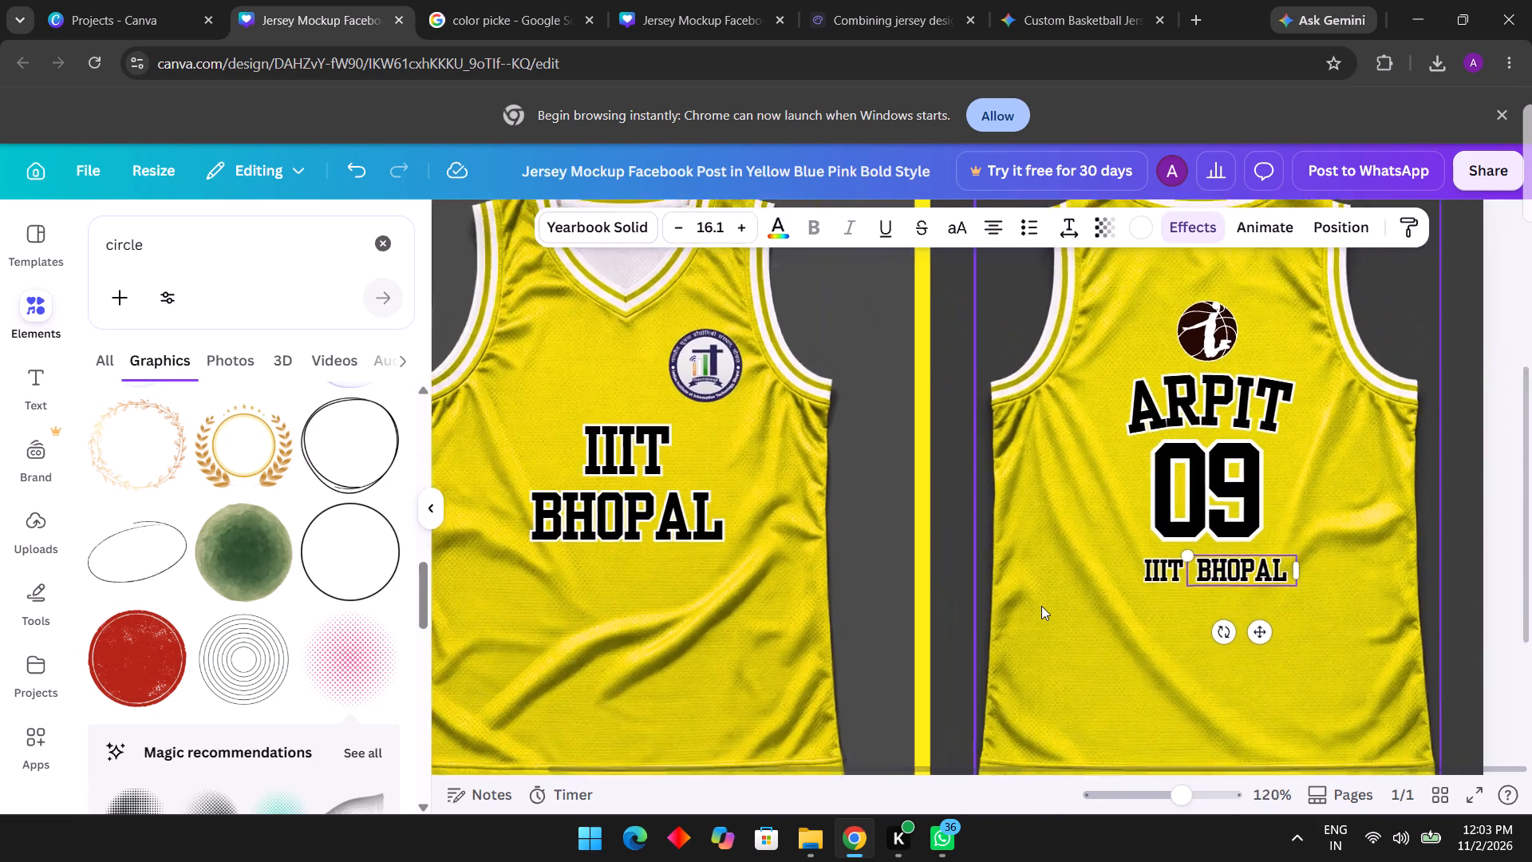
left_click(1498, 533)
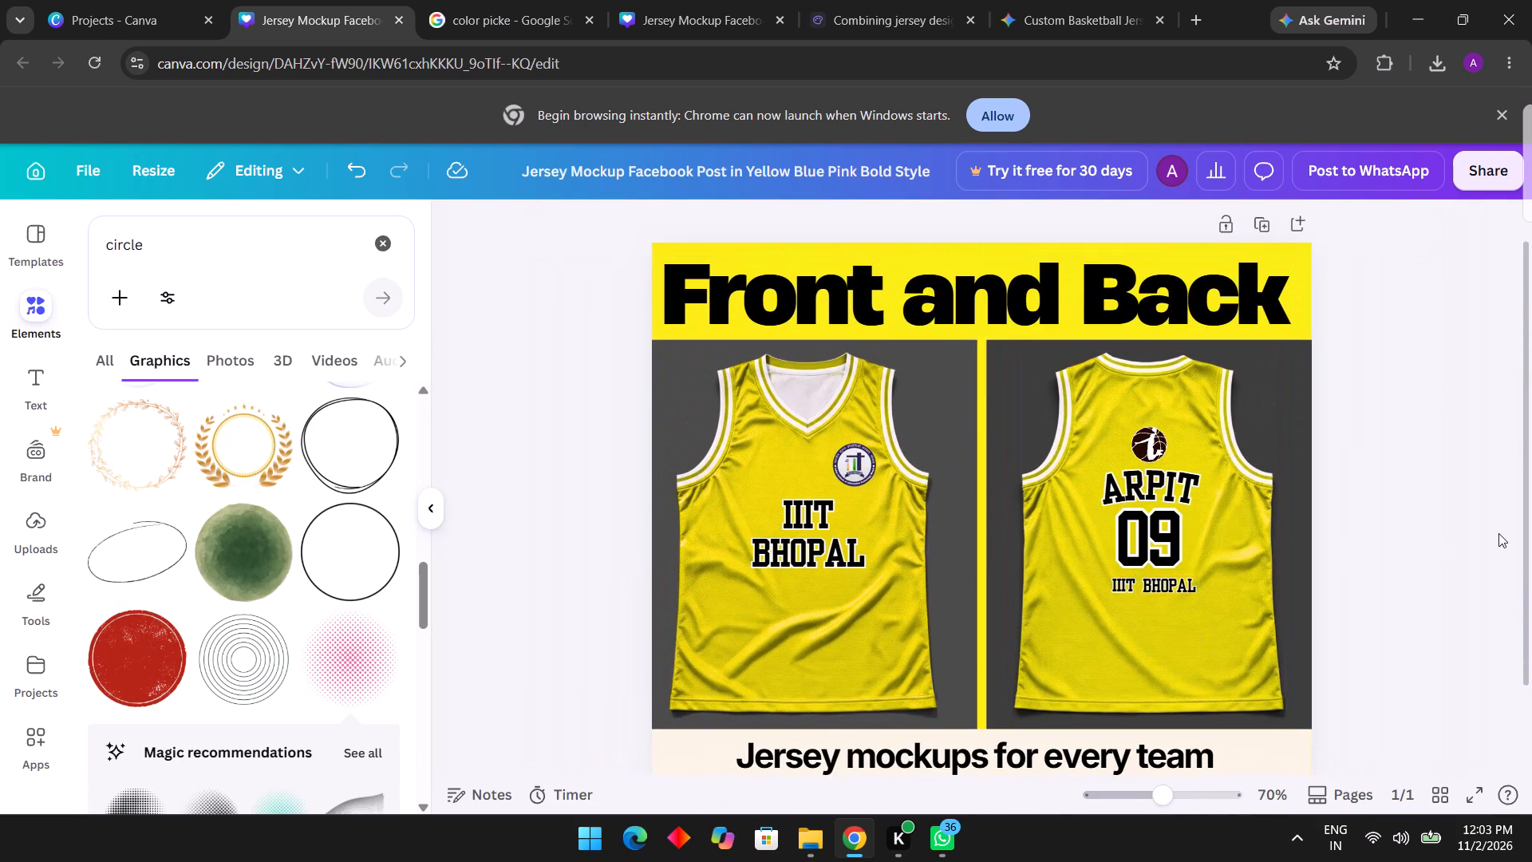
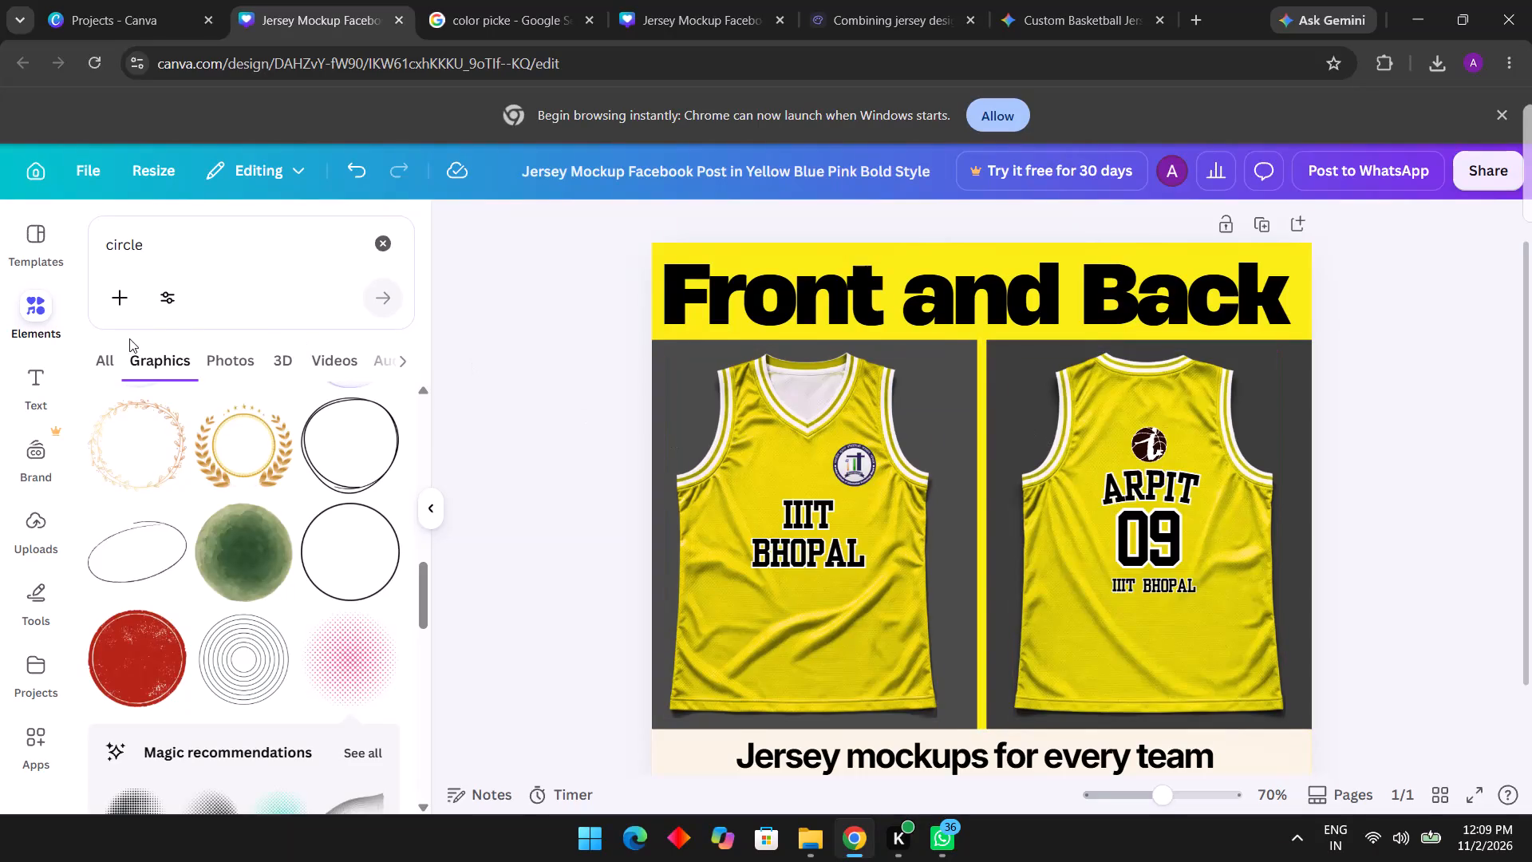
Search the graphics elements for semicircle and add the solid black semicircle to the design.
left_click(38, 317)
left_click(38, 317)
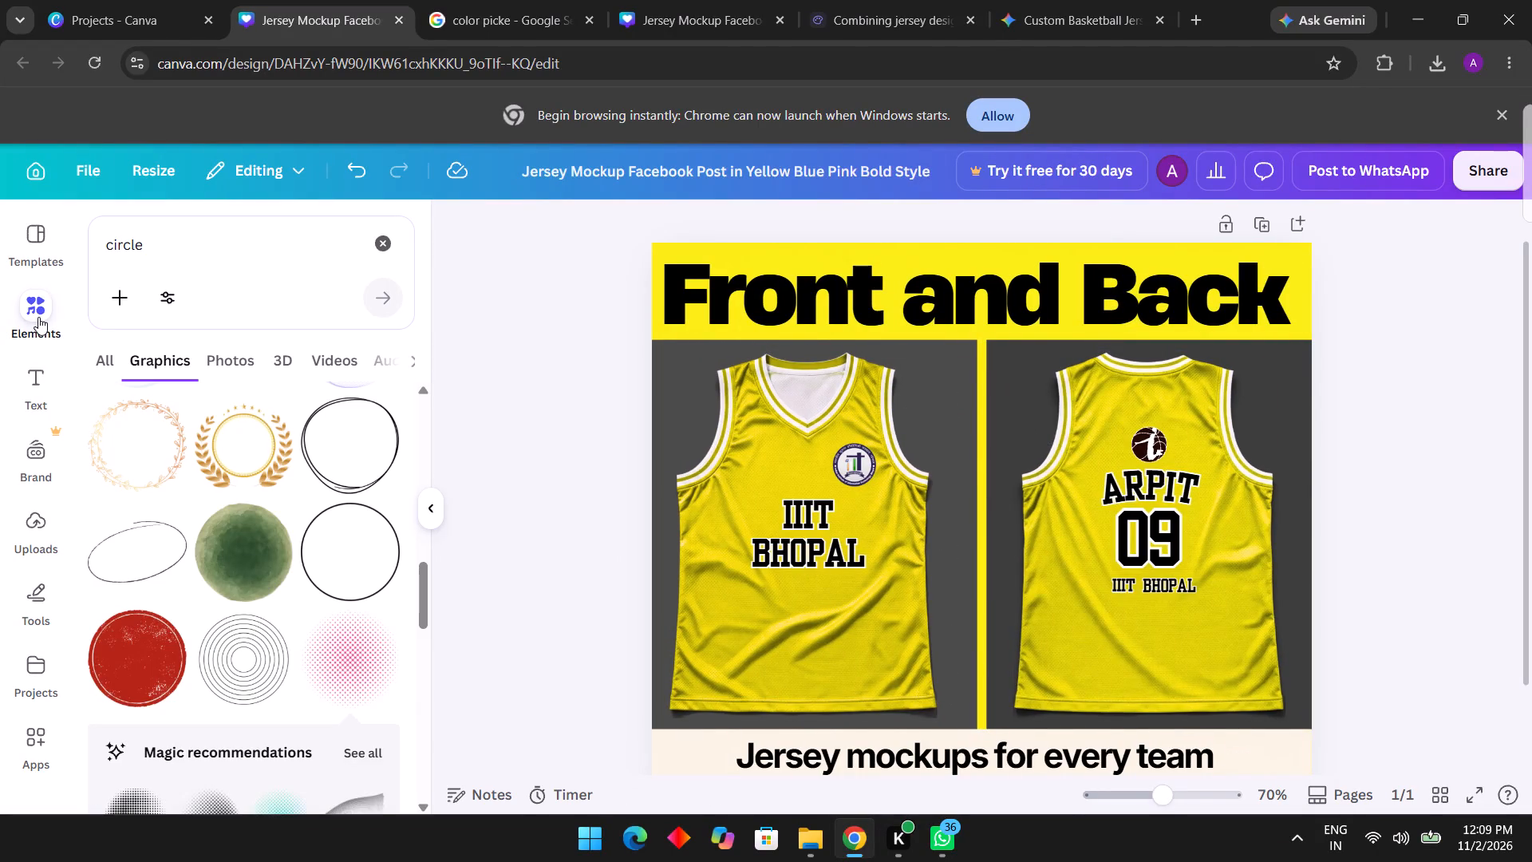
left_click_drag(195, 228, 85, 243)
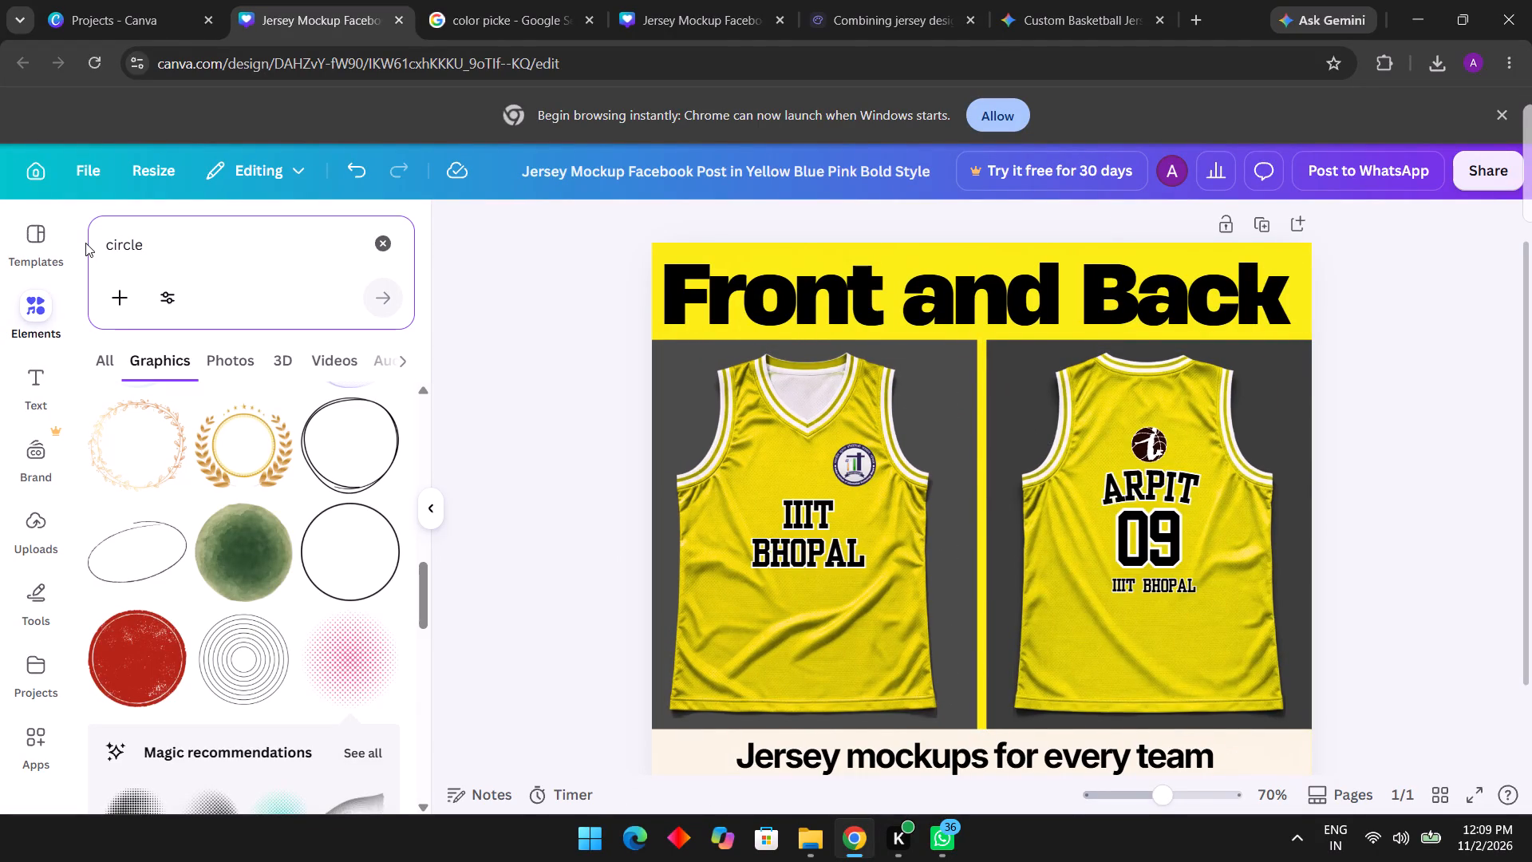
left_click_drag(85, 243, 84, 243)
left_click_drag(152, 247, 64, 244)
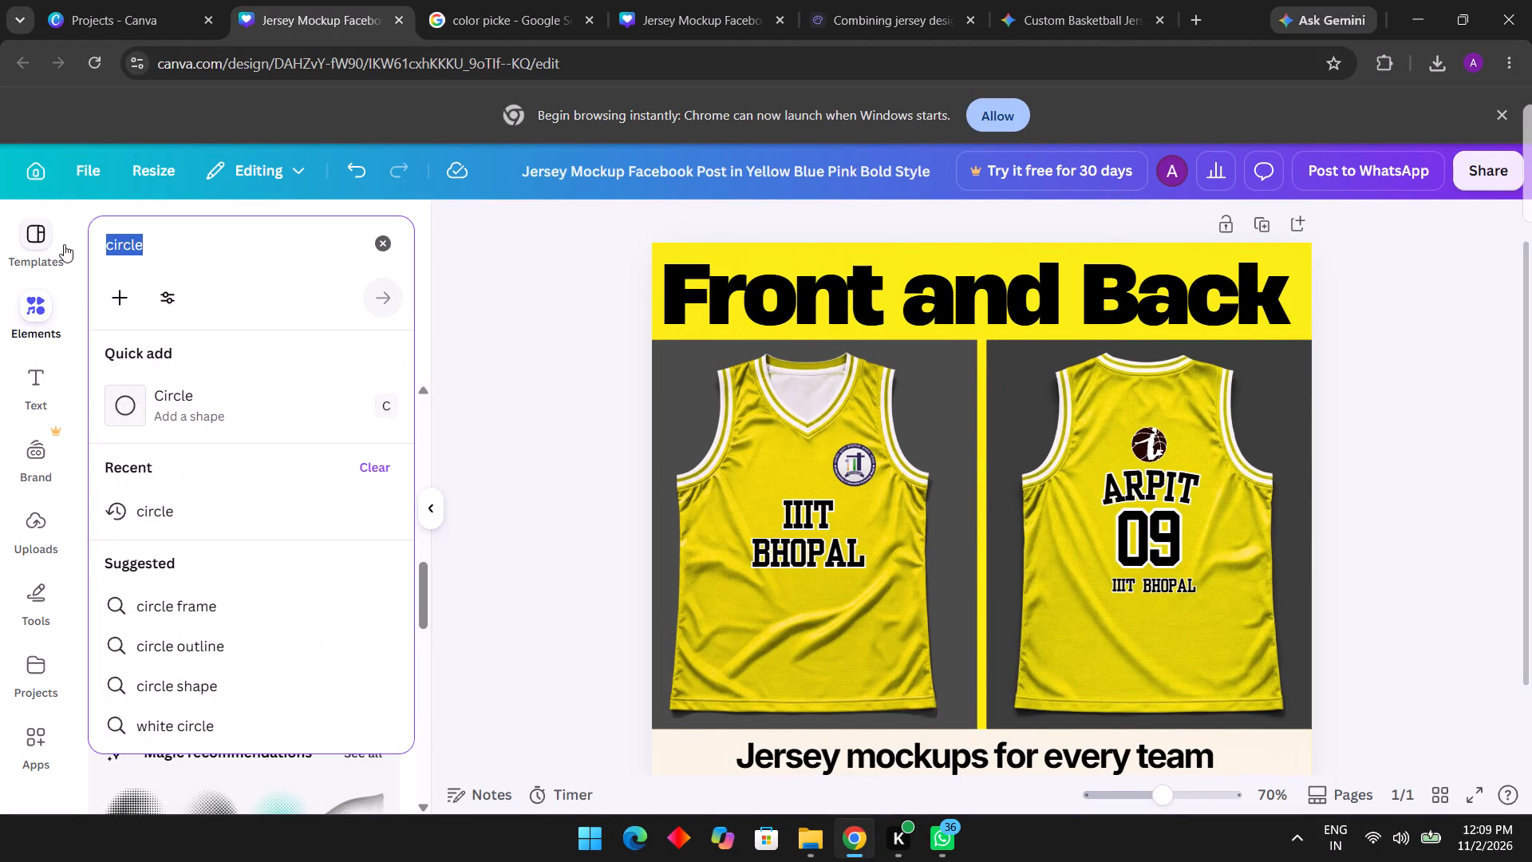
type("semi")
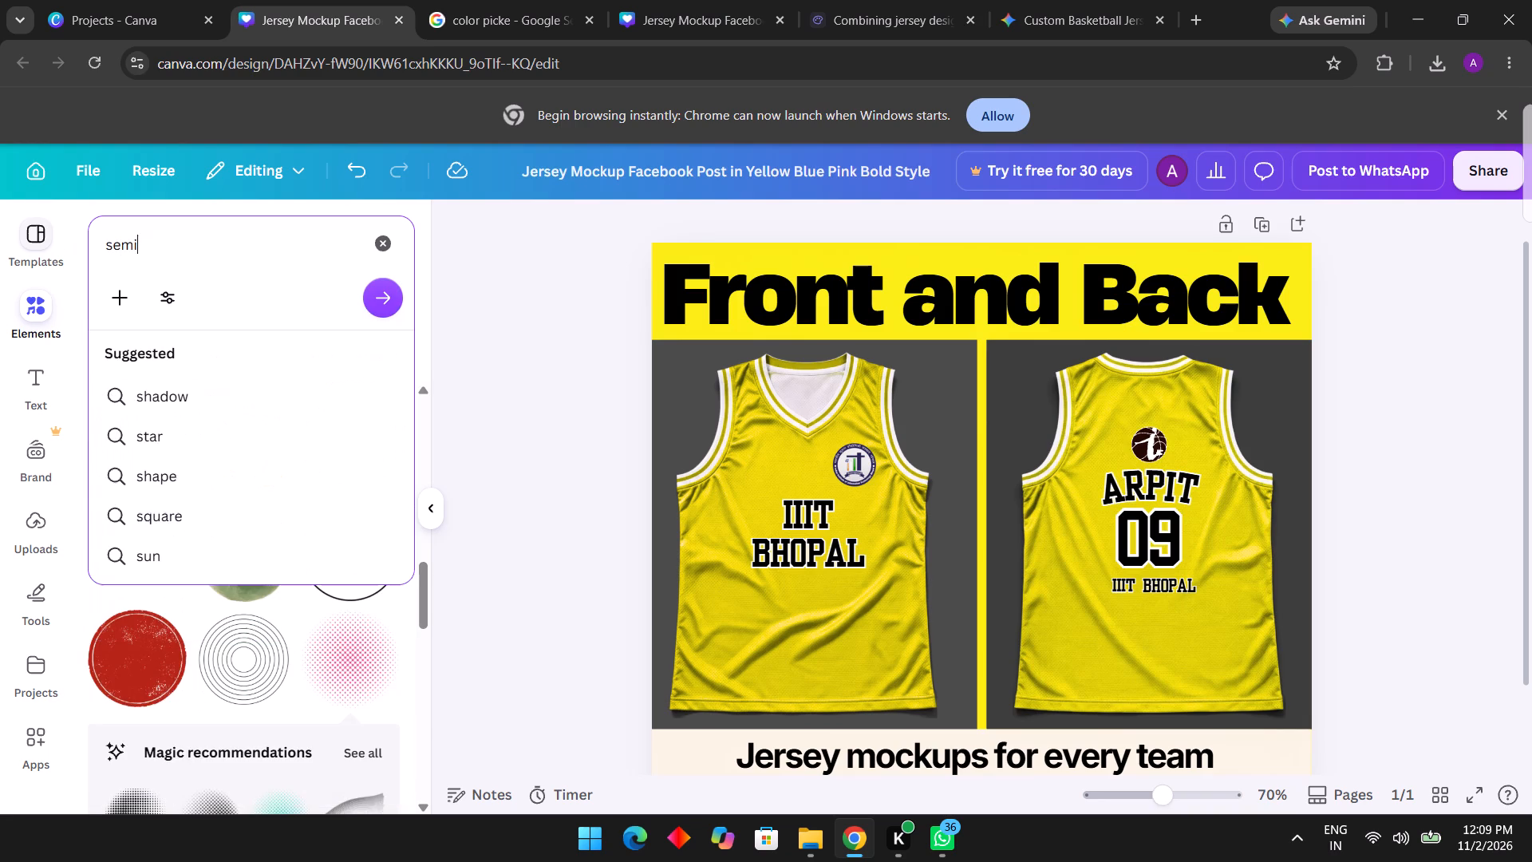
type("circke")
key("BackSpace")
key("BackSpace")
type("le")
key("Return")
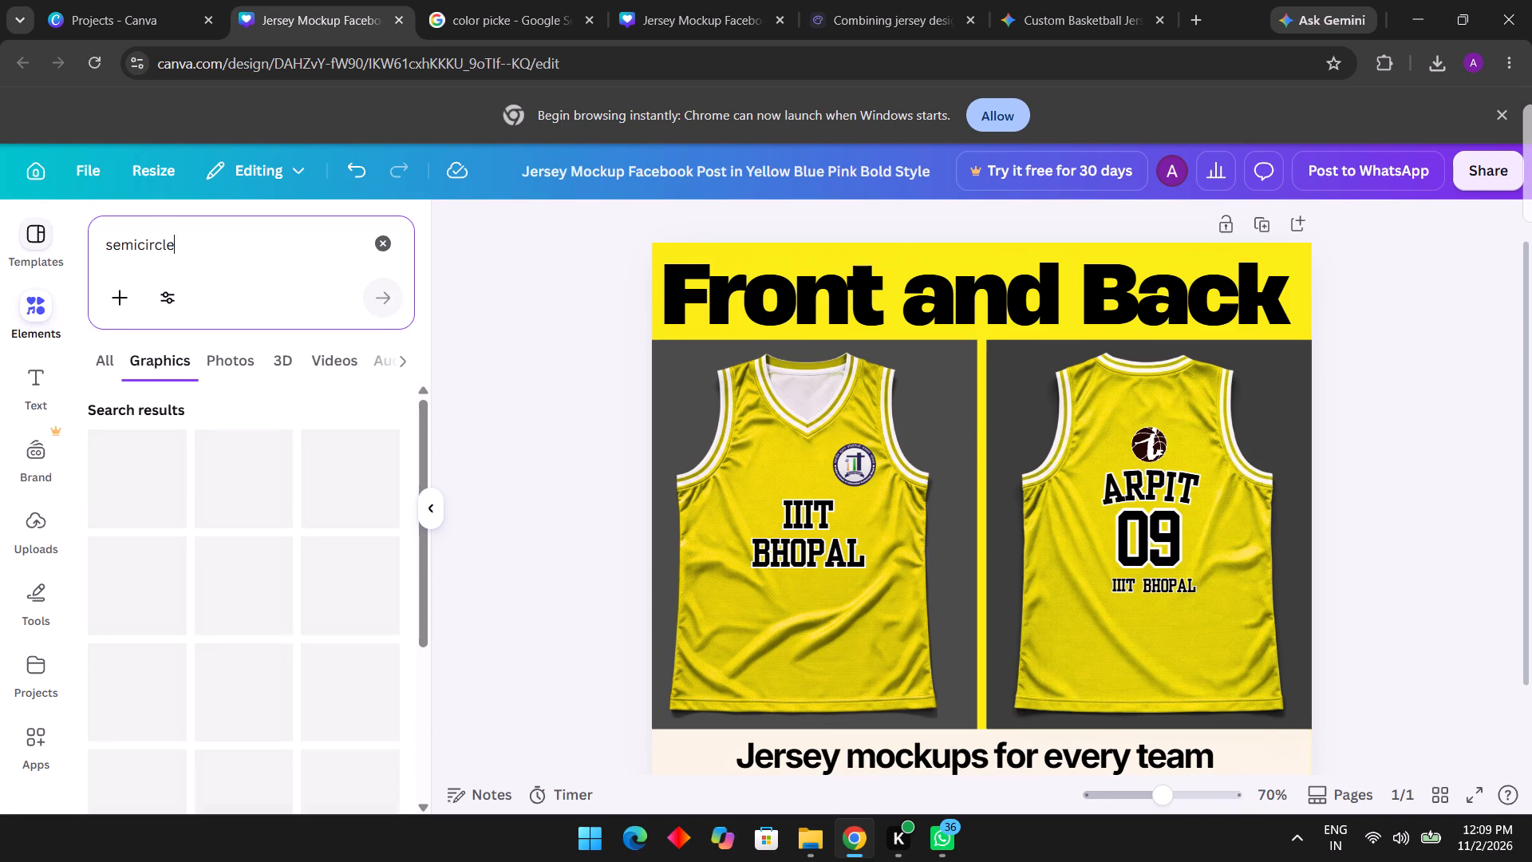
left_click(263, 482)
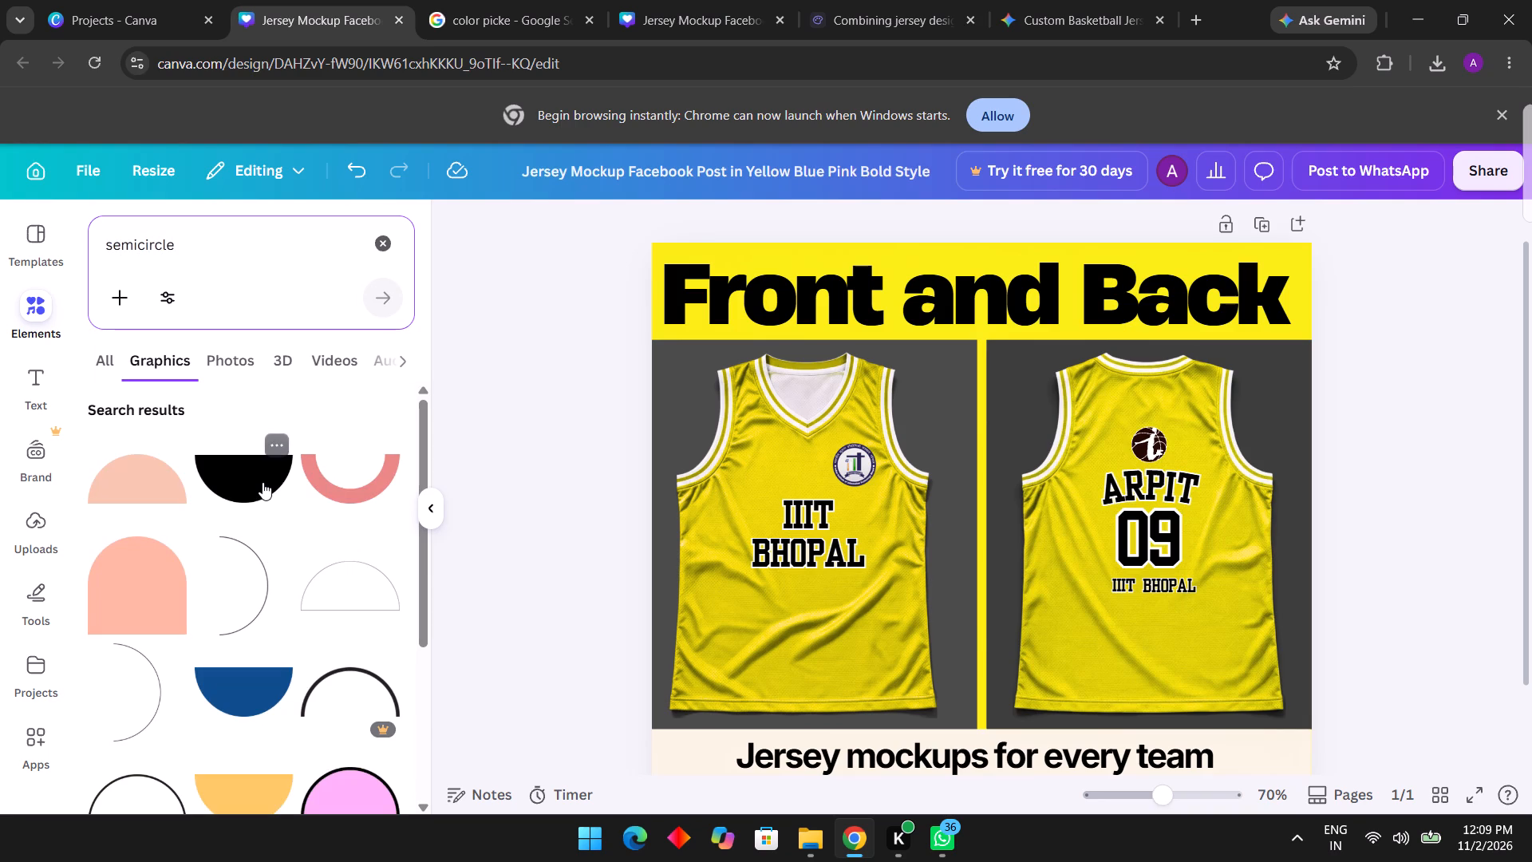
Rotate the black semicircle a quarter turn so its flat side is vertical and its curve faces right.
left_click_drag(986, 630, 1074, 512)
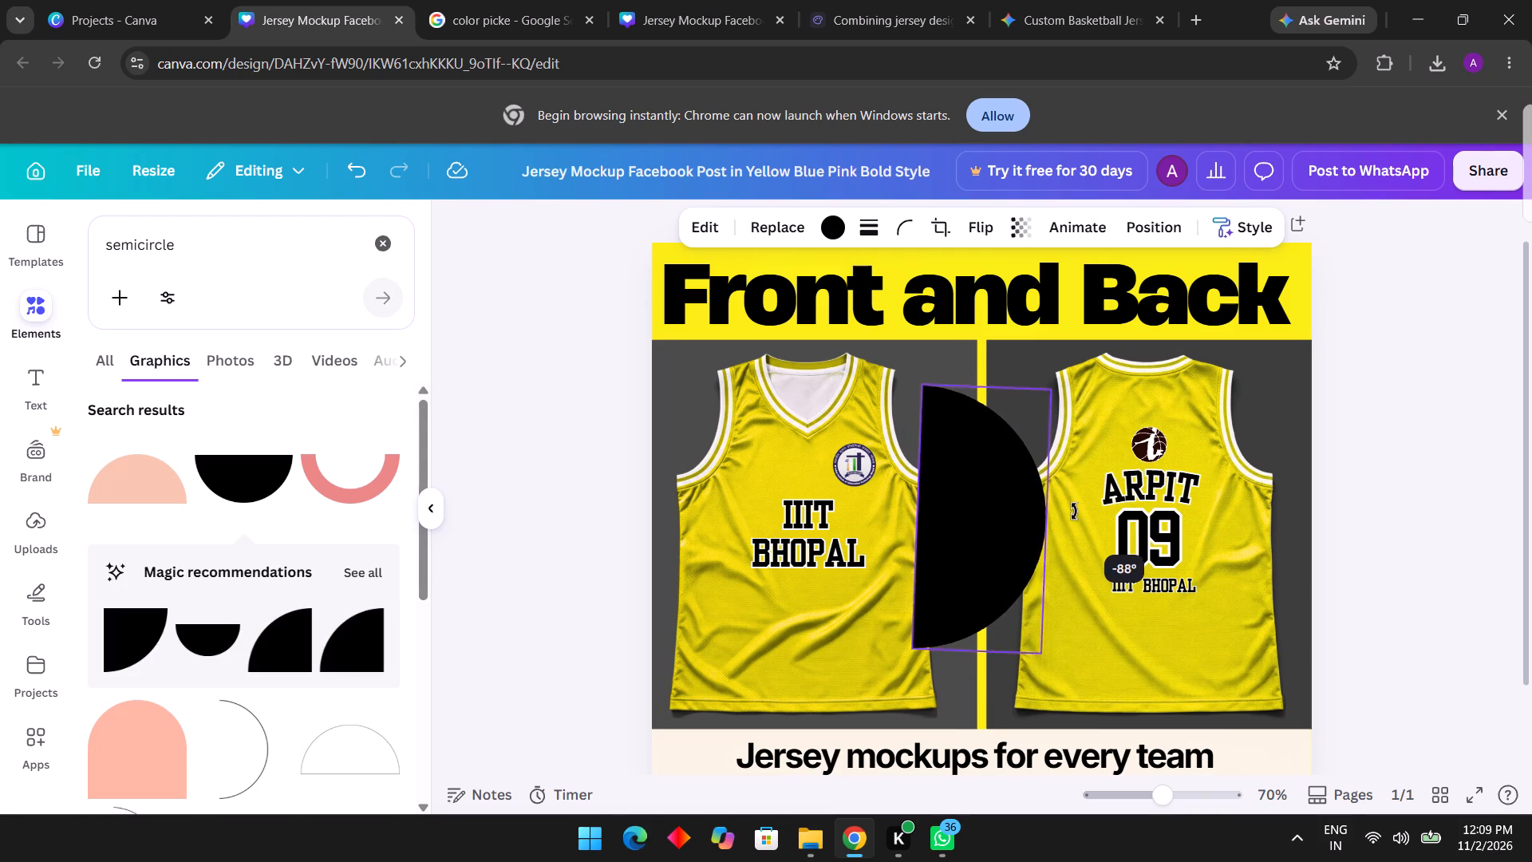
left_click_drag(1074, 512, 1078, 516)
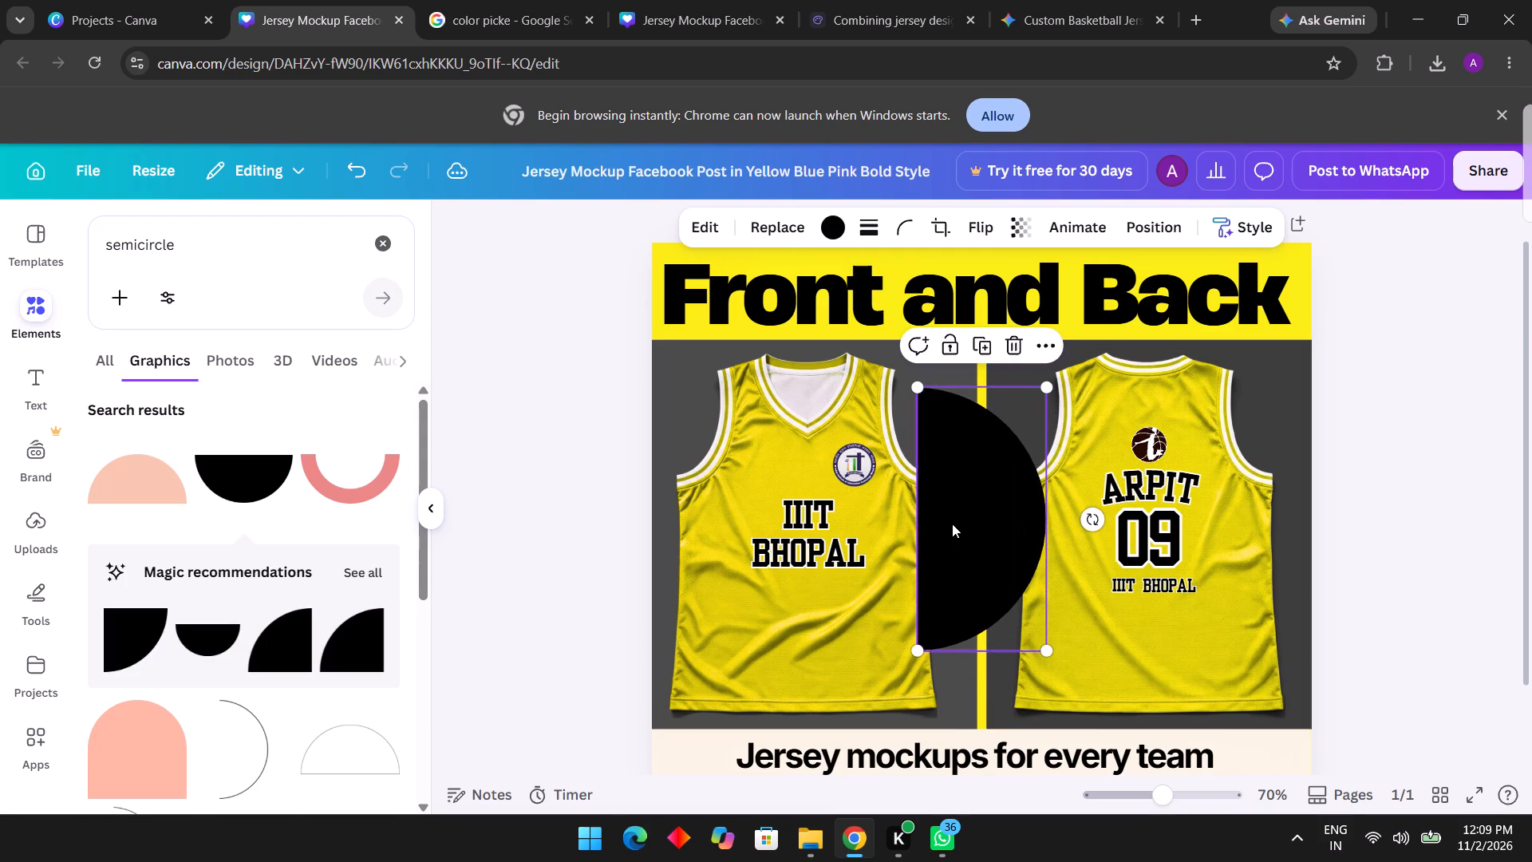
Move the black semicircle onto the front jersey's left side, shrink it slightly, and shift it partly past the page's left edge.
left_click_drag(952, 524, 699, 599)
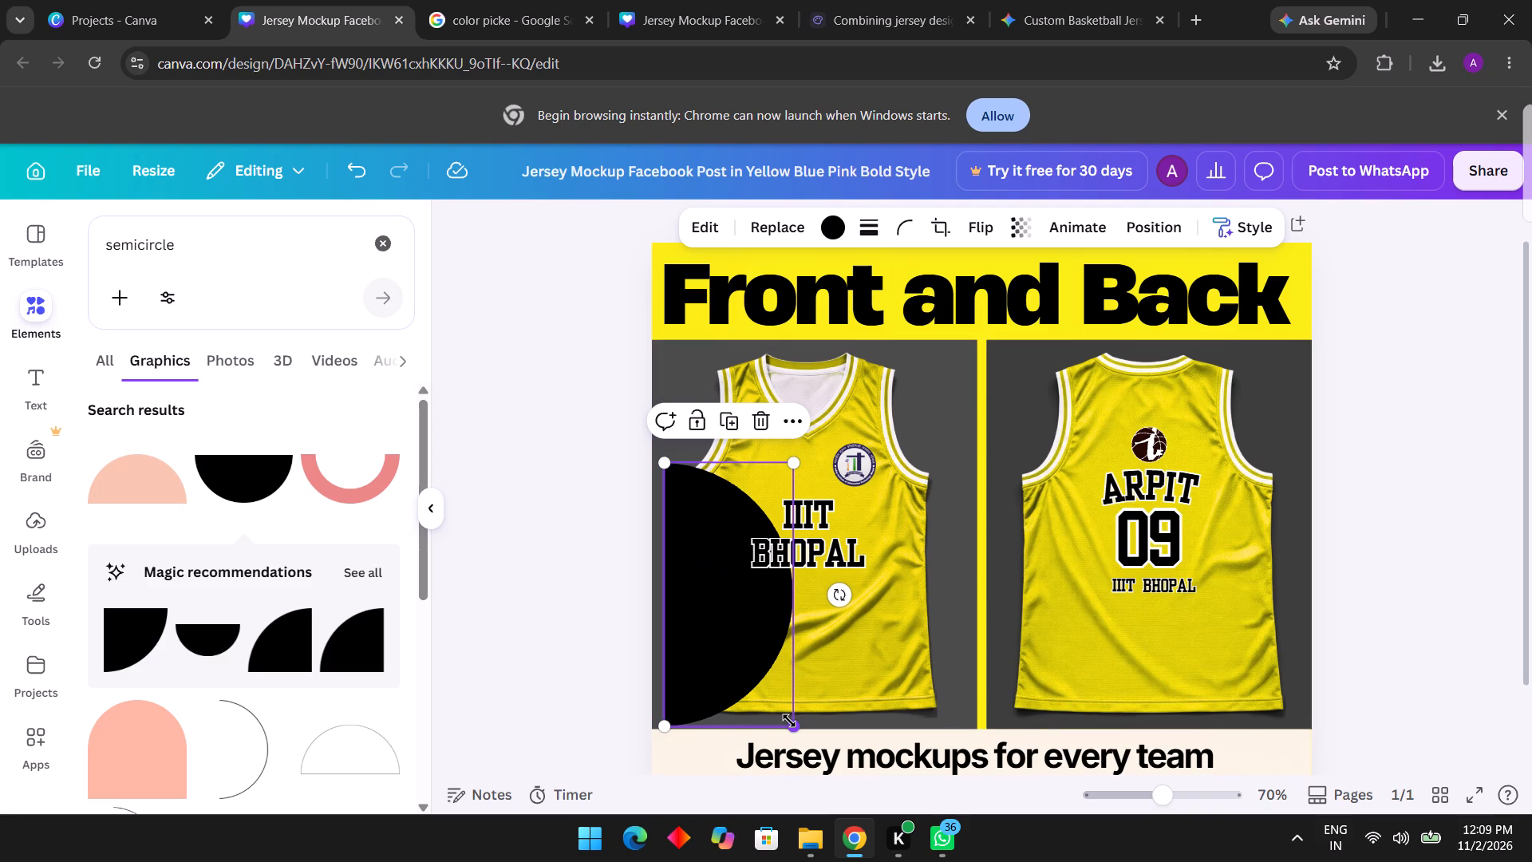
left_click_drag(789, 721, 752, 695)
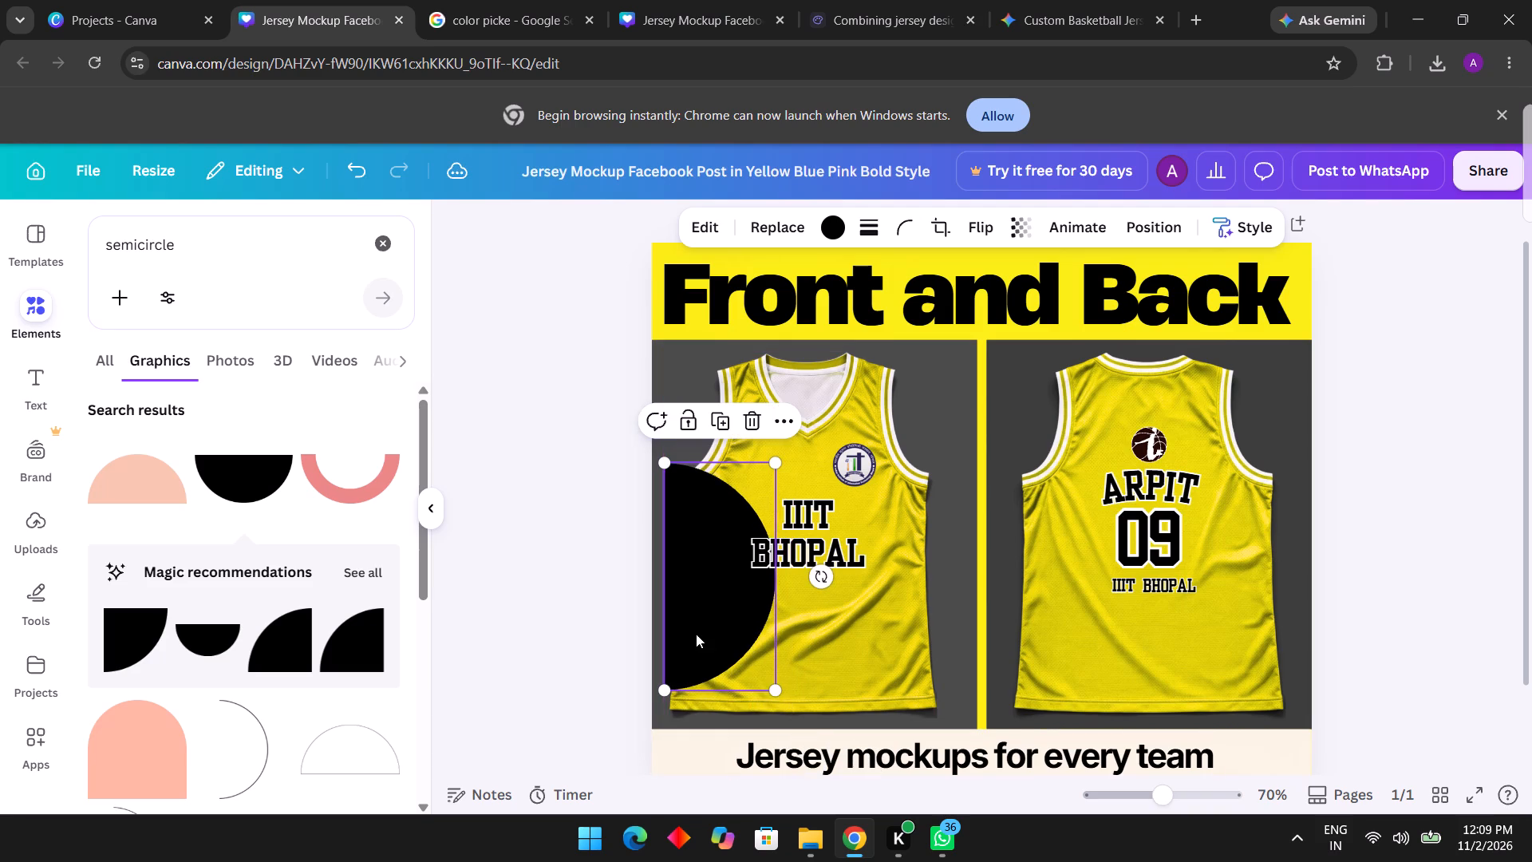
left_click_drag(696, 629, 703, 650)
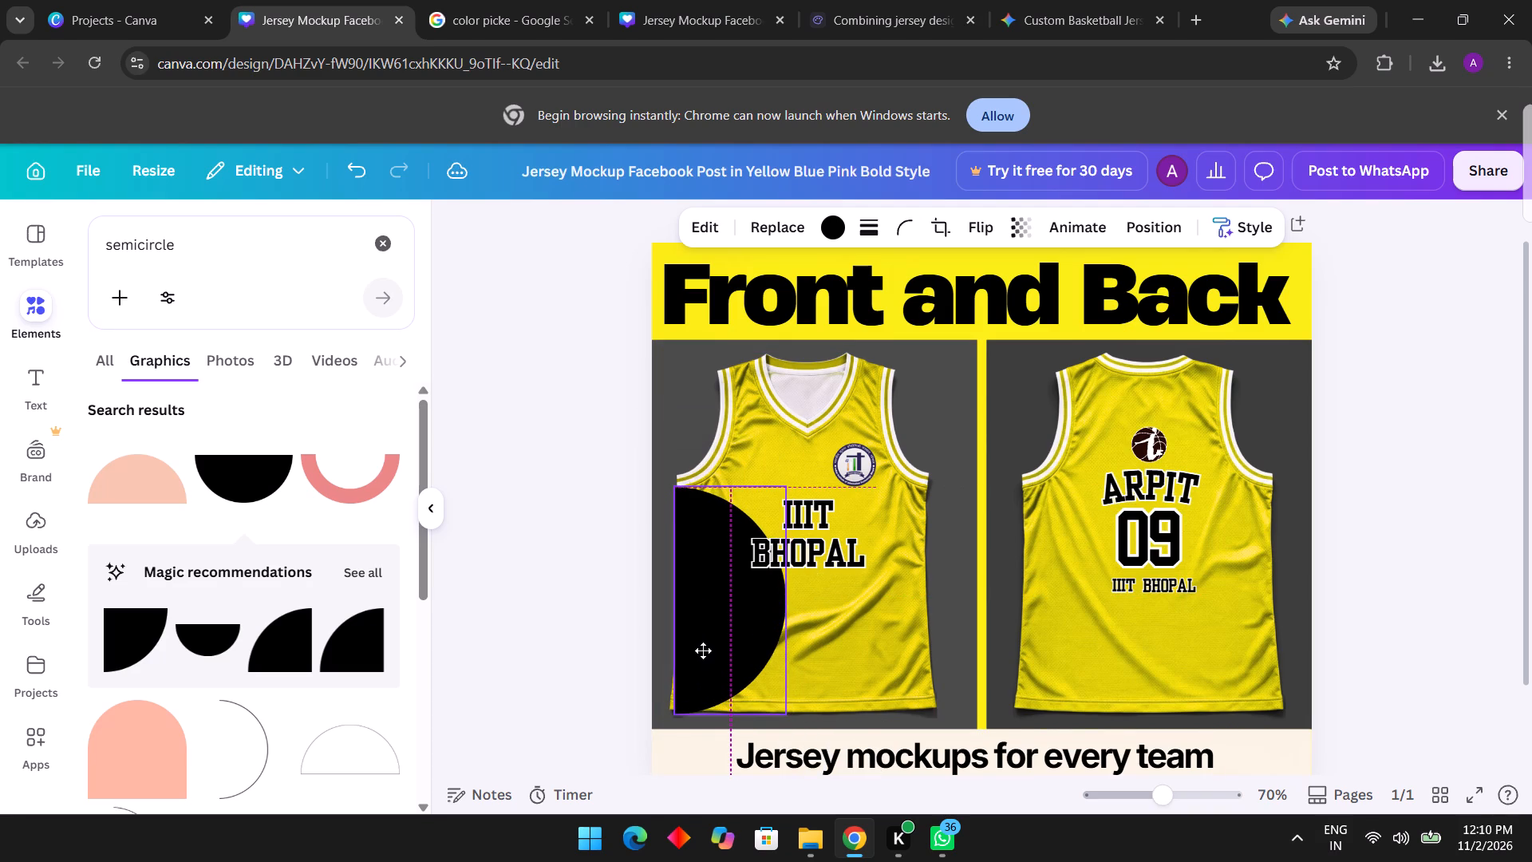
left_click_drag(703, 650, 653, 637)
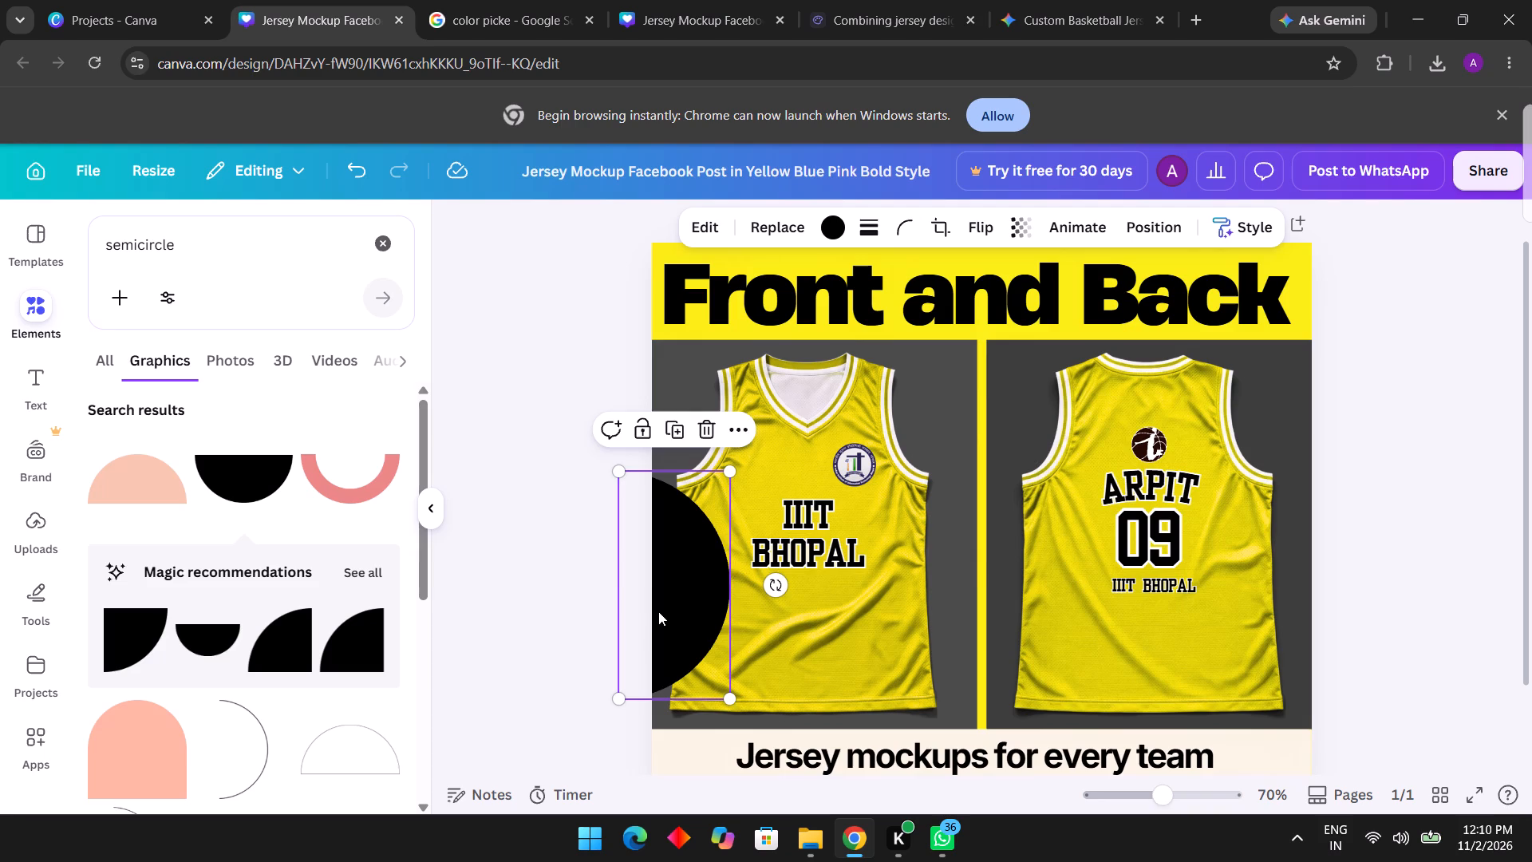
left_click_drag(658, 611, 638, 614)
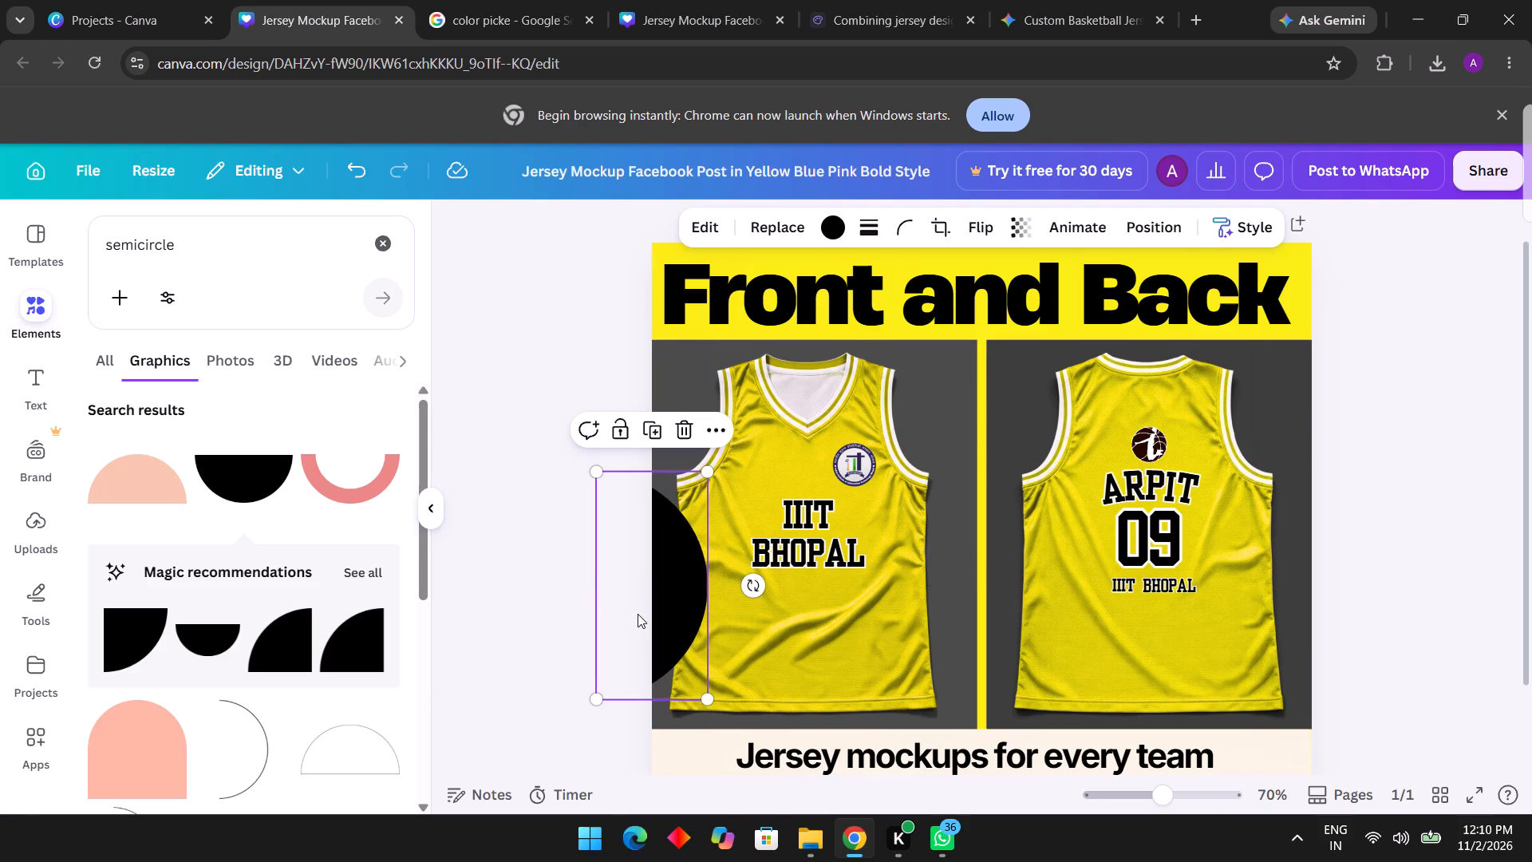
Enlarge the black semicircle and reposition it mostly off the page, leaving a shallow curve over the front jersey's left side.
left_click_drag(707, 698, 697, 743)
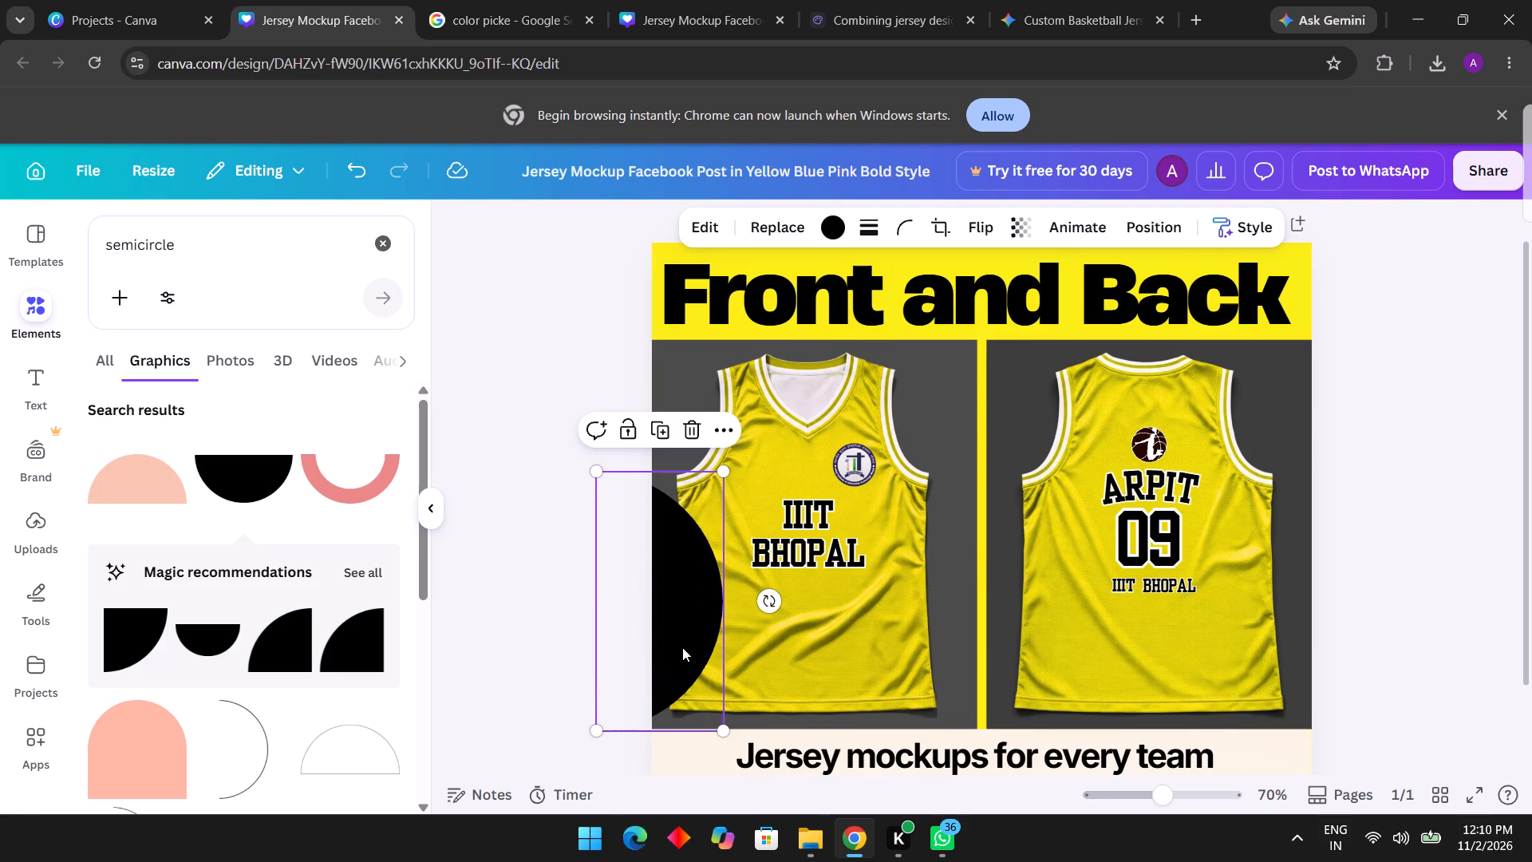
left_click_drag(682, 647, 678, 638)
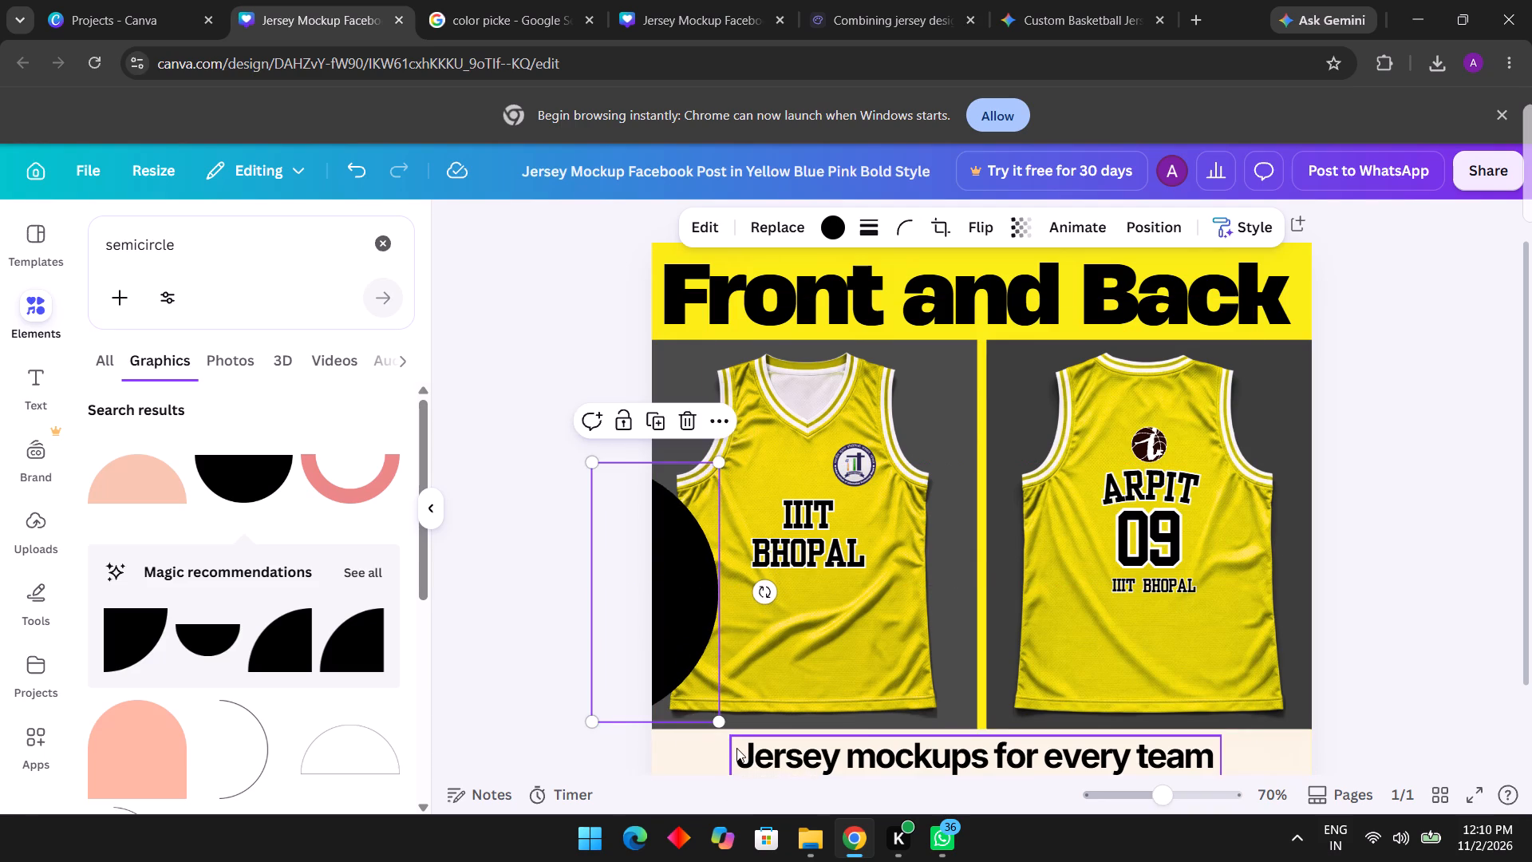
left_click_drag(722, 723, 730, 809)
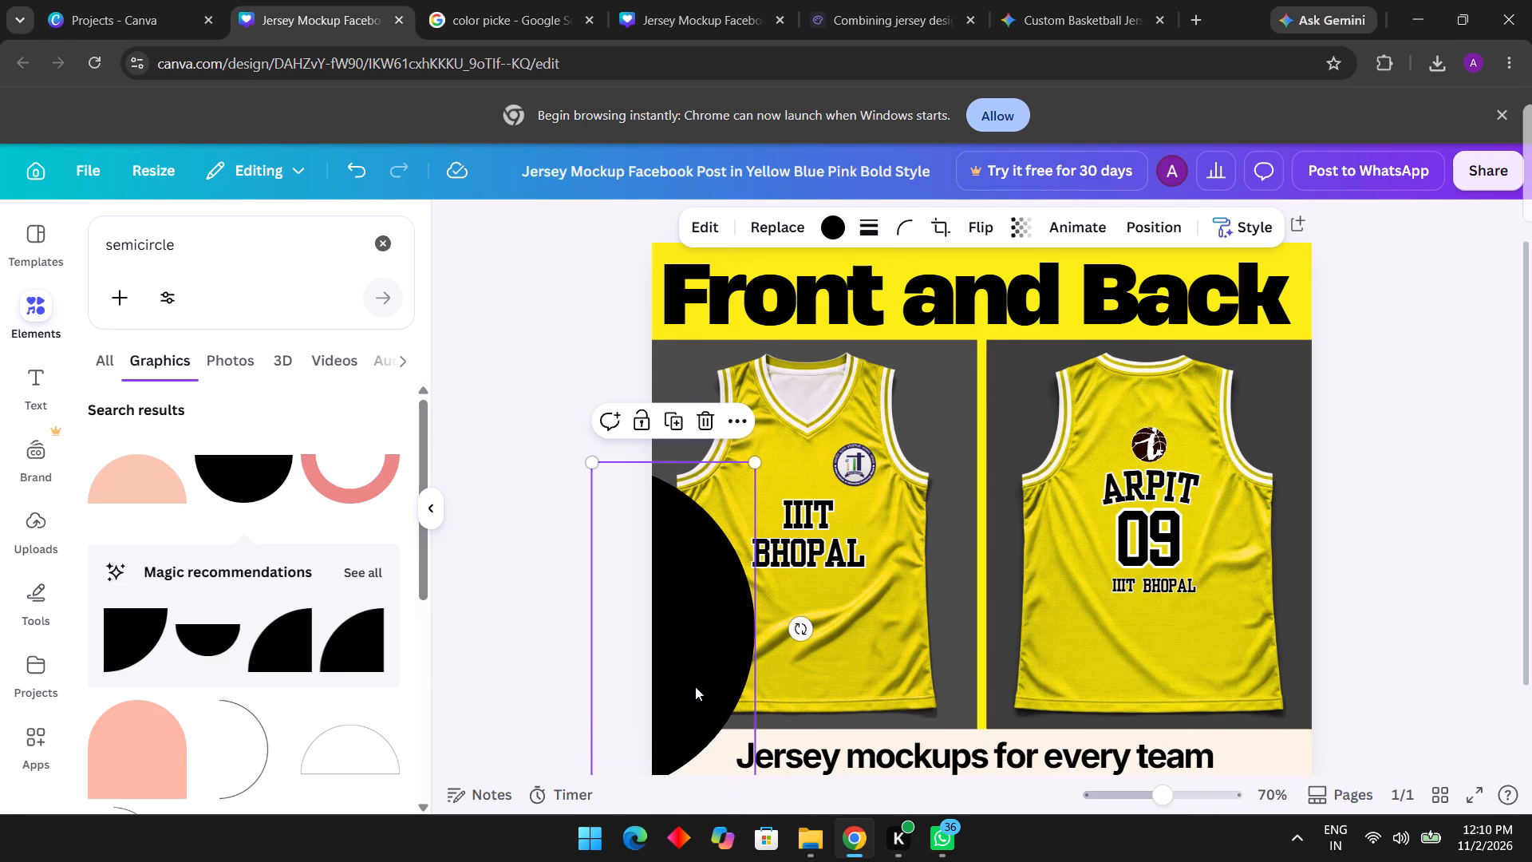
left_click_drag(695, 686, 646, 647)
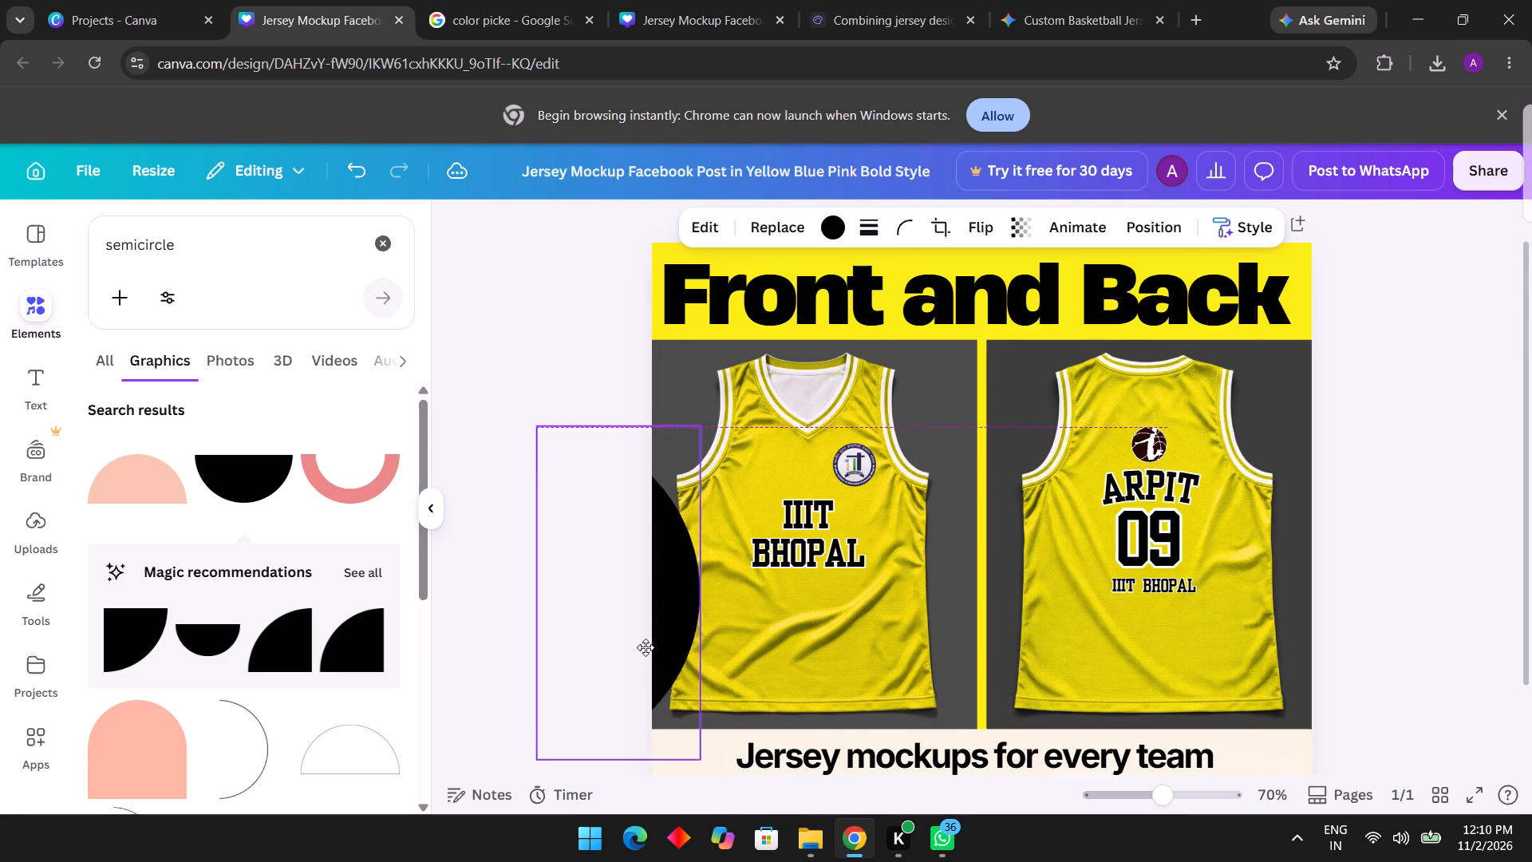
left_click_drag(646, 647, 656, 649)
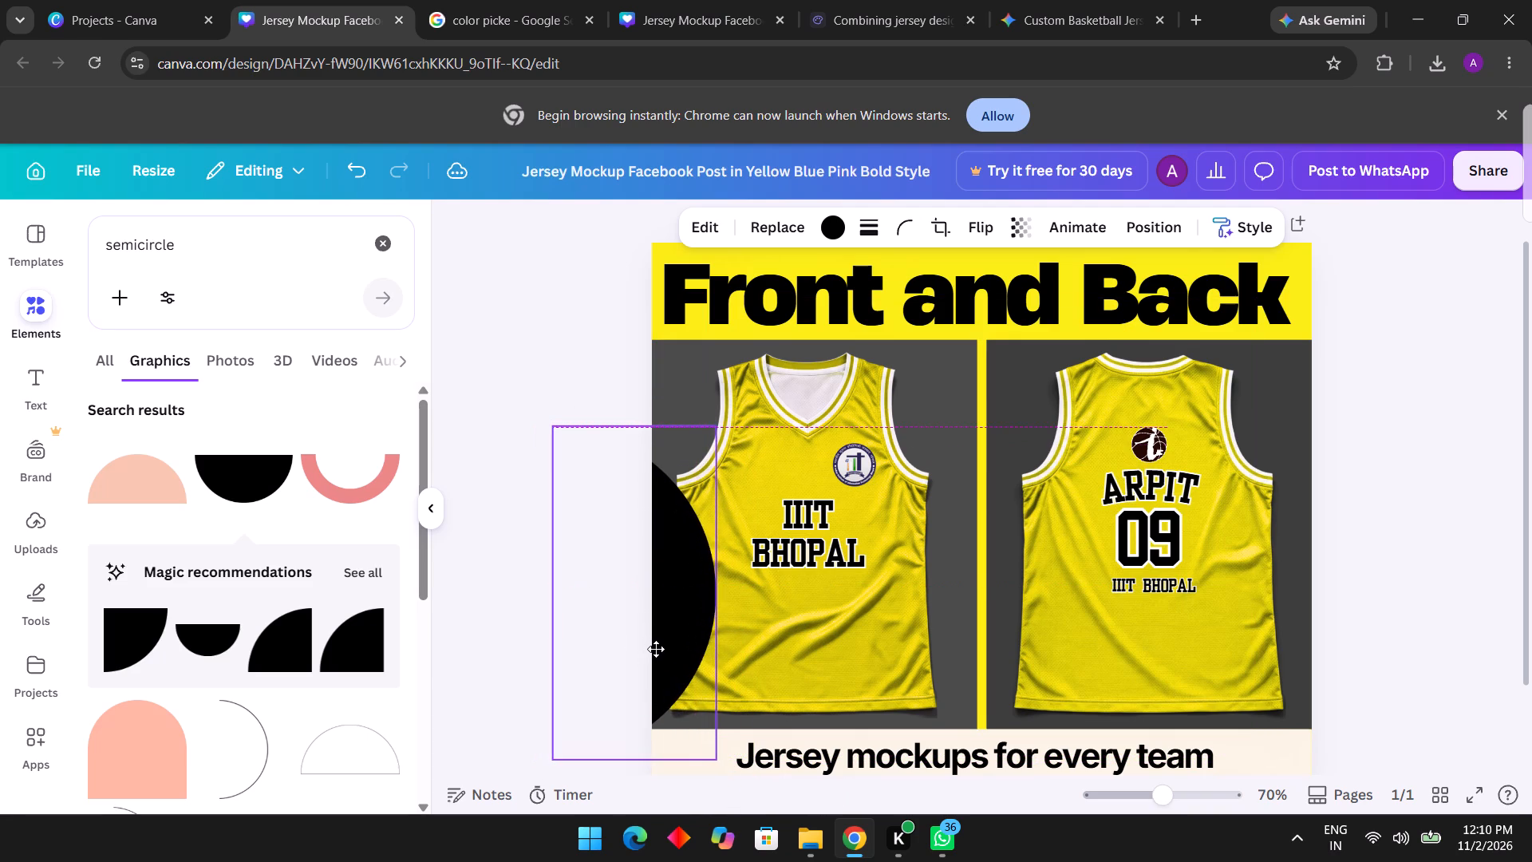
left_click_drag(656, 649, 657, 647)
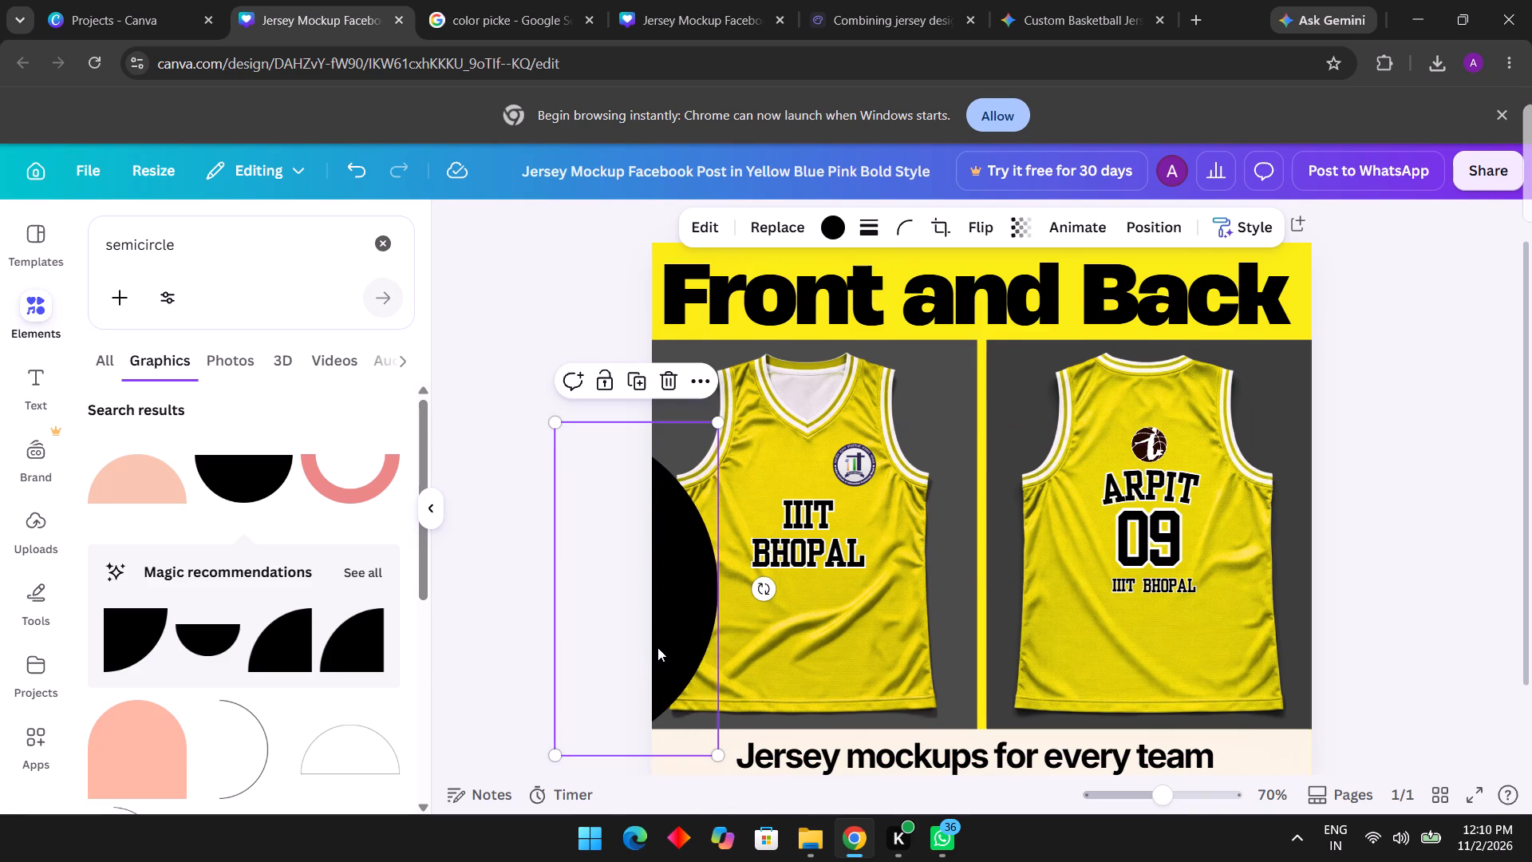
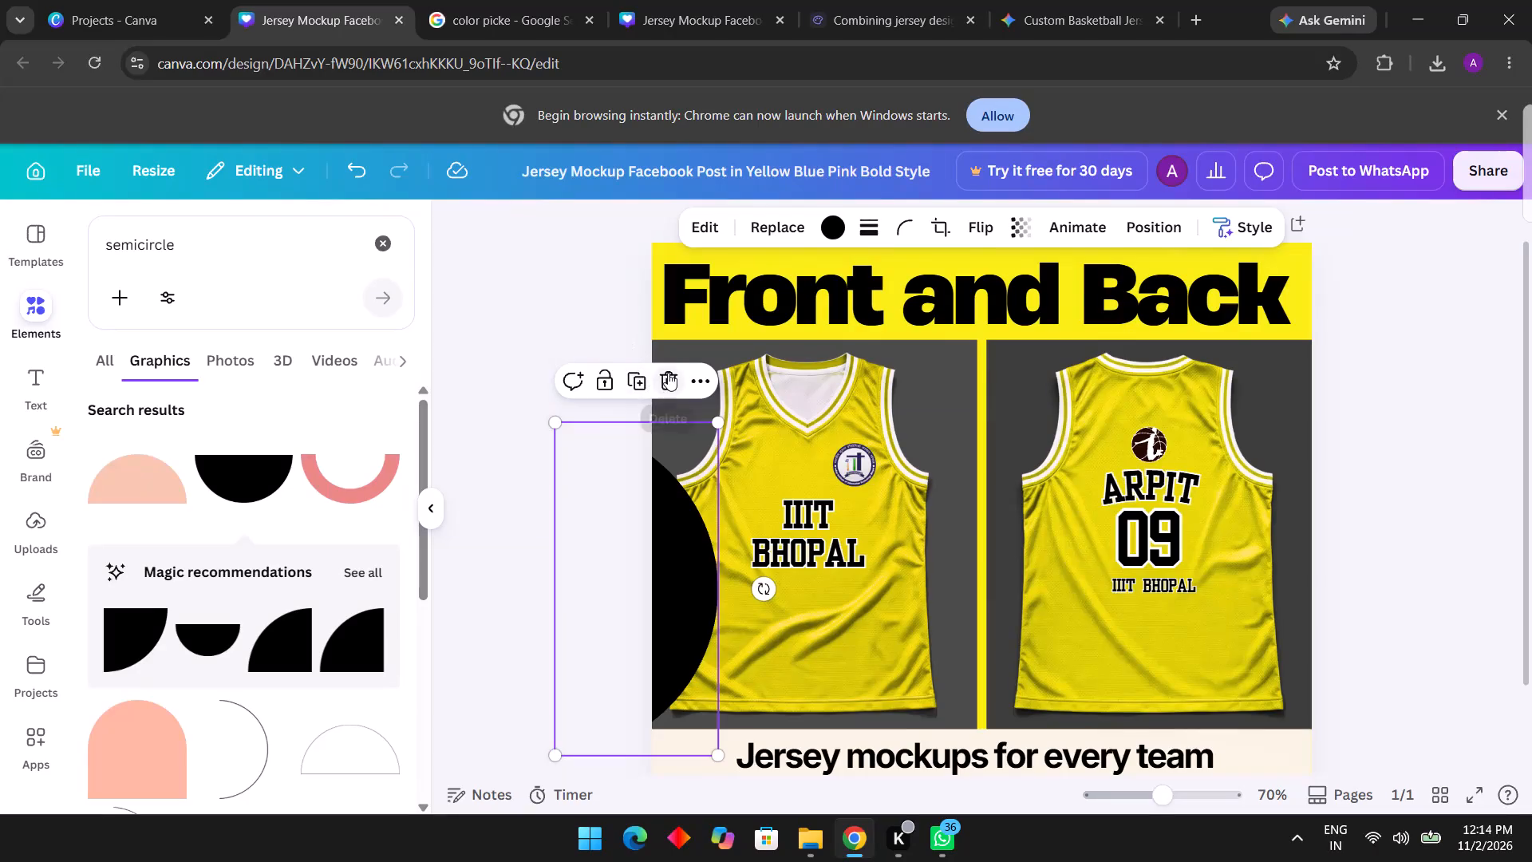
Delete the black semicircle from the front jersey's left side.
left_click(668, 373)
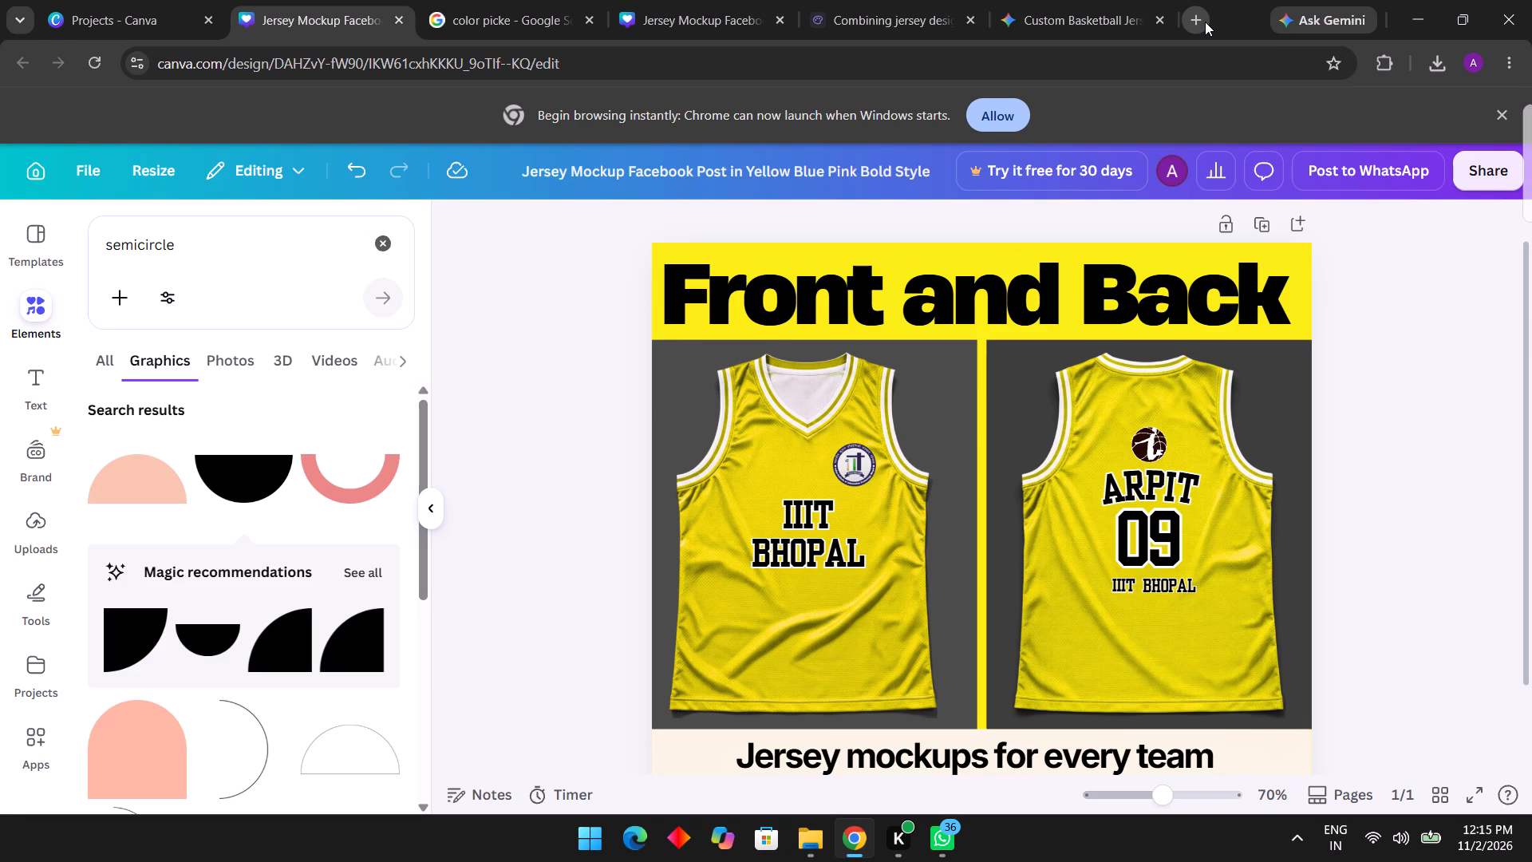
Open a new browser tab.
left_click(1205, 22)
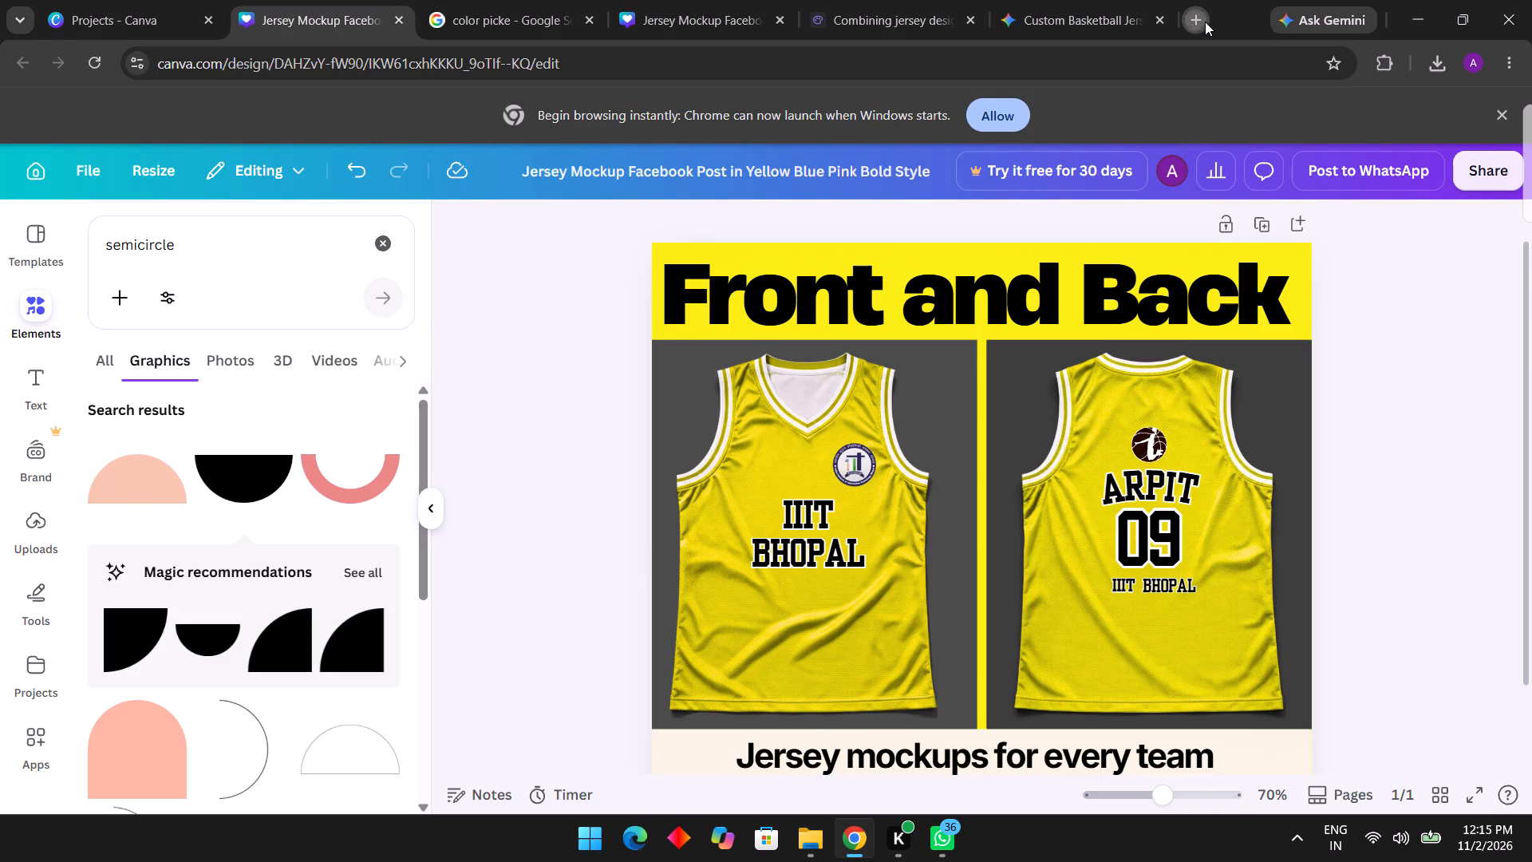